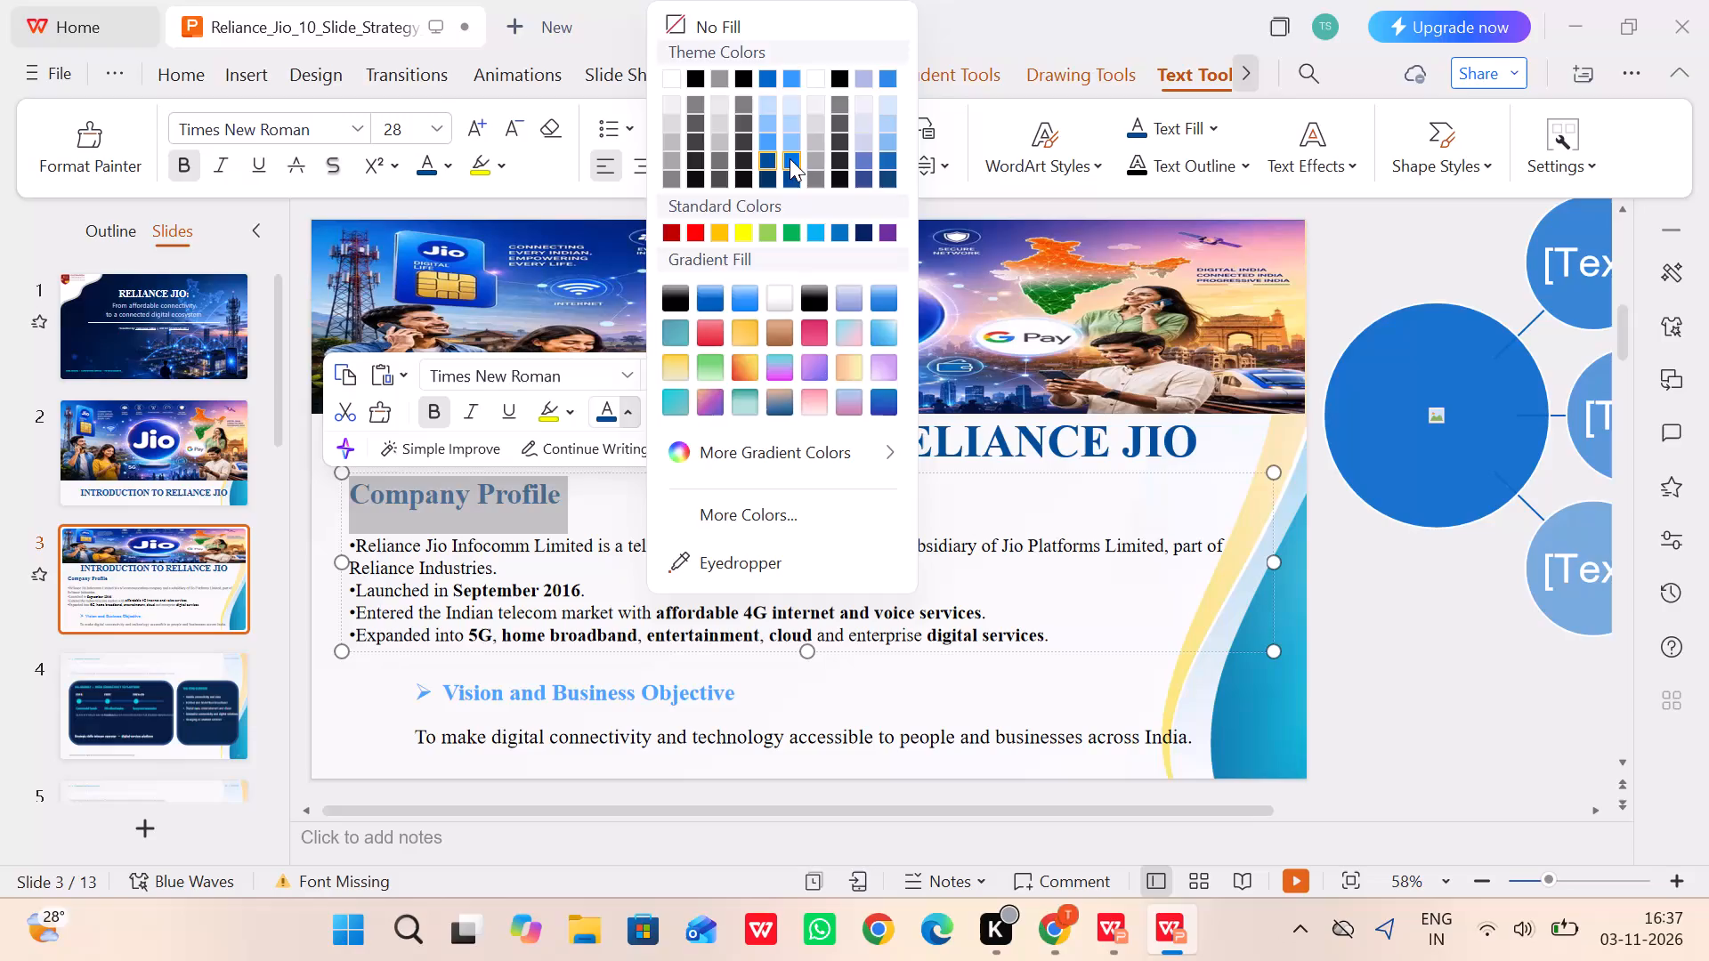
Recolour the "Company Profile" heading on slide 3 with a blue theme colour.
{"action": "left_click", "coordinate": [790, 158]}
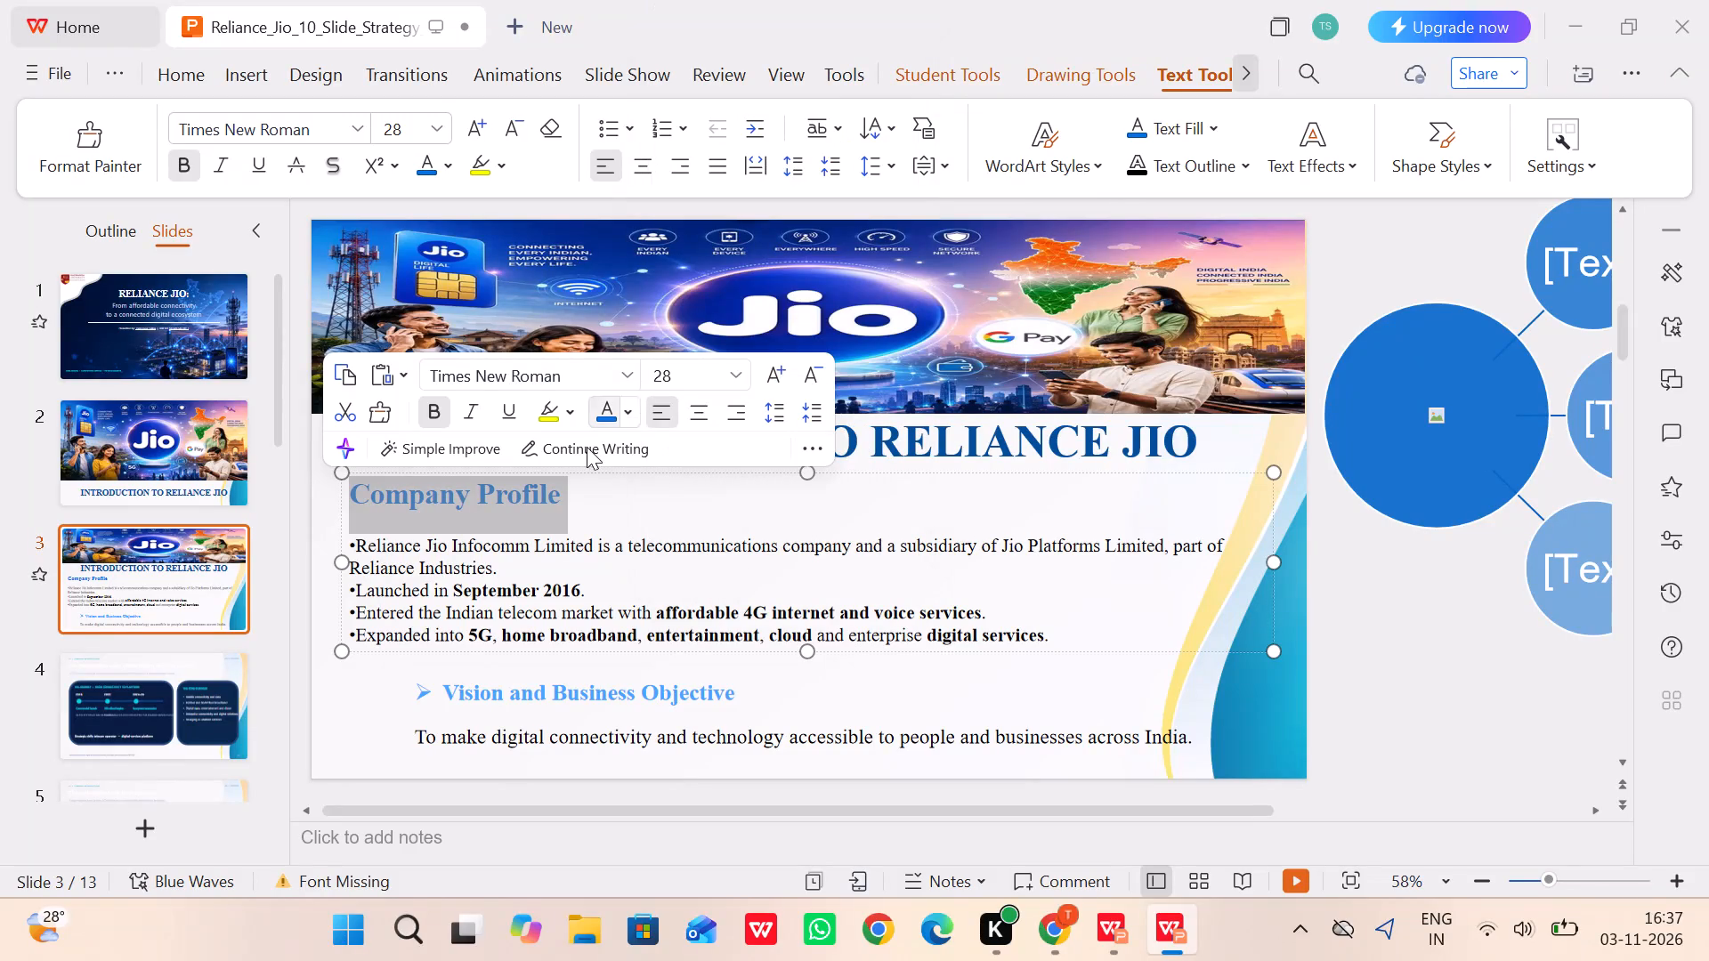
{"action": "left_click", "coordinate": [636, 416]}
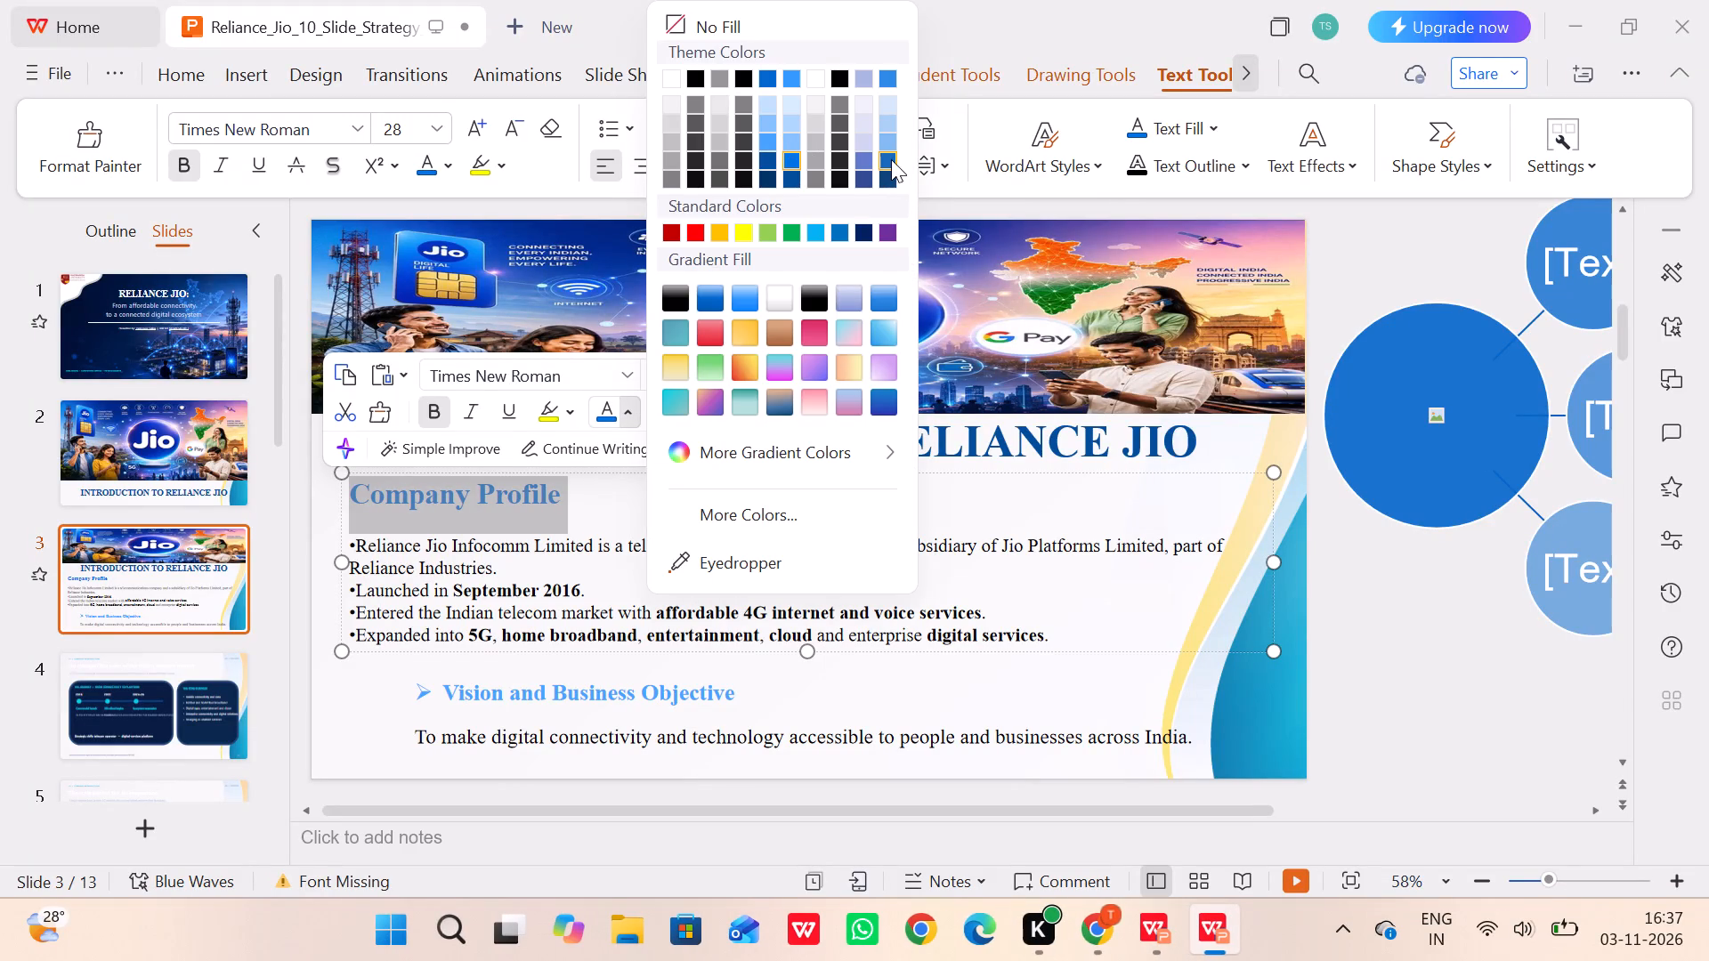
{"action": "left_click", "coordinate": [1335, 250]}
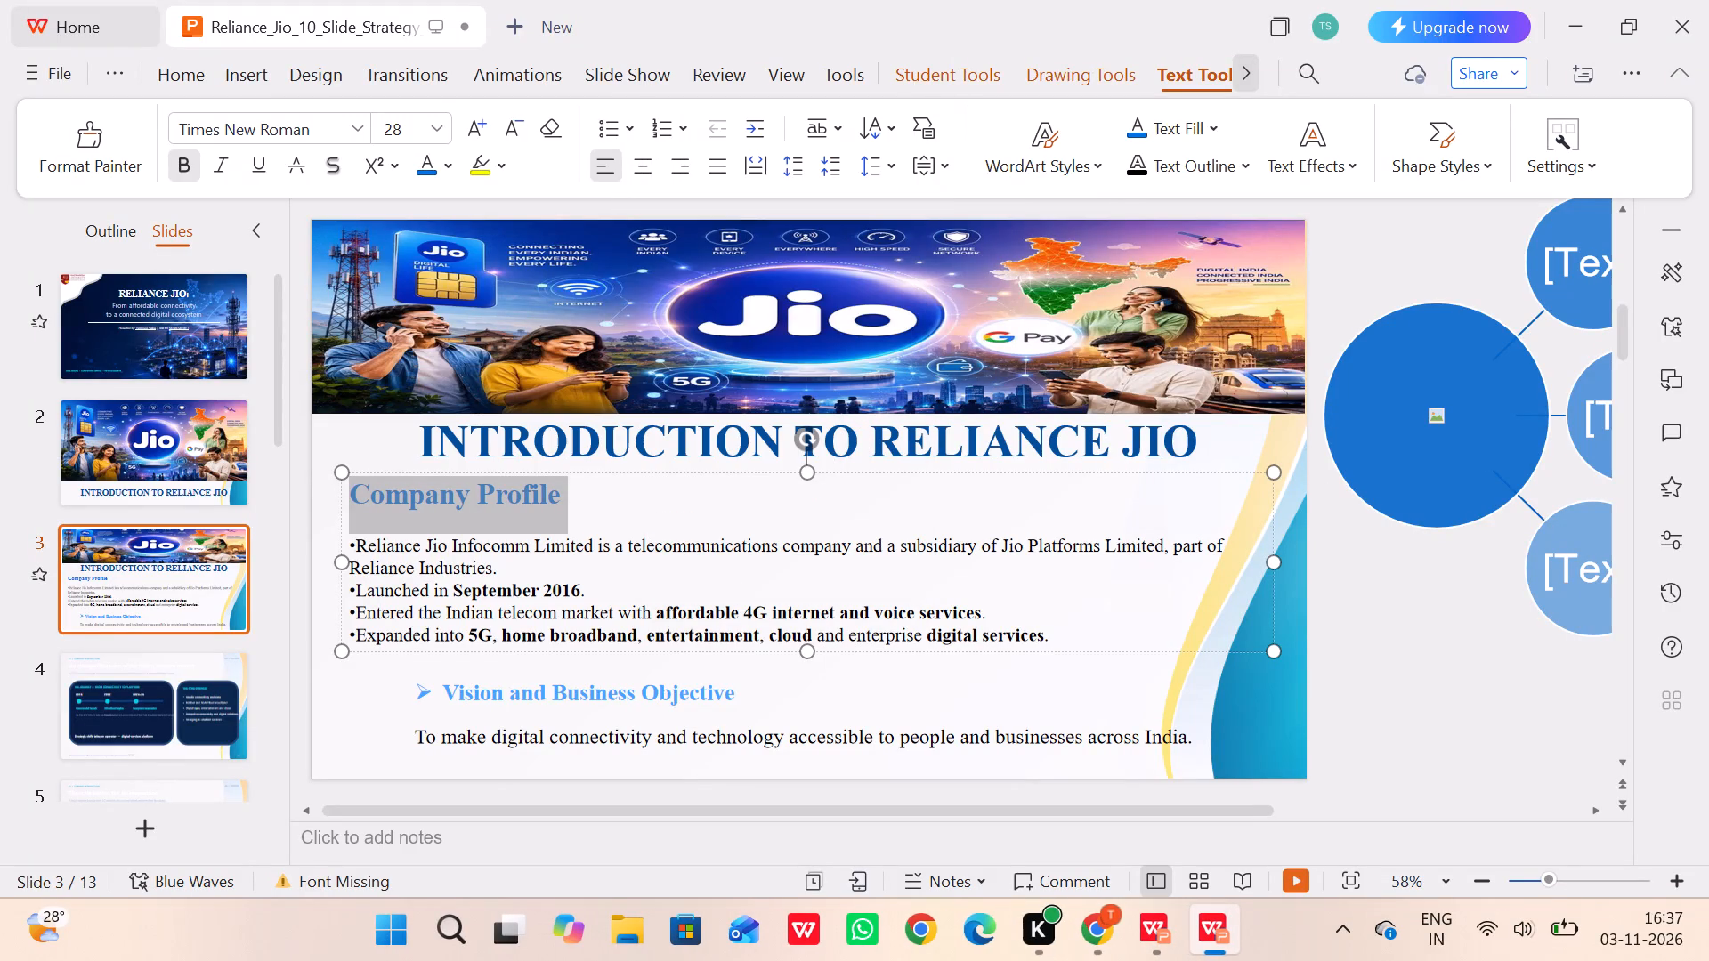
{"action": "left_click", "coordinate": [1335, 250]}
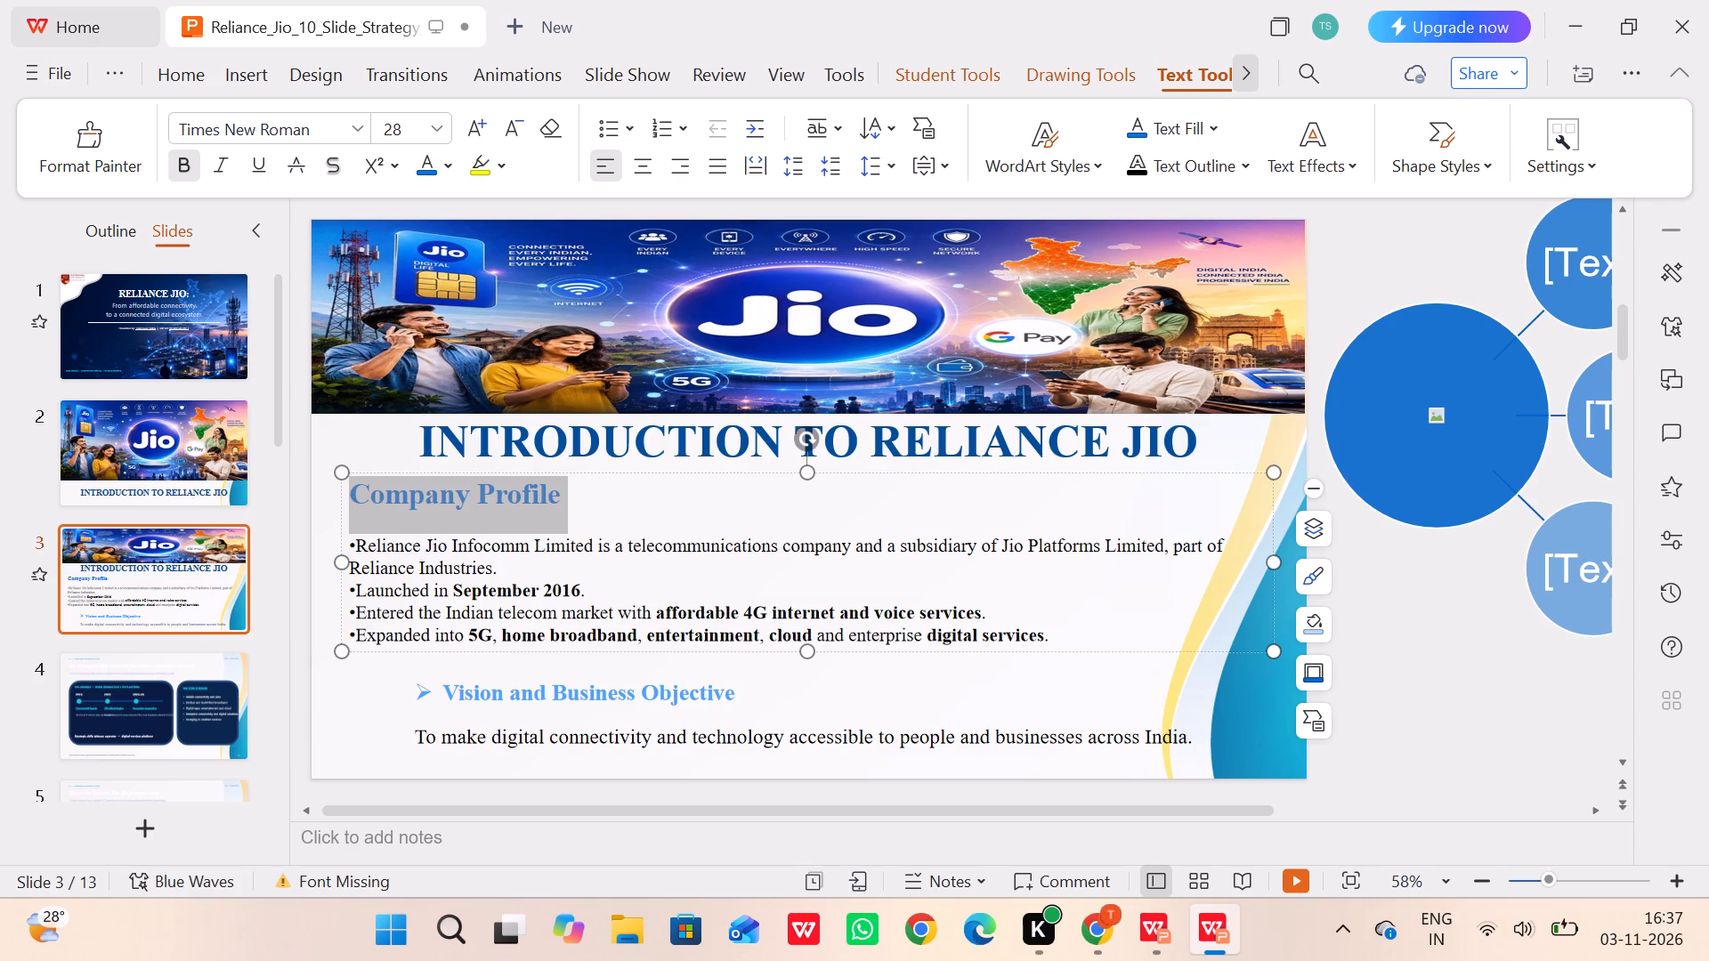
{"action": "left_click", "coordinate": [1344, 626]}
{"action": "left_click", "coordinate": [1146, 628]}
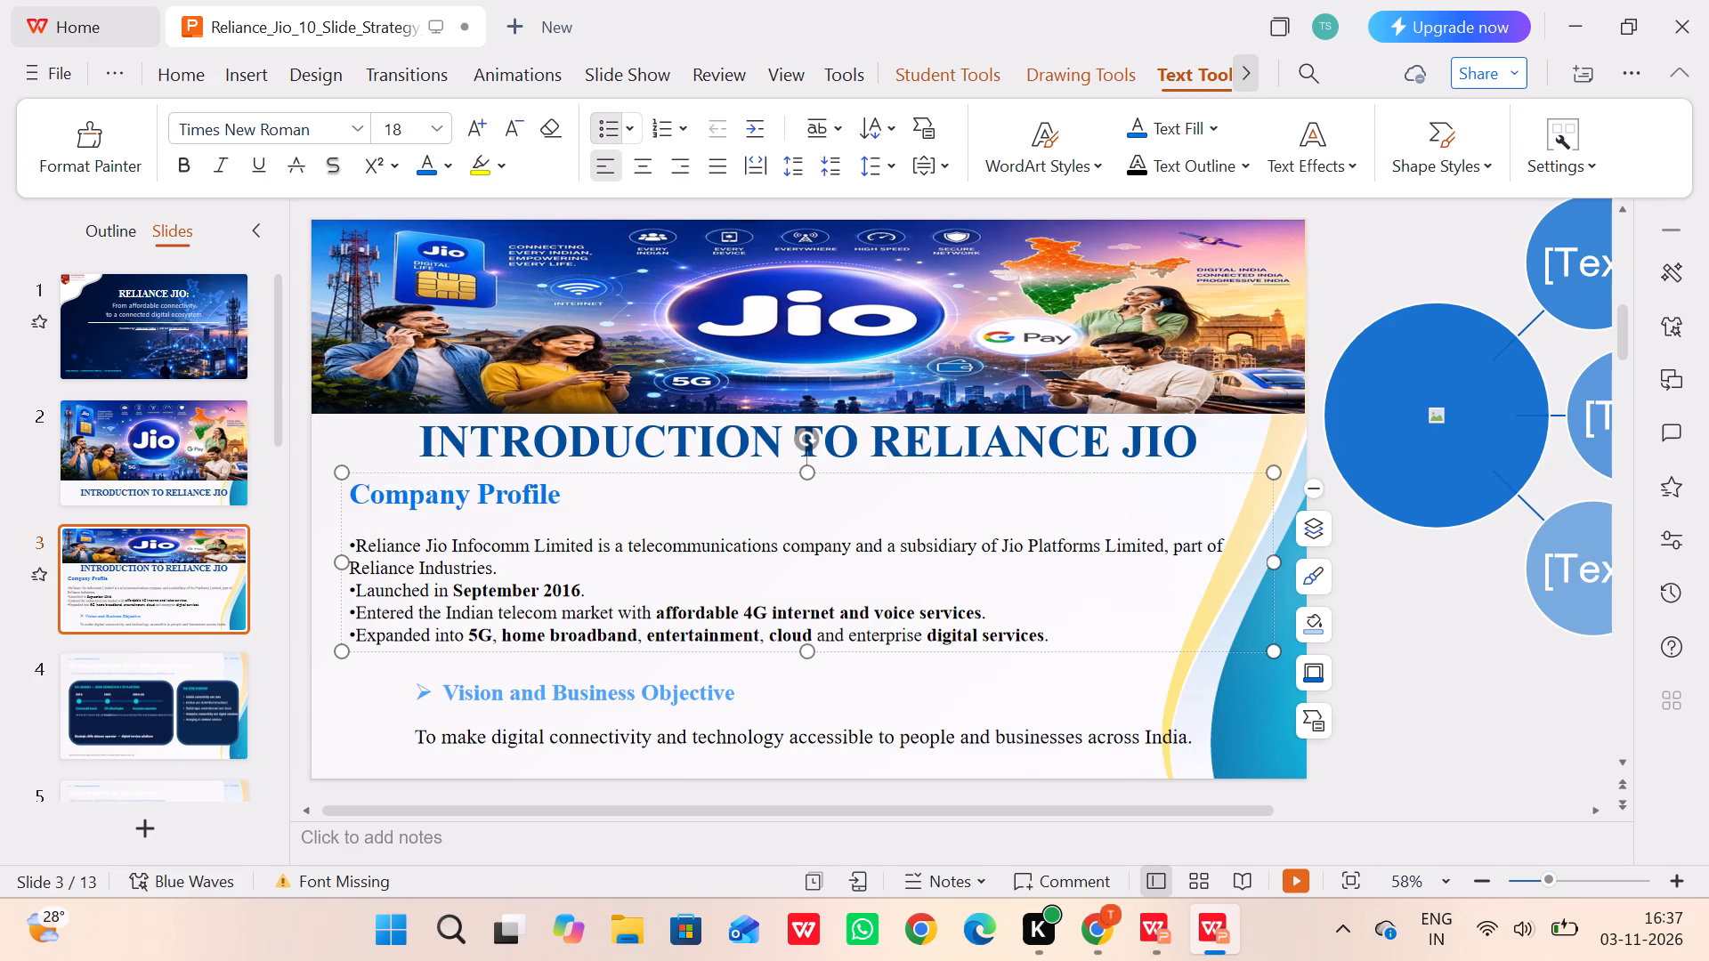
{"action": "left_click", "coordinate": [1475, 619]}
Play the slide show from slide 4 through the ERRC slide to review the content and animations.
{"action": "left_click", "coordinate": [115, 674]}
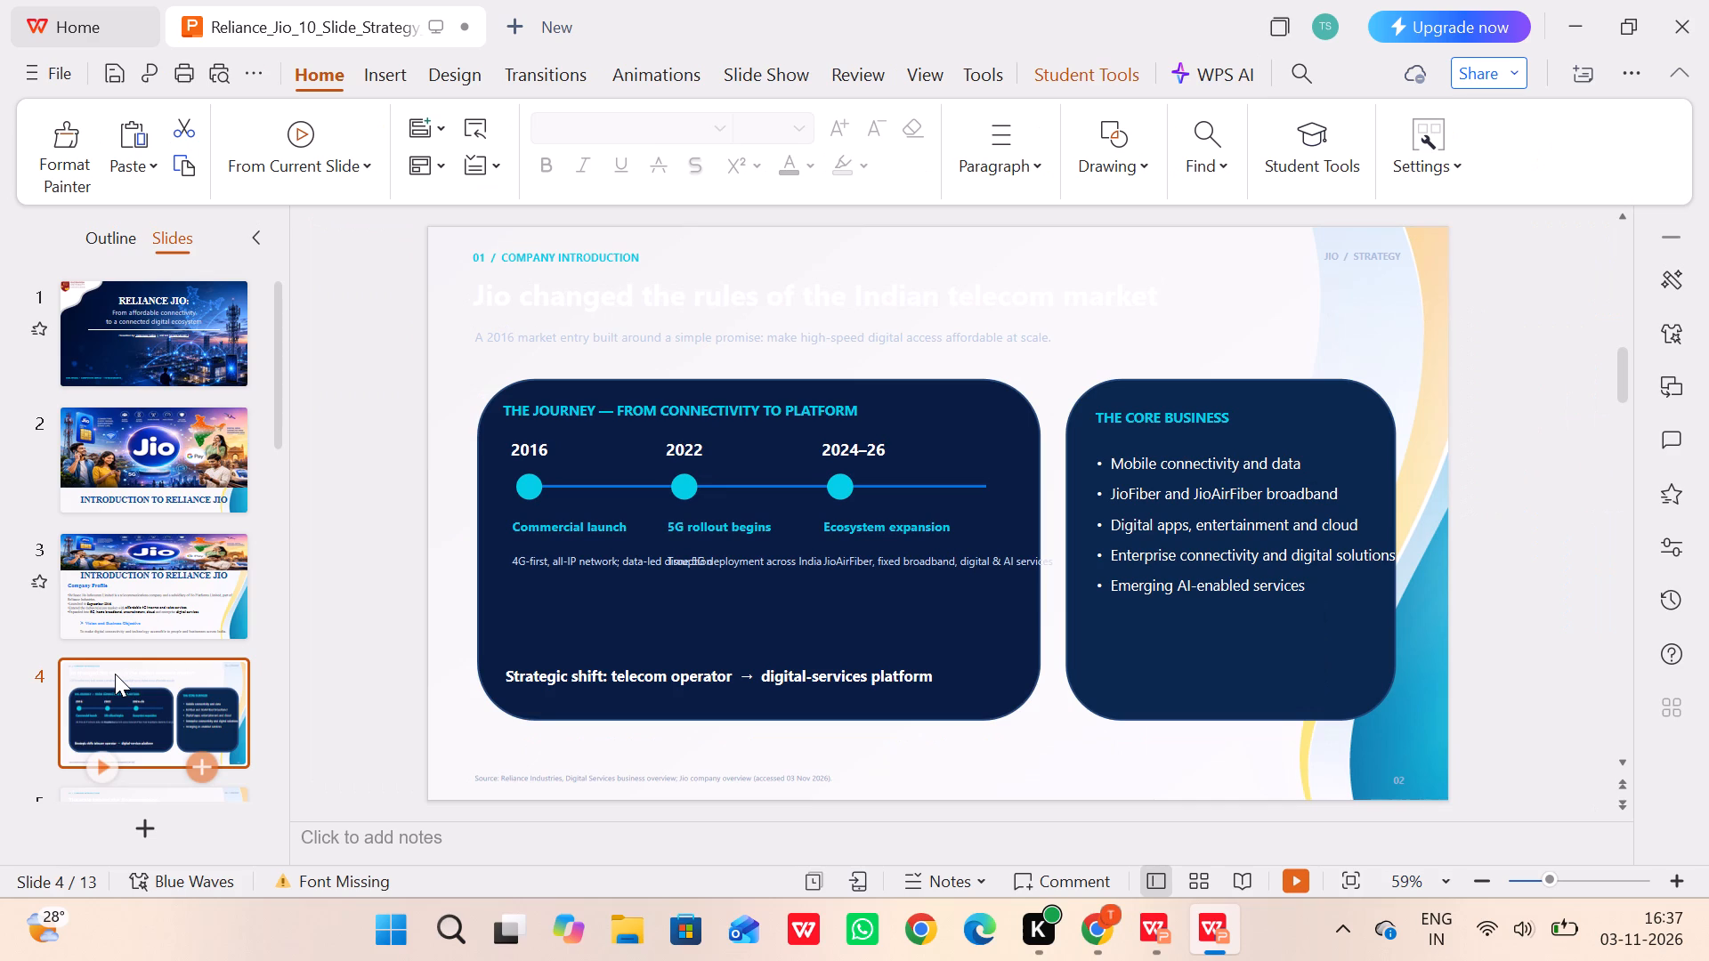
{"action": "scroll", "coordinate": [115, 674], "scroll_direction": "down", "scroll_amount": 1}
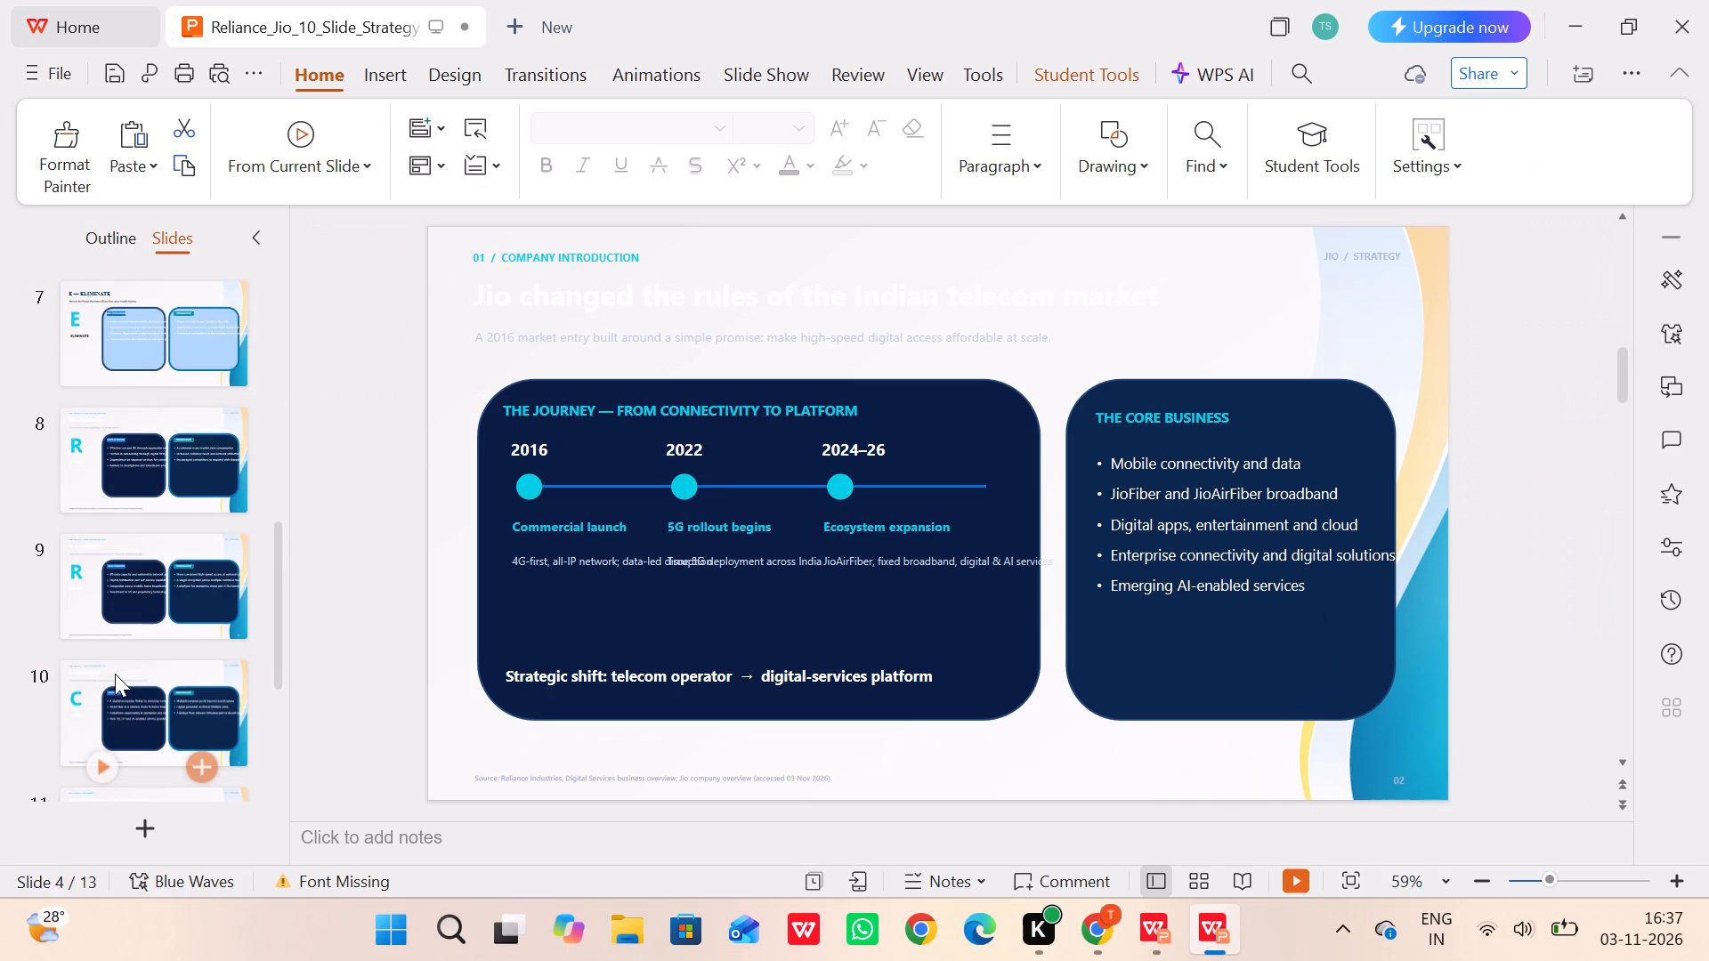
{"action": "scroll", "coordinate": [115, 674], "scroll_direction": "down", "scroll_amount": 1}
{"action": "scroll", "coordinate": [115, 674], "scroll_direction": "up", "scroll_amount": 1}
{"action": "scroll", "coordinate": [182, 350], "scroll_direction": "up", "scroll_amount": 1}
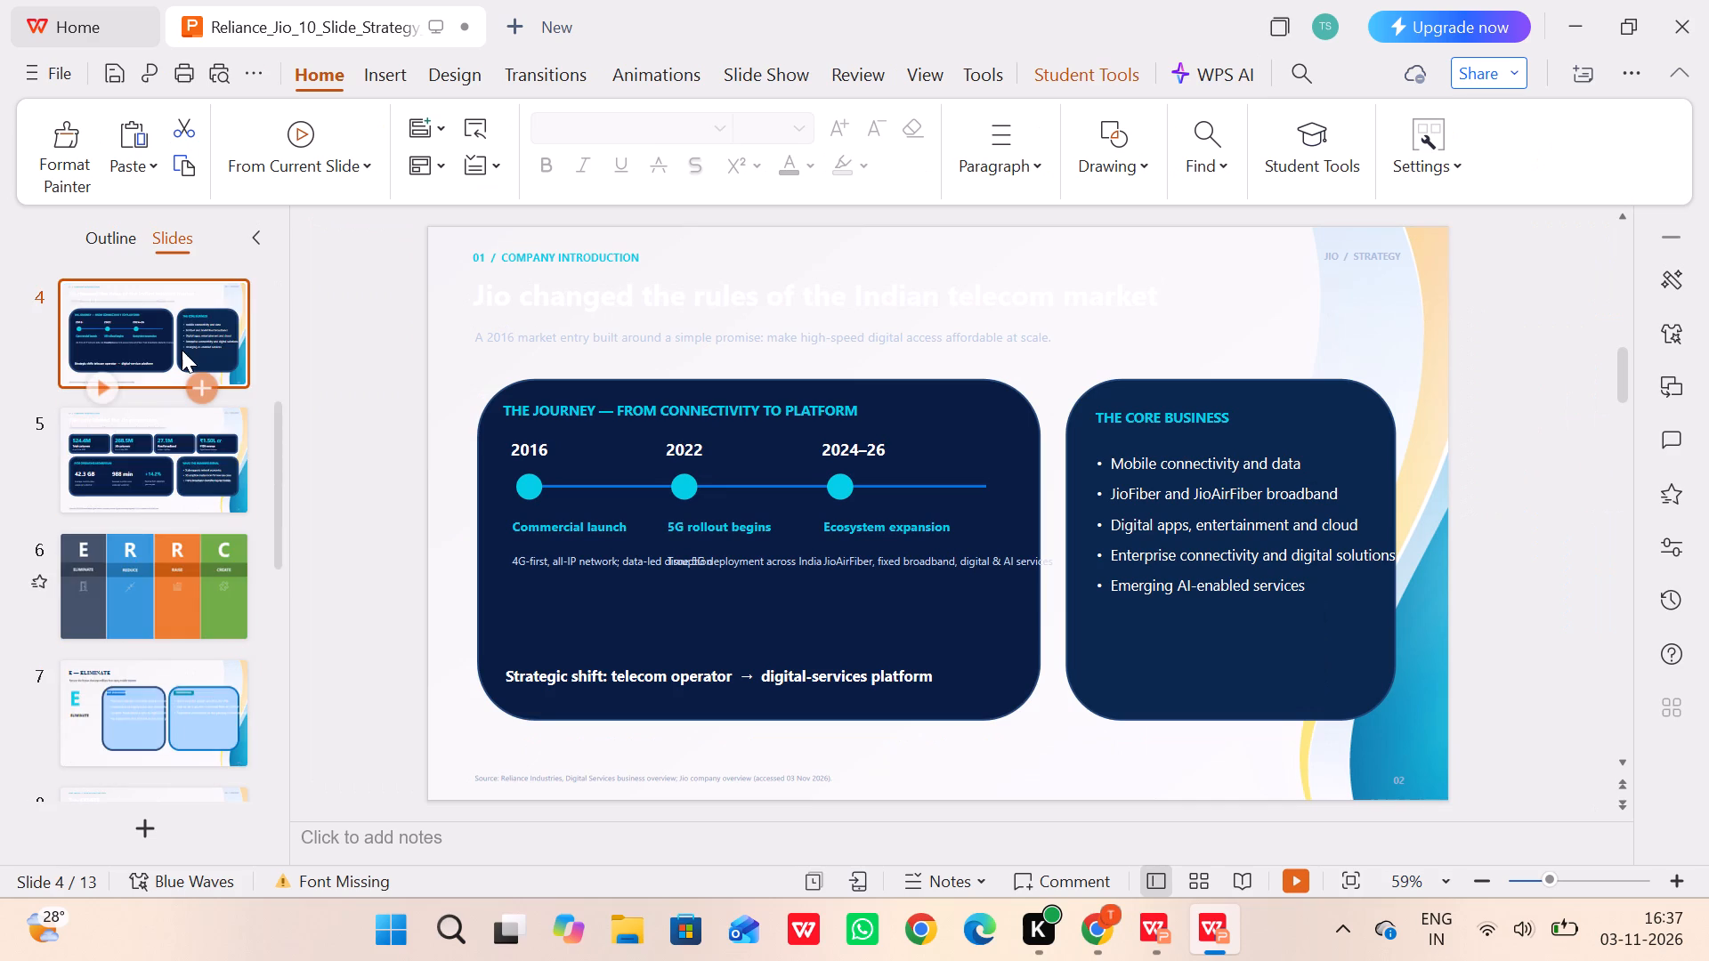
{"action": "double_click", "coordinate": [161, 371]}
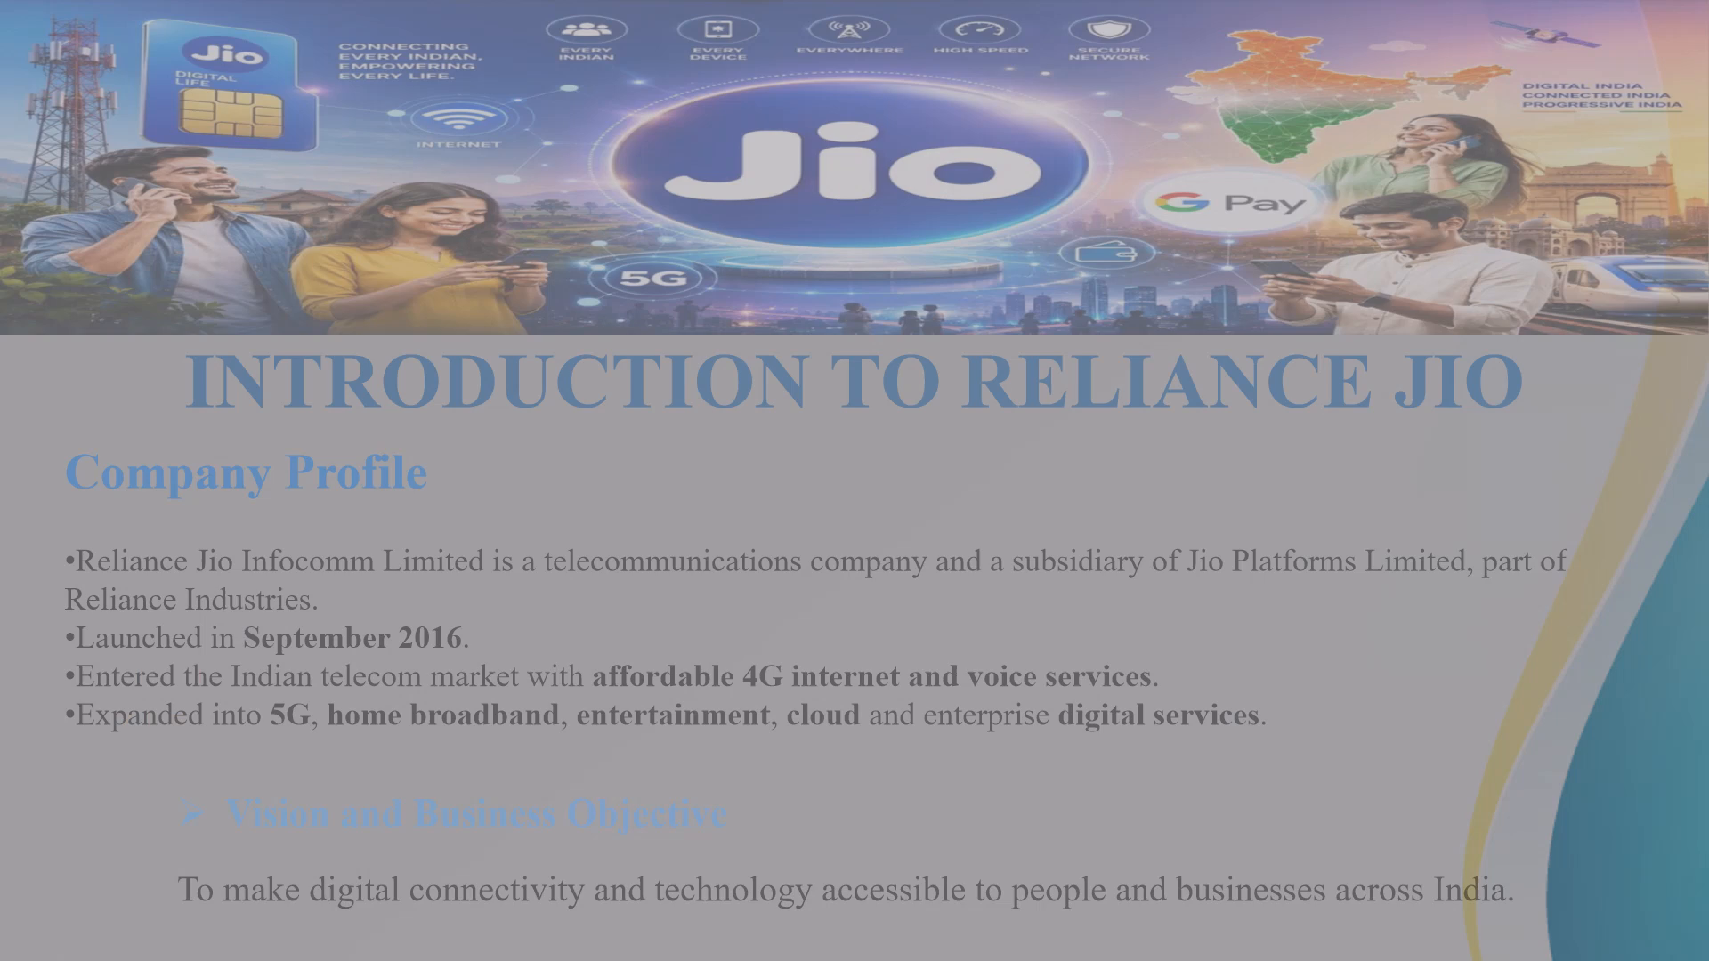
{"action": "key", "text": "Right"}
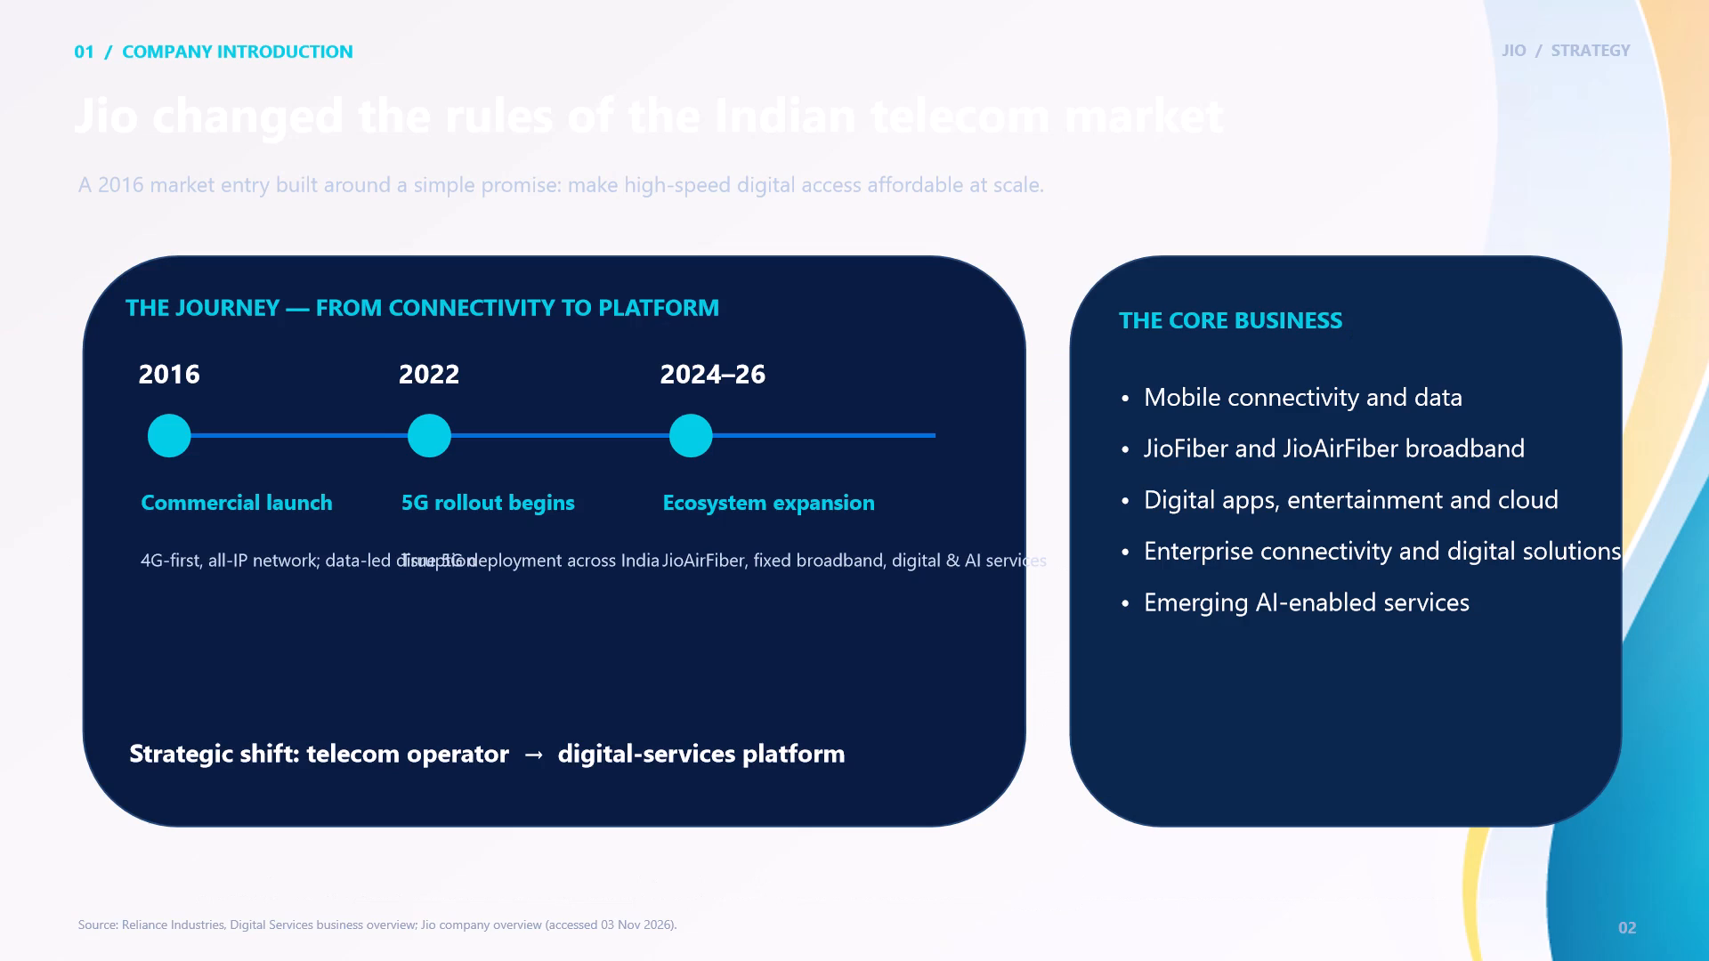
{"action": "key", "text": "Right"}
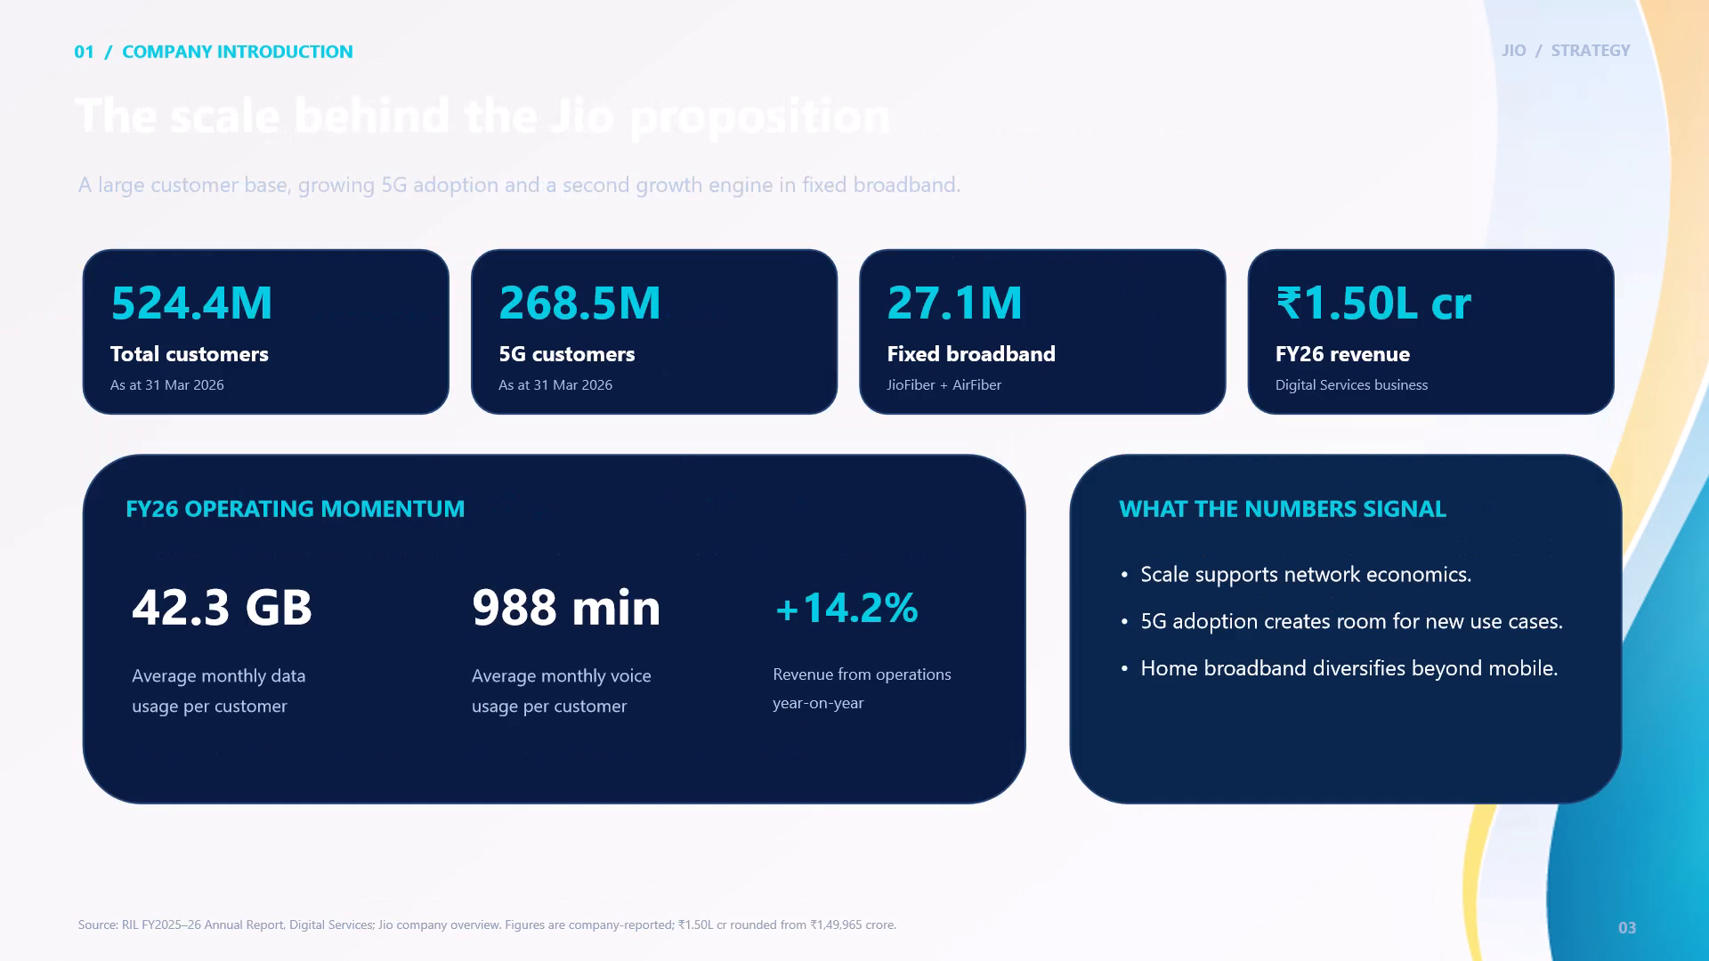
{"action": "key", "text": "Right"}
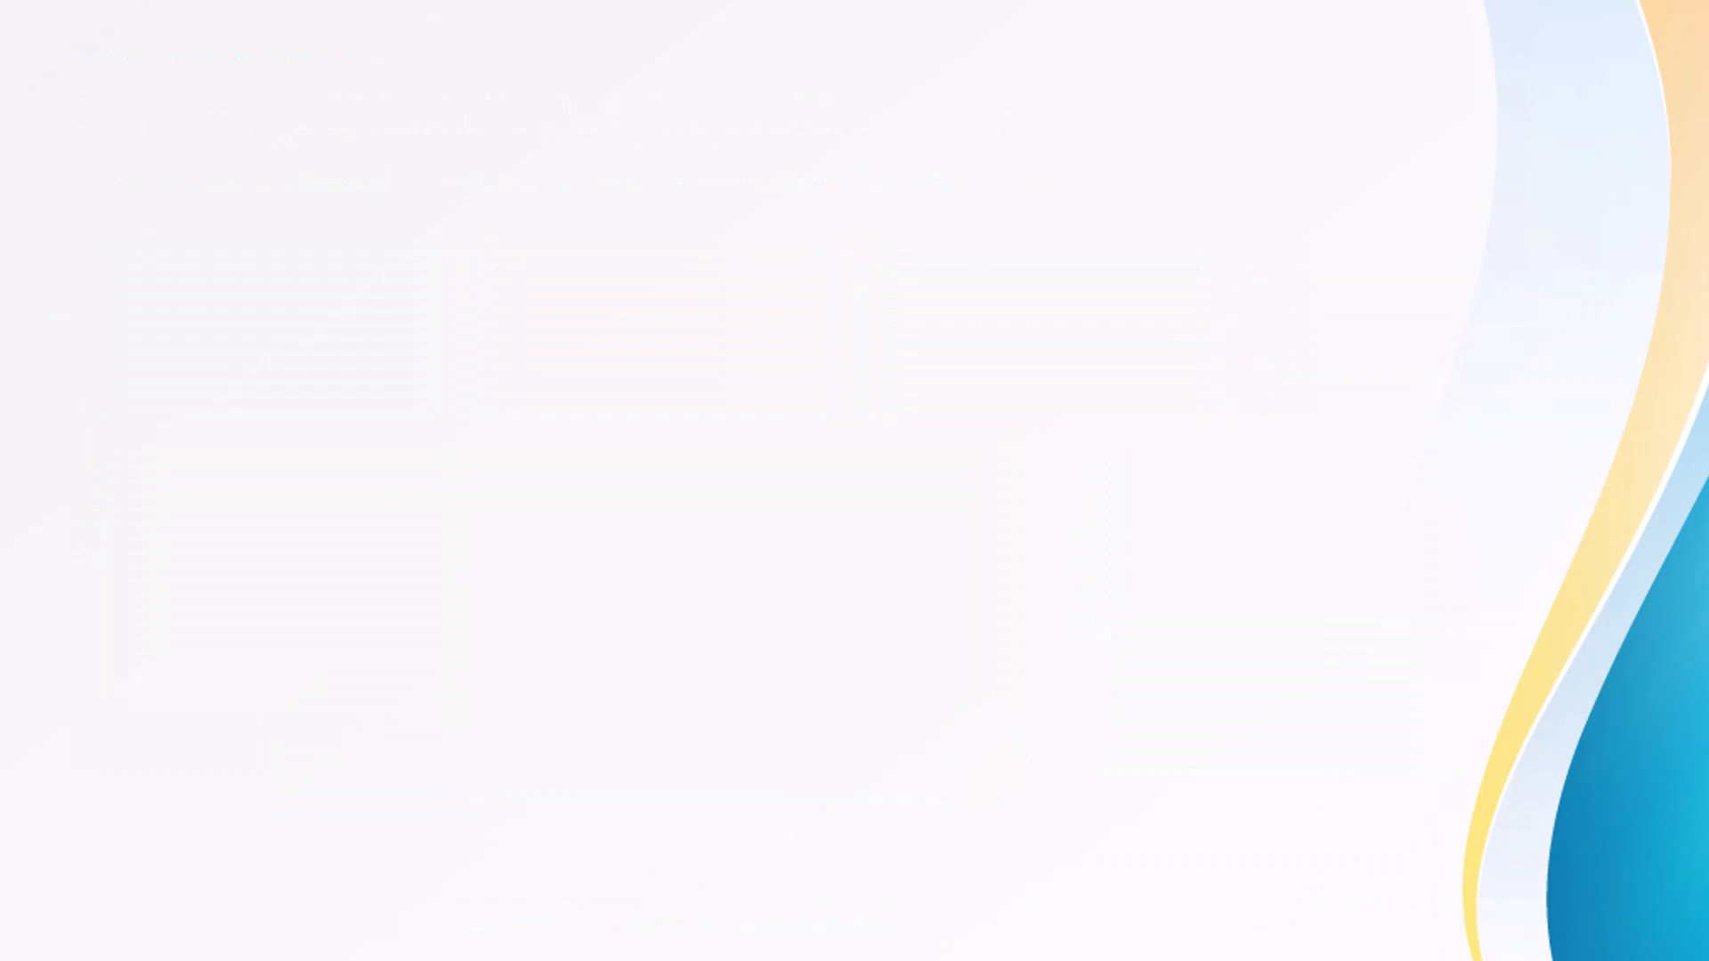
{"action": "key", "text": "Right"}
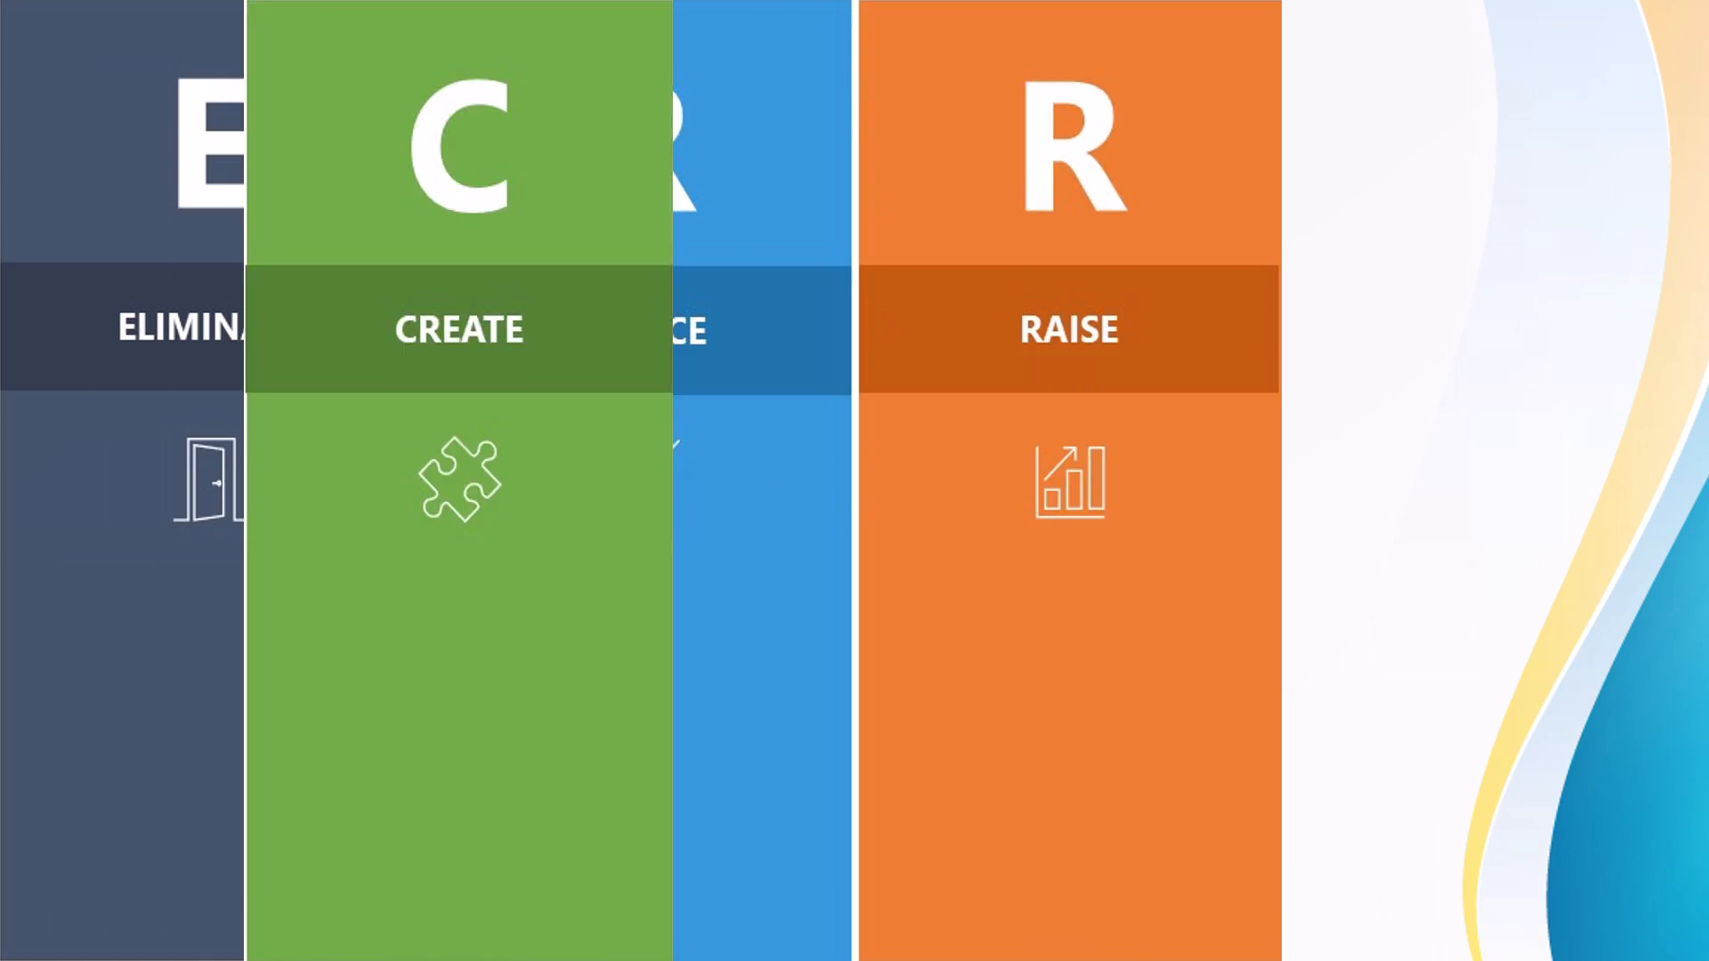
{"action": "key", "text": "Escape"}
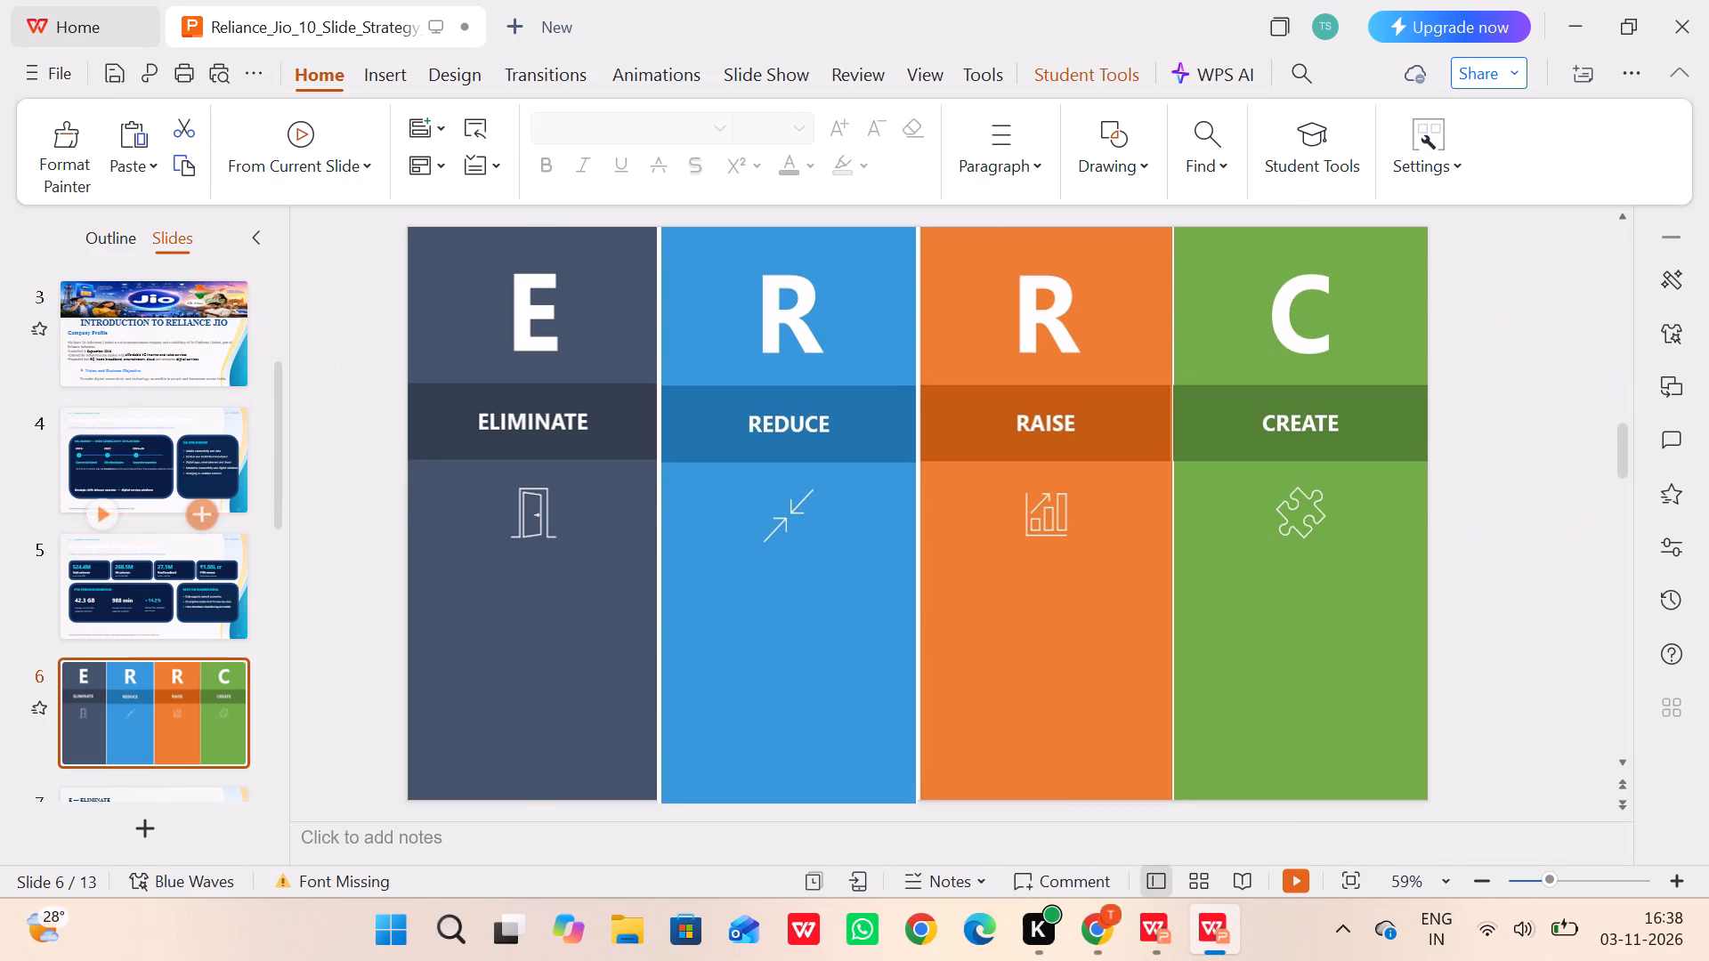
Set the Fly In animation of the ELIMINATE panel on slide 6 to start automatically.
{"action": "left_click", "coordinate": [451, 585]}
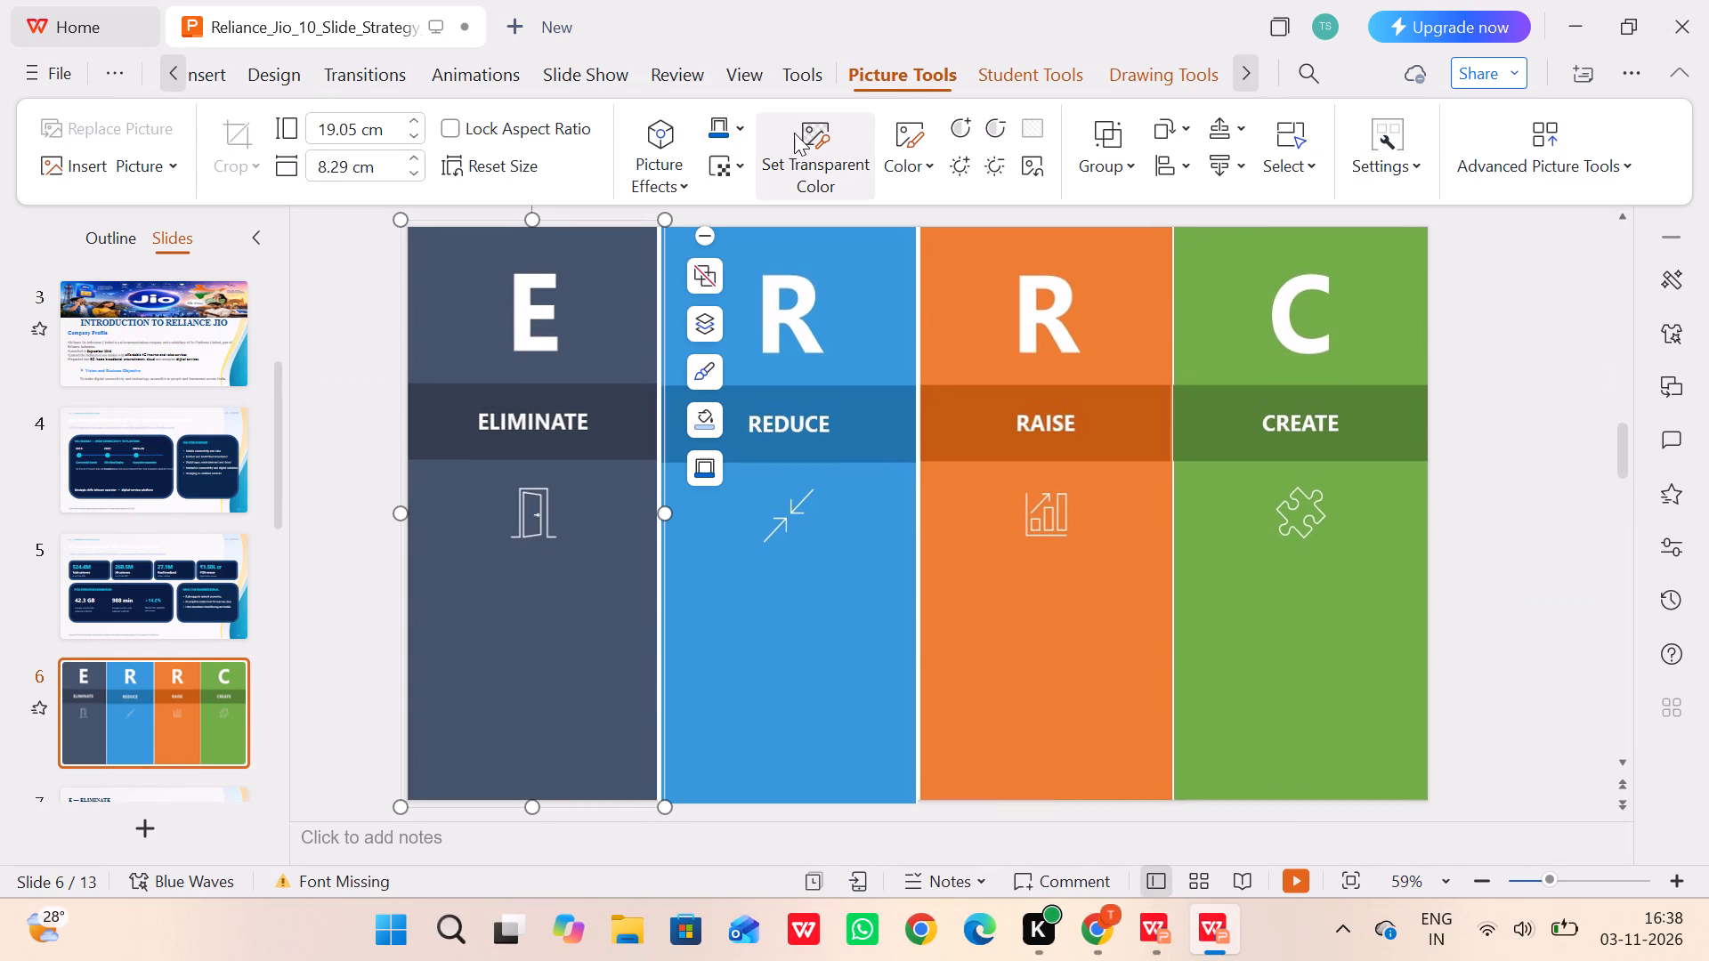
{"action": "left_click", "coordinate": [386, 68]}
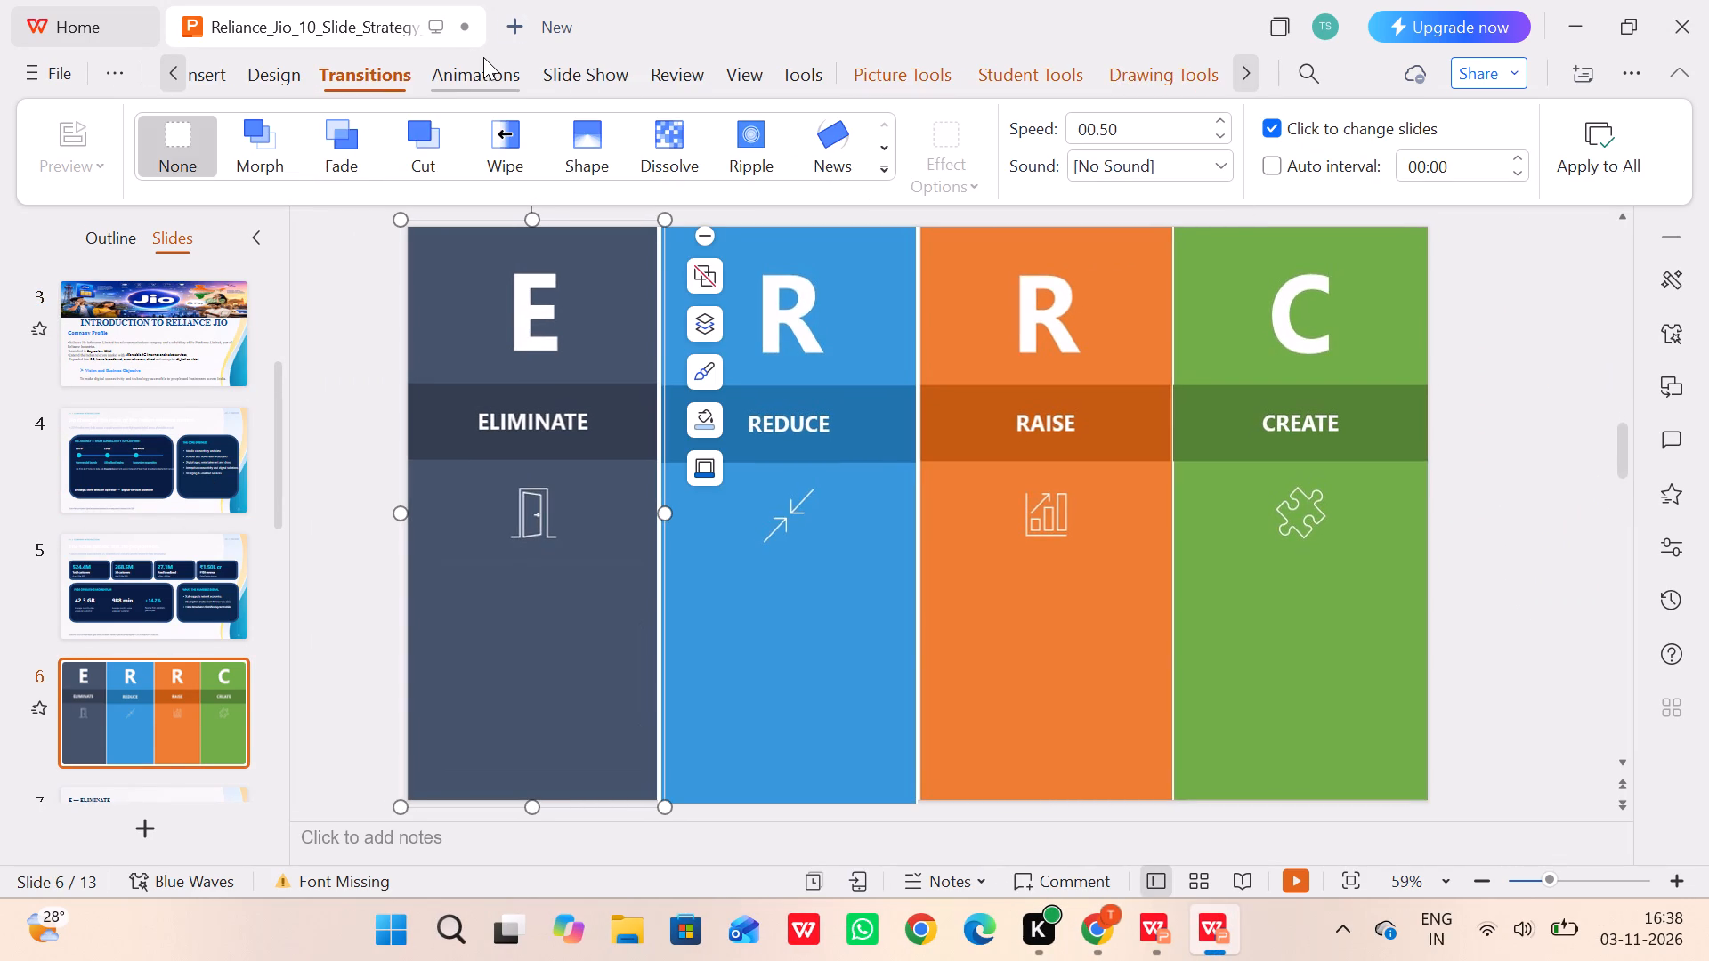
{"action": "left_click", "coordinate": [484, 56]}
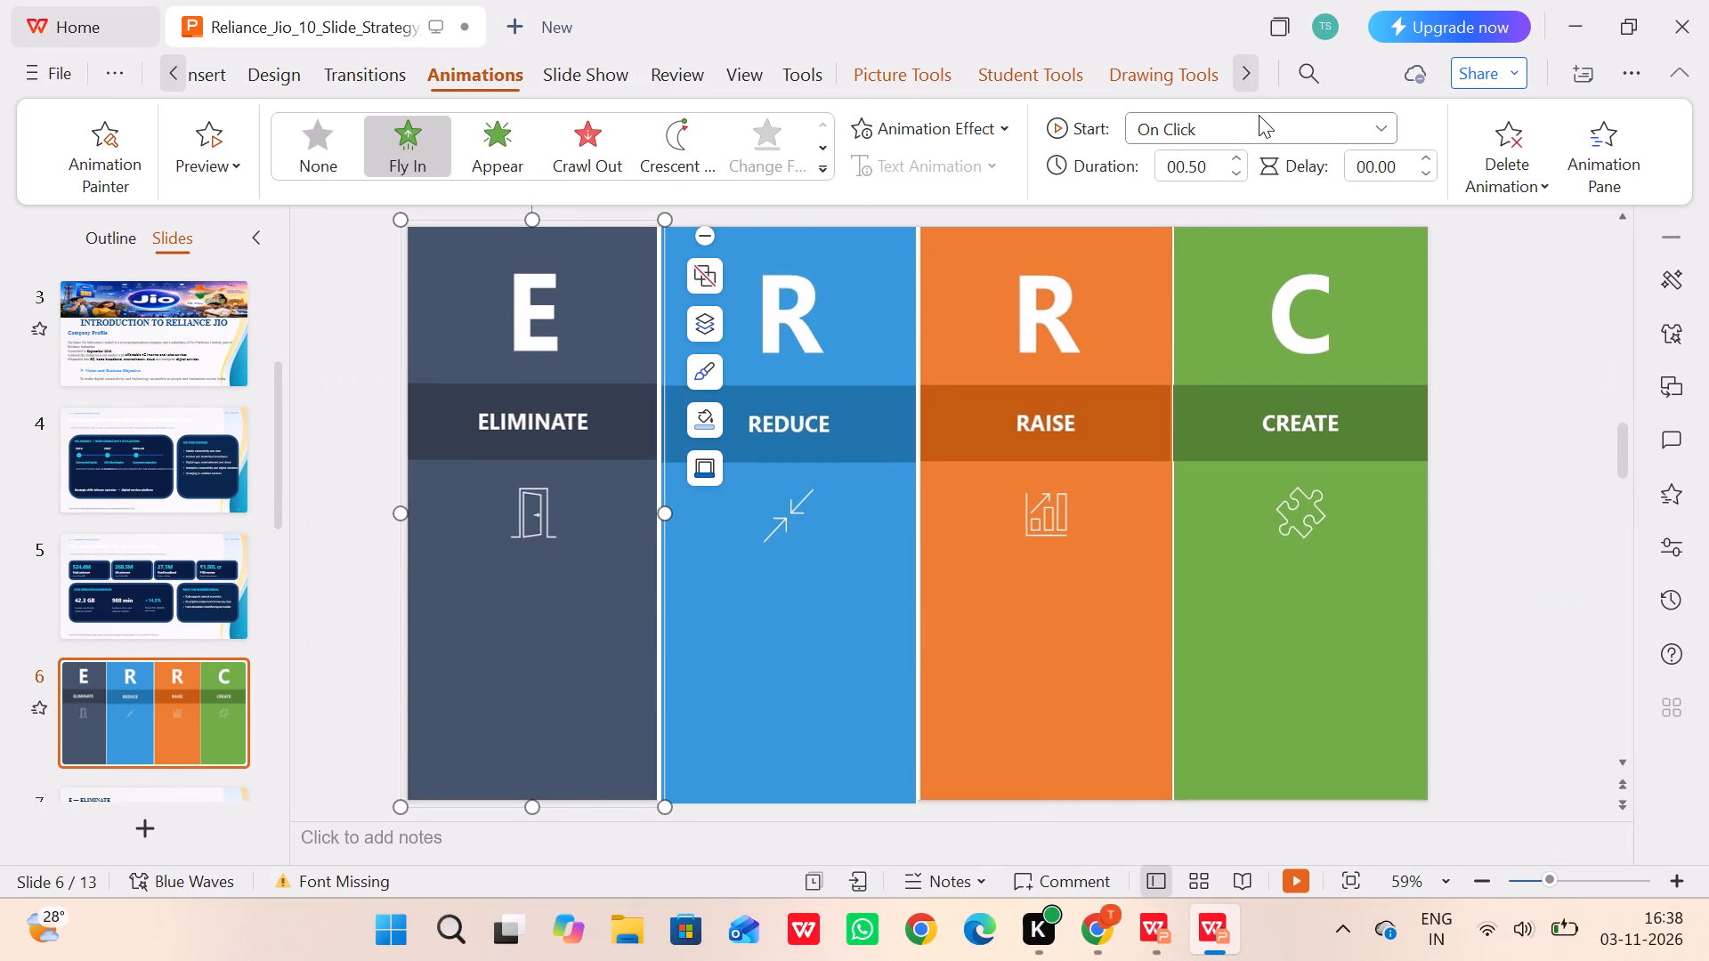
{"action": "left_click", "coordinate": [1259, 115]}
{"action": "left_click", "coordinate": [1198, 238]}
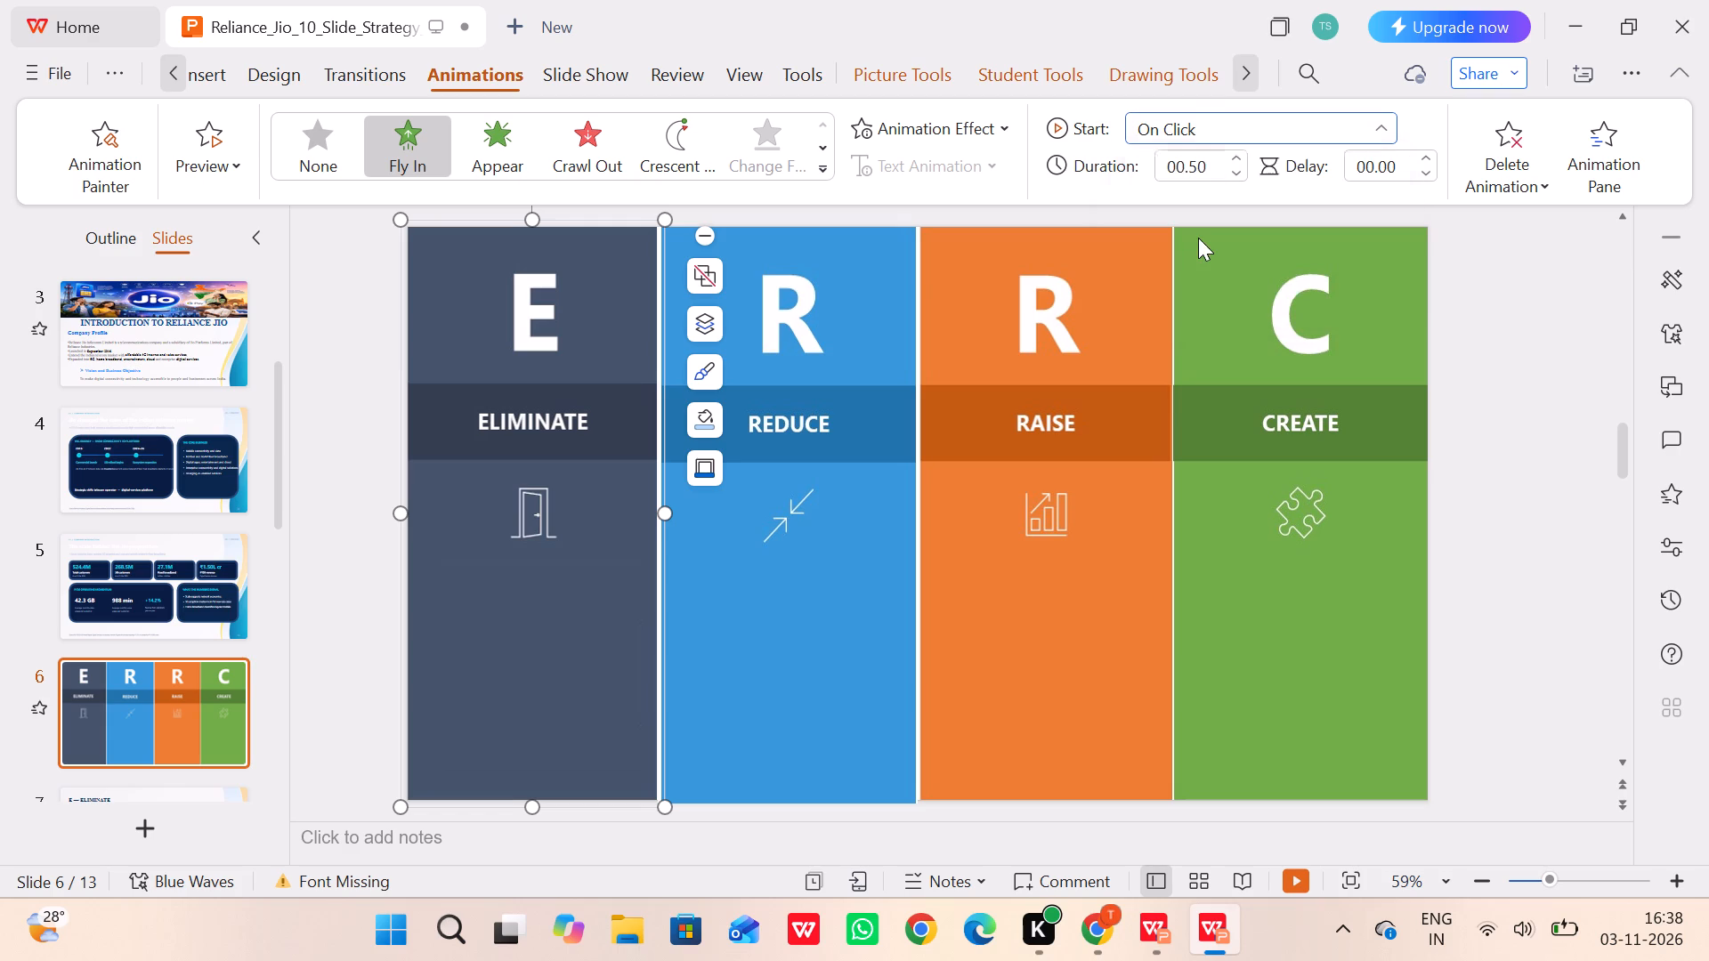
Play the slide show from slide 5 into the ERRC slide to check how its panel animations run.
{"action": "double_click", "coordinate": [219, 574]}
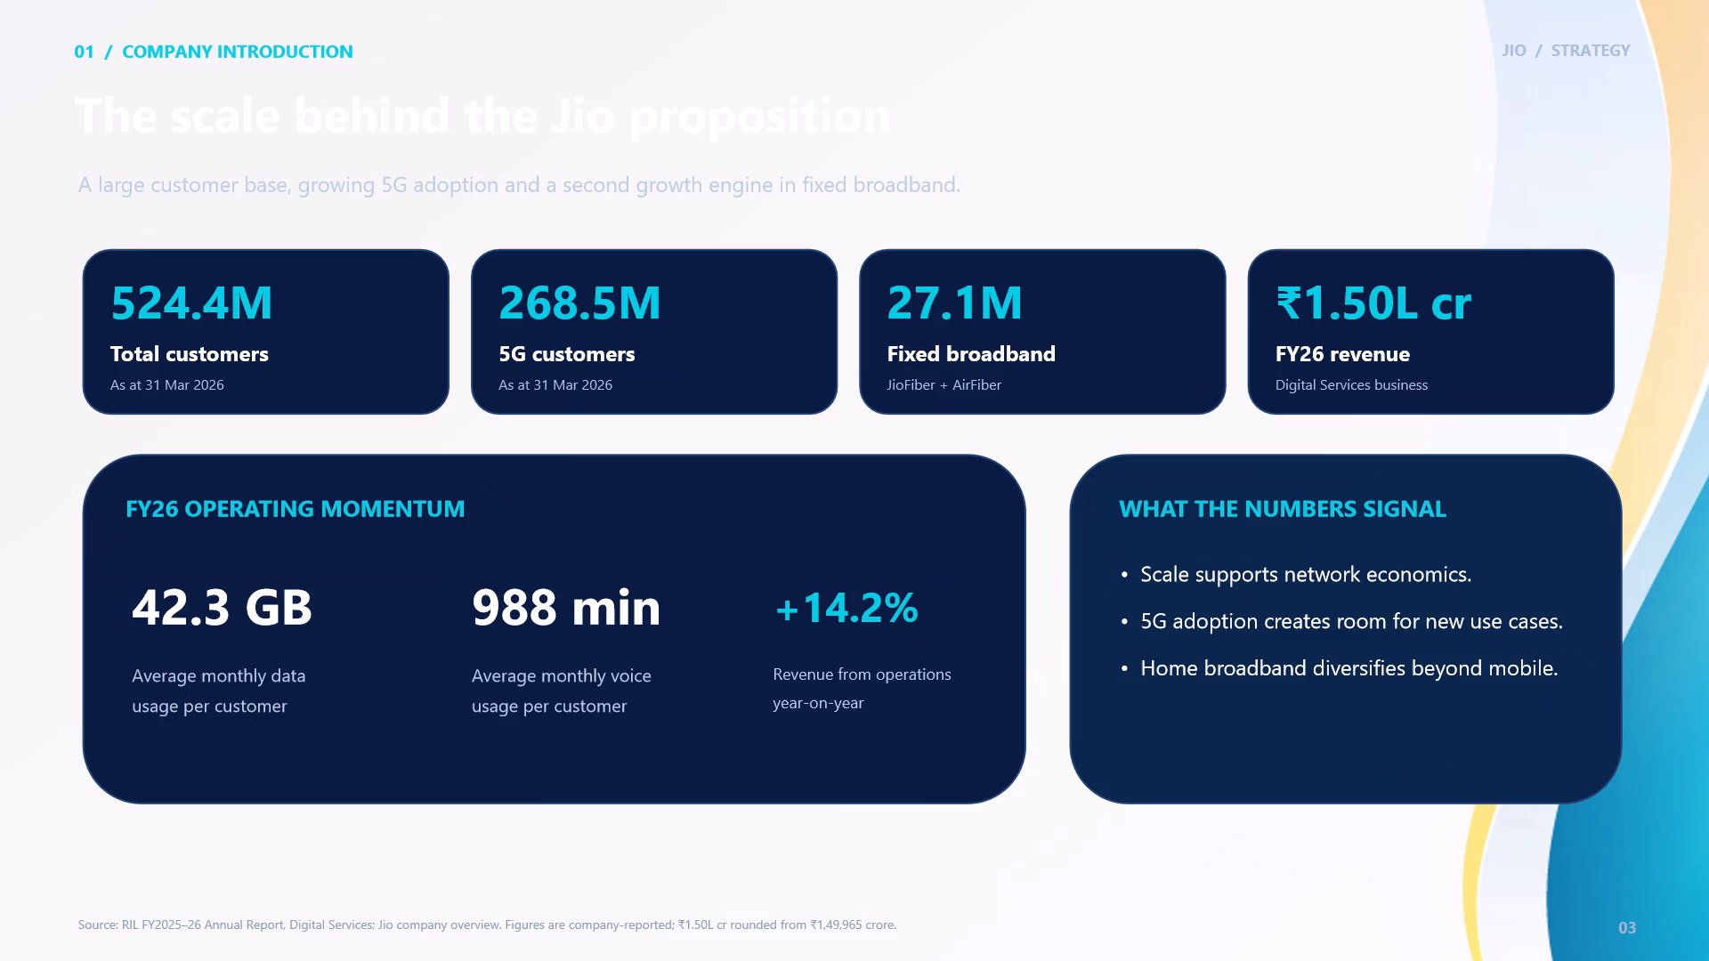
{"action": "key", "text": "Right"}
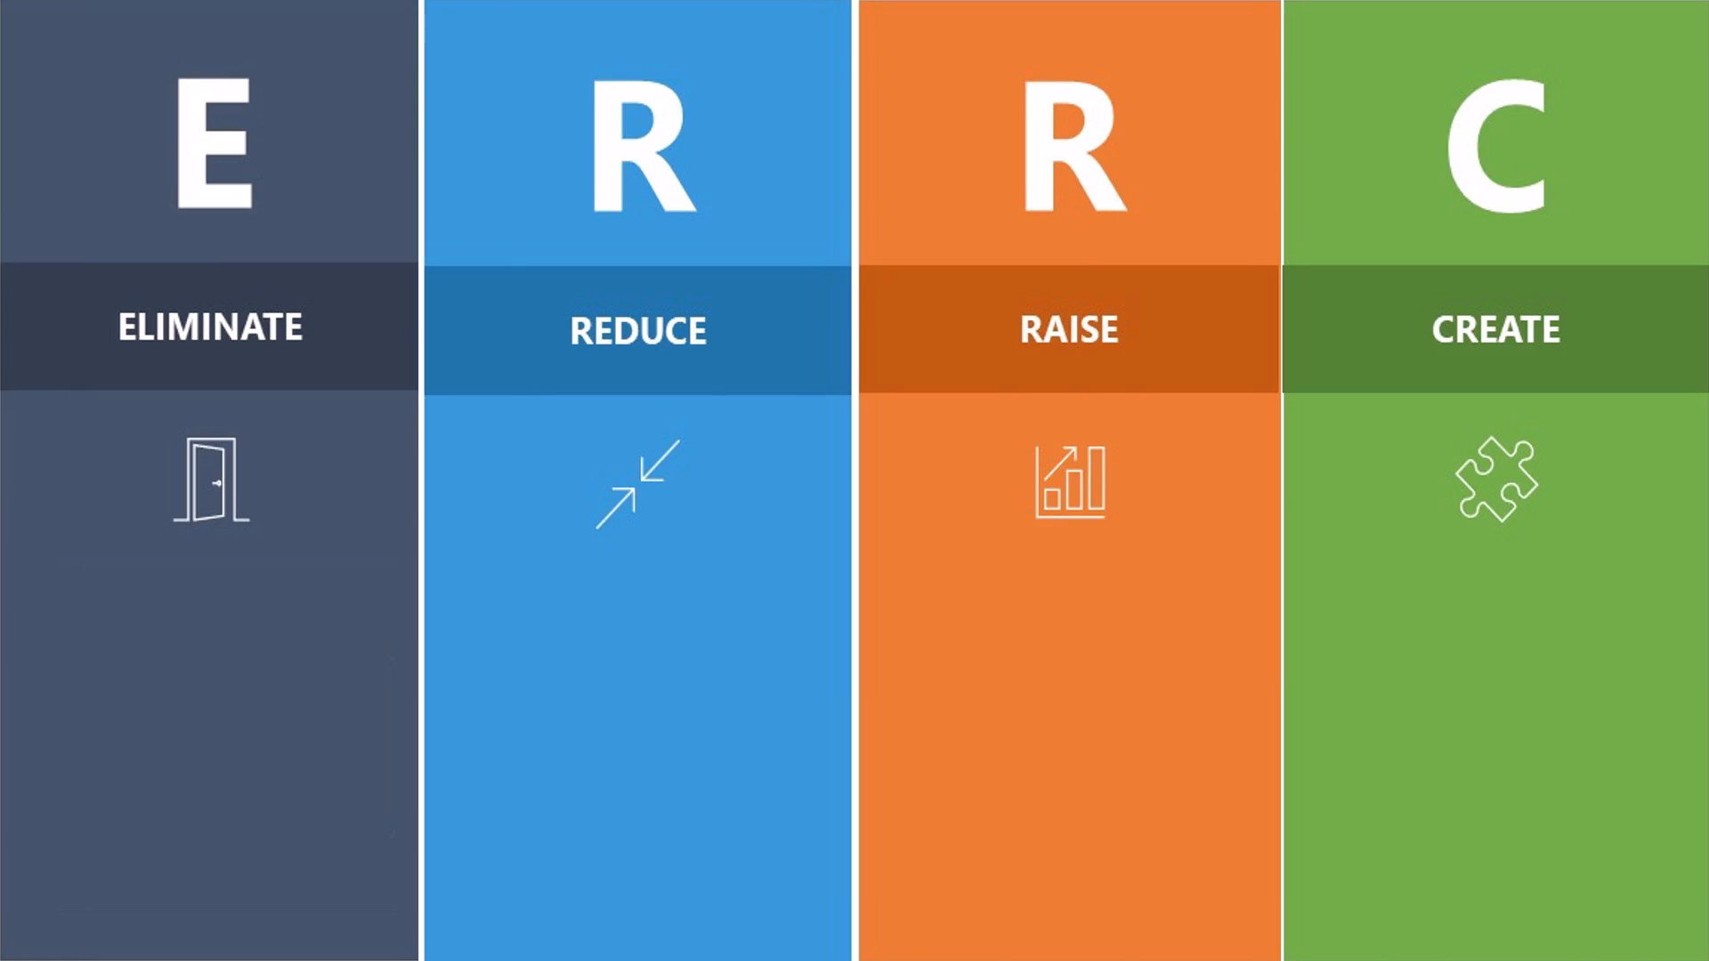
{"action": "key", "text": "Left"}
{"action": "key", "text": "Right"}
{"action": "key", "text": "Escape"}
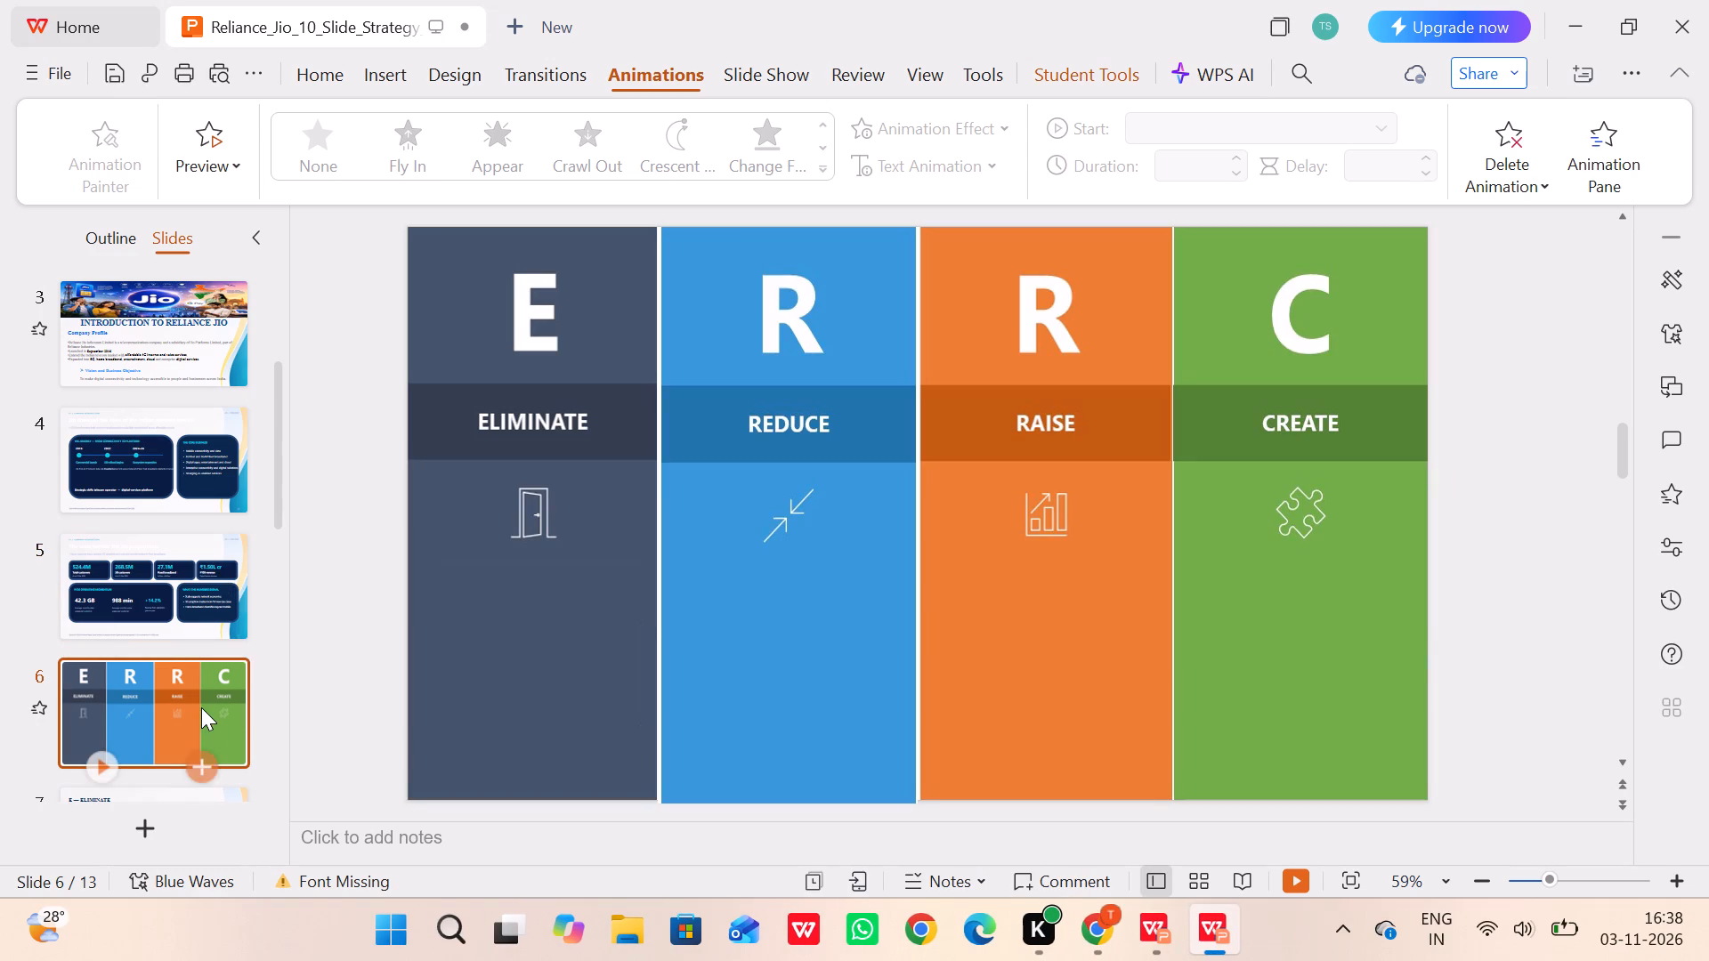
Resize the STRATEGIC EFFECT bullet text box on slide 7 so its text wraps inside the light-blue panel.
{"action": "scroll", "coordinate": [188, 588], "scroll_direction": "down", "scroll_amount": 1}
{"action": "scroll", "coordinate": [195, 420], "scroll_direction": "up", "scroll_amount": 1}
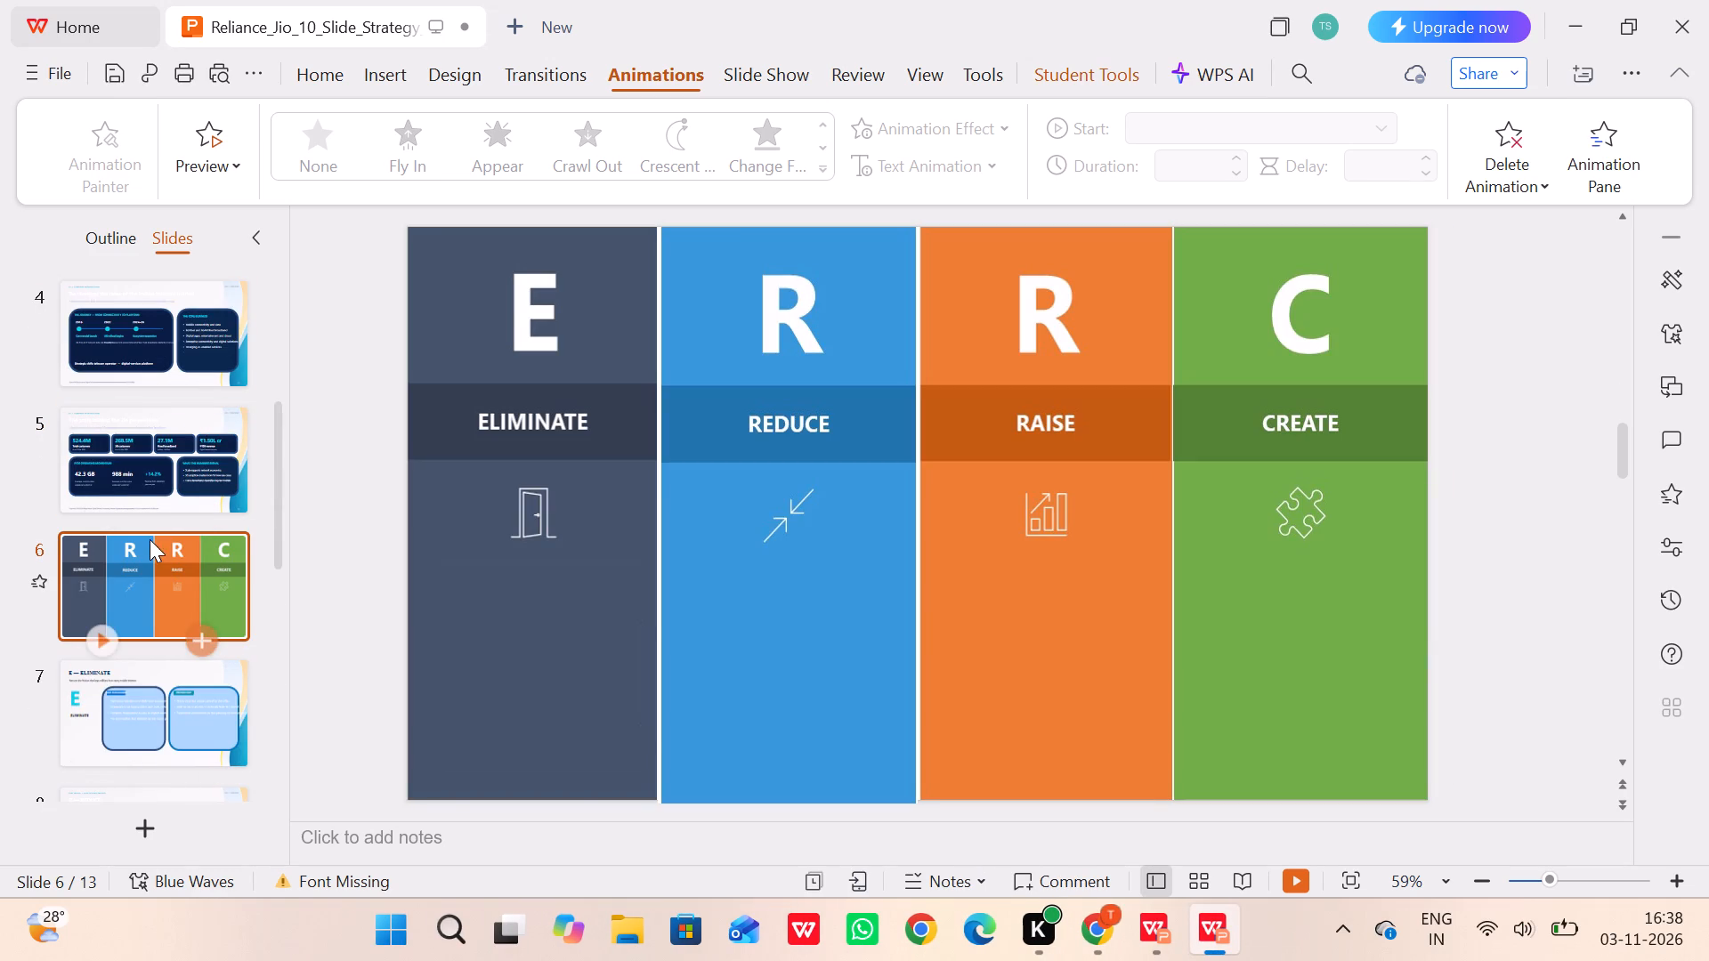
{"action": "left_click", "coordinate": [130, 688]}
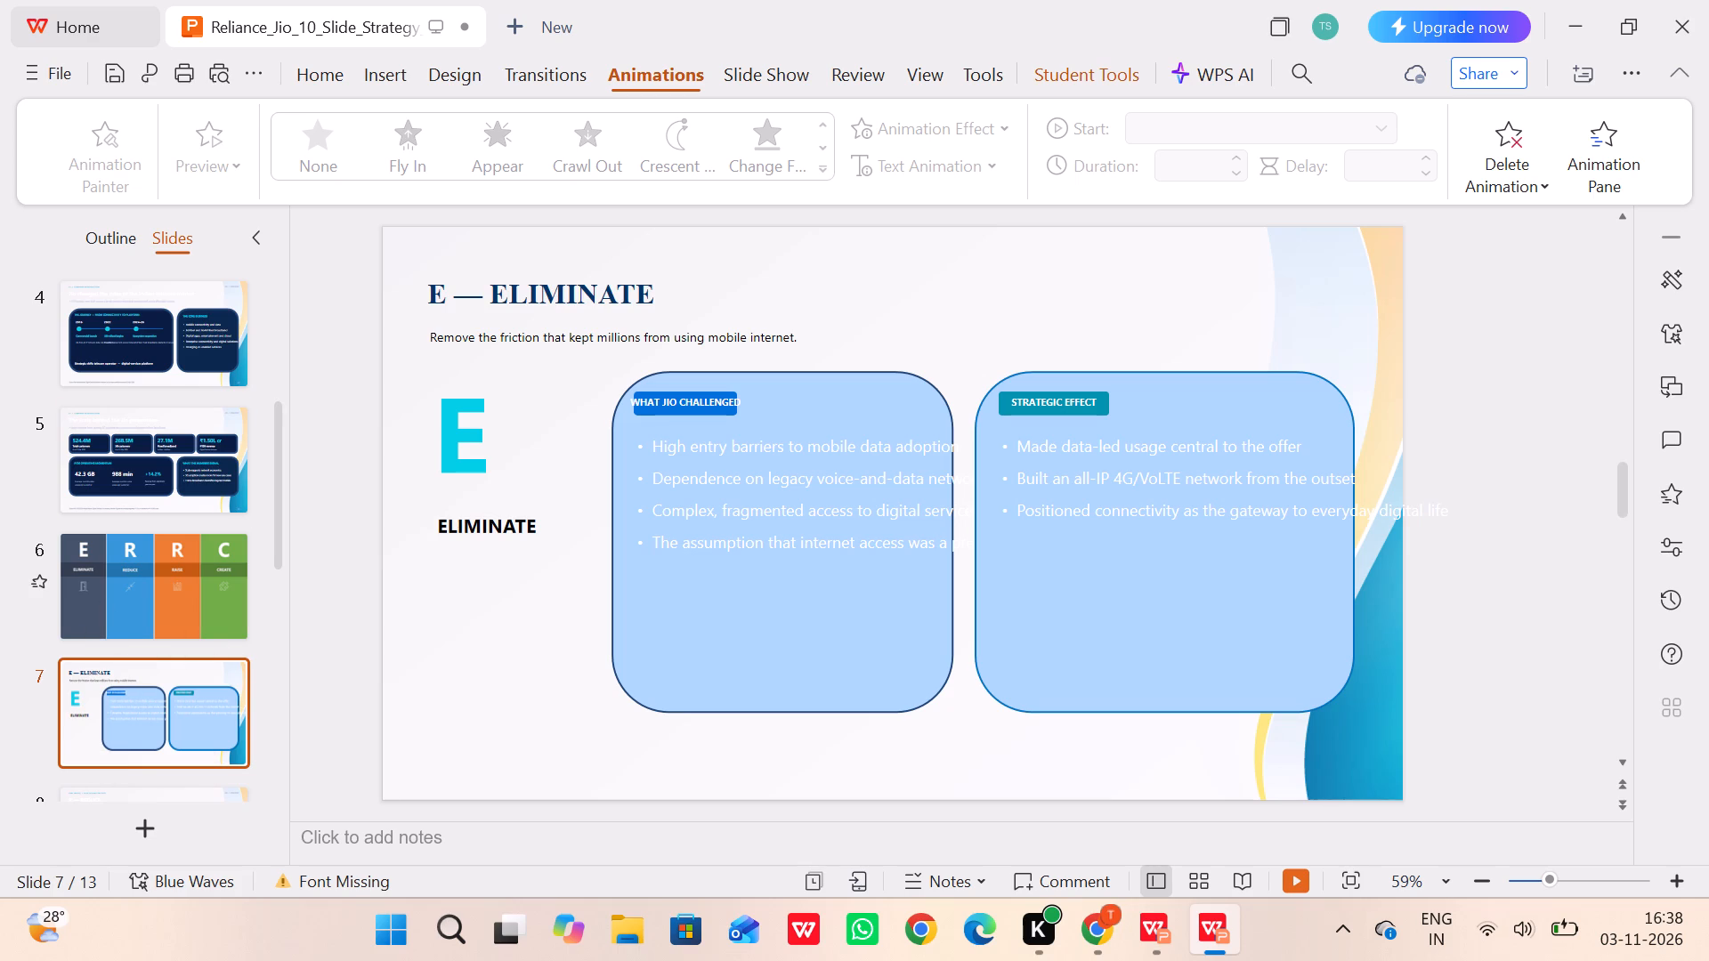
{"action": "left_click", "coordinate": [1143, 501]}
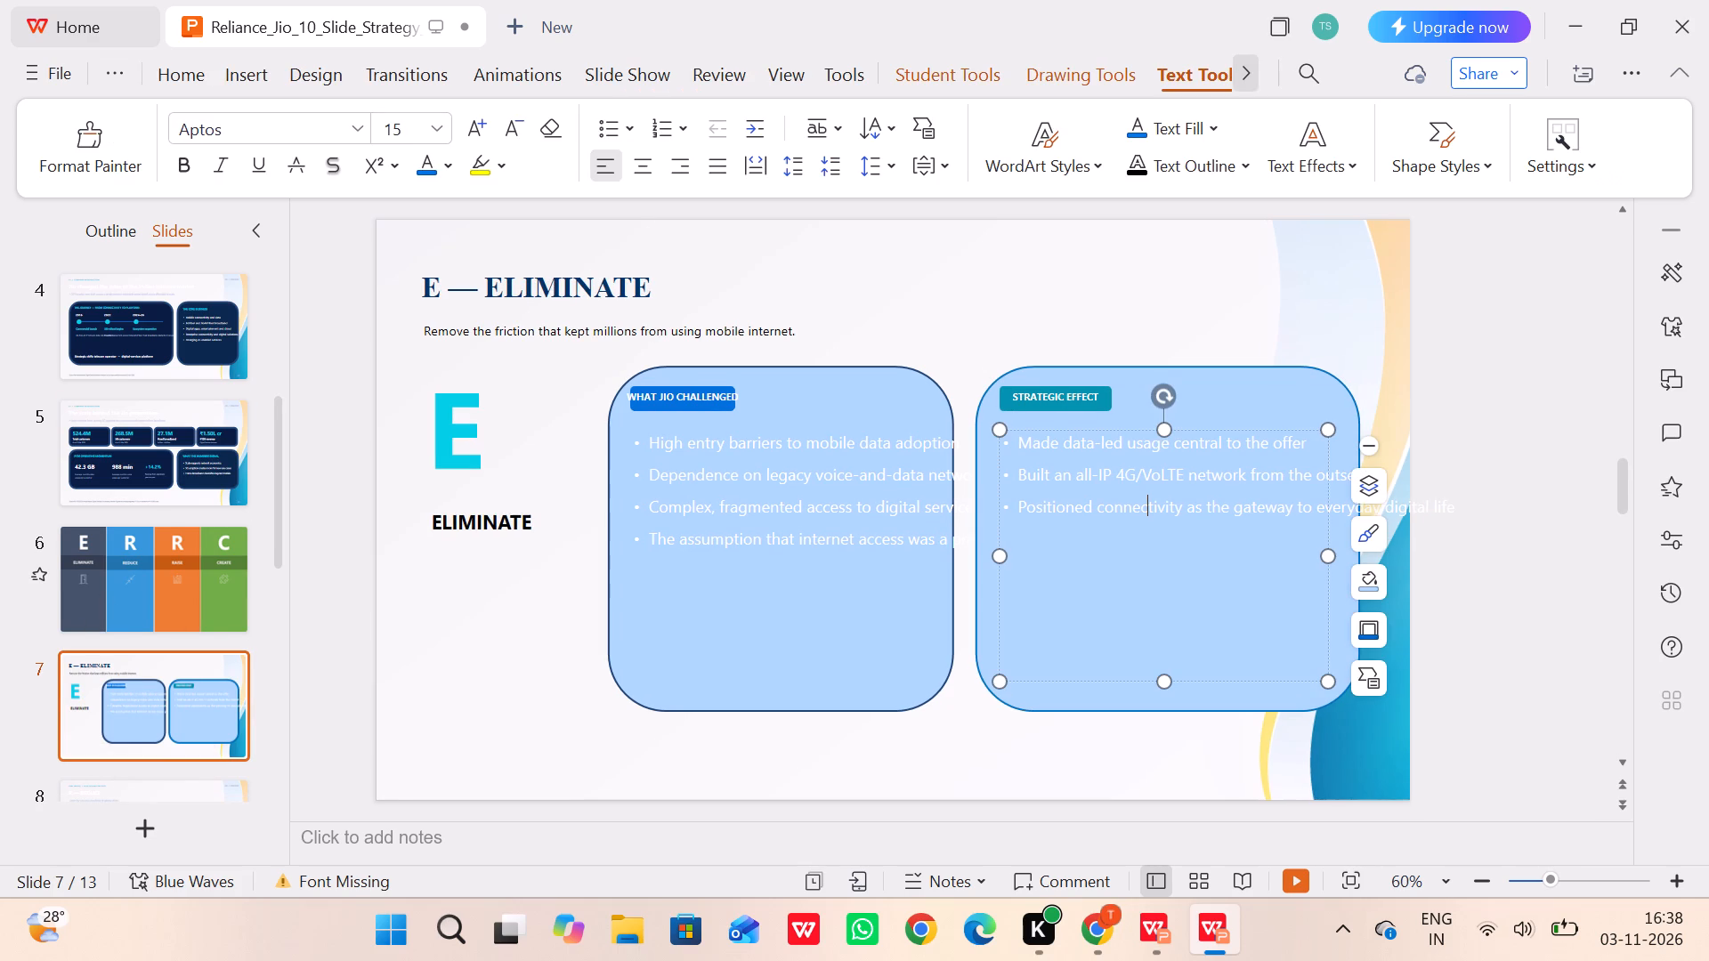
{"action": "left_click", "coordinate": [1421, 480]}
{"action": "left_click_drag", "start_coordinate": [1330, 563], "coordinate": [1375, 551]}
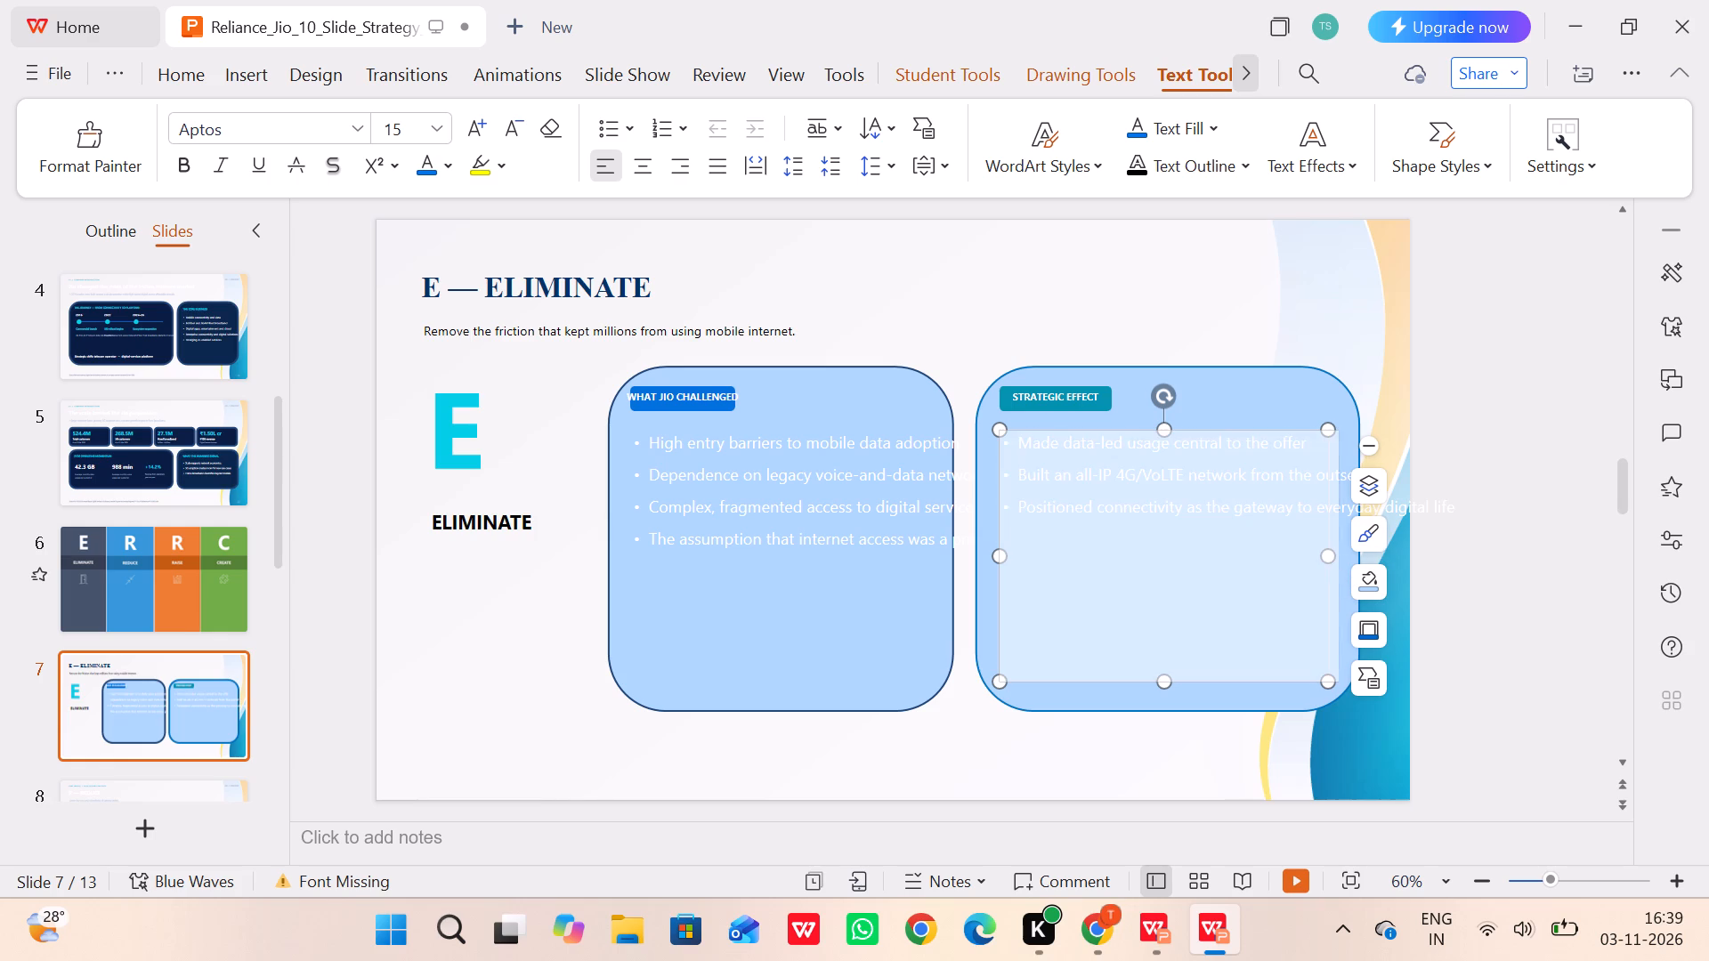
{"action": "left_click_drag", "start_coordinate": [1375, 551], "coordinate": [1484, 521]}
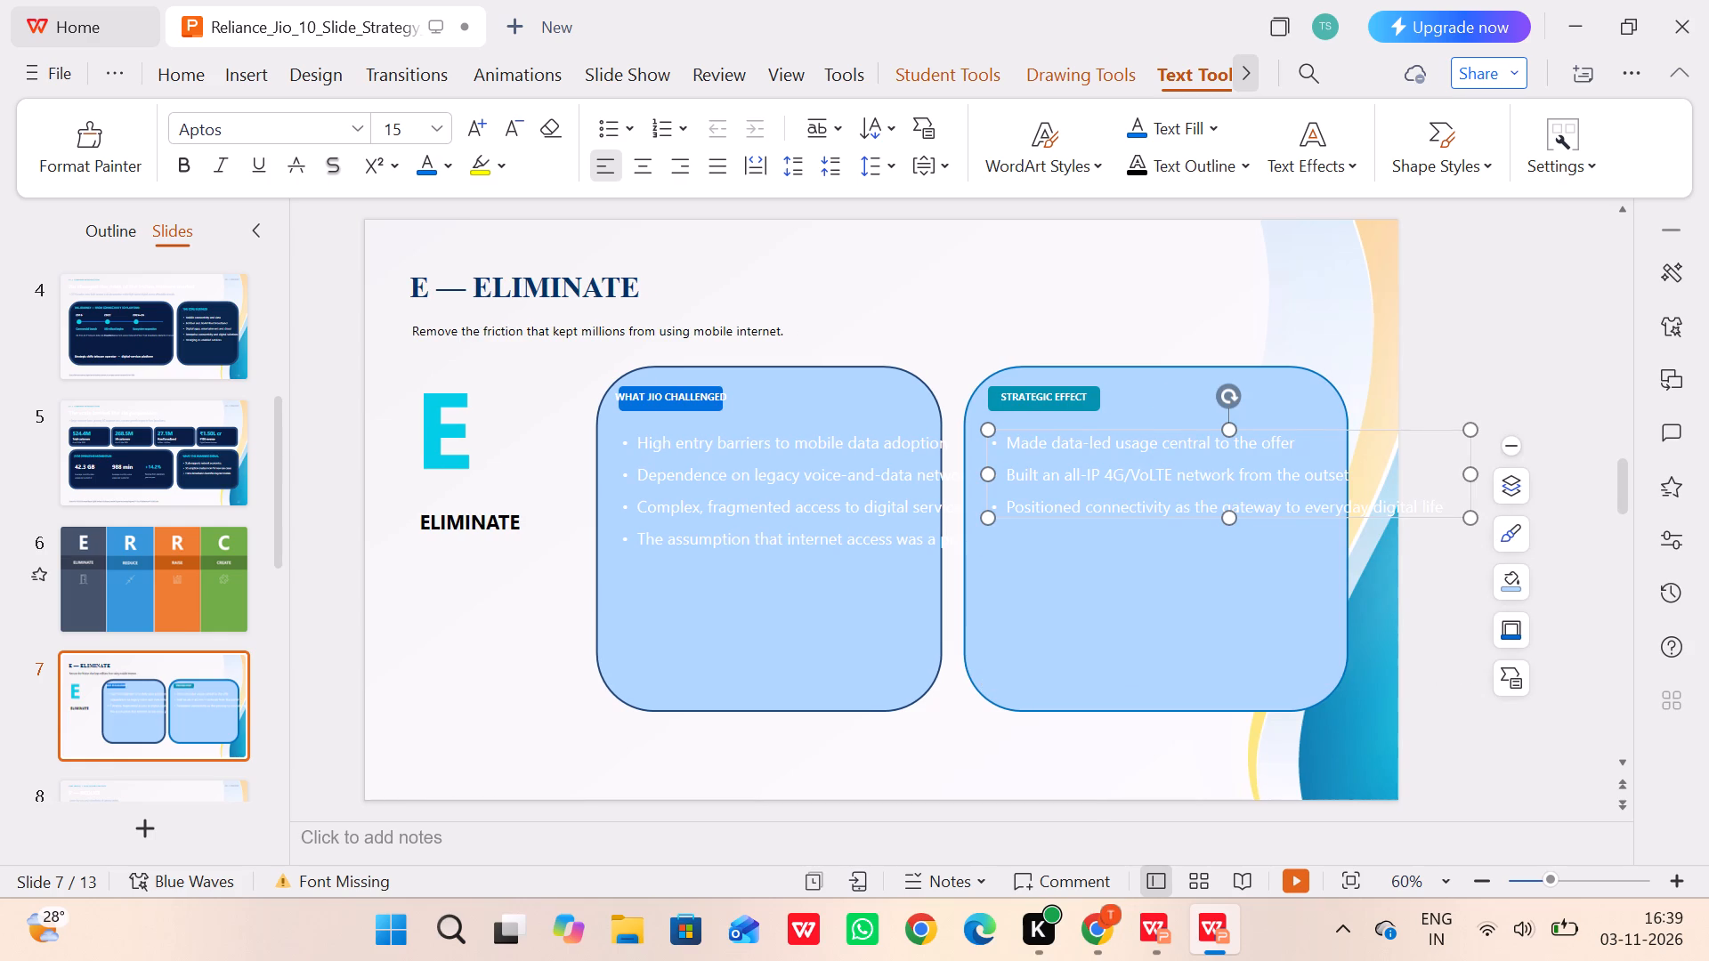
{"action": "left_click", "coordinate": [1238, 515]}
{"action": "left_click_drag", "start_coordinate": [1231, 520], "coordinate": [1233, 646]}
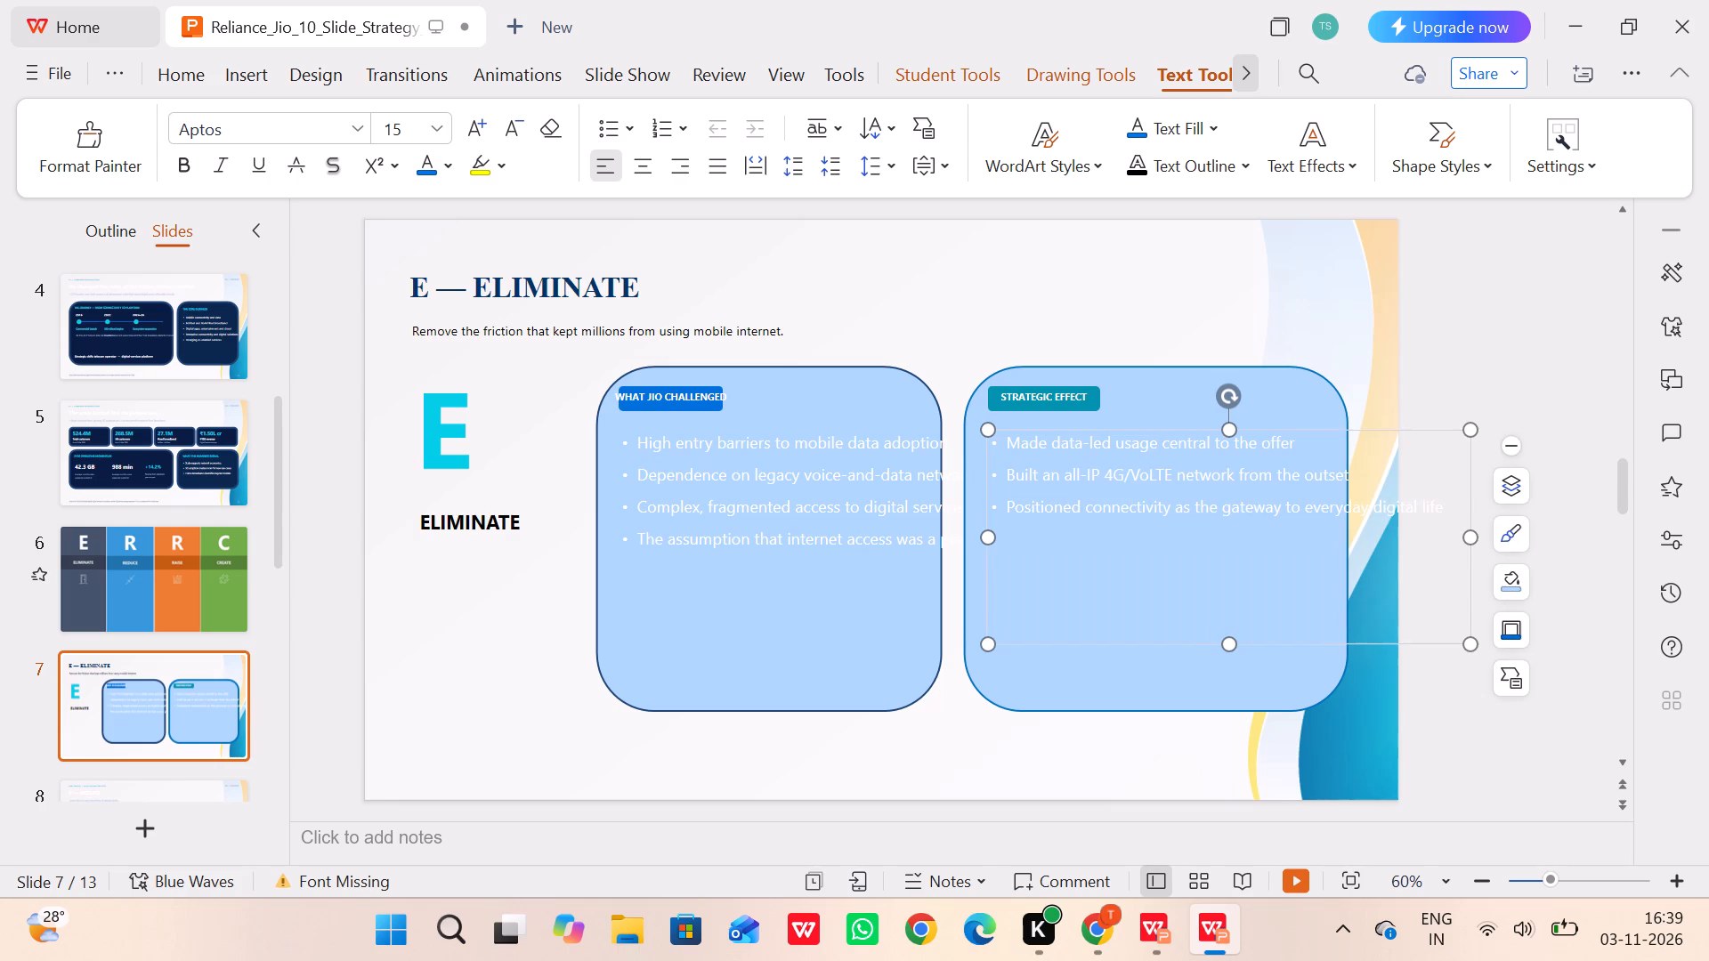
{"action": "left_click", "coordinate": [1469, 529]}
{"action": "left_click_drag", "start_coordinate": [1471, 537], "coordinate": [1352, 560]}
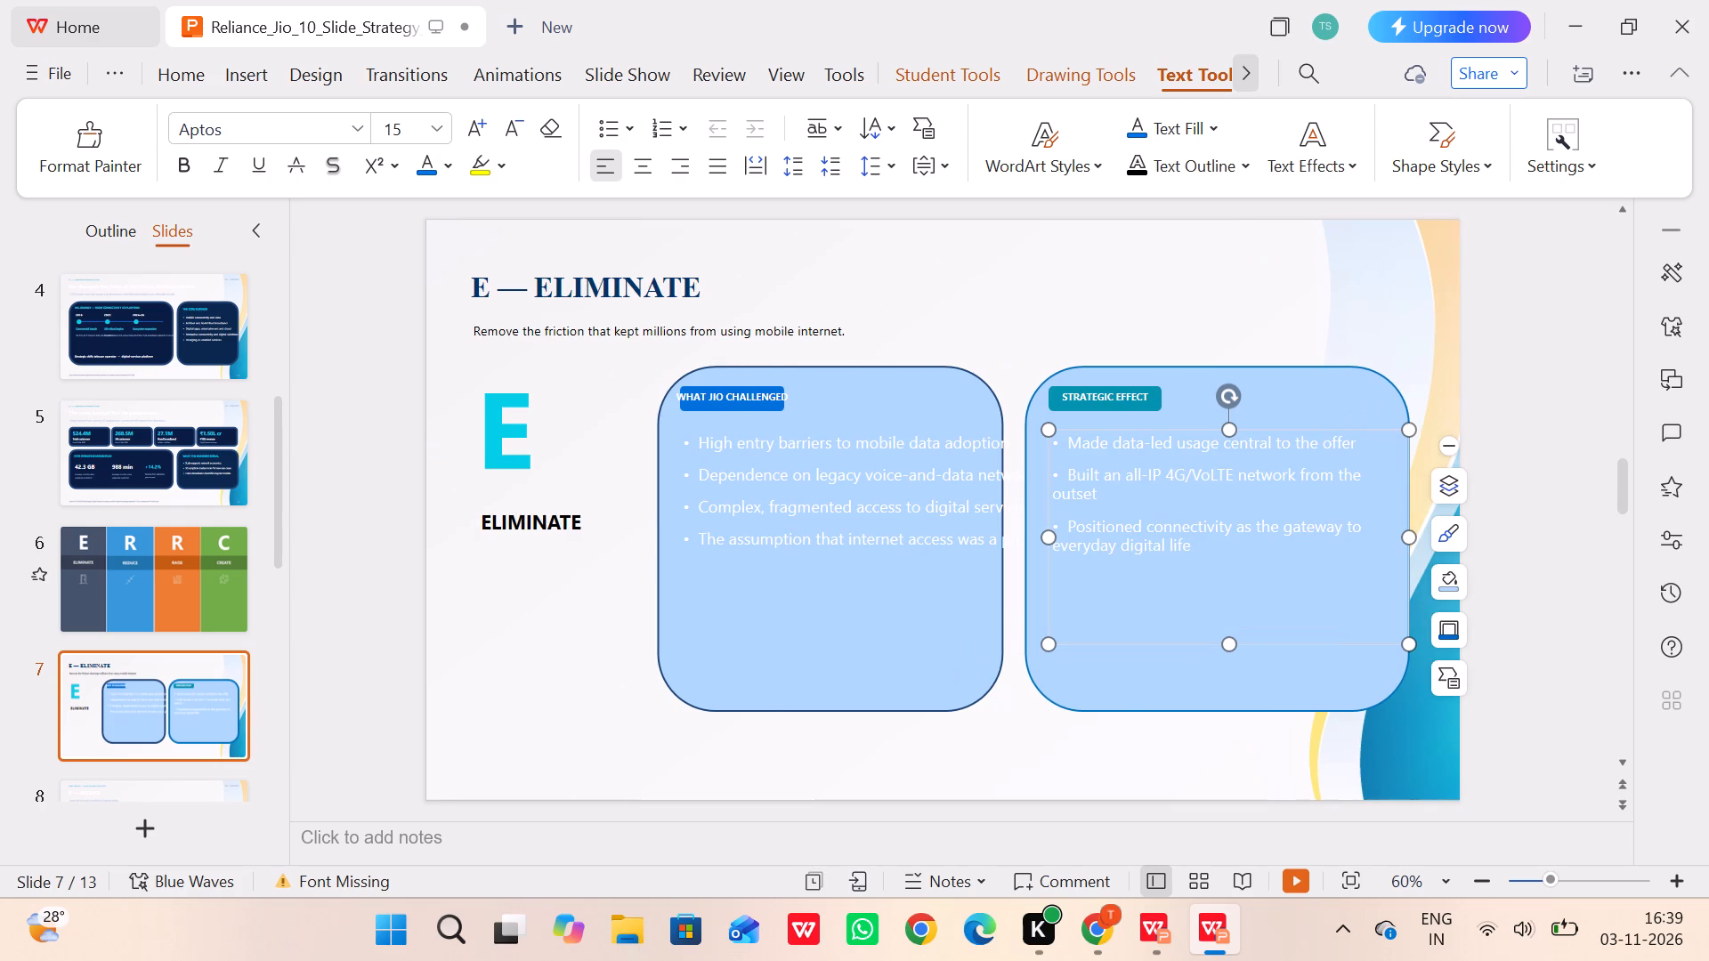
Resize the WHAT JIO CHALLENGED bullet text box on slide 7 so its lines wrap inside the light-blue panel.
{"action": "left_click", "coordinate": [952, 481]}
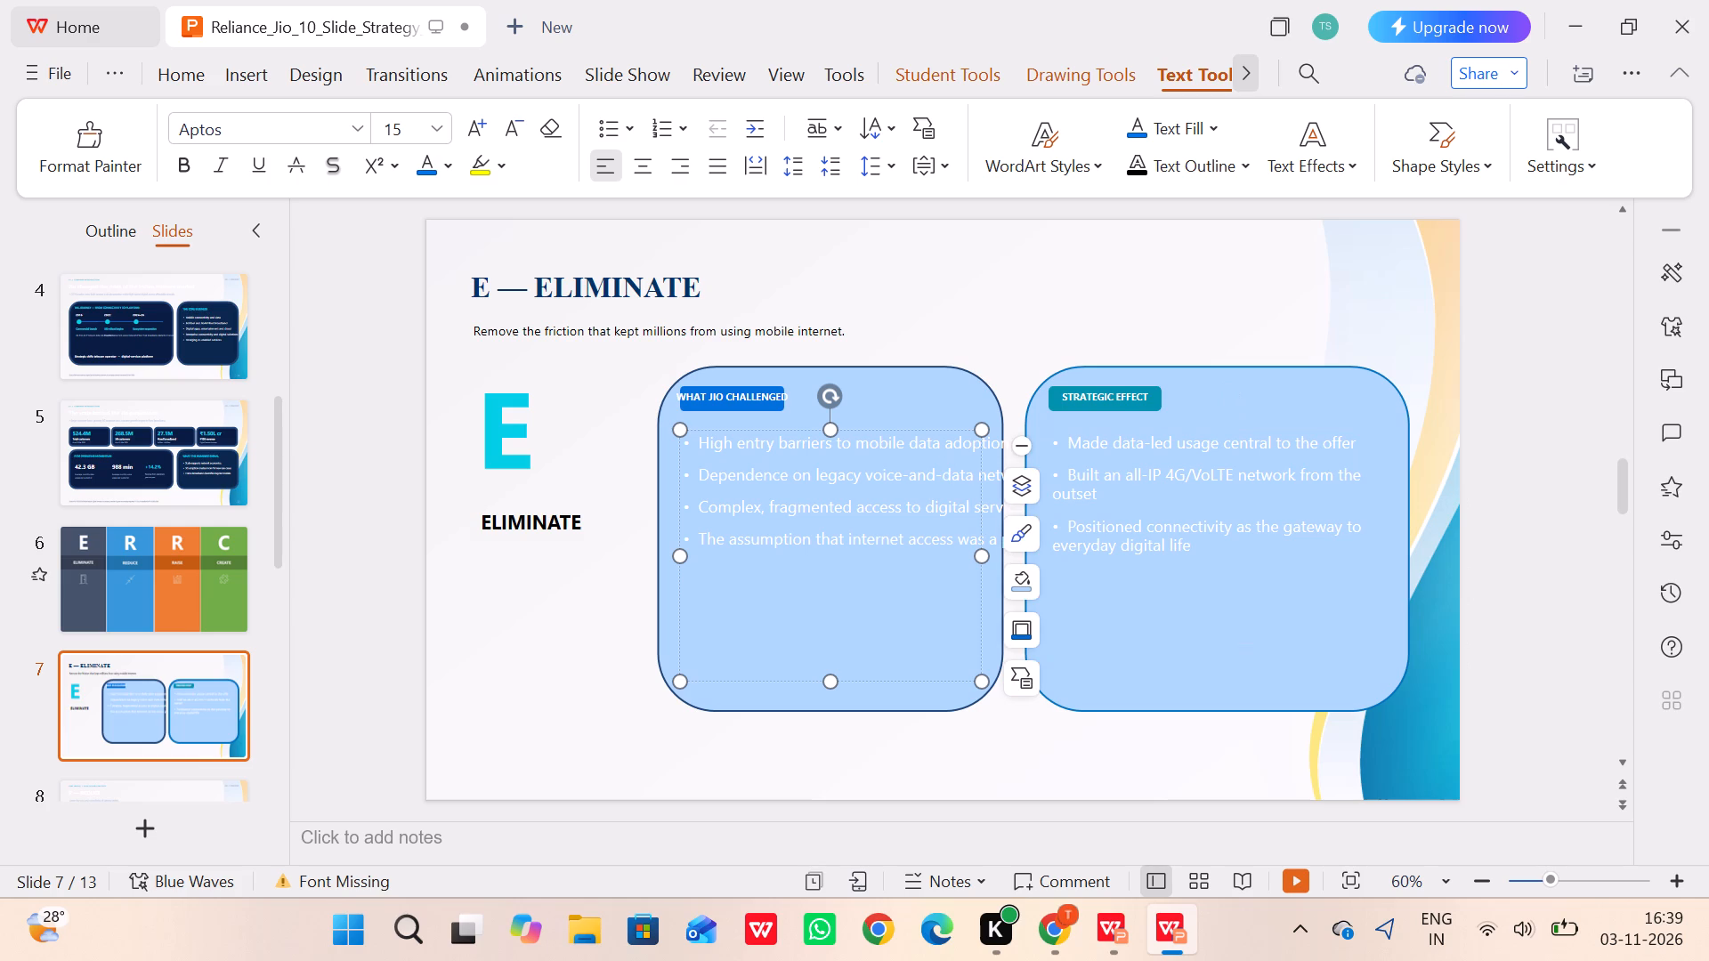
{"action": "left_click_drag", "start_coordinate": [980, 559], "coordinate": [1046, 550]}
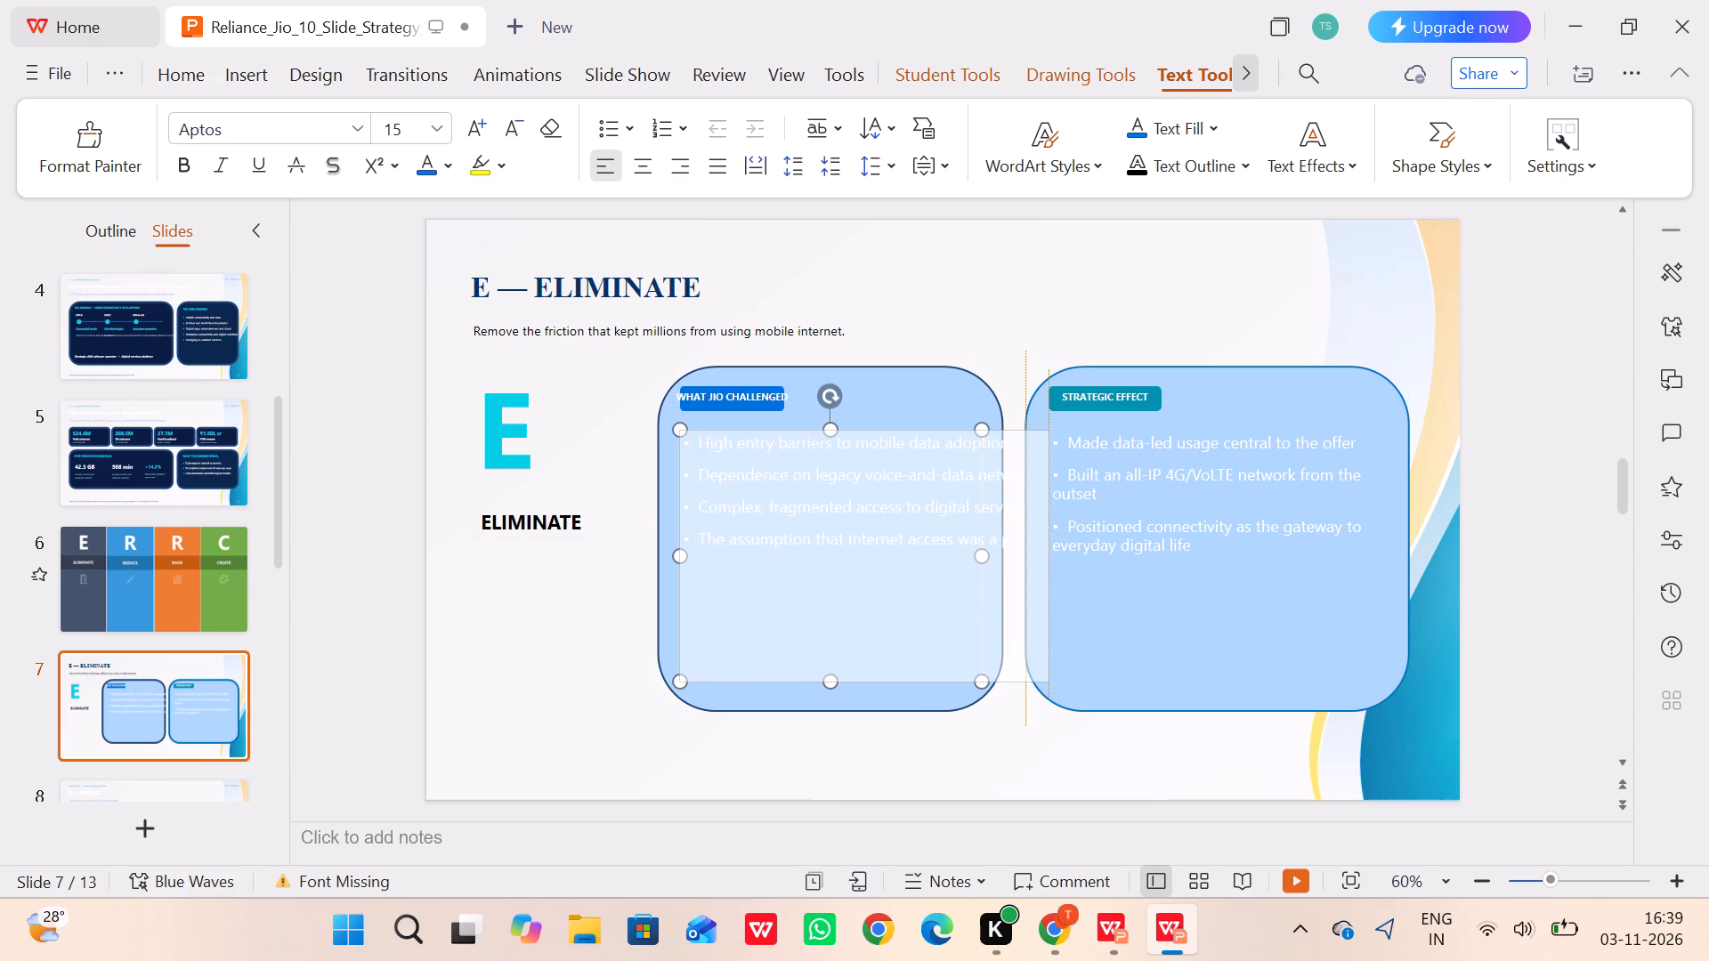
{"action": "left_click_drag", "start_coordinate": [1046, 550], "coordinate": [1047, 550]}
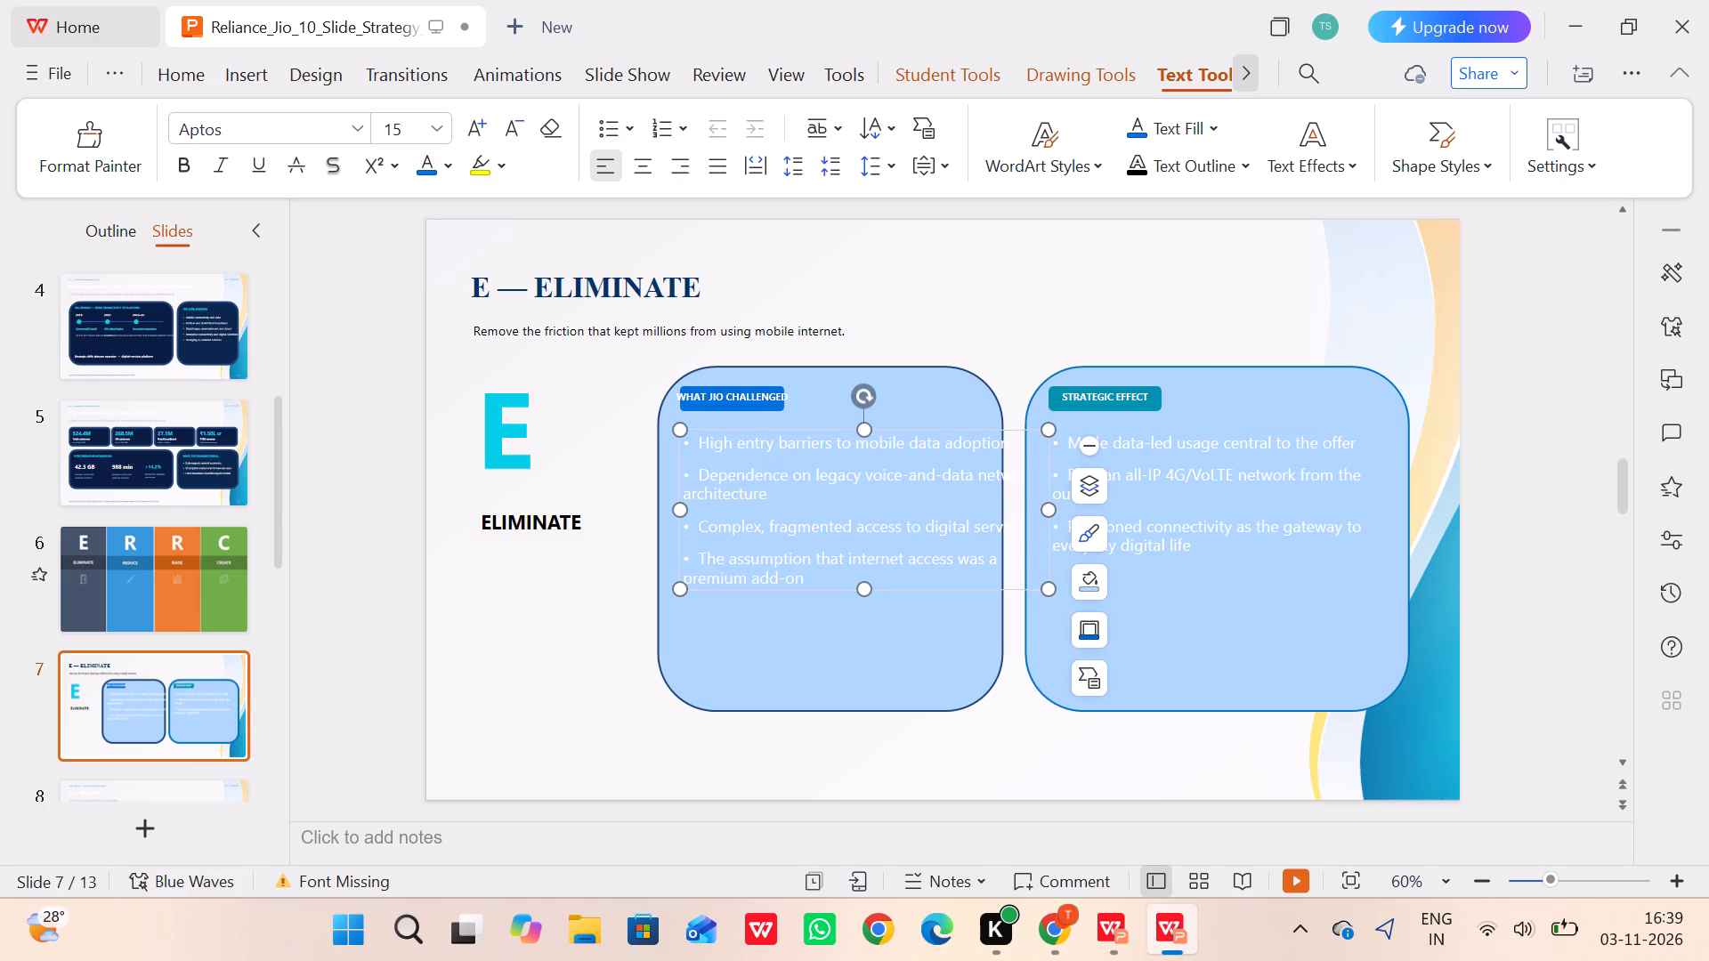
{"action": "left_click_drag", "start_coordinate": [870, 595], "coordinate": [832, 704]}
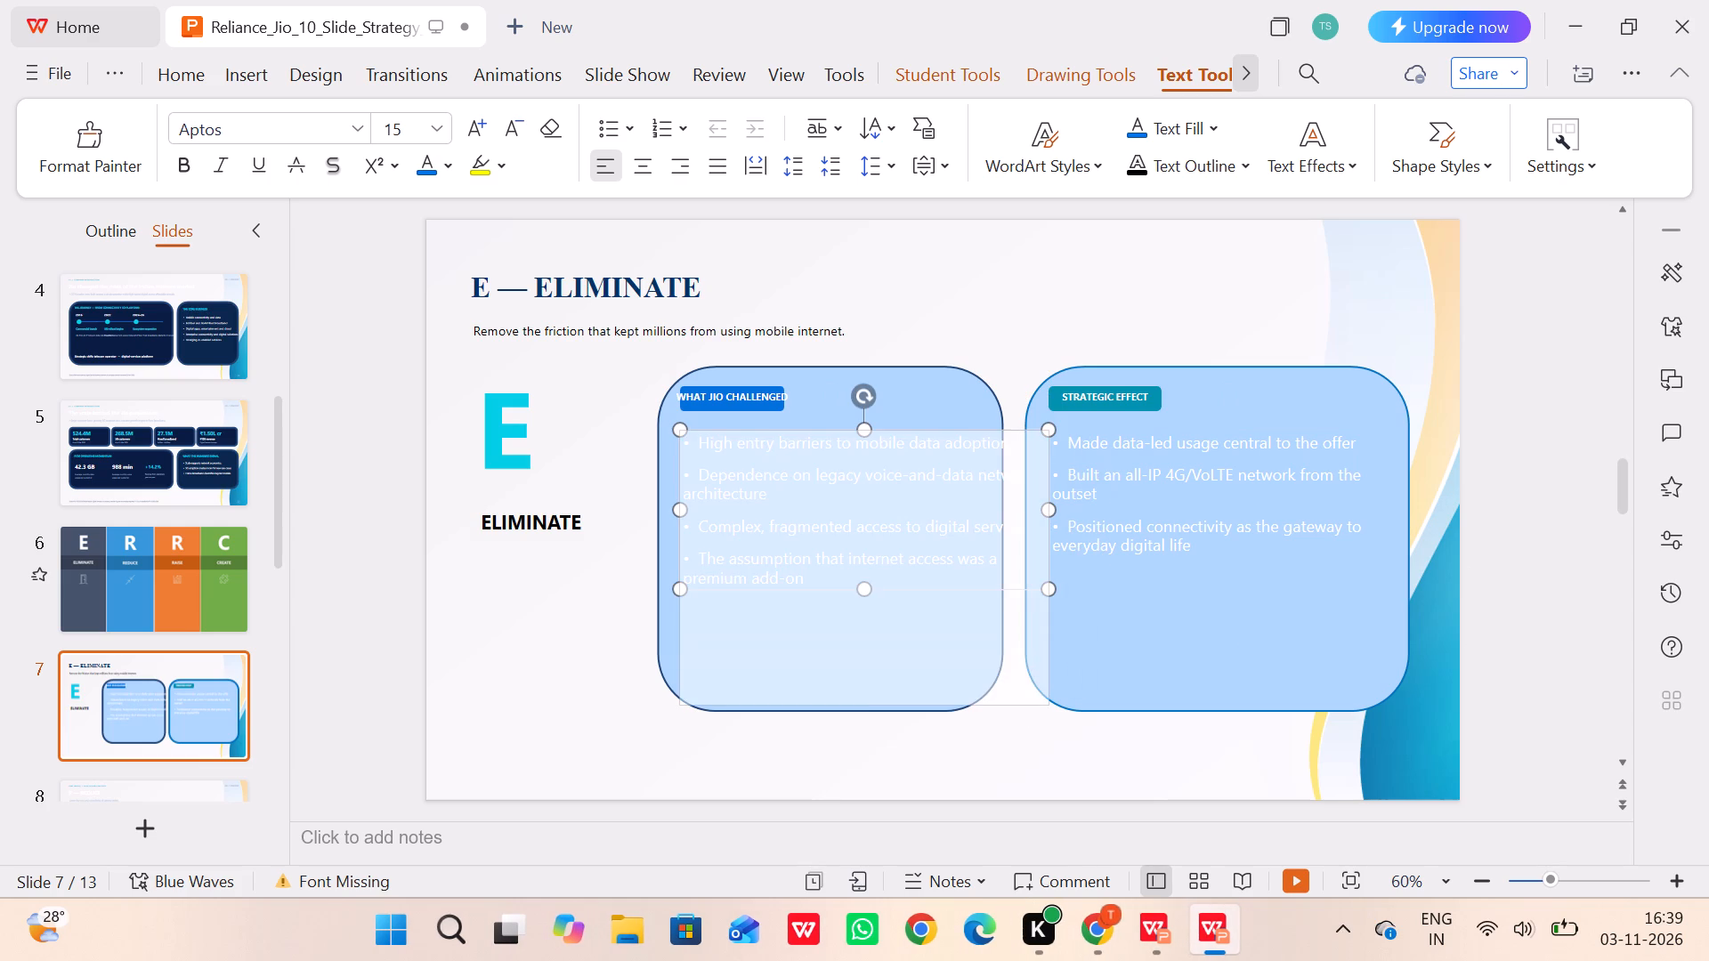
{"action": "left_click_drag", "start_coordinate": [832, 704], "coordinate": [832, 712]}
{"action": "left_click_drag", "start_coordinate": [1050, 568], "coordinate": [990, 566]}
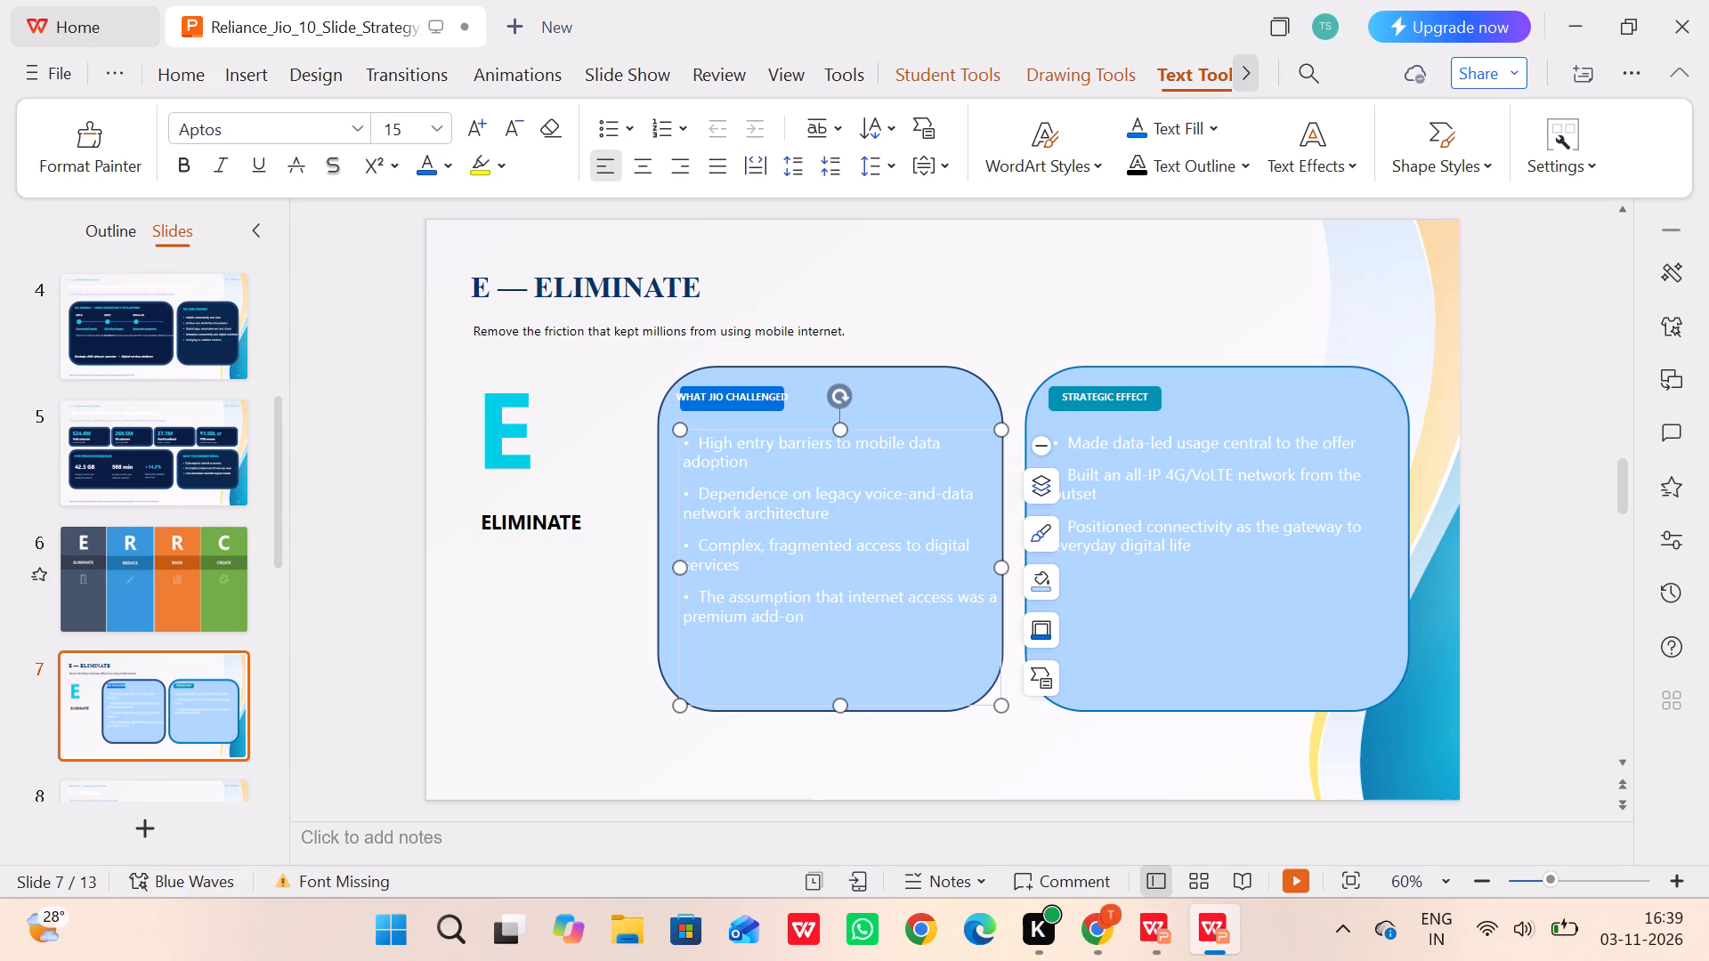
{"action": "left_click", "coordinate": [995, 568]}
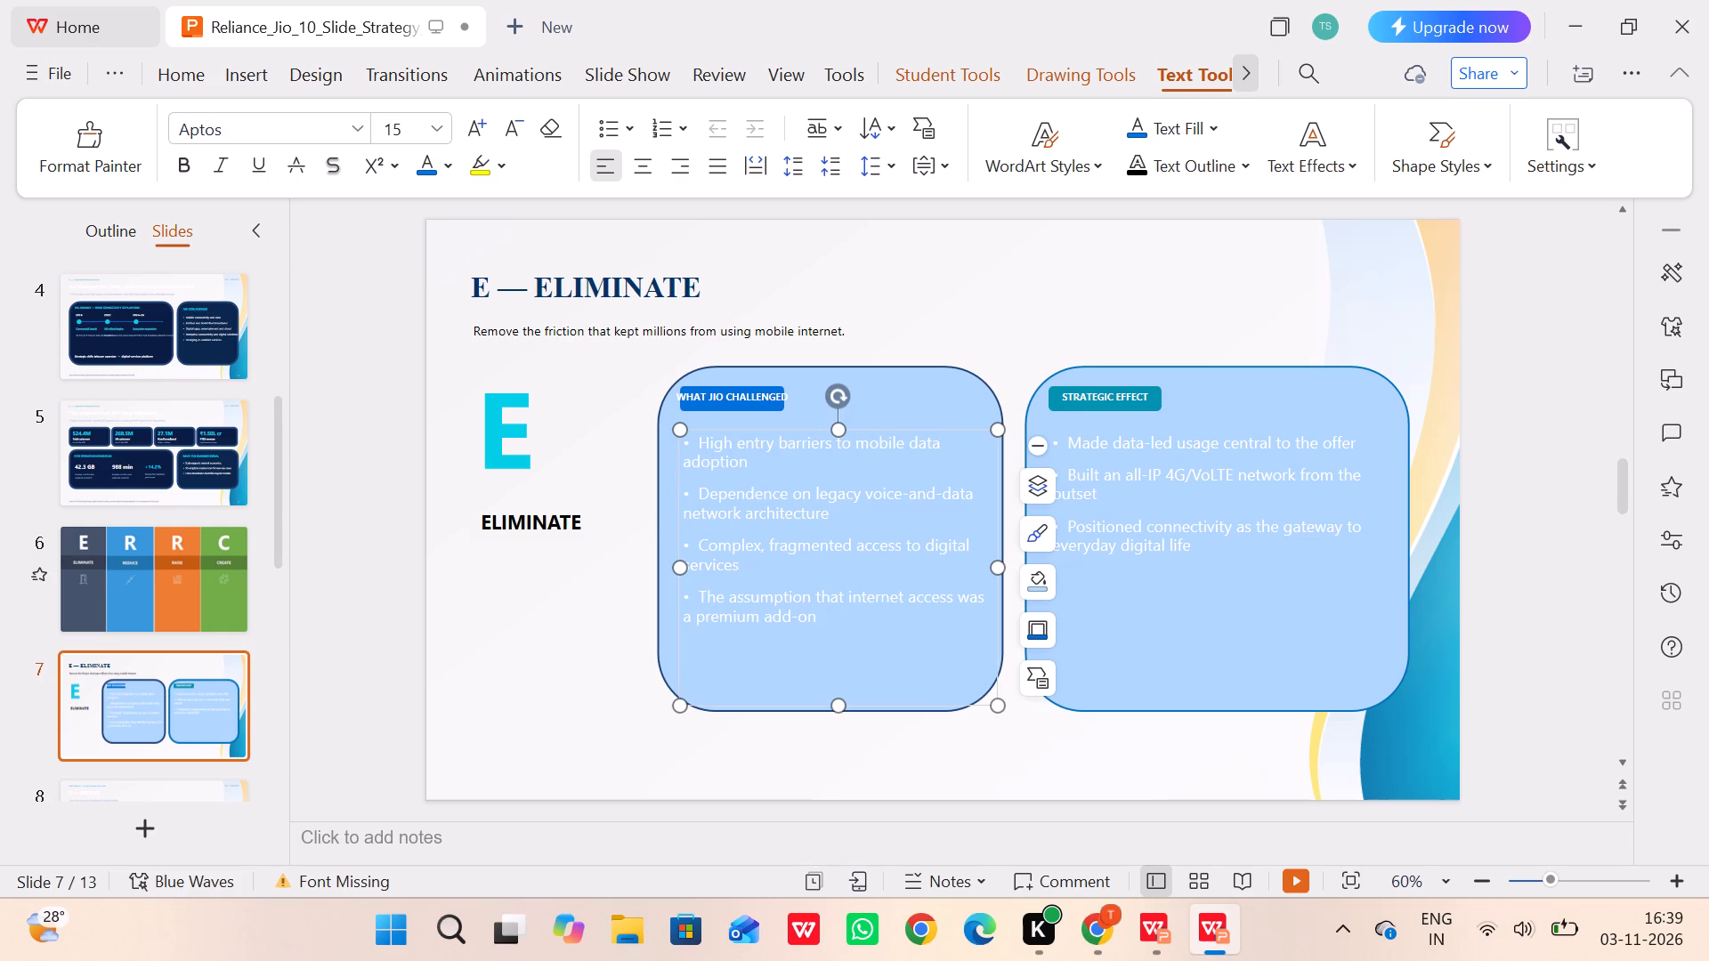
{"action": "left_click", "coordinate": [817, 615]}
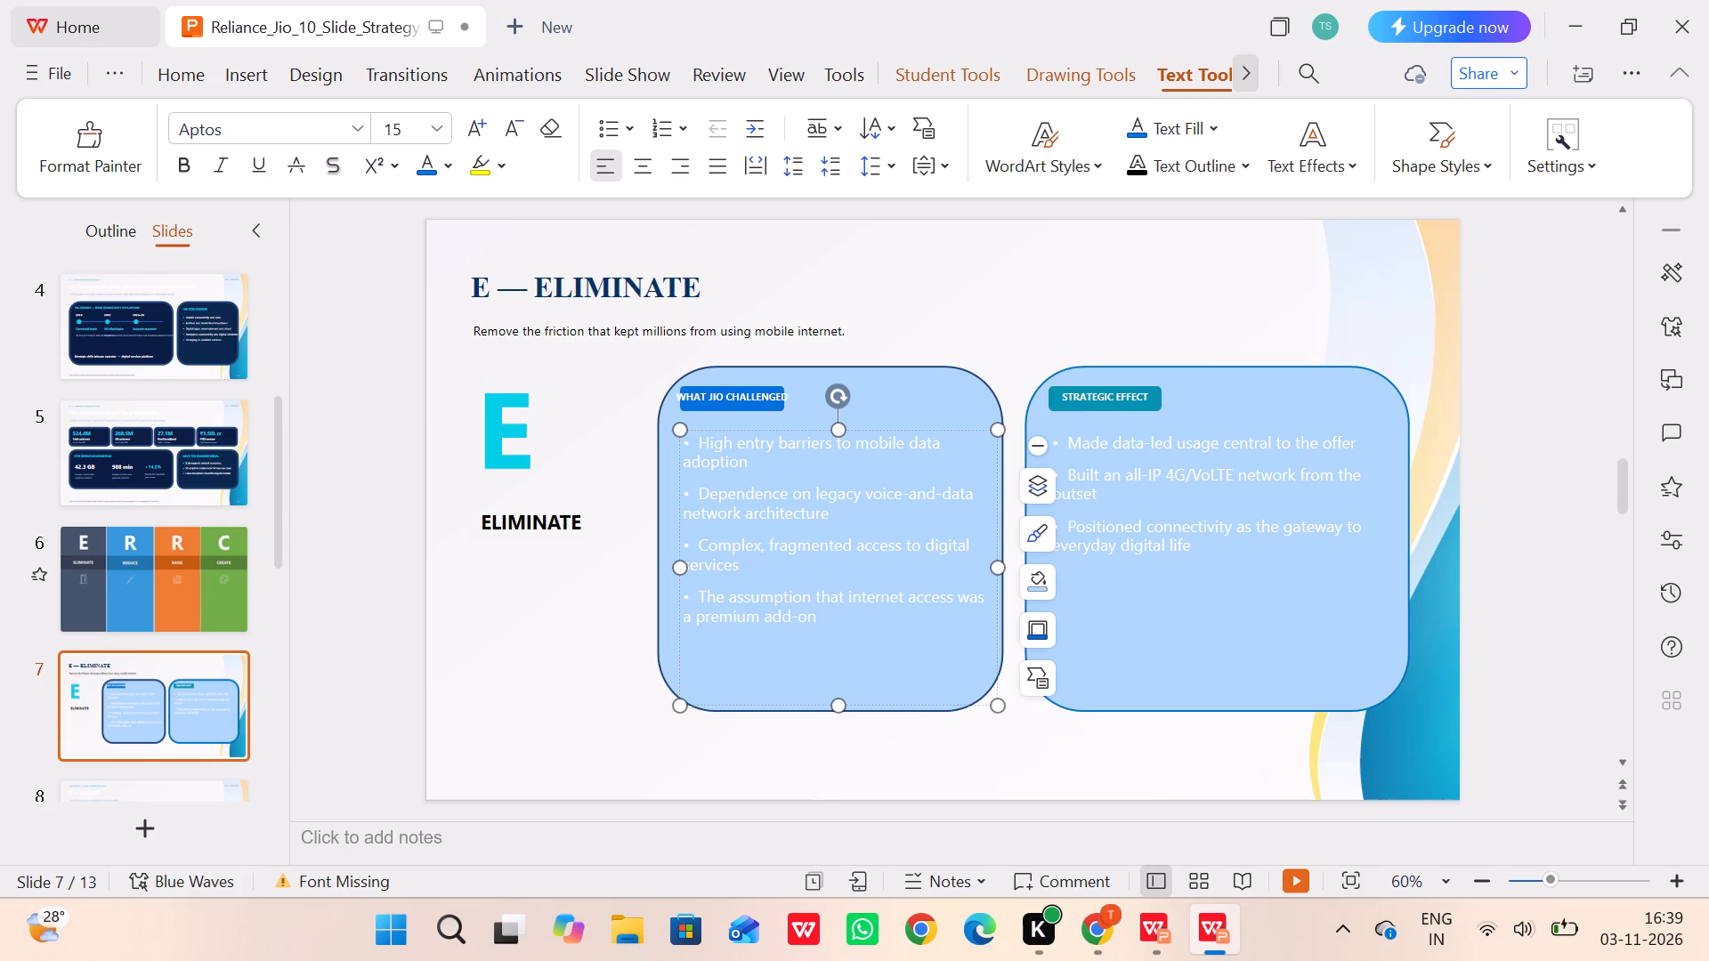
Review the content of slides 4 to 6, viewing slide 4 in the slide show, and return to slide 7.
{"action": "scroll", "coordinate": [578, 642], "scroll_direction": "up", "scroll_amount": 1}
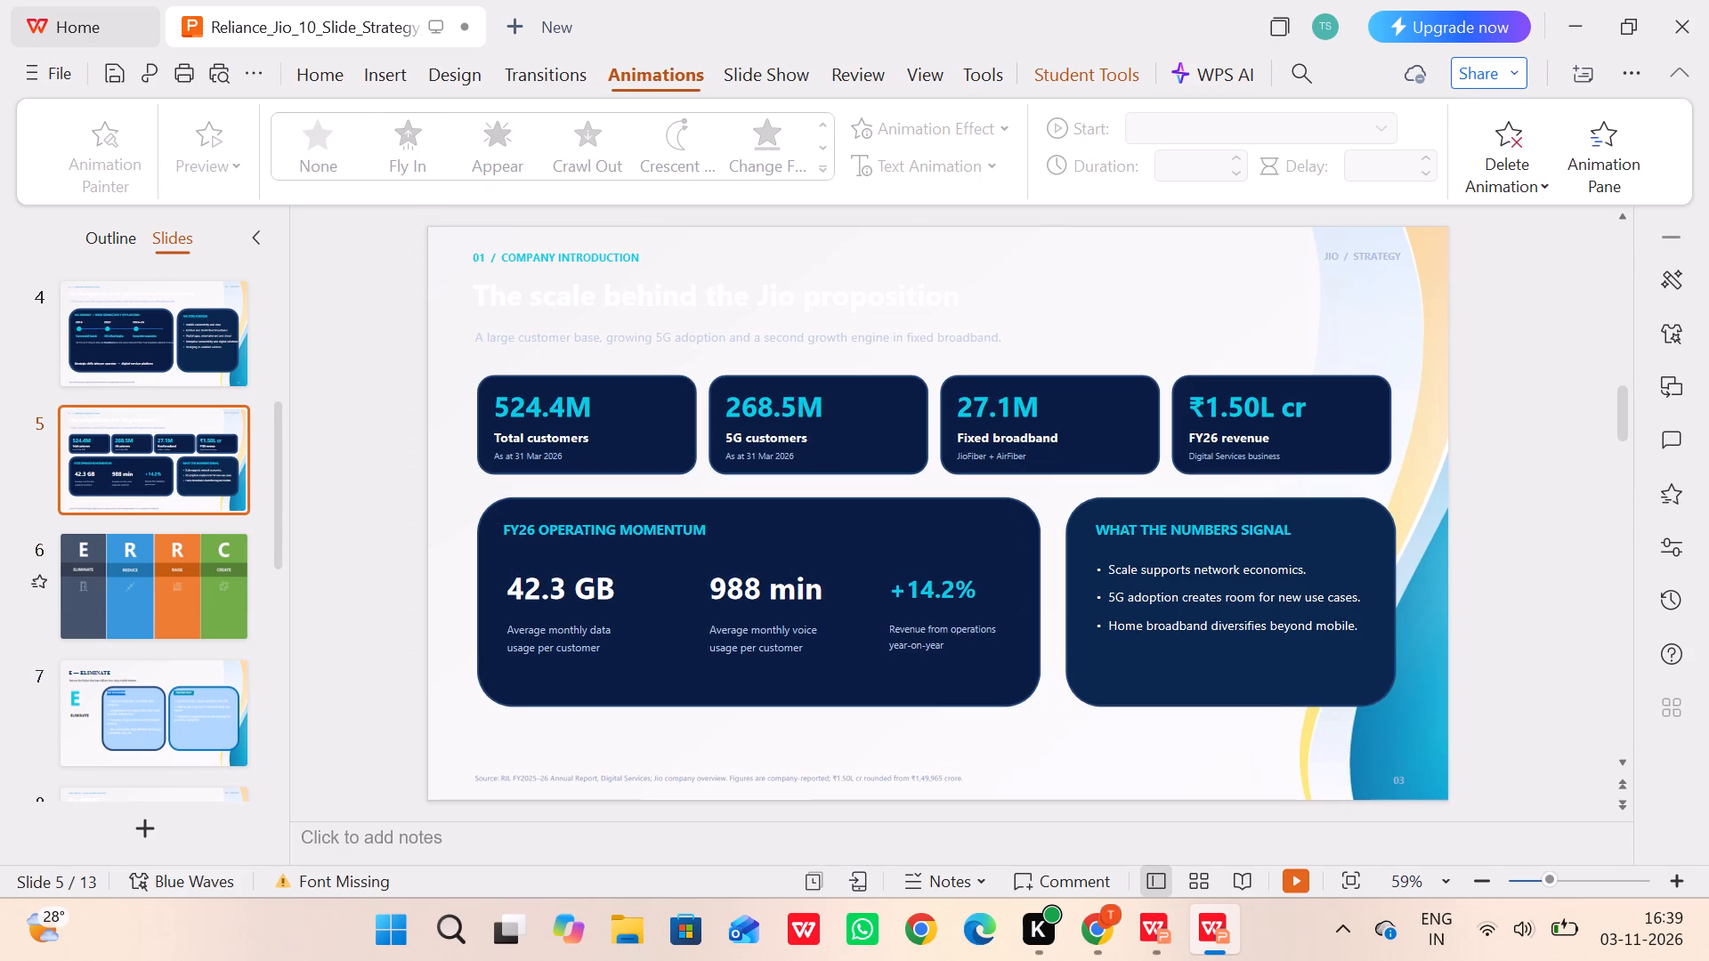
{"action": "scroll", "coordinate": [578, 642], "scroll_direction": "left", "scroll_amount": 1}
{"action": "scroll", "coordinate": [578, 642], "scroll_direction": "up", "scroll_amount": 2, "text": "ctrl"}
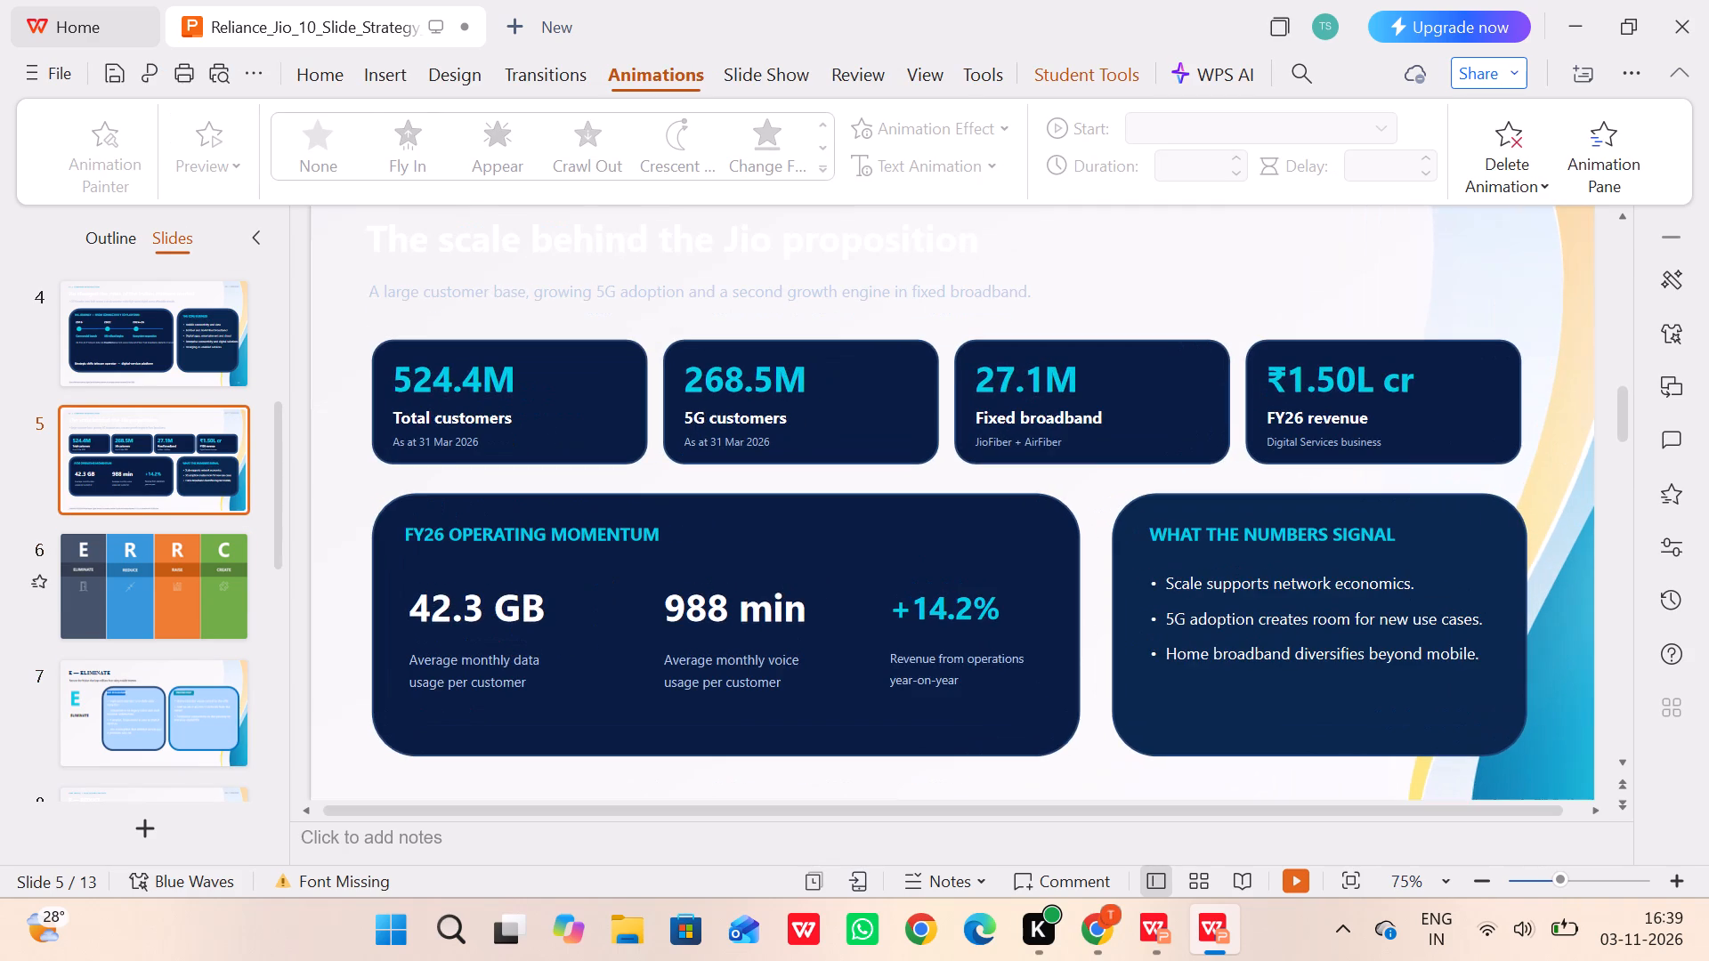
{"action": "scroll", "coordinate": [578, 642], "scroll_direction": "down", "scroll_amount": 3, "text": "ctrl"}
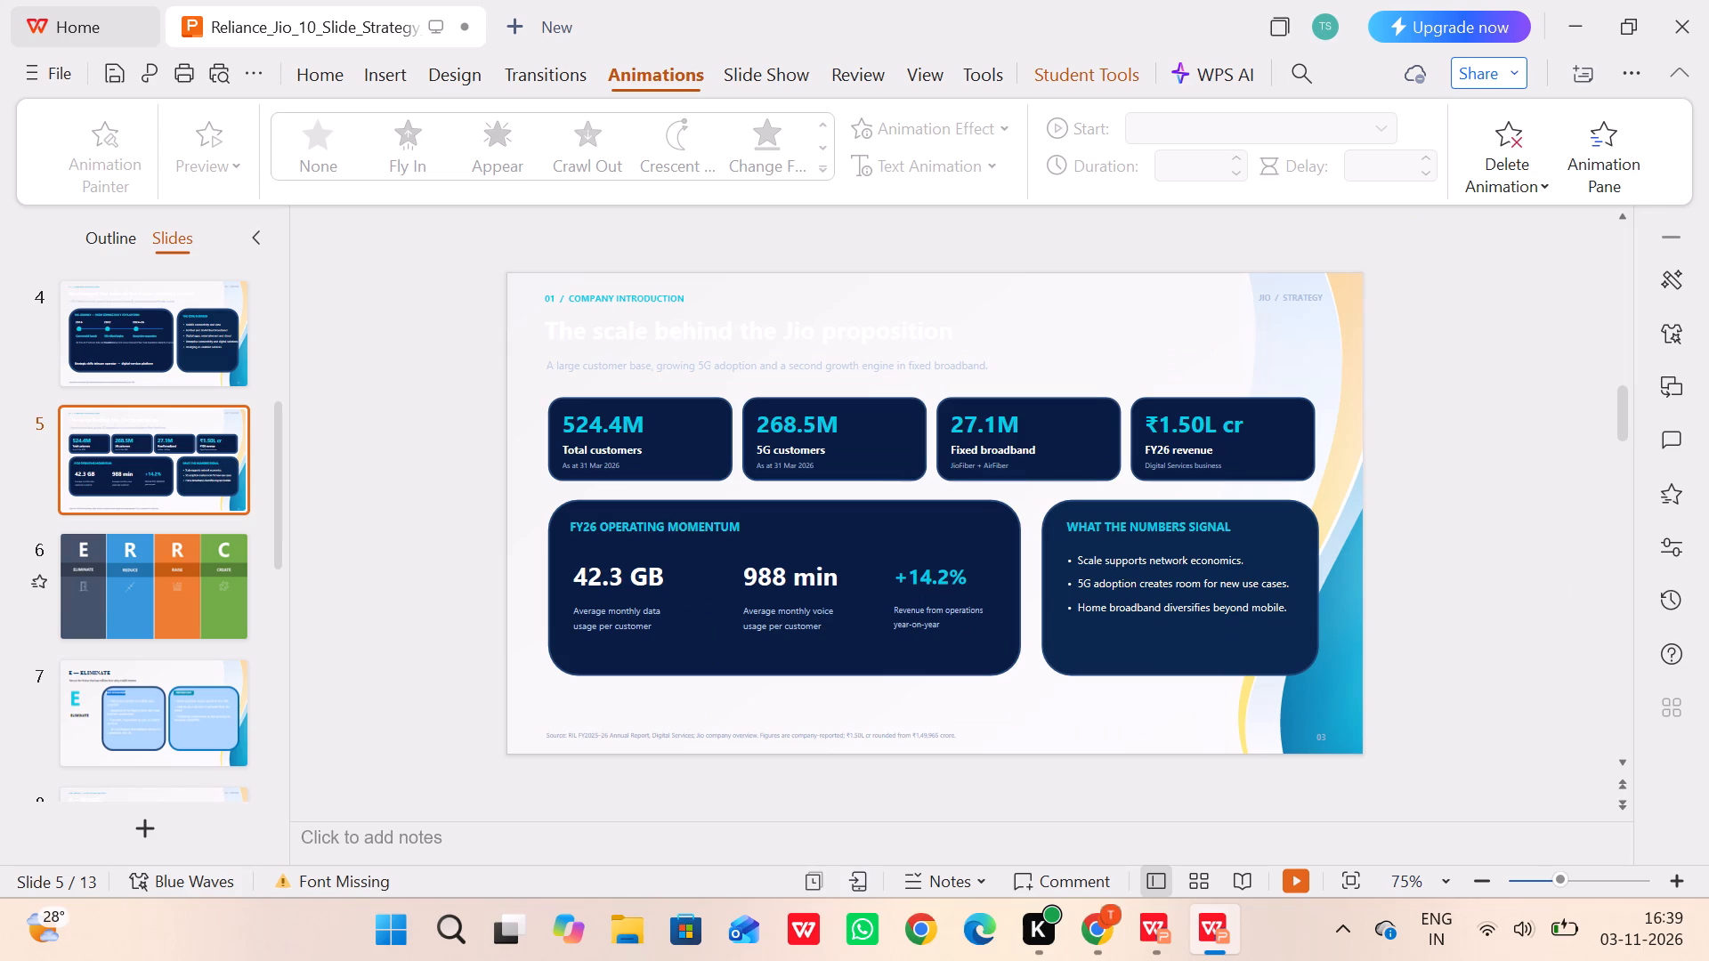
{"action": "double_click", "coordinate": [186, 343]}
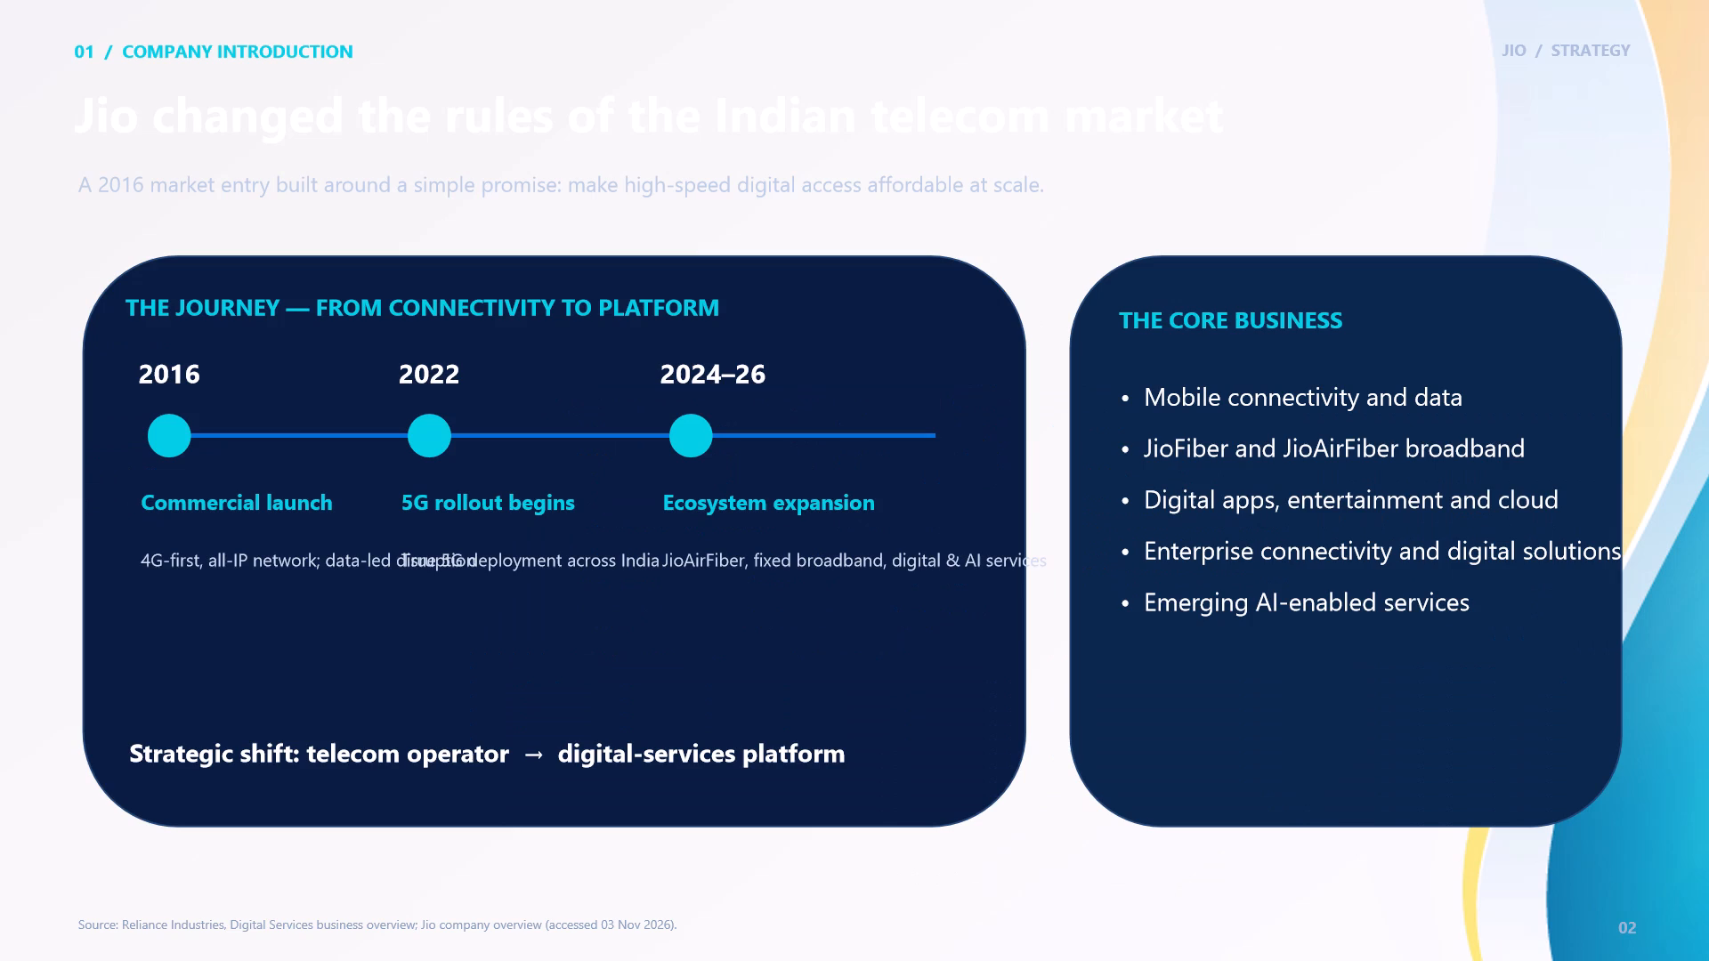
{"action": "key", "text": "Escape"}
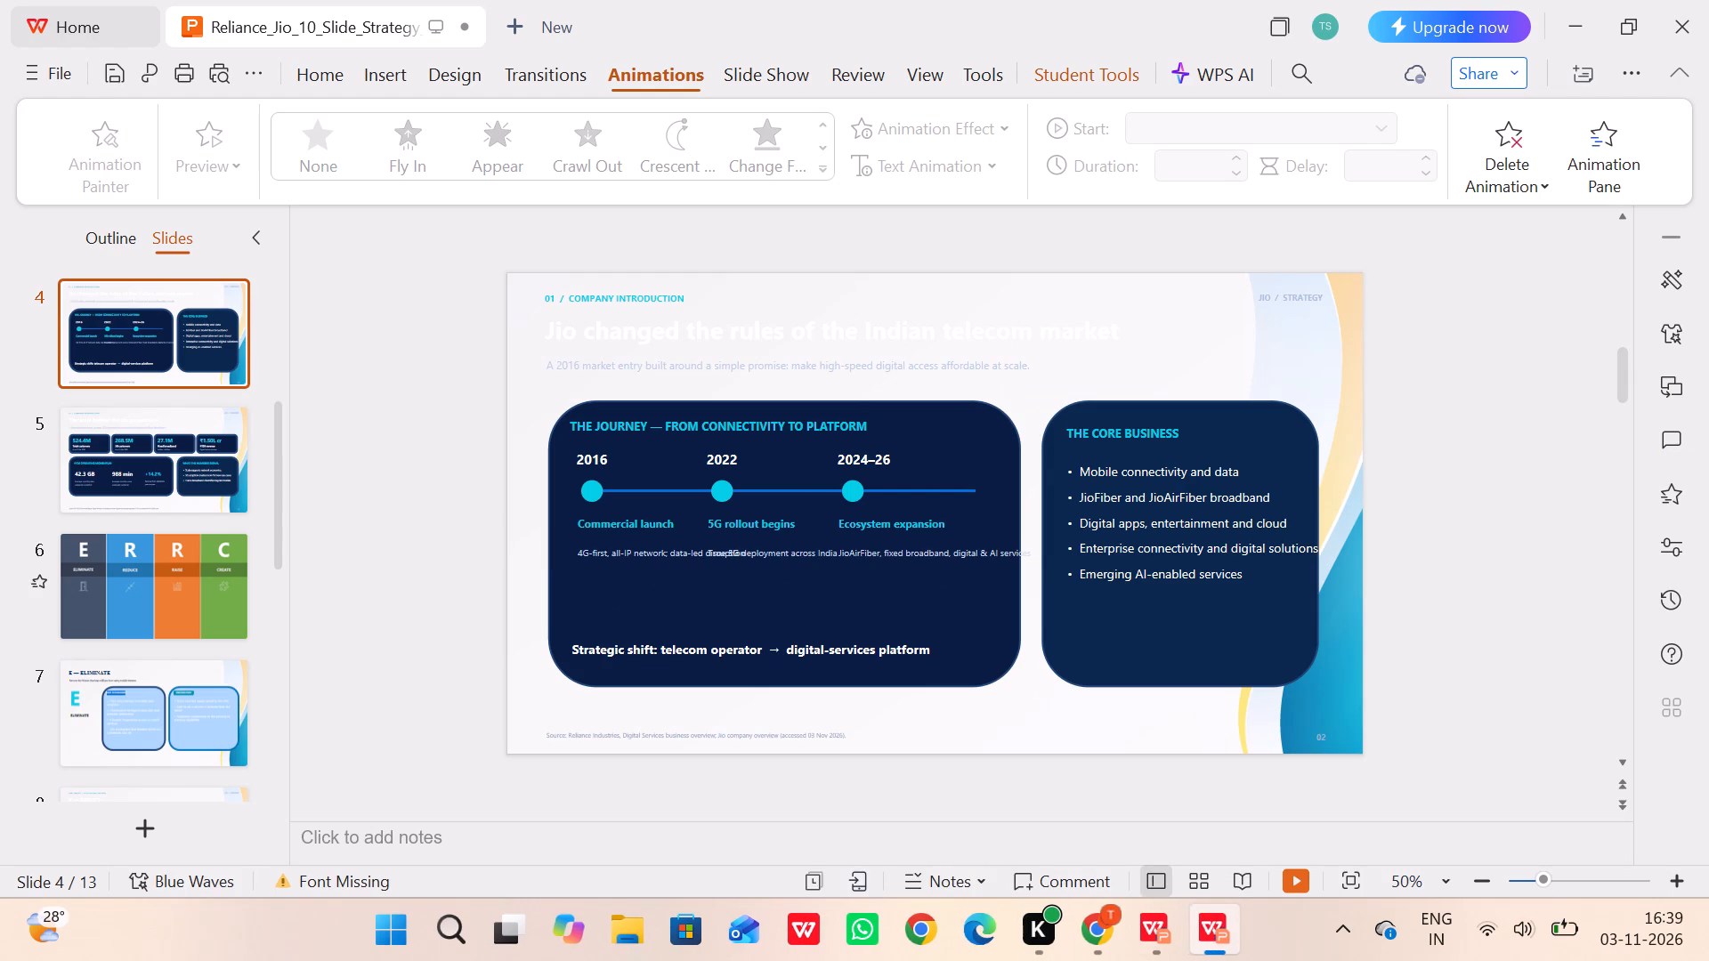
{"action": "scroll", "coordinate": [289, 453], "scroll_direction": "up", "scroll_amount": 1}
{"action": "scroll", "coordinate": [190, 449], "scroll_direction": "up", "scroll_amount": 1}
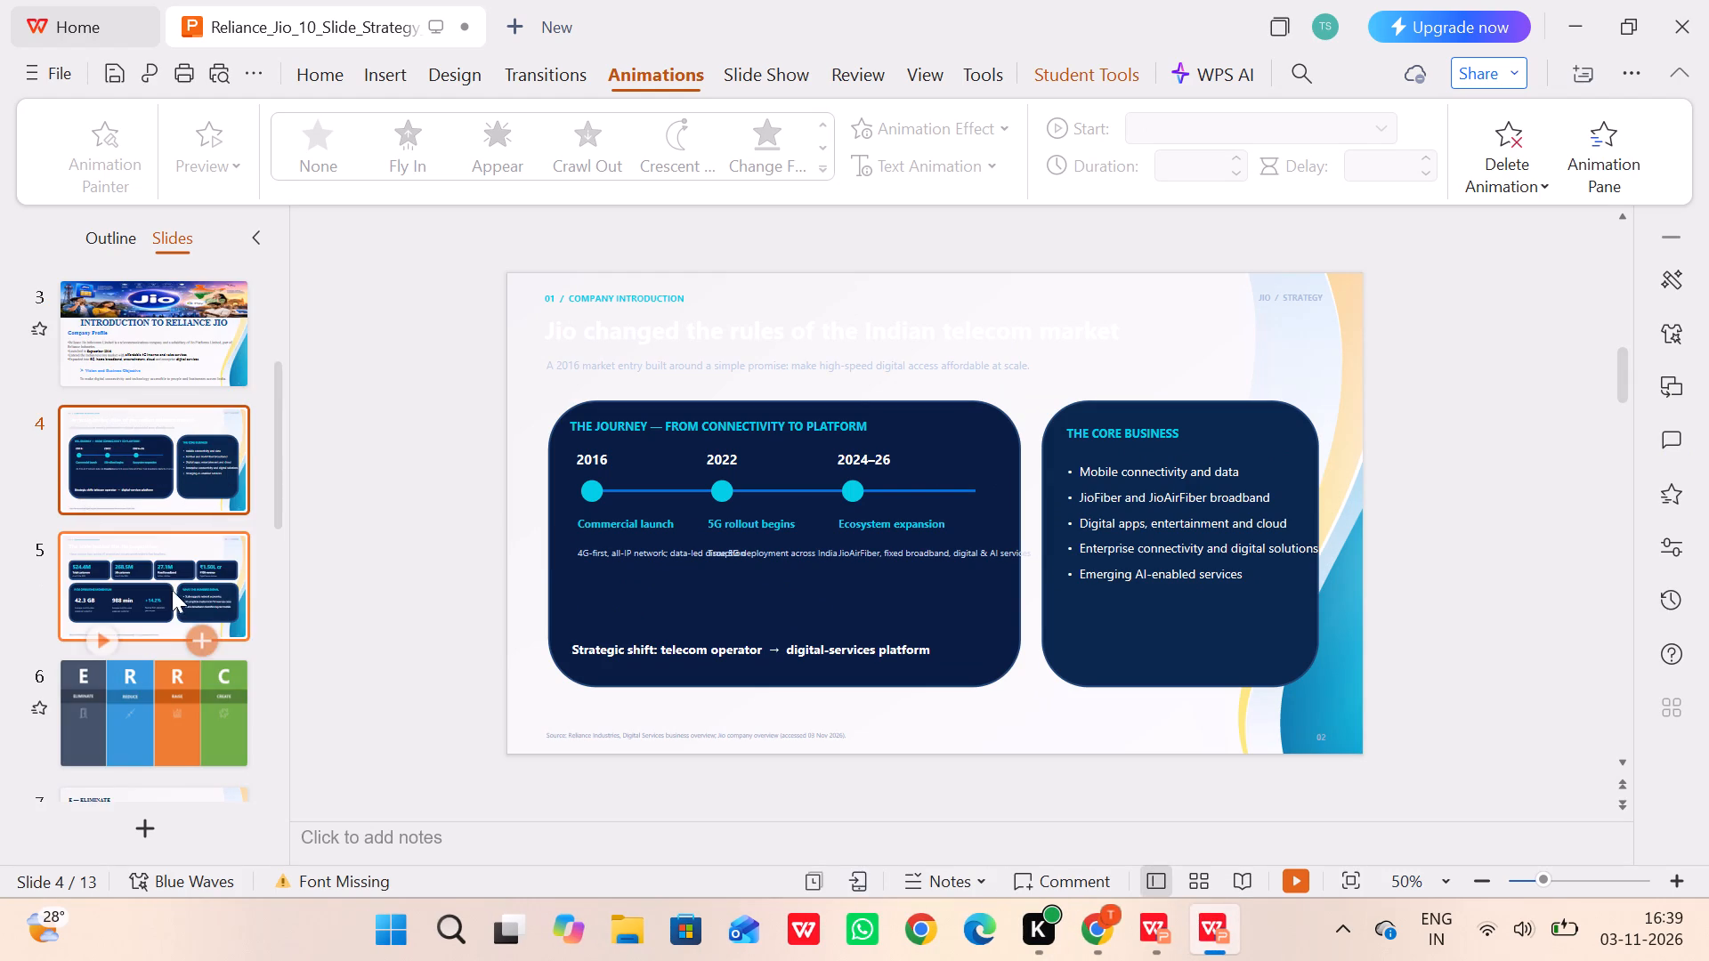
{"action": "left_click", "coordinate": [146, 676]}
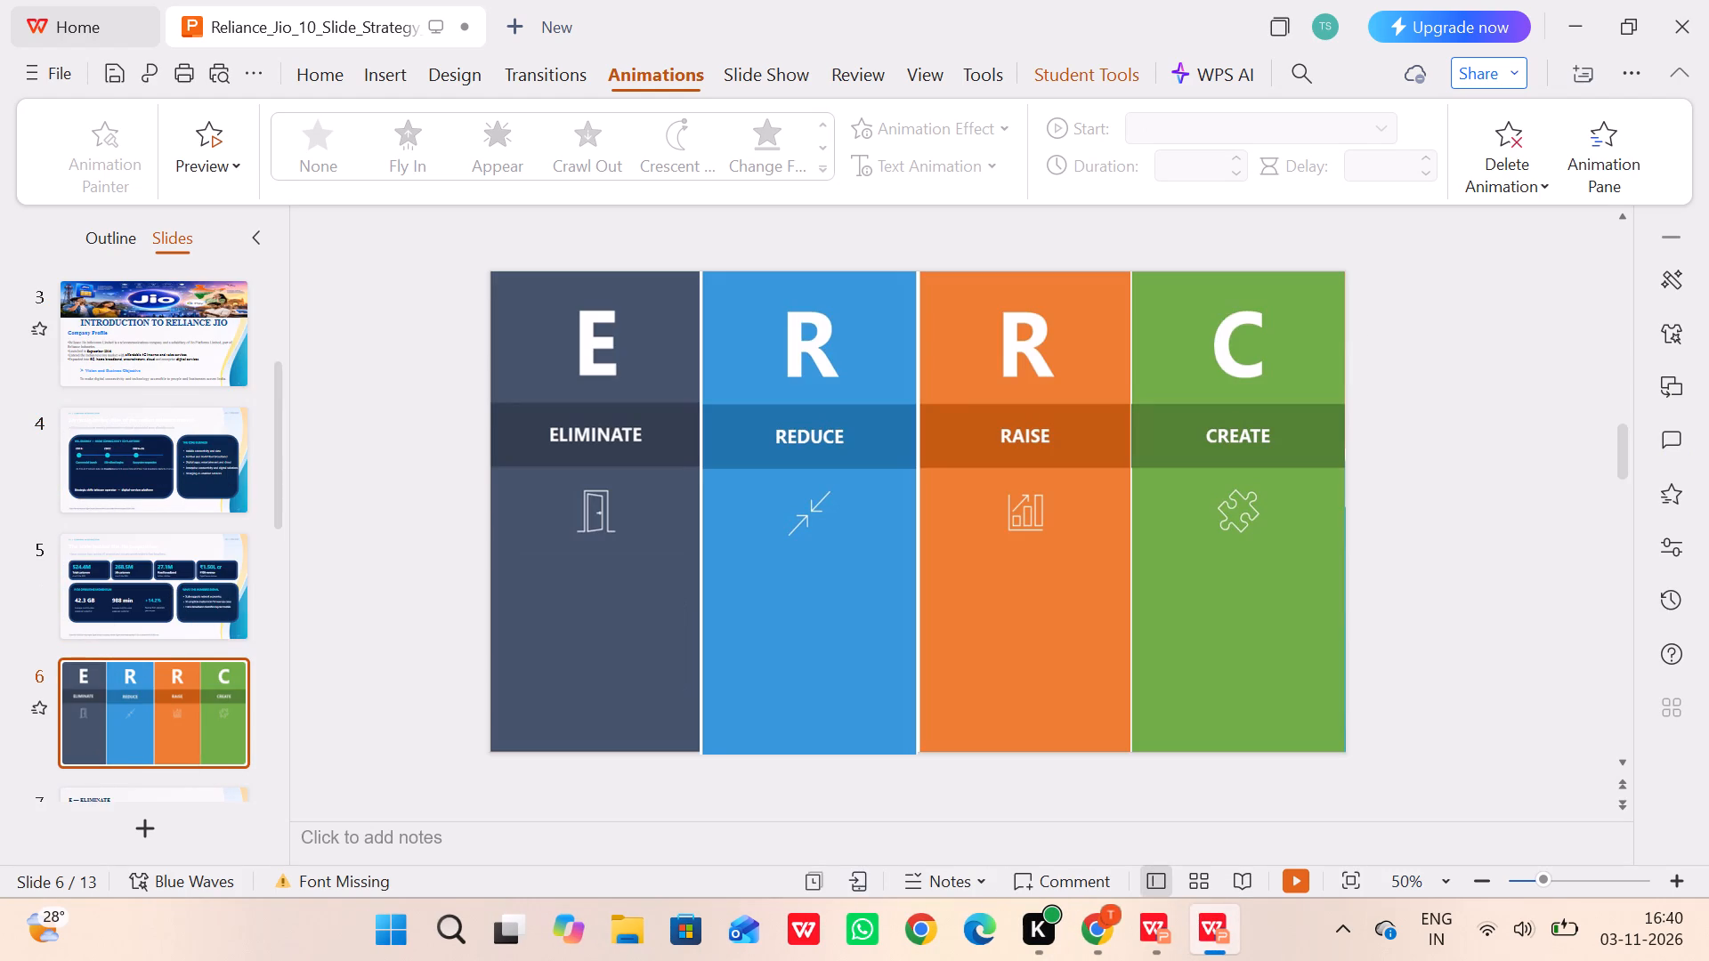
{"action": "scroll", "coordinate": [154, 626], "scroll_direction": "down", "scroll_amount": 1}
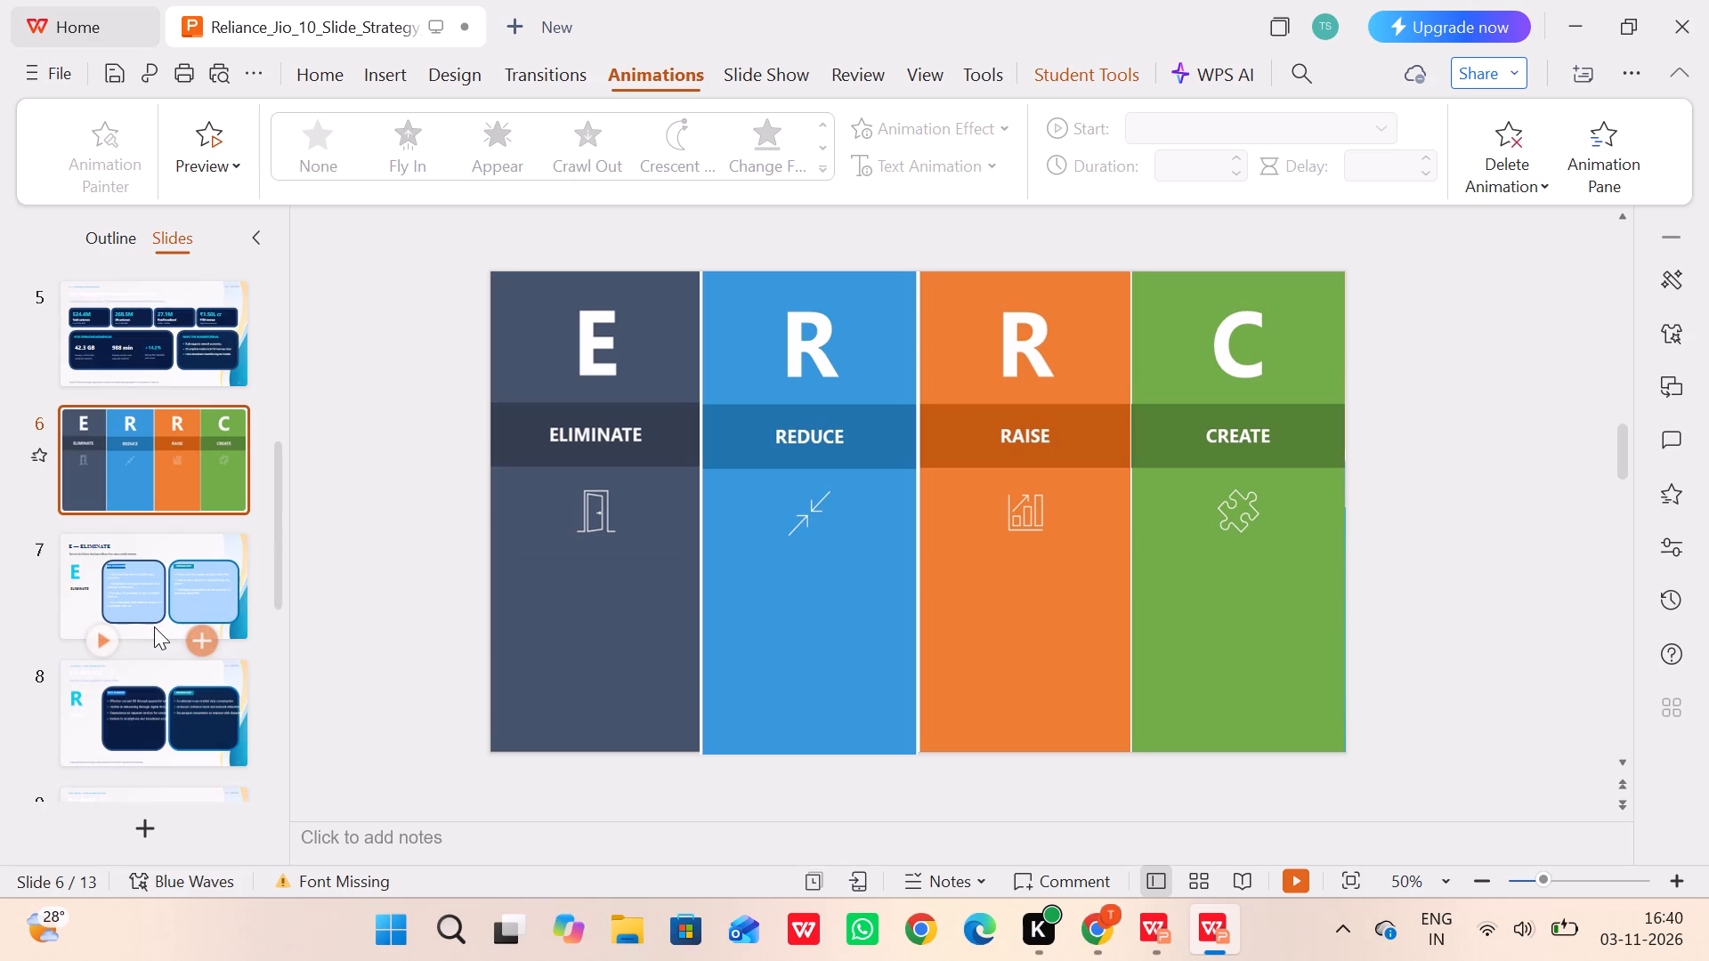
{"action": "scroll", "coordinate": [154, 626], "scroll_direction": "down", "scroll_amount": 1}
{"action": "left_click", "coordinate": [164, 586]}
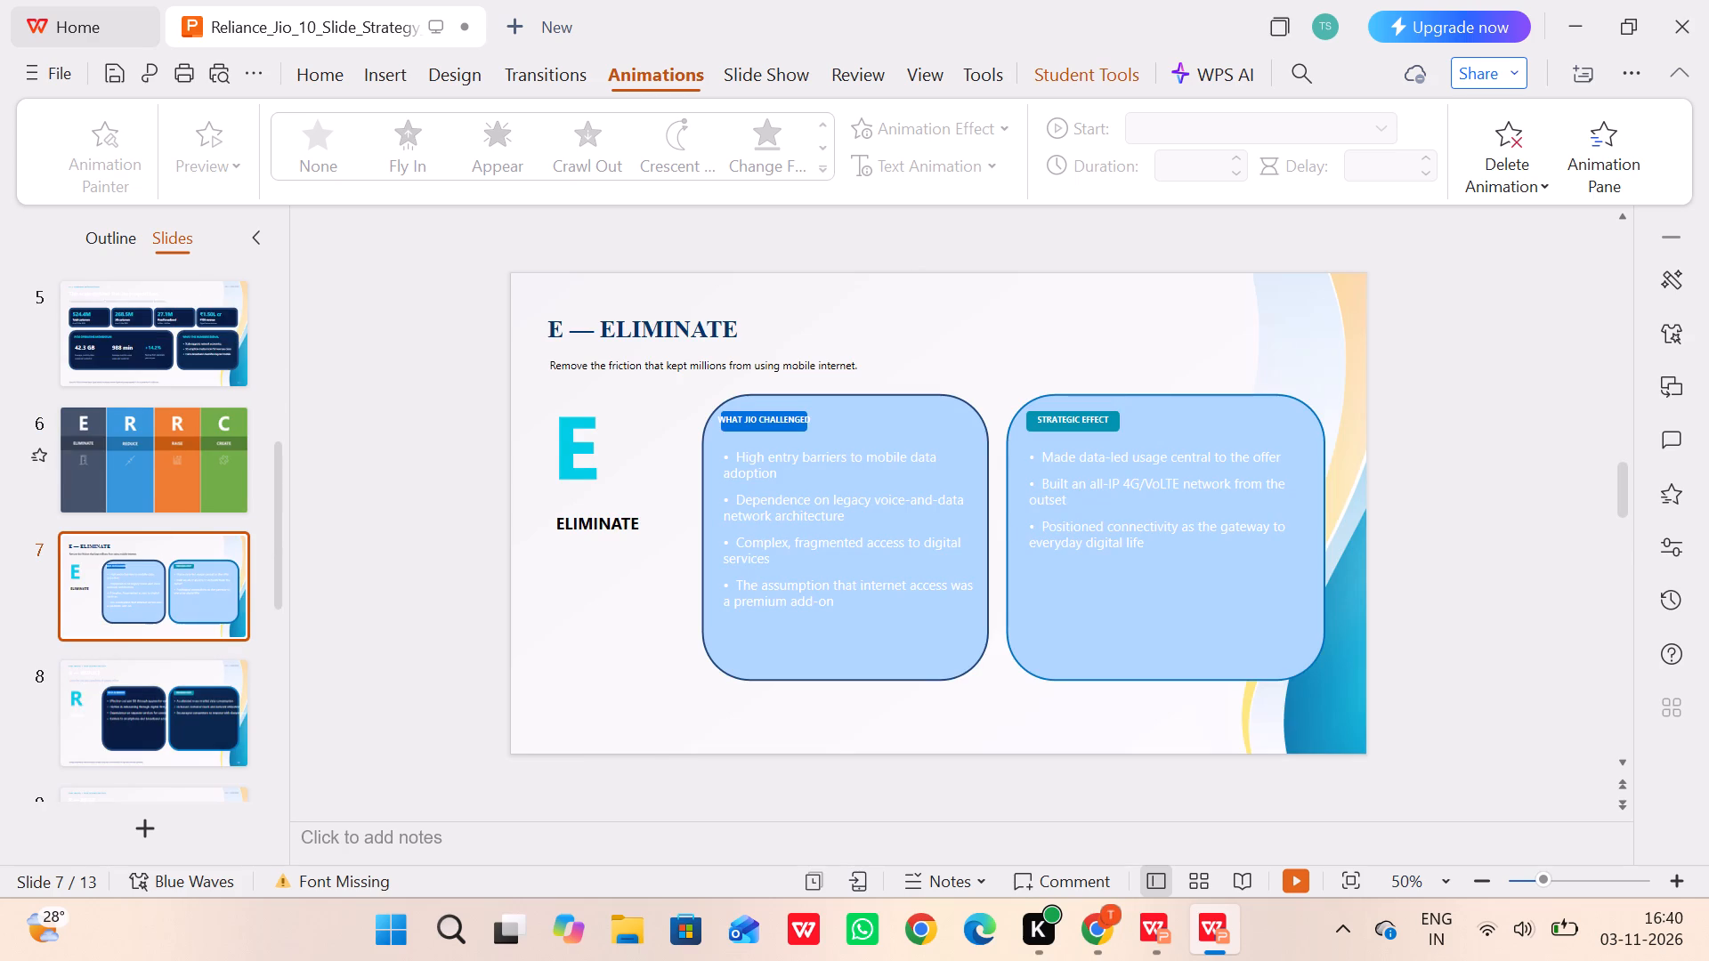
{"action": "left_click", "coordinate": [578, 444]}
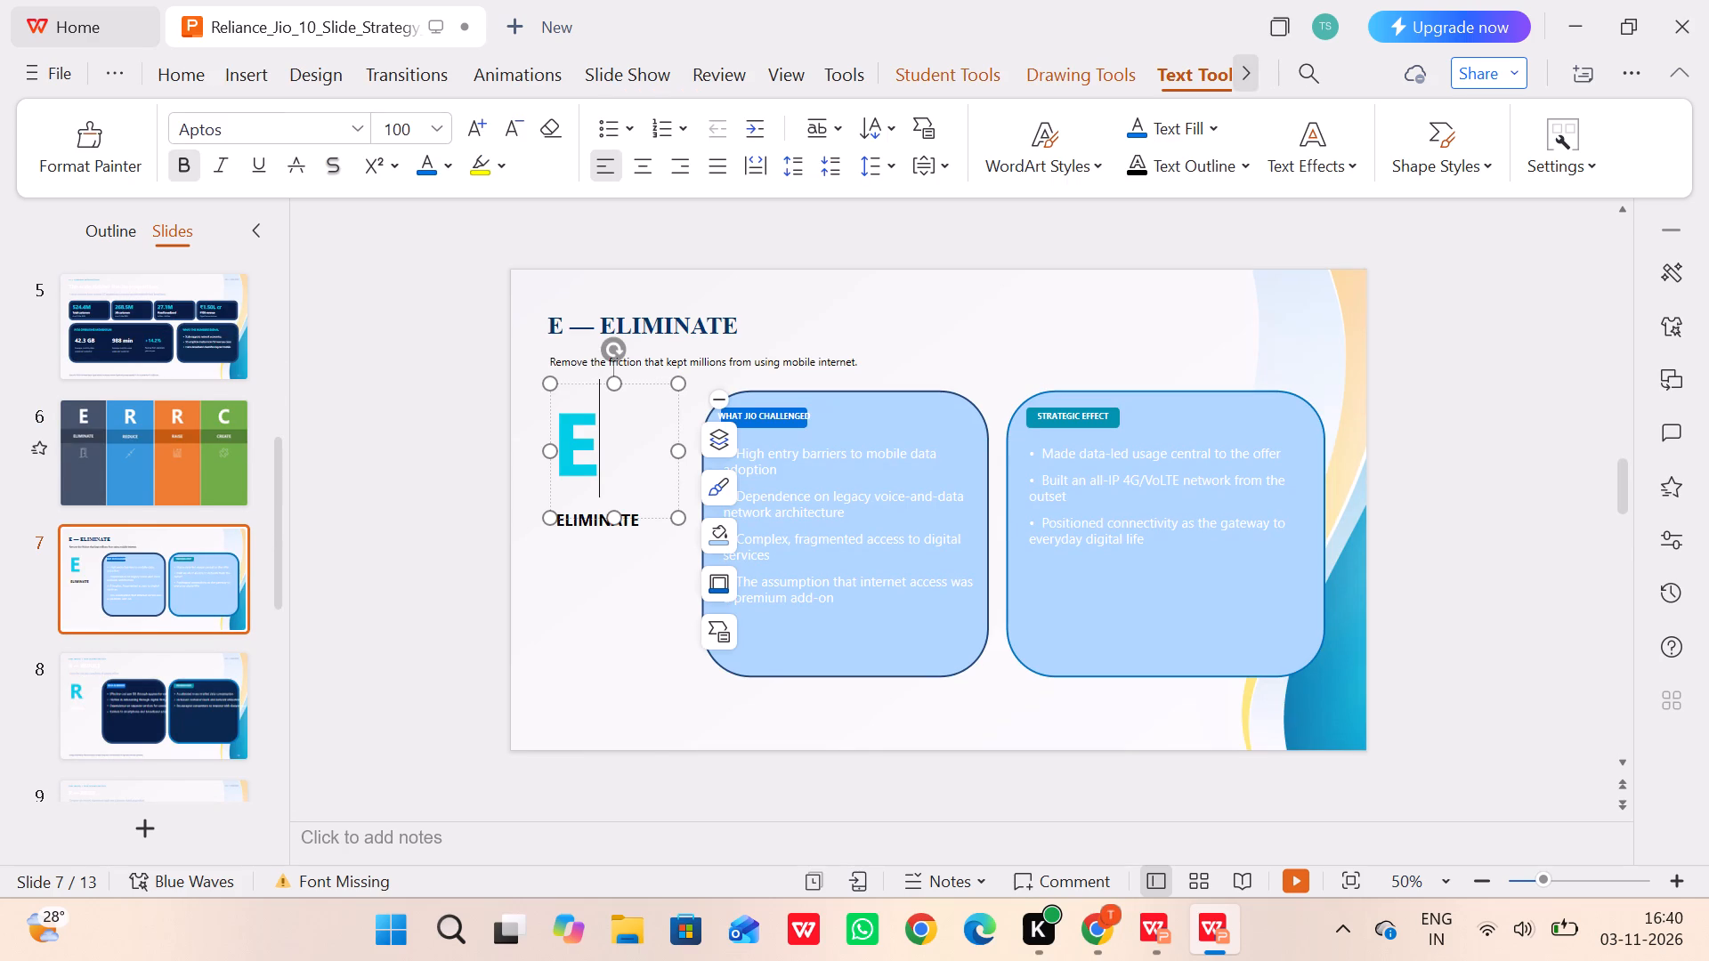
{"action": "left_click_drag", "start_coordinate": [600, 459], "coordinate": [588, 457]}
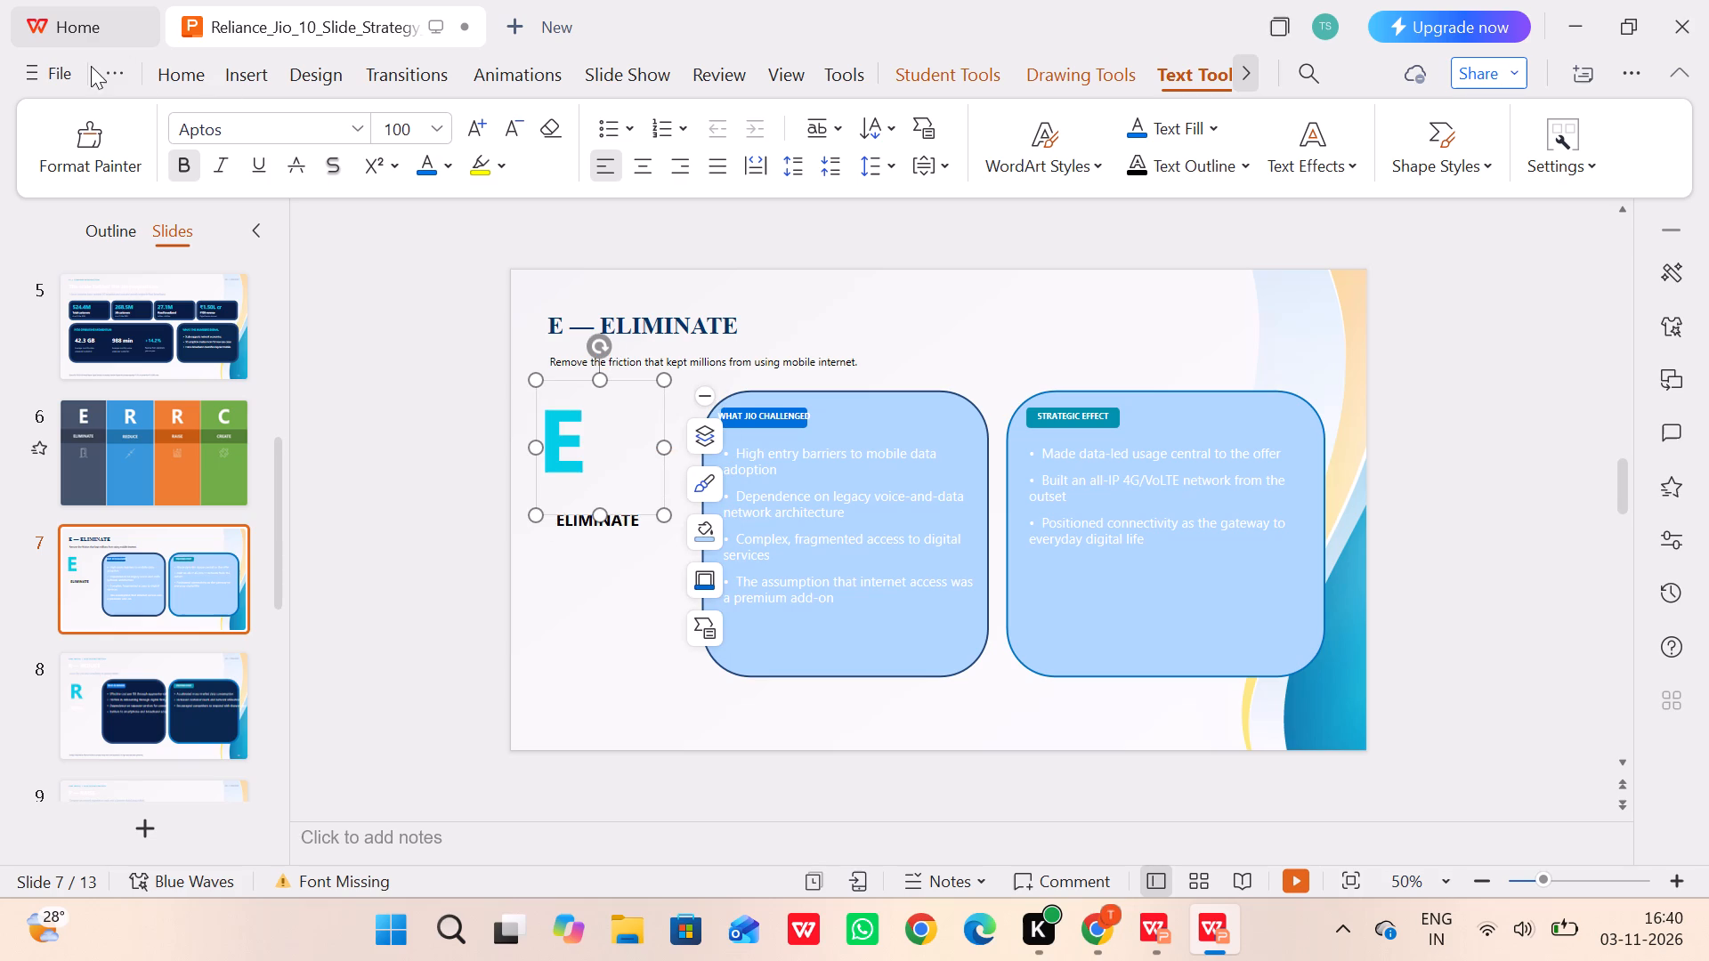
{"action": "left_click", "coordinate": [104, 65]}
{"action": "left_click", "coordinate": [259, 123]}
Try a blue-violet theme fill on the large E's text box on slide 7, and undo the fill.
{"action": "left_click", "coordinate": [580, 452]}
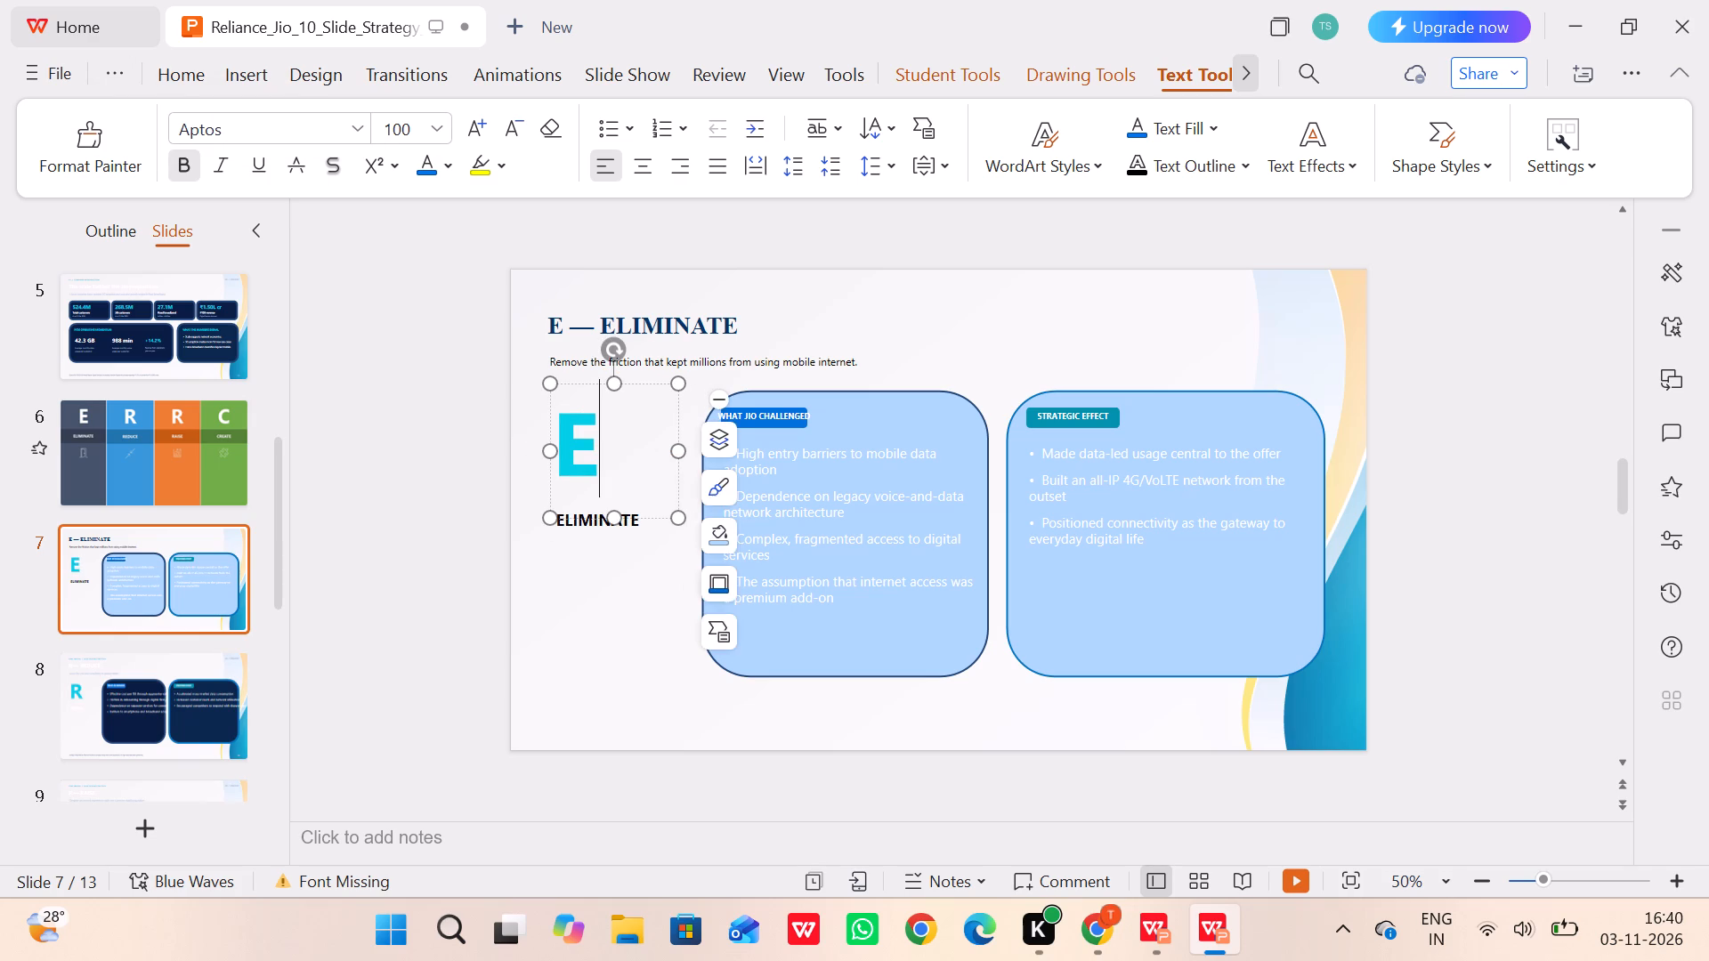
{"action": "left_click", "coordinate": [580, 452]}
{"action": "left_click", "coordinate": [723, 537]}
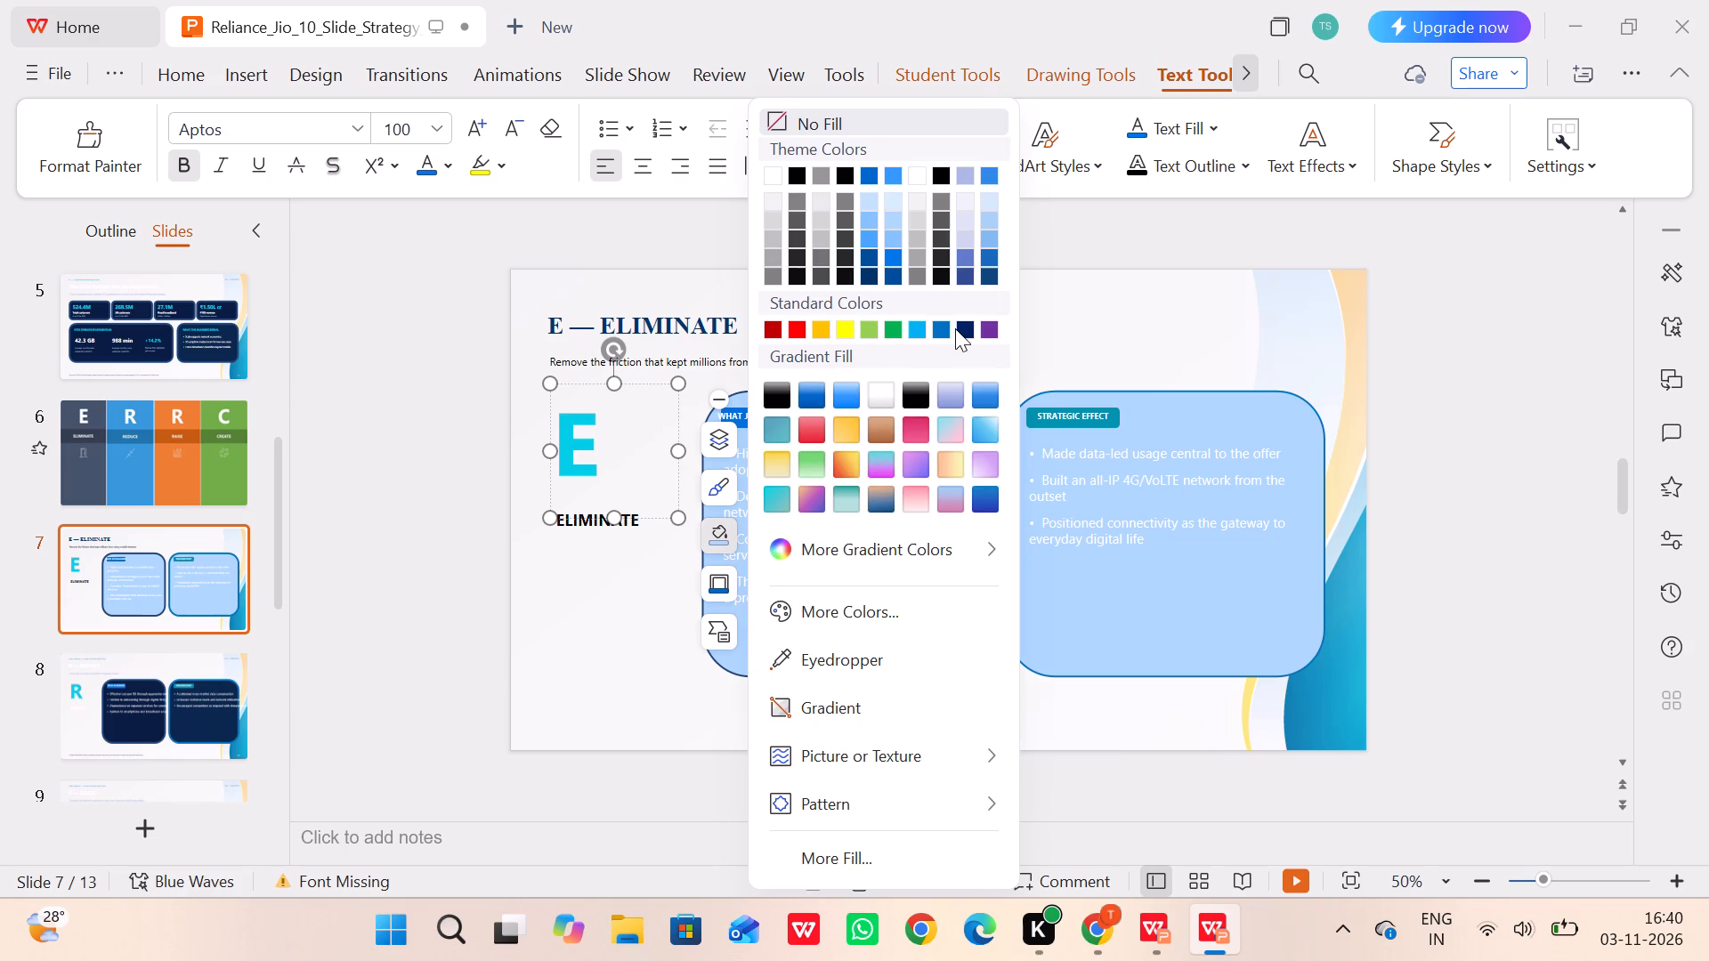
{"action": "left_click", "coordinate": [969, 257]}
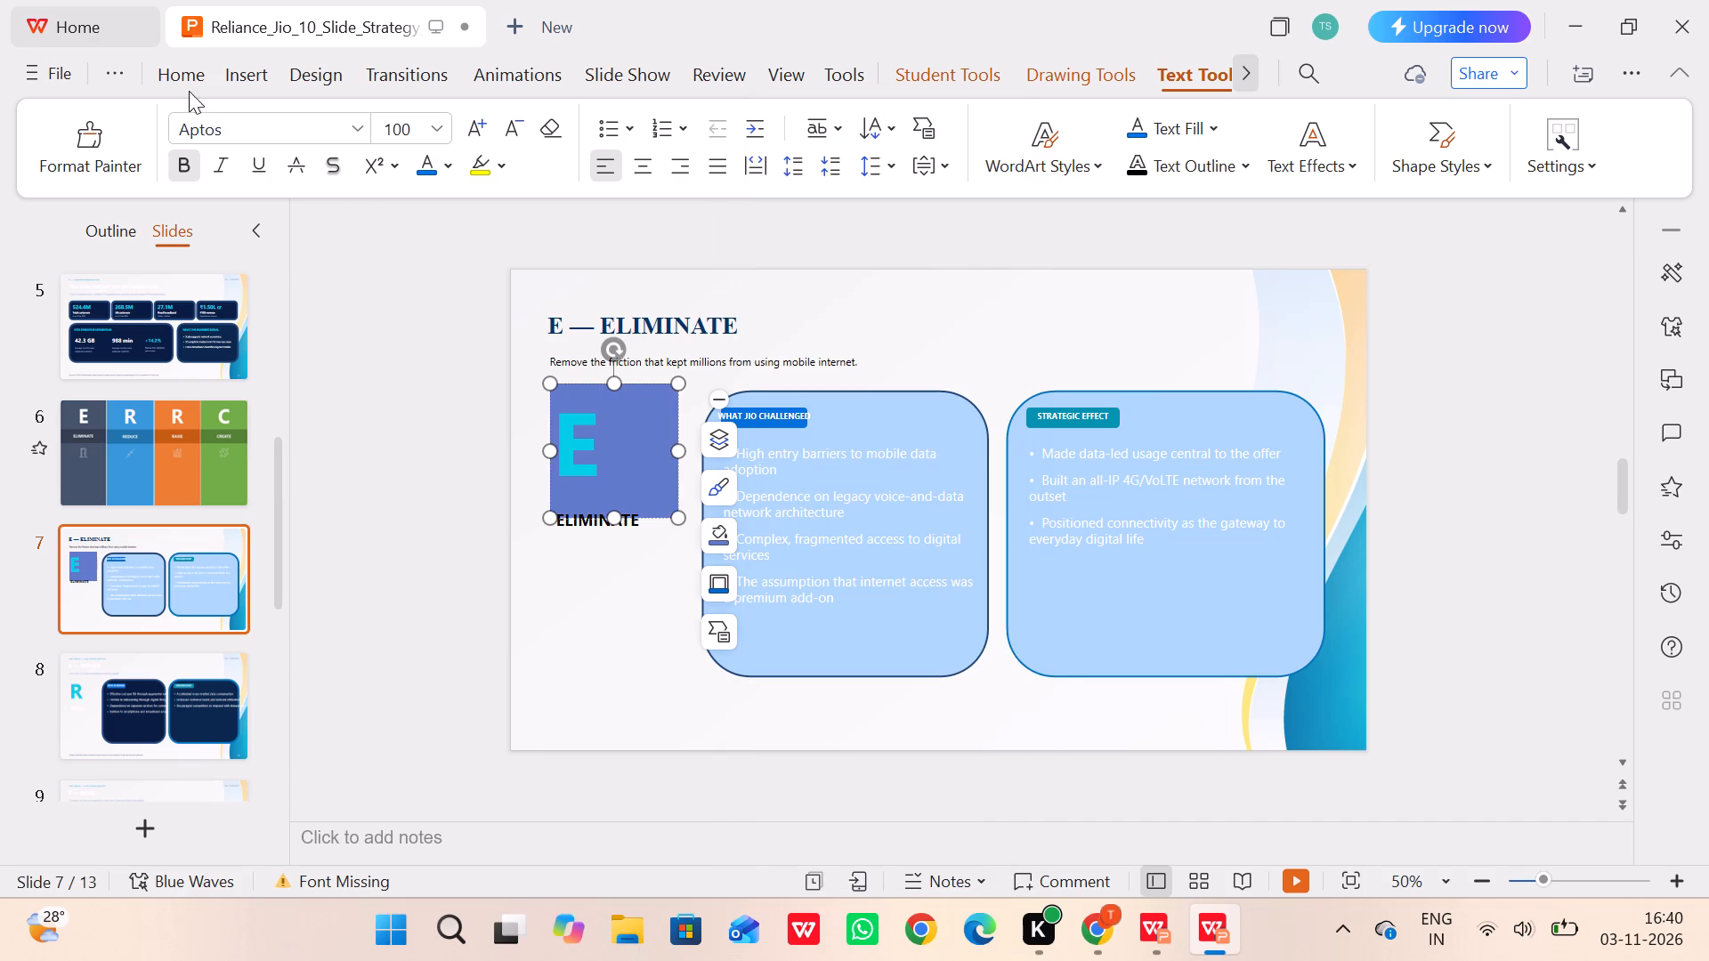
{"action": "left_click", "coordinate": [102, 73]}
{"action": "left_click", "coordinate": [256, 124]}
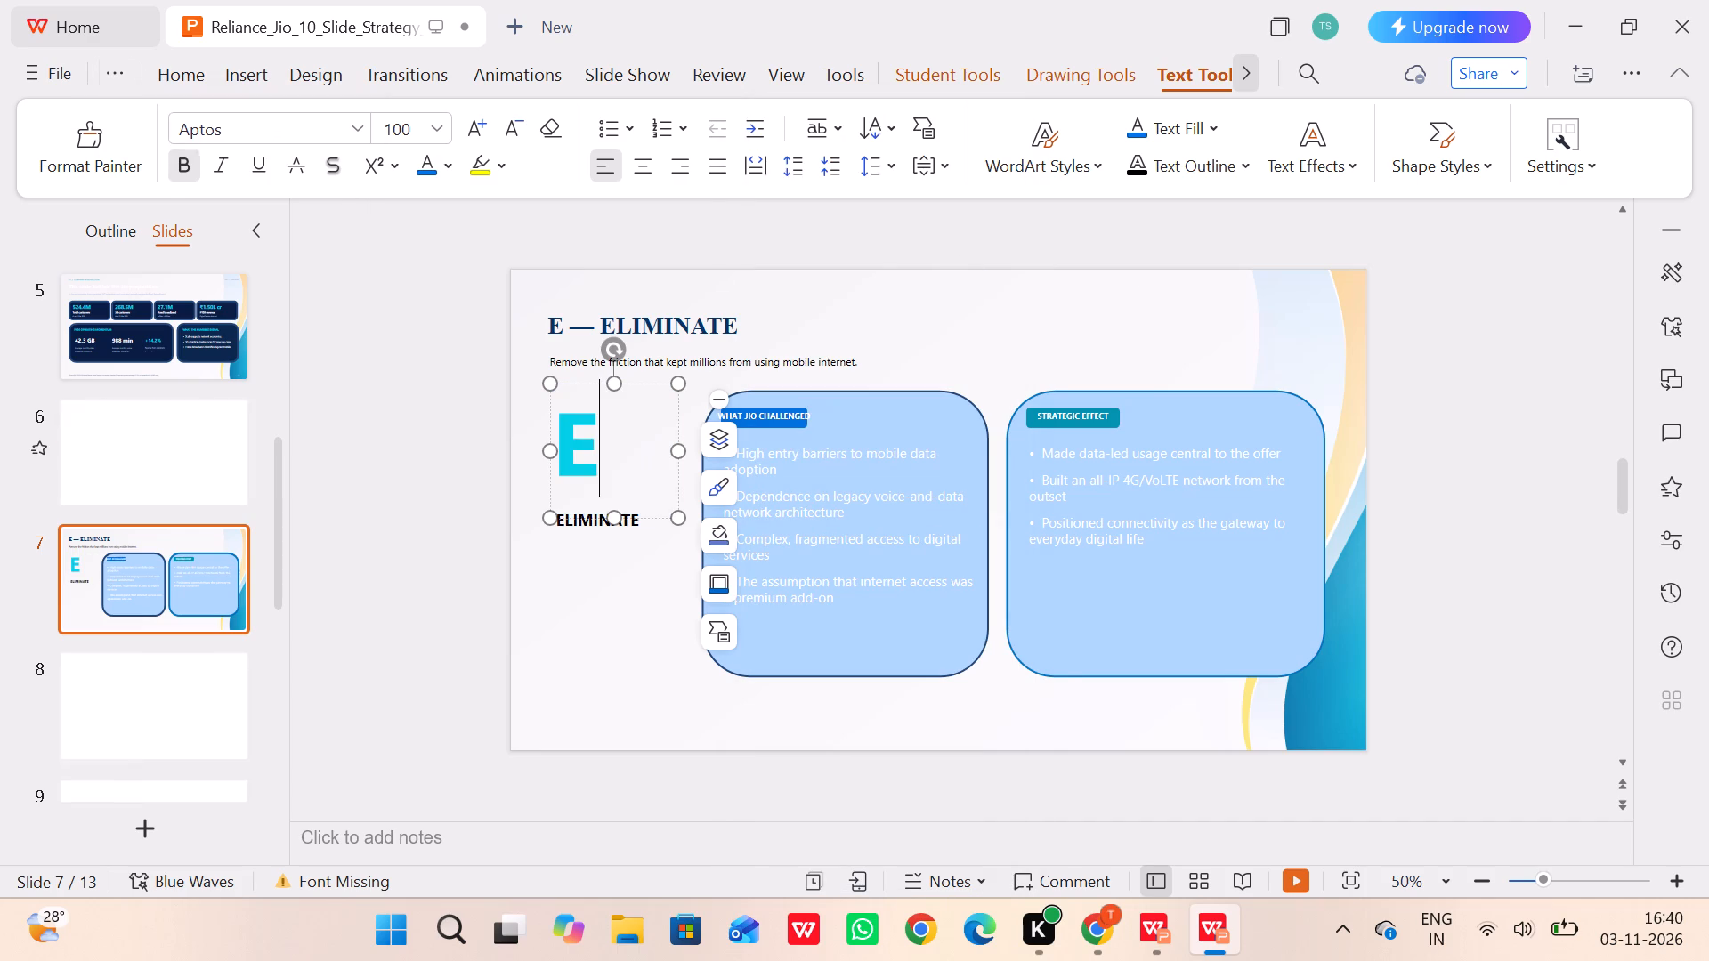
Recolour the large letter E on slide 7 with the theme font colour LightSkyBlue, Accent5, Darker 25%.
{"action": "left_click_drag", "start_coordinate": [596, 440], "coordinate": [595, 440]}
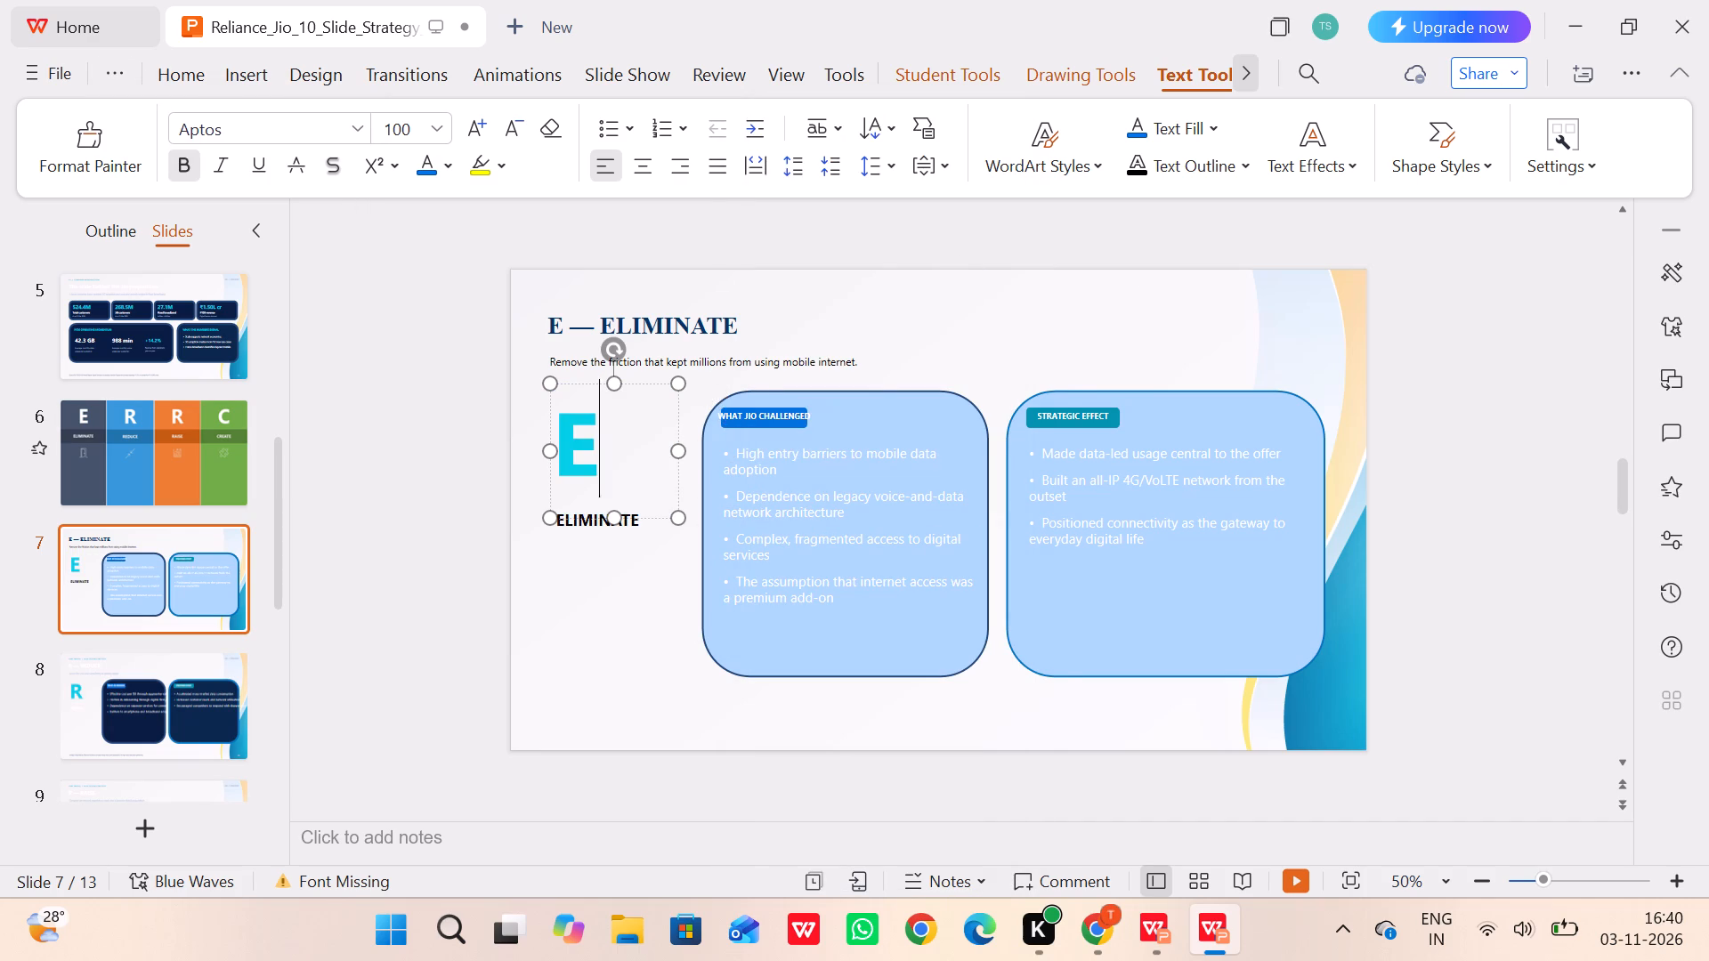
{"action": "left_click_drag", "start_coordinate": [595, 440], "coordinate": [556, 444]}
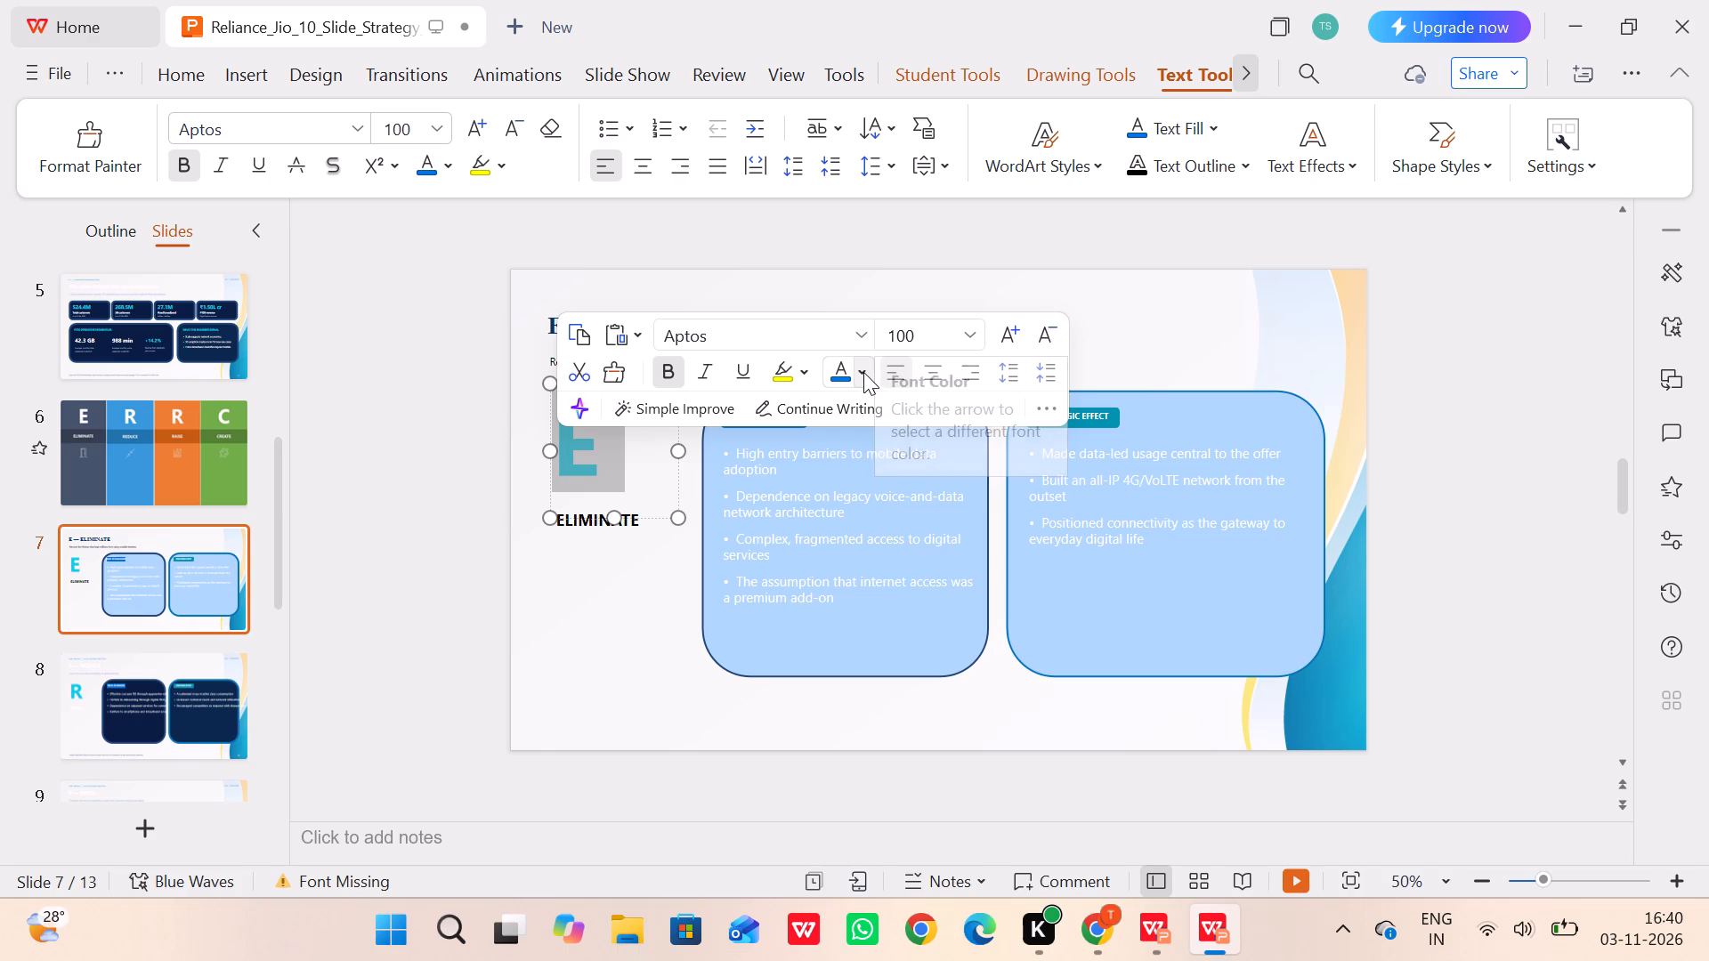
{"action": "left_click", "coordinate": [863, 372]}
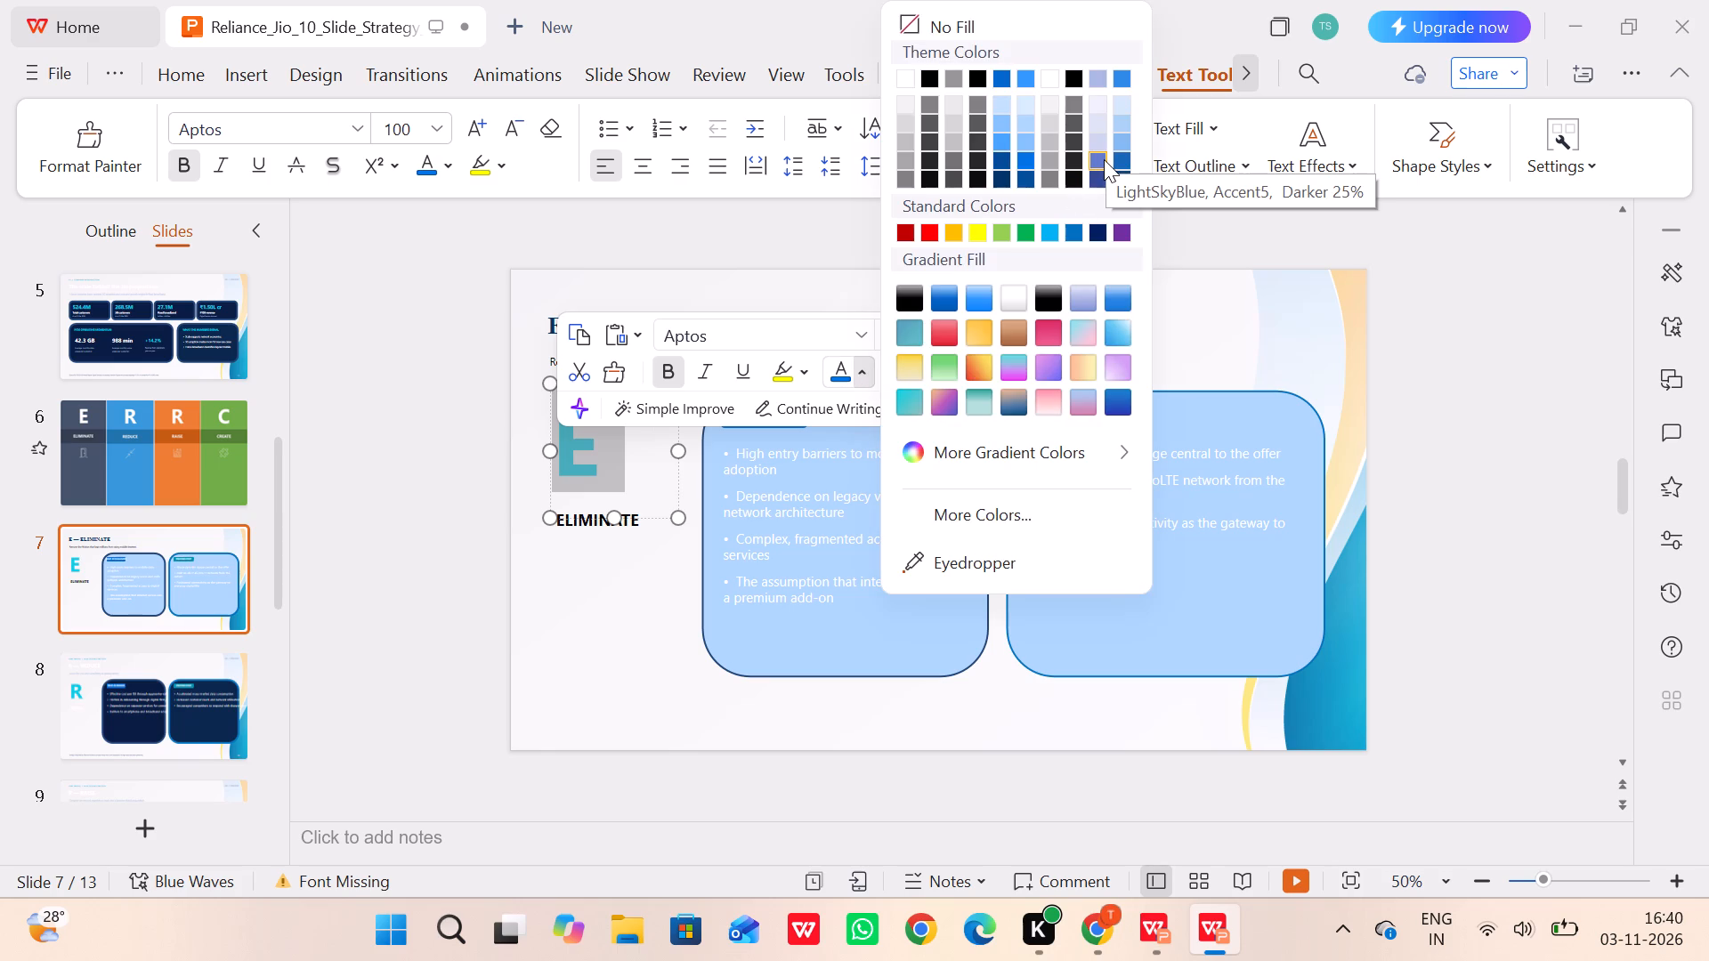
{"action": "left_click", "coordinate": [1104, 159]}
{"action": "left_click", "coordinate": [403, 544]}
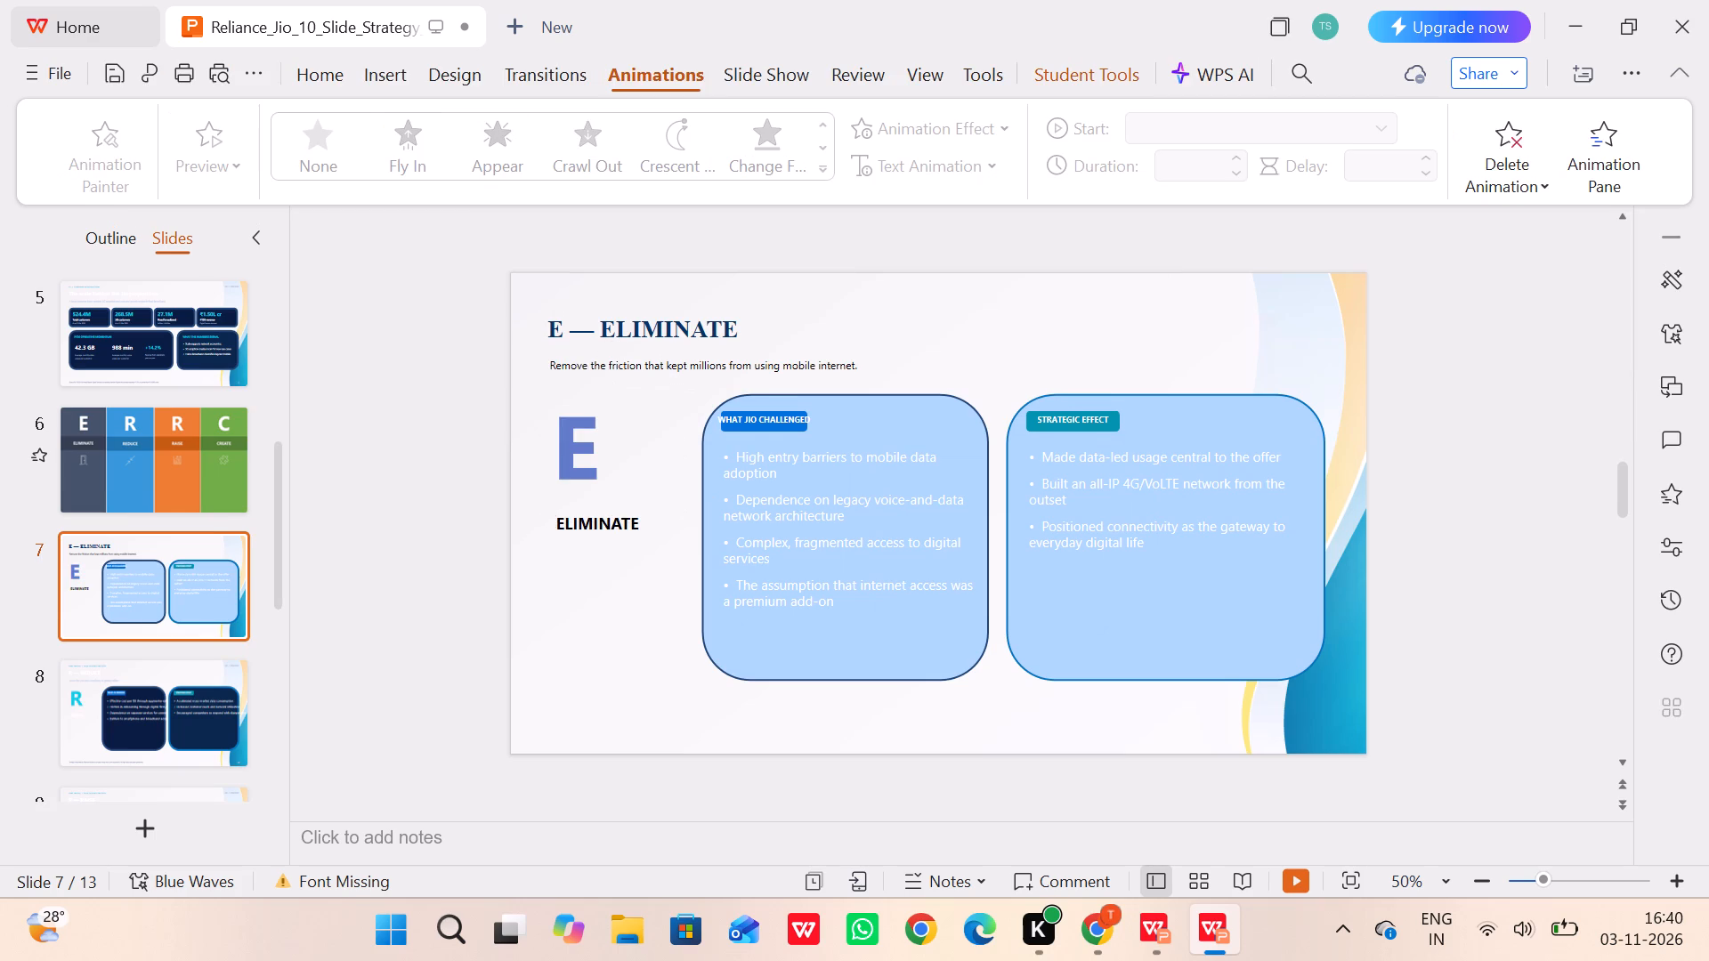
Move the ELIMINATE label beneath the large E on slide 7 slightly to the left.
{"action": "left_click", "coordinate": [613, 524]}
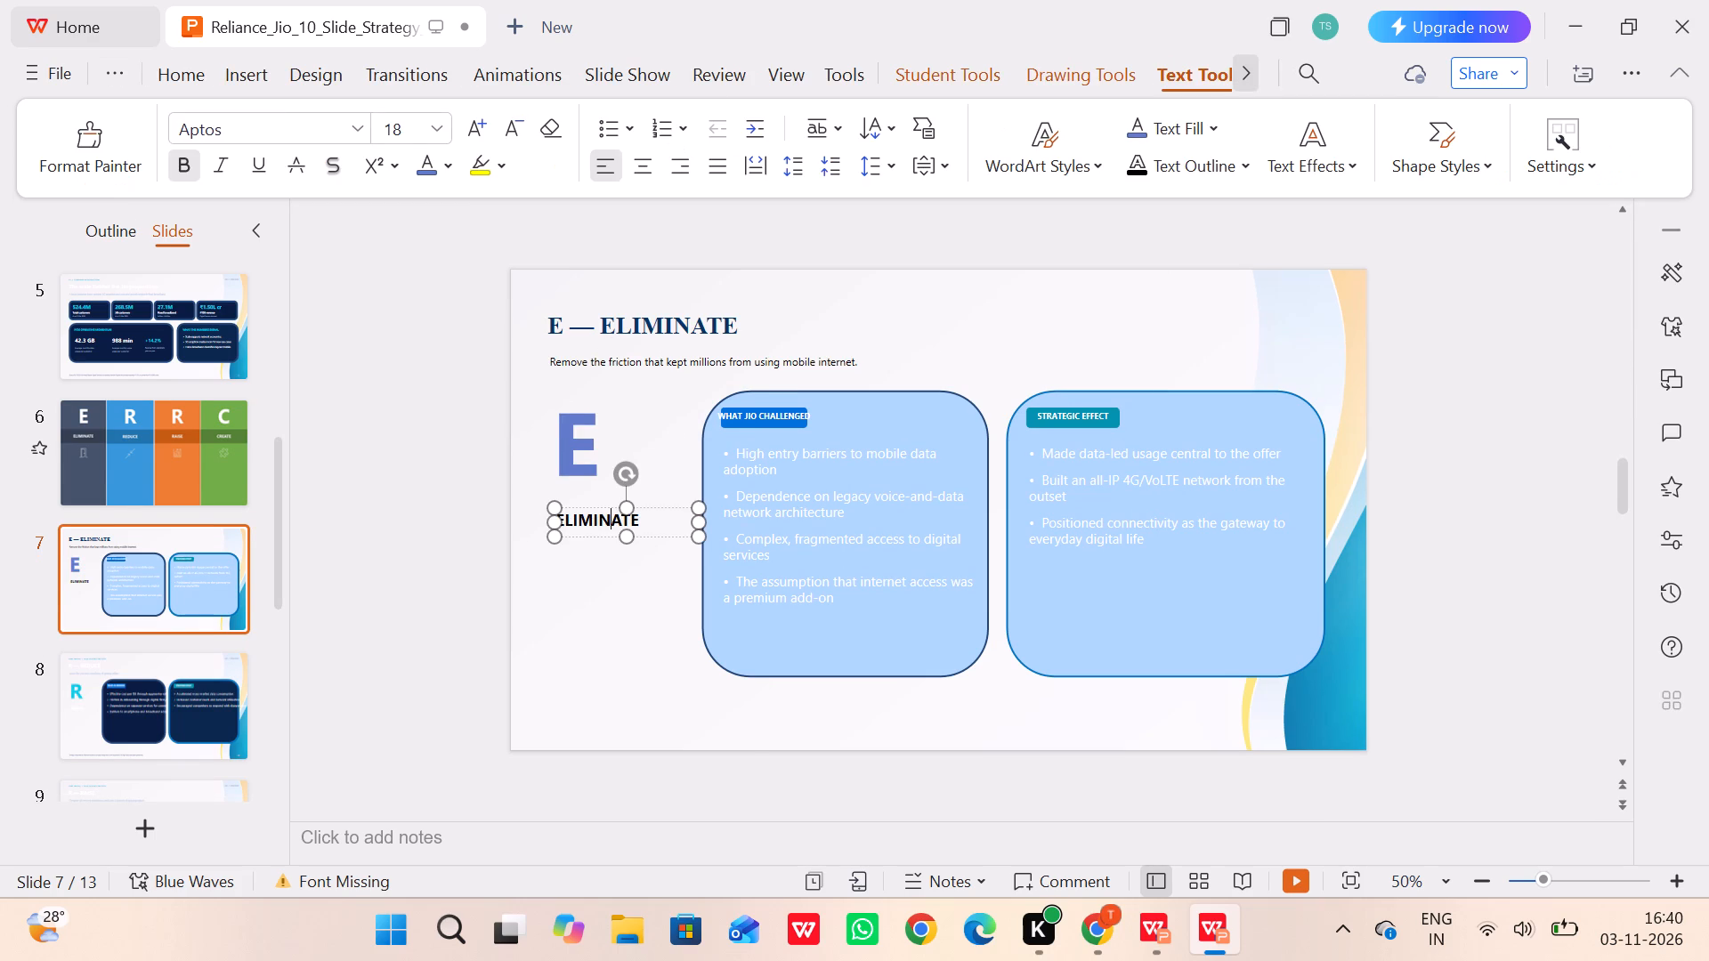
{"action": "left_click", "coordinate": [635, 517]}
{"action": "left_click_drag", "start_coordinate": [562, 523], "coordinate": [579, 524]}
{"action": "left_click", "coordinate": [579, 524]}
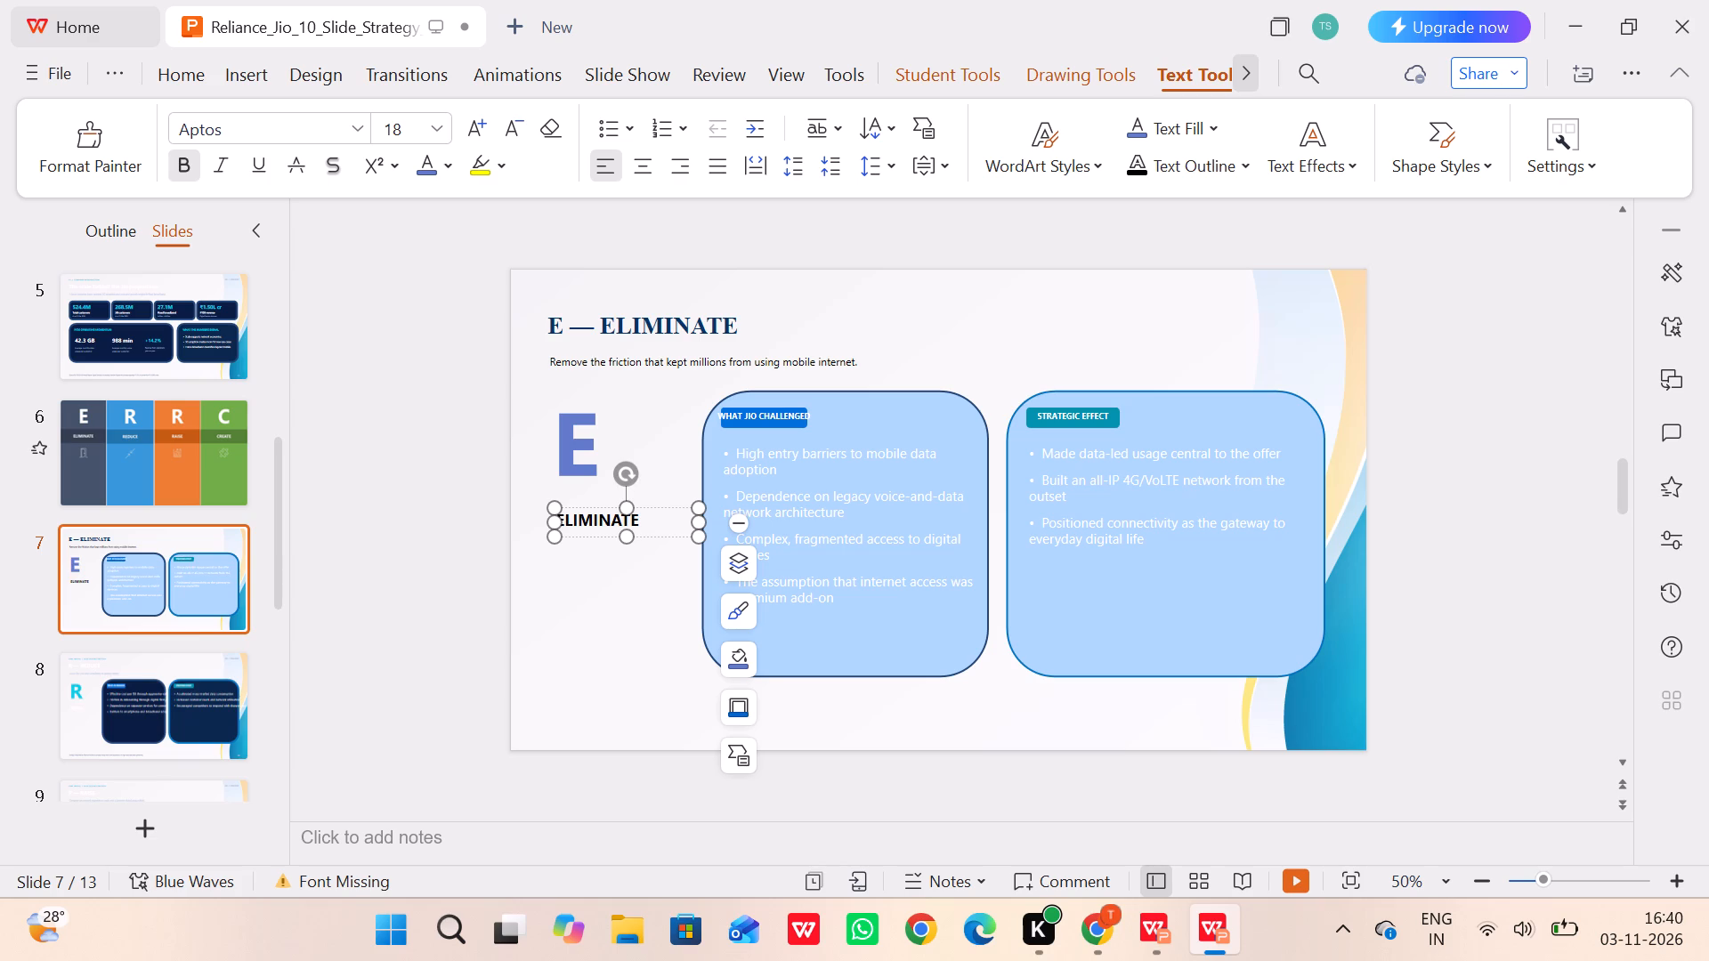
{"action": "left_click_drag", "start_coordinate": [634, 520], "coordinate": [642, 521]}
{"action": "left_click", "coordinate": [642, 521]}
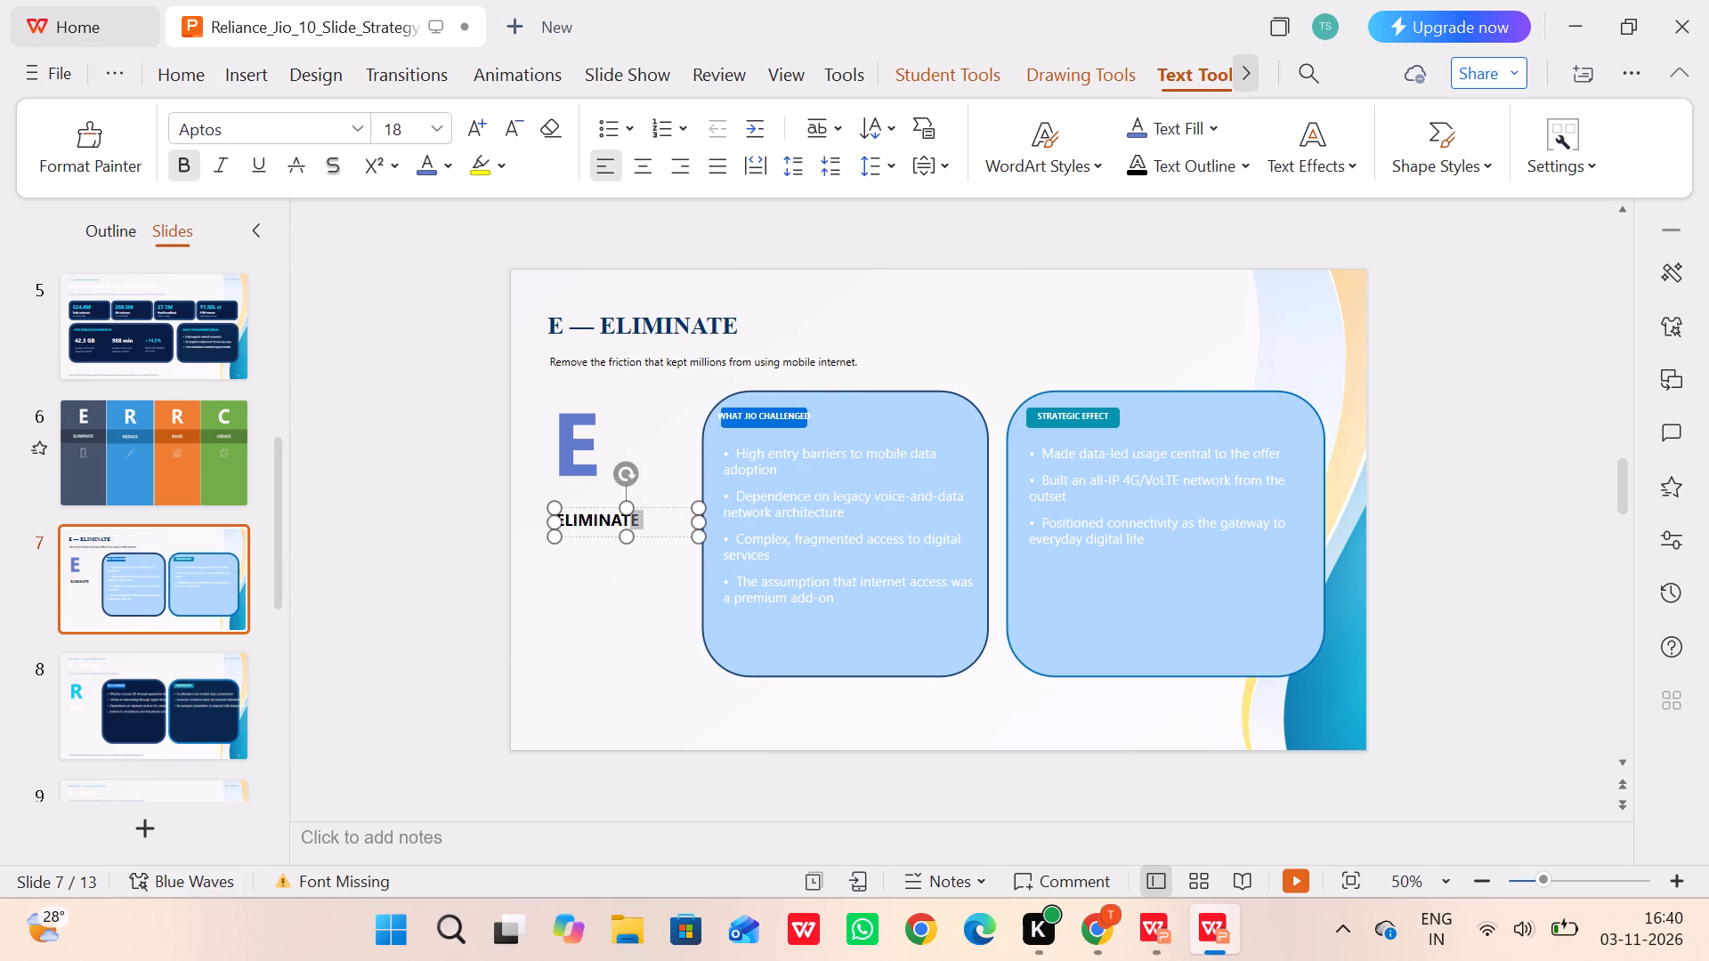
{"action": "left_click_drag", "start_coordinate": [642, 521], "coordinate": [630, 521]}
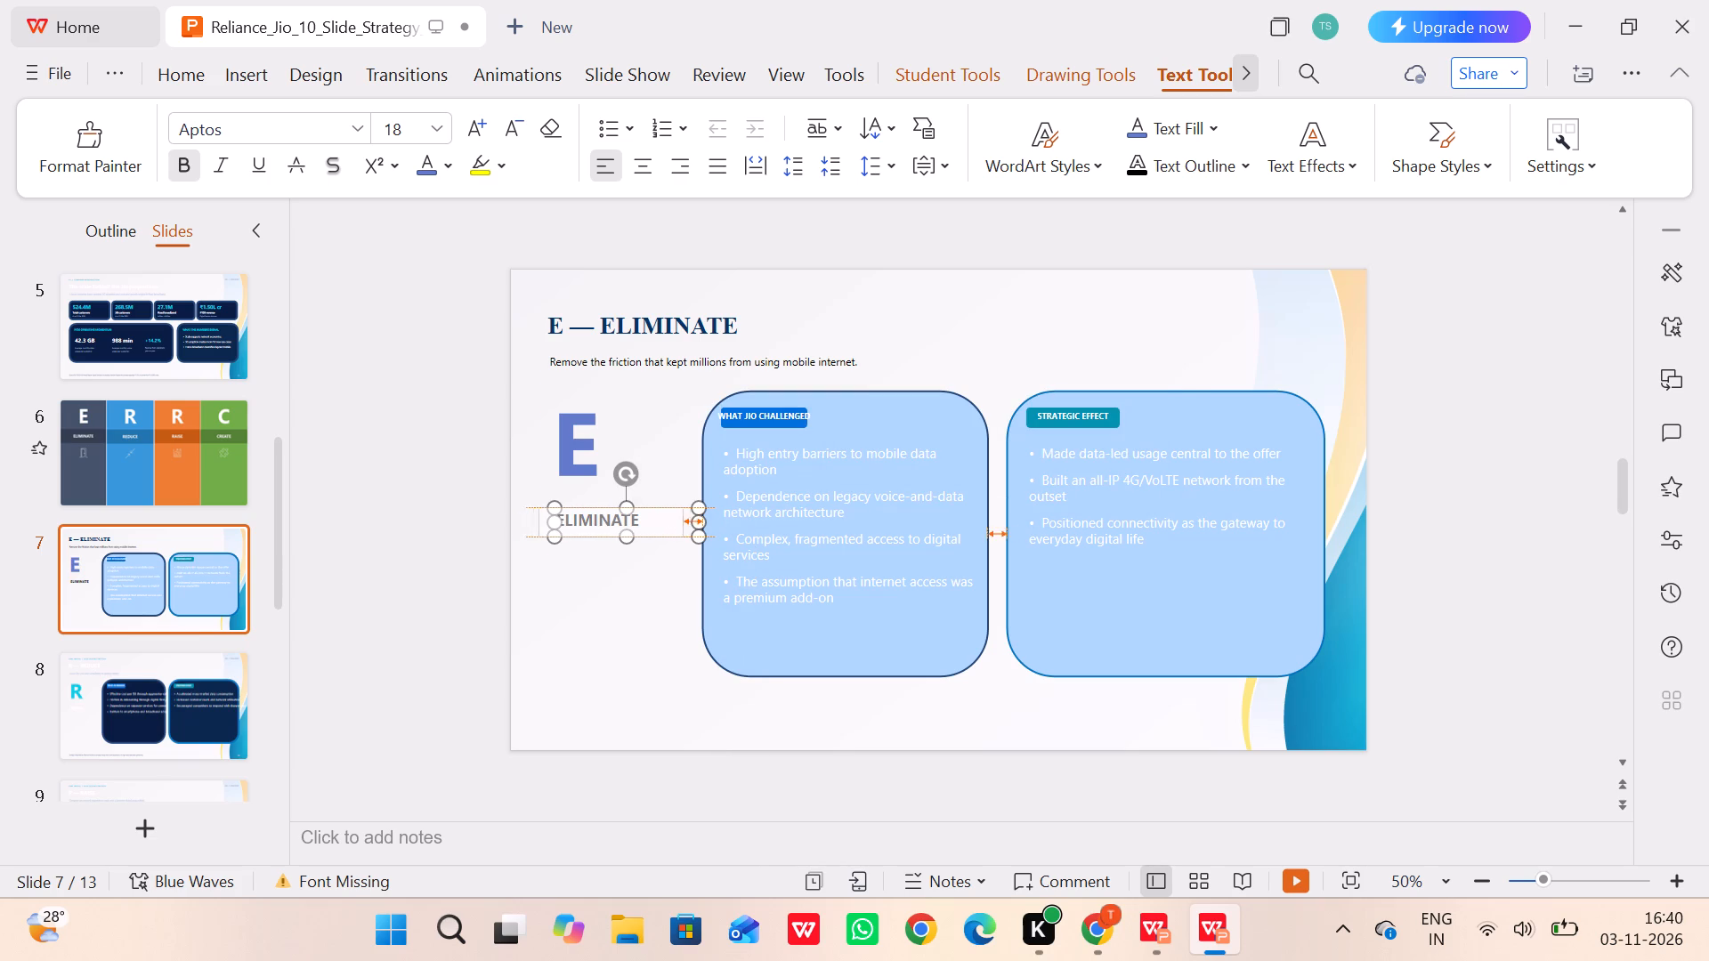
{"action": "left_click_drag", "start_coordinate": [630, 521], "coordinate": [633, 521]}
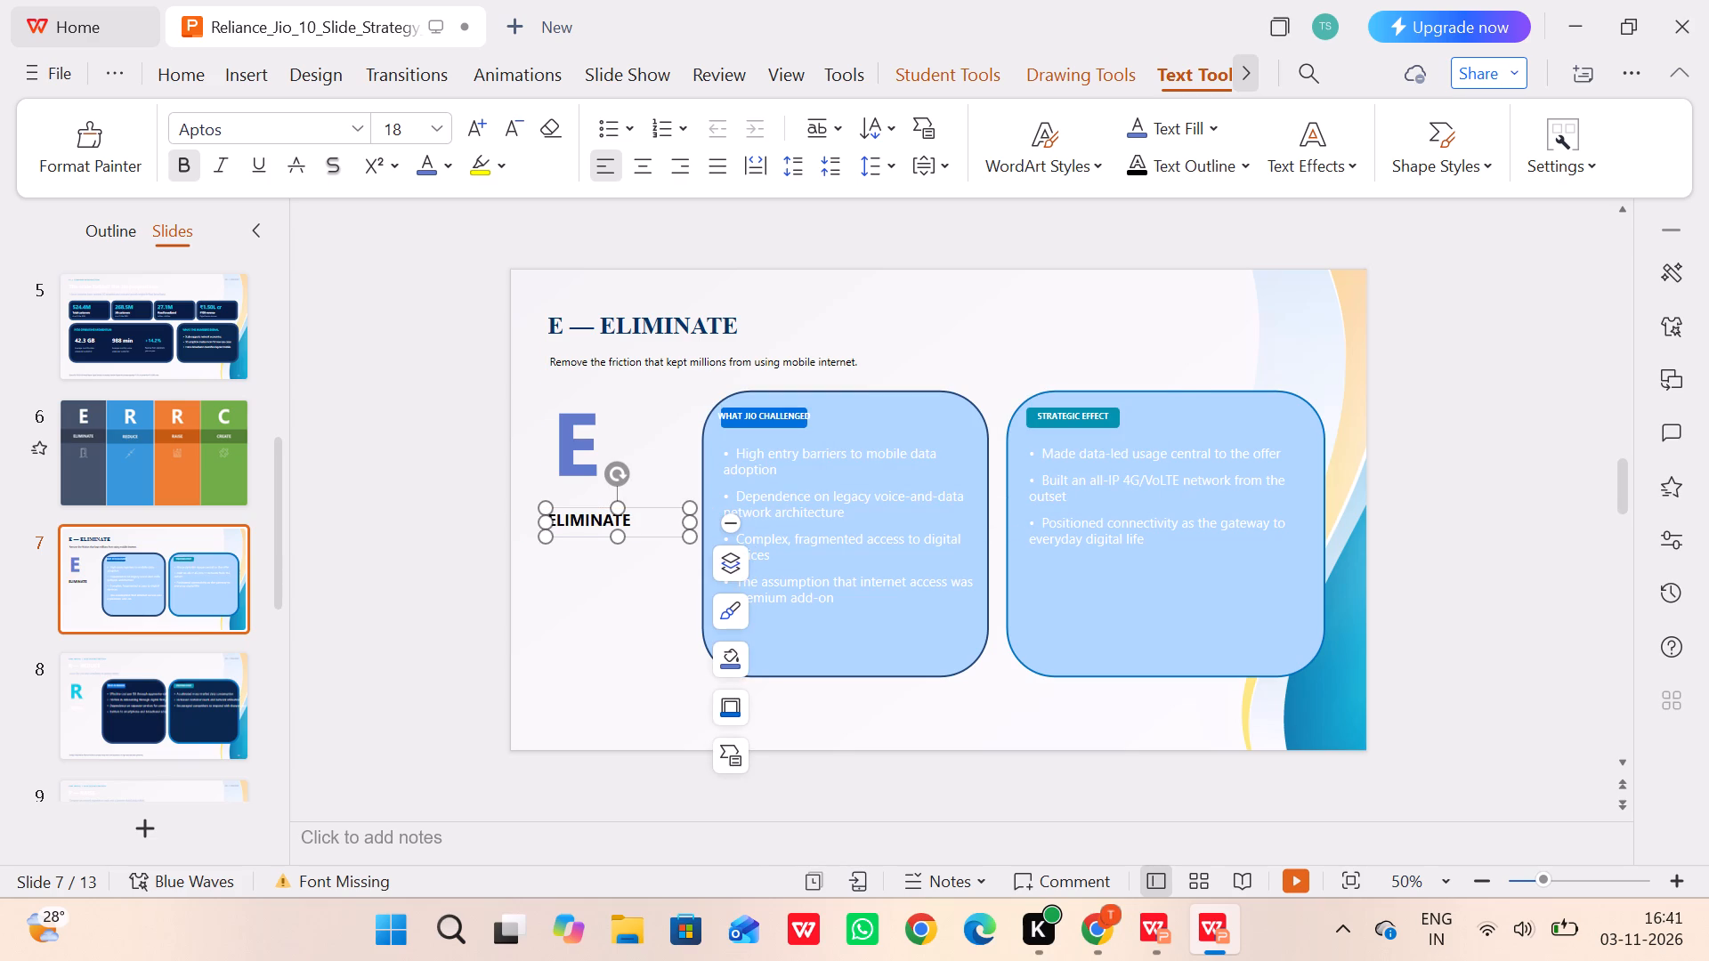
Recolour the ELIMINATE label text on slide 7 with the same blue-violet font colour as the large E.
{"action": "left_click_drag", "start_coordinate": [628, 518], "coordinate": [622, 518]}
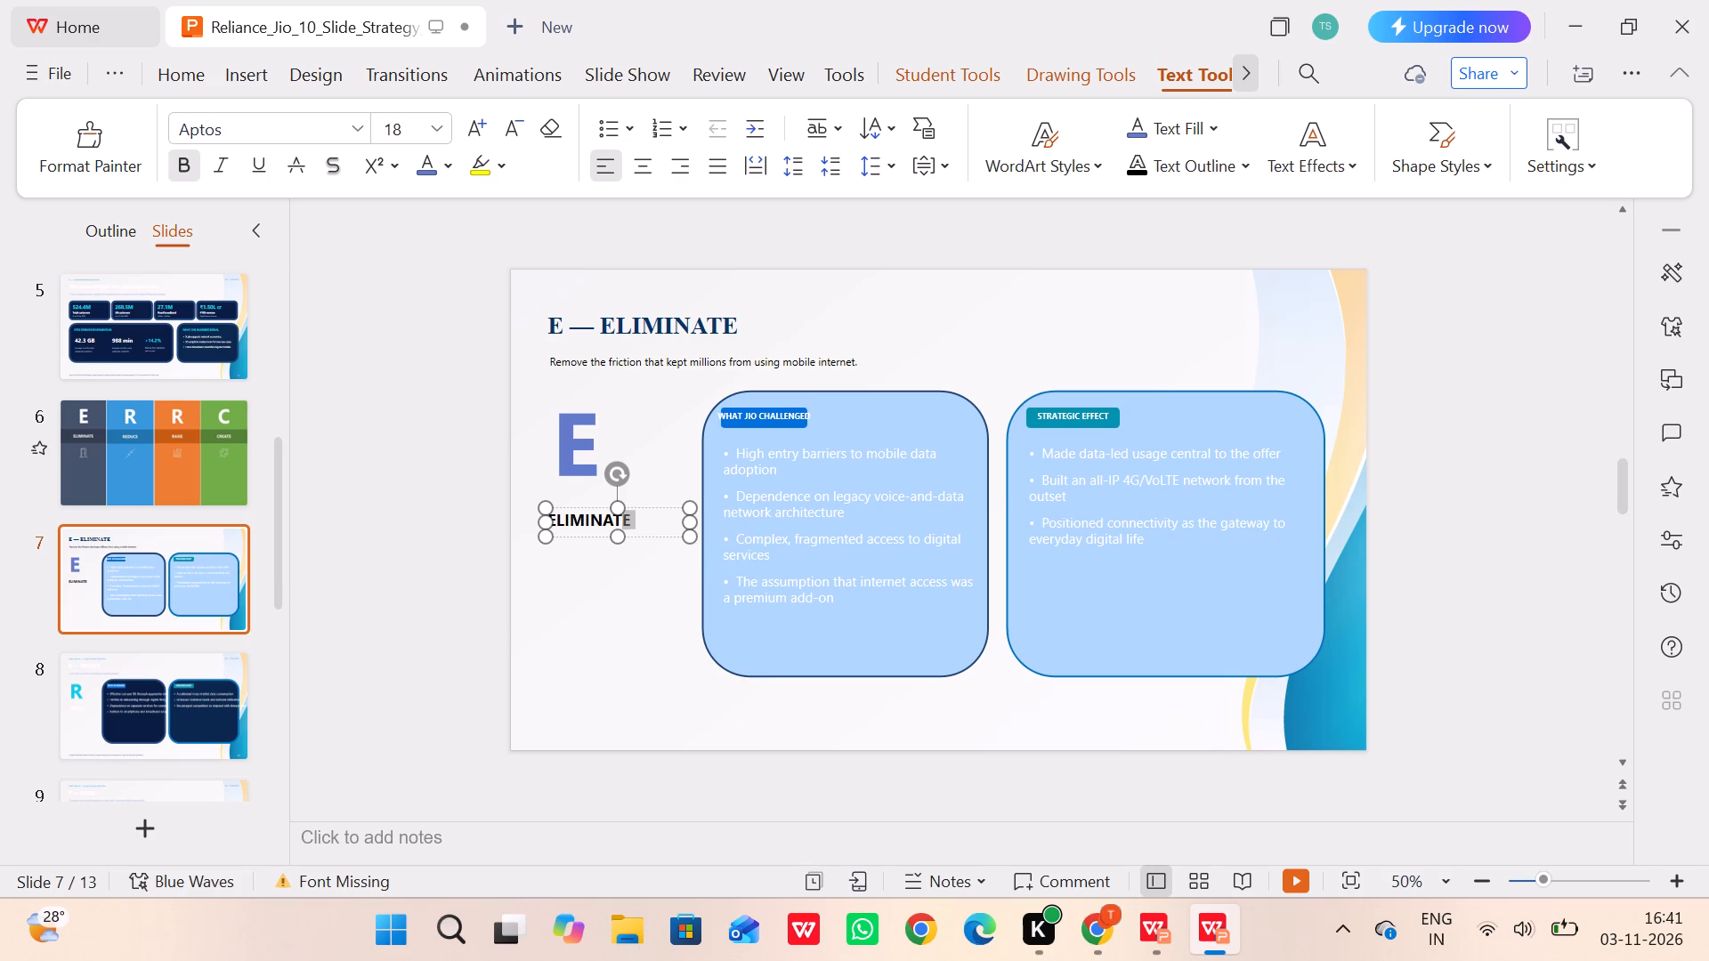
{"action": "left_click_drag", "start_coordinate": [622, 518], "coordinate": [527, 518]}
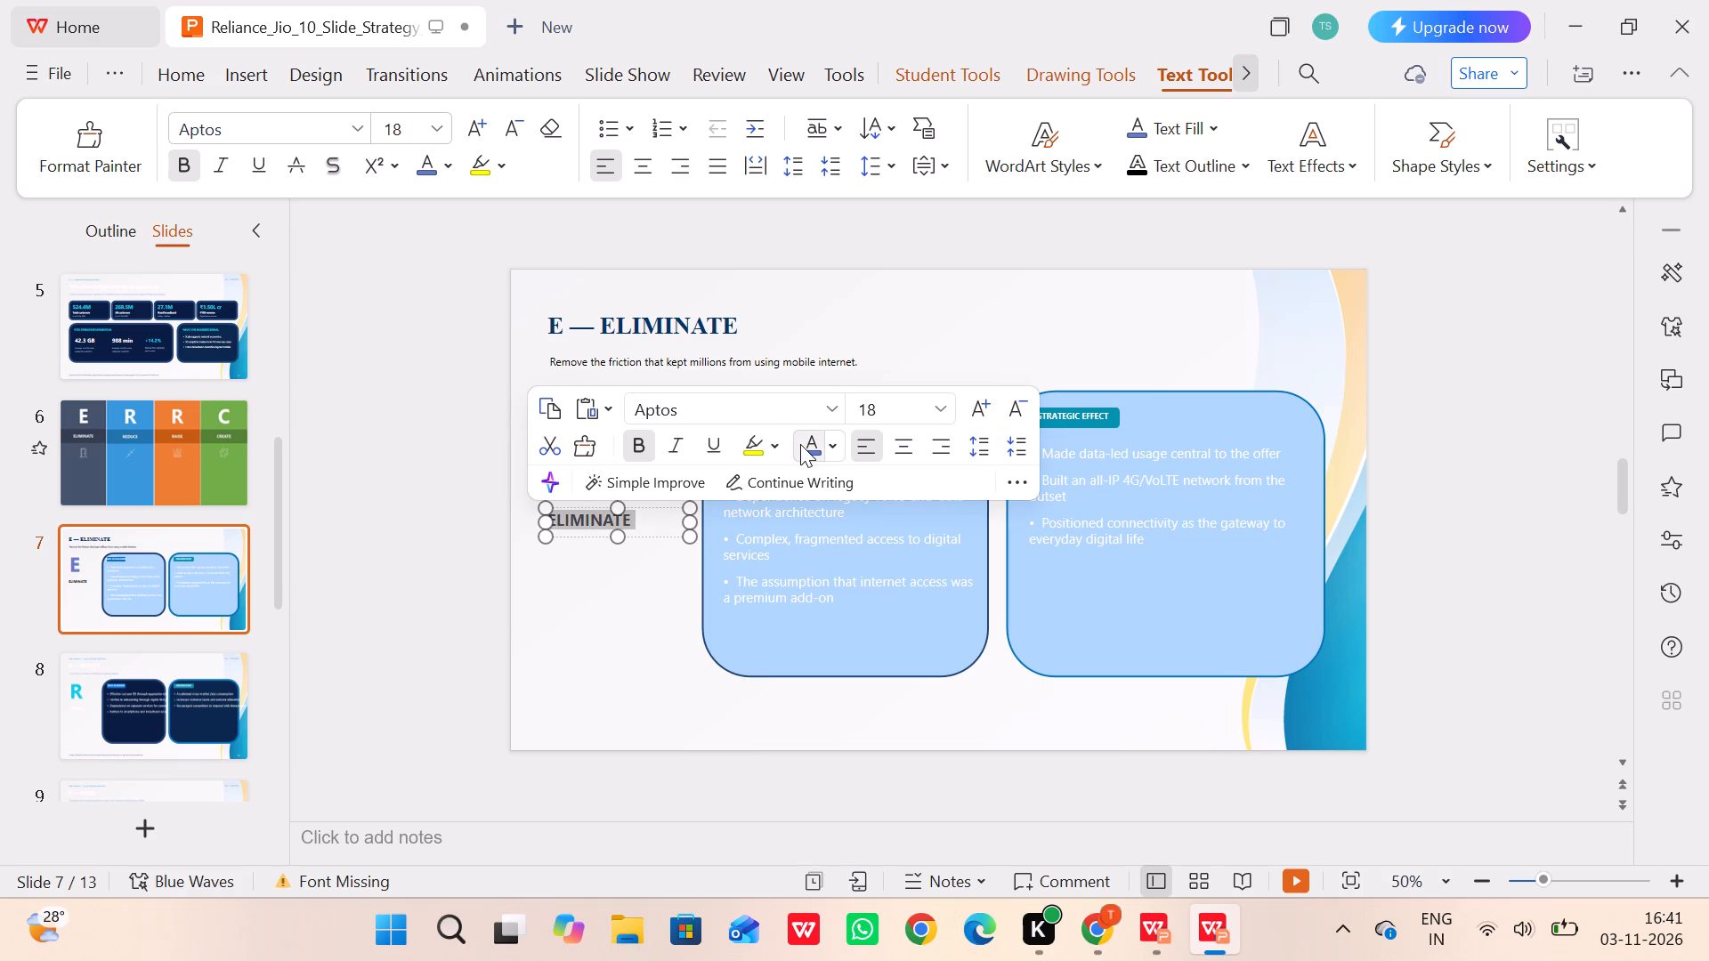
{"action": "left_click", "coordinate": [800, 444]}
{"action": "left_click", "coordinate": [434, 594]}
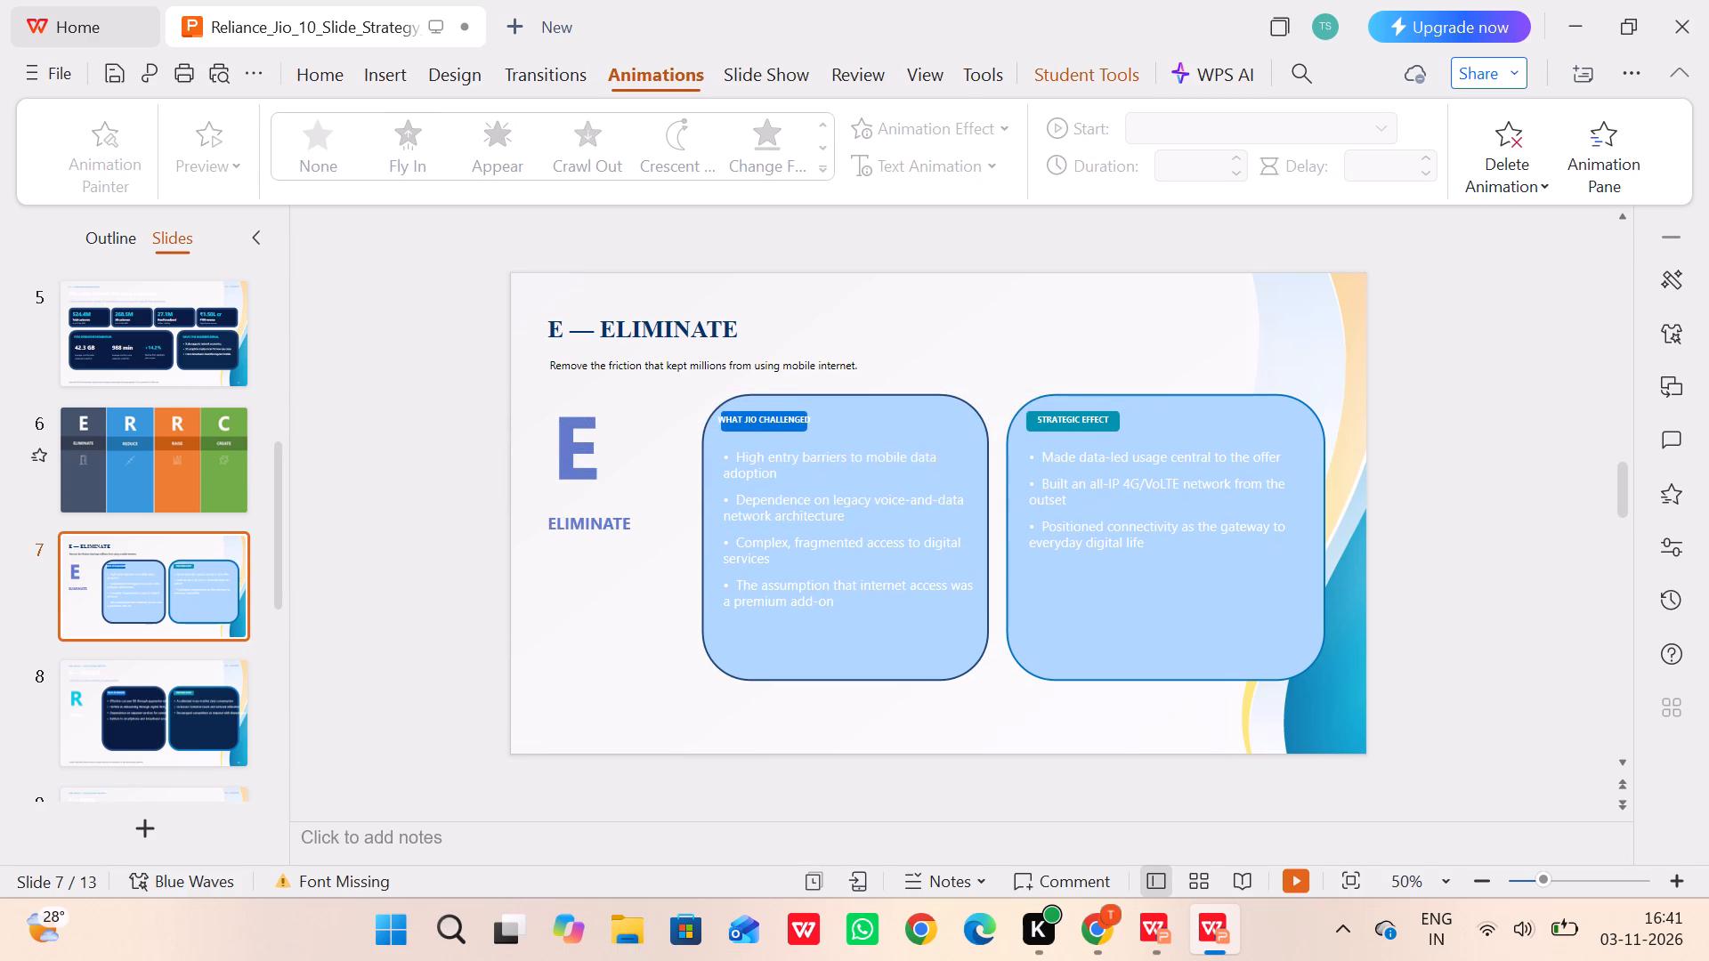
Move the E — ELIMINATE heading on slide 7 slightly higher, keeping its left alignment.
{"action": "left_click", "coordinate": [168, 552]}
{"action": "left_click", "coordinate": [724, 335]}
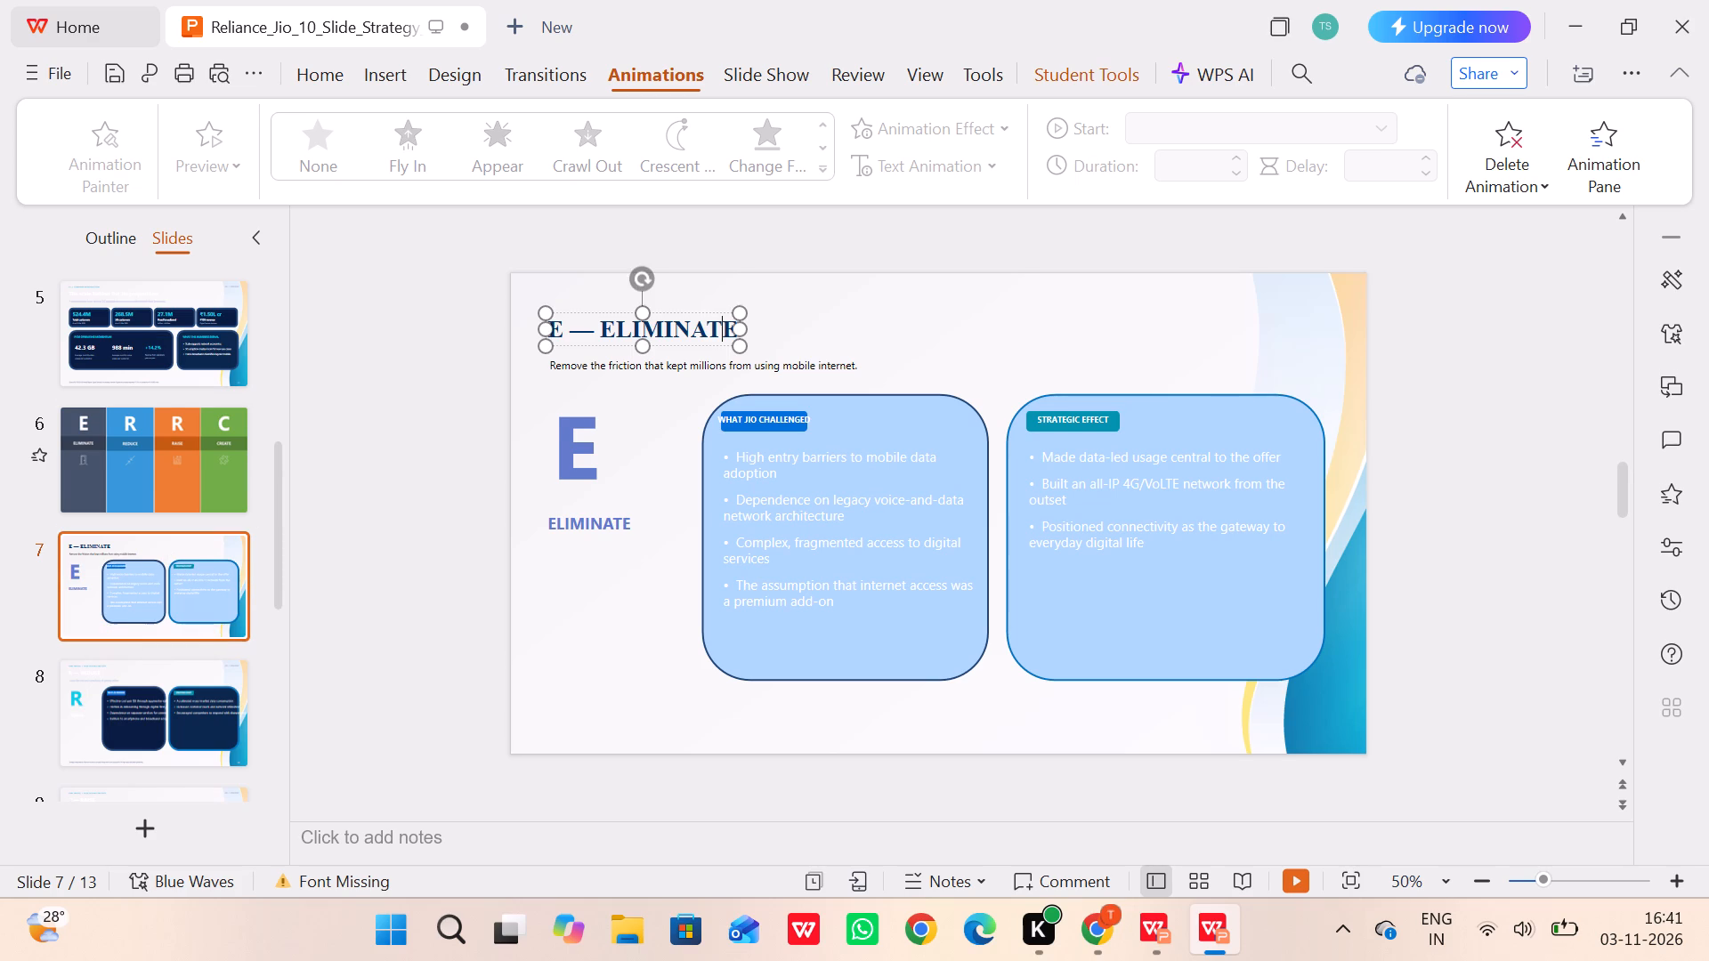
{"action": "left_click_drag", "start_coordinate": [706, 308], "coordinate": [705, 292]}
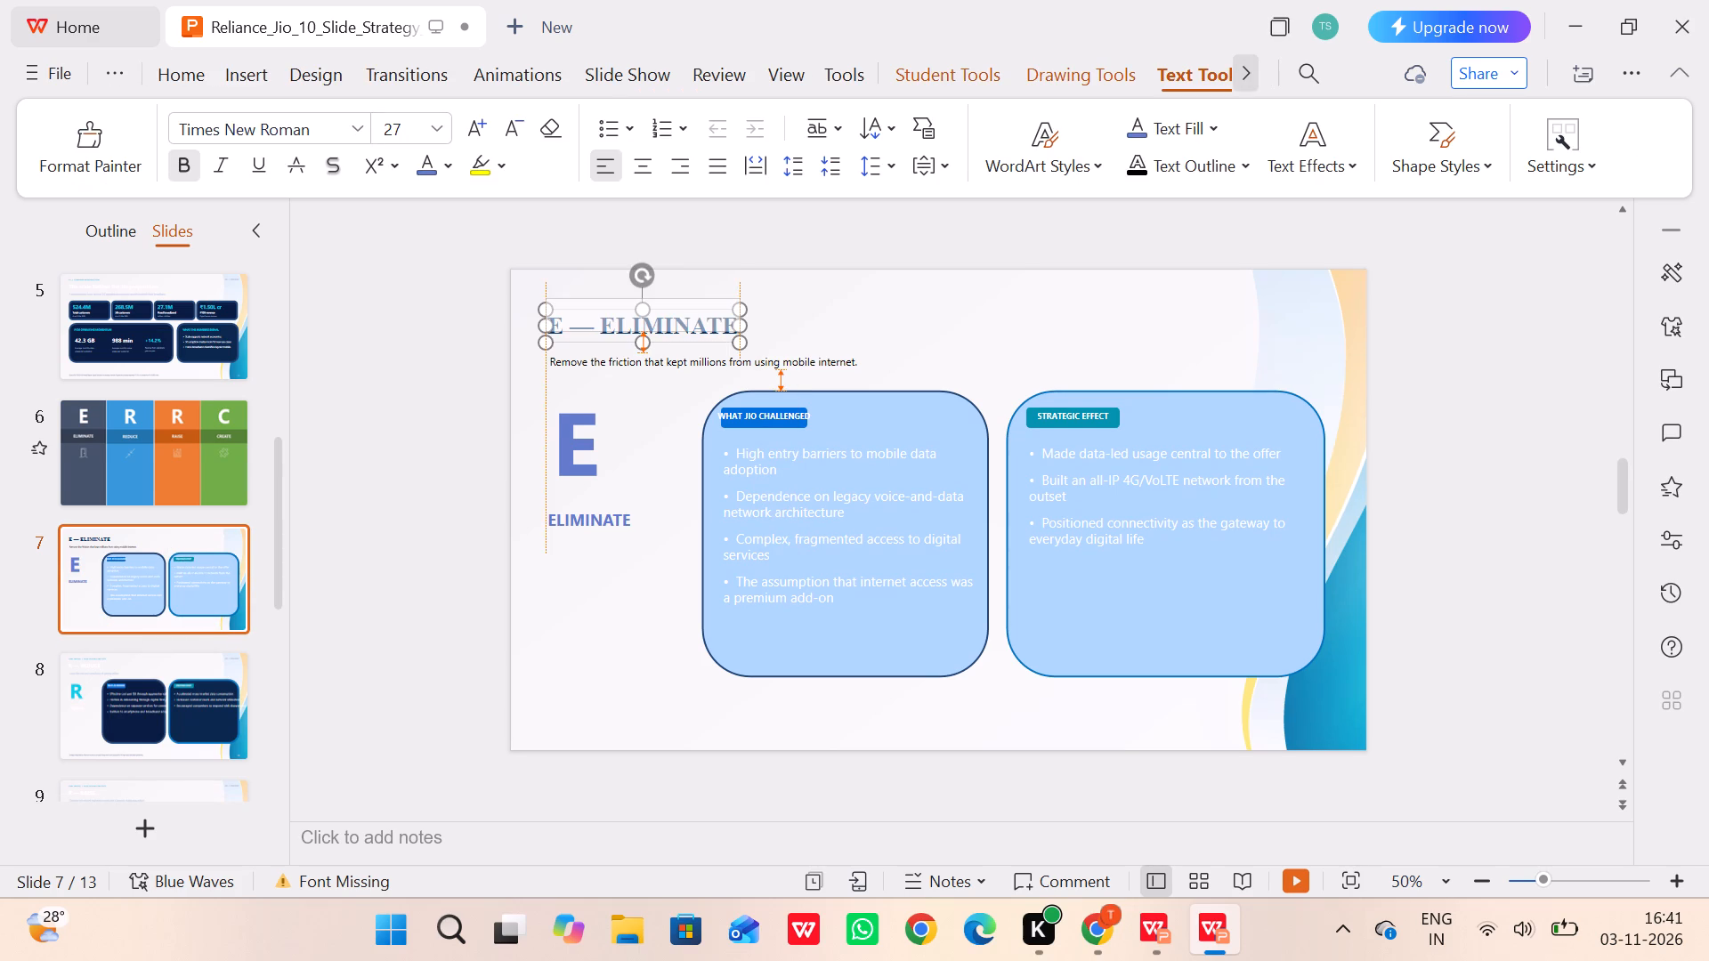
{"action": "left_click_drag", "start_coordinate": [705, 292], "coordinate": [704, 291]}
{"action": "left_click", "coordinate": [443, 394]}
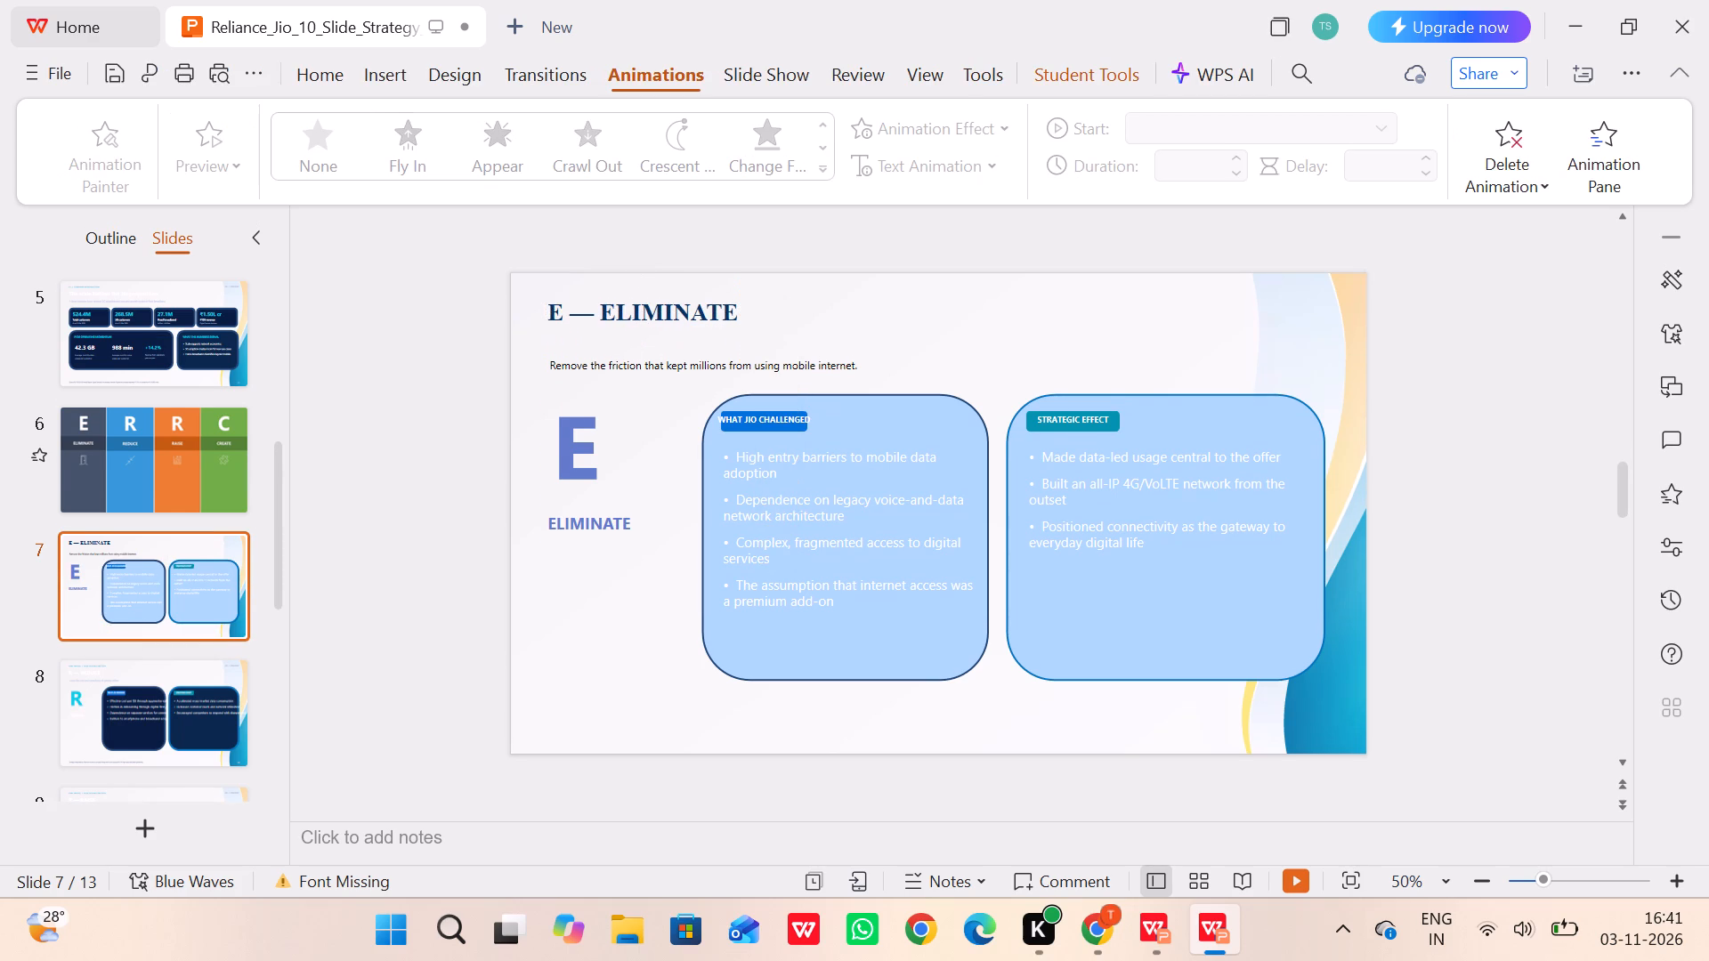
Move the 'Remove the friction…' subtitle up so it sits directly under the E — ELIMINATE heading.
{"action": "left_click", "coordinate": [736, 362]}
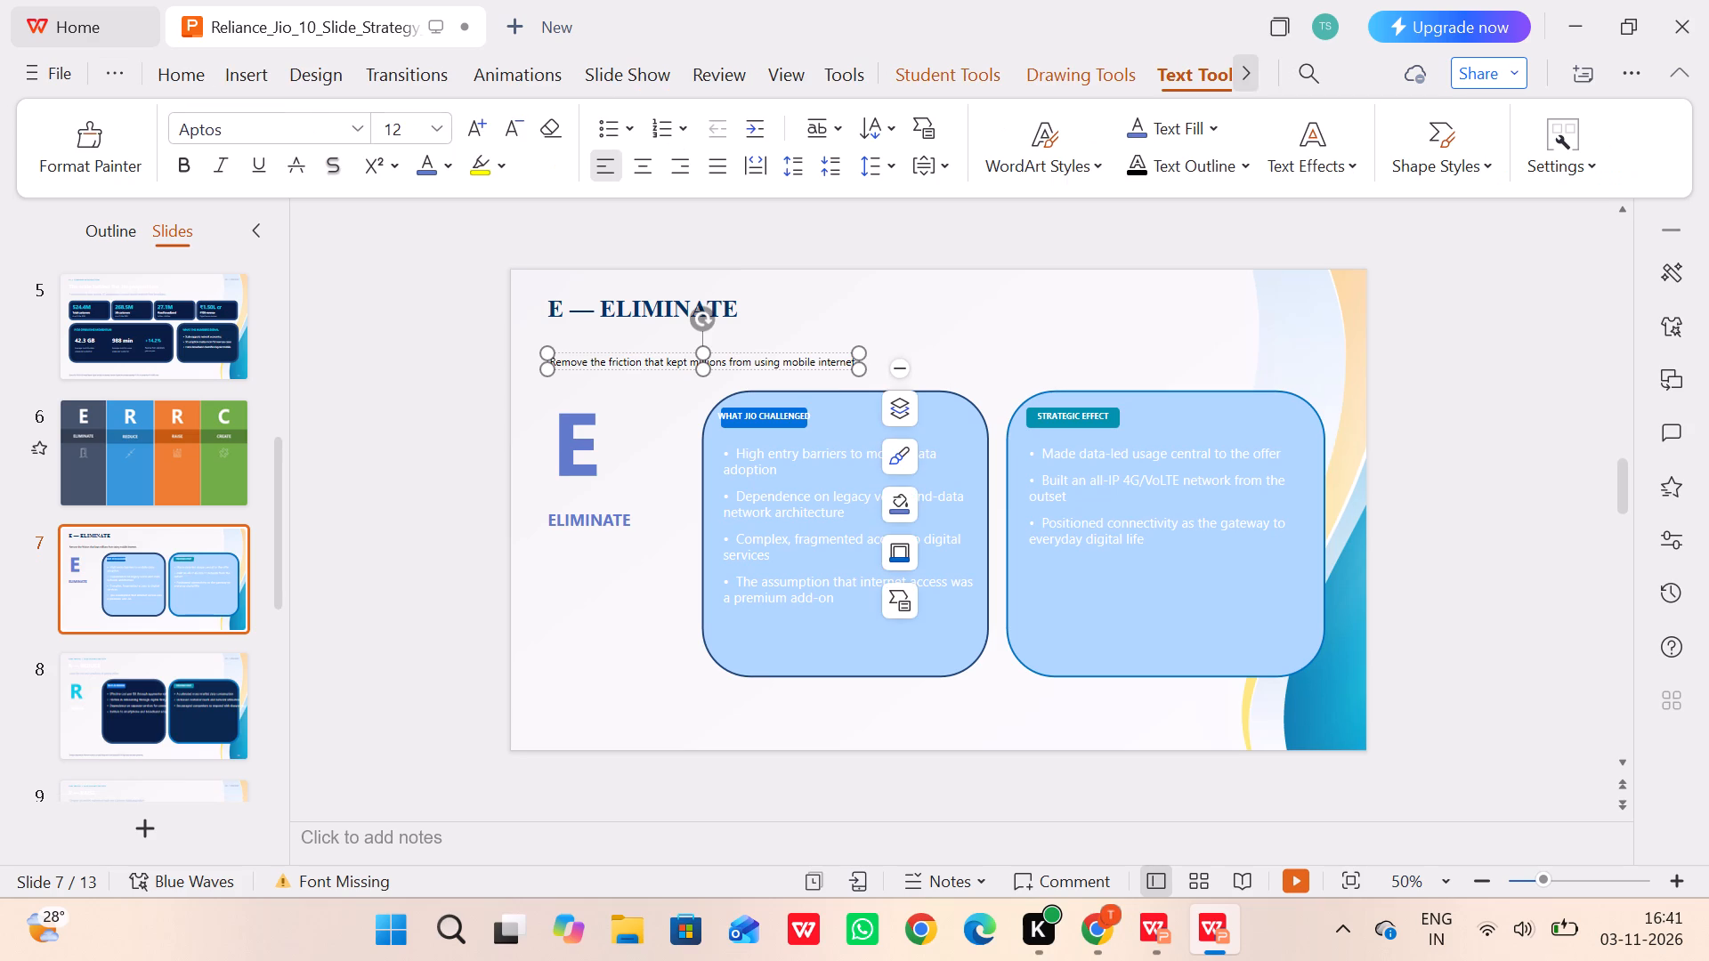
{"action": "left_click_drag", "start_coordinate": [727, 351], "coordinate": [725, 329]}
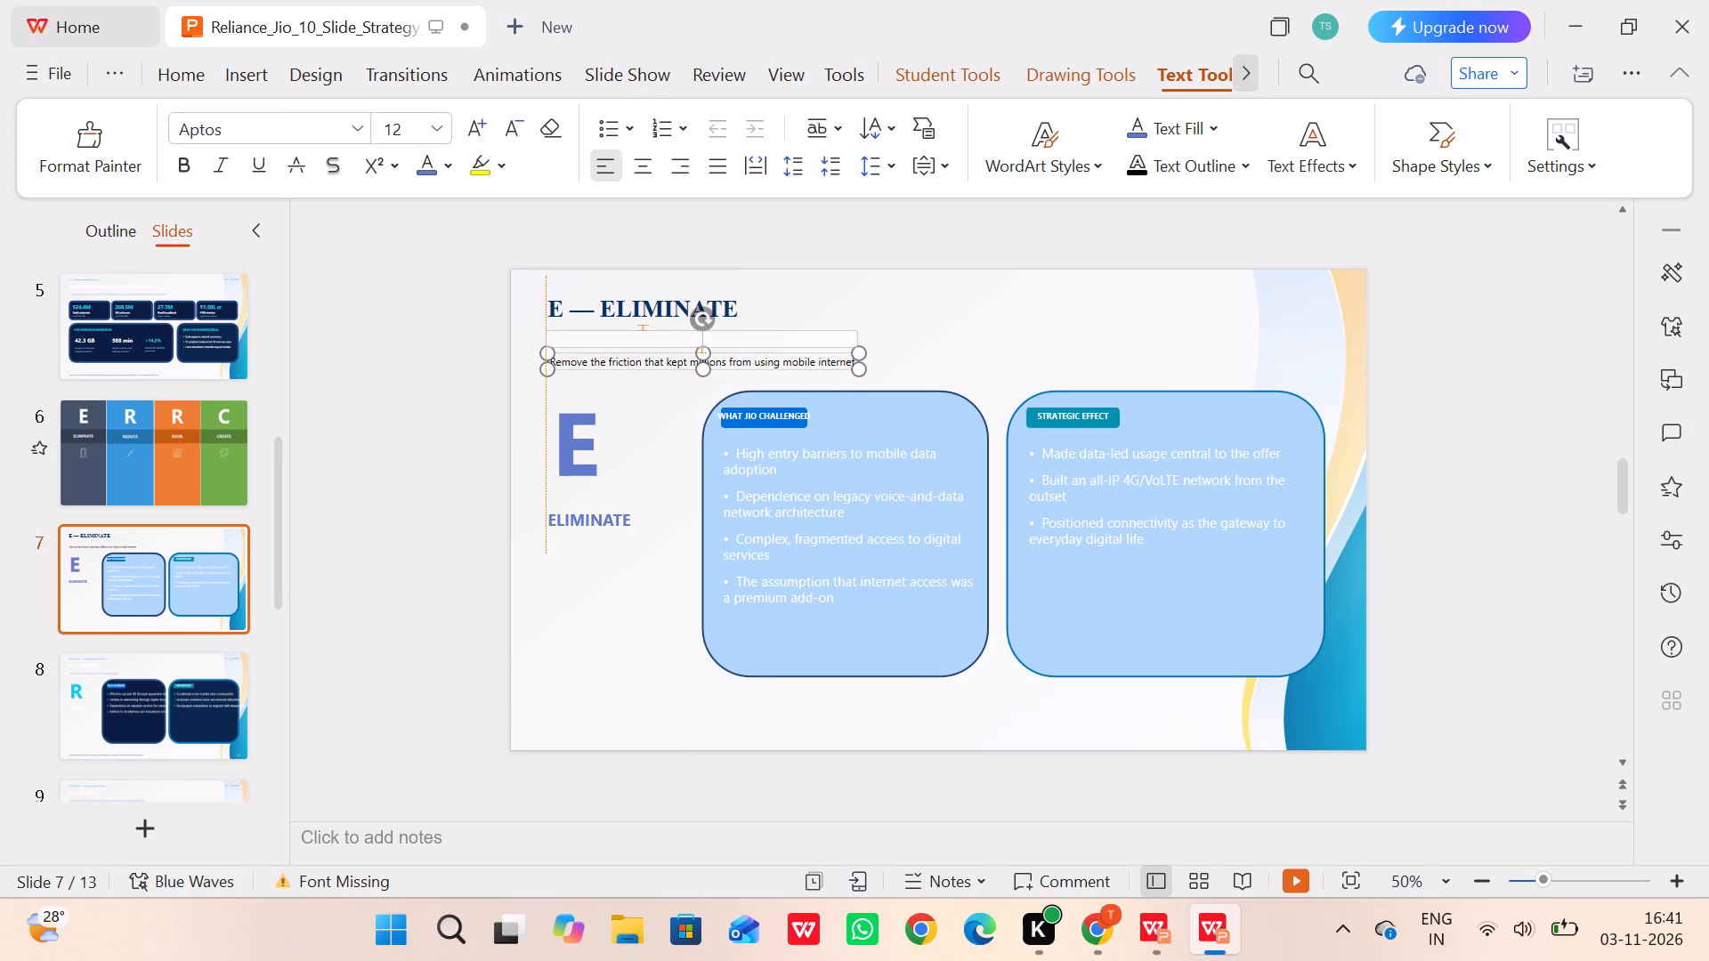
{"action": "left_click_drag", "start_coordinate": [725, 329], "coordinate": [729, 329]}
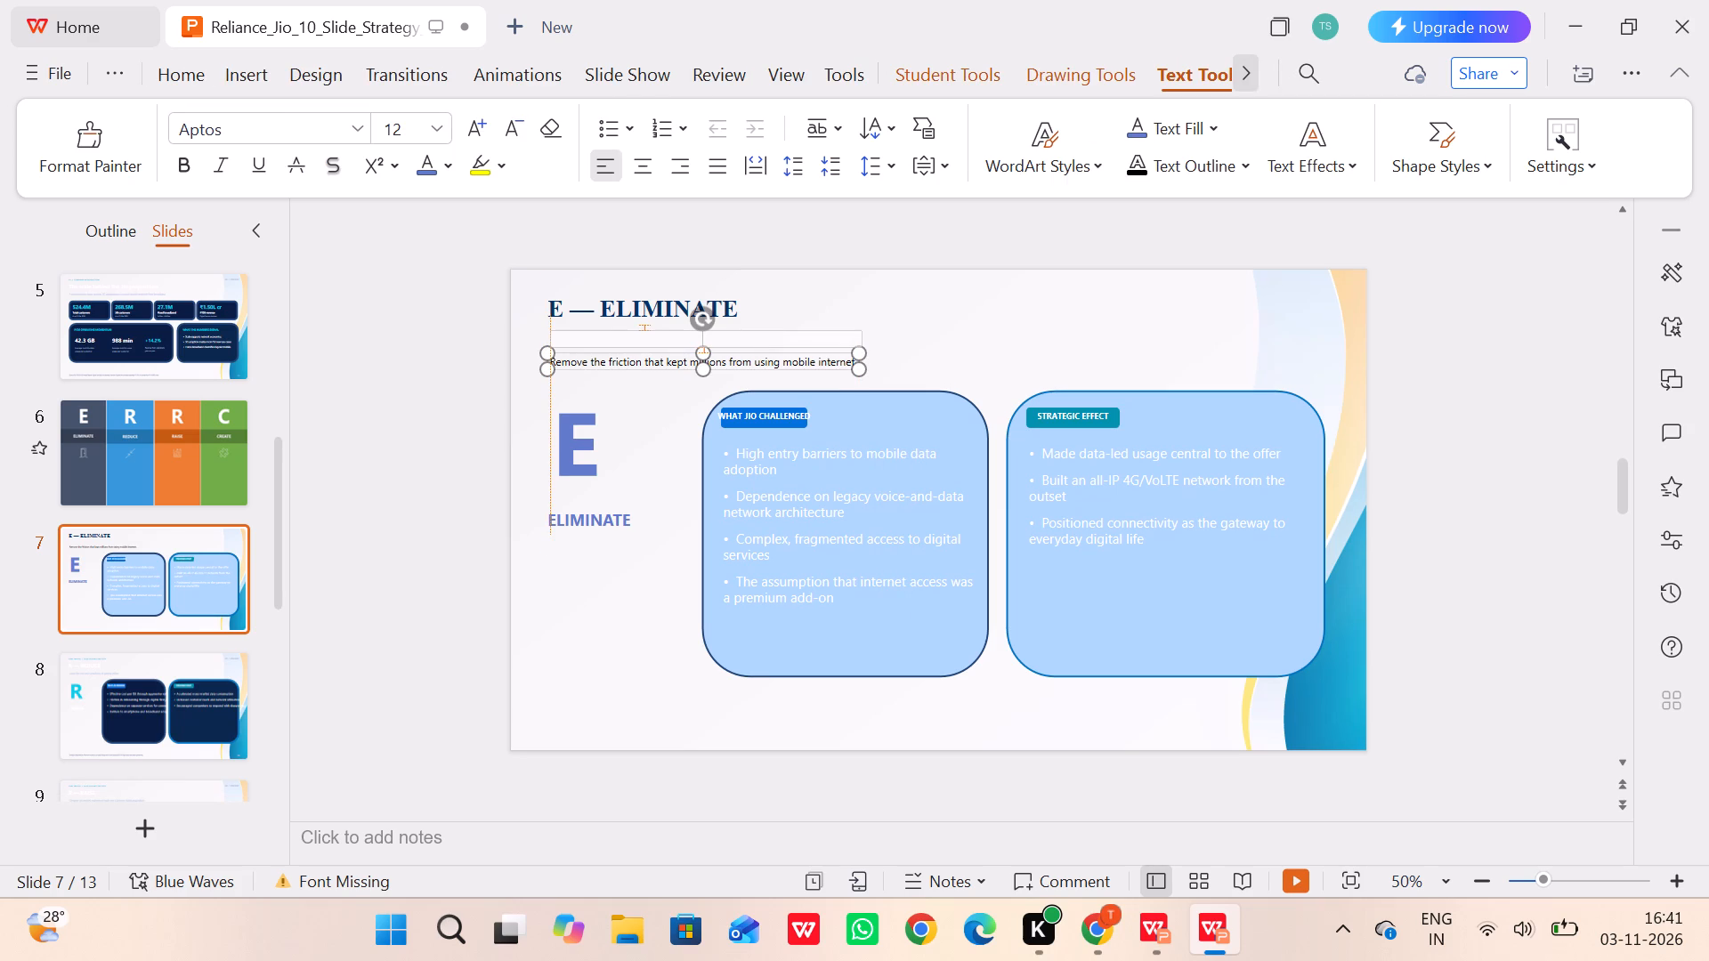
{"action": "left_click_drag", "start_coordinate": [729, 329], "coordinate": [726, 329]}
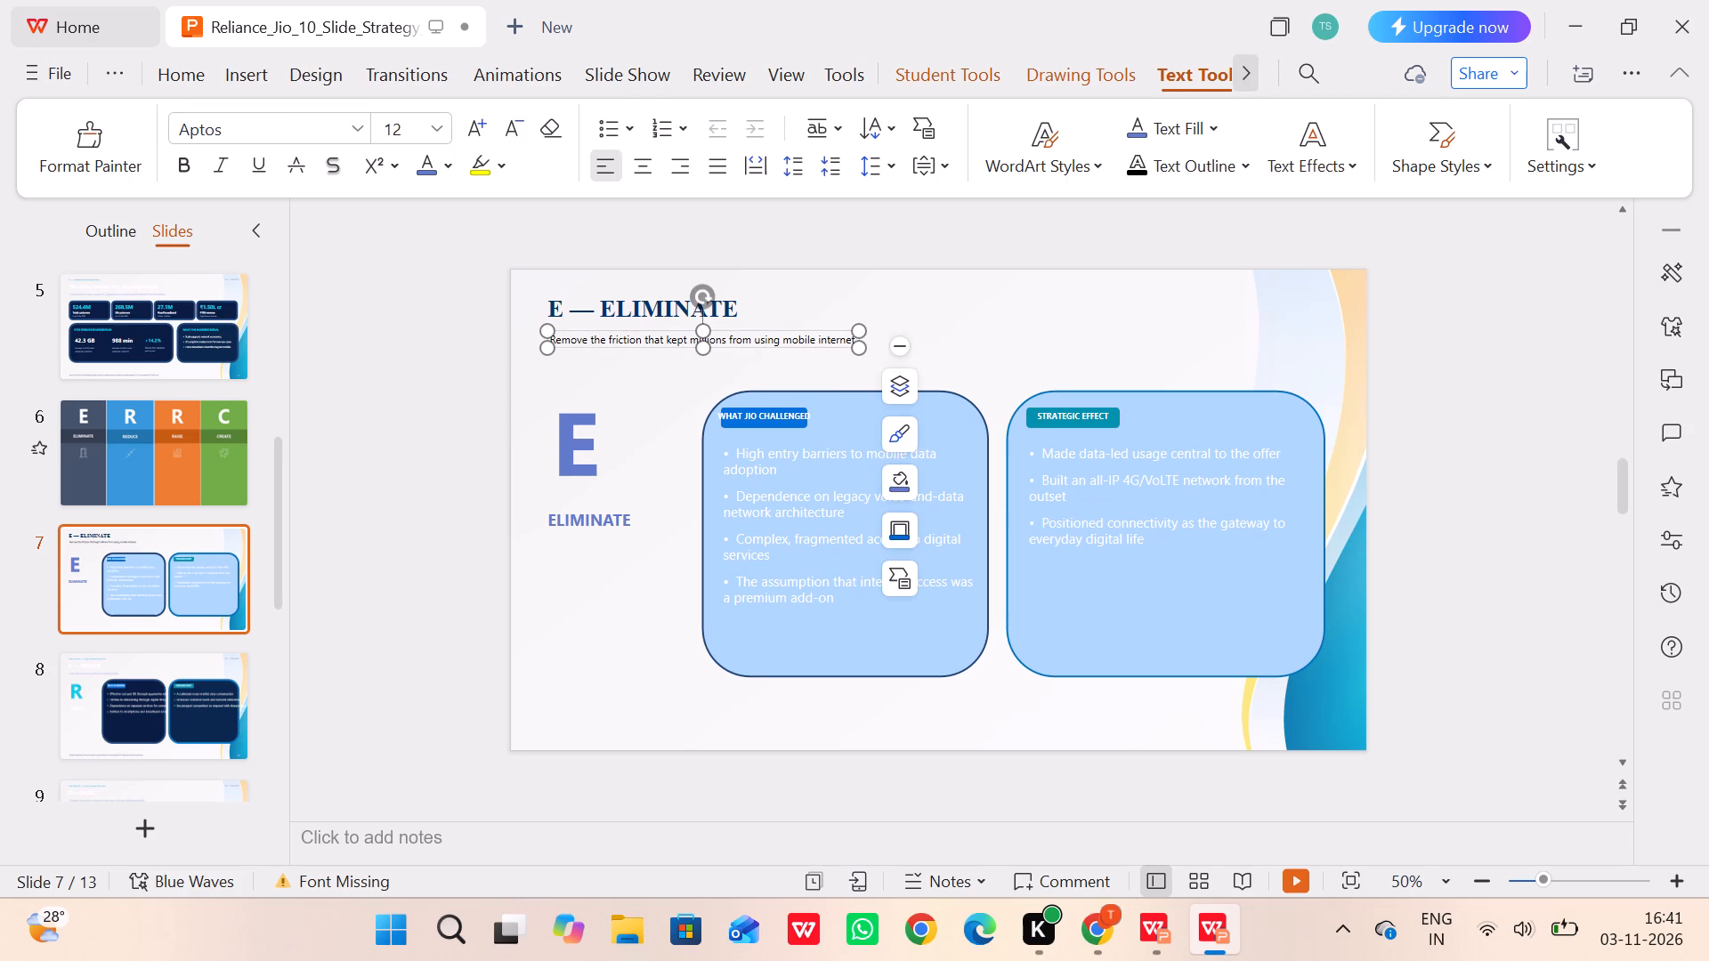
{"action": "left_click", "coordinate": [466, 405]}
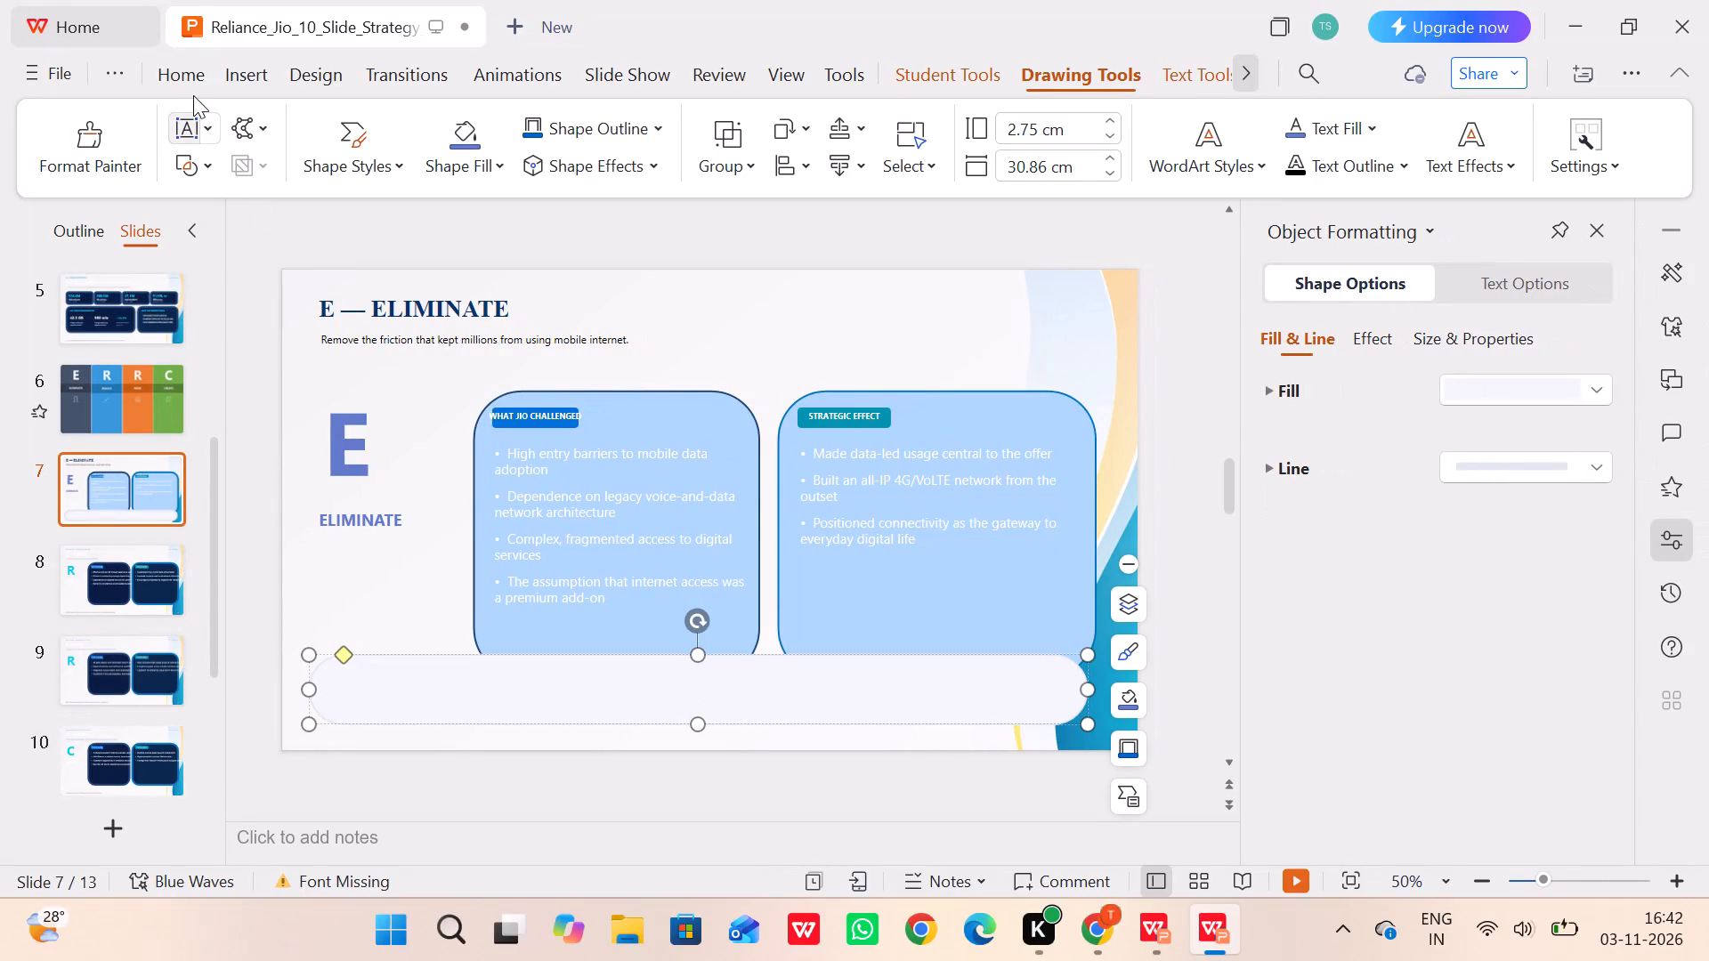
{"action": "left_click", "coordinate": [236, 84]}
{"action": "left_click", "coordinate": [198, 78]}
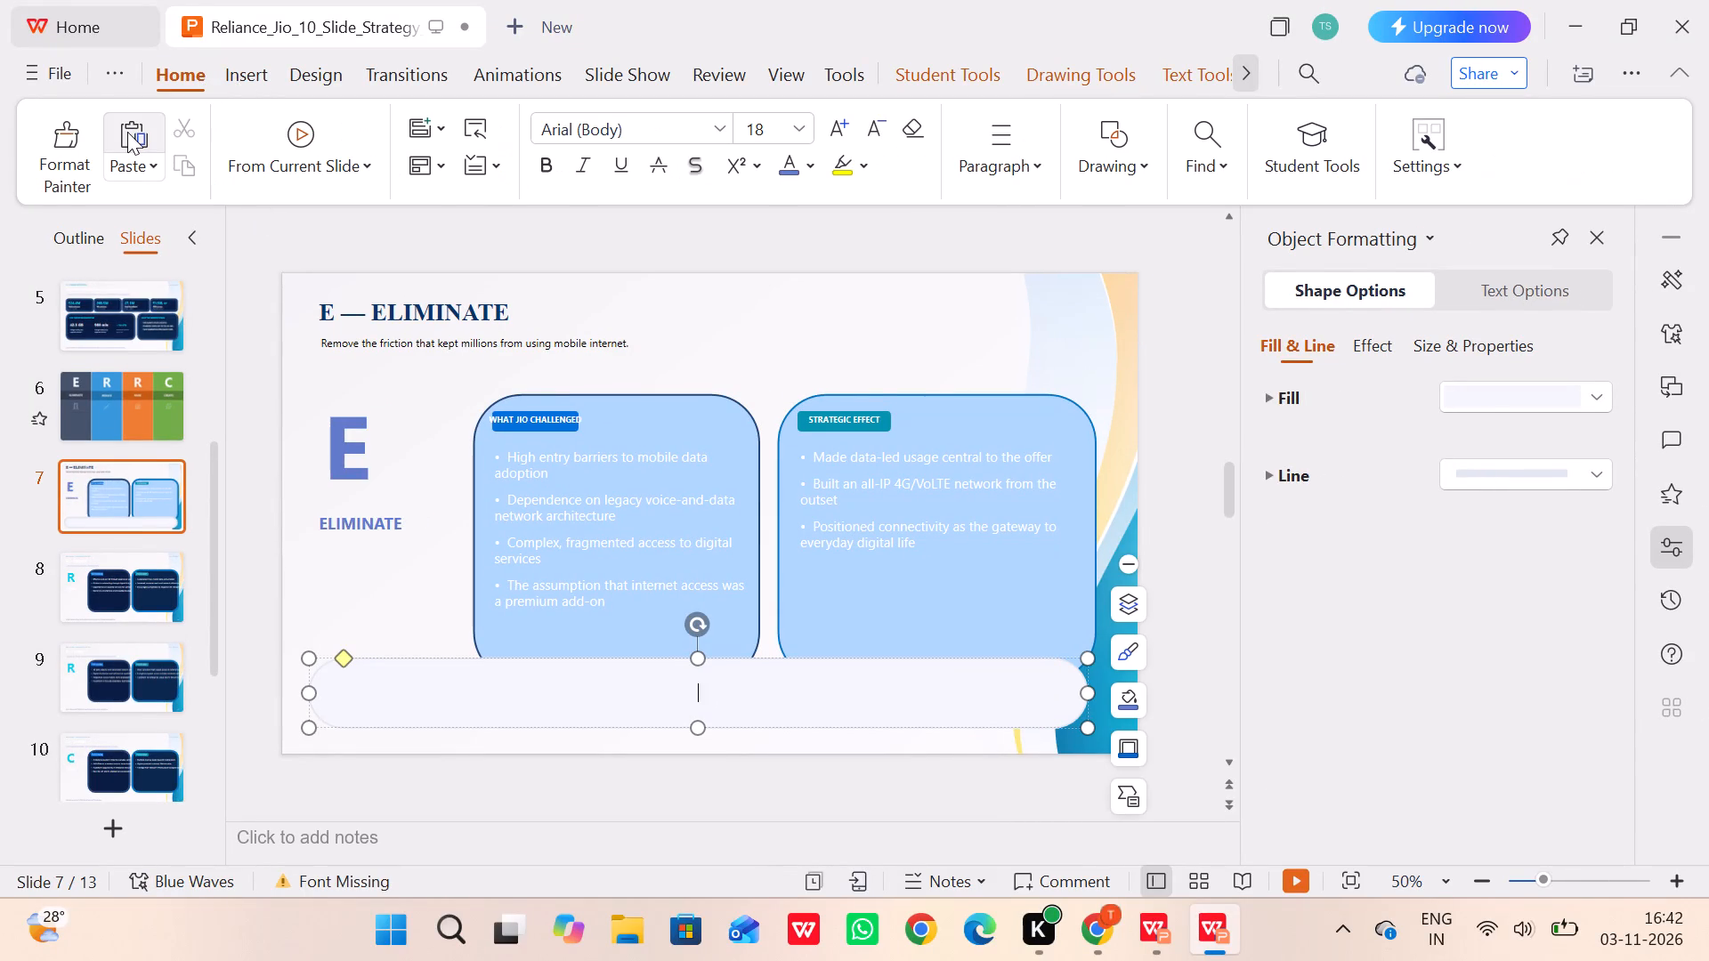
{"action": "left_click", "coordinate": [127, 132]}
Format the whole takeaway text in black Times New Roman with left alignment.
{"action": "left_click_drag", "start_coordinate": [967, 699], "coordinate": [431, 645]}
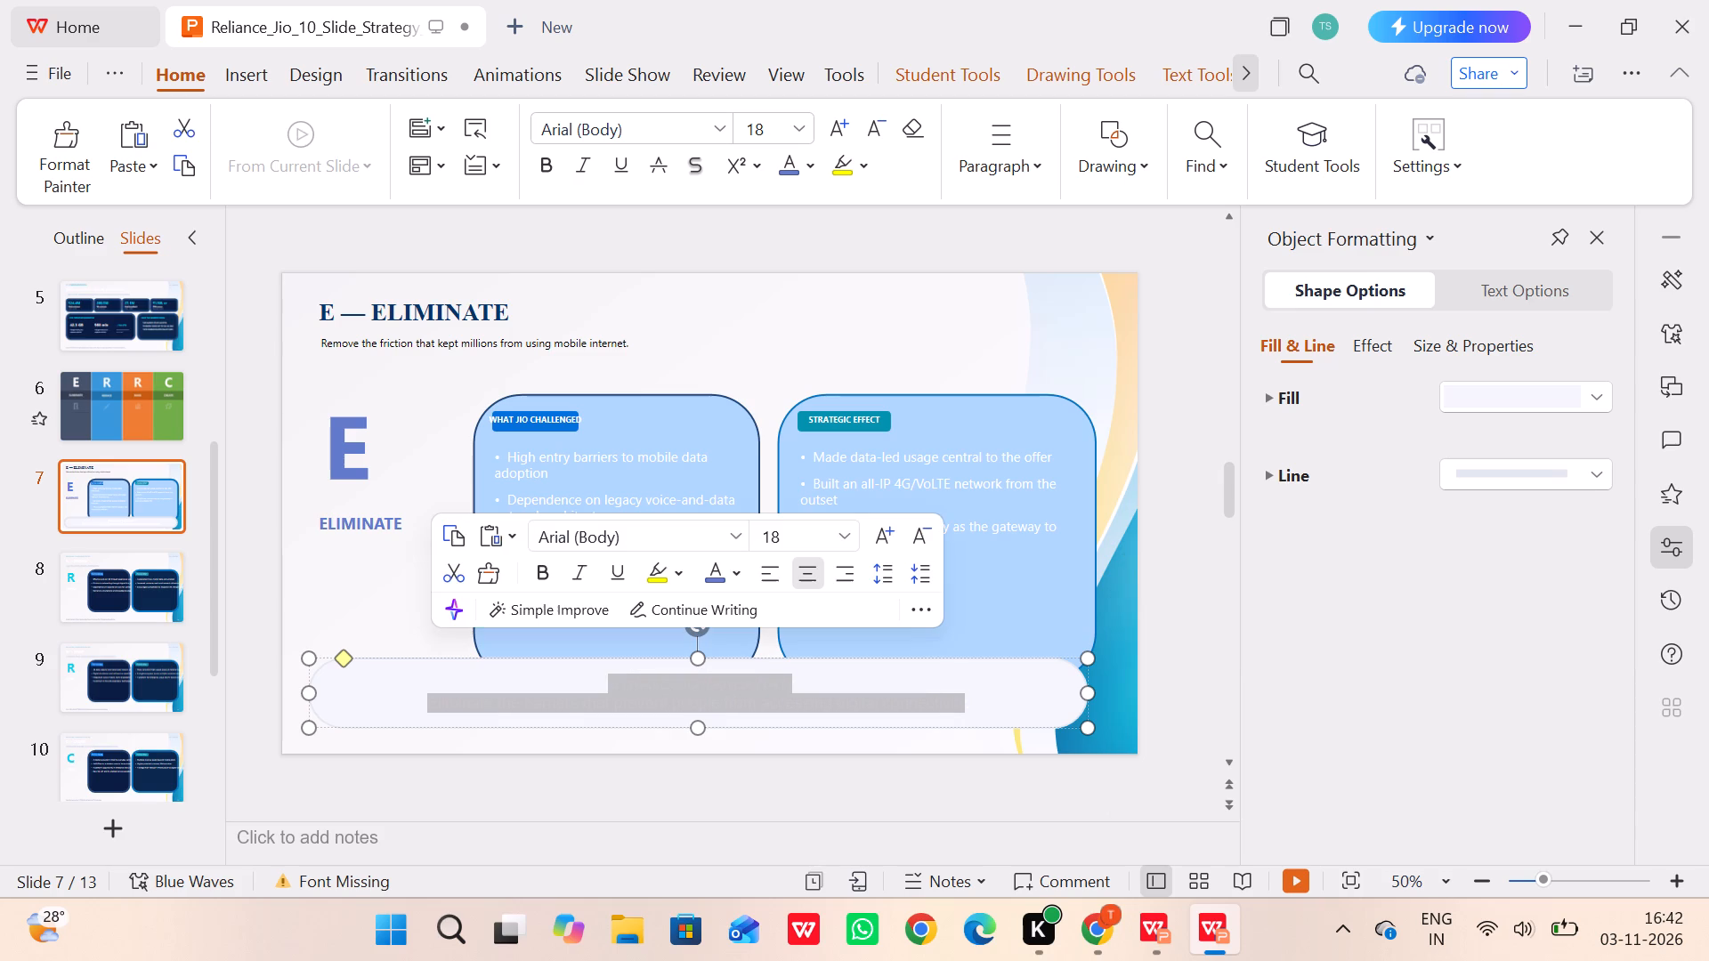
{"action": "left_click", "coordinate": [741, 582]}
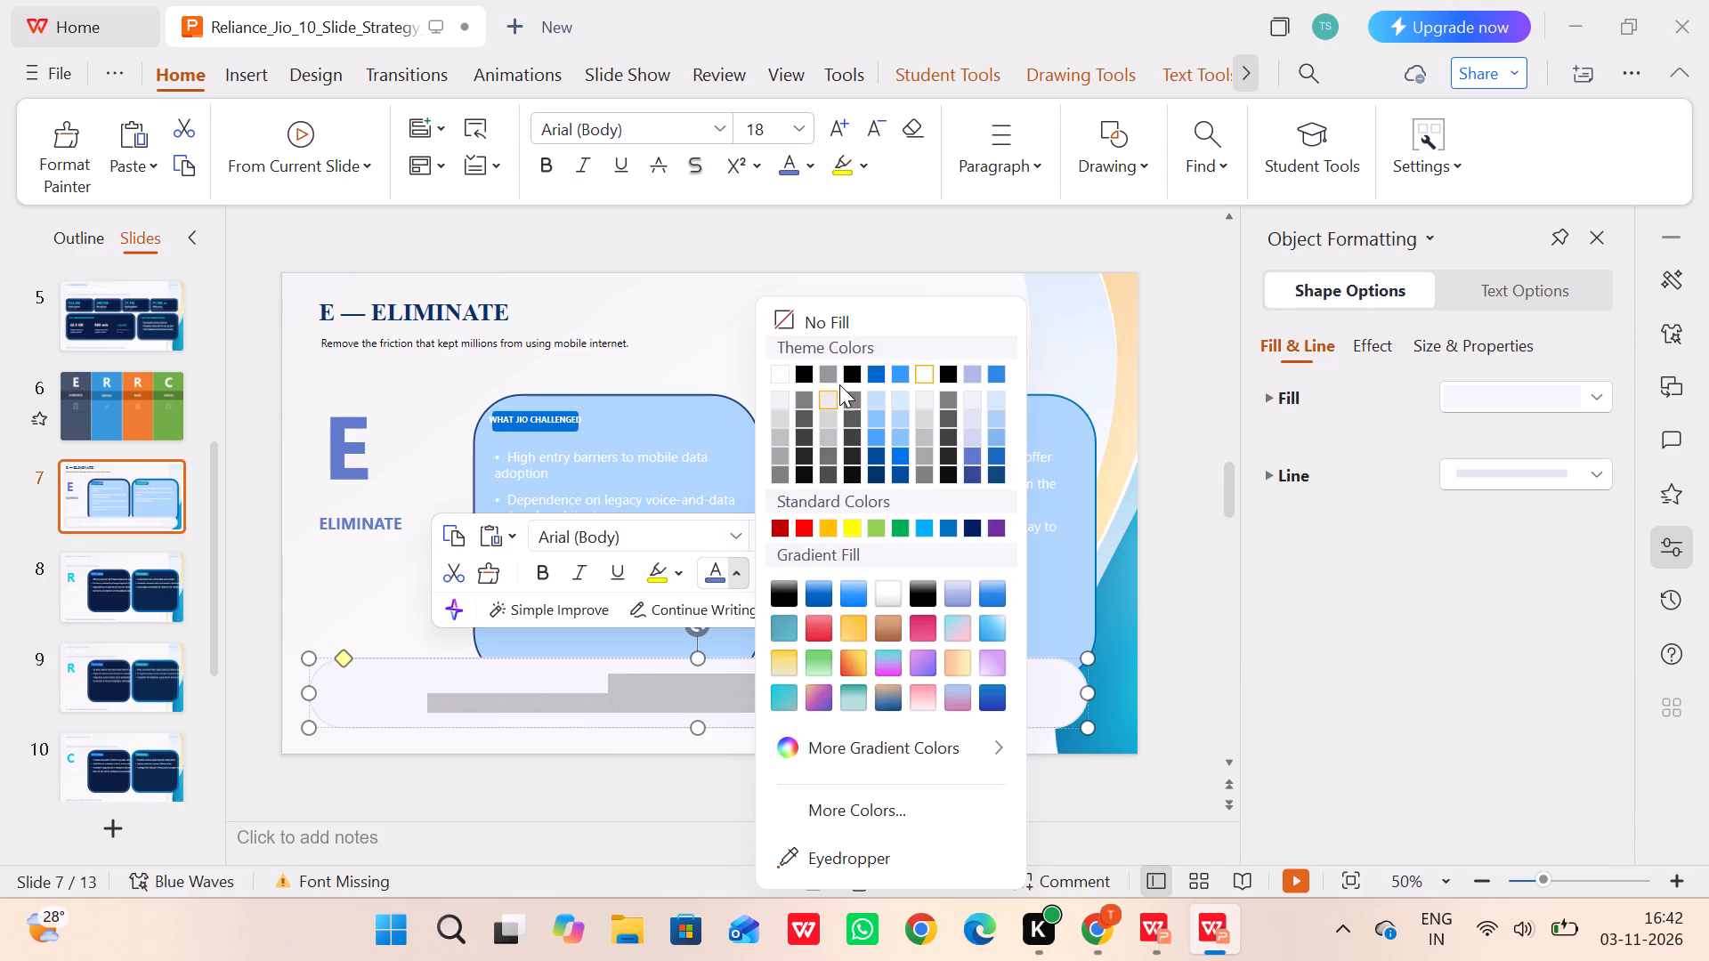
{"action": "left_click", "coordinate": [806, 376]}
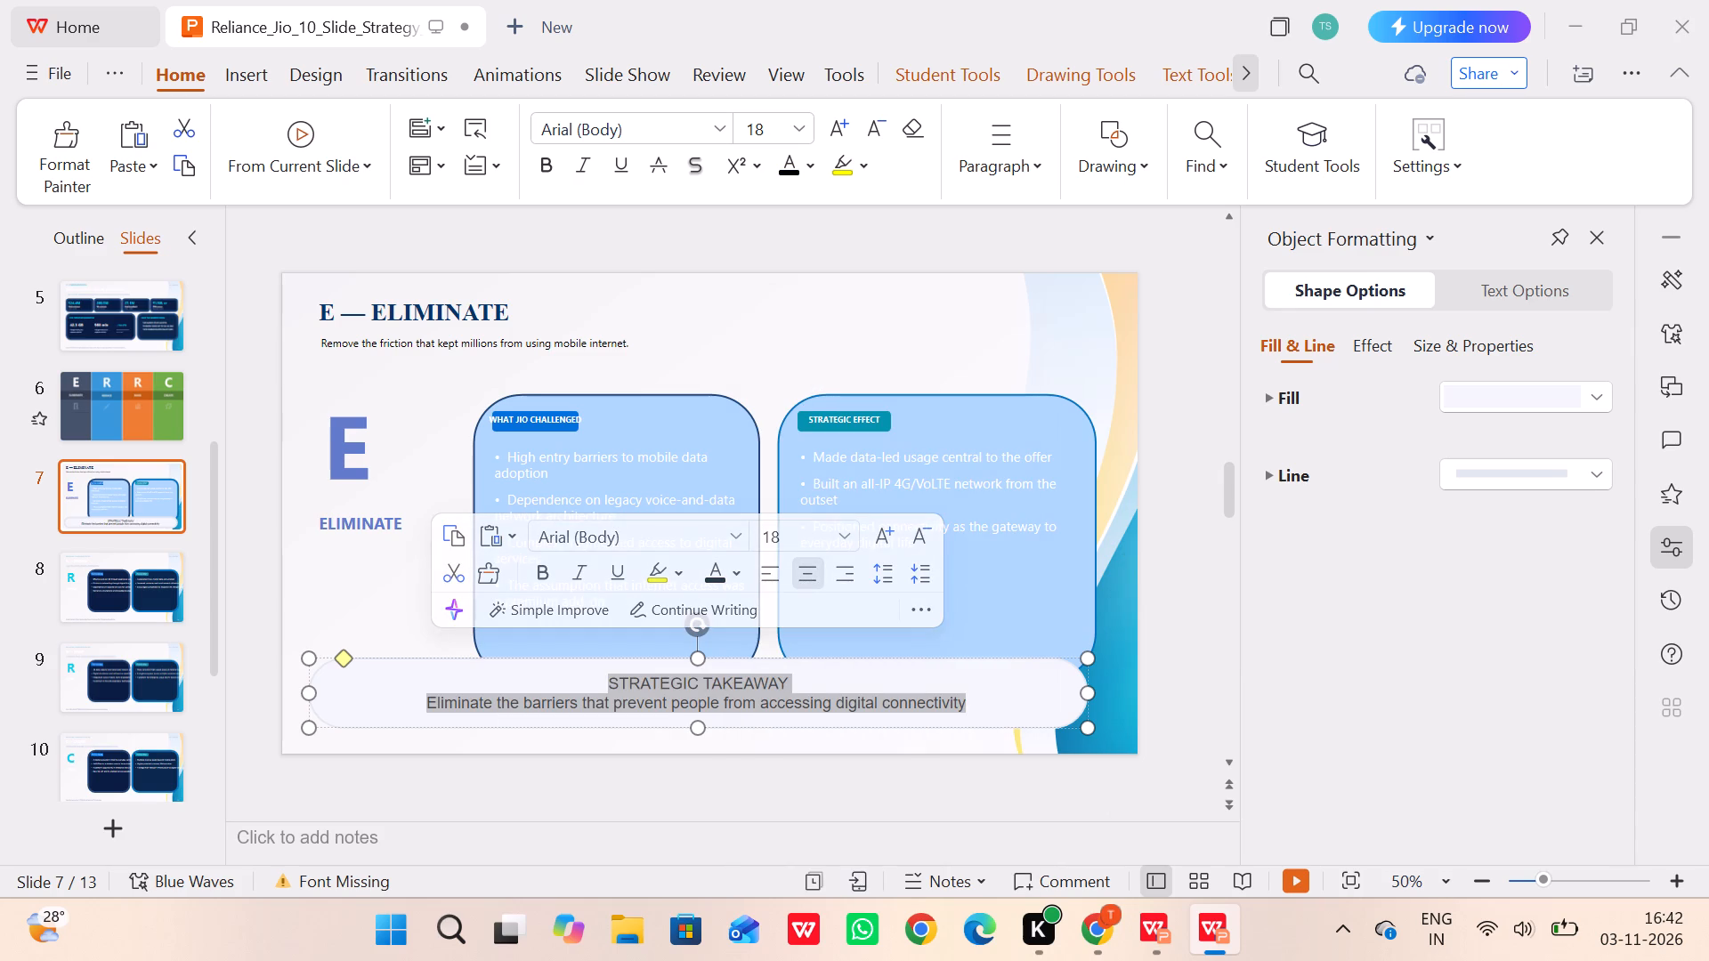
{"action": "left_click", "coordinate": [1001, 164]}
{"action": "left_click", "coordinate": [986, 253]}
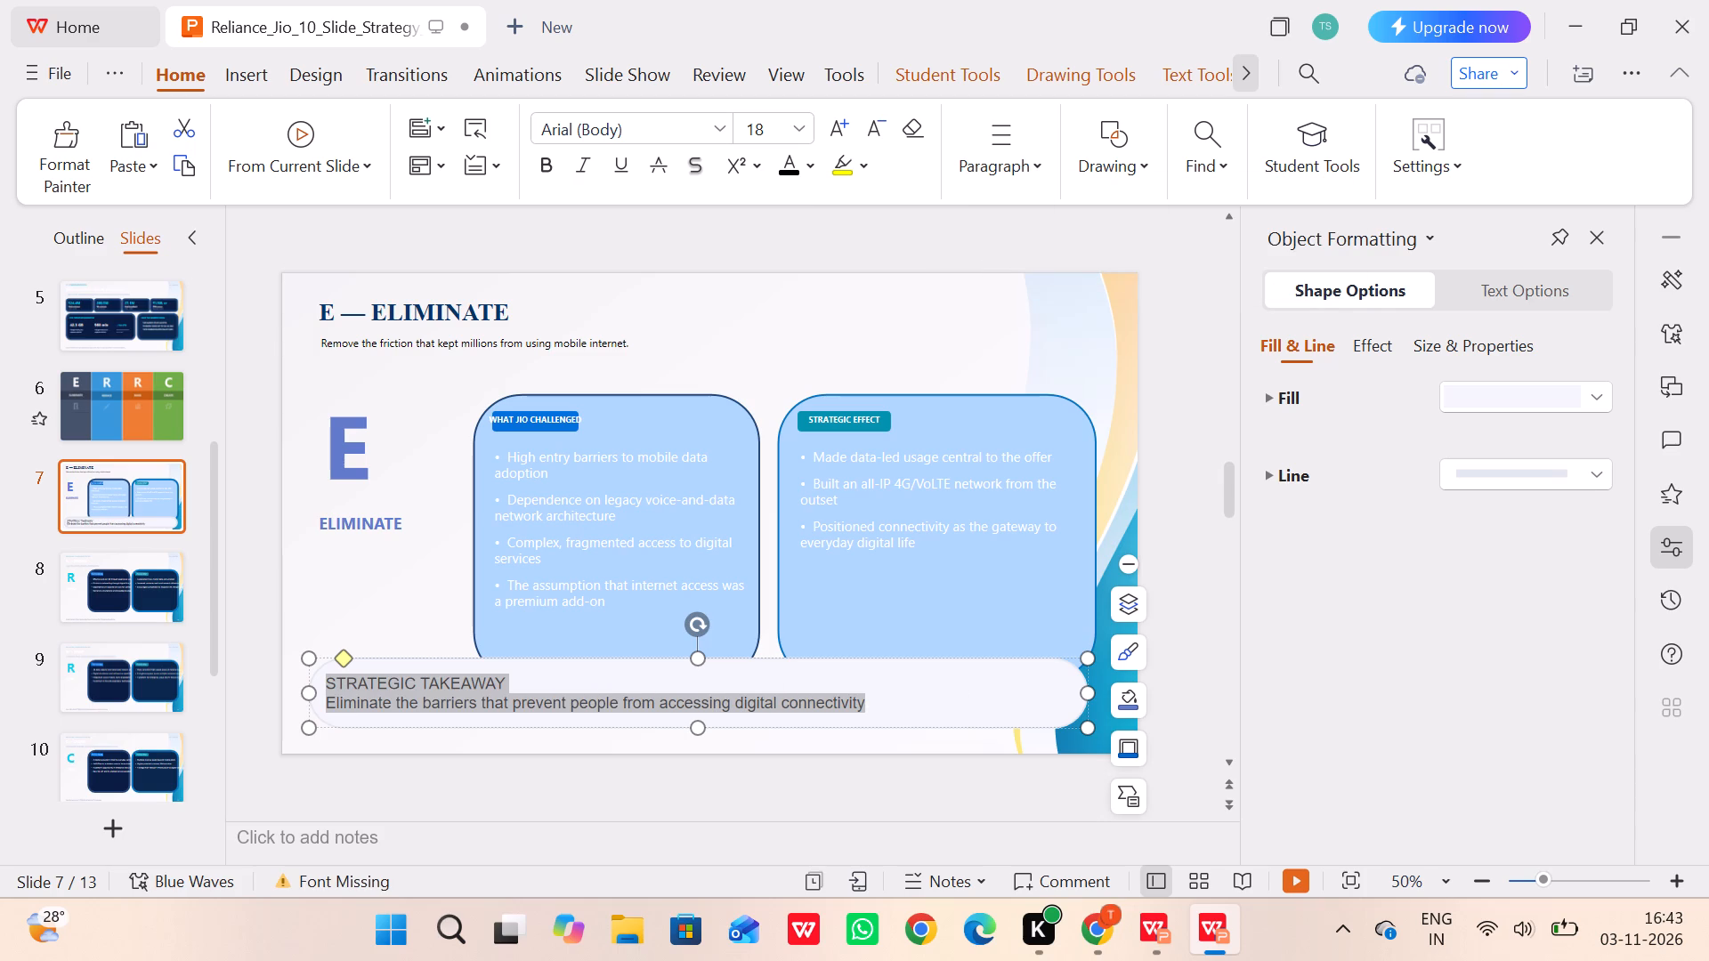
{"action": "left_click", "coordinate": [723, 128]}
{"action": "left_click", "coordinate": [698, 260]}
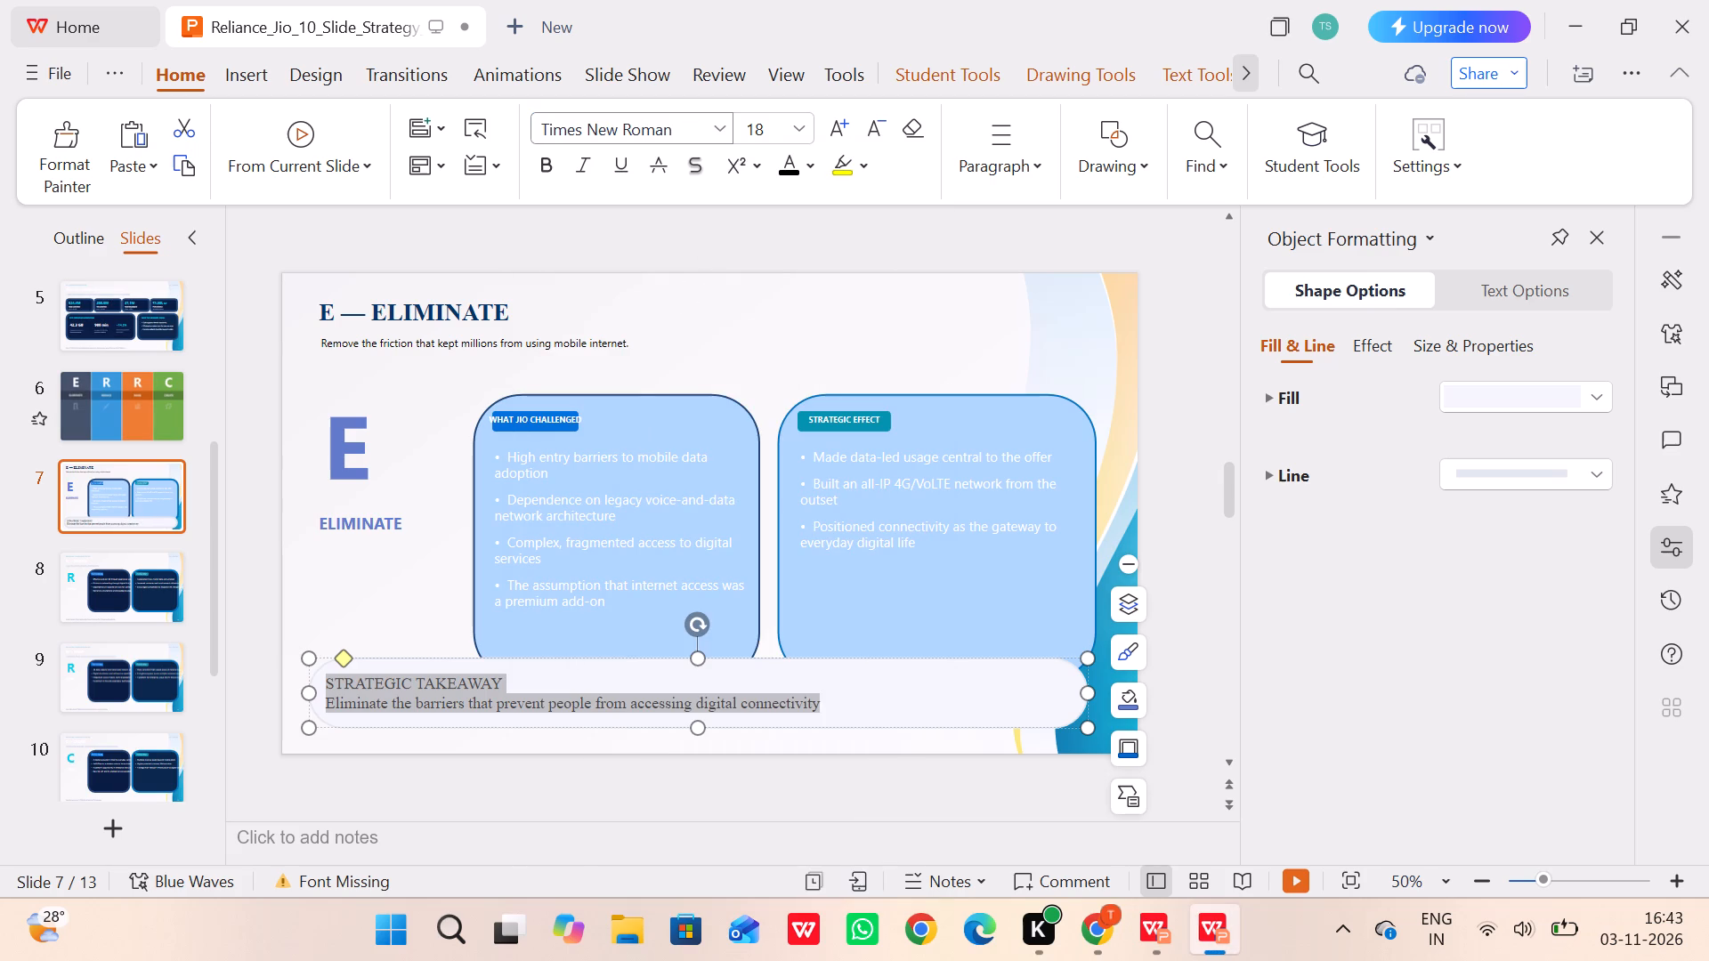
Make the STRATEGIC TAKEAWAY heading in the bottom box bold.
{"action": "left_click", "coordinate": [498, 678]}
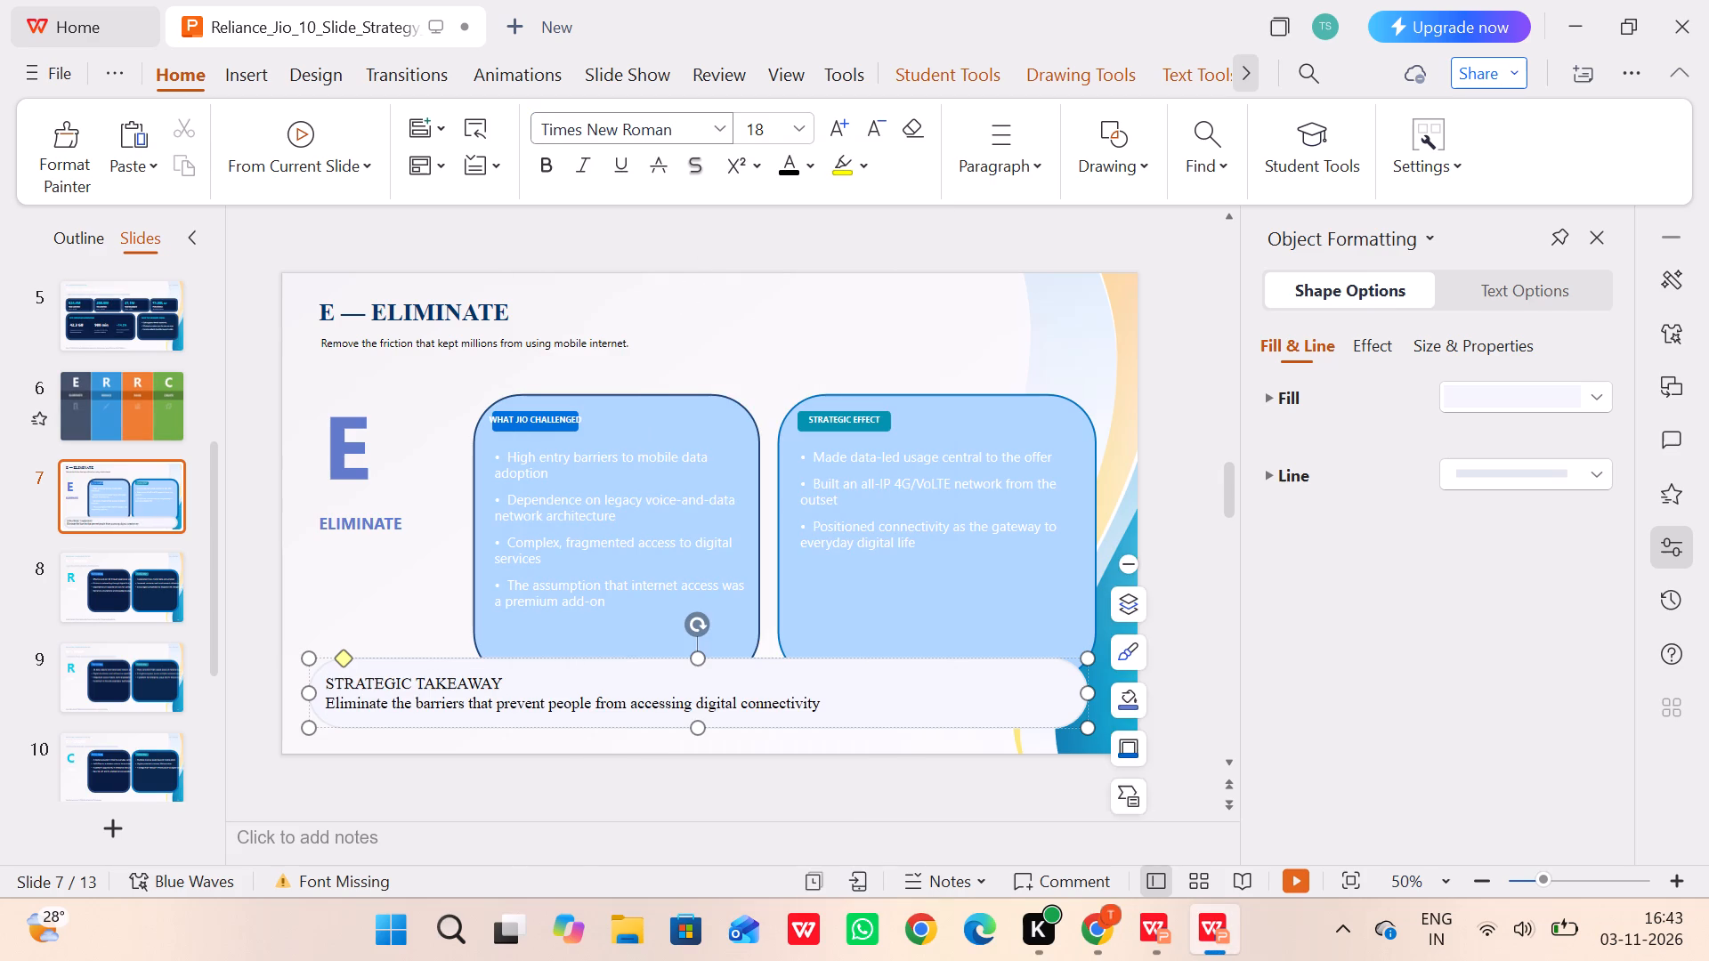
{"action": "left_click_drag", "start_coordinate": [503, 678], "coordinate": [308, 687]}
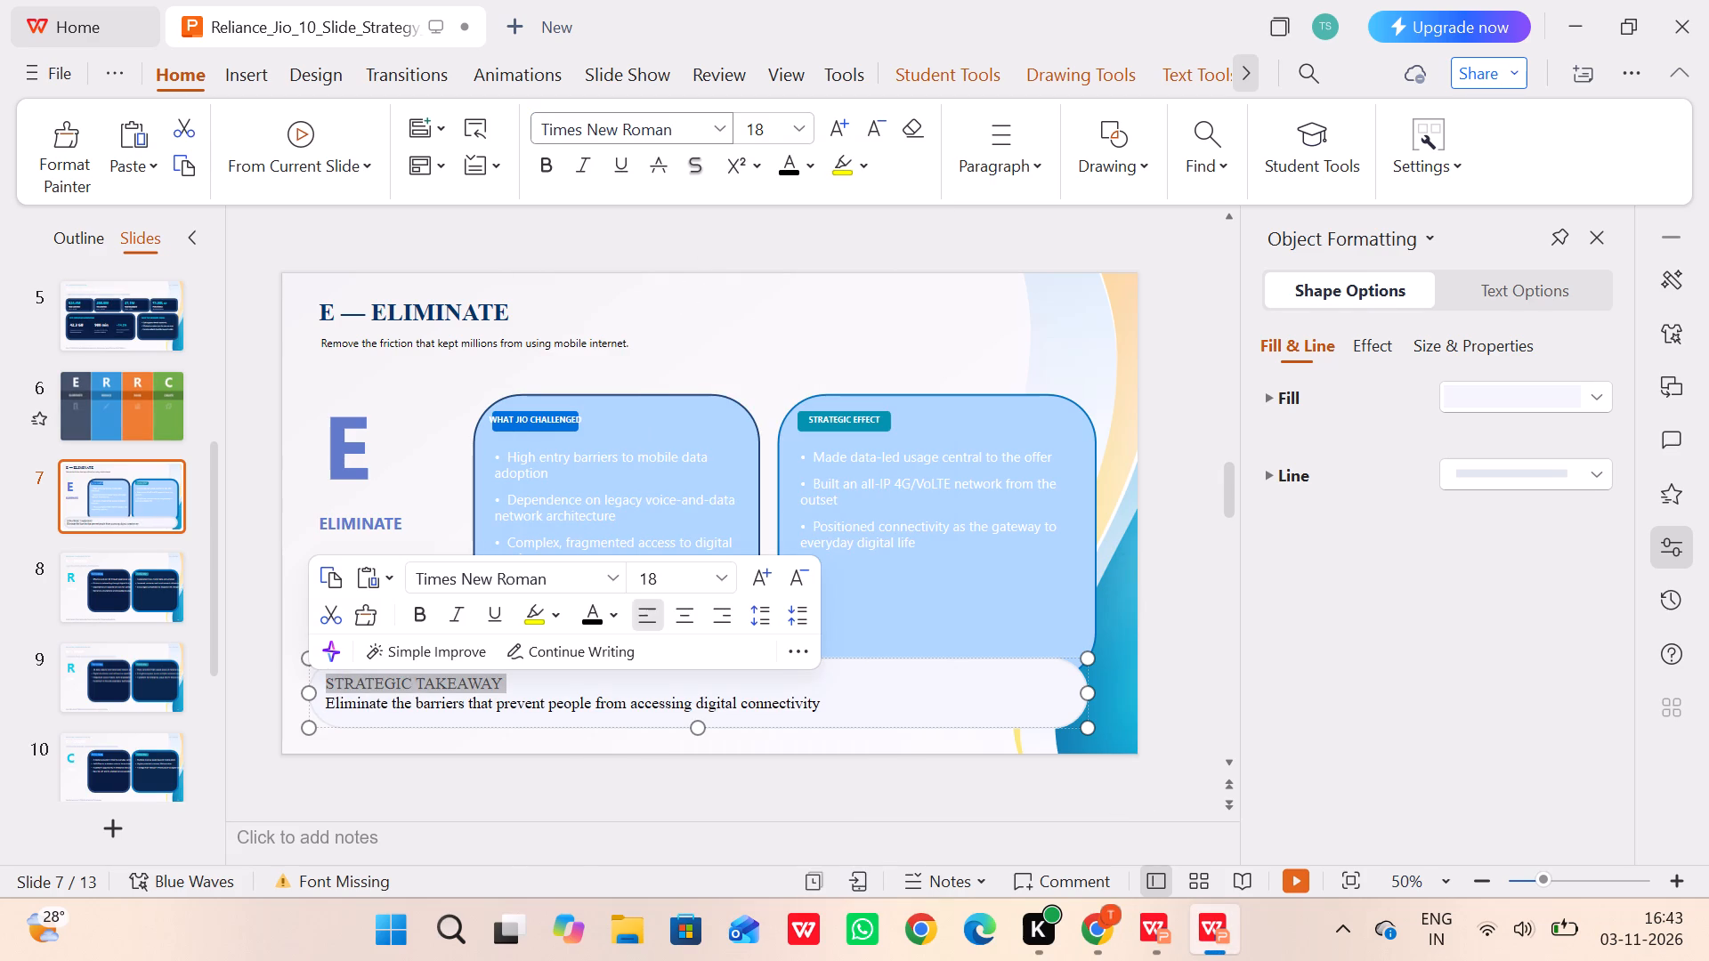
{"action": "left_click", "coordinate": [409, 613]}
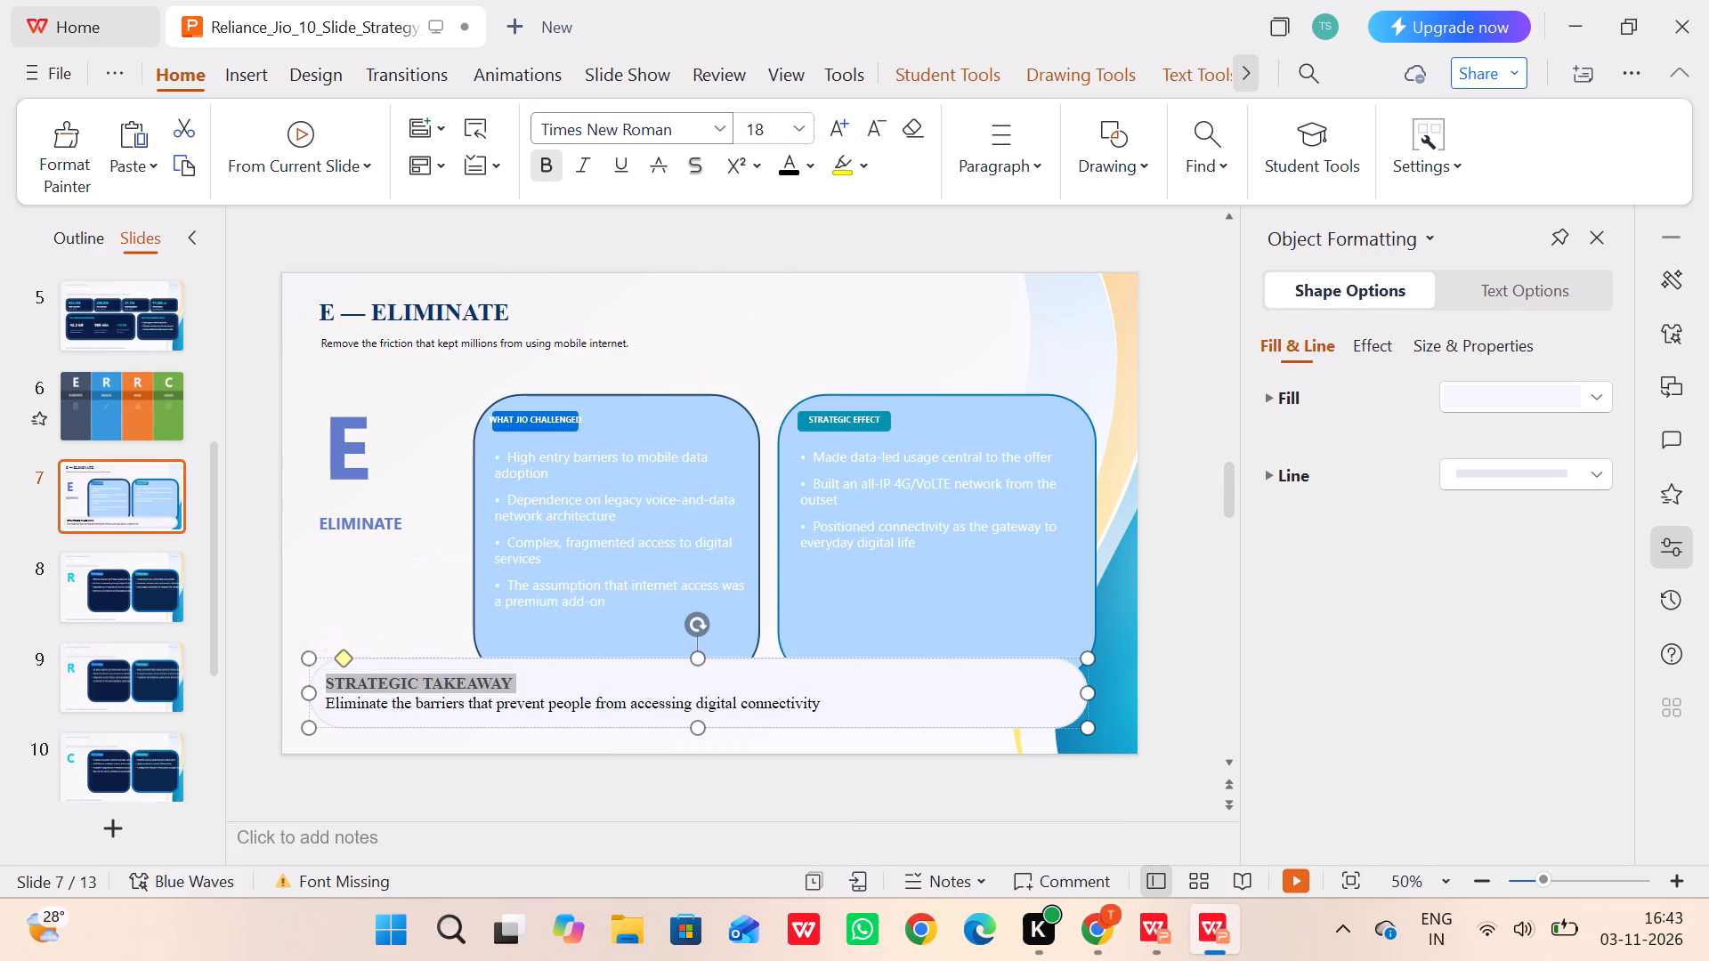
{"action": "left_click", "coordinate": [1162, 501]}
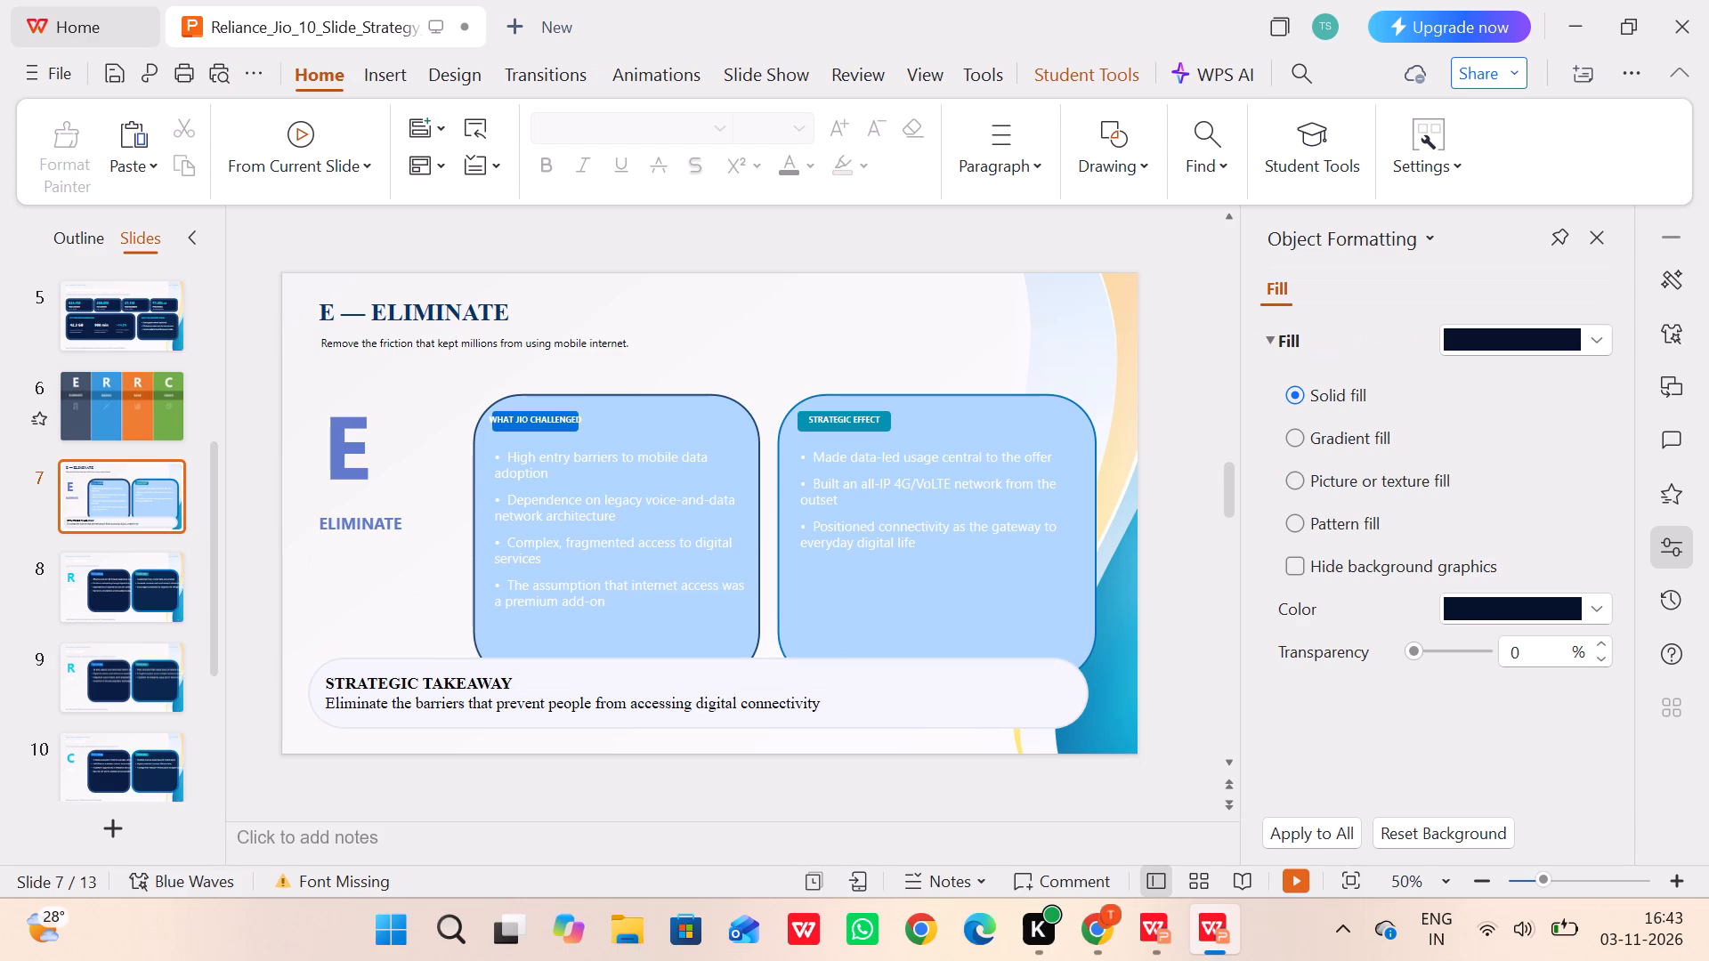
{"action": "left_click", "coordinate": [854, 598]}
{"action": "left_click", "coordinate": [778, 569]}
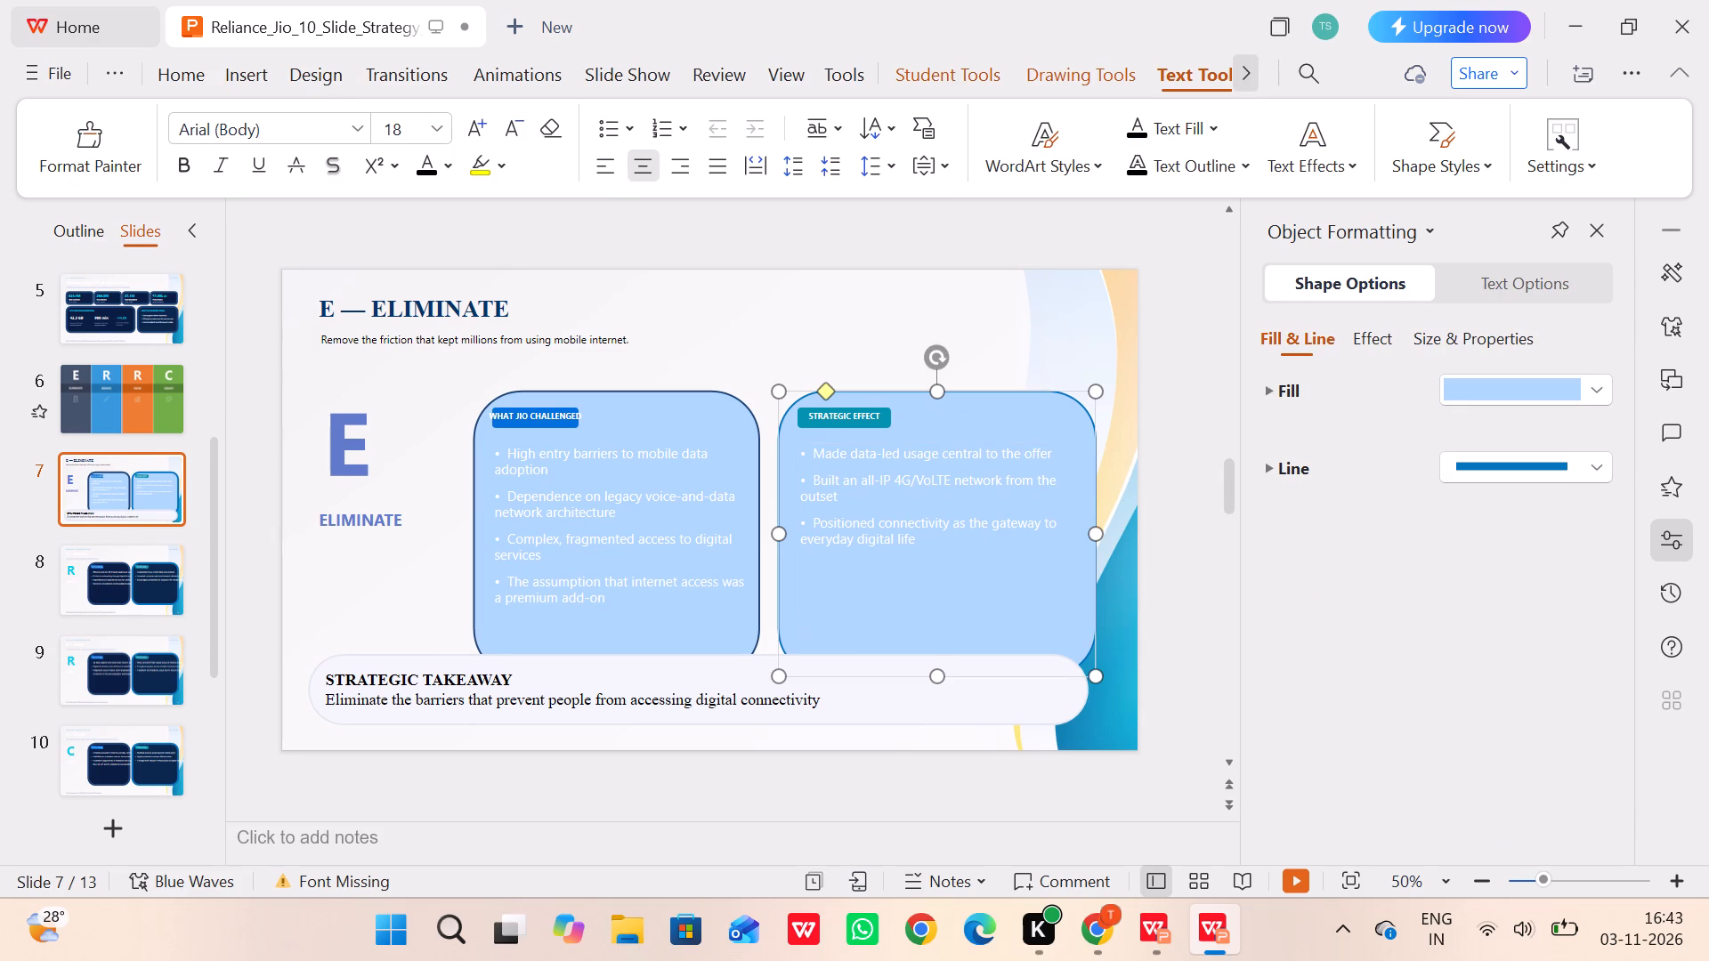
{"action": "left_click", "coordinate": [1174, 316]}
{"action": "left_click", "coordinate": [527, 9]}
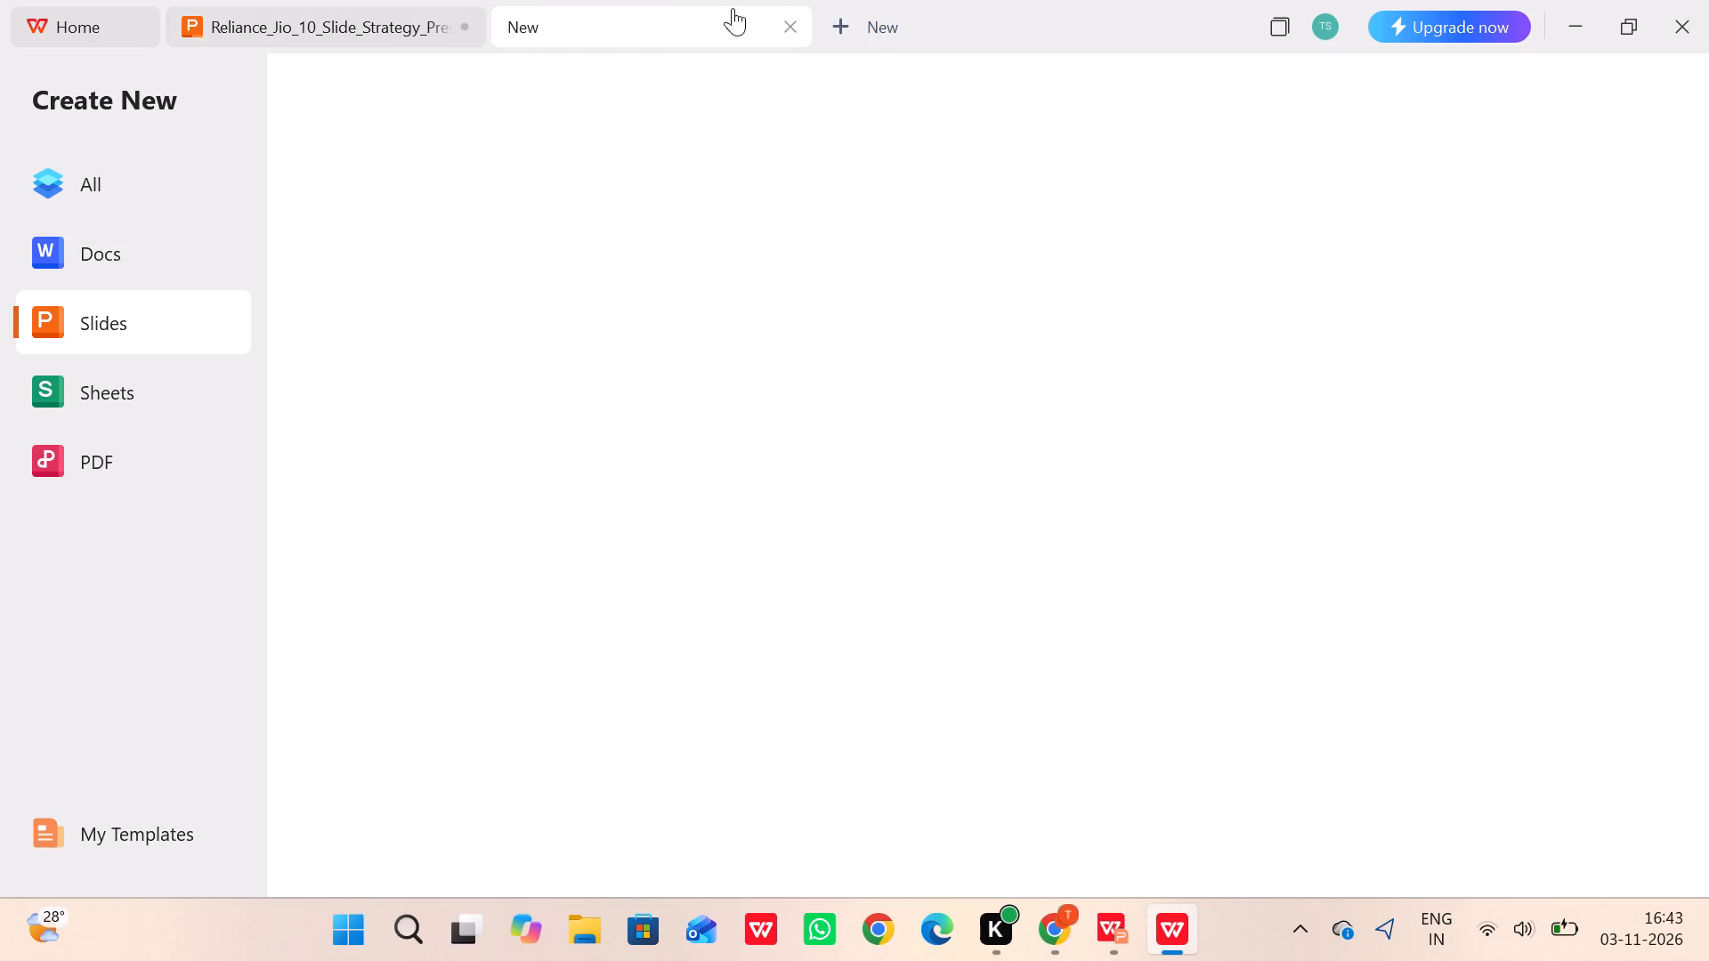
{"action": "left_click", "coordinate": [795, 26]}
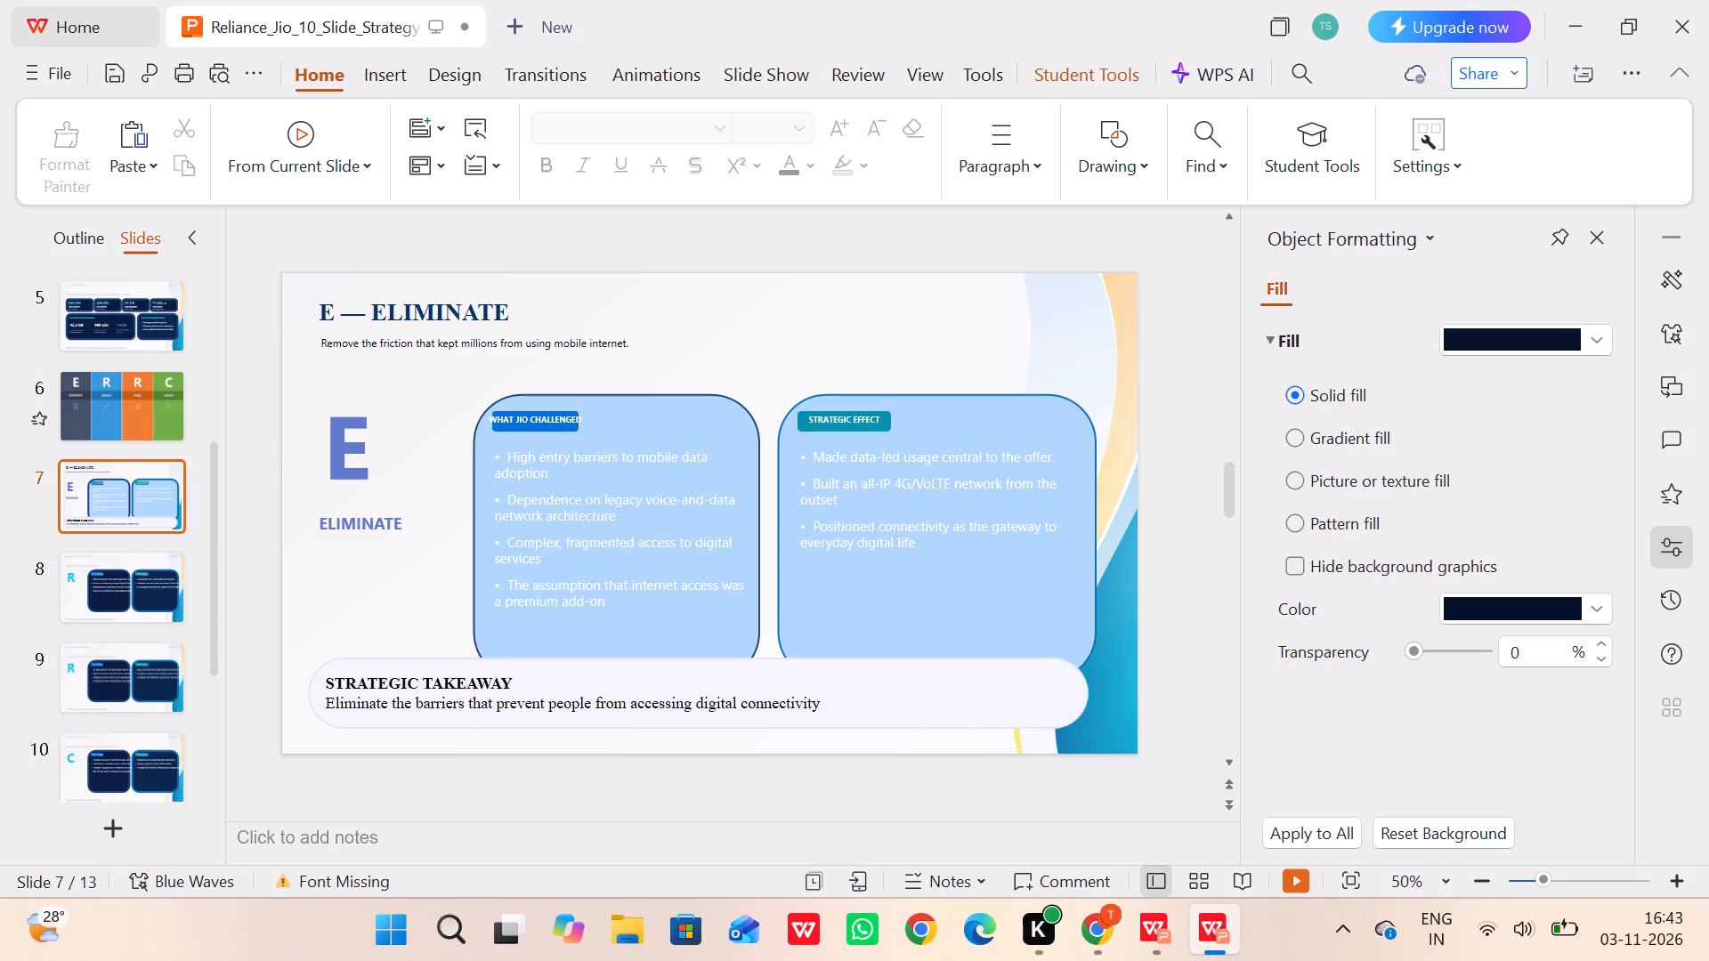
Set the font size of both lines in the strategic takeaway box to 20.
{"action": "left_click_drag", "start_coordinate": [822, 705], "coordinate": [294, 680]}
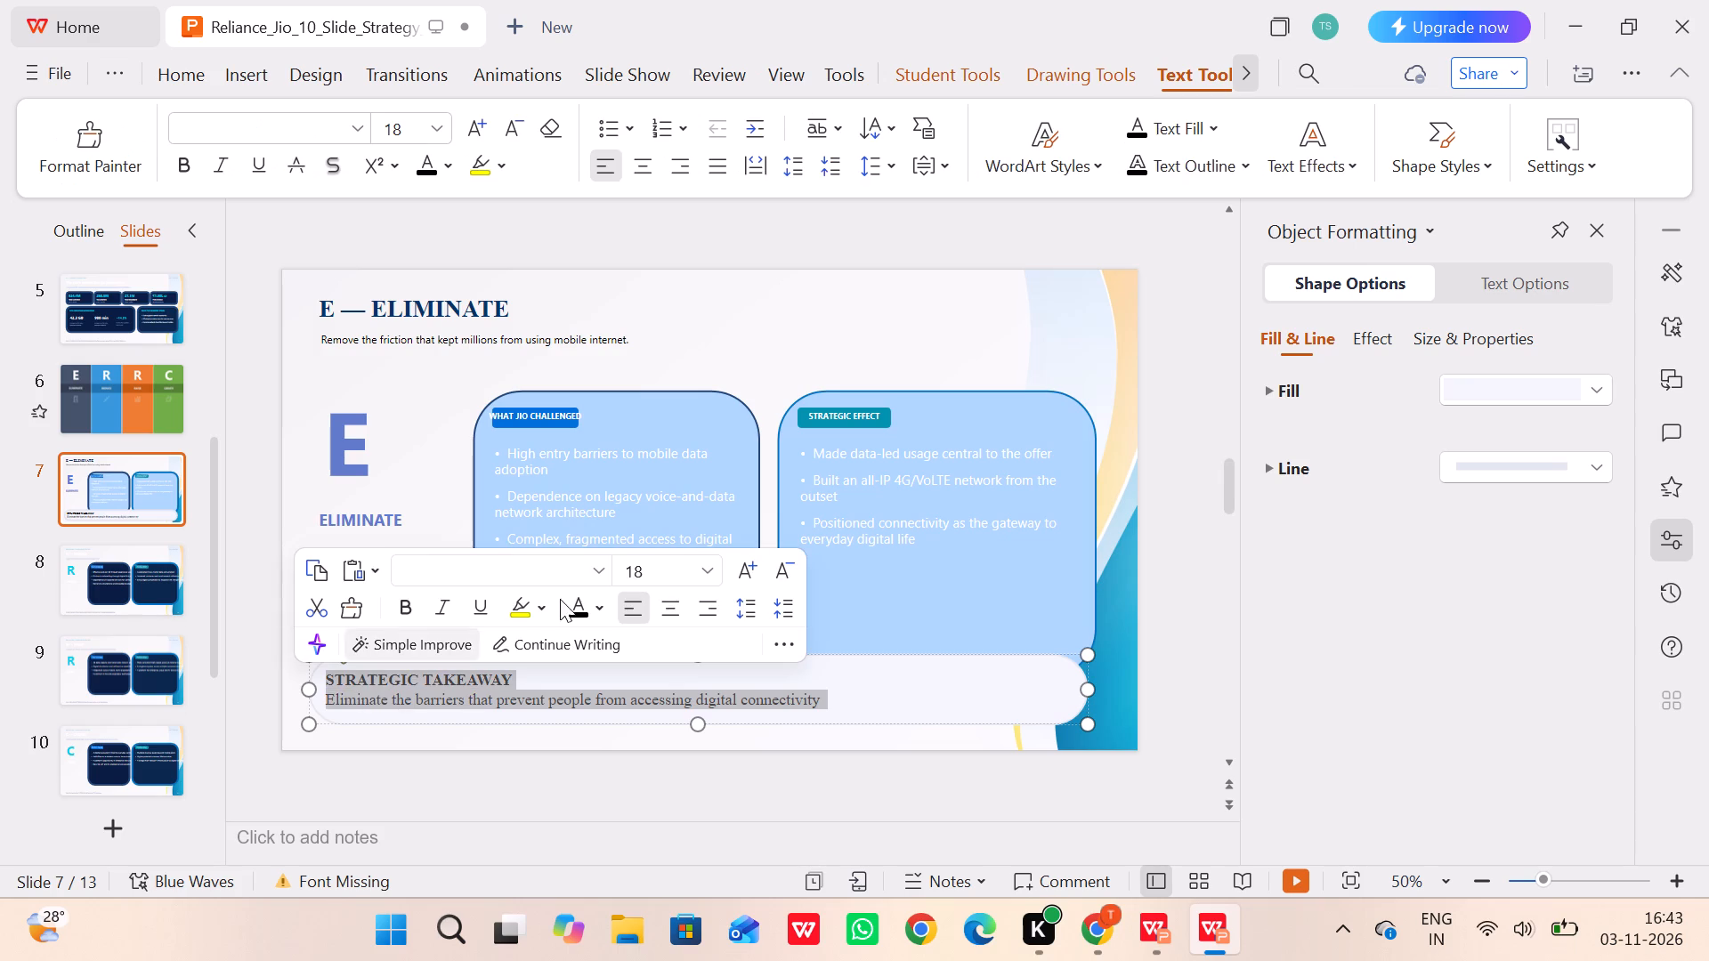
{"action": "left_click", "coordinate": [713, 579]}
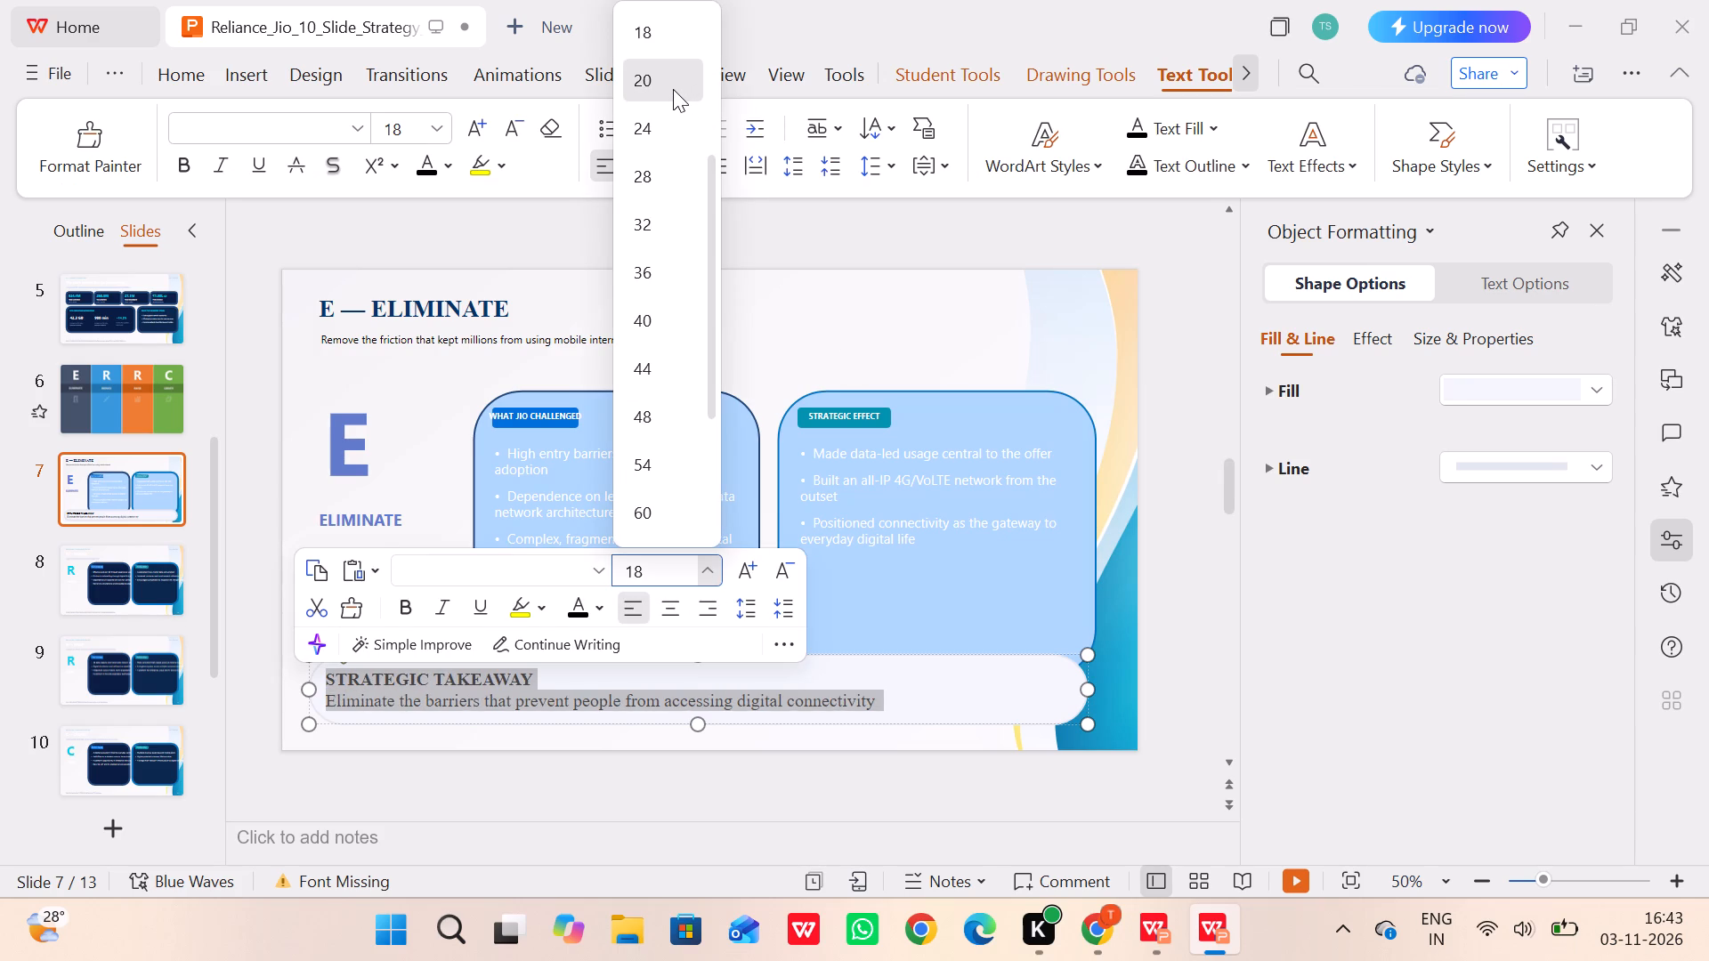
{"action": "left_click", "coordinate": [673, 89]}
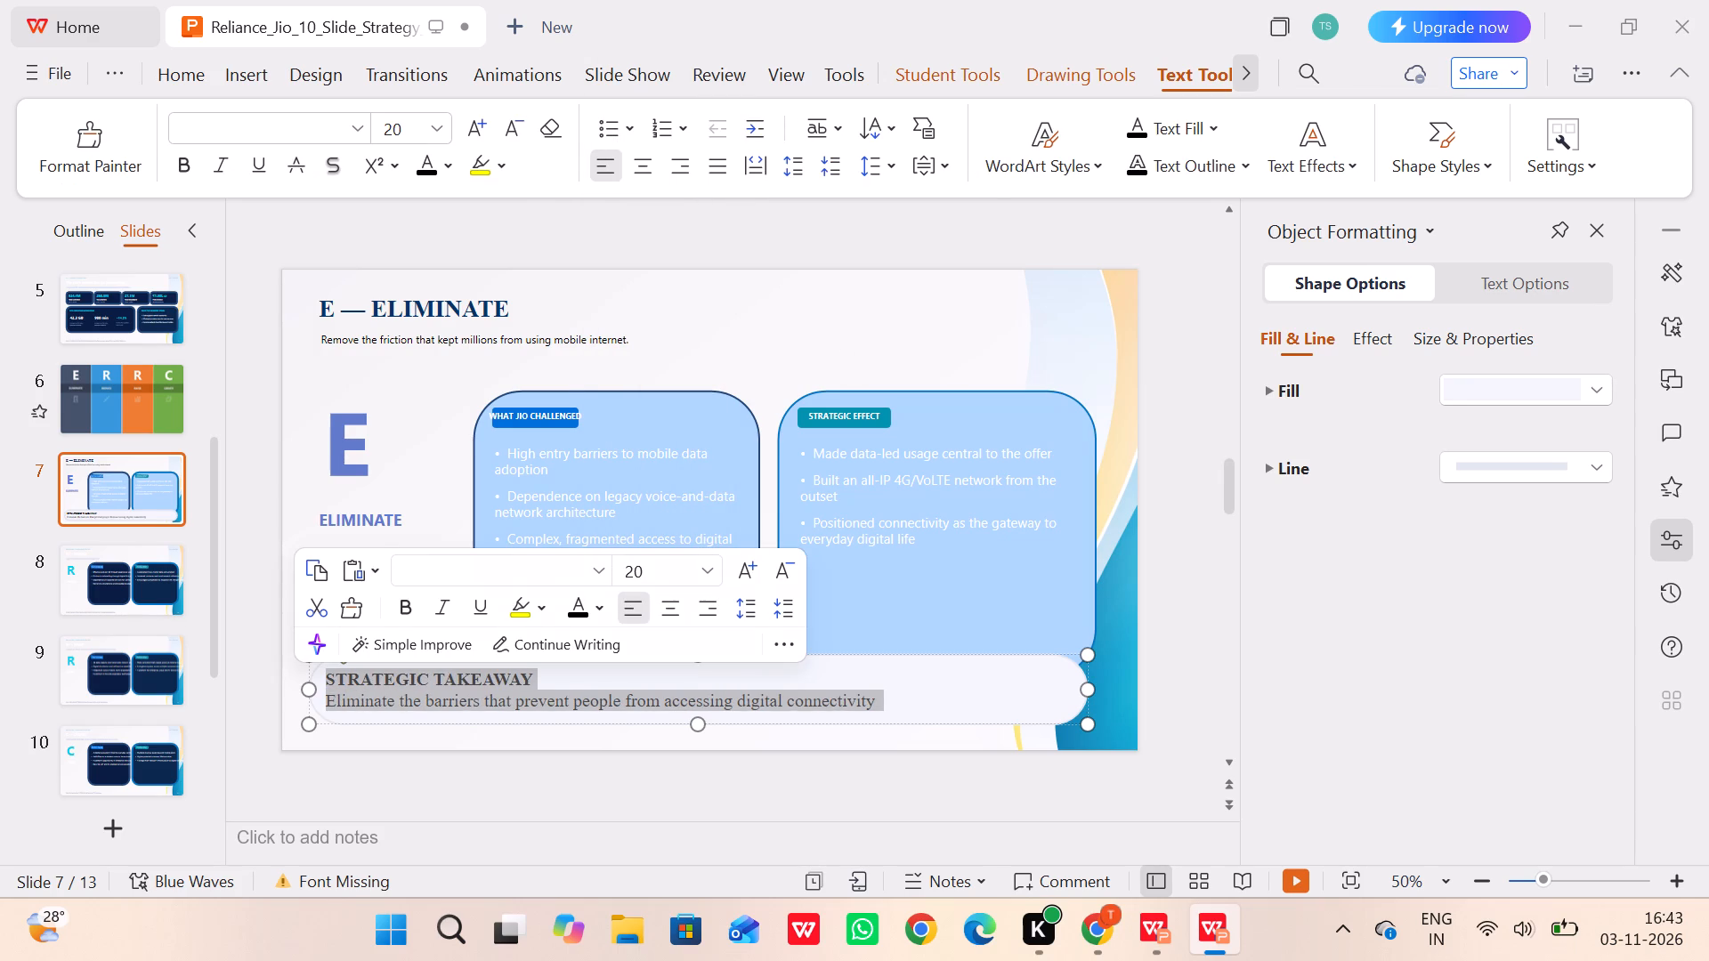
{"action": "left_click", "coordinate": [252, 399]}
{"action": "left_click", "coordinate": [484, 457]}
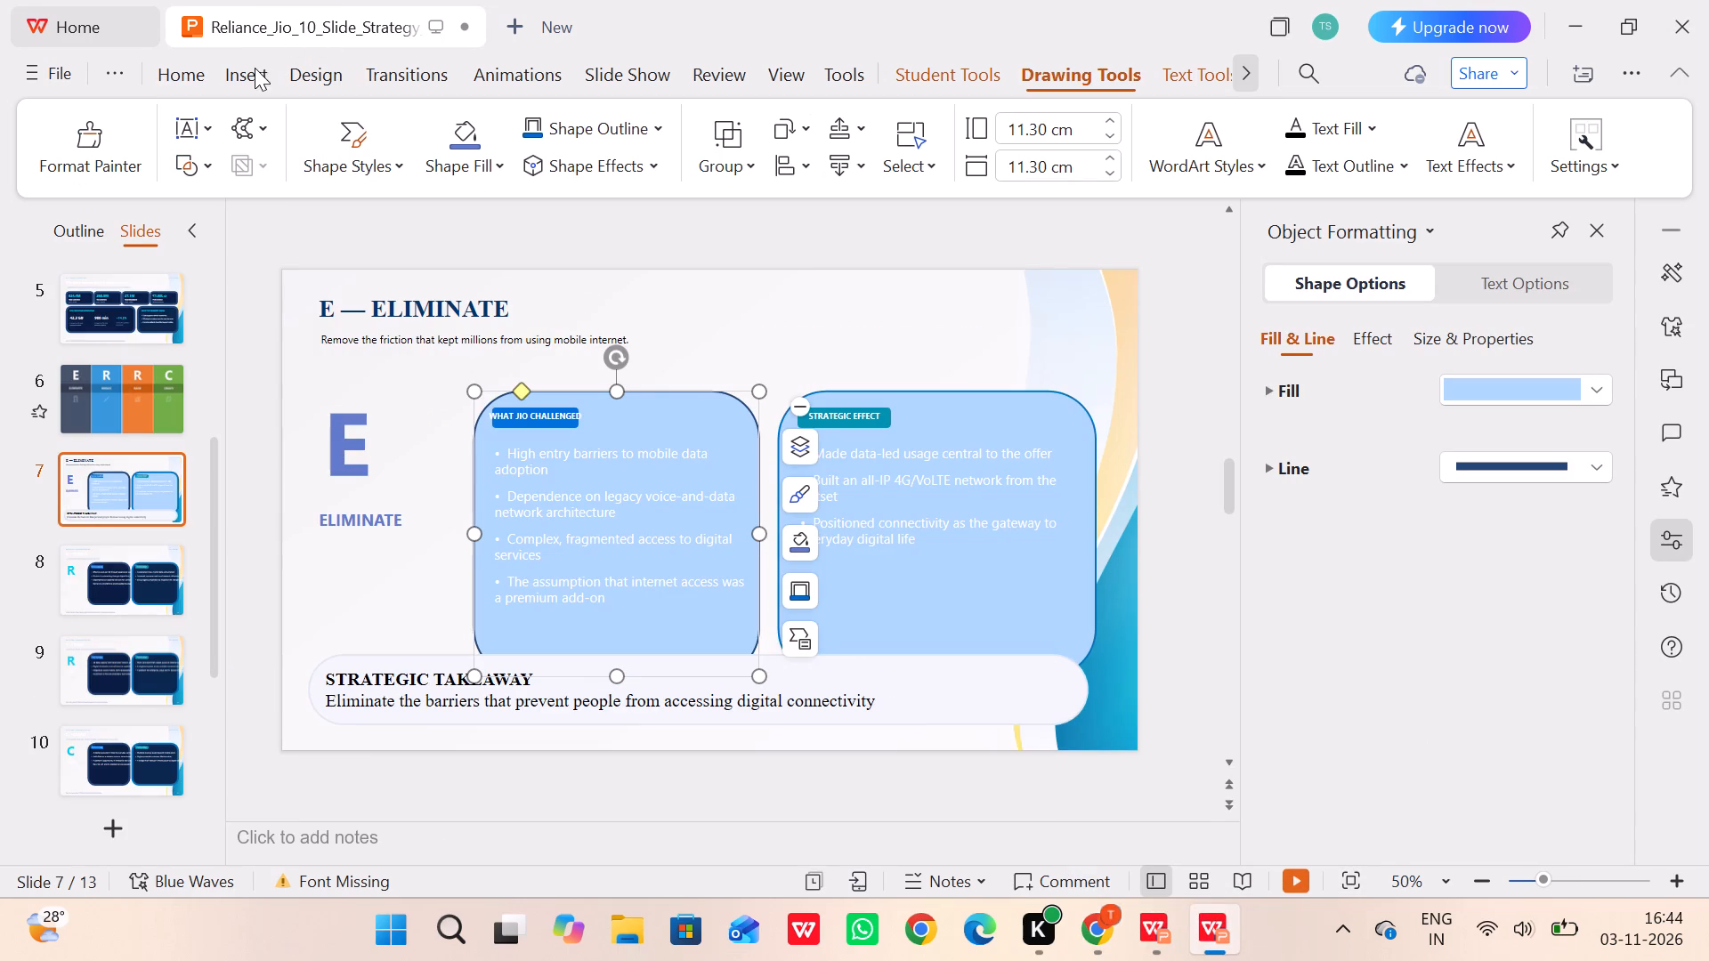
{"action": "left_click", "coordinate": [597, 403]}
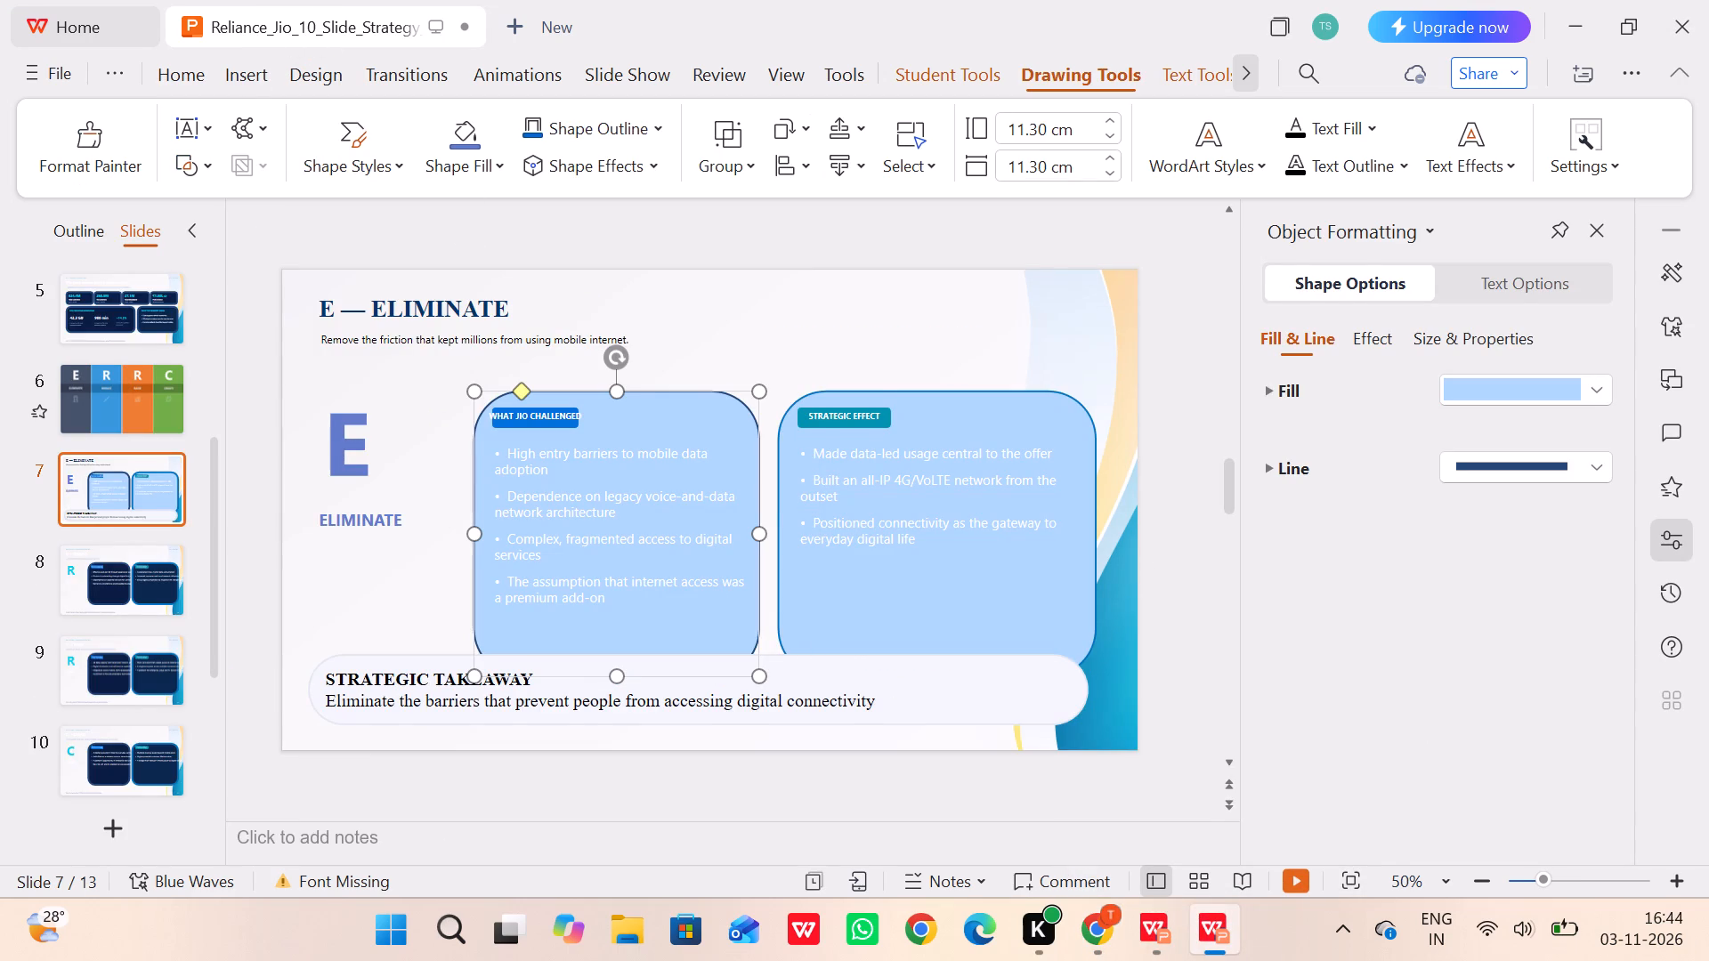
{"action": "key", "text": "BackSpace"}
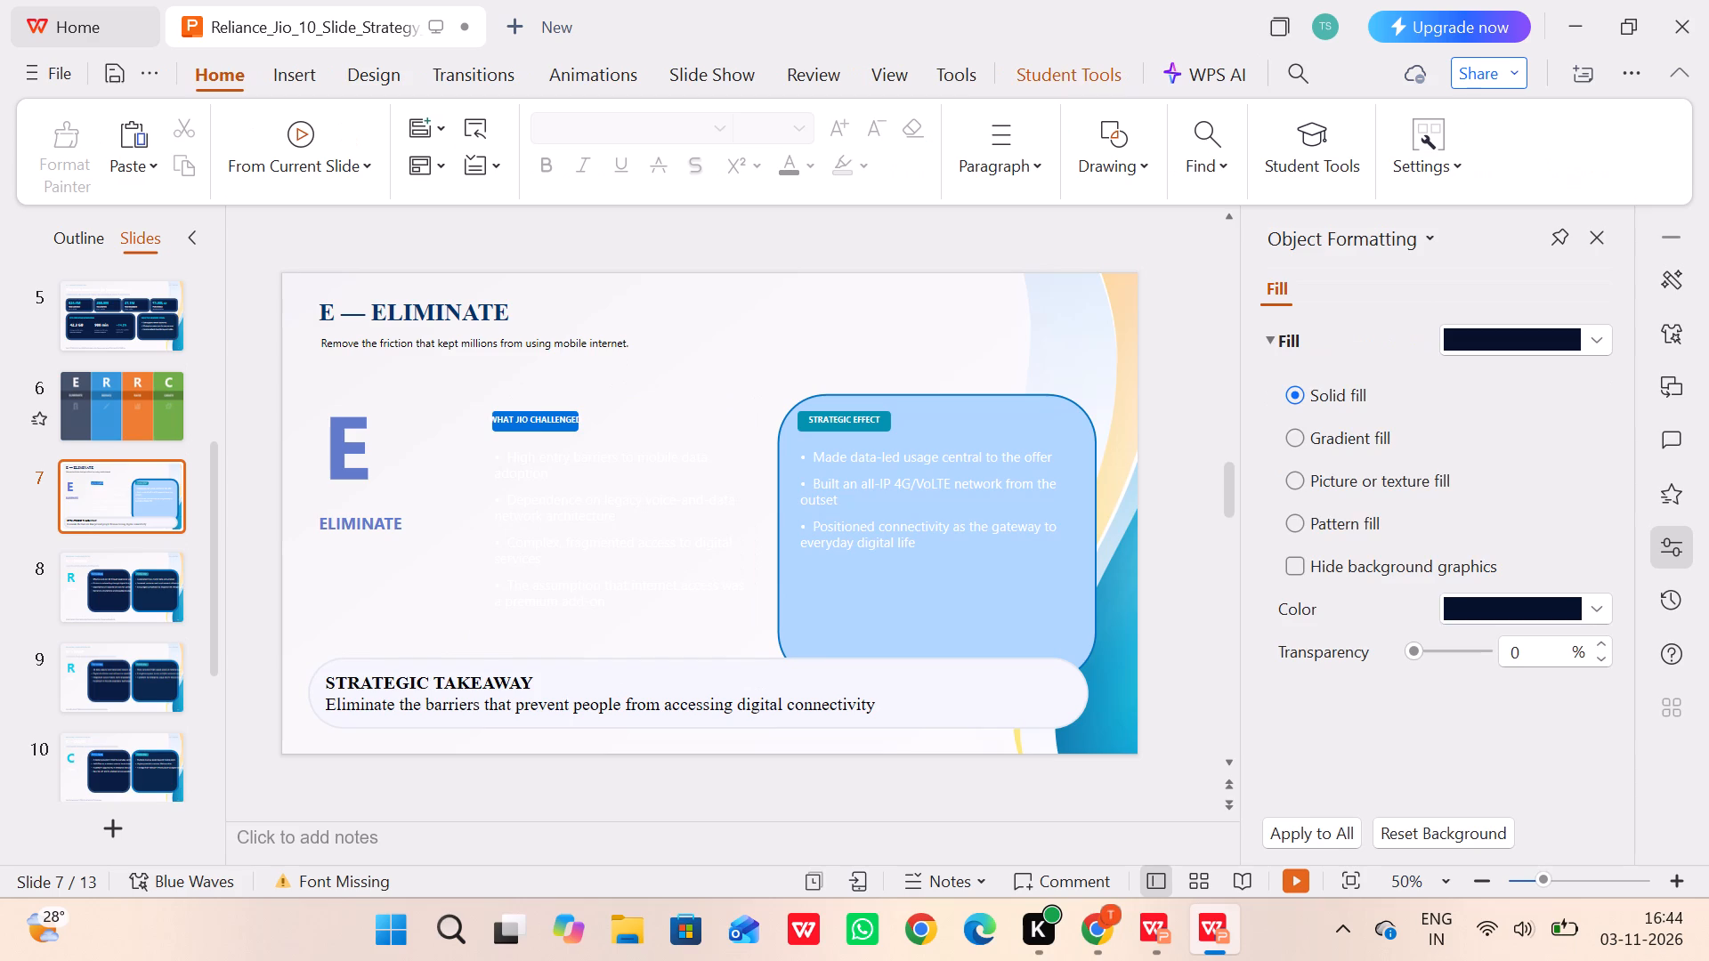
{"action": "left_click", "coordinate": [539, 424]}
{"action": "key", "text": "BackSpace"}
{"action": "left_click", "coordinate": [535, 422]}
{"action": "key", "text": "backslash"}
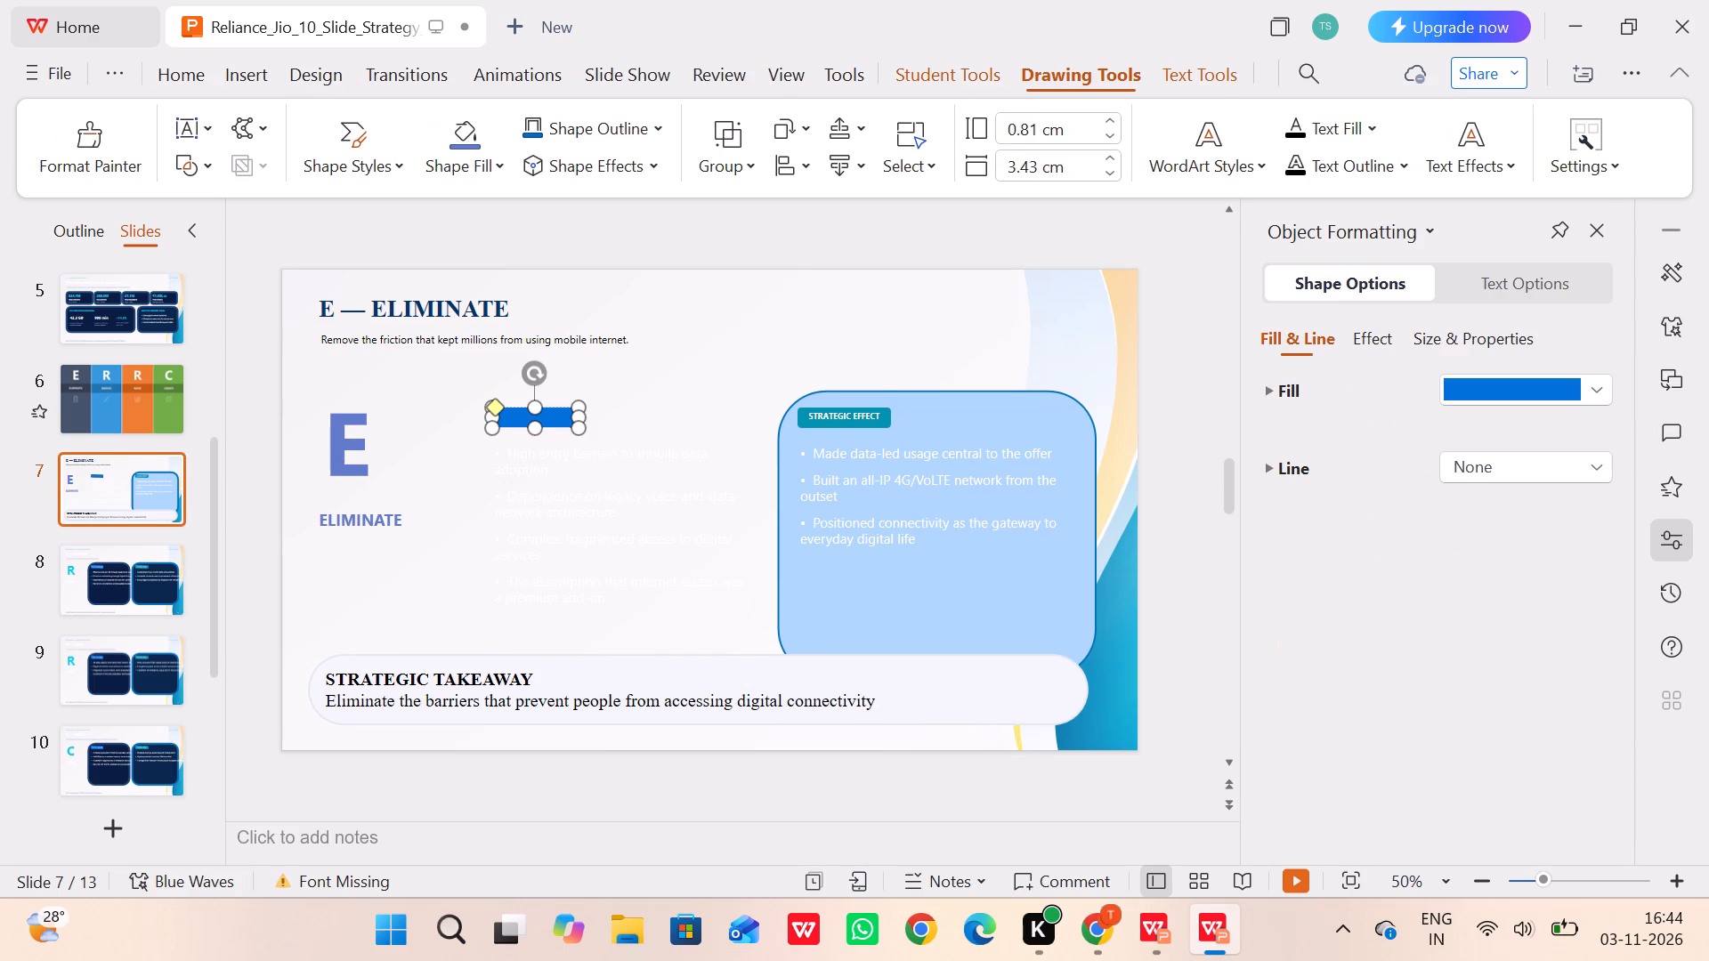
{"action": "key", "text": "BackSpace"}
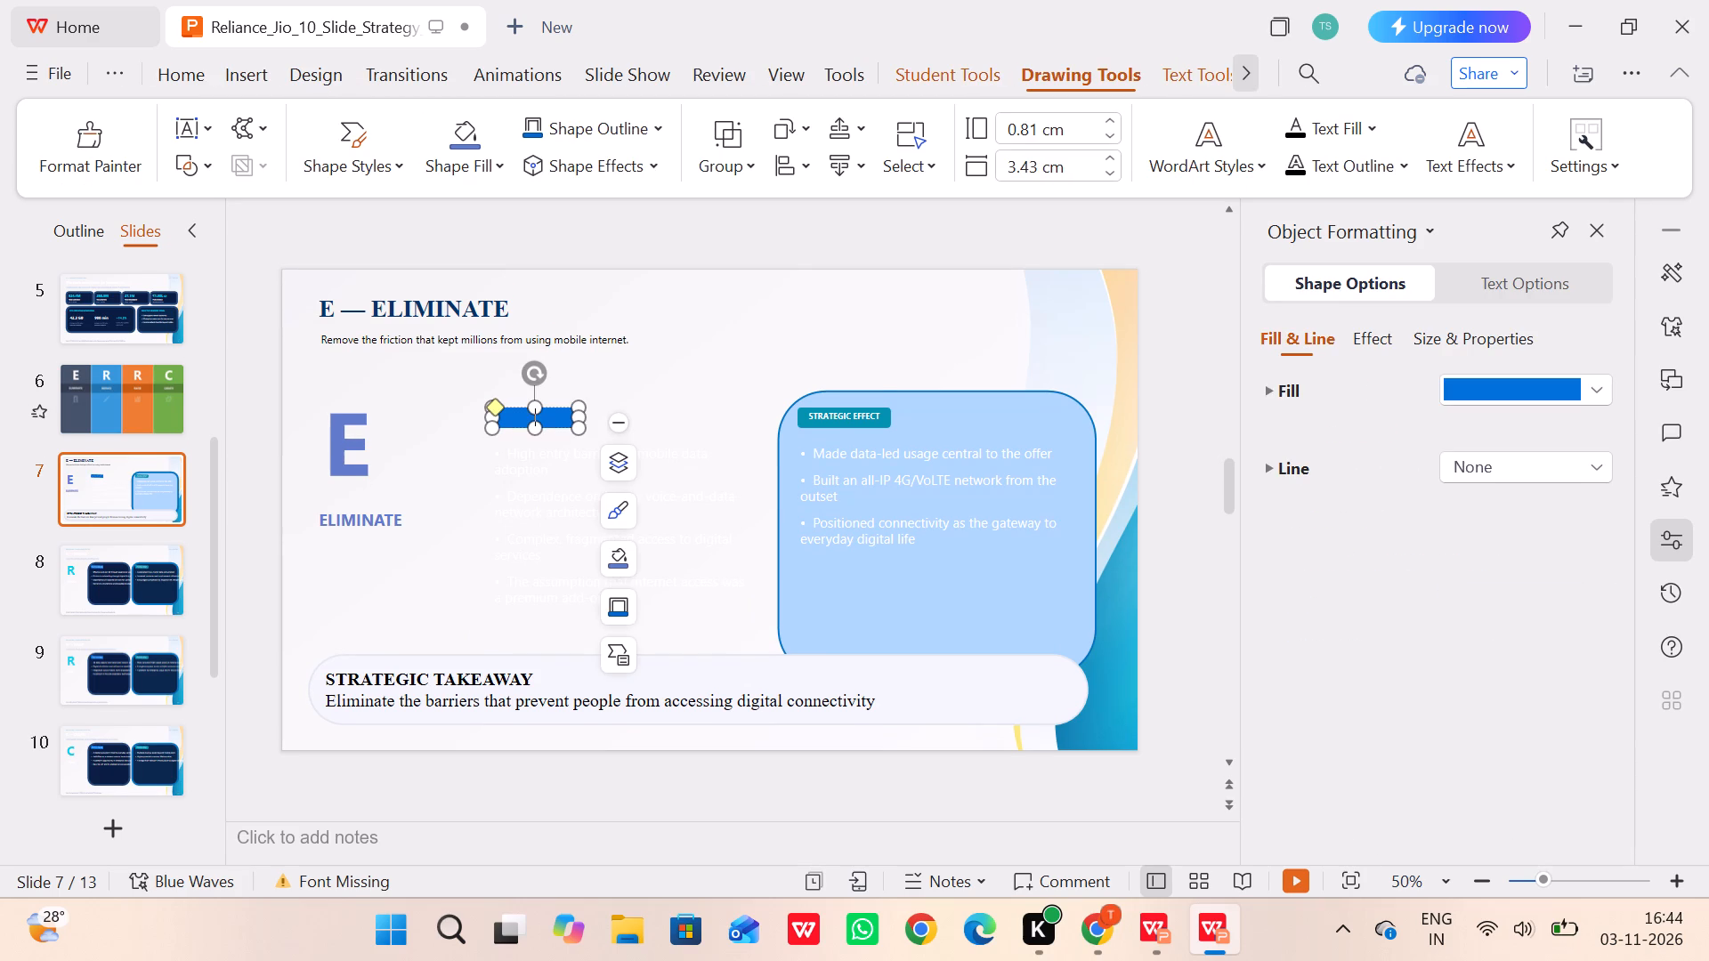
{"action": "left_click", "coordinate": [560, 409]}
{"action": "key", "text": "BackSpace"}
{"action": "left_click", "coordinate": [546, 514]}
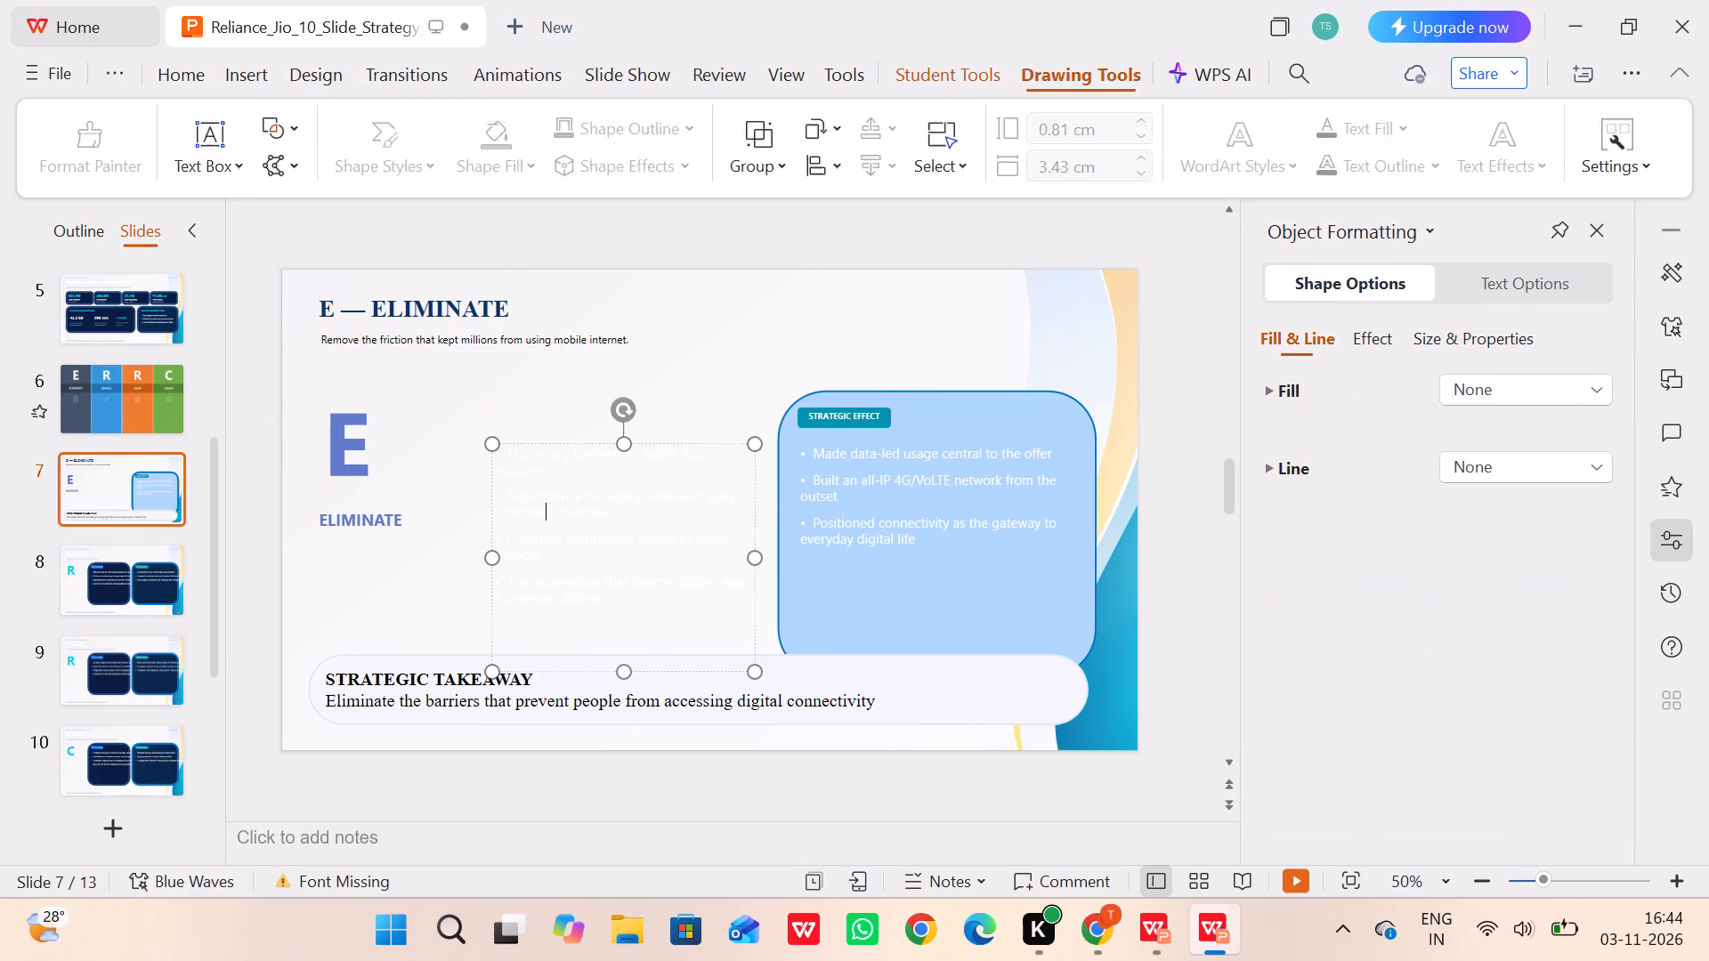
{"action": "left_click", "coordinate": [547, 440]}
{"action": "key", "text": "BackSpace"}
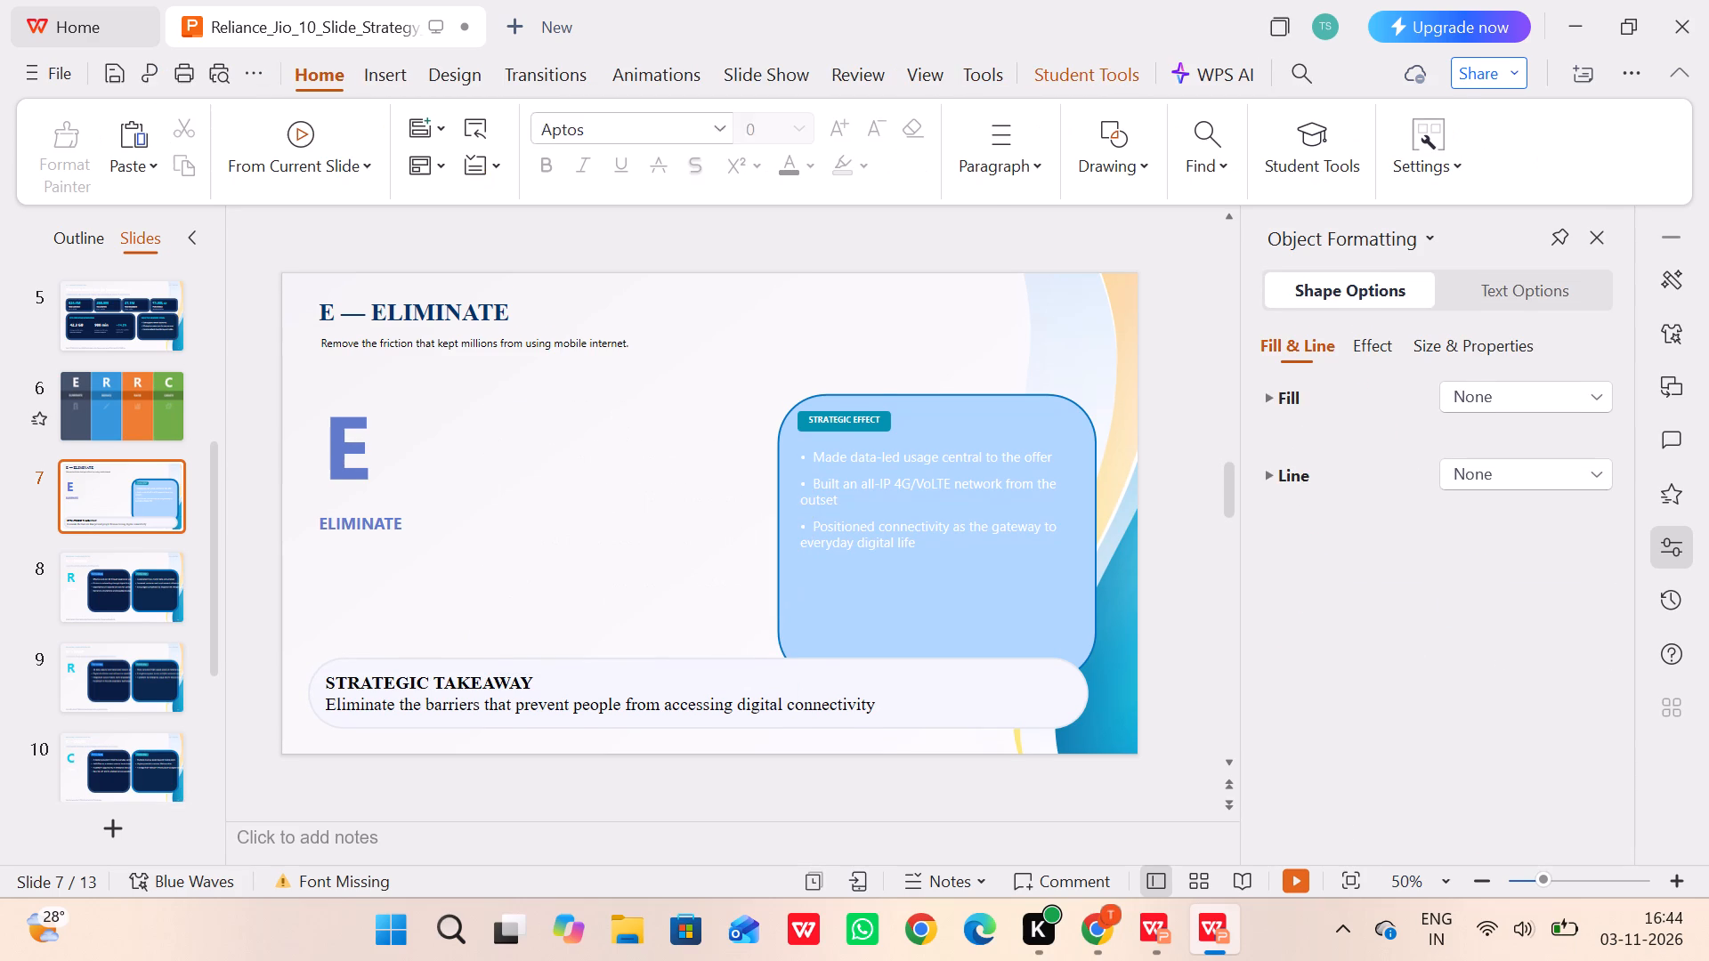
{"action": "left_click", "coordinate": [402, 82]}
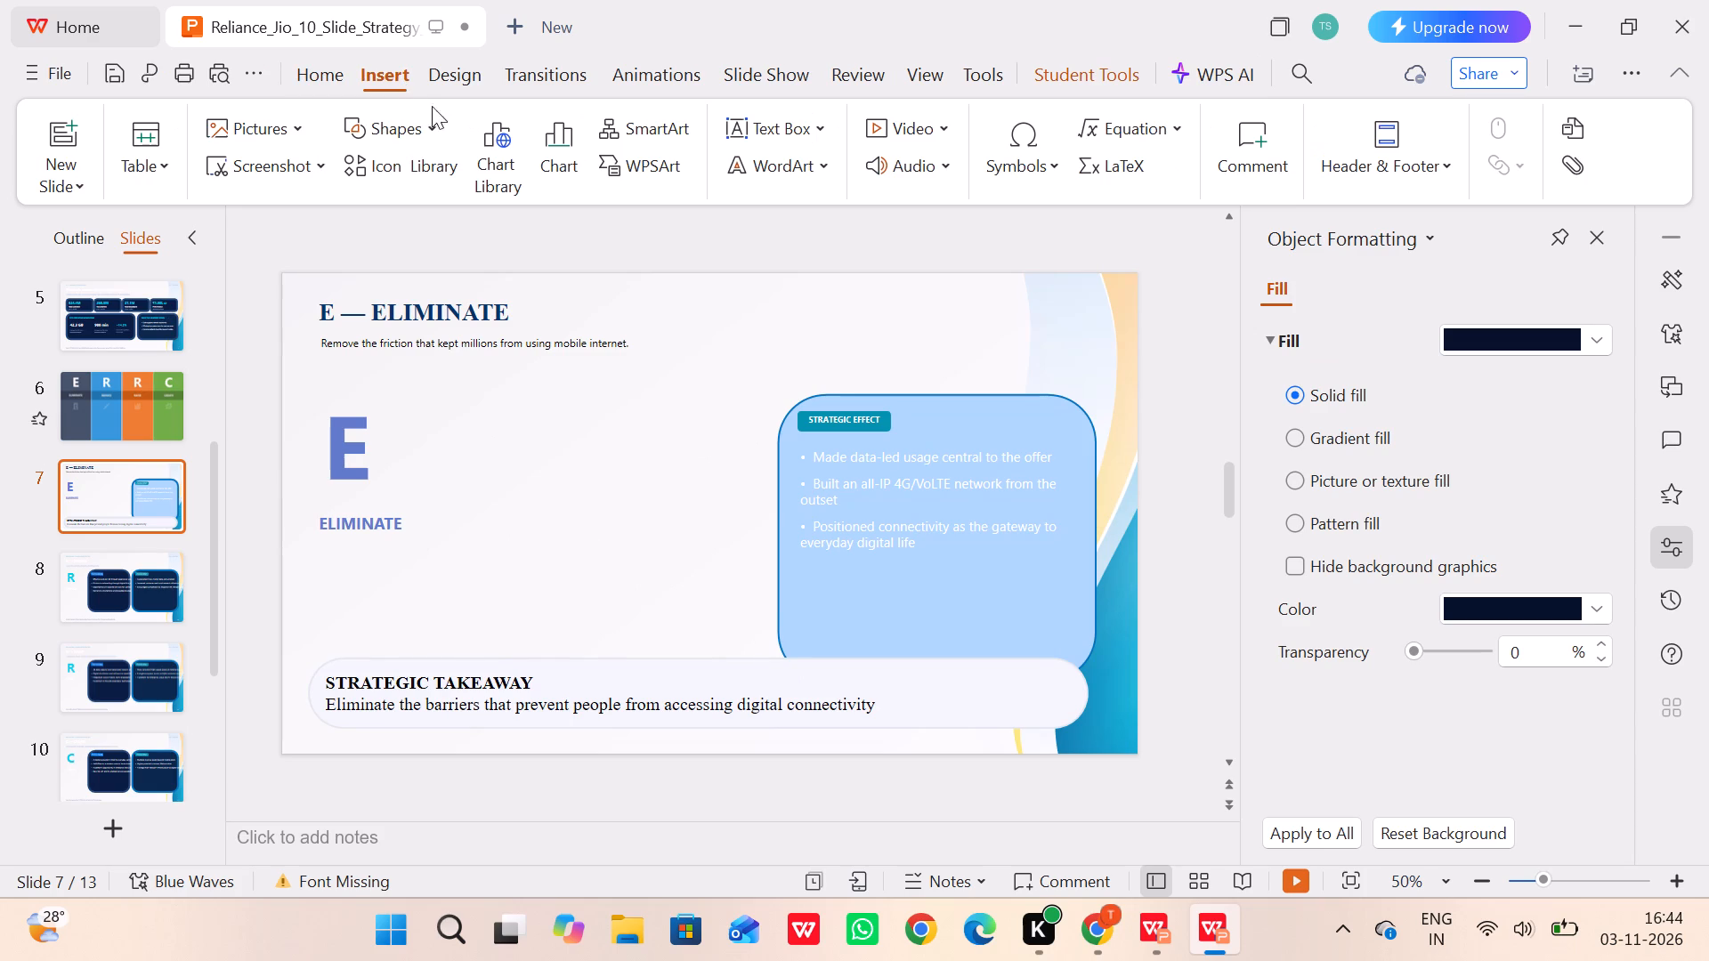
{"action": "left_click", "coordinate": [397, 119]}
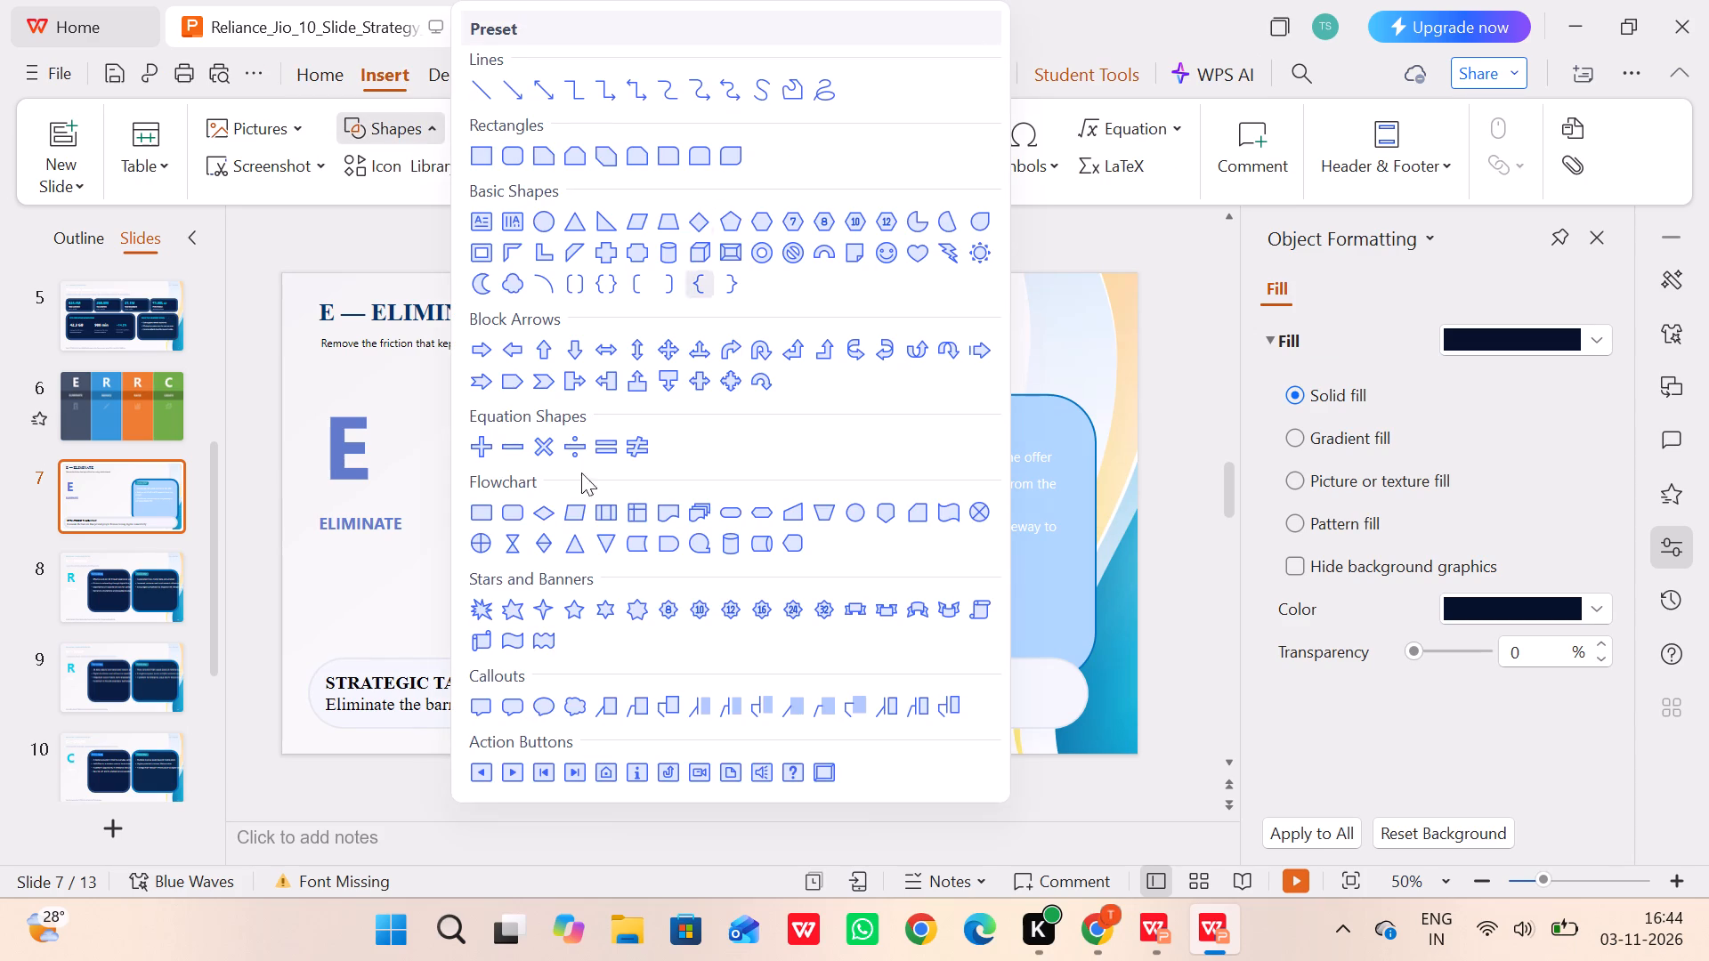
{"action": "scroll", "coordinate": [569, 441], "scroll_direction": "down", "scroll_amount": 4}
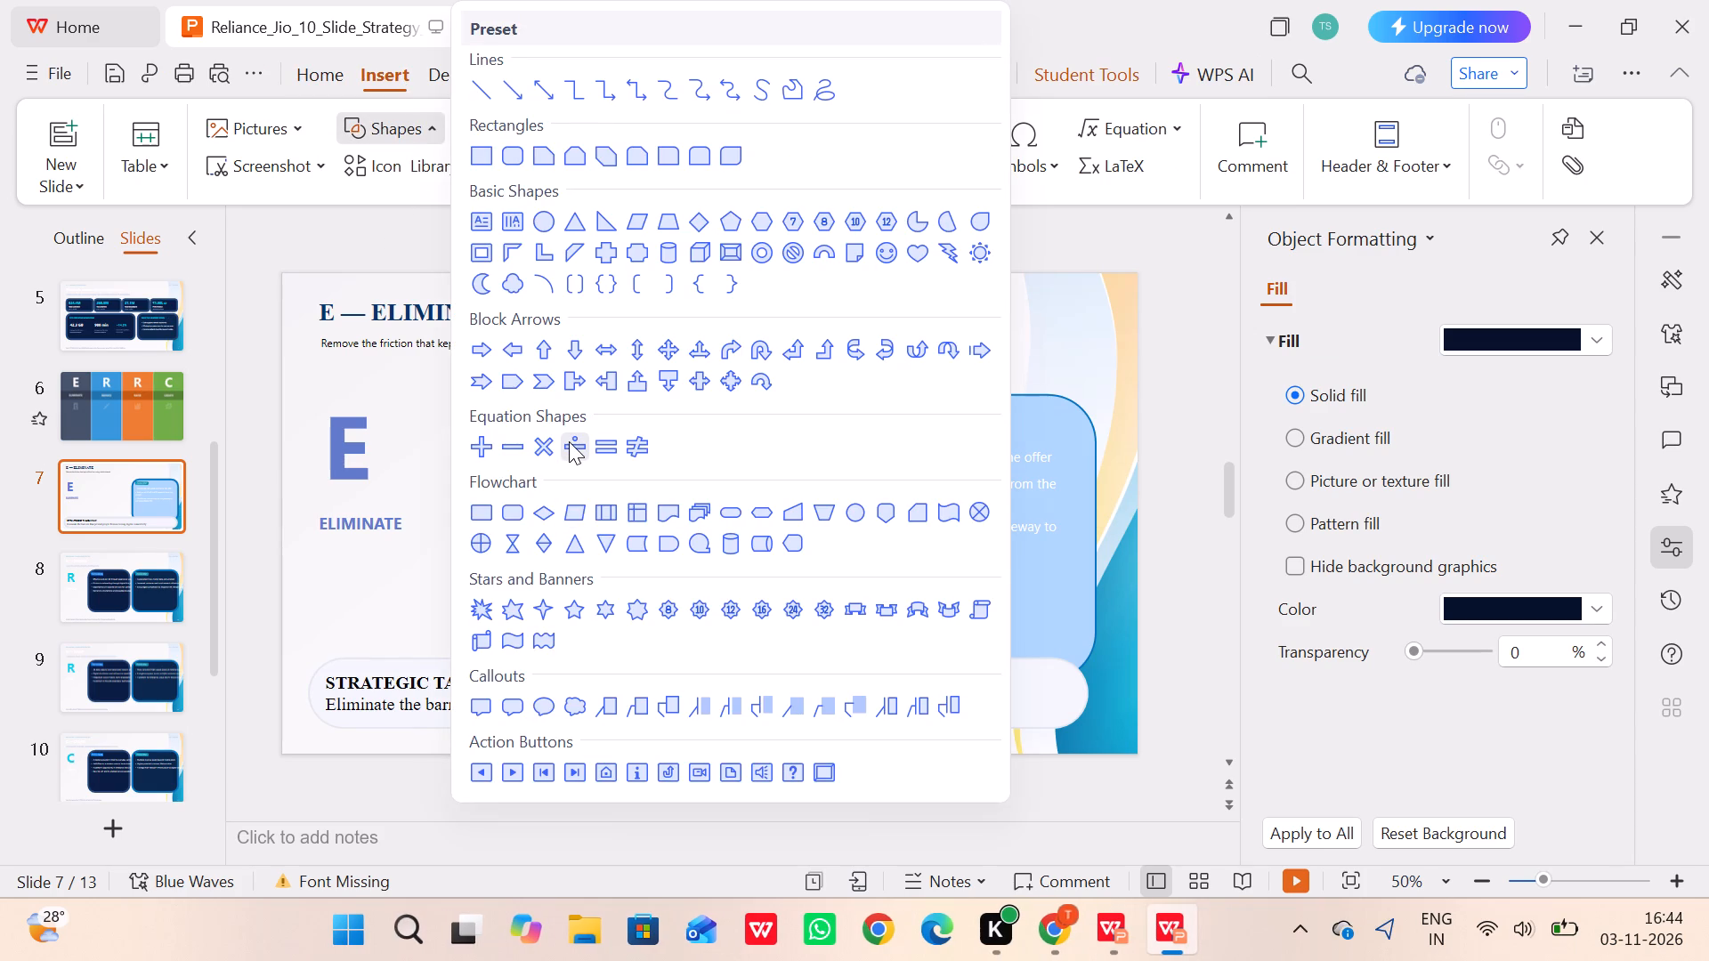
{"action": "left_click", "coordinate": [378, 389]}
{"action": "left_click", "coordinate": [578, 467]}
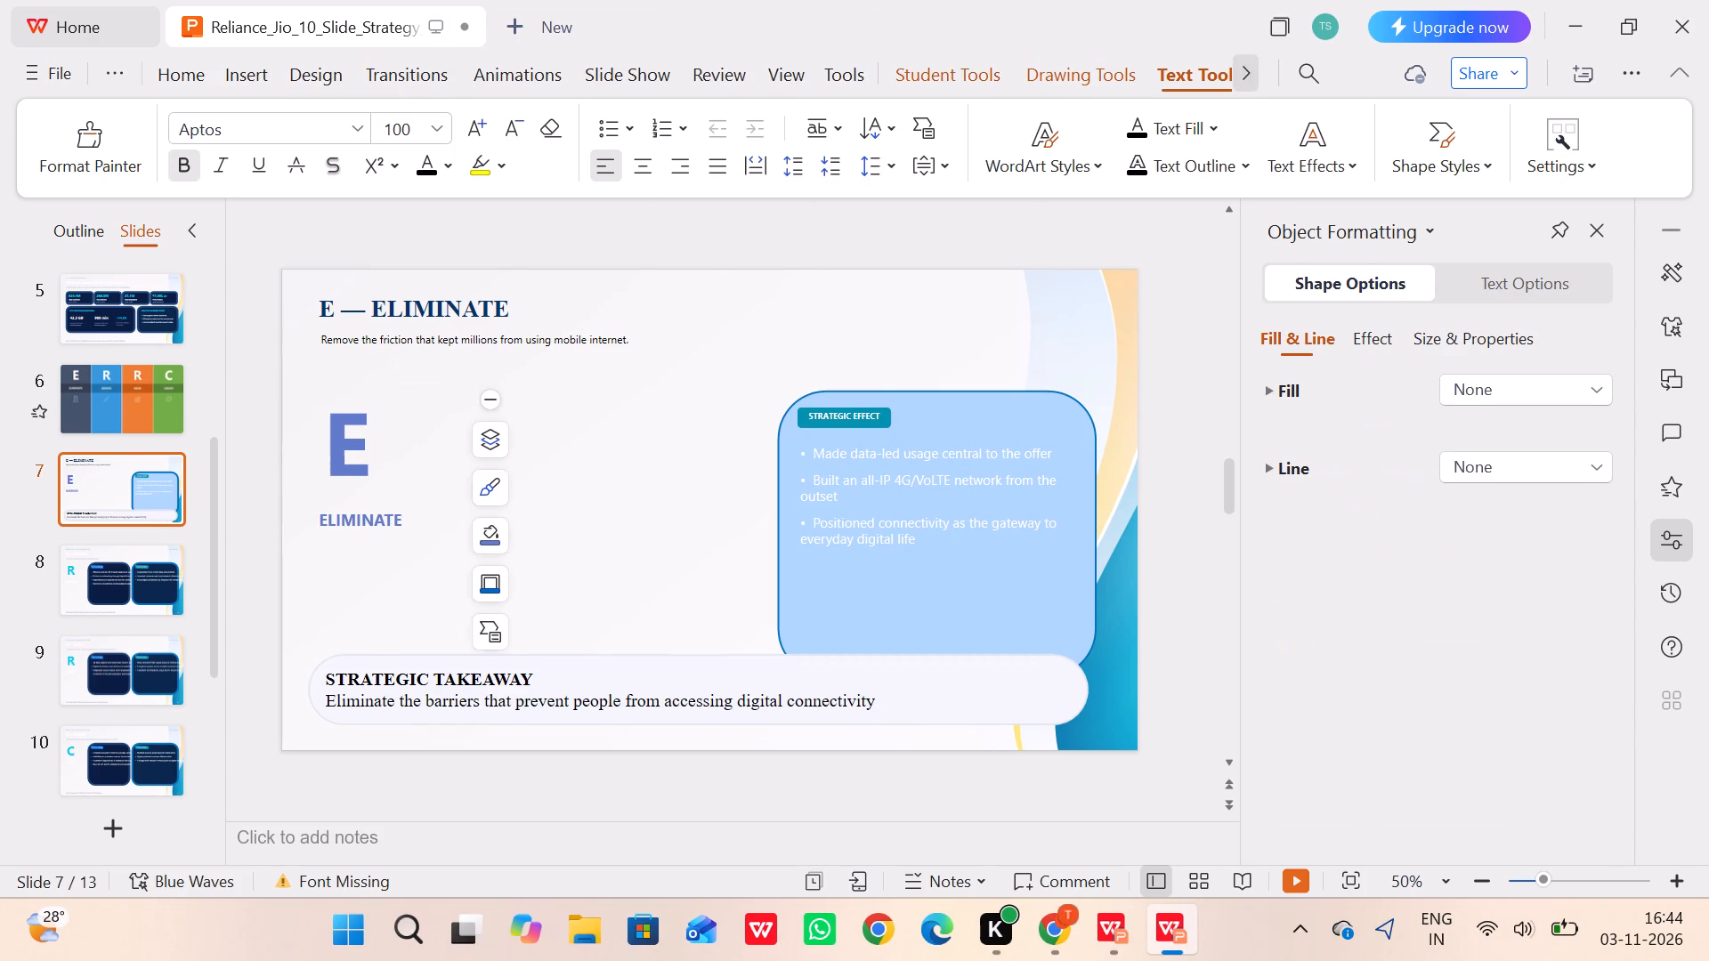
Insert the three-item smart graphic with curved portrait photo panels and blue title bases on slide 7, and close the object formatting pane.
{"action": "left_click", "coordinate": [468, 82]}
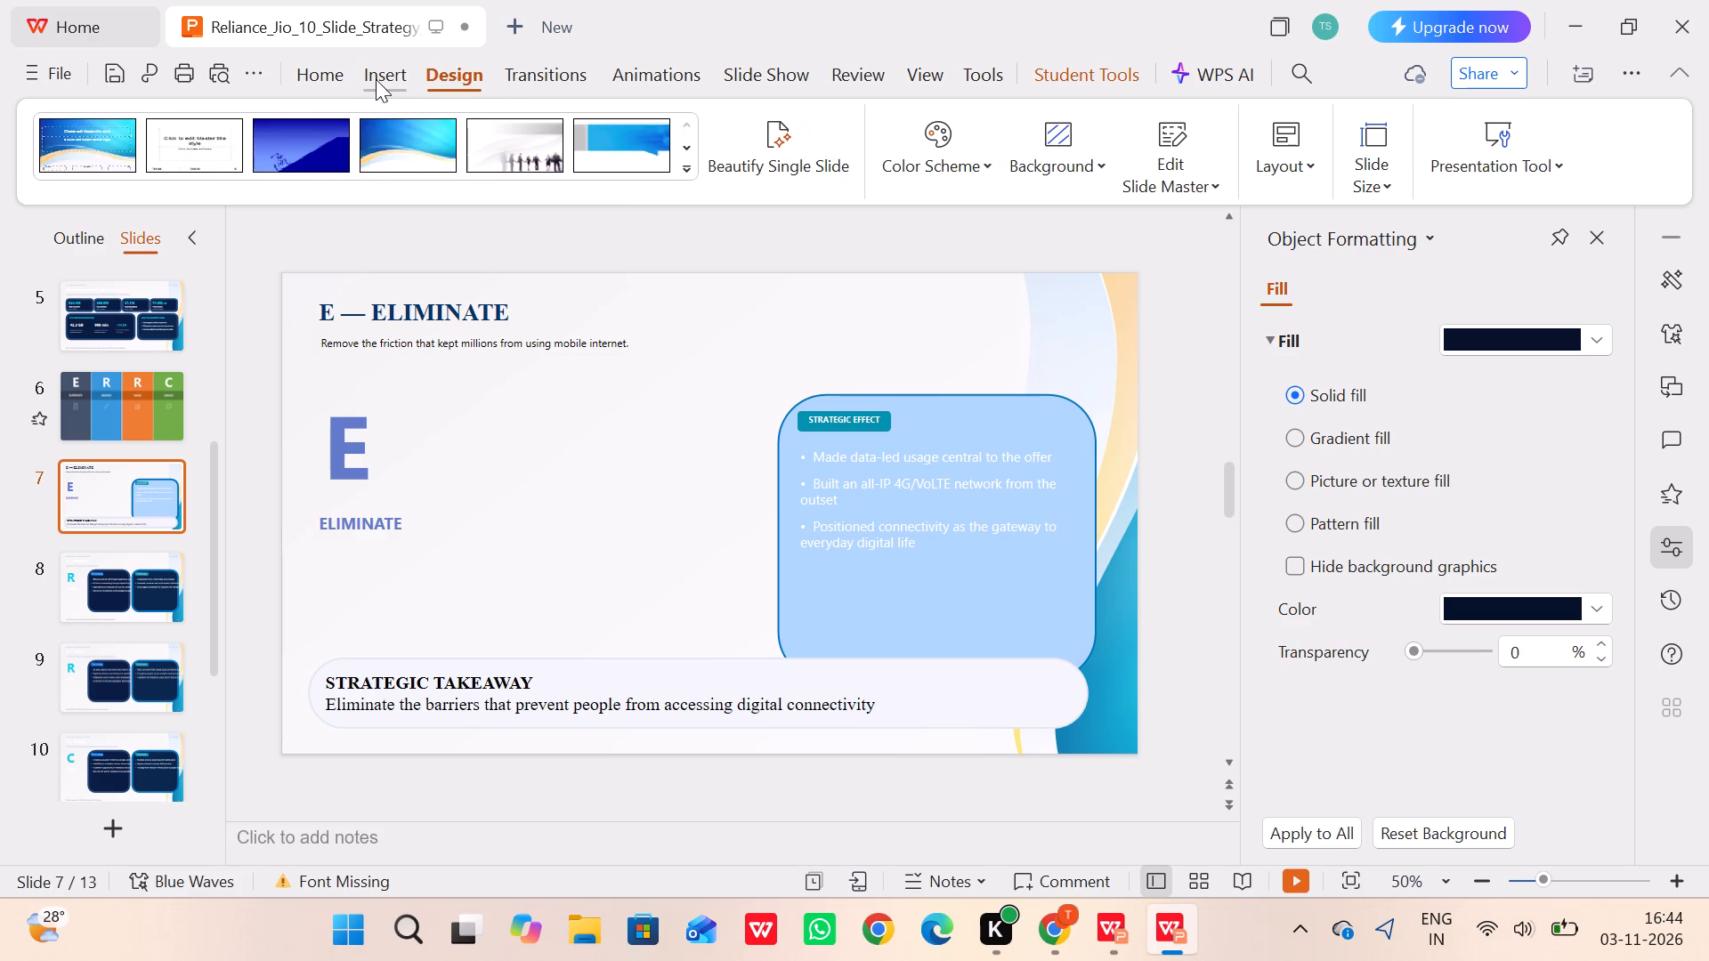
{"action": "left_click", "coordinate": [376, 79]}
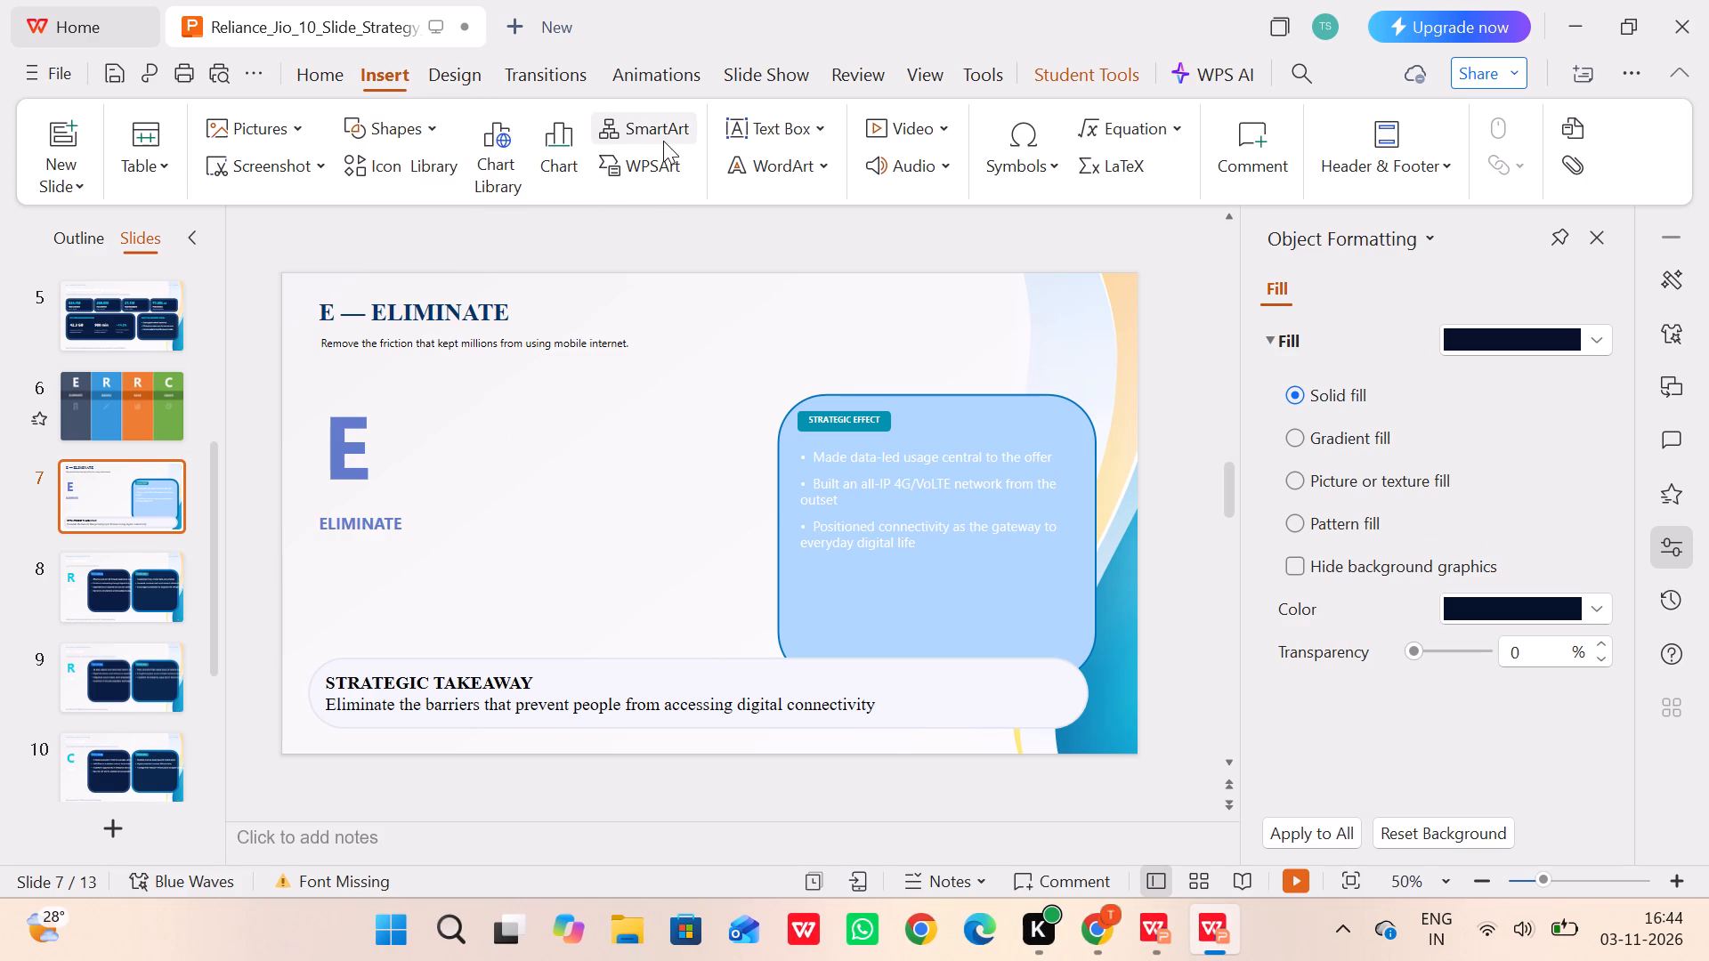
{"action": "left_click", "coordinate": [656, 152]}
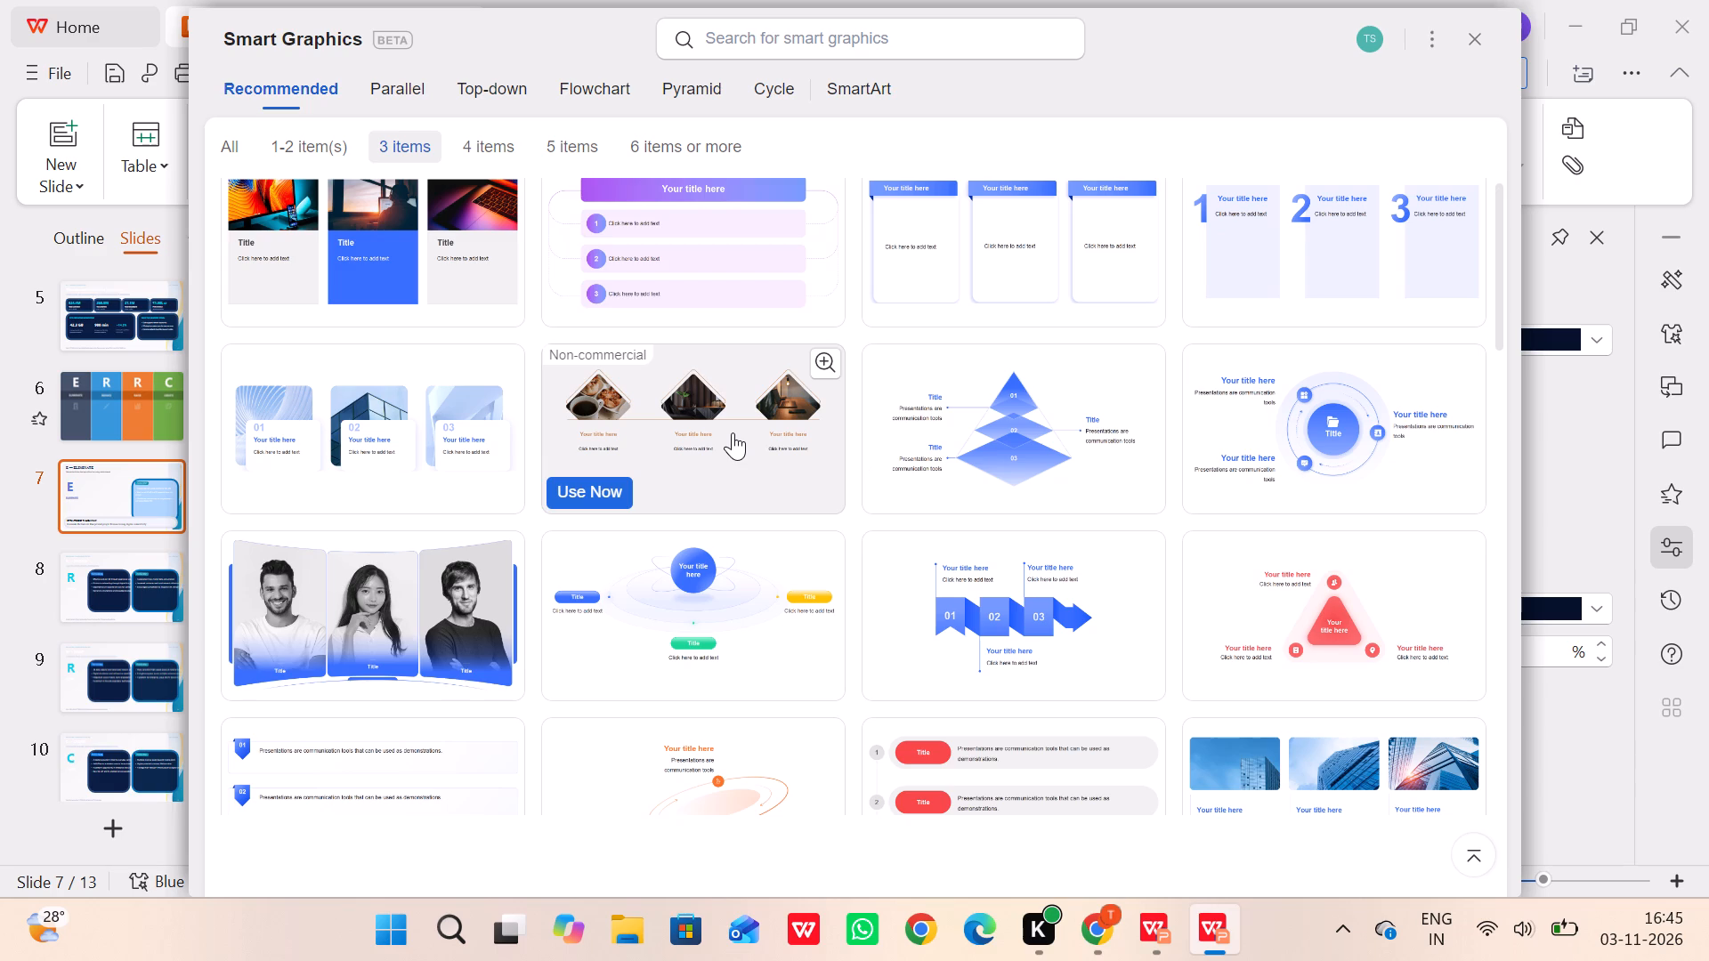
{"action": "scroll", "coordinate": [730, 498], "scroll_direction": "down", "scroll_amount": 1}
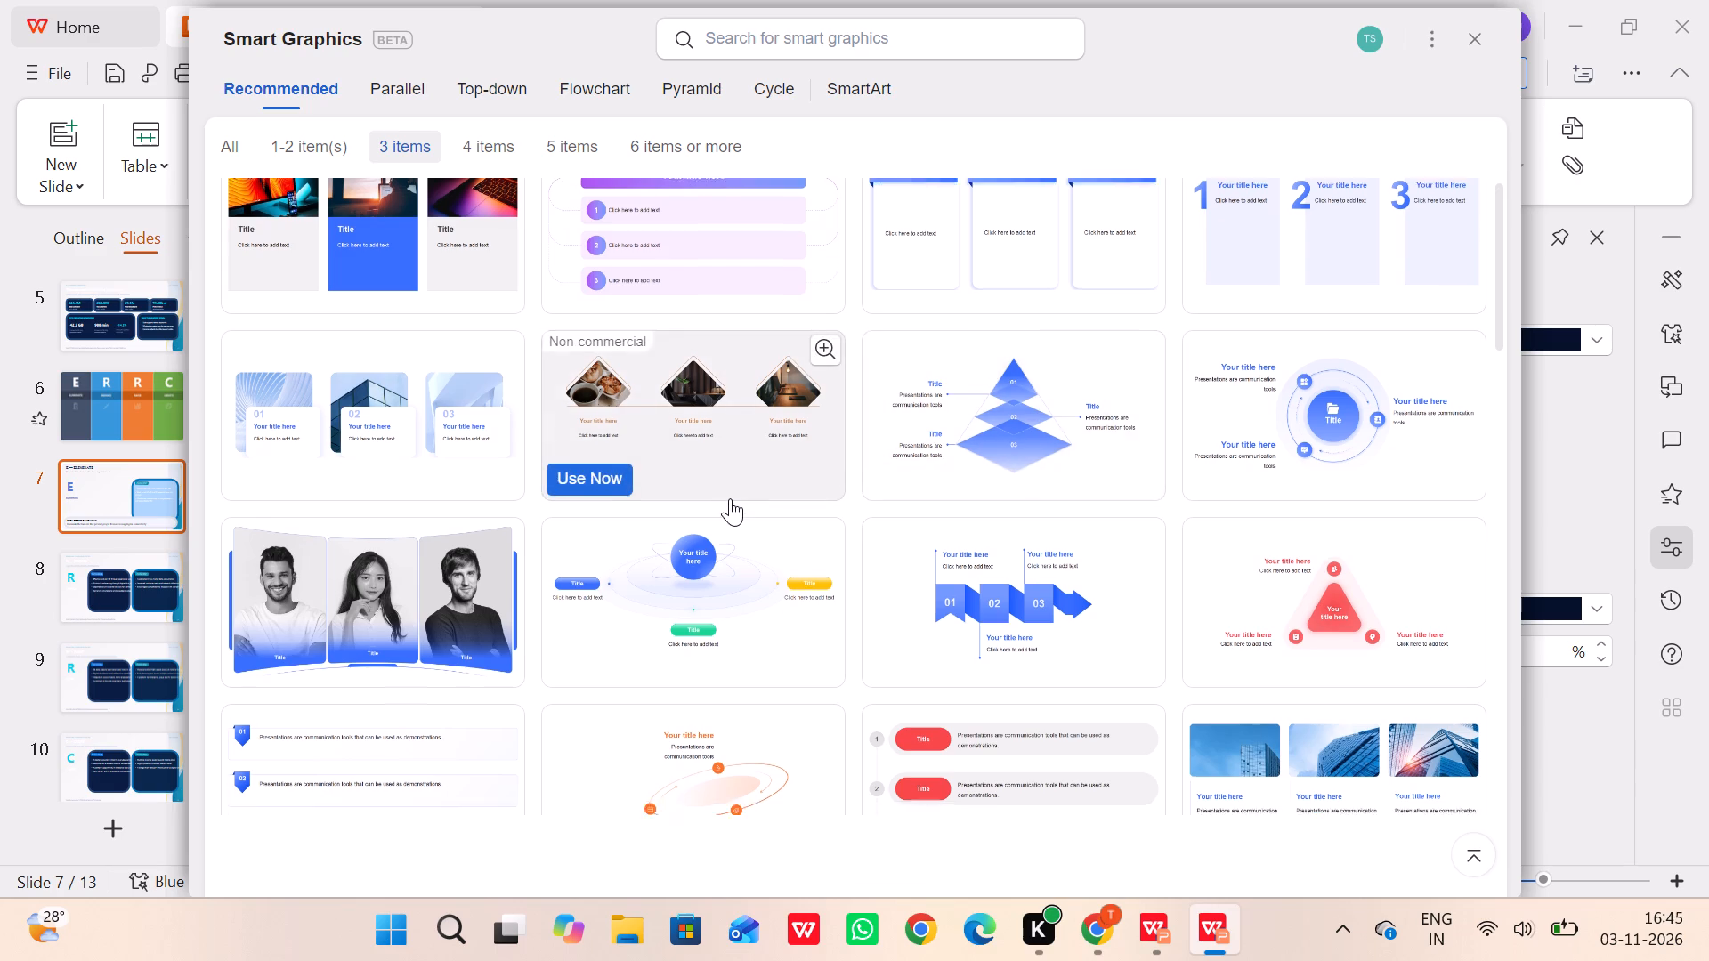
{"action": "scroll", "coordinate": [730, 498], "scroll_direction": "down", "scroll_amount": 3}
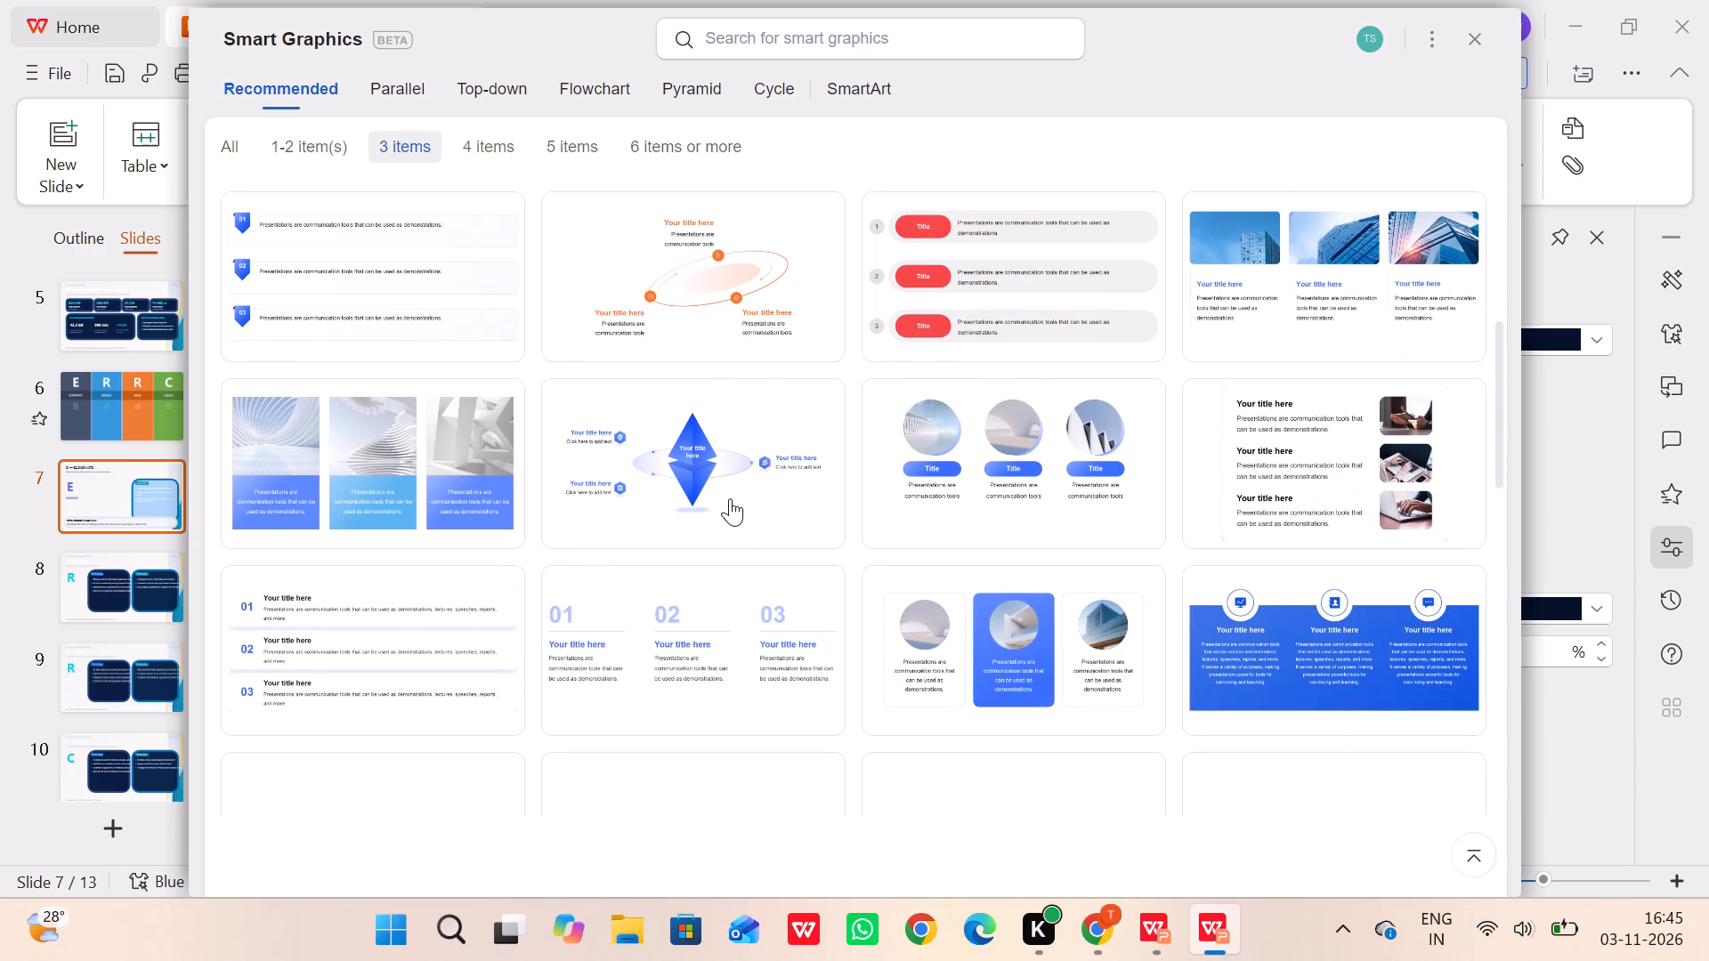
{"action": "scroll", "coordinate": [730, 498], "scroll_direction": "down", "scroll_amount": 3}
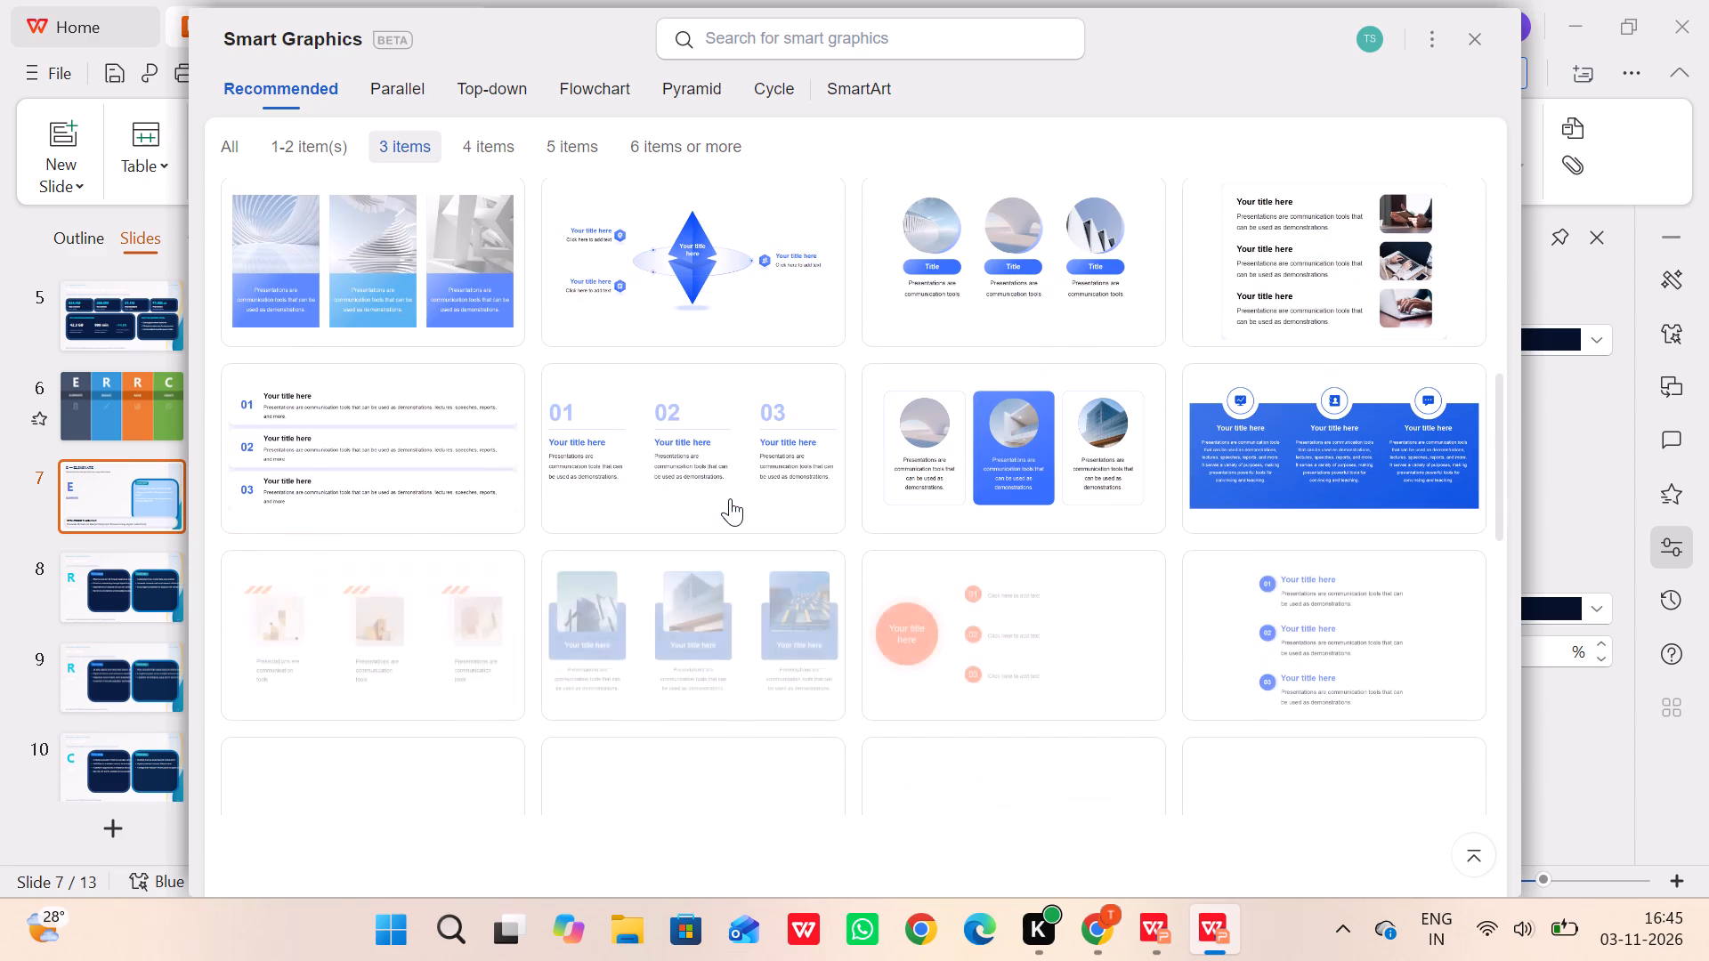
{"action": "scroll", "coordinate": [730, 498], "scroll_direction": "down", "scroll_amount": 1}
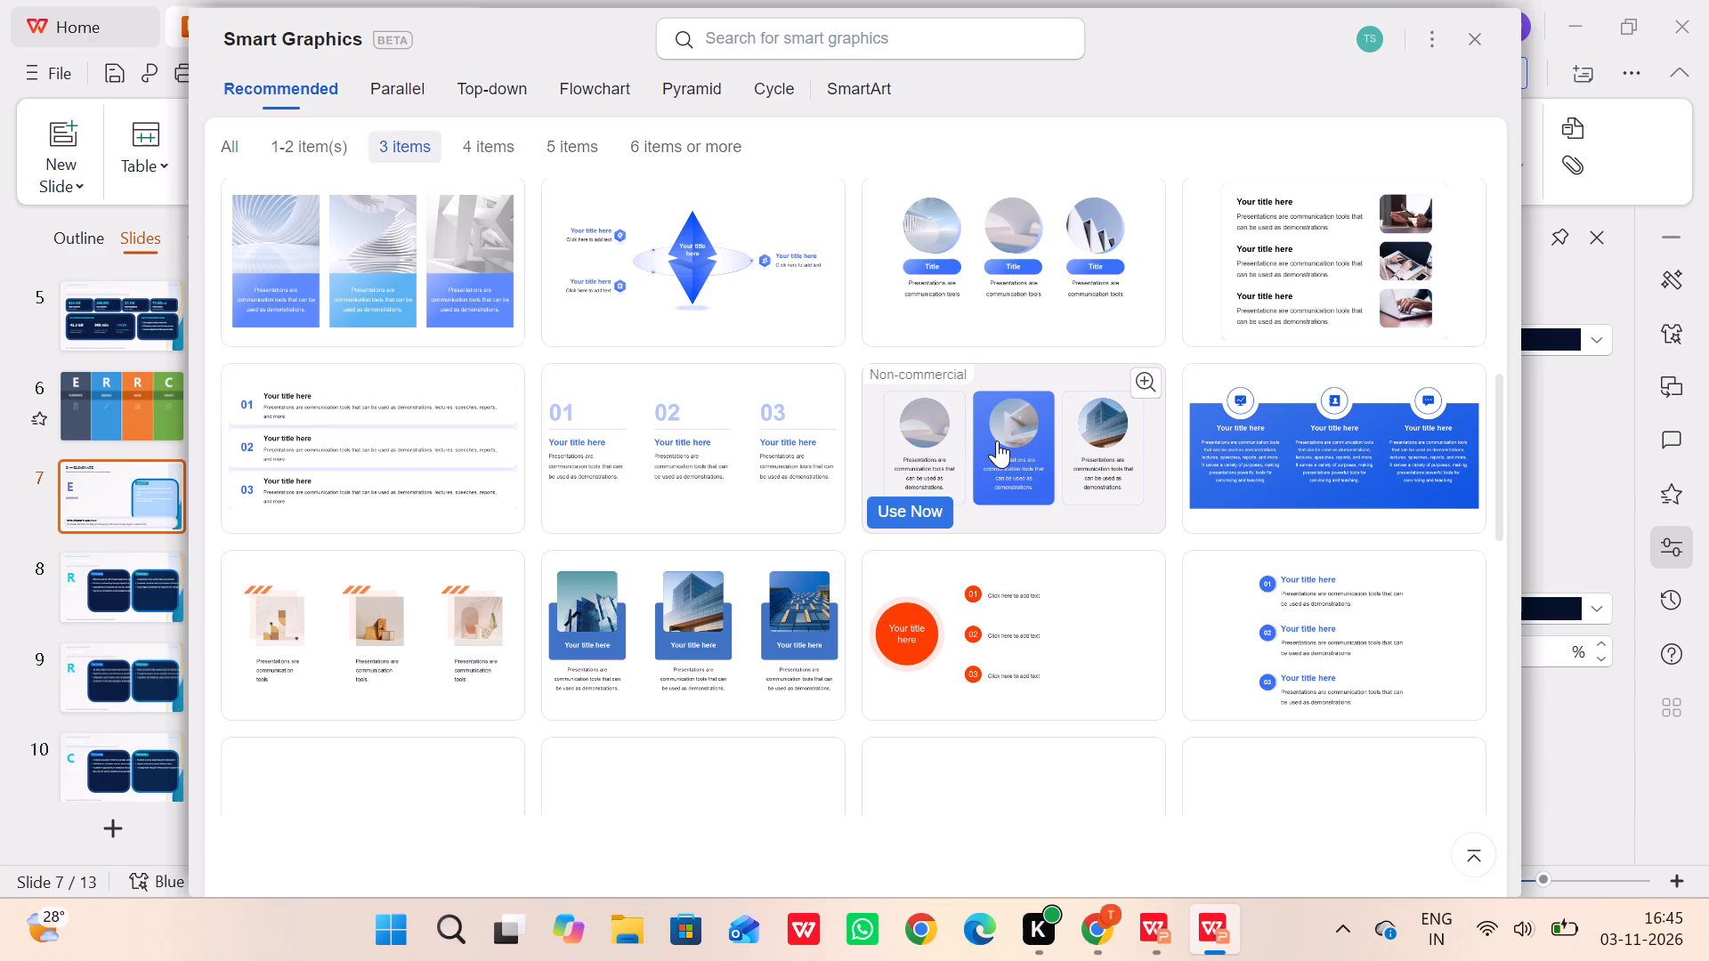
{"action": "scroll", "coordinate": [997, 440], "scroll_direction": "down", "scroll_amount": 3}
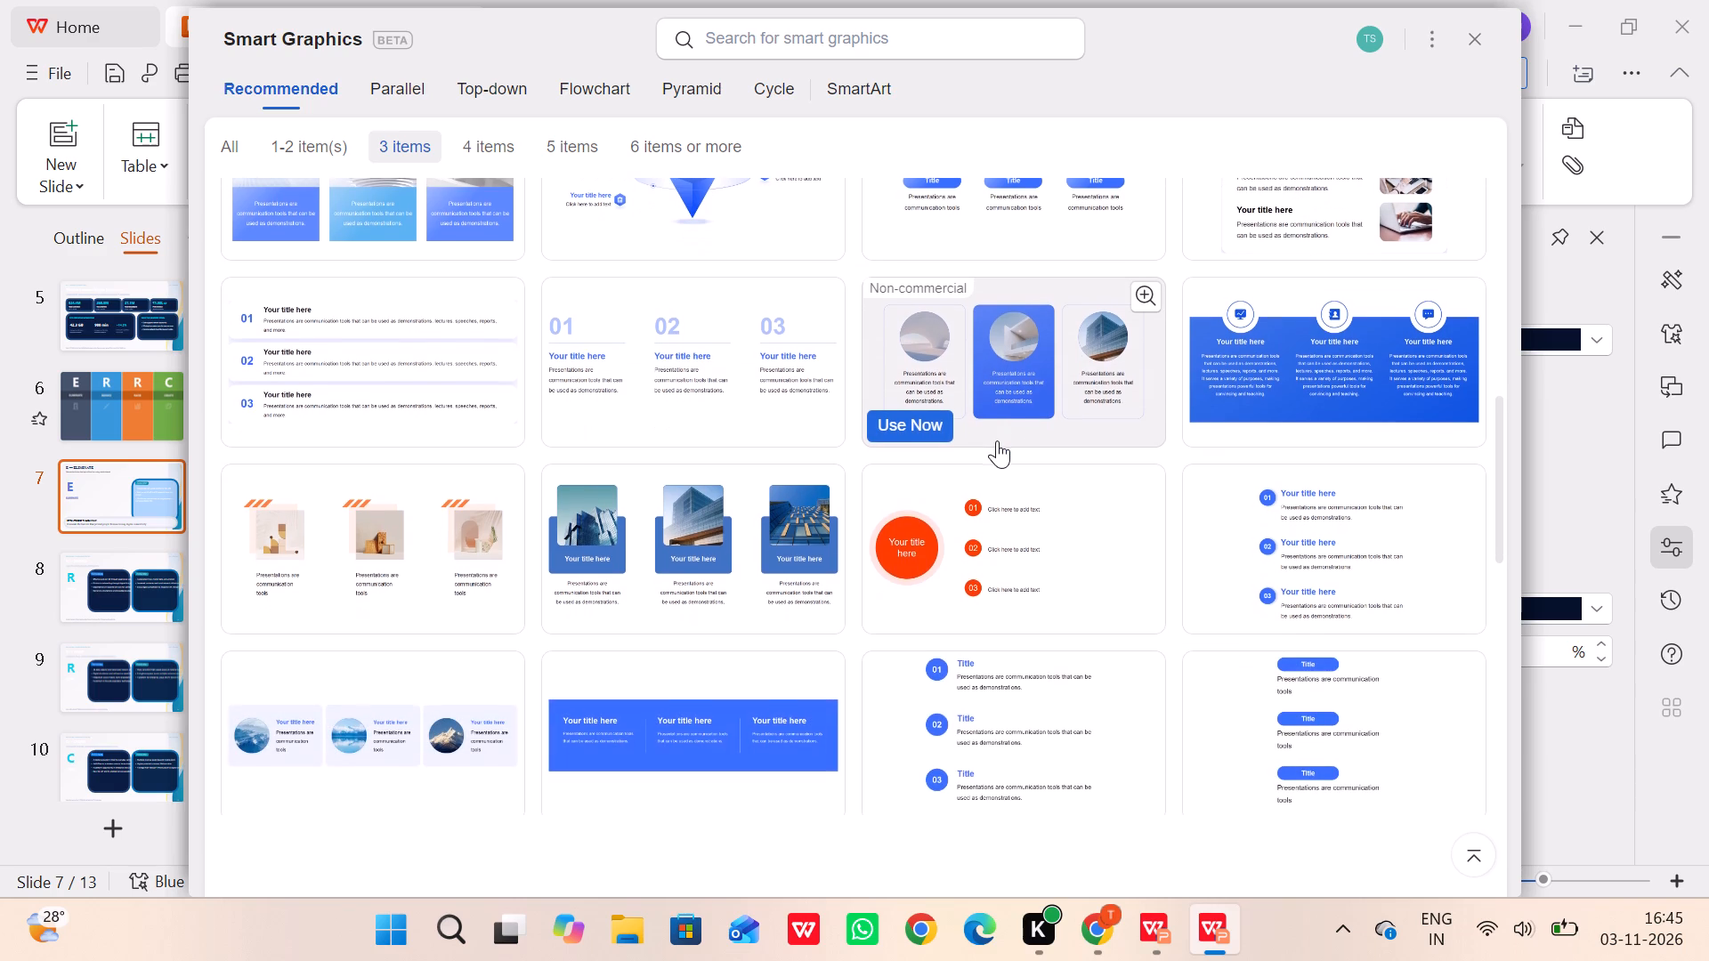
{"action": "scroll", "coordinate": [997, 440], "scroll_direction": "down", "scroll_amount": 1}
{"action": "scroll", "coordinate": [997, 440], "scroll_direction": "up", "scroll_amount": 2}
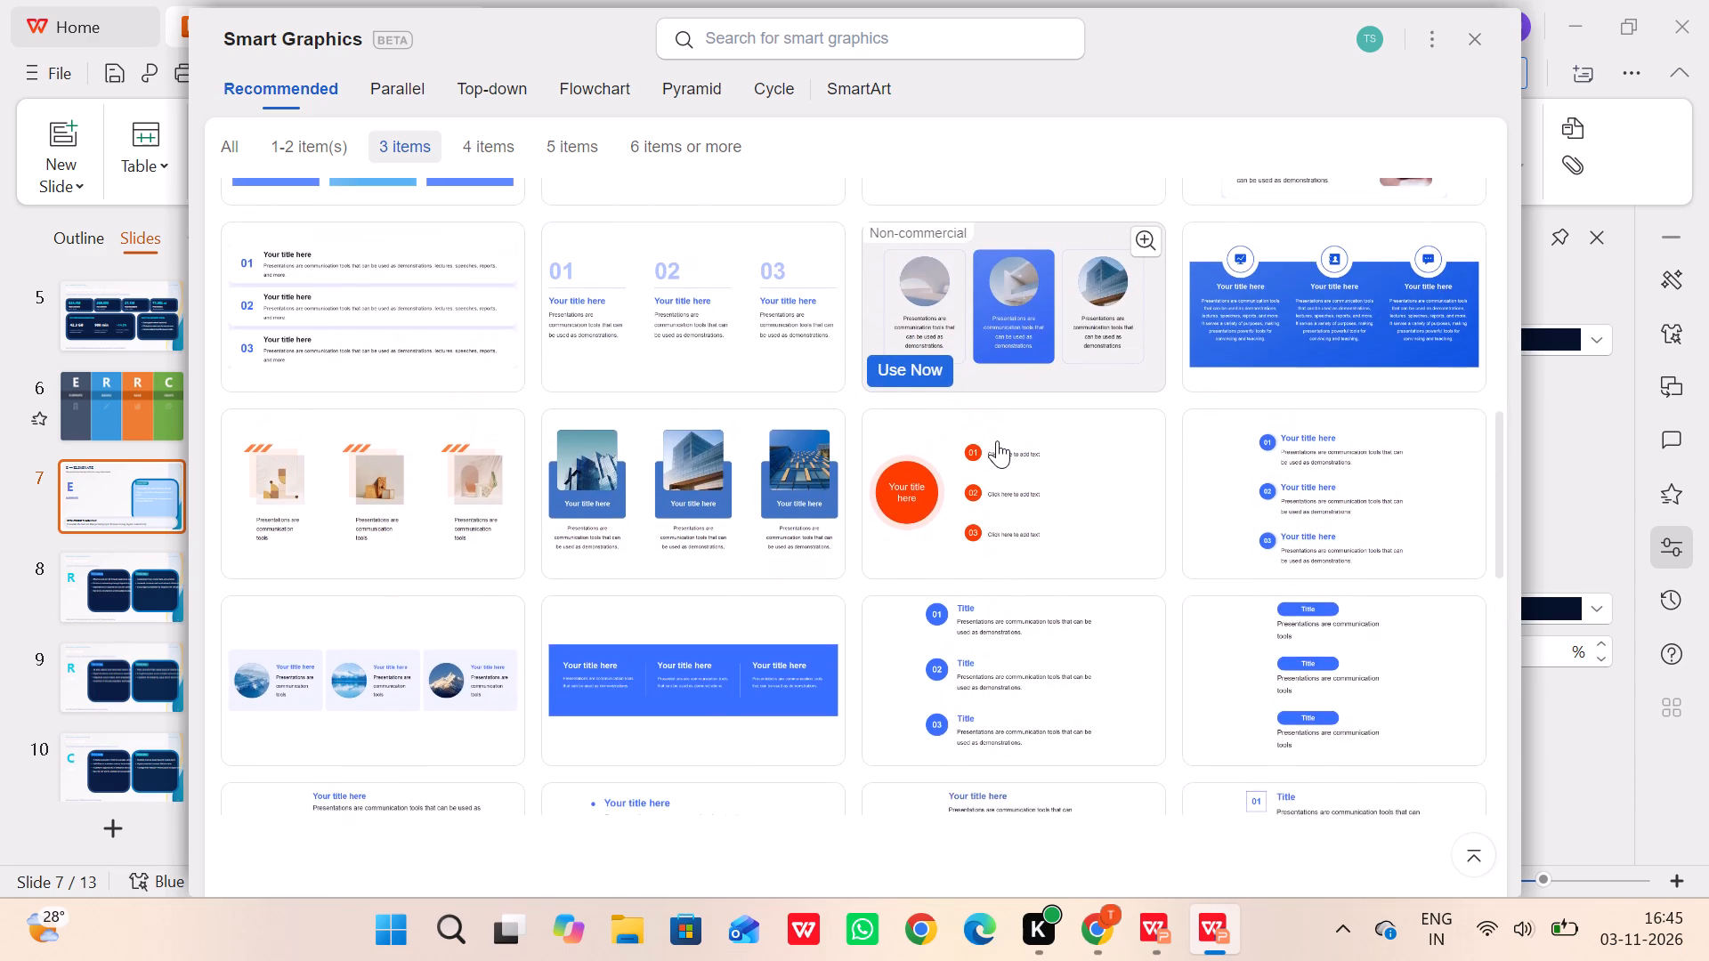
{"action": "scroll", "coordinate": [997, 440], "scroll_direction": "up", "scroll_amount": 7}
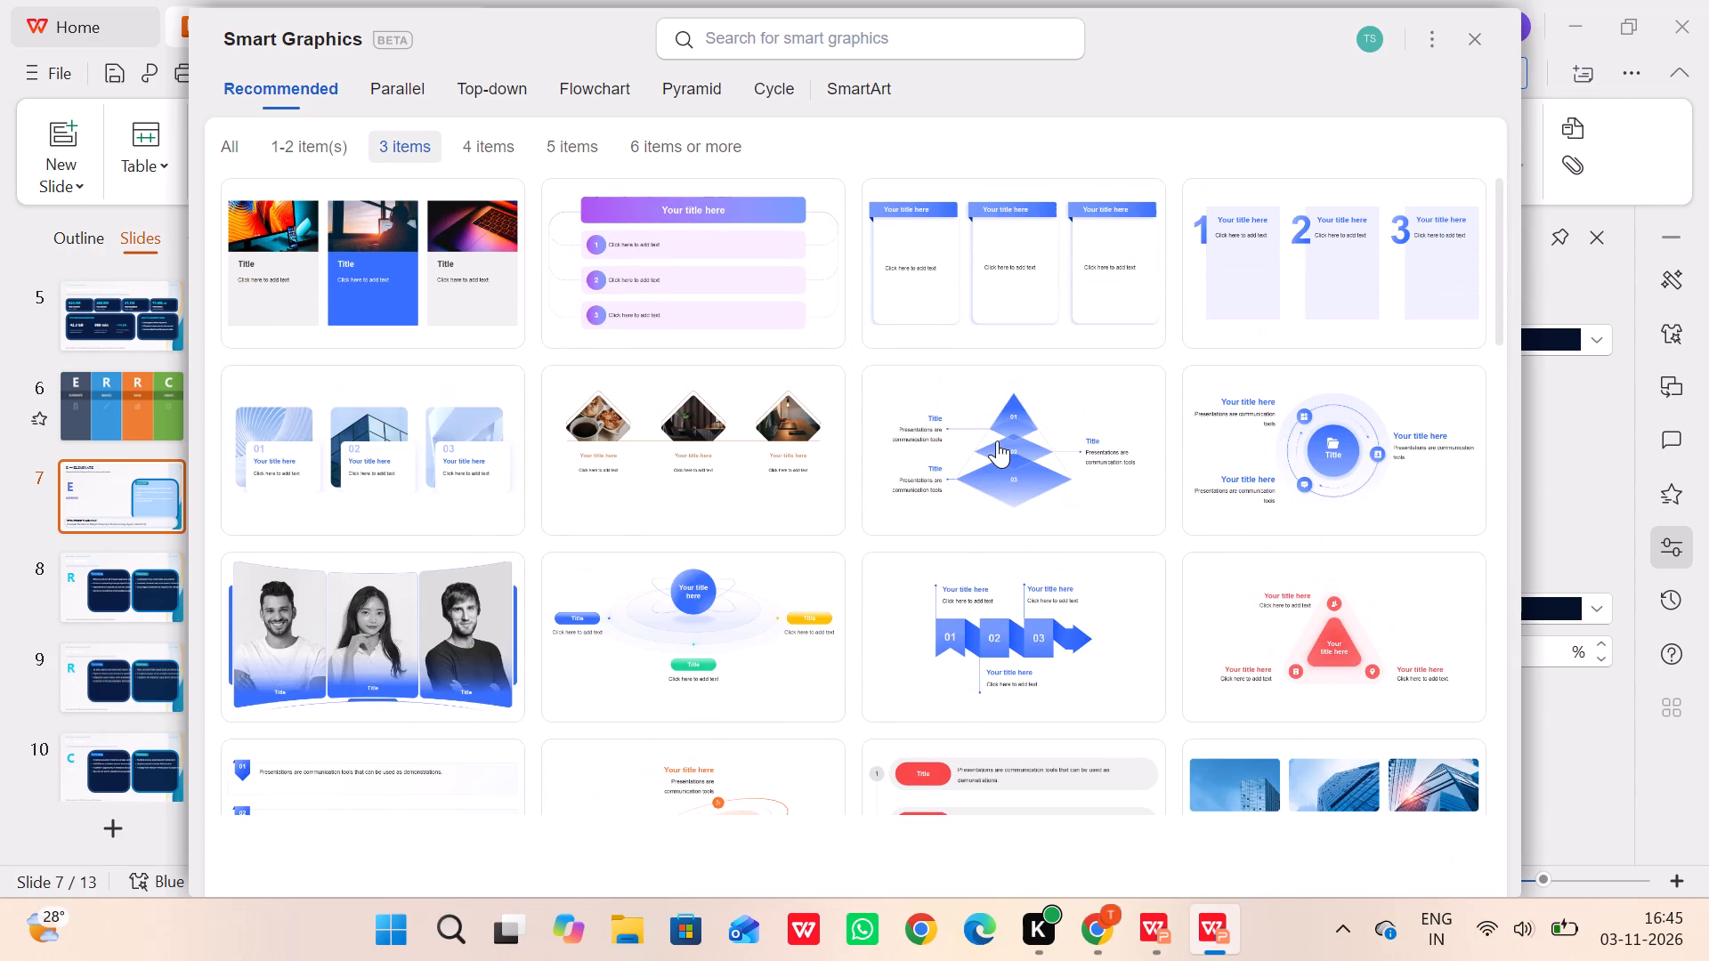
{"action": "scroll", "coordinate": [997, 440], "scroll_direction": "up", "scroll_amount": 1}
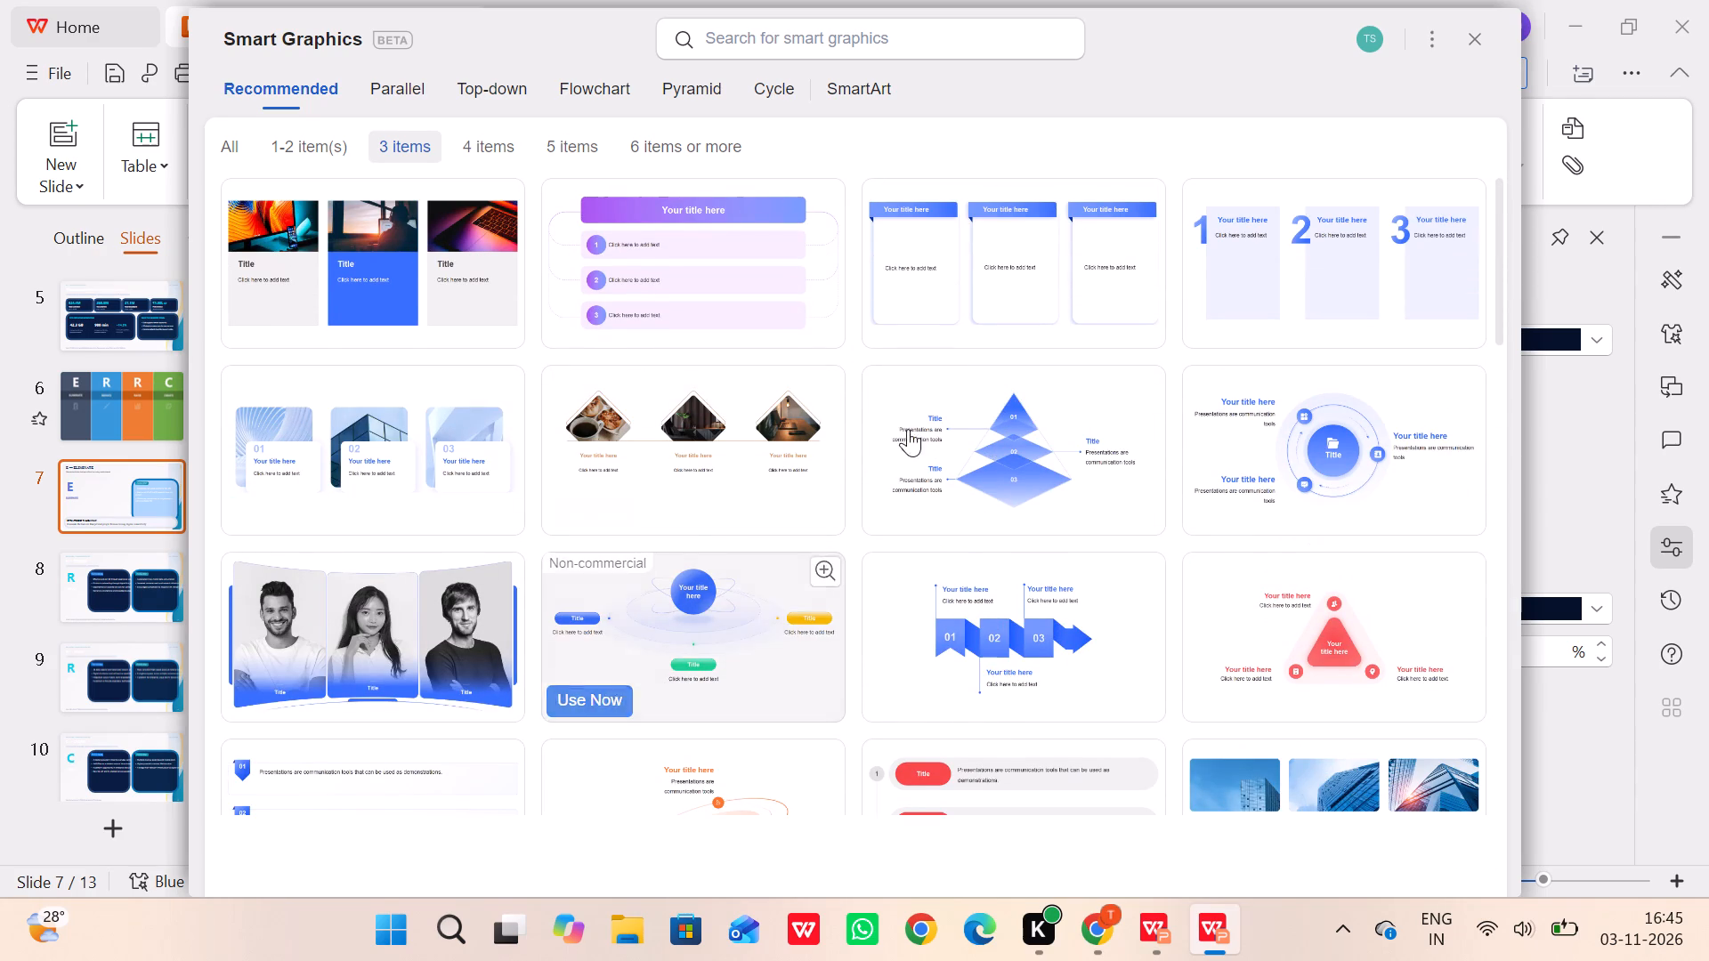
{"action": "scroll", "coordinate": [742, 467], "scroll_direction": "down", "scroll_amount": 4}
{"action": "scroll", "coordinate": [742, 467], "scroll_direction": "up", "scroll_amount": 1}
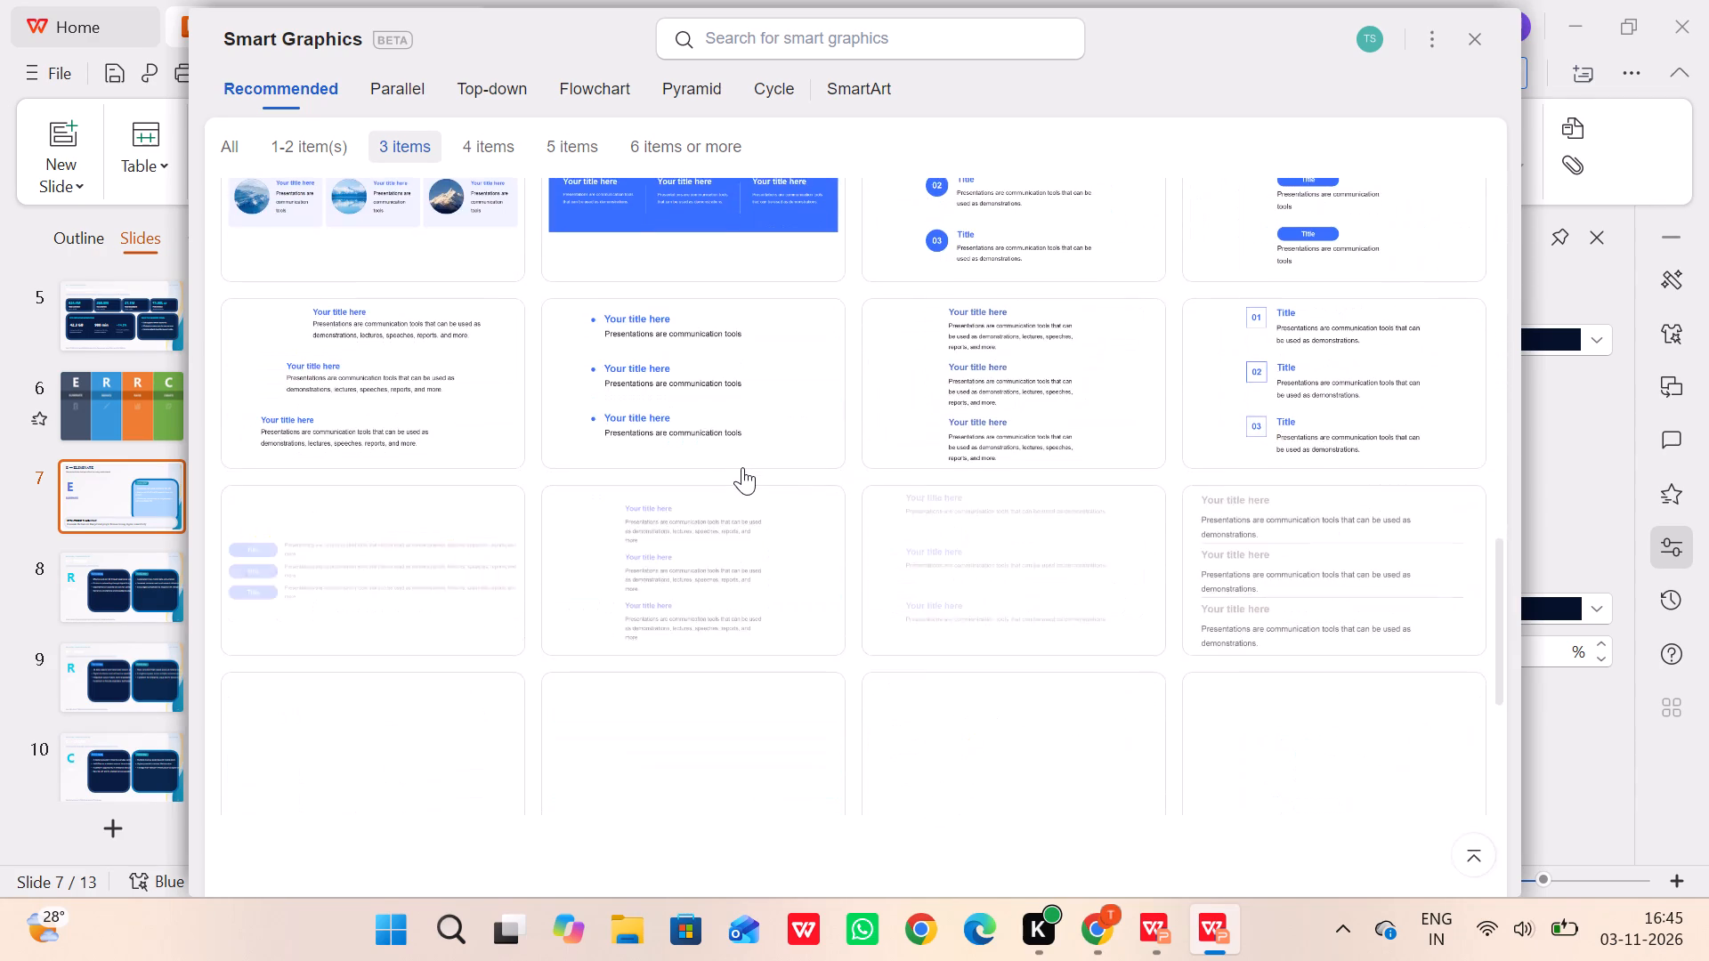
{"action": "scroll", "coordinate": [742, 467], "scroll_direction": "up", "scroll_amount": 1}
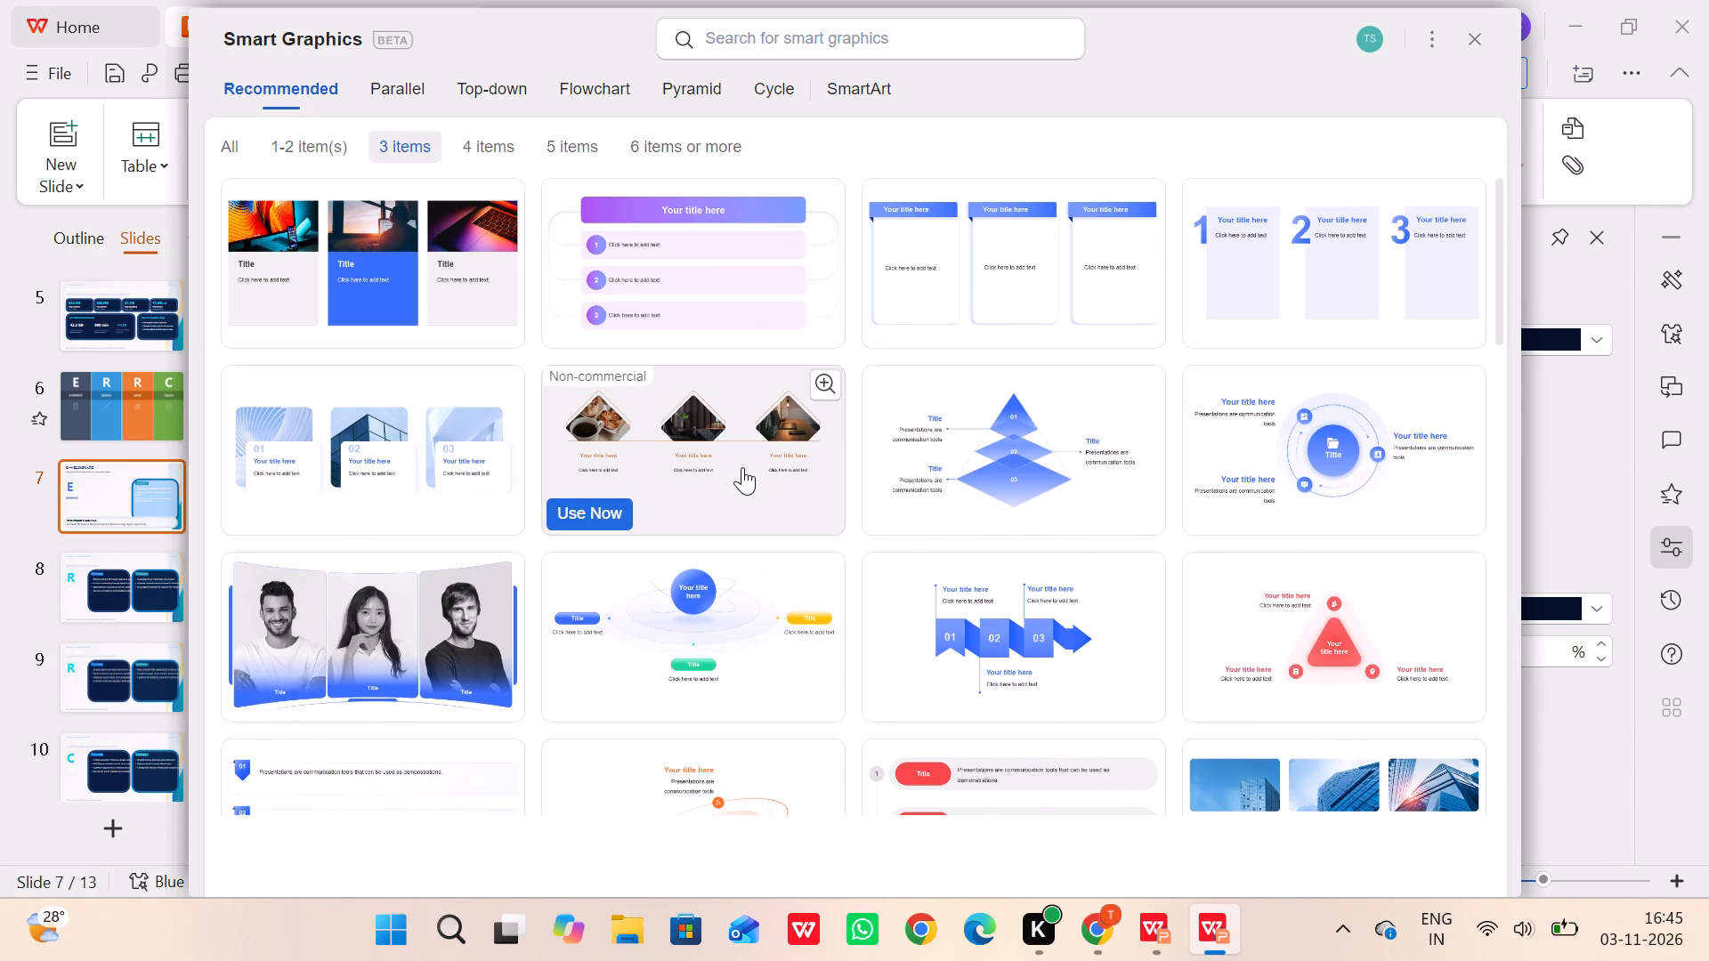
{"action": "scroll", "coordinate": [742, 467], "scroll_direction": "up", "scroll_amount": 2}
{"action": "scroll", "coordinate": [721, 613], "scroll_direction": "down", "scroll_amount": 5}
{"action": "scroll", "coordinate": [721, 613], "scroll_direction": "up", "scroll_amount": 1}
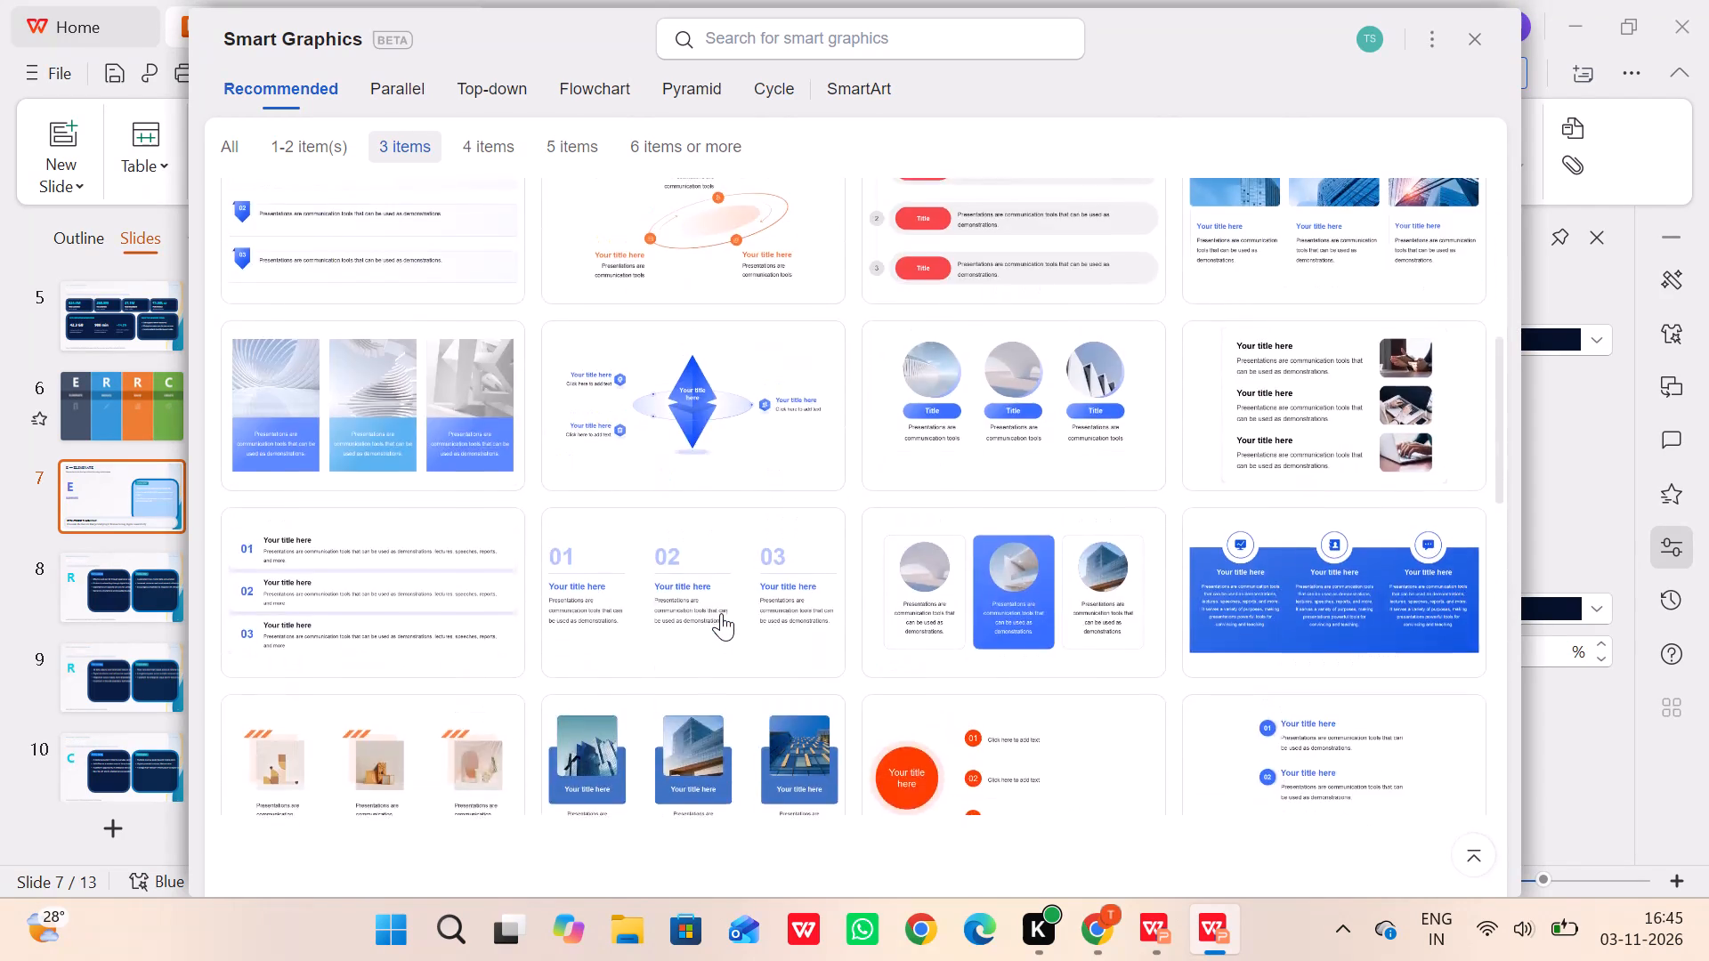
{"action": "scroll", "coordinate": [721, 613], "scroll_direction": "up", "scroll_amount": 3}
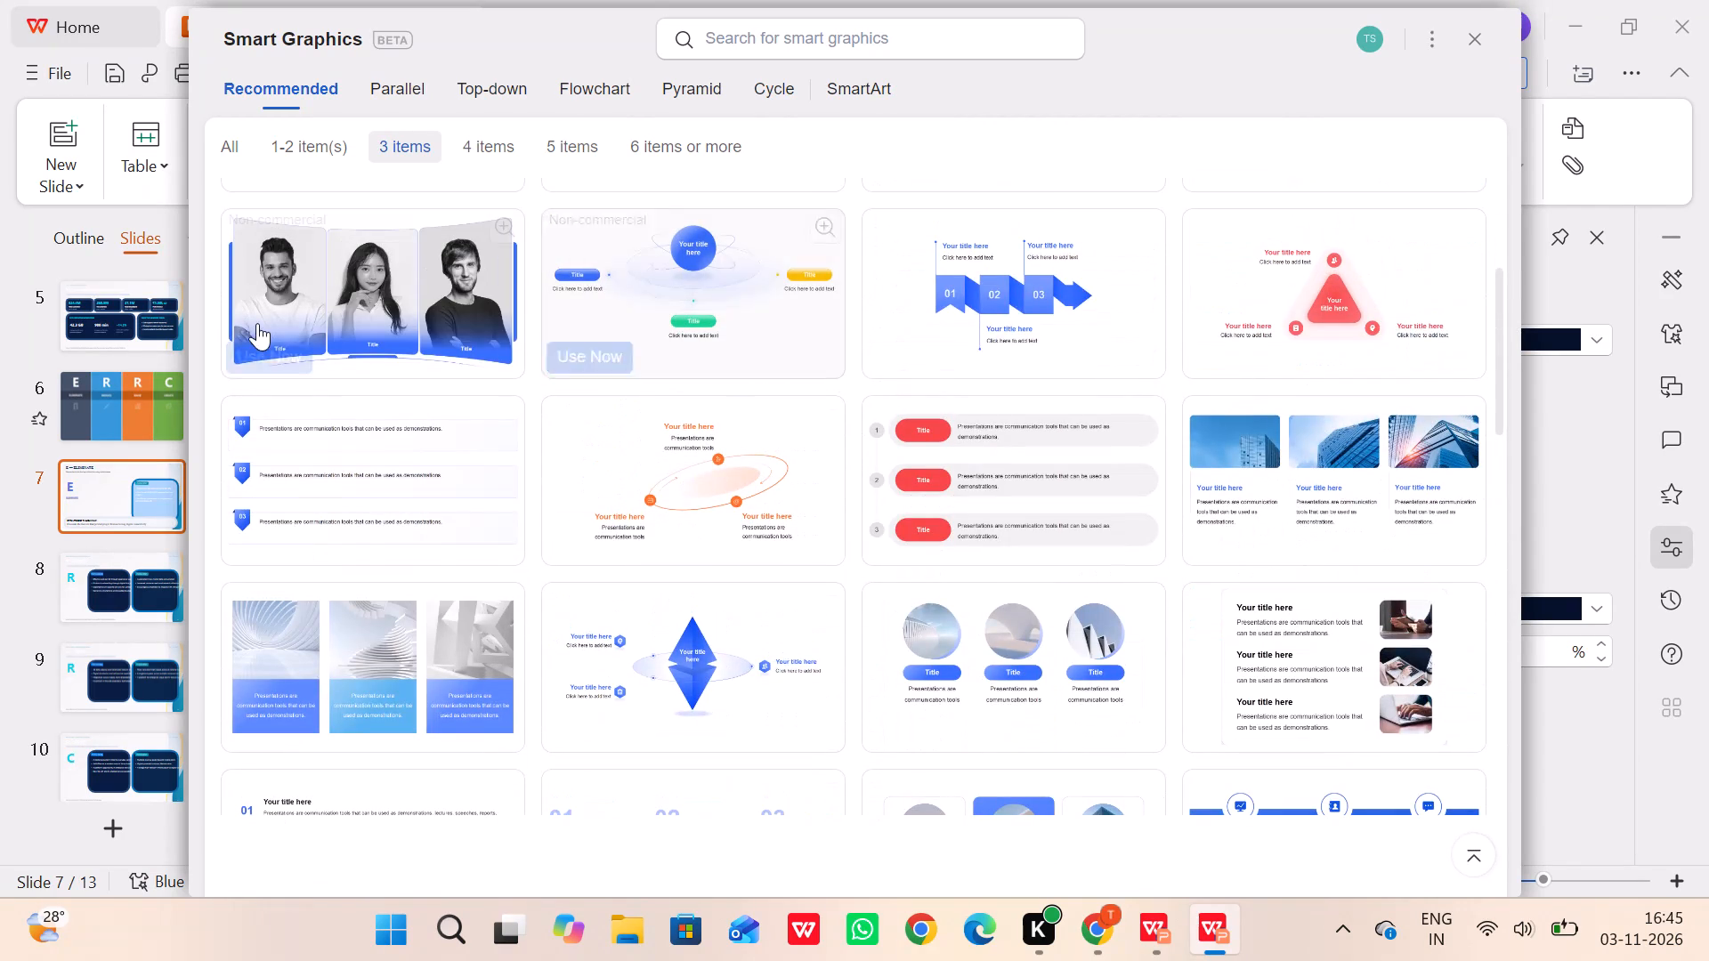
{"action": "left_click", "coordinate": [317, 292]}
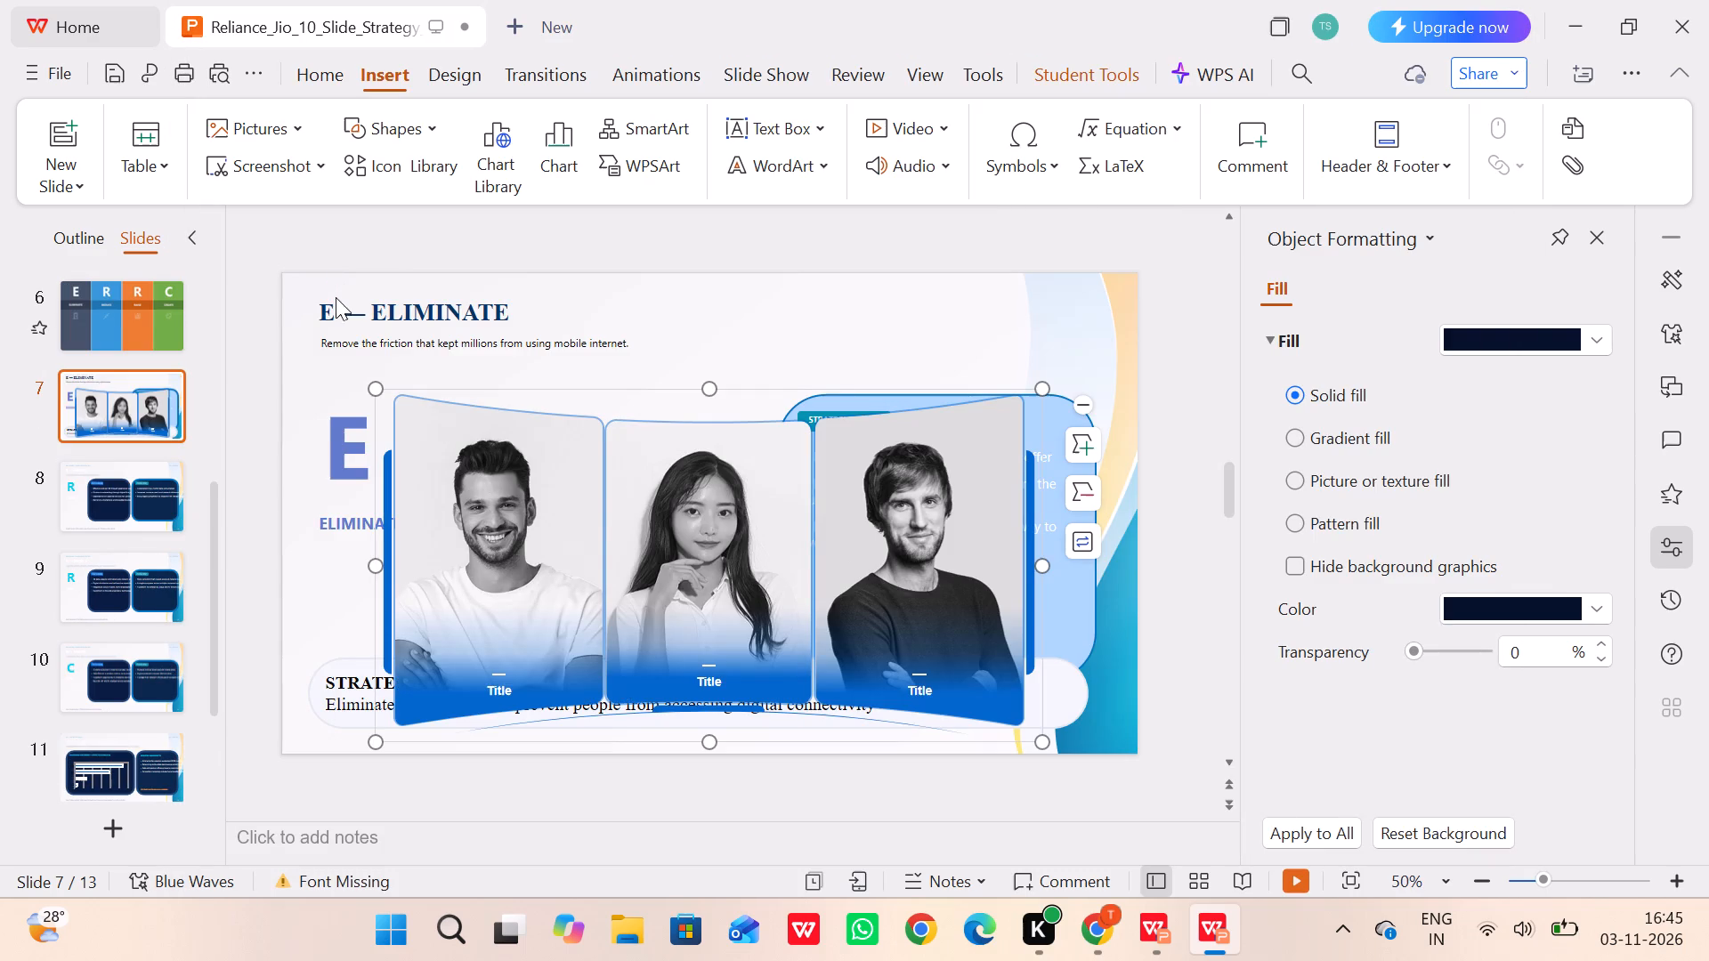
{"action": "left_click", "coordinate": [500, 569]}
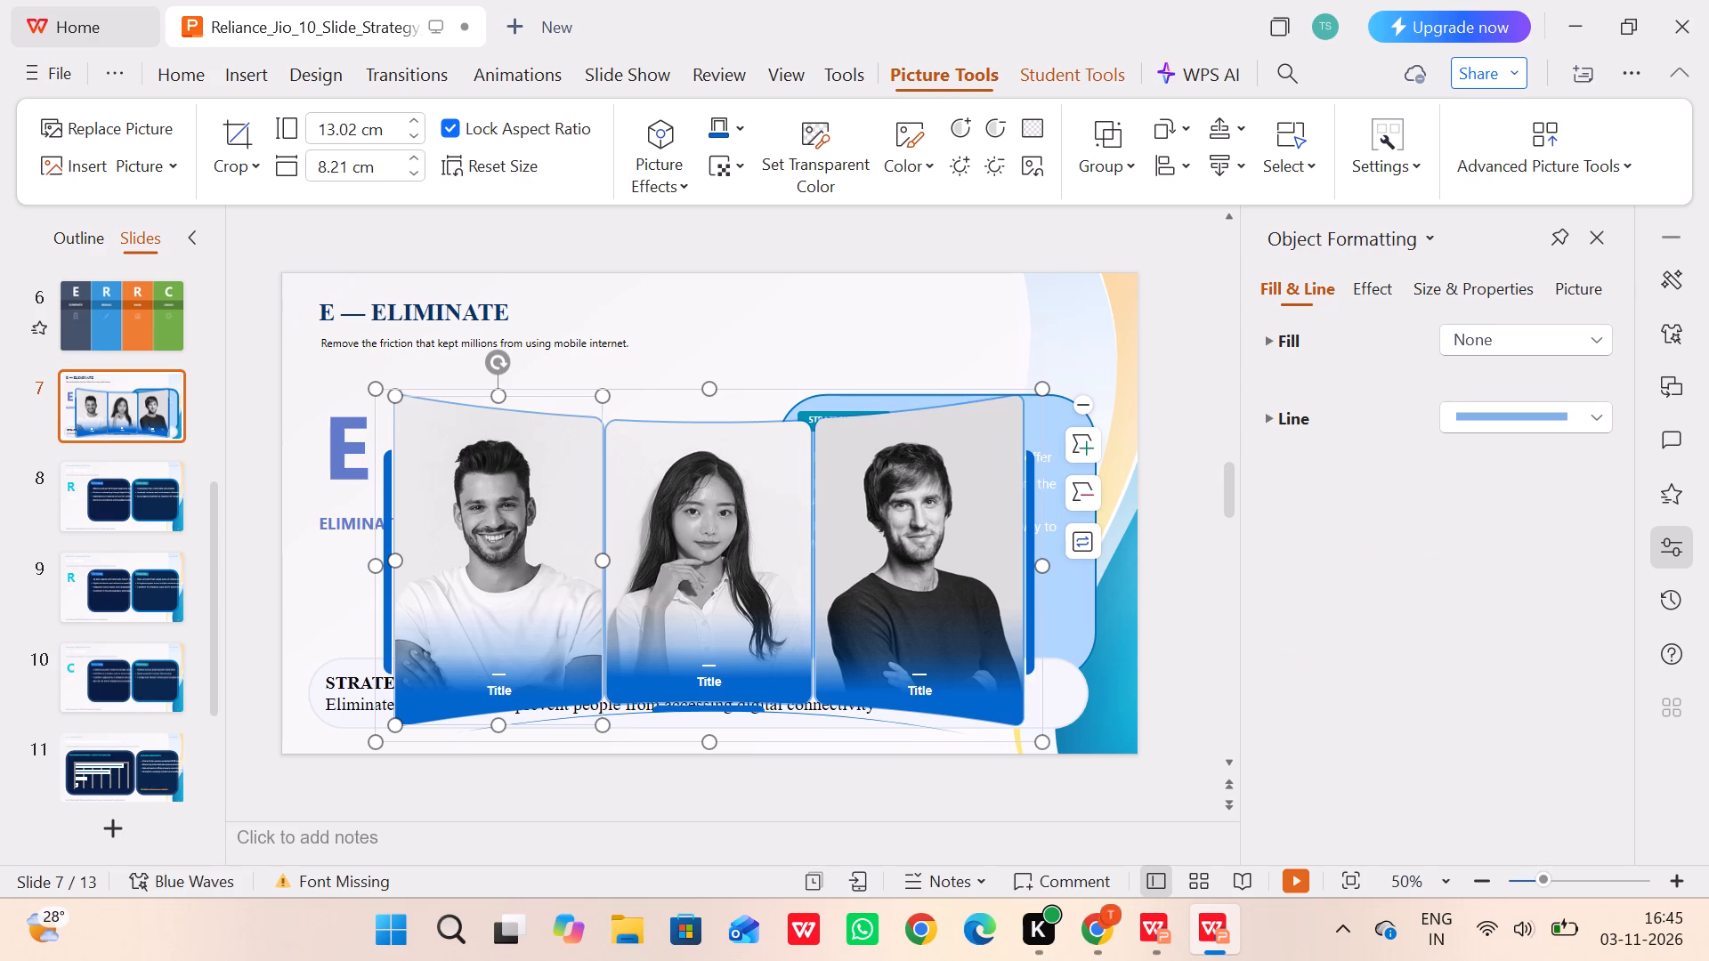
{"action": "left_click", "coordinate": [1598, 223]}
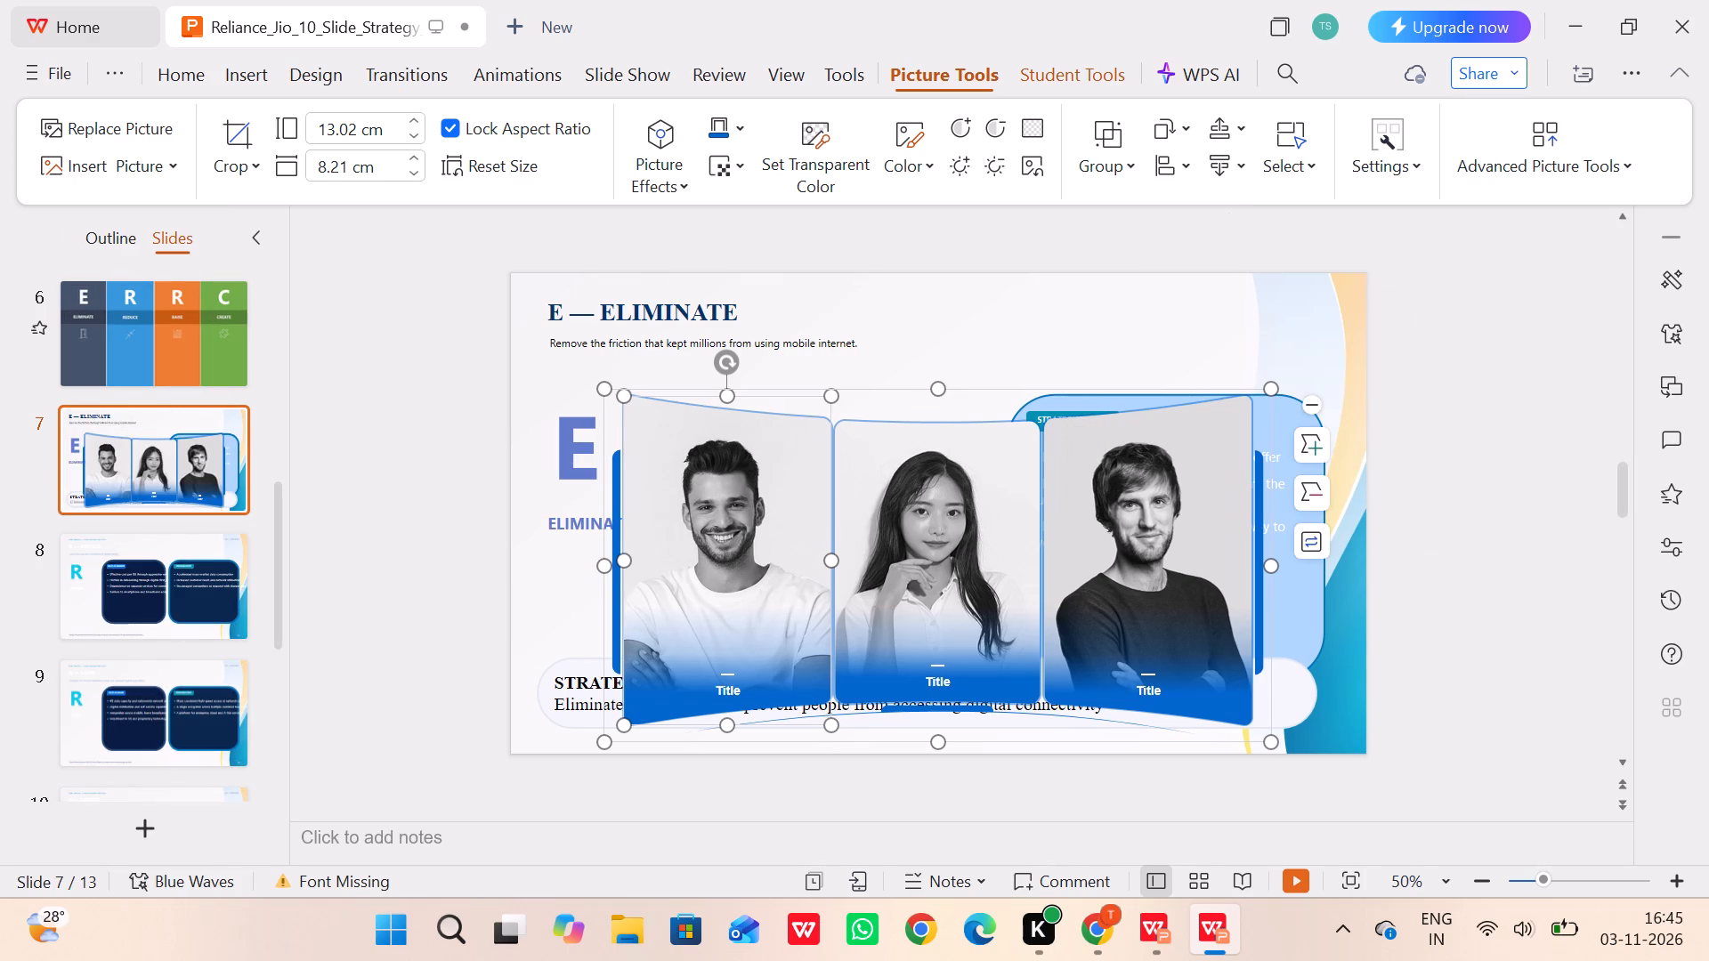
{"action": "left_click", "coordinate": [957, 529]}
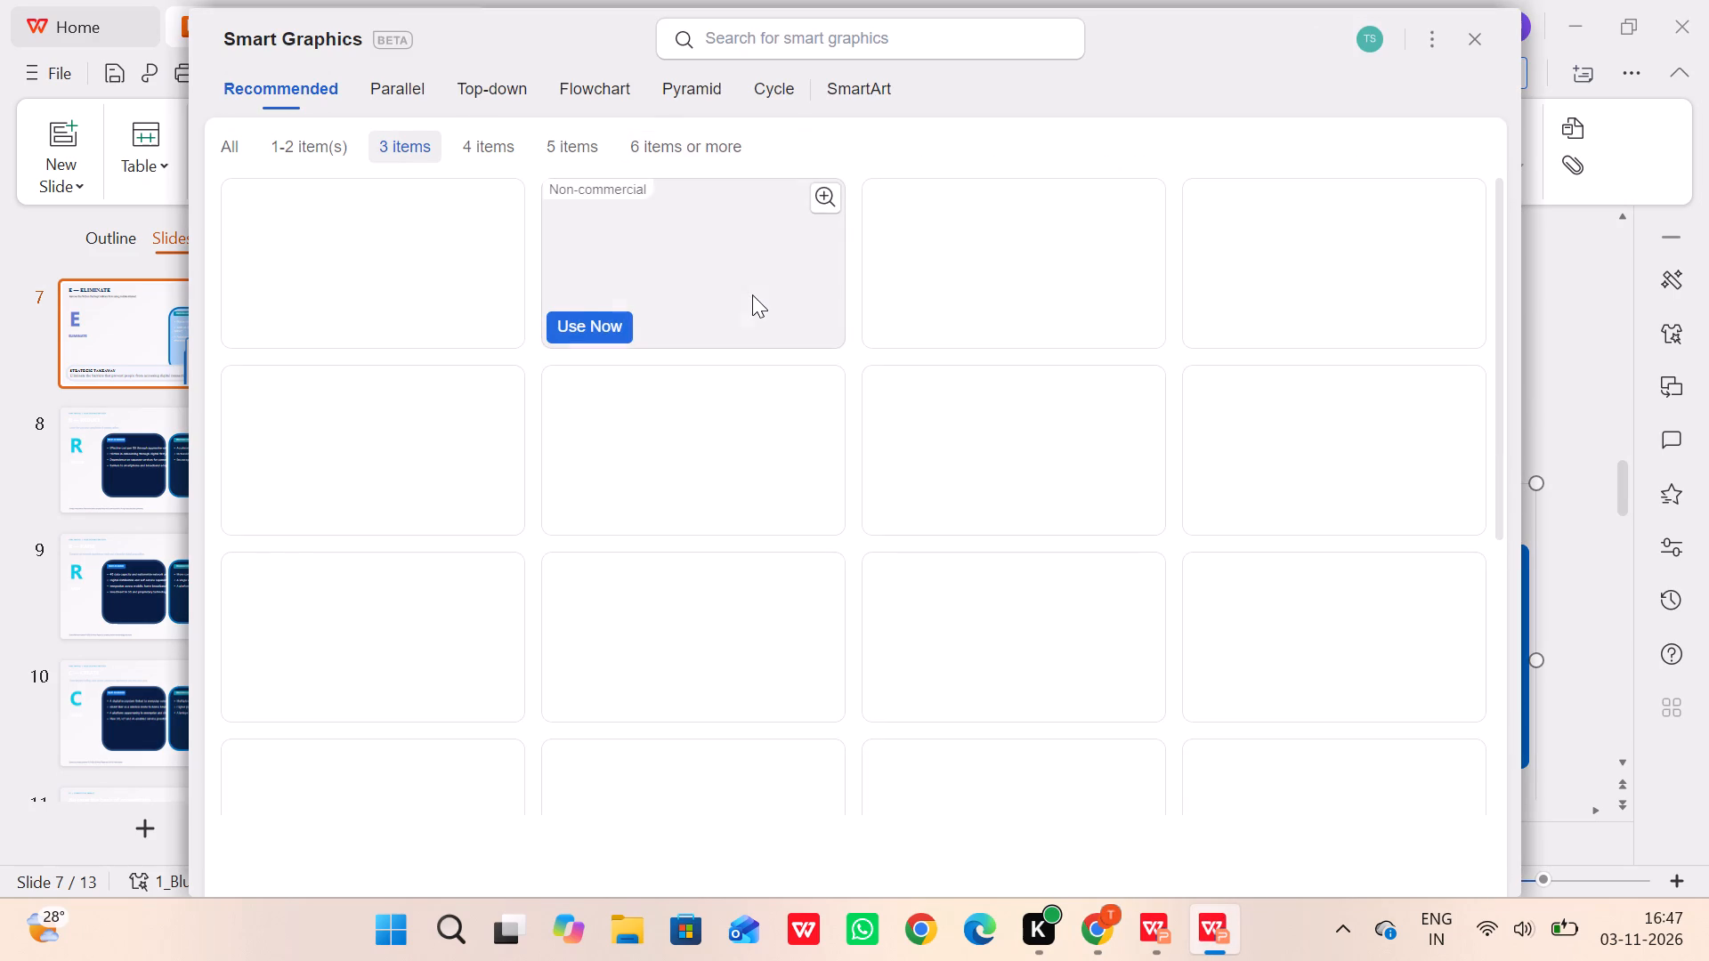
{"action": "left_click", "coordinate": [507, 132]}
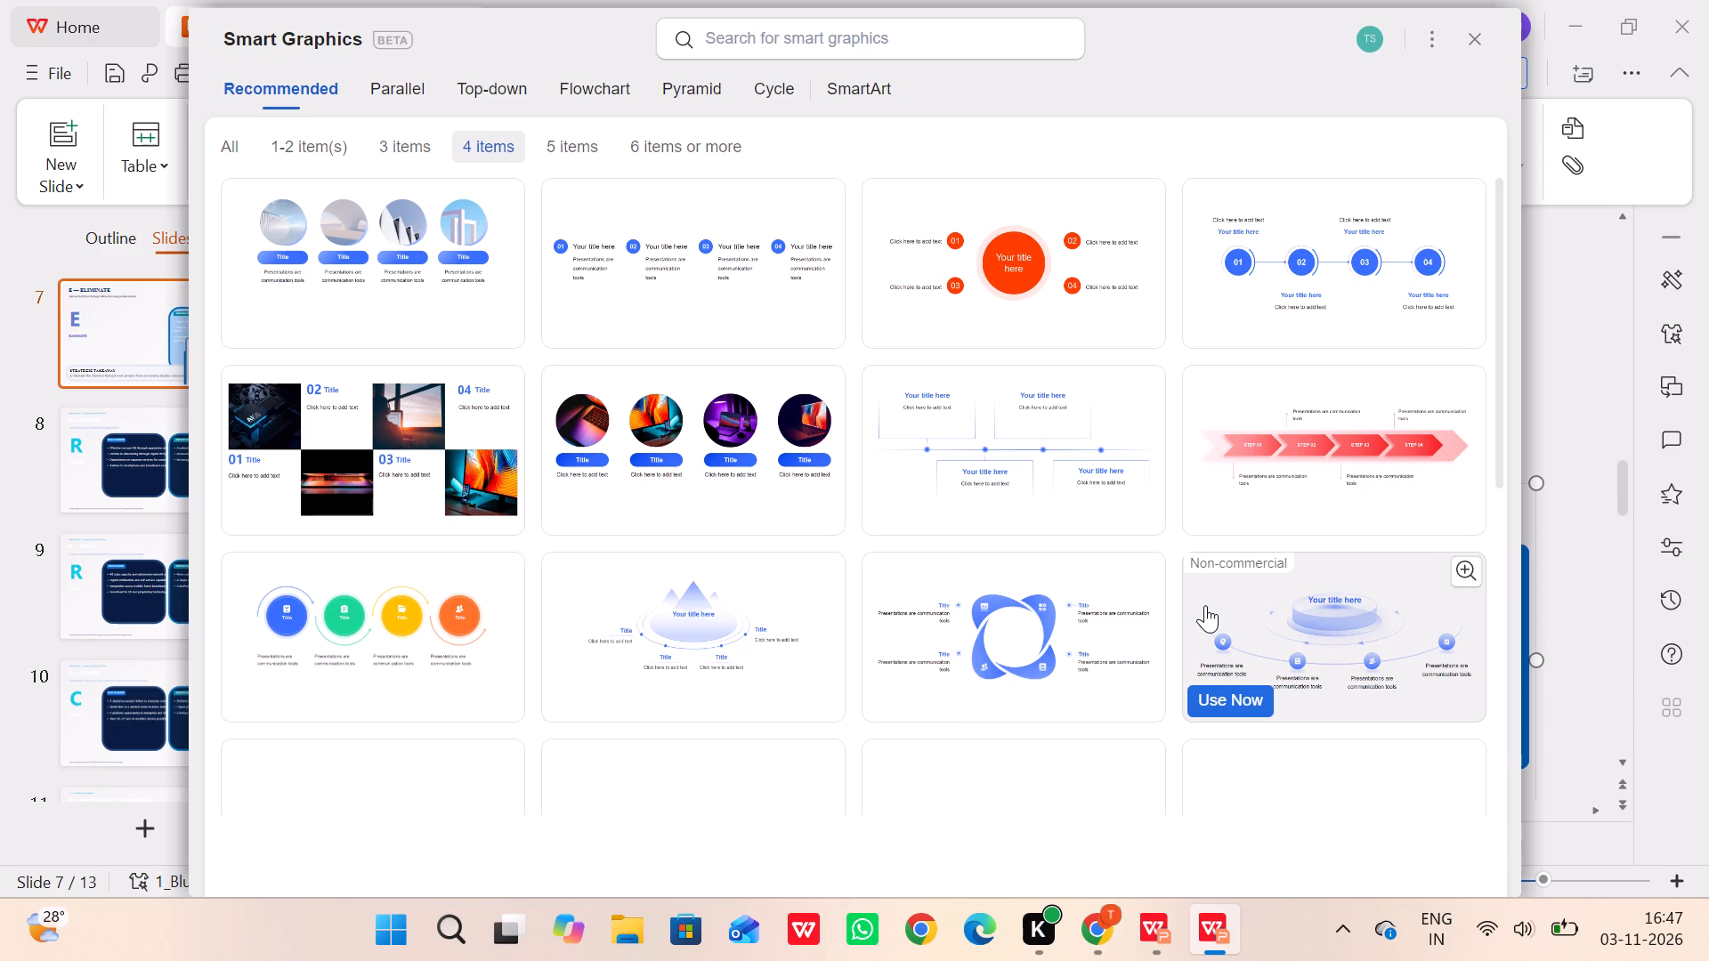
{"action": "scroll", "coordinate": [1003, 607], "scroll_direction": "down", "scroll_amount": 3}
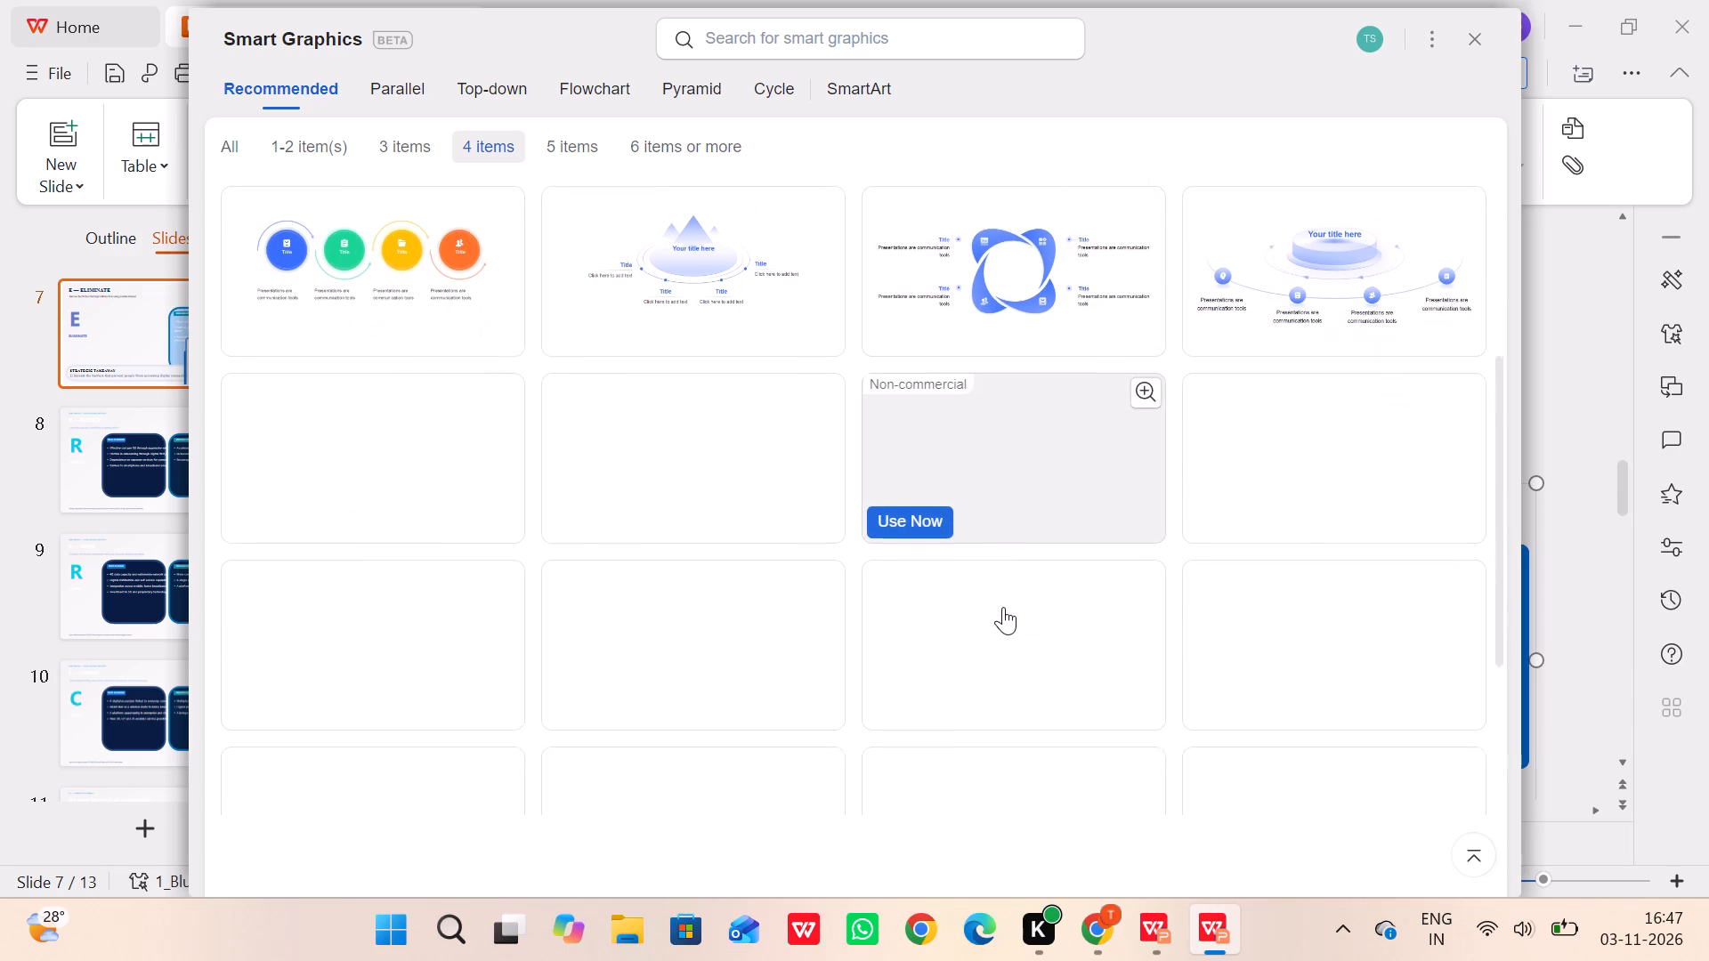
{"action": "scroll", "coordinate": [1003, 607], "scroll_direction": "down", "scroll_amount": 1}
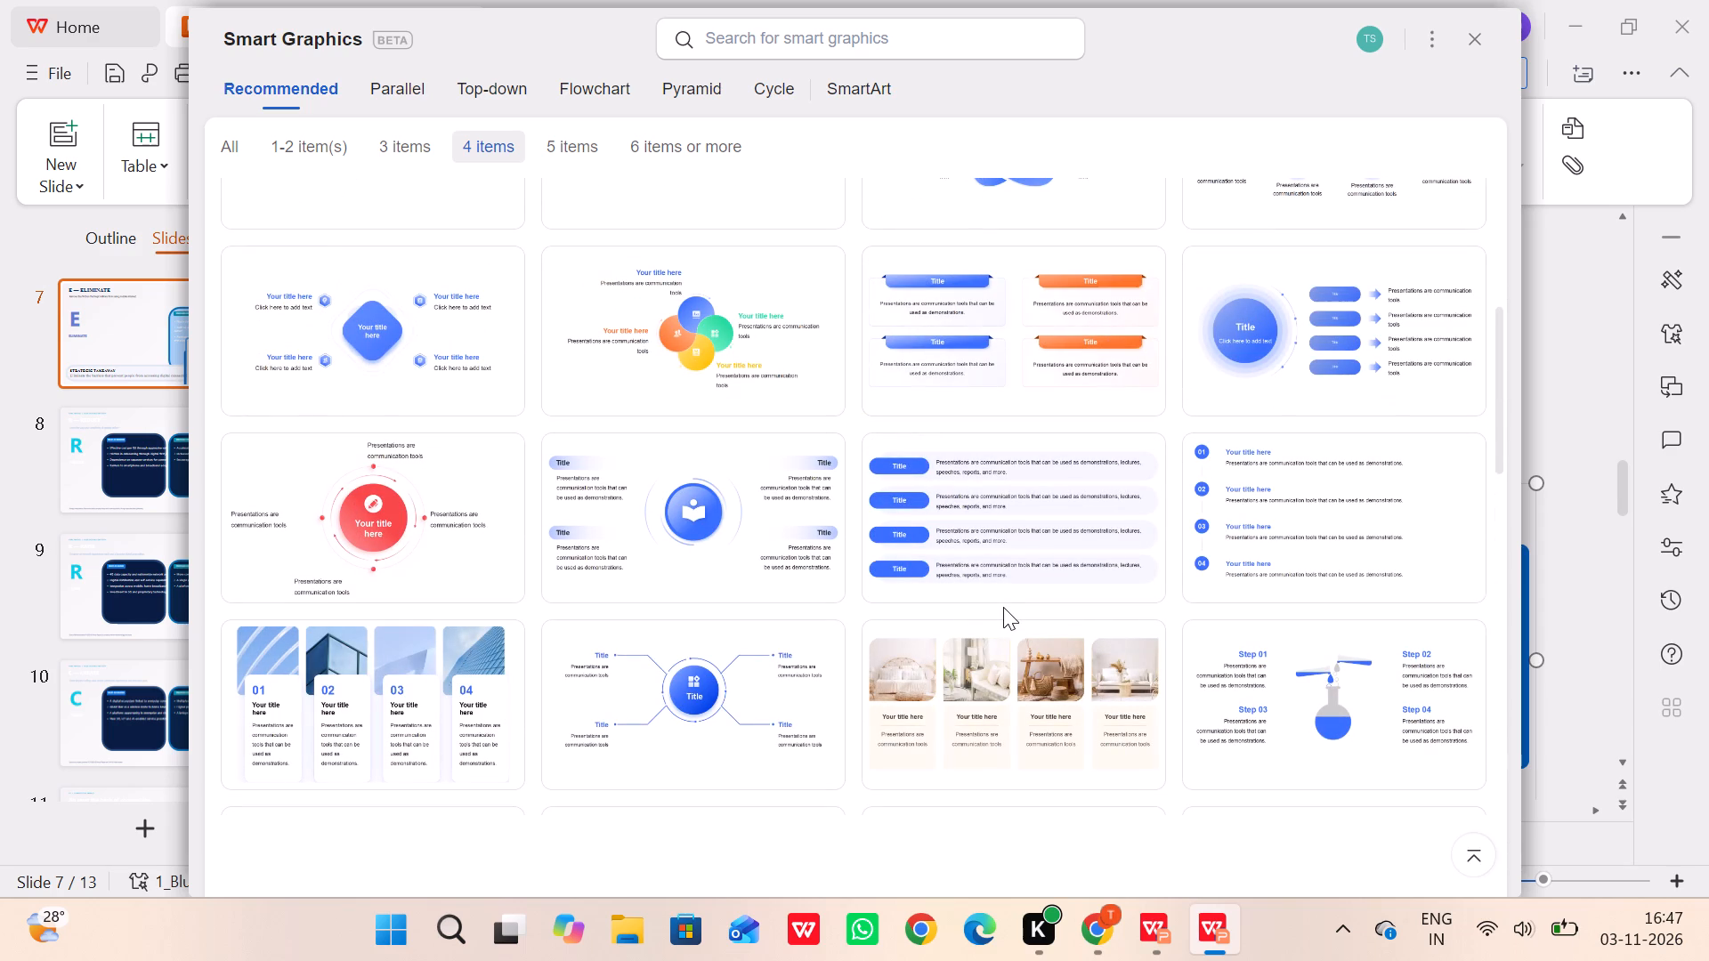
{"action": "scroll", "coordinate": [1003, 607], "scroll_direction": "up", "scroll_amount": 1}
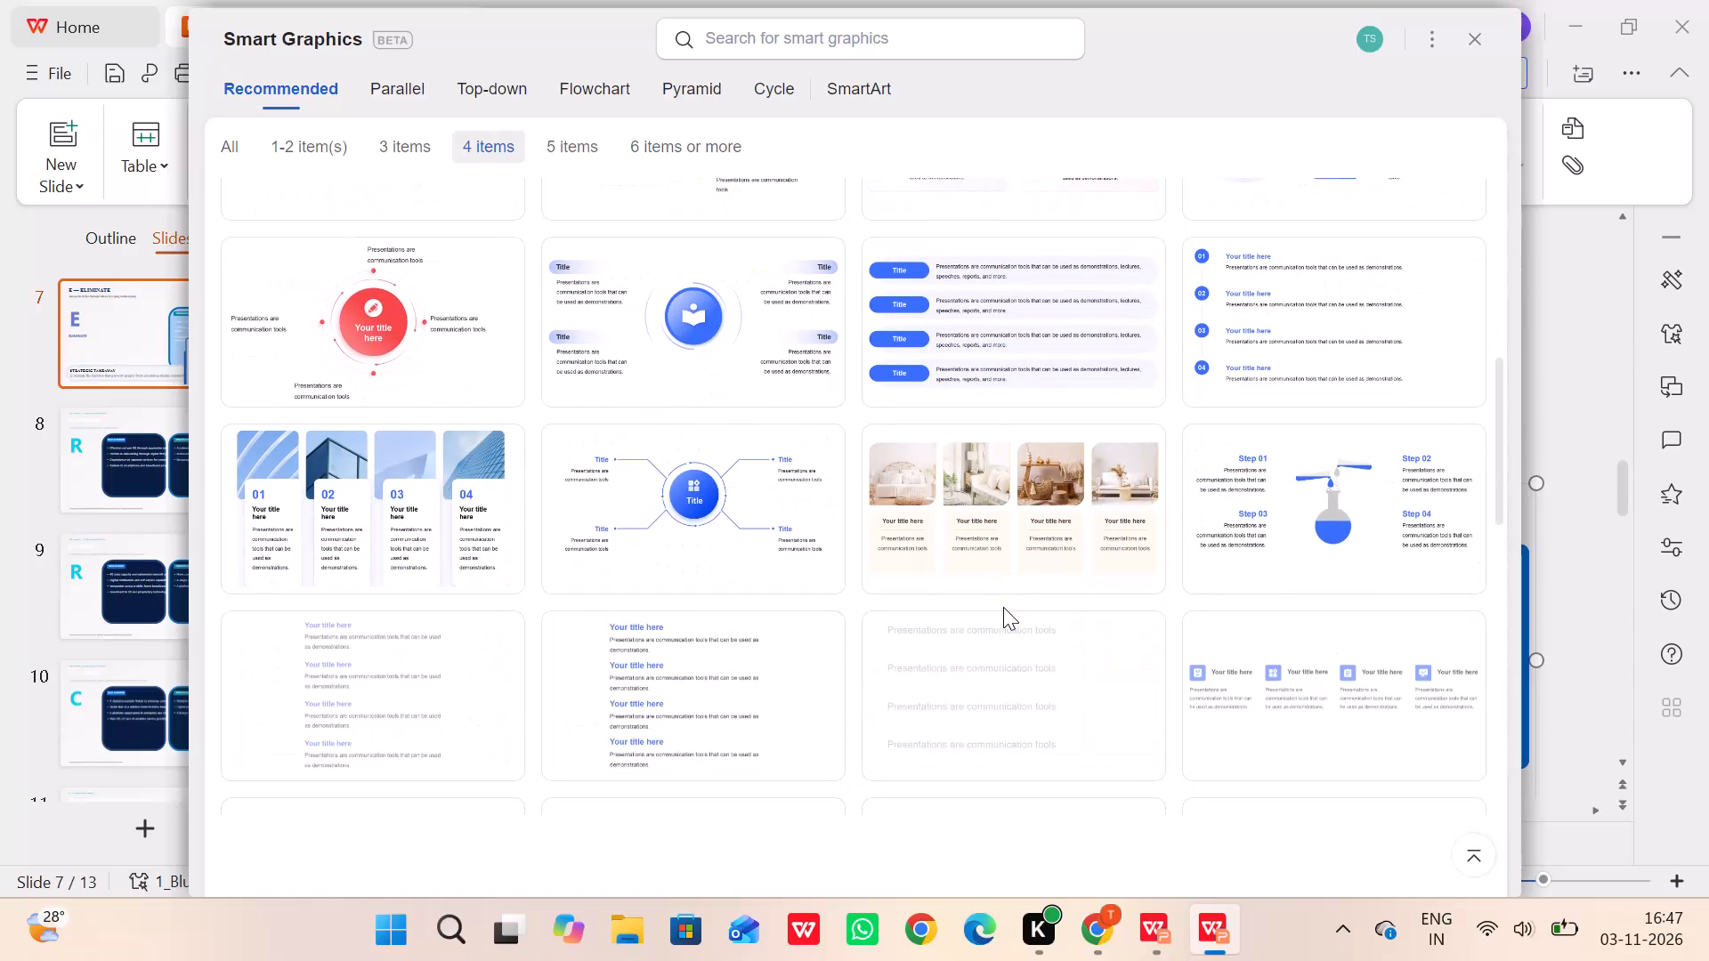
{"action": "scroll", "coordinate": [1003, 607], "scroll_direction": "up", "scroll_amount": 2}
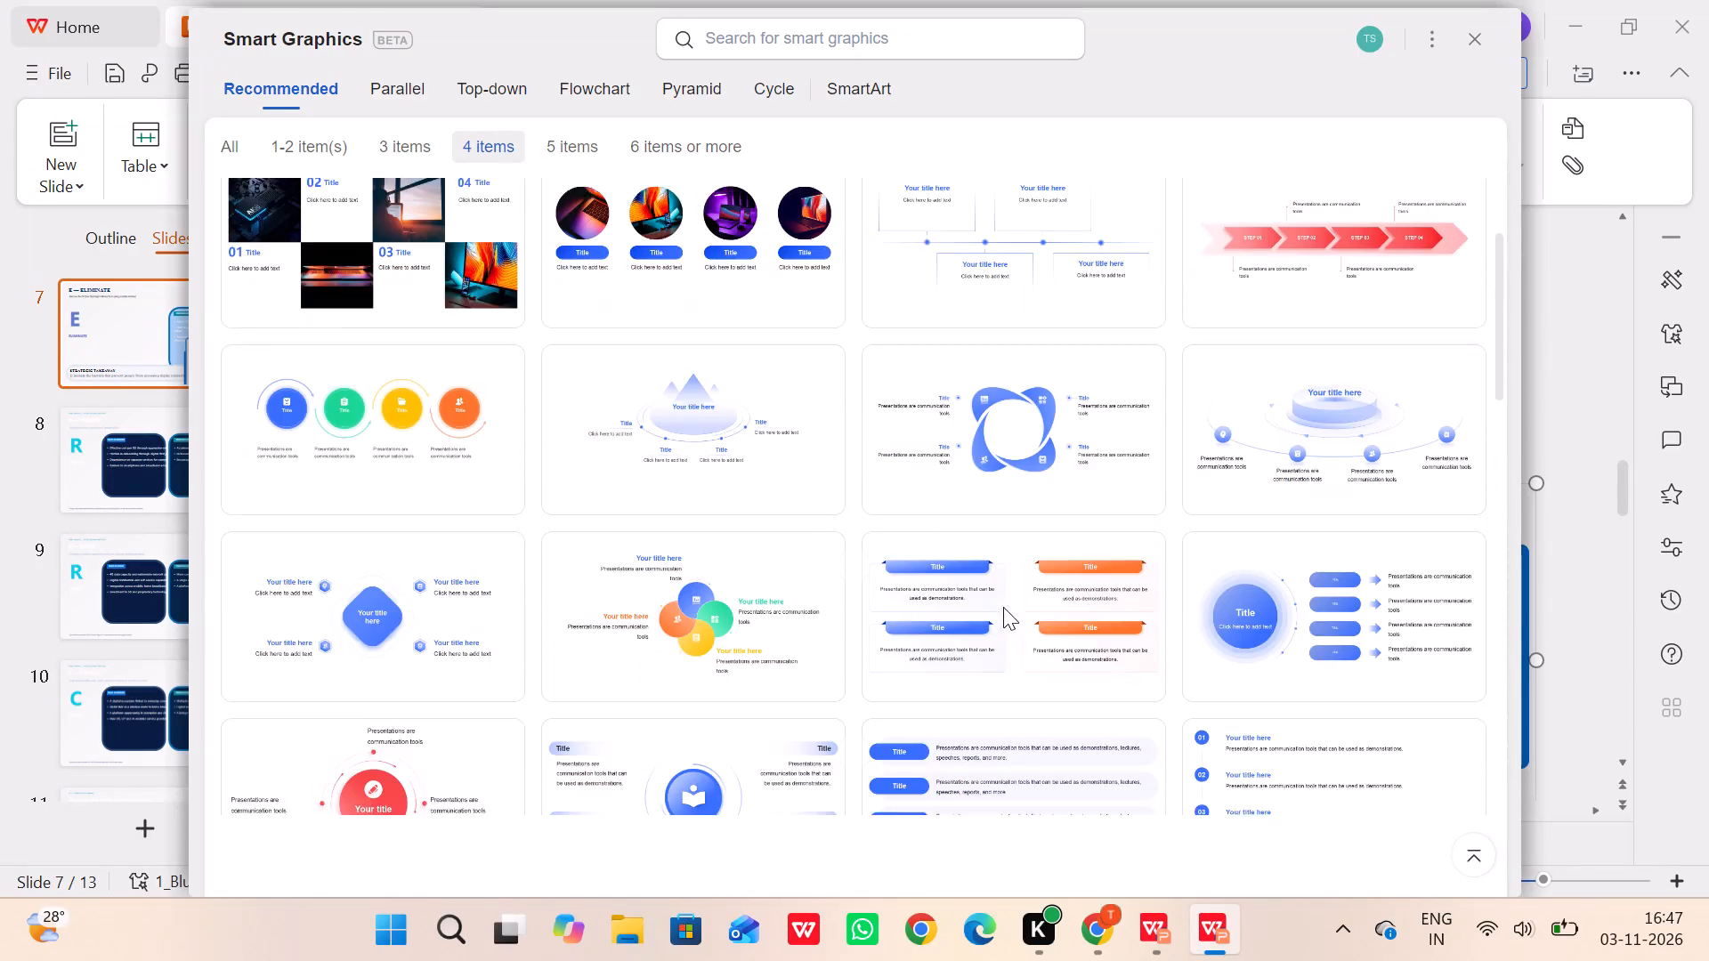
{"action": "scroll", "coordinate": [1003, 607], "scroll_direction": "up", "scroll_amount": 2}
{"action": "scroll", "coordinate": [1003, 607], "scroll_direction": "down", "scroll_amount": 4}
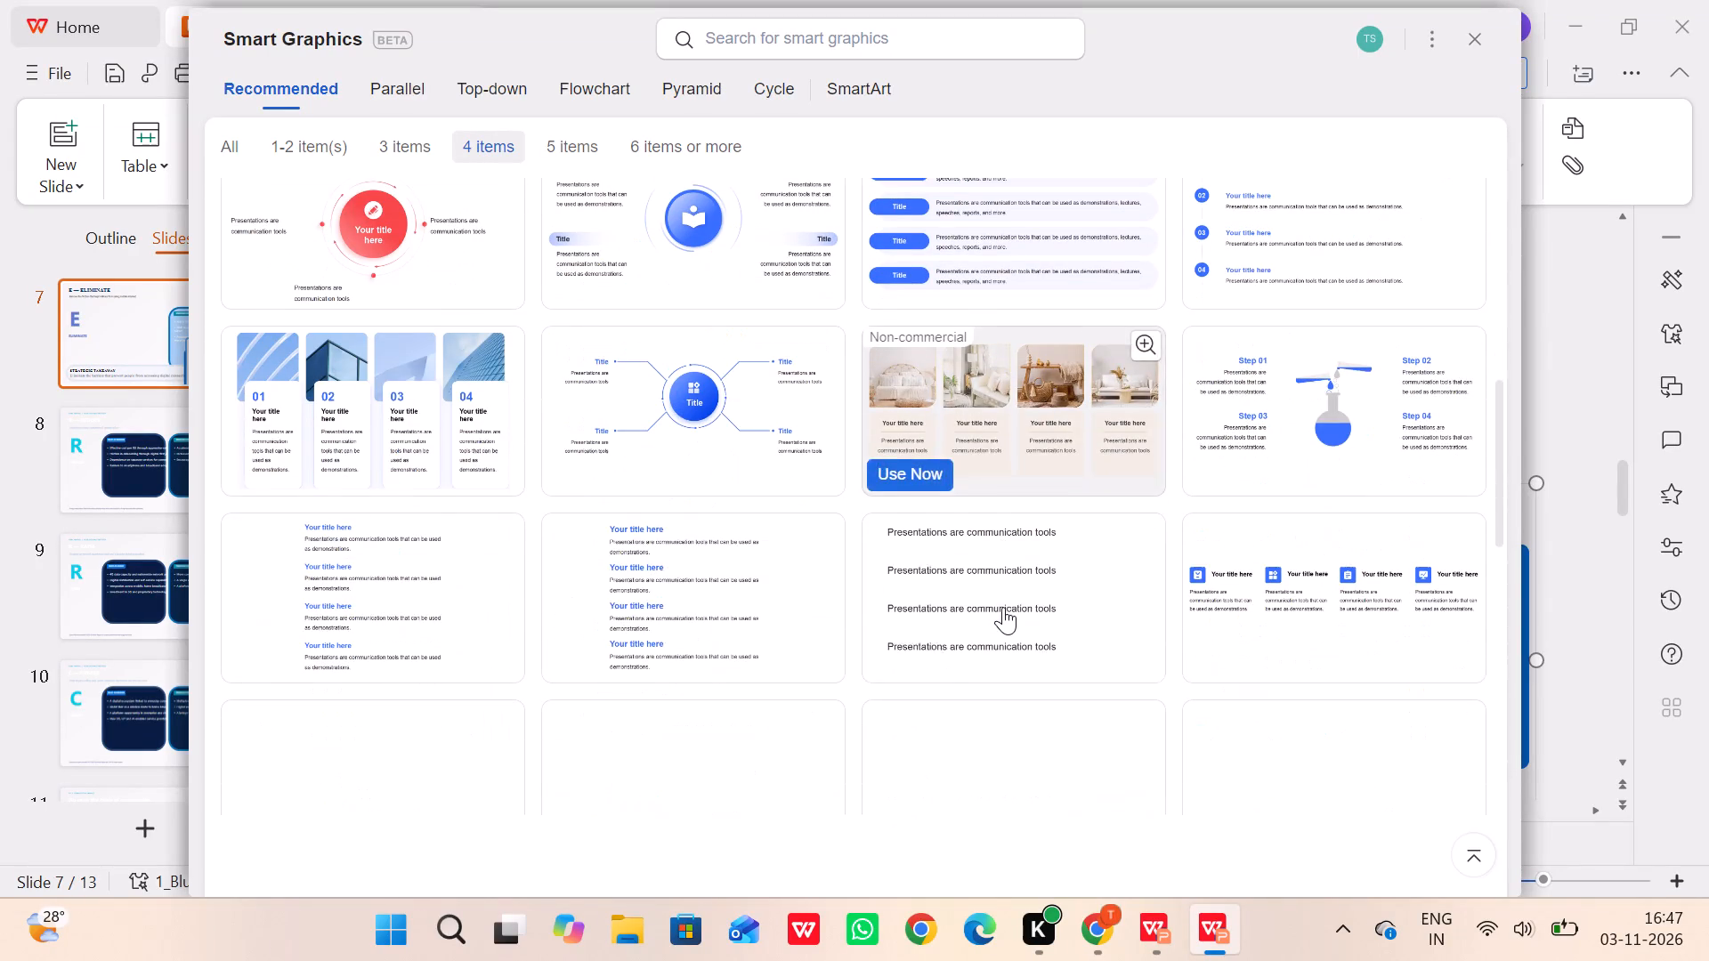
{"action": "scroll", "coordinate": [1003, 607], "scroll_direction": "down", "scroll_amount": 1}
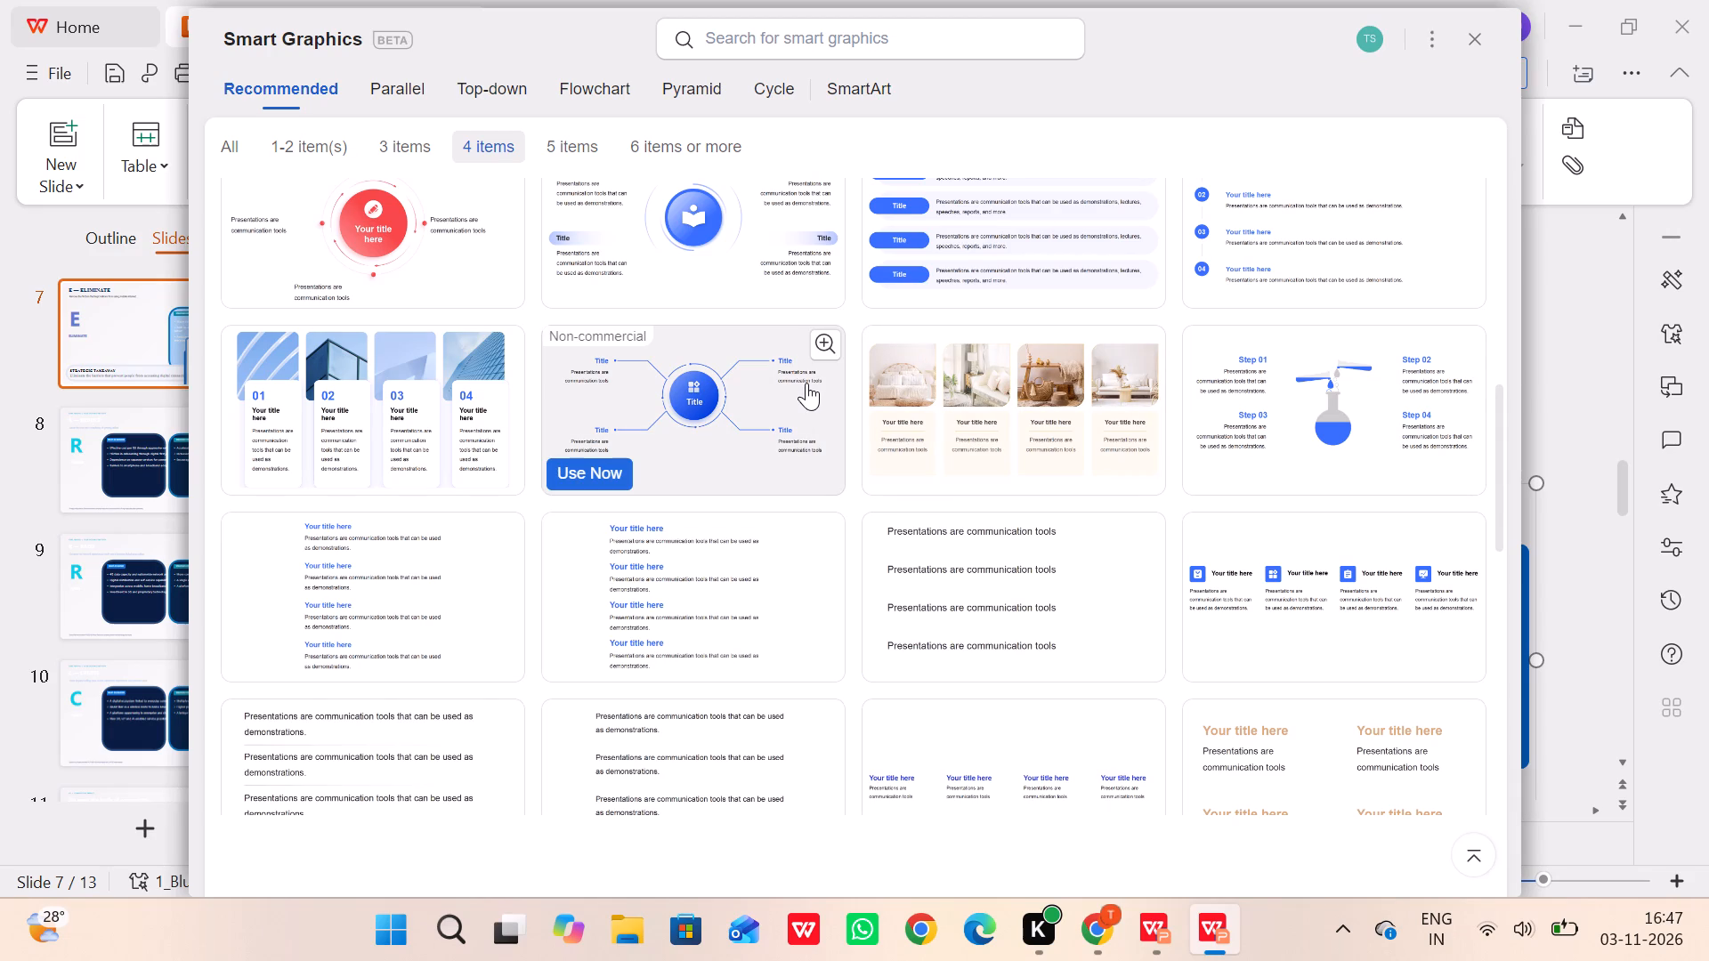
{"action": "left_click", "coordinate": [753, 385]}
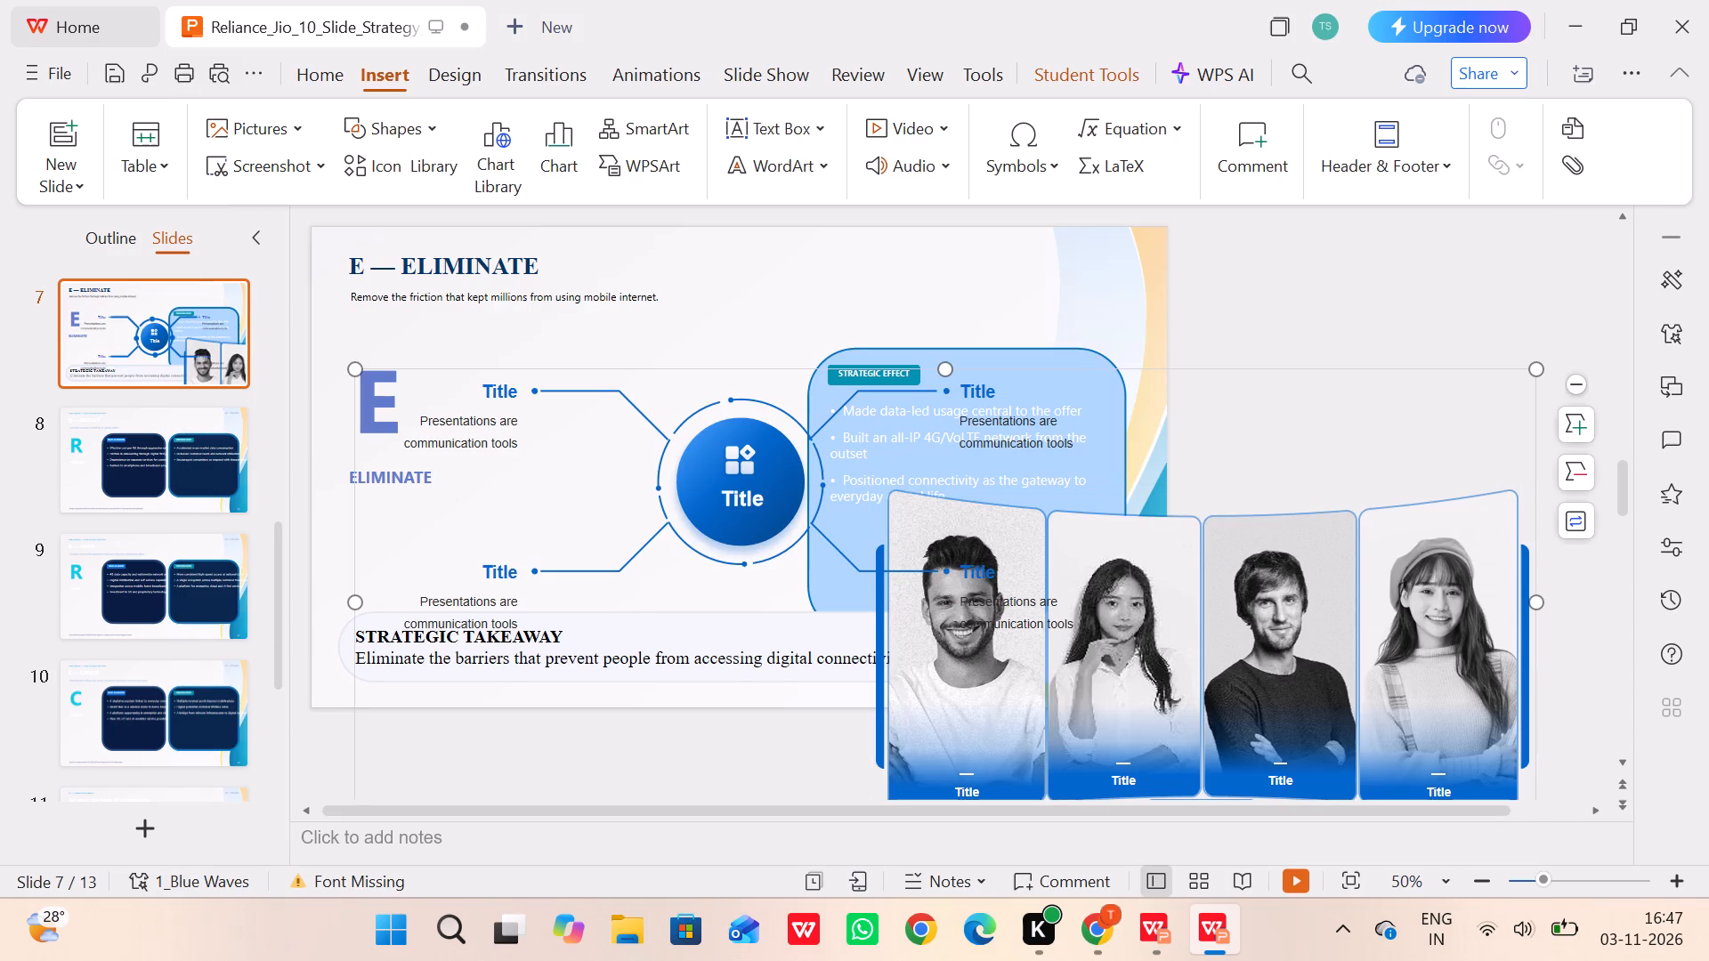
Check the Key Factors Eliminated heading in the ChatGPT conversation in Chrome, and return to the Reliance Jio presentation.
{"action": "left_click", "coordinate": [735, 481]}
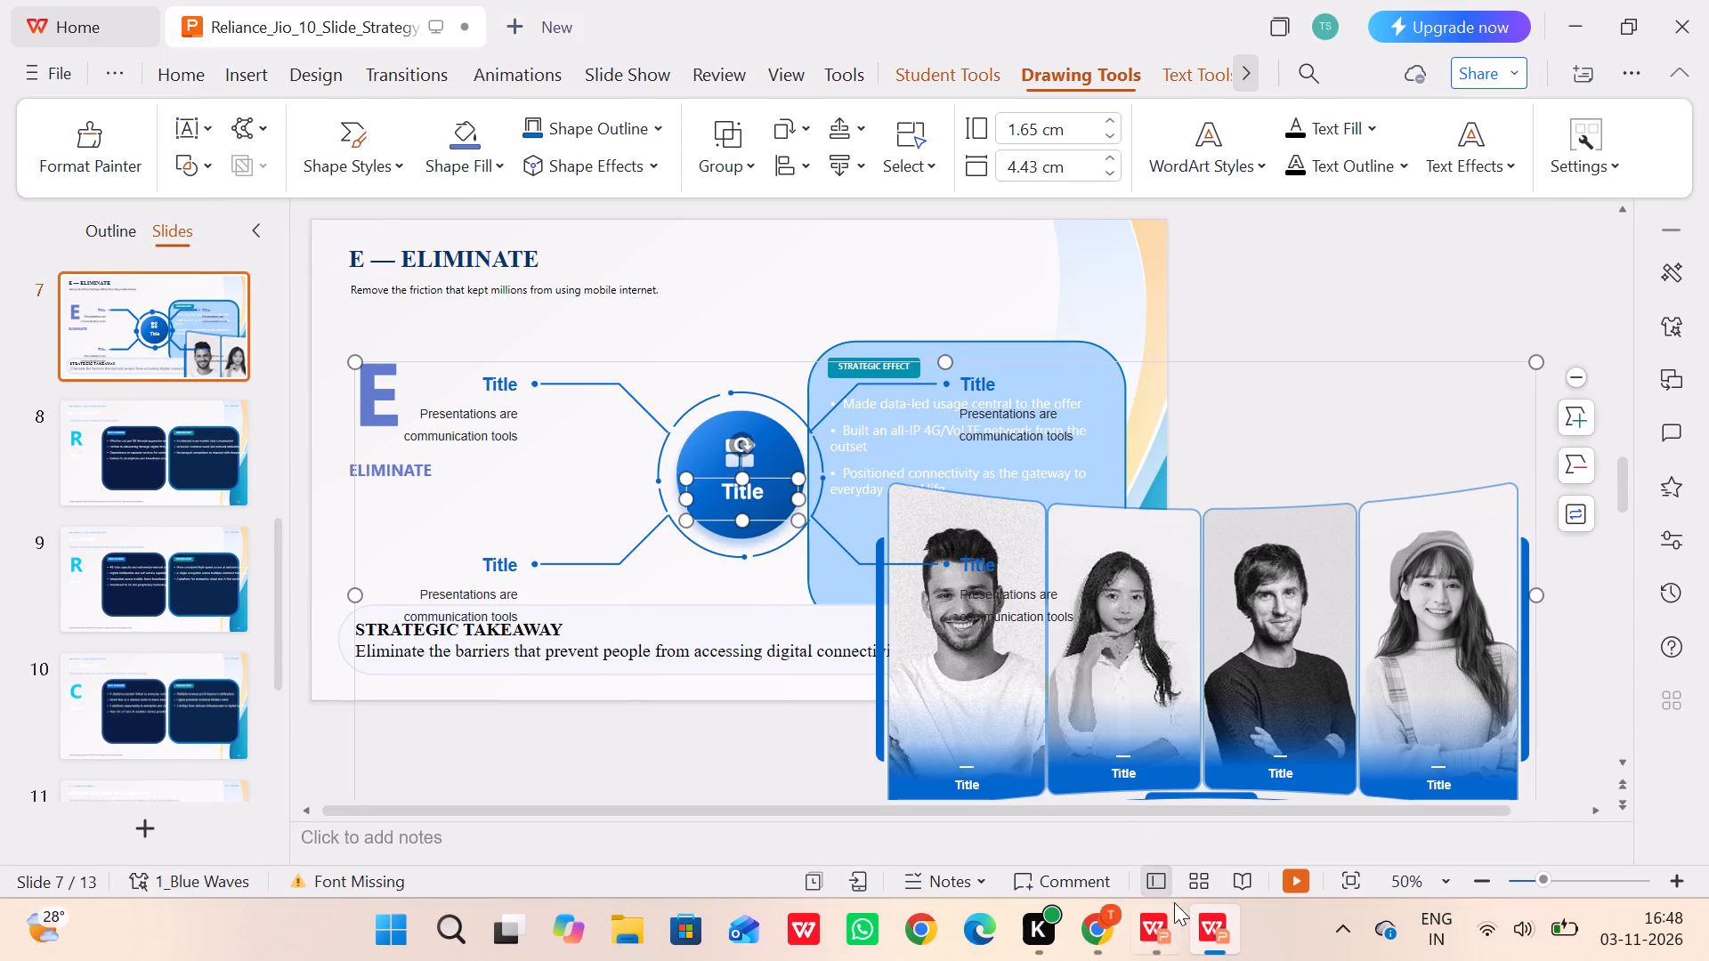
{"action": "left_click", "coordinate": [1082, 924]}
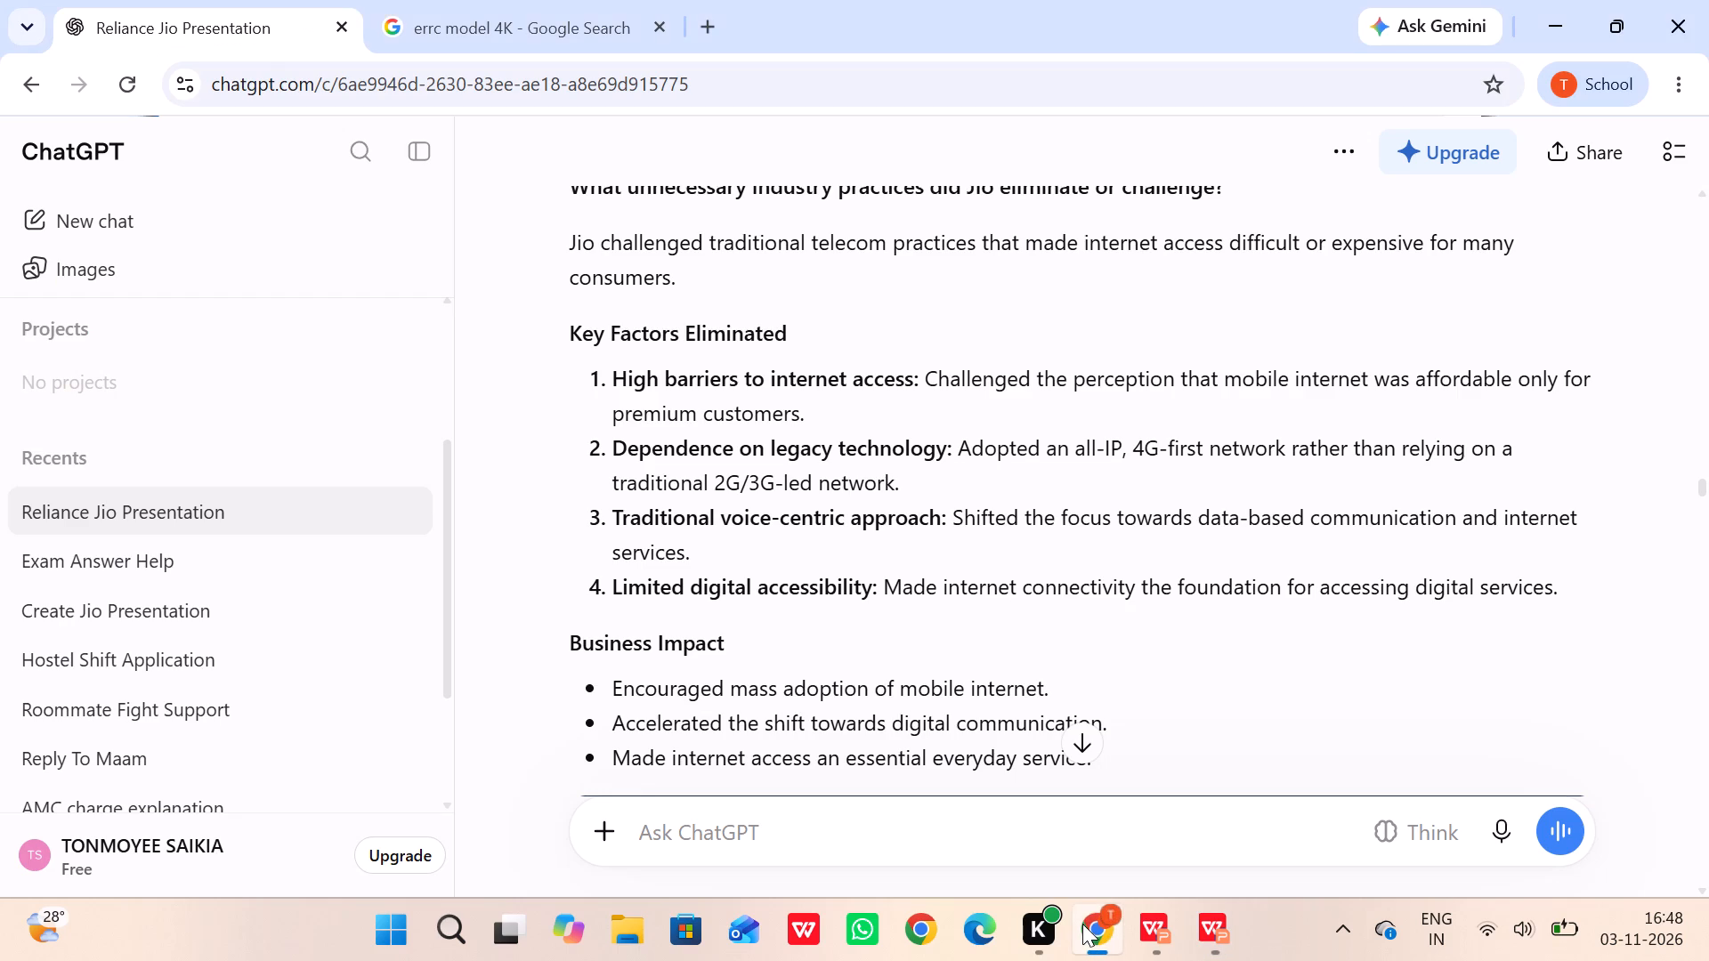
{"action": "left_click", "coordinate": [1217, 945]}
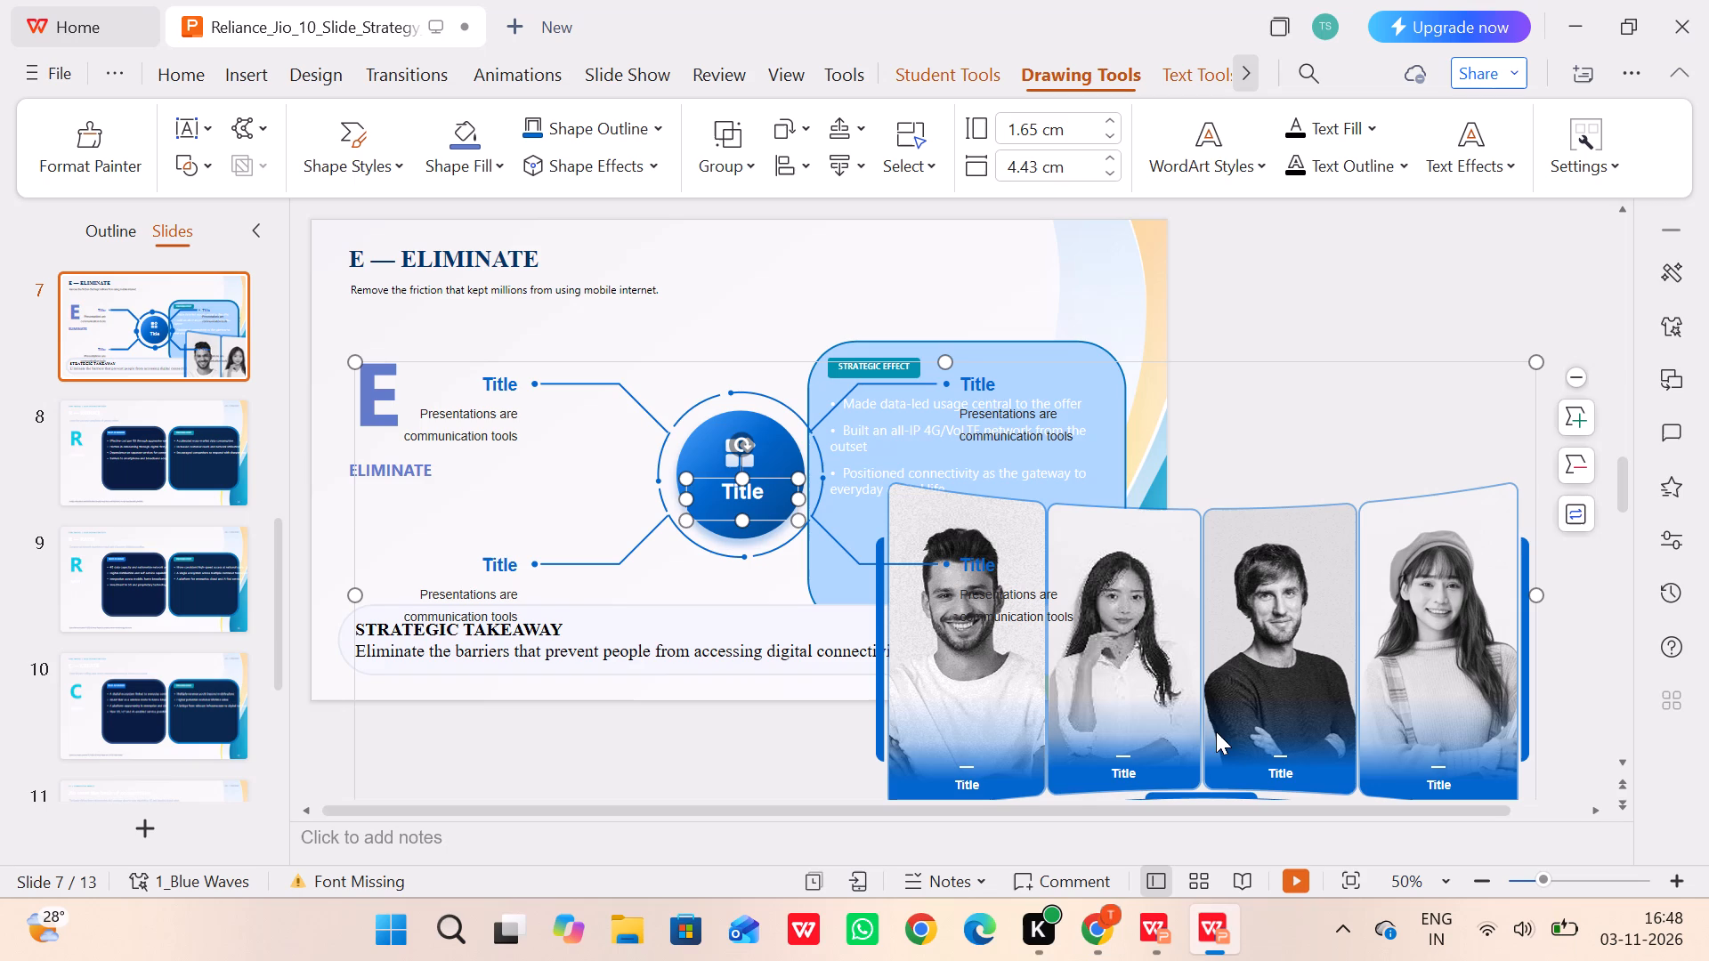
Delete the four-portrait smart graphic from slide 7.
{"action": "left_click", "coordinate": [1470, 429]}
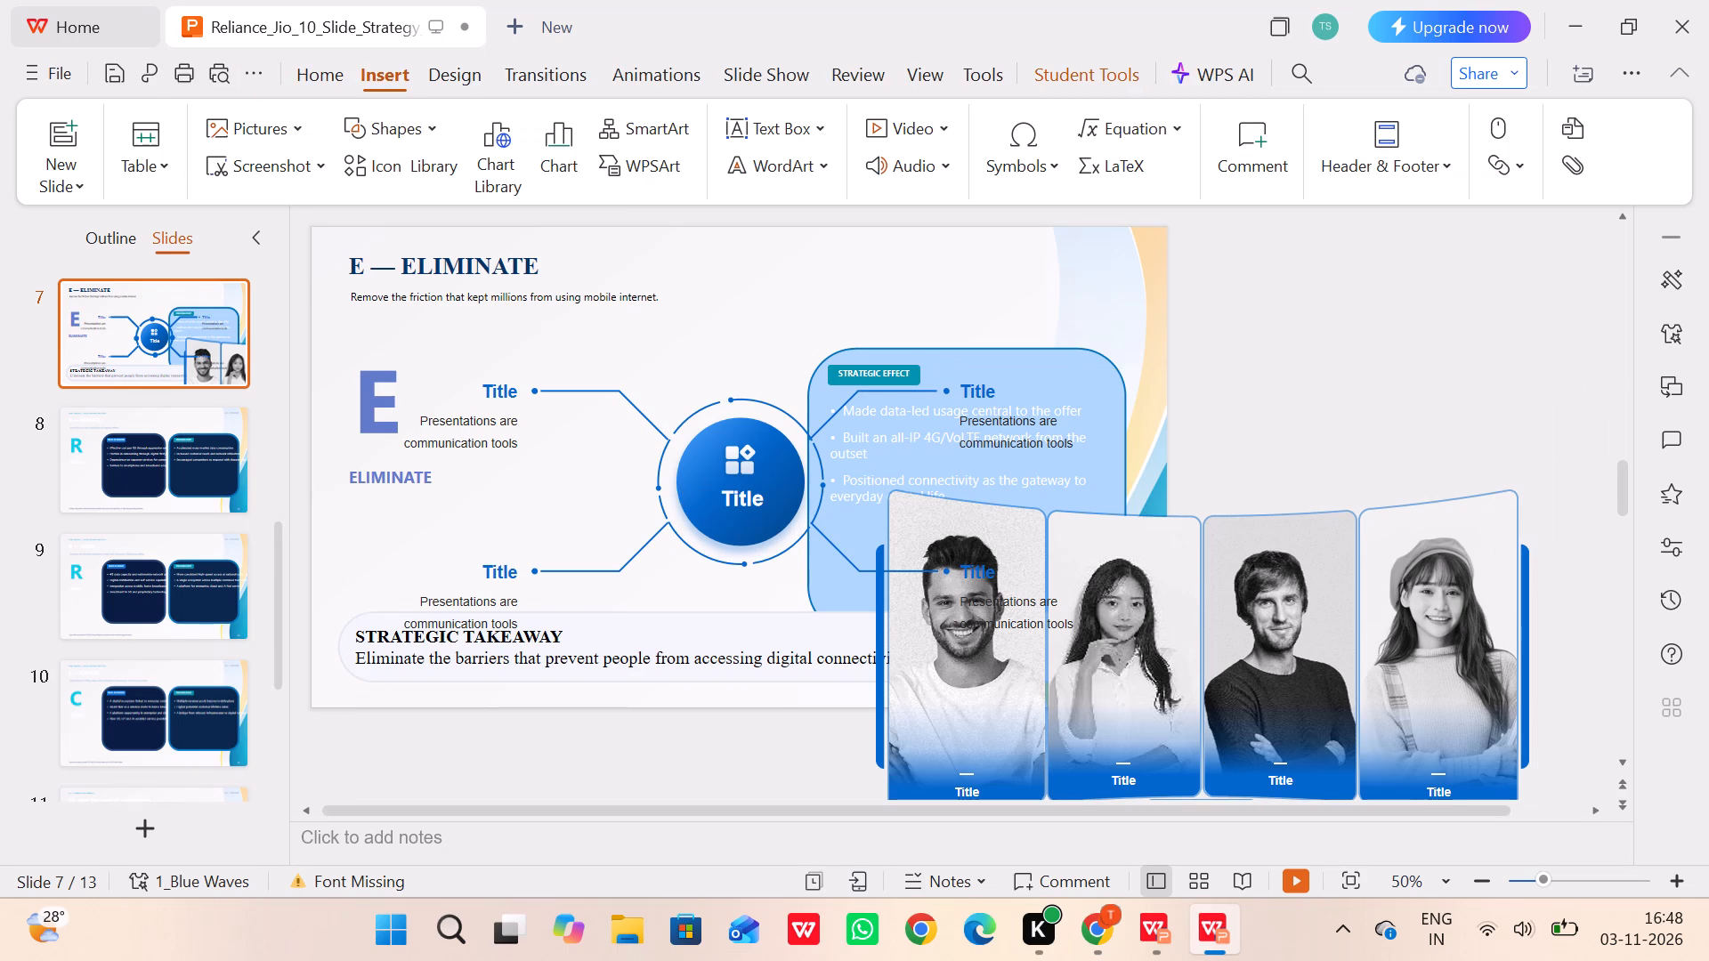
{"action": "left_click", "coordinate": [1370, 487]}
{"action": "left_click", "coordinate": [1345, 521]}
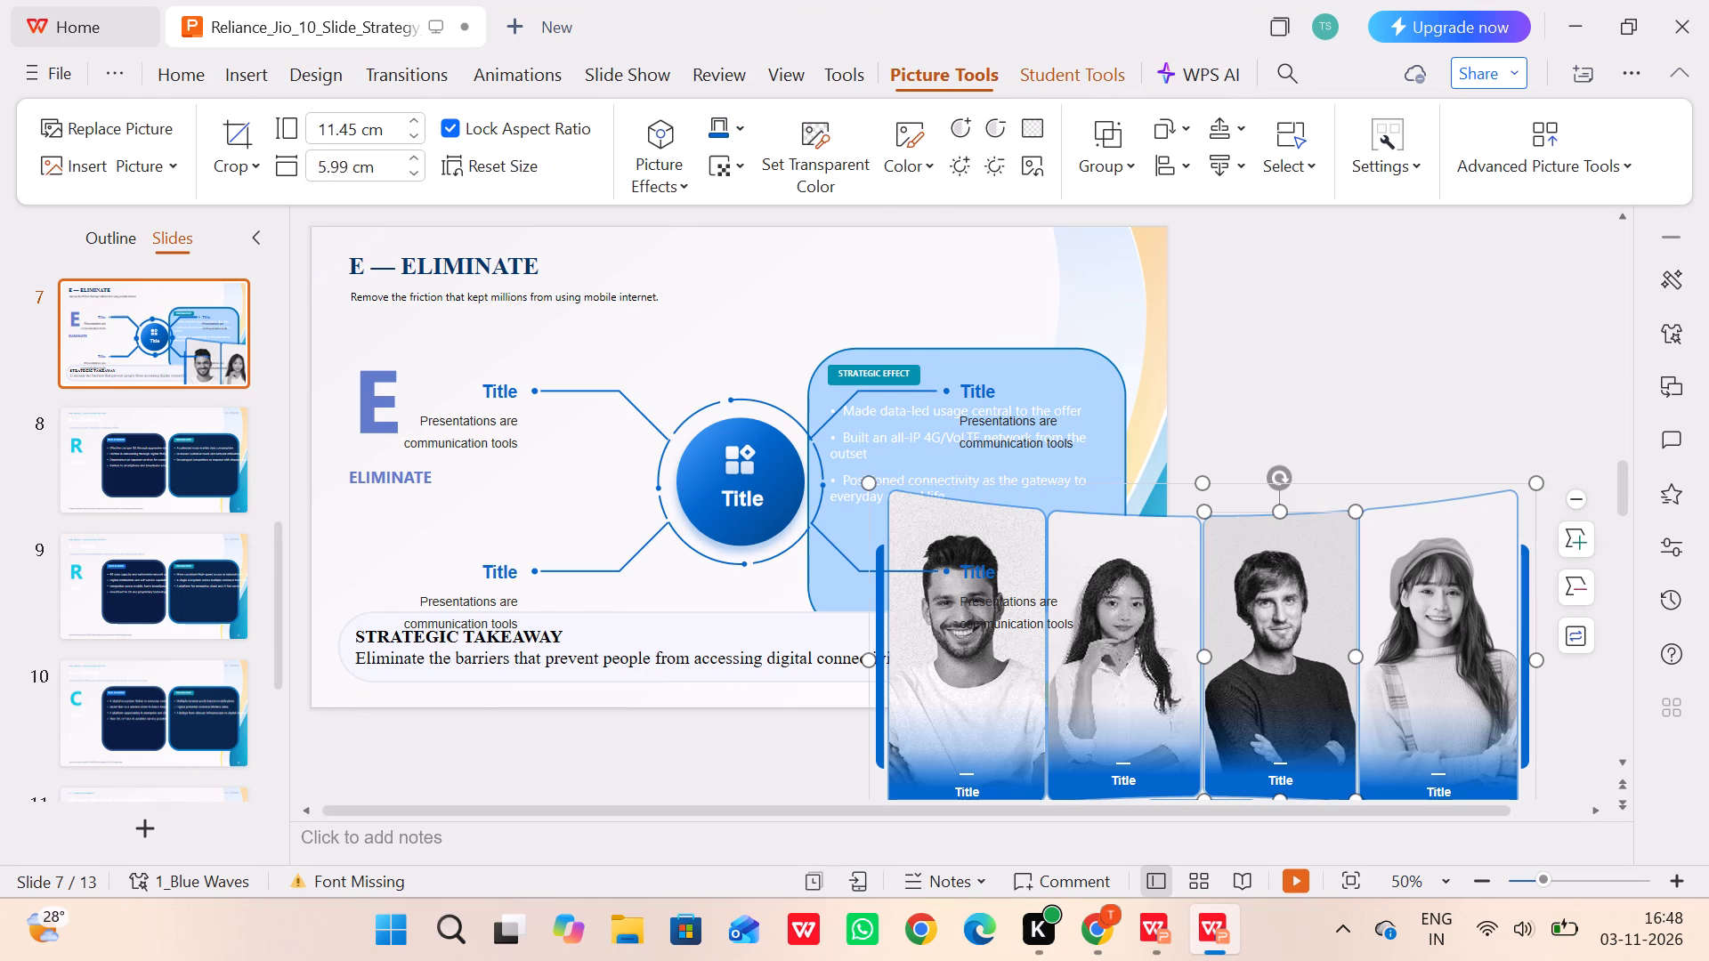
{"action": "left_click", "coordinate": [1379, 485]}
{"action": "key", "text": "BackSpace"}
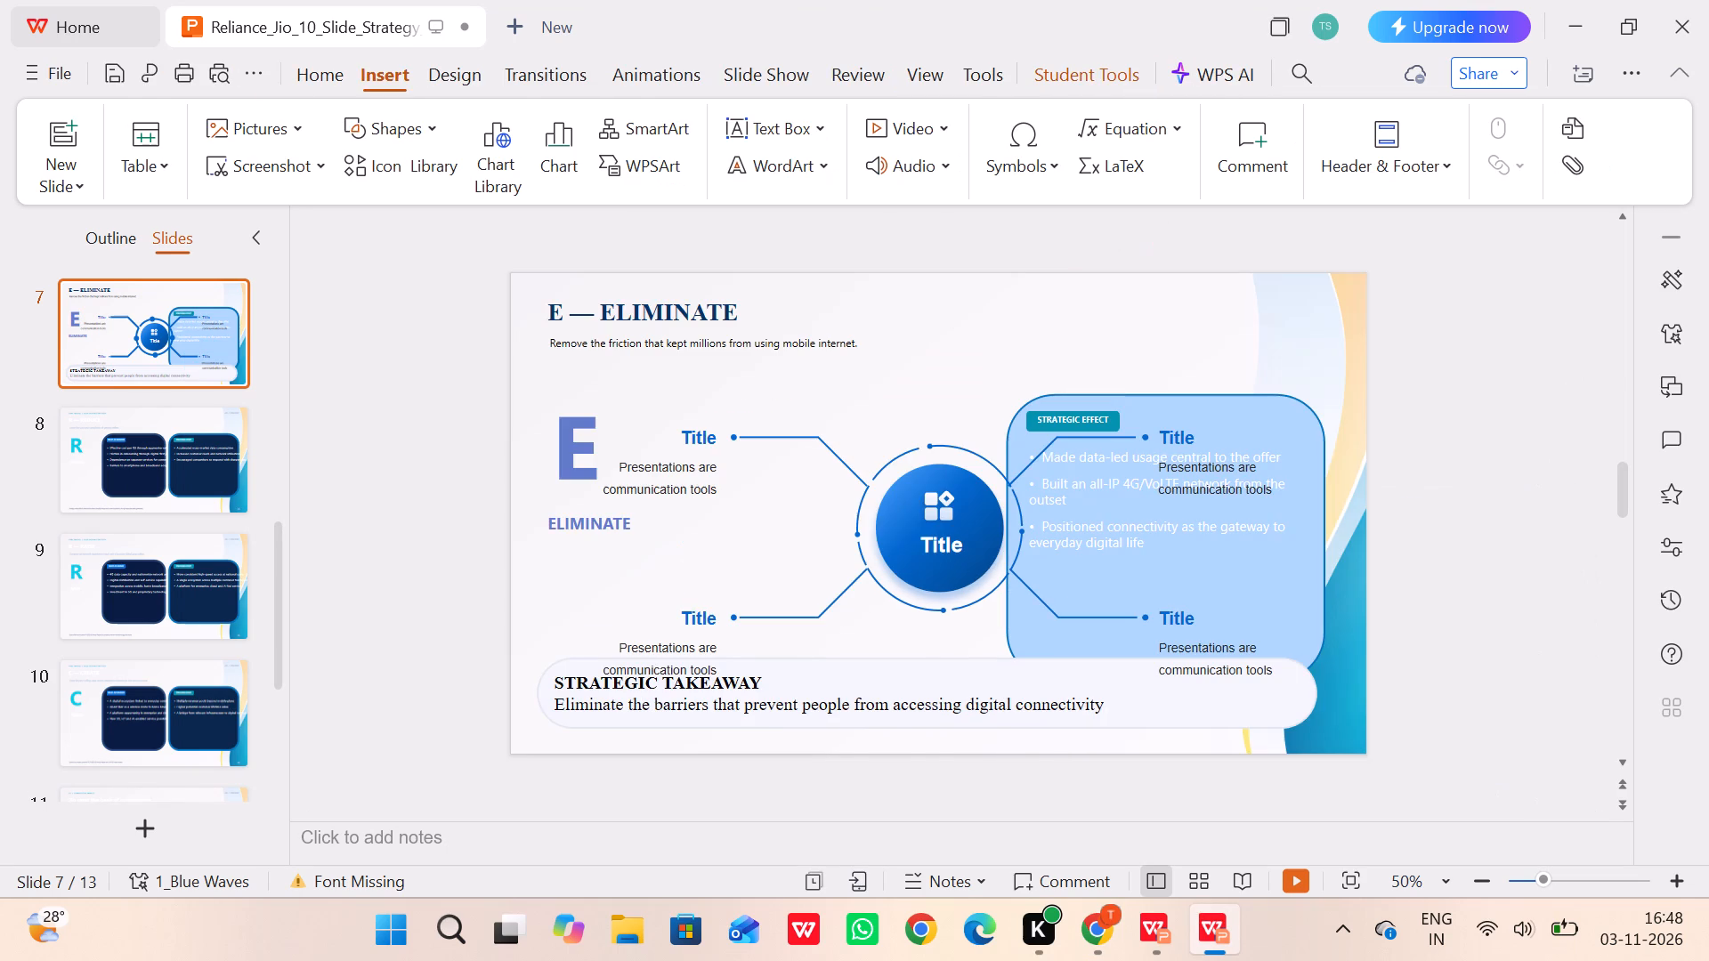
Replace the title in the smart graphic's central circle with "Key factors Eliminated".
{"action": "left_click", "coordinate": [950, 545]}
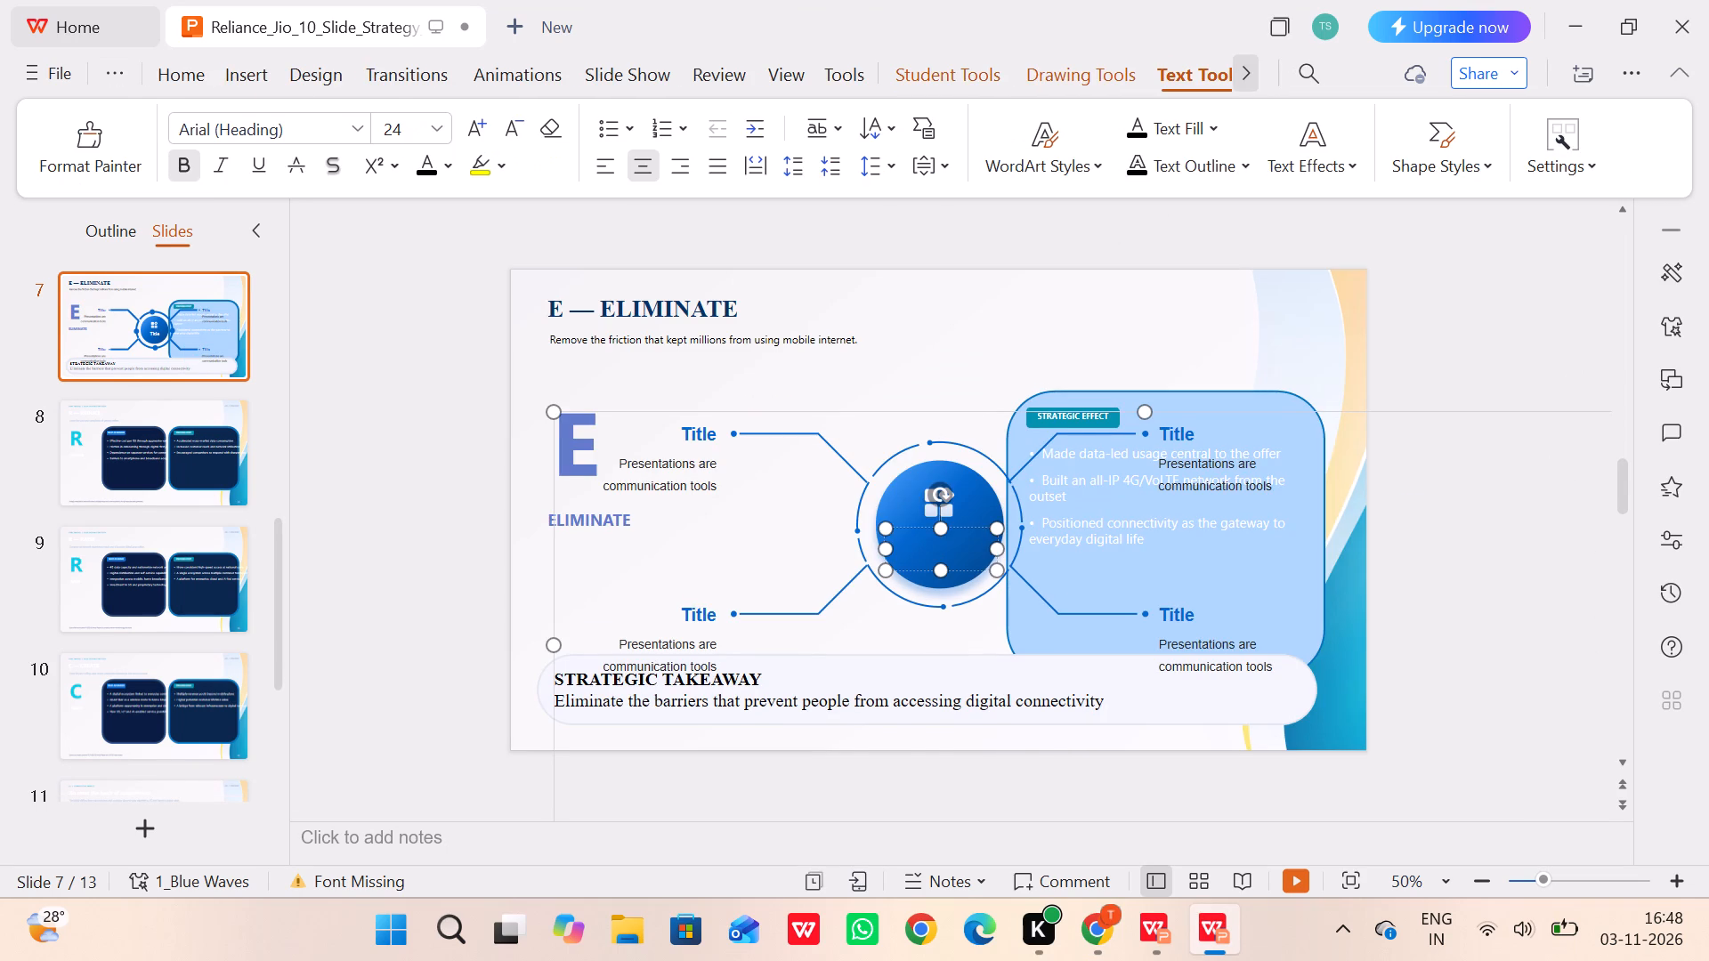
{"action": "type", "text": "ey fact"}
{"action": "type", "text": "ors"}
{"action": "key", "text": "space"}
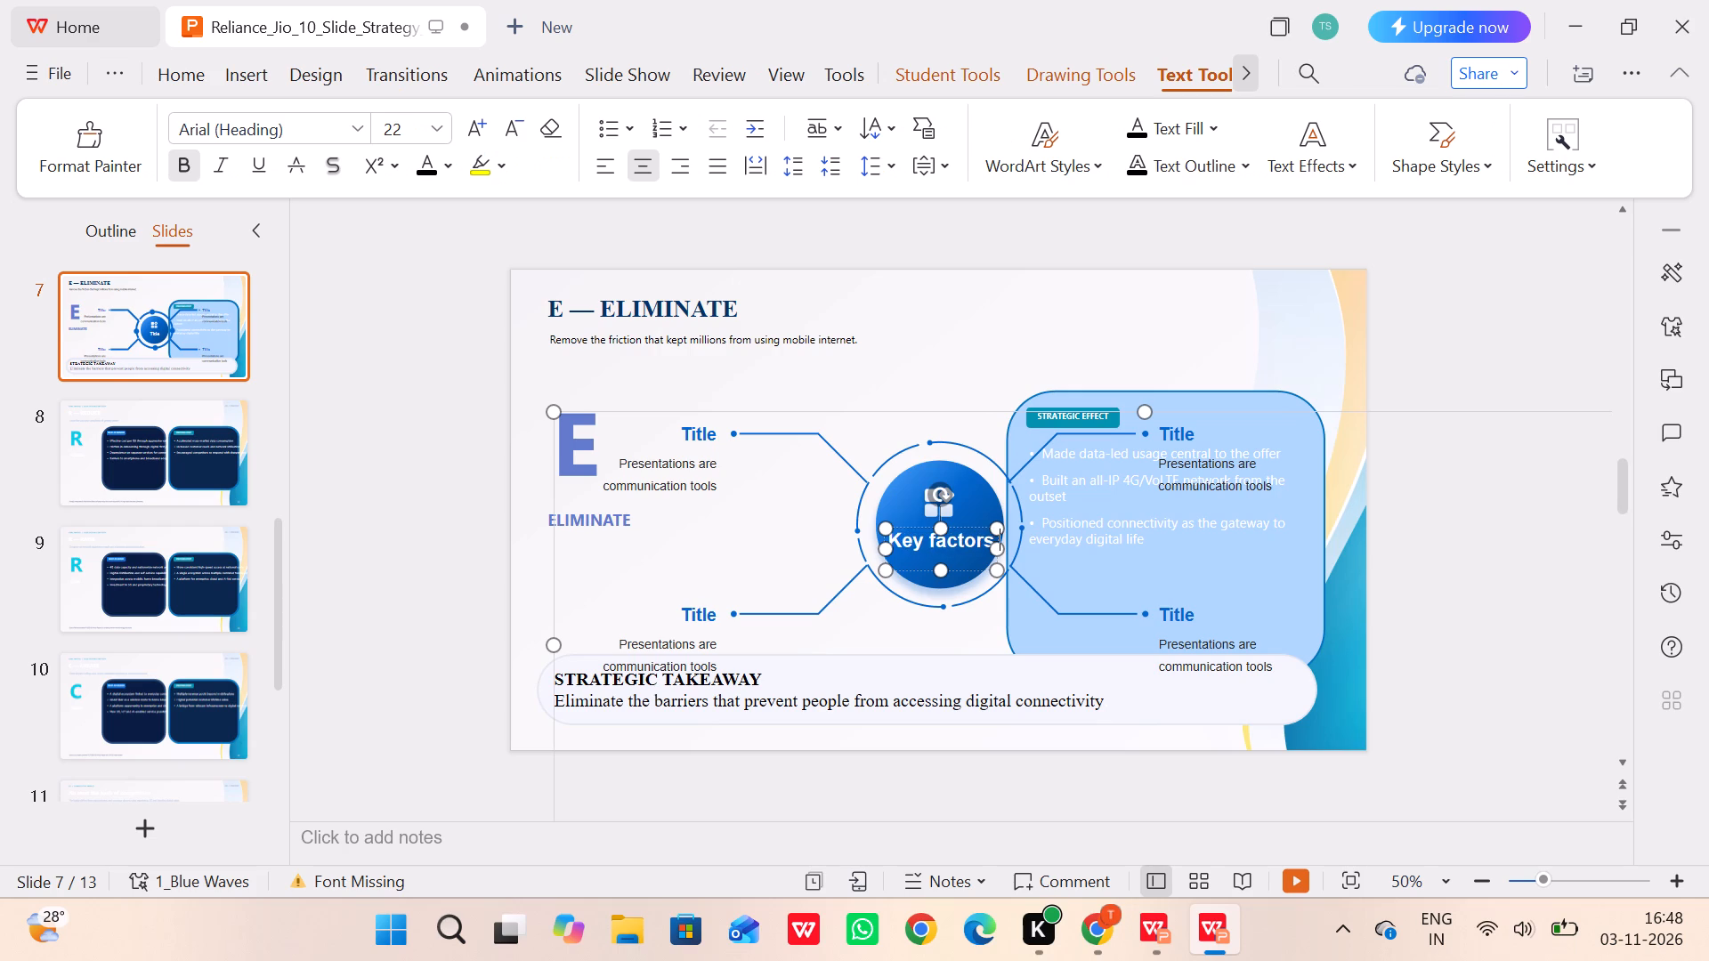
{"action": "type", "text": "liminated"}
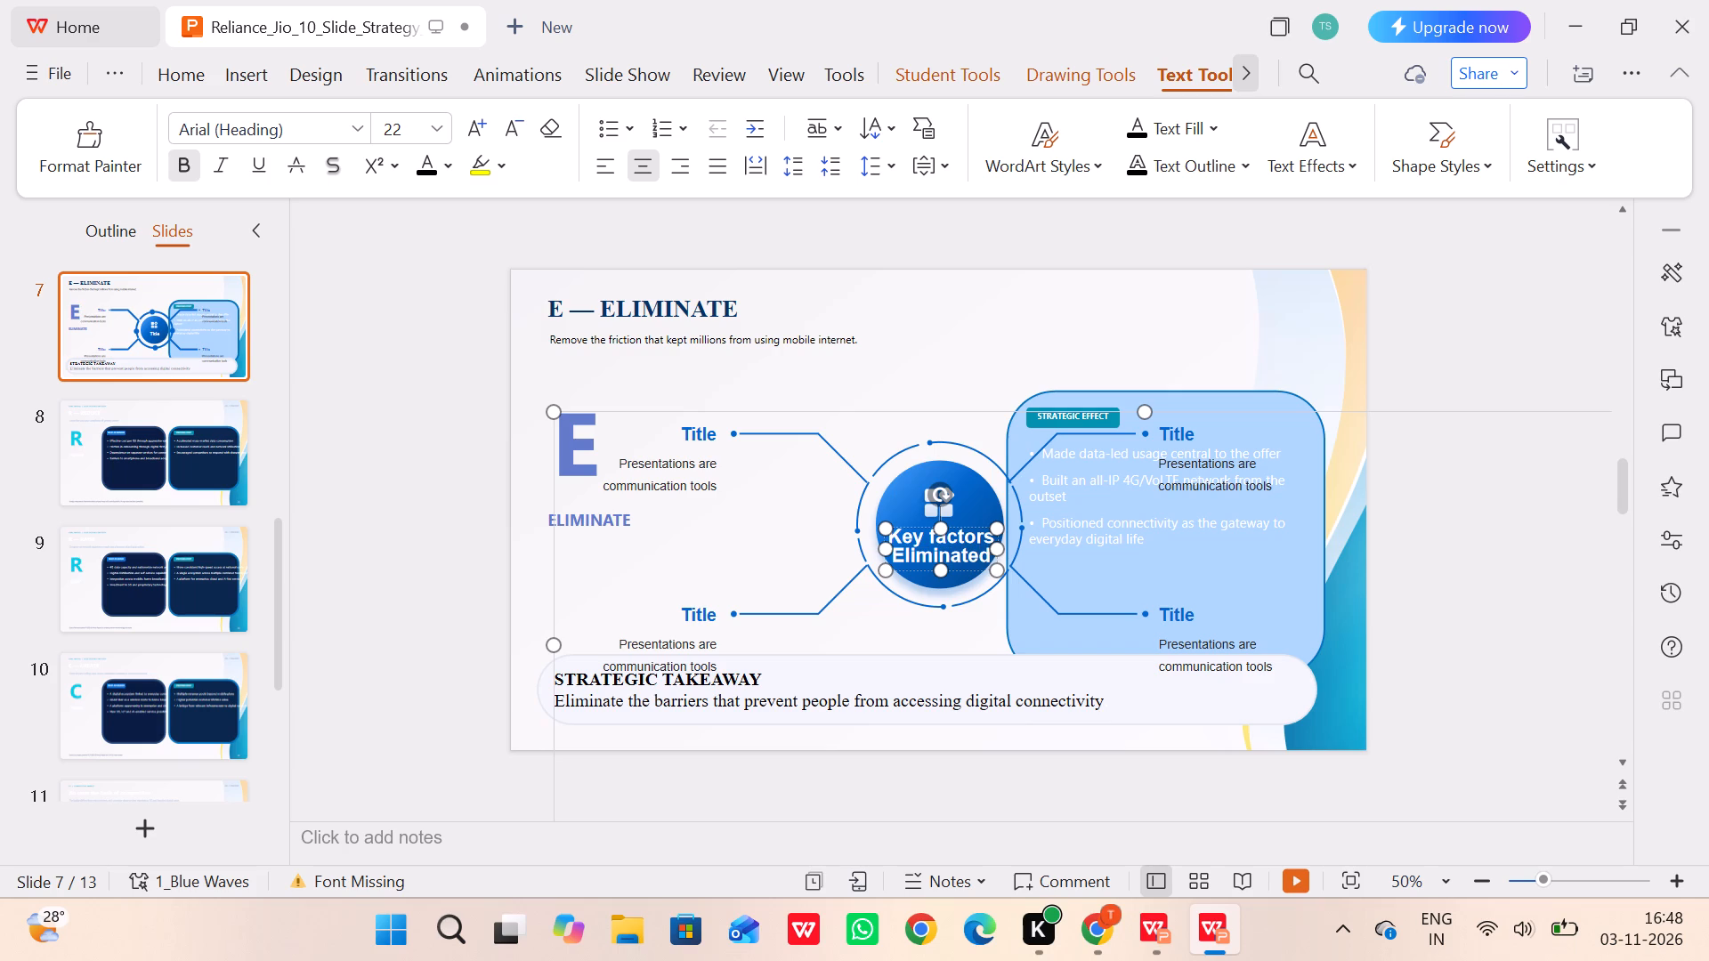
Delete the light-blue rounded card behind the Strategic Effect bullets on slide 7.
{"action": "left_click", "coordinate": [1048, 501]}
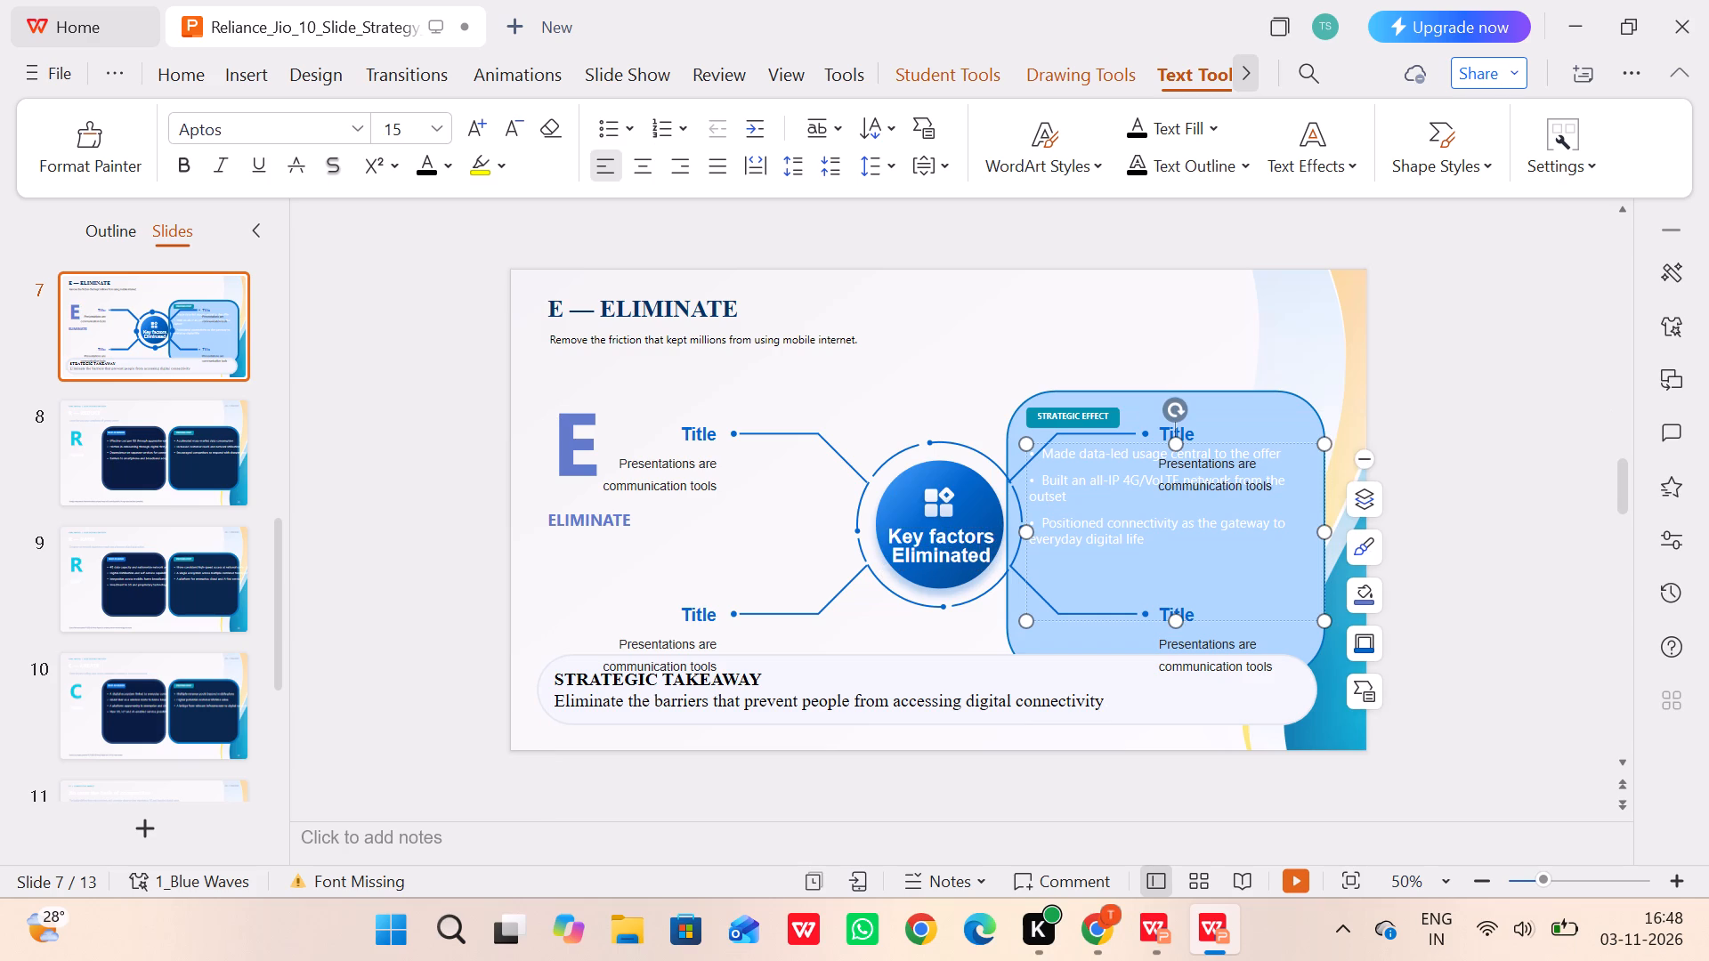
{"action": "left_click", "coordinate": [1252, 396]}
{"action": "key", "text": "BackSpace"}
Move the Key factors smart graphic down over slide 7's lower edge, clear of the Strategic Effect label and bullets.
{"action": "left_click", "coordinate": [1219, 423]}
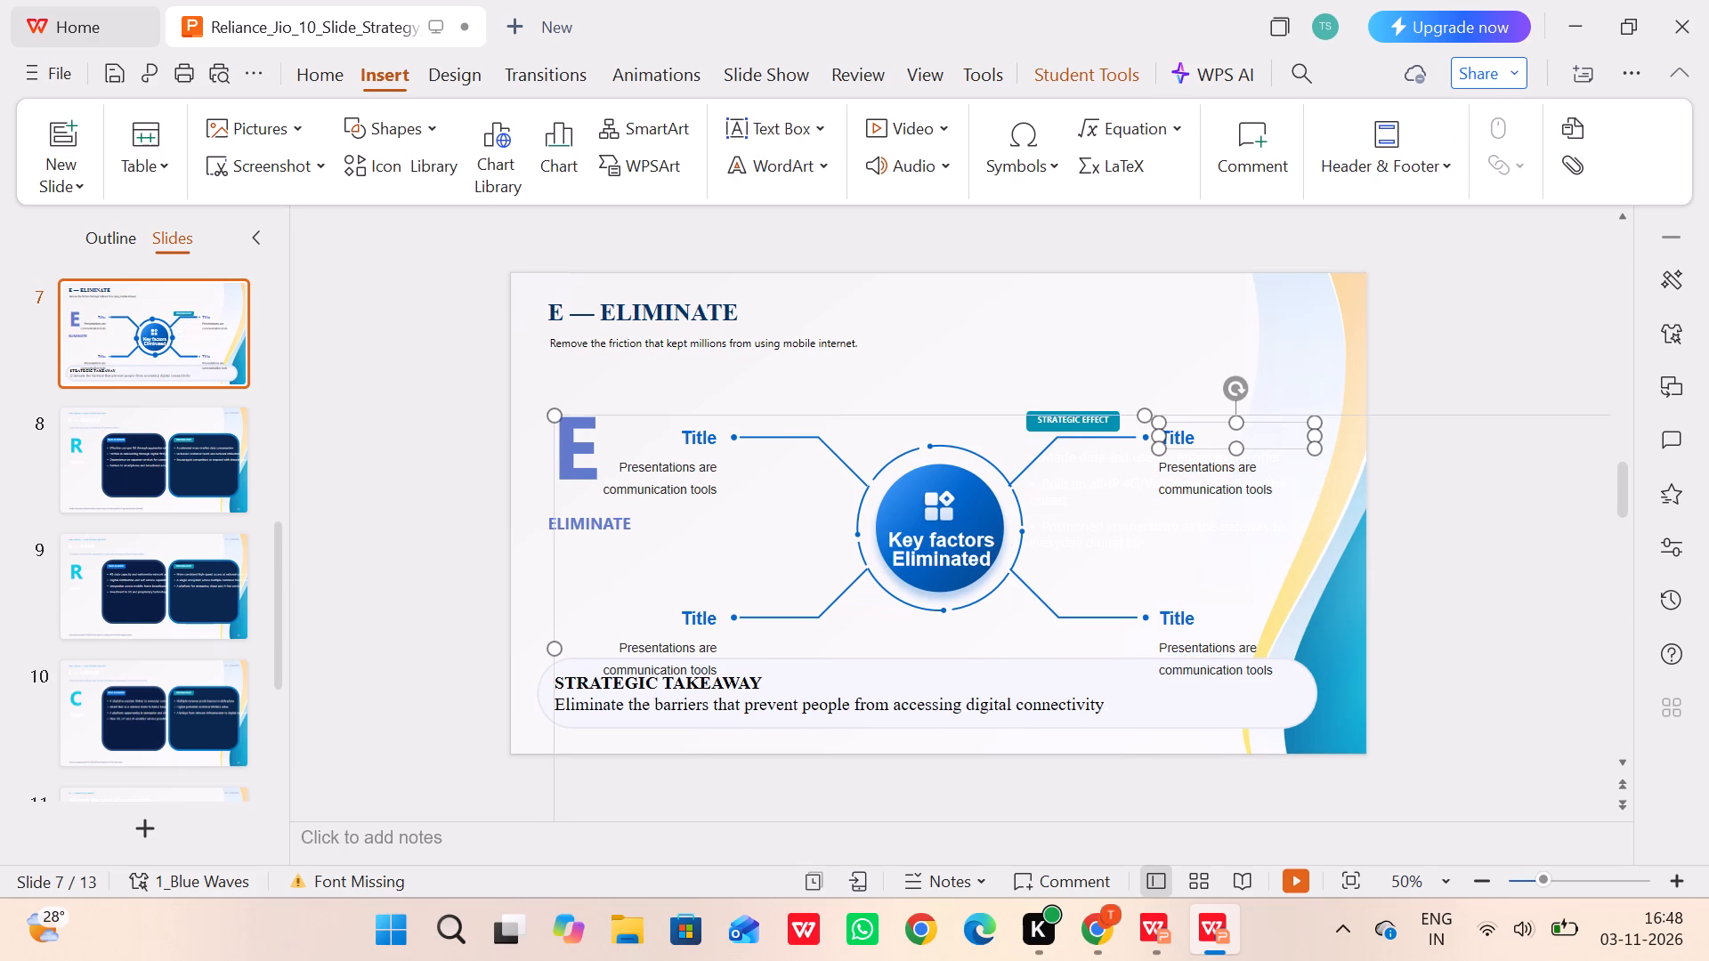
{"action": "left_click", "coordinate": [1219, 423]}
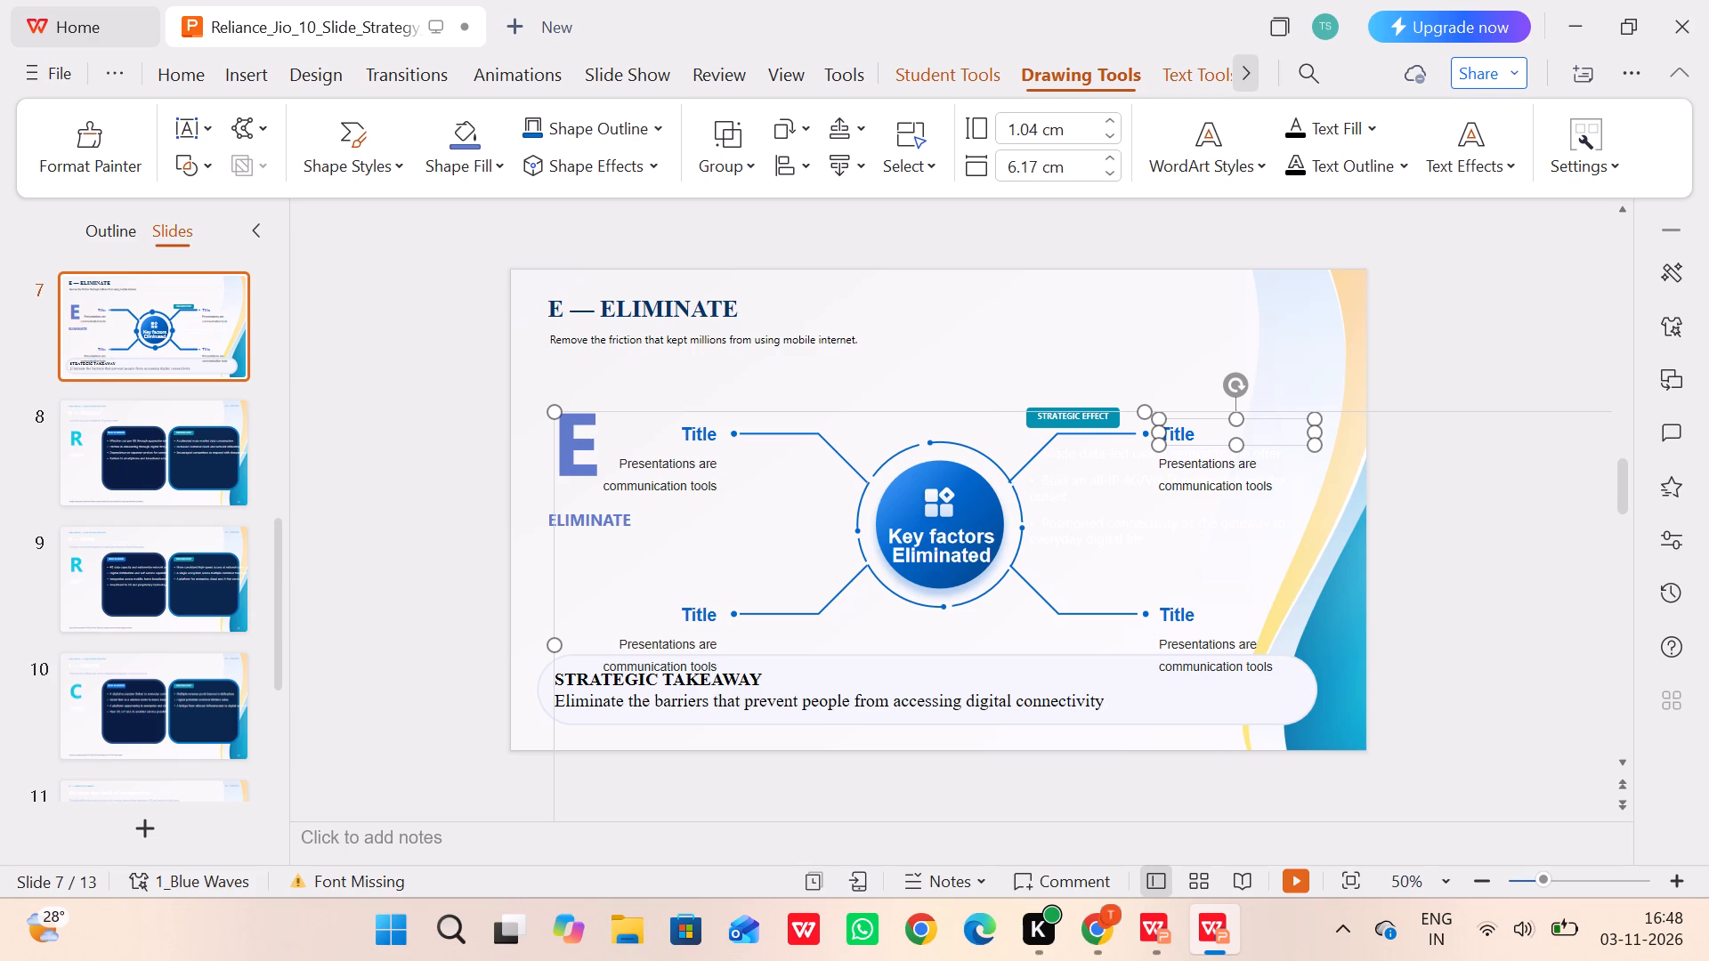
{"action": "left_click_drag", "start_coordinate": [959, 412], "coordinate": [707, 438]}
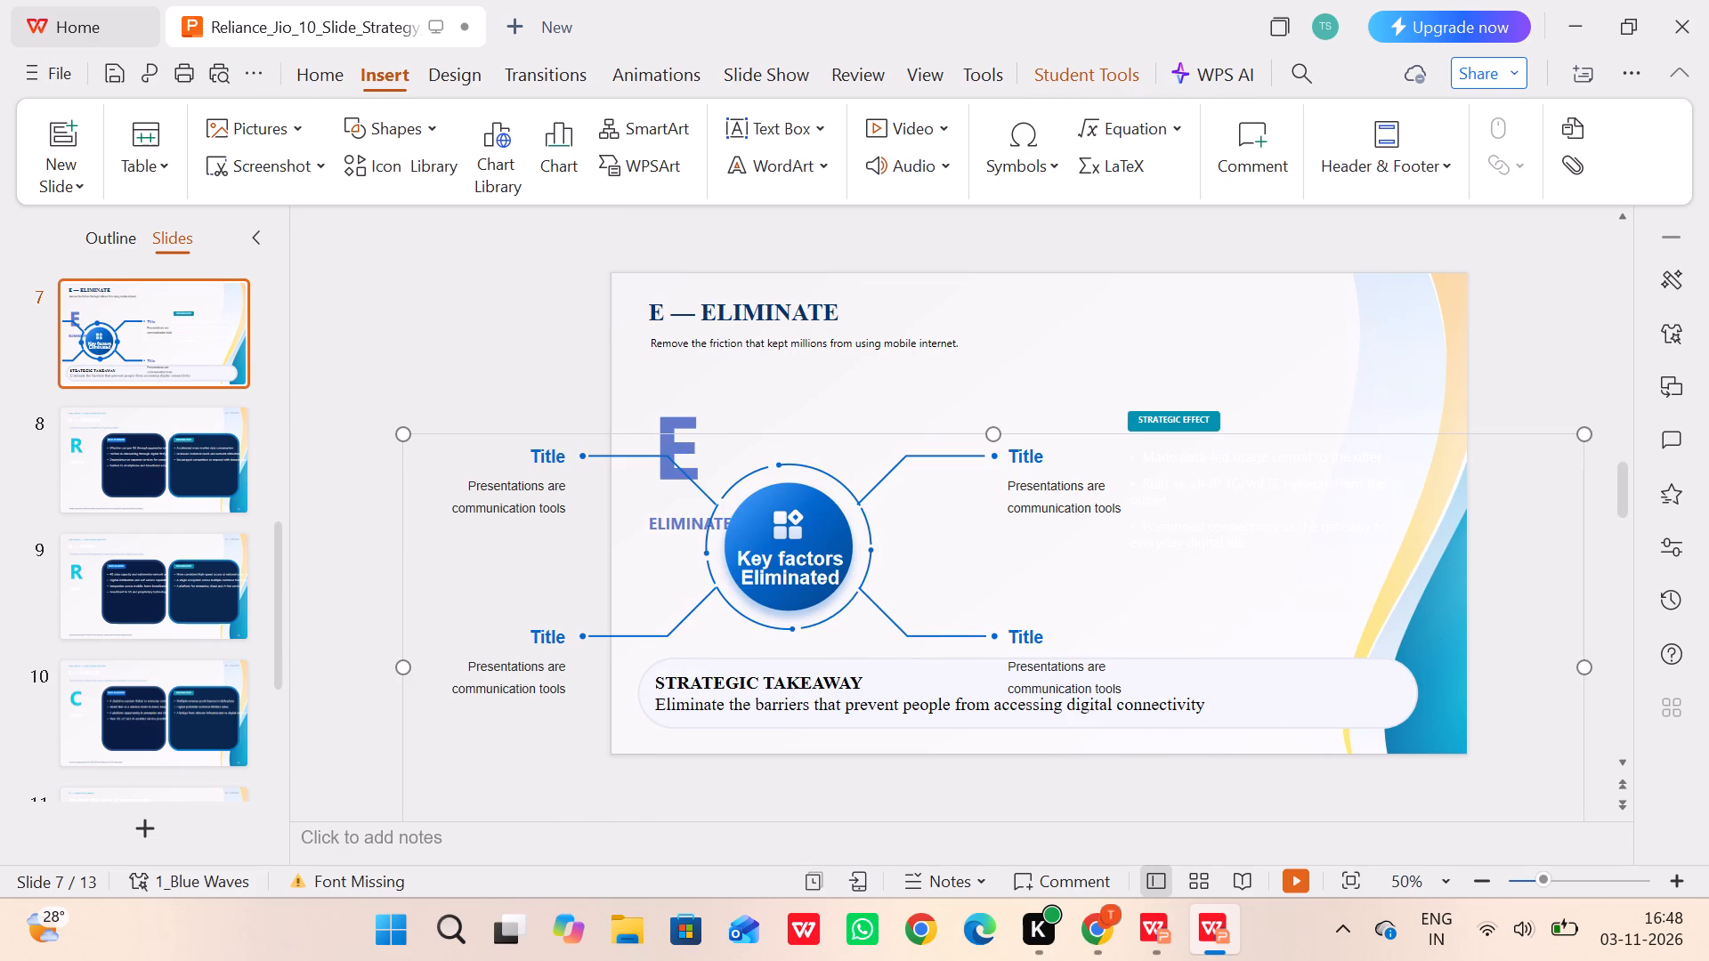
{"action": "left_click_drag", "start_coordinate": [959, 435], "coordinate": [989, 606]}
Delete the white-text Strategic Effect bullet box on slide 7.
{"action": "left_click", "coordinate": [1244, 459]}
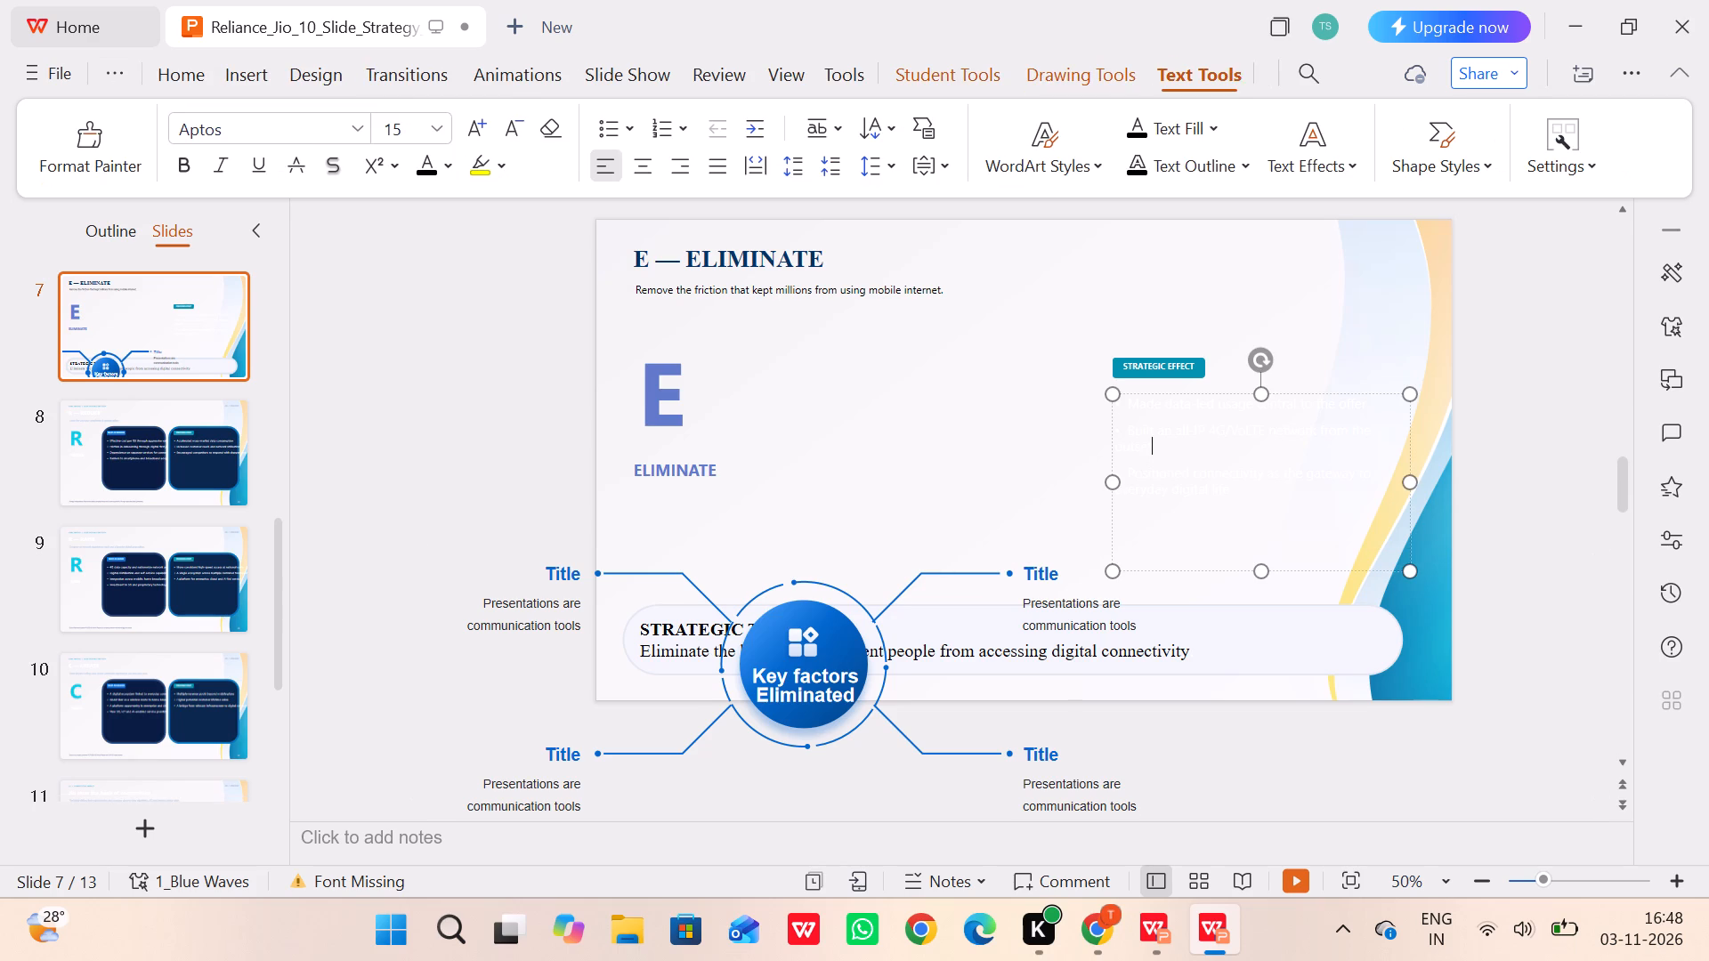
{"action": "left_click", "coordinate": [1219, 391]}
{"action": "key", "text": "BackSpace"}
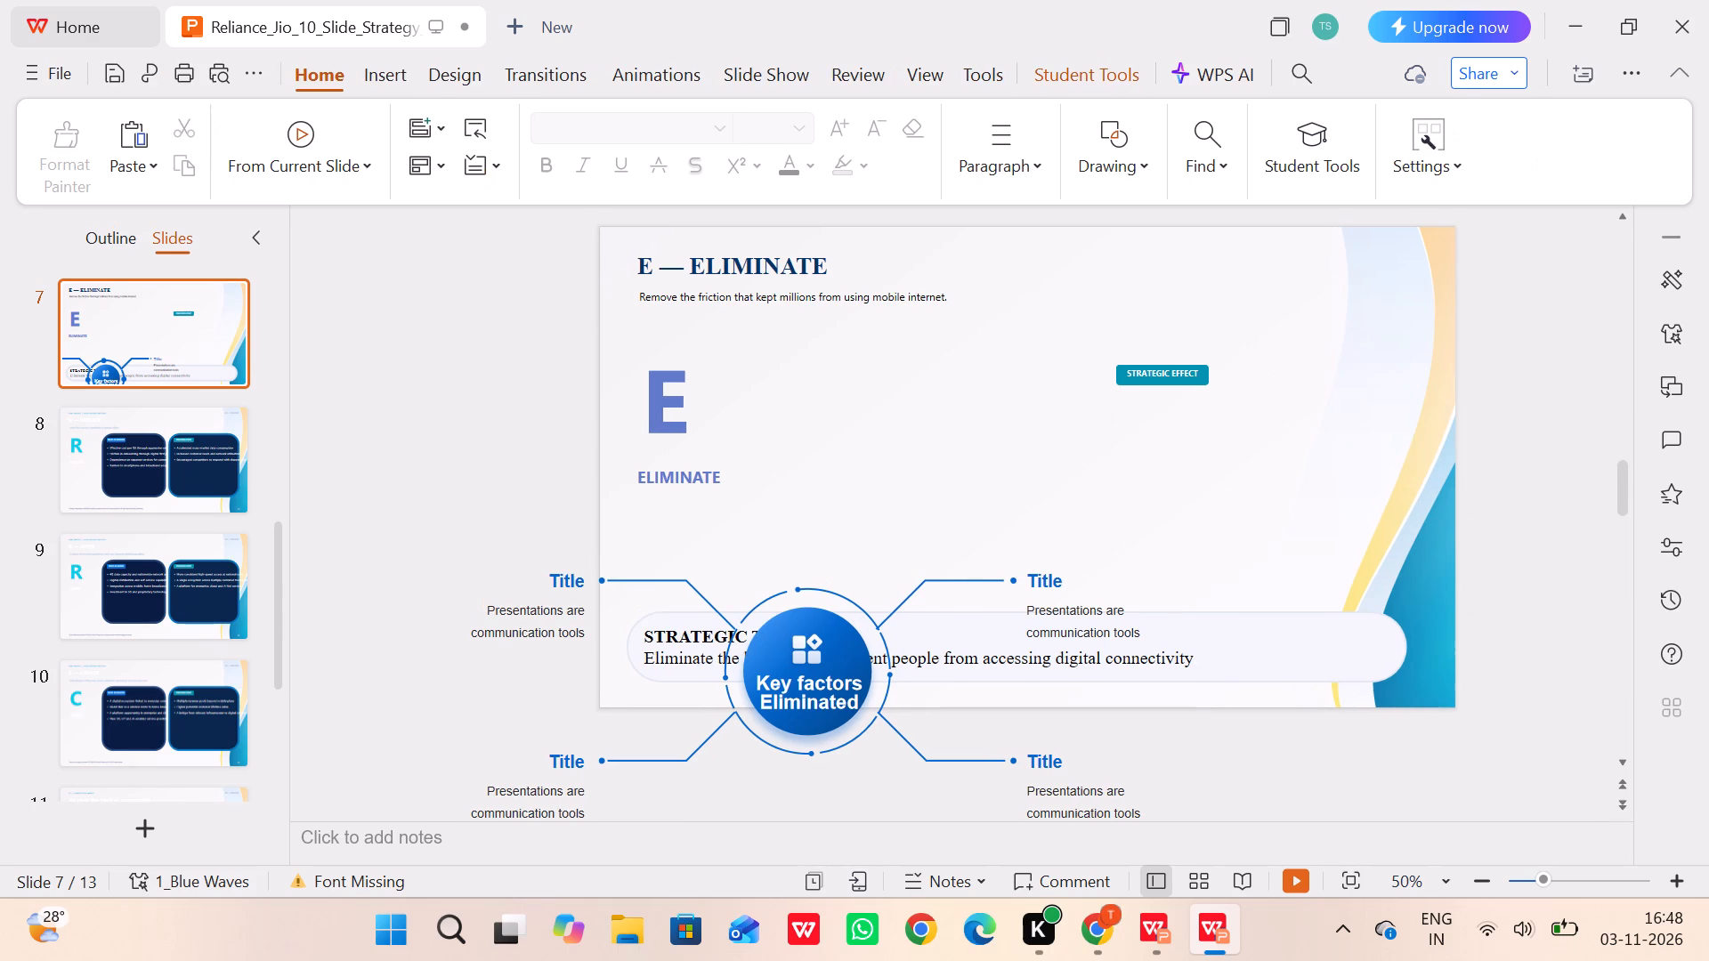
Delete the teal STRATEGIC EFFECT label from slide 7, including its text and background shape.
{"action": "left_click", "coordinate": [1187, 370]}
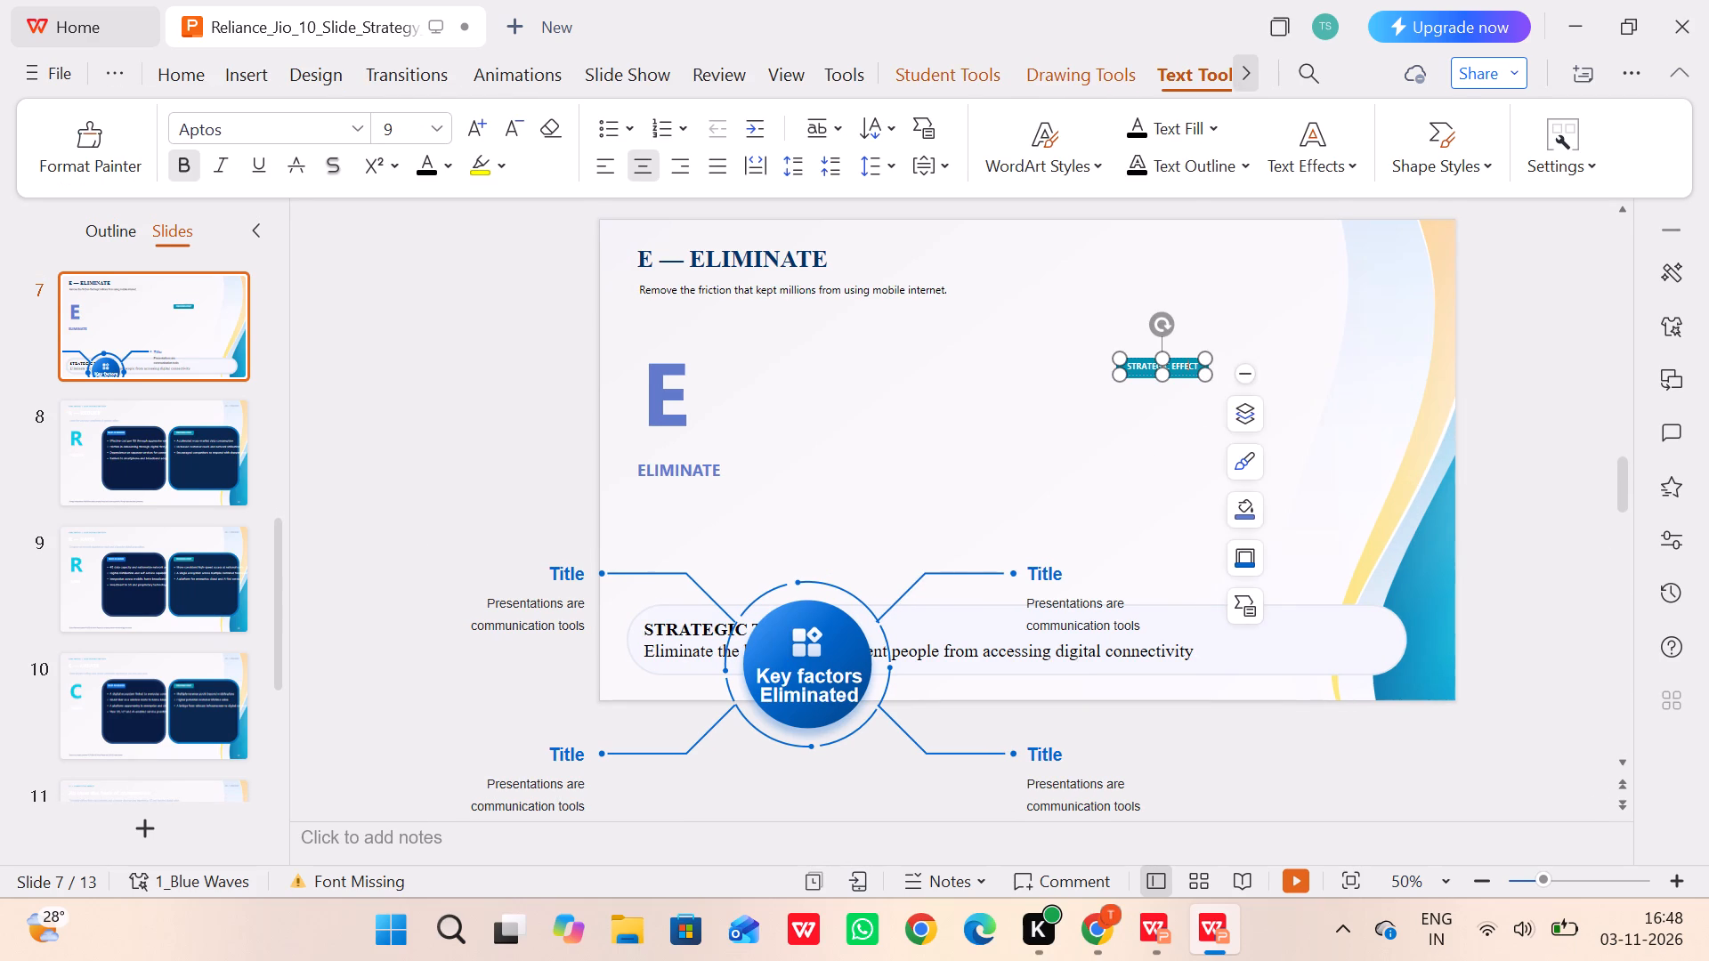
{"action": "left_click", "coordinate": [1177, 377]}
{"action": "key", "text": "BackSpace"}
{"action": "left_click", "coordinate": [1169, 376]}
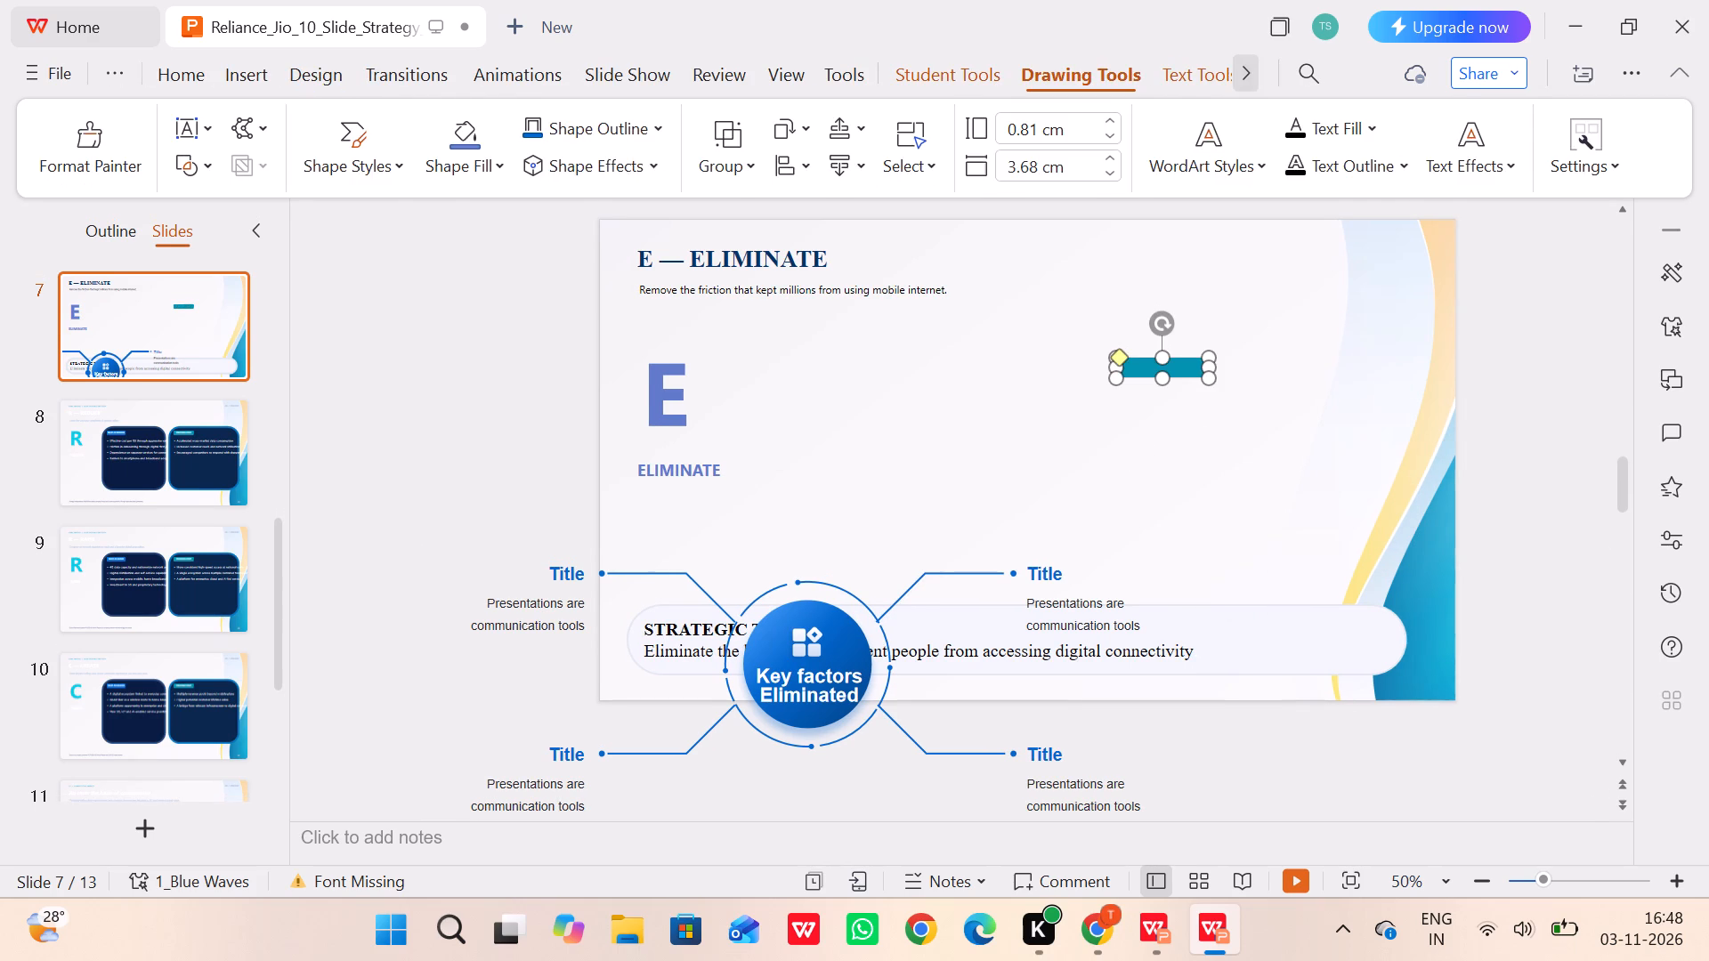
{"action": "key", "text": "BackSpace"}
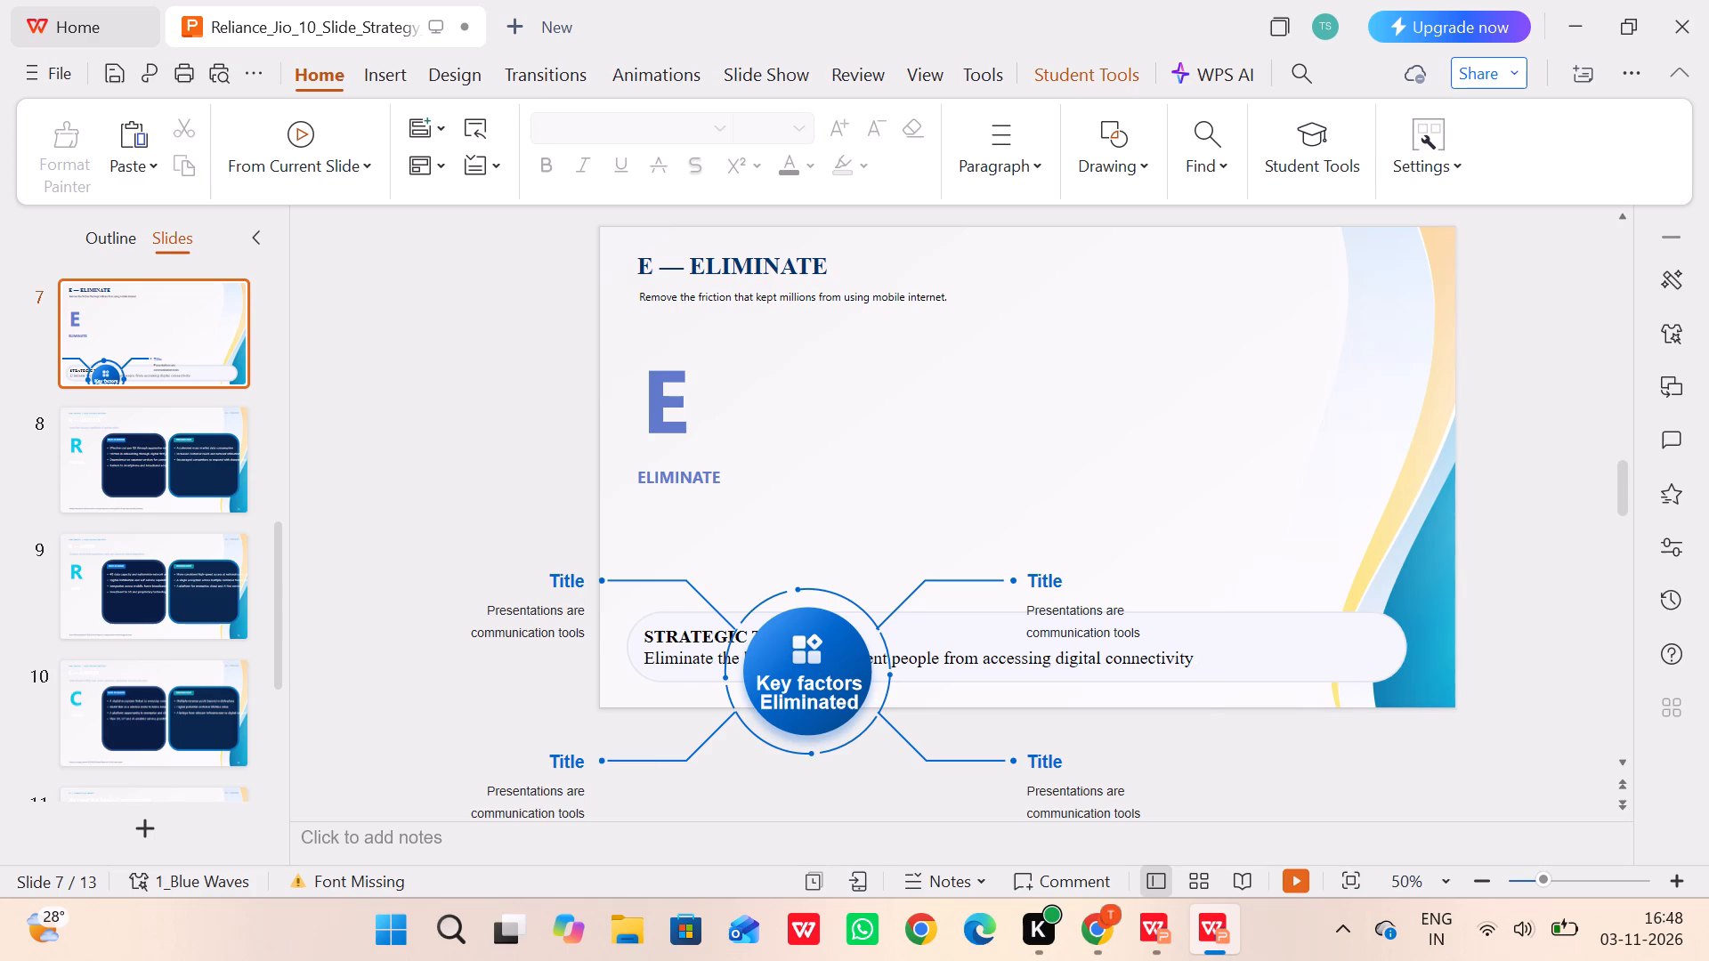
Move the Key factors smart graphic up between the subtitle and Strategic Takeaway box, beside the E ELIMINATE label.
{"action": "left_click", "coordinate": [850, 594]}
{"action": "left_click_drag", "start_coordinate": [889, 547], "coordinate": [1130, 303]}
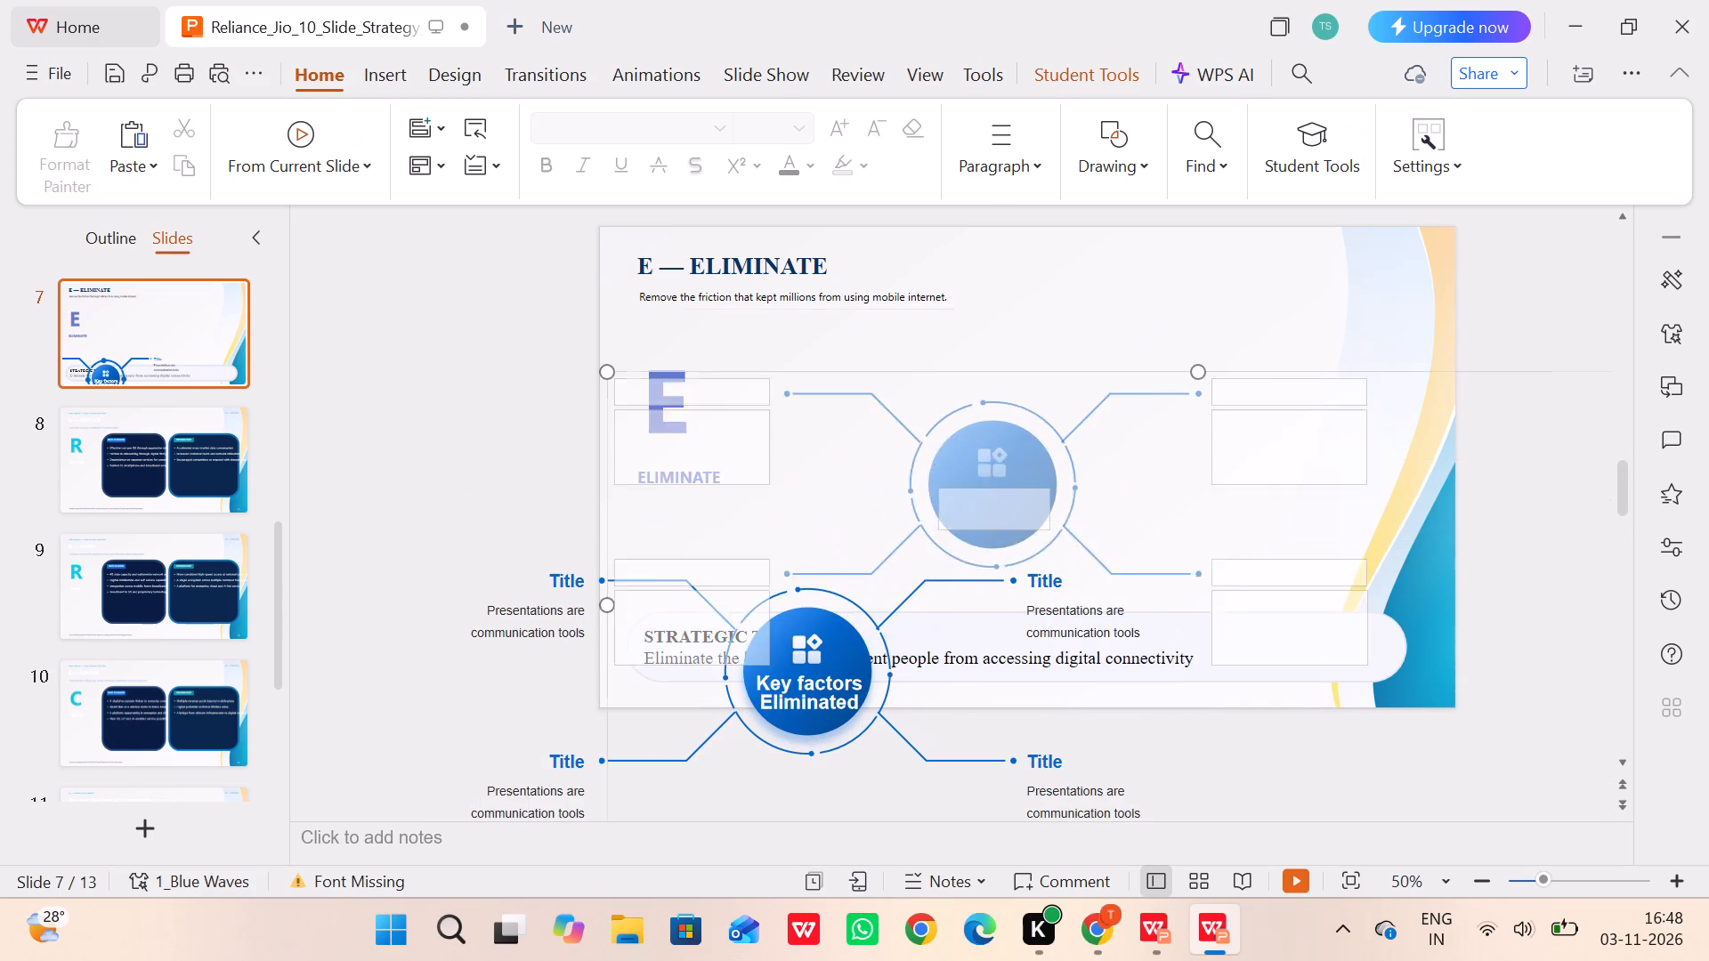
{"action": "left_click_drag", "start_coordinate": [1130, 303], "coordinate": [1163, 321]}
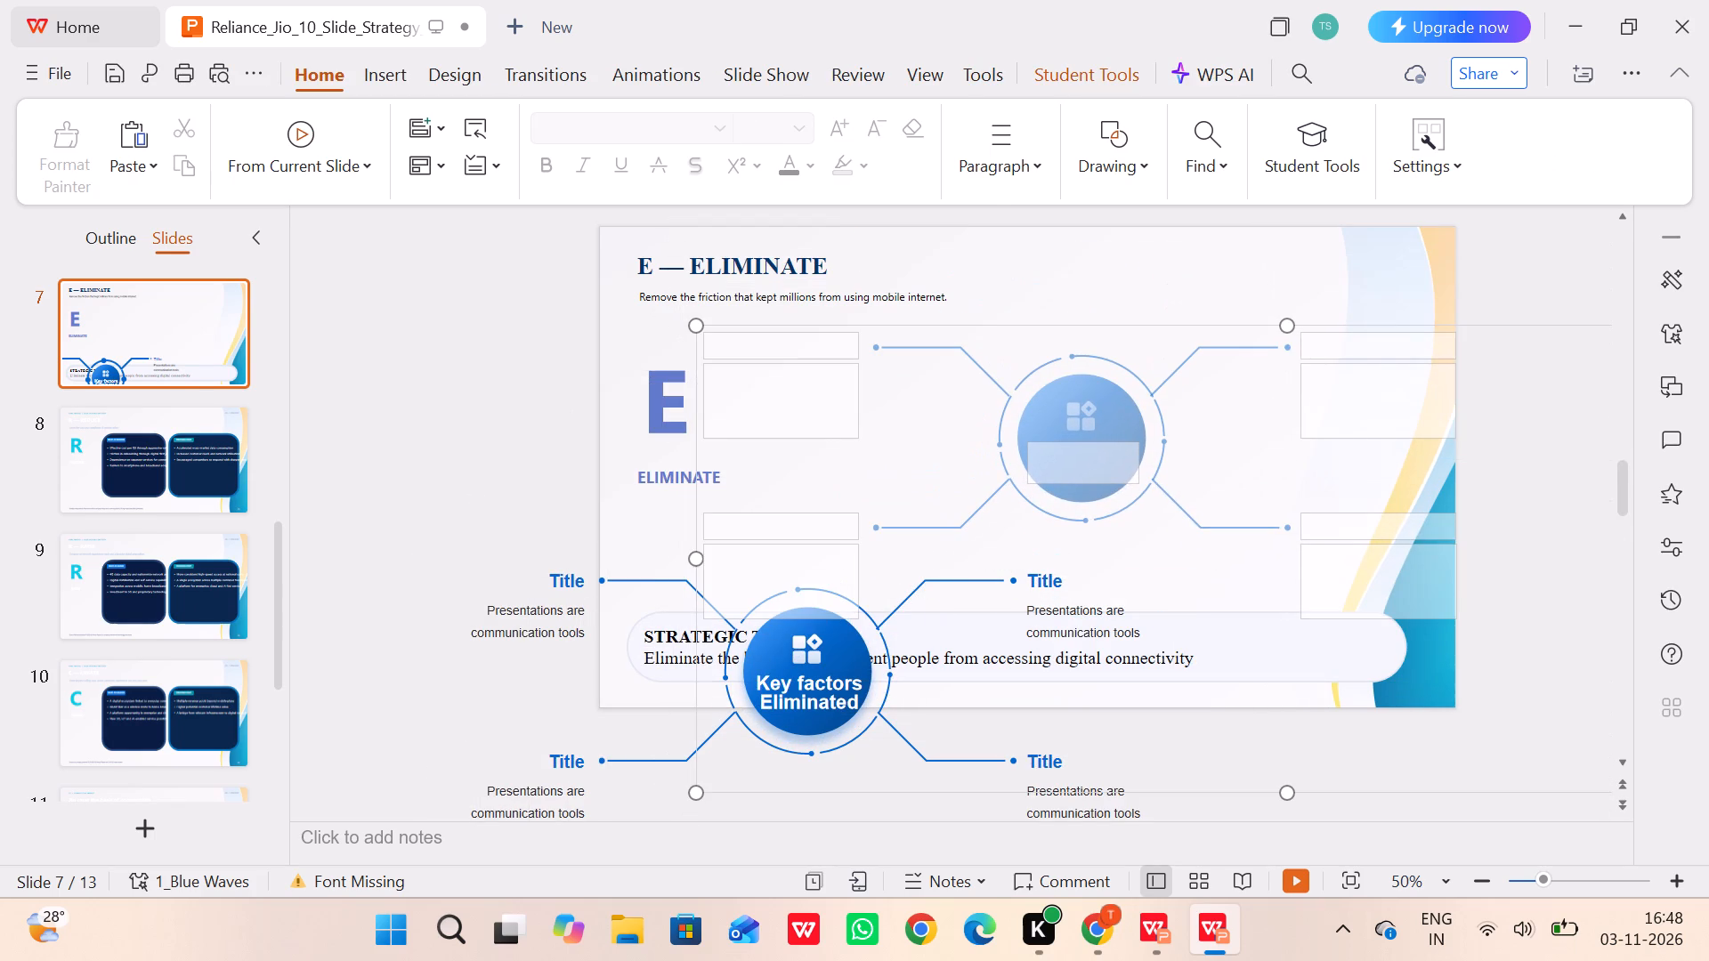
{"action": "left_click_drag", "start_coordinate": [1163, 321], "coordinate": [1162, 320]}
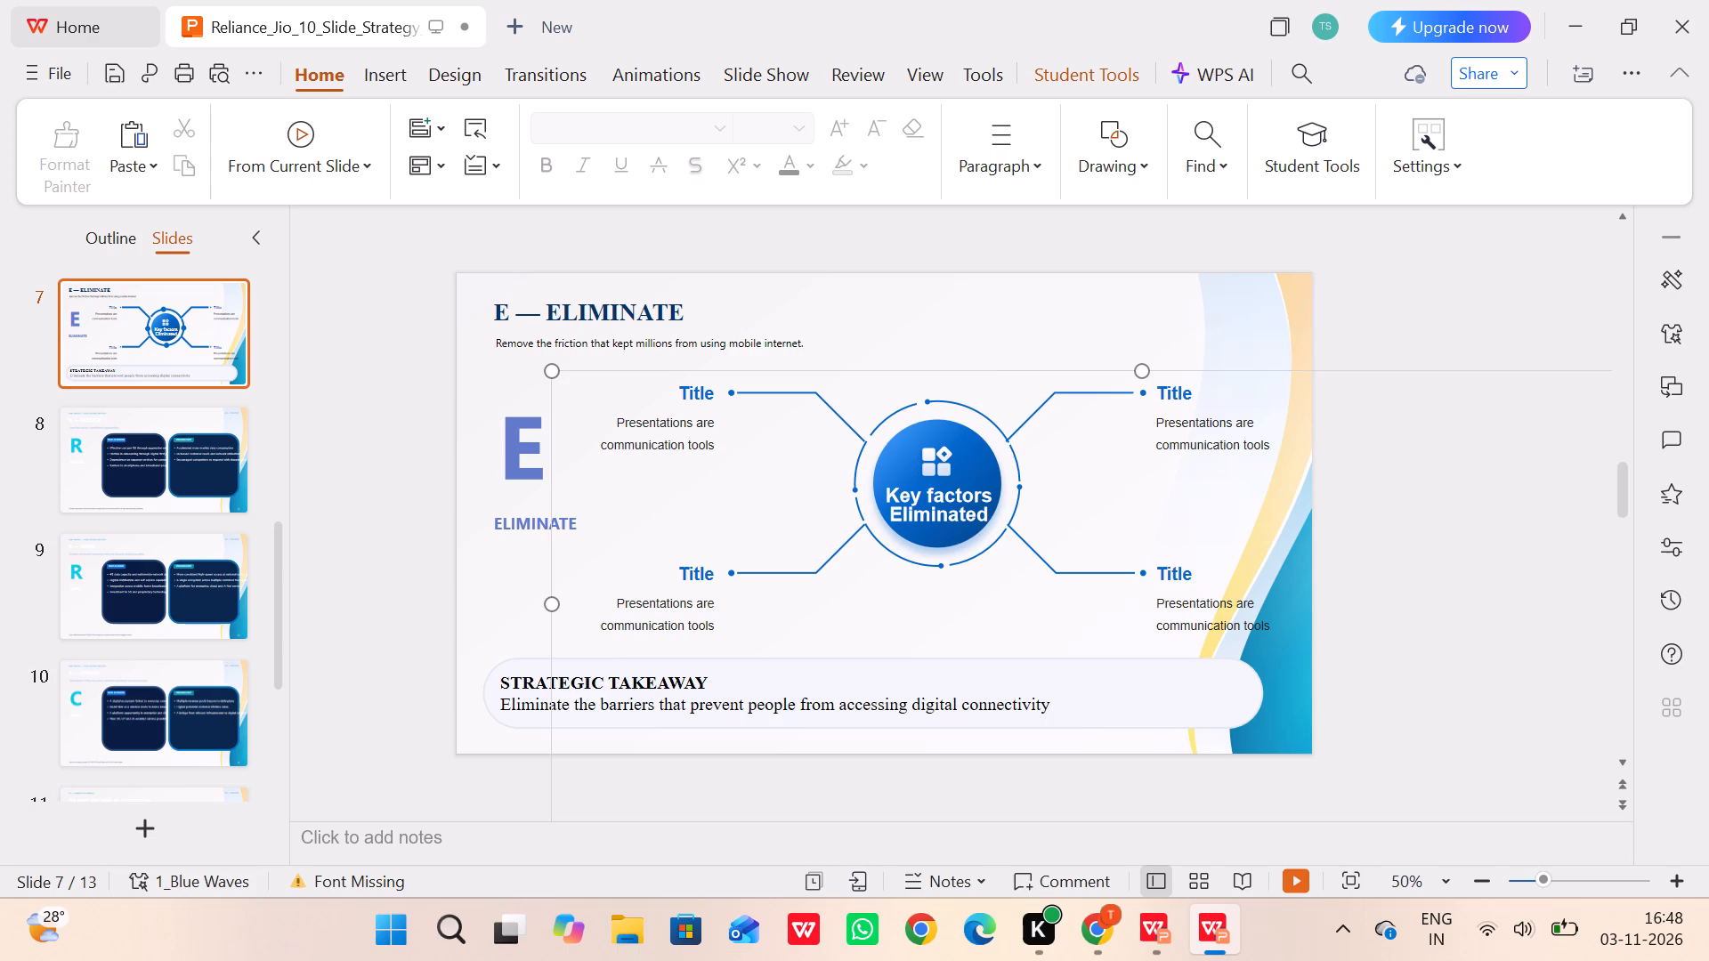
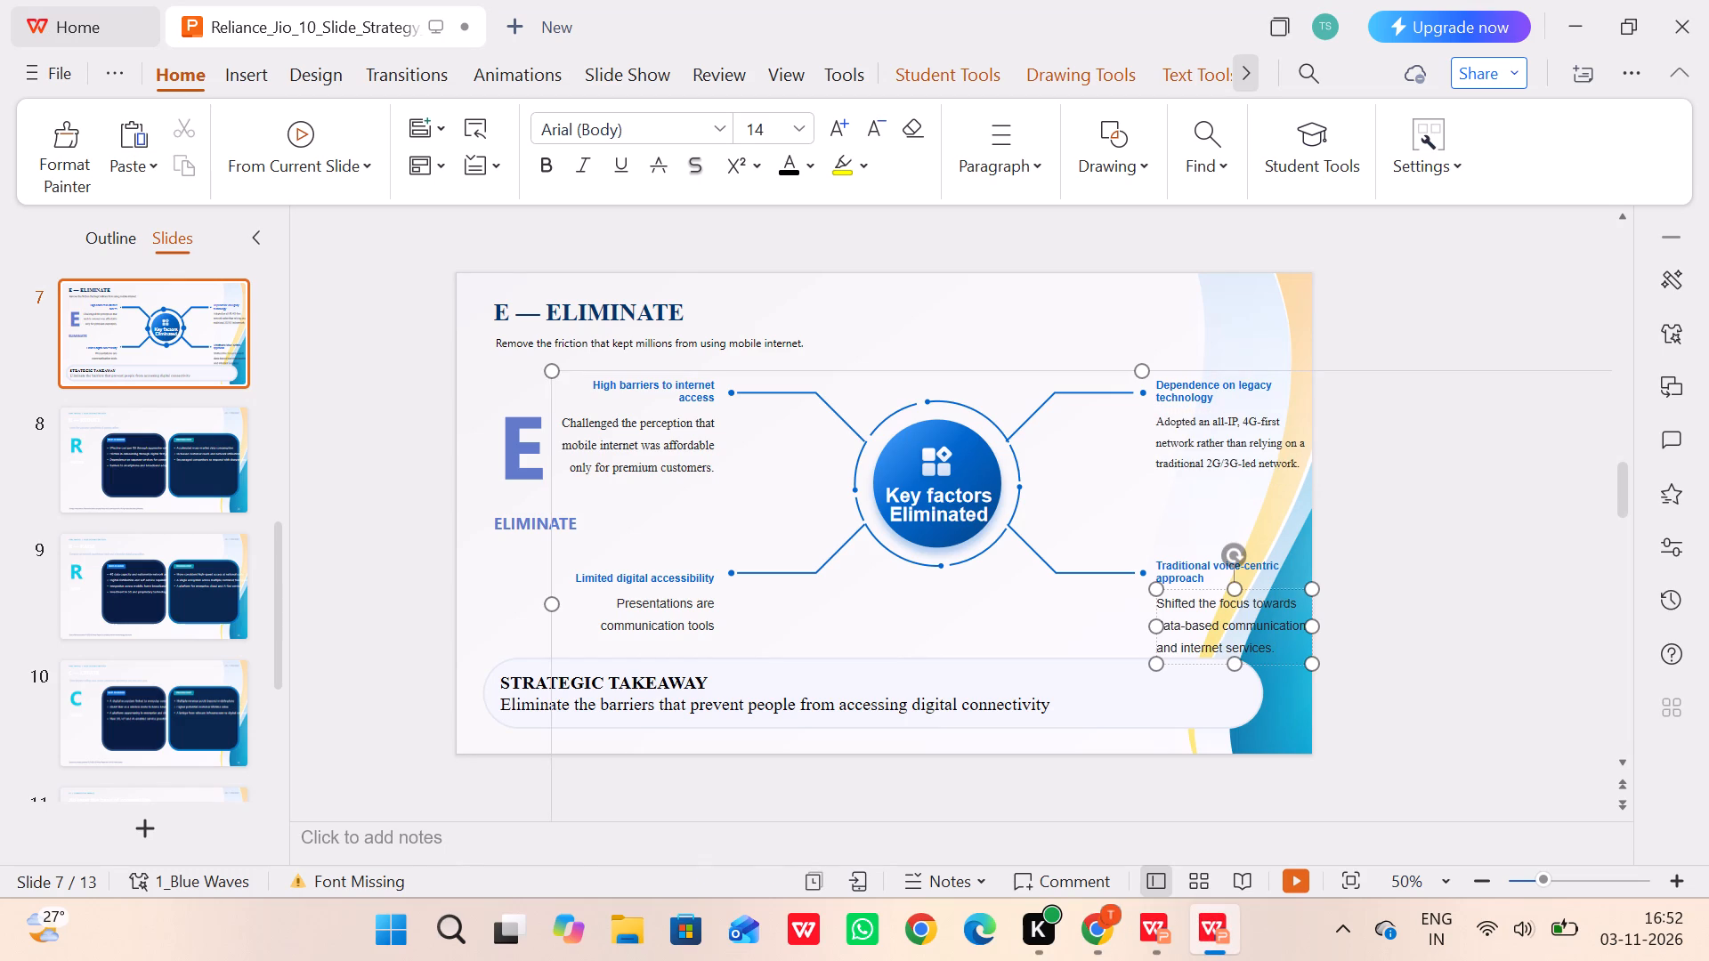
Set the font of the description under "Traditional voice-centric approach" to Times New Roman.
{"action": "left_click_drag", "start_coordinate": [1288, 654], "coordinate": [1139, 600]}
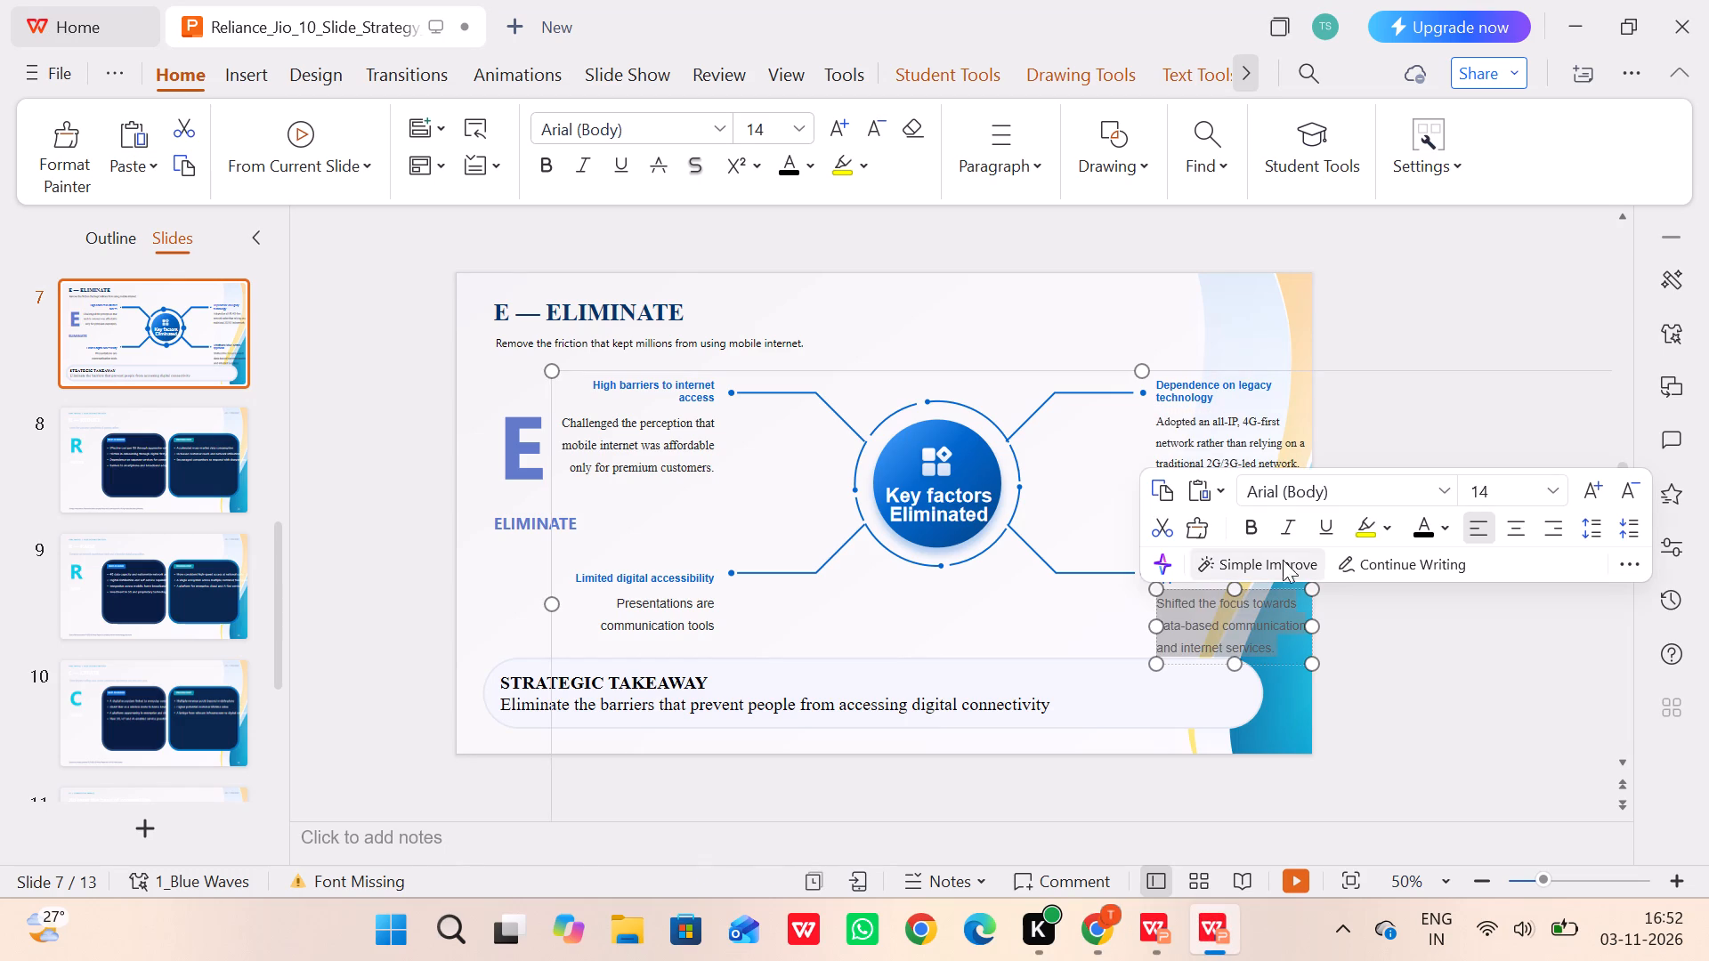
{"action": "left_click", "coordinate": [1441, 489]}
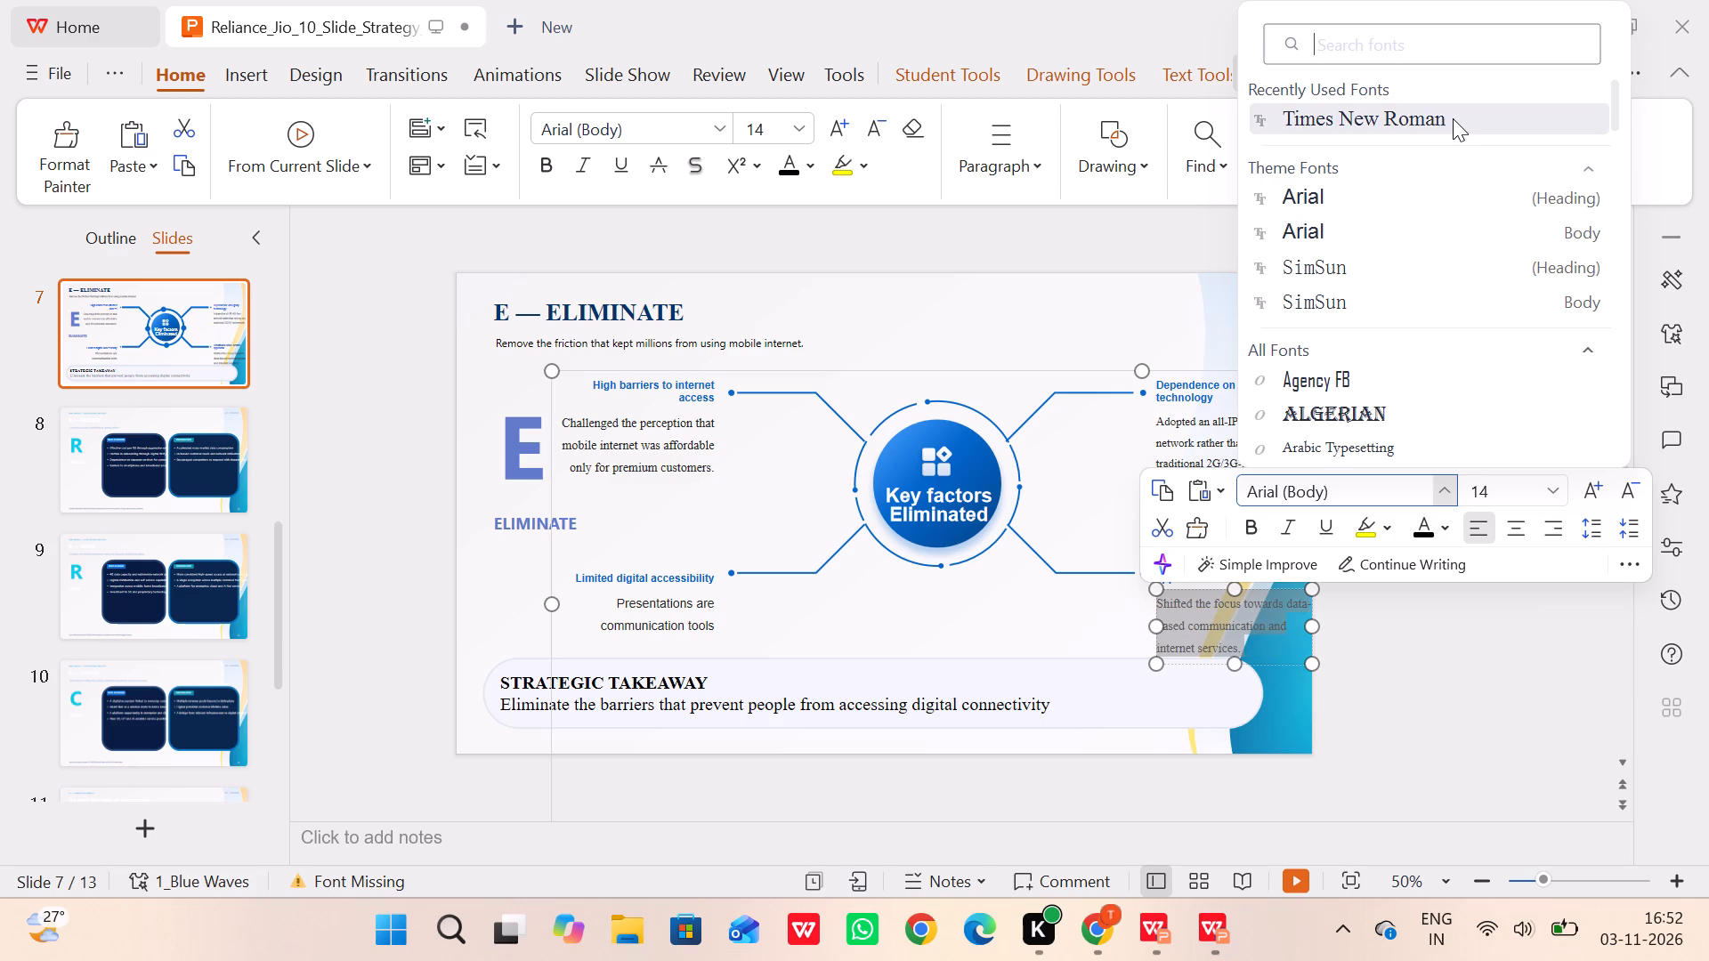
{"action": "left_click", "coordinate": [1453, 118]}
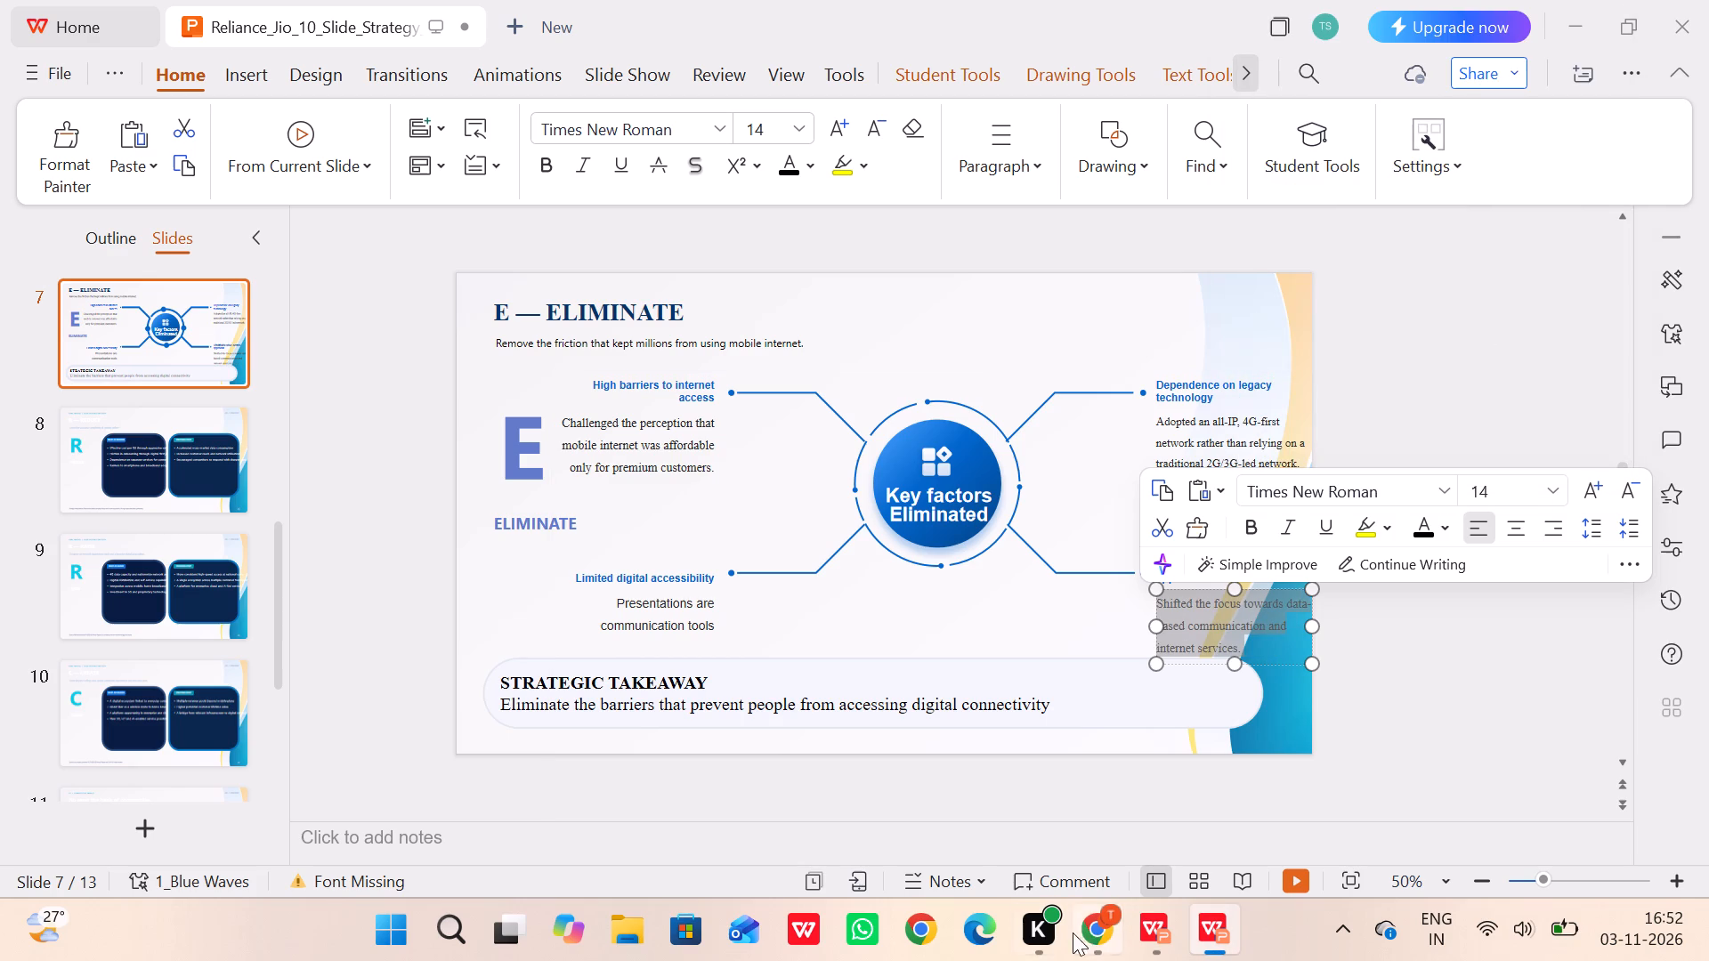
Fill the lower-left description with "Made internet connectivity the foundation for accessing digital services." copied from the ChatGPT answer.
{"action": "left_click", "coordinate": [1083, 926]}
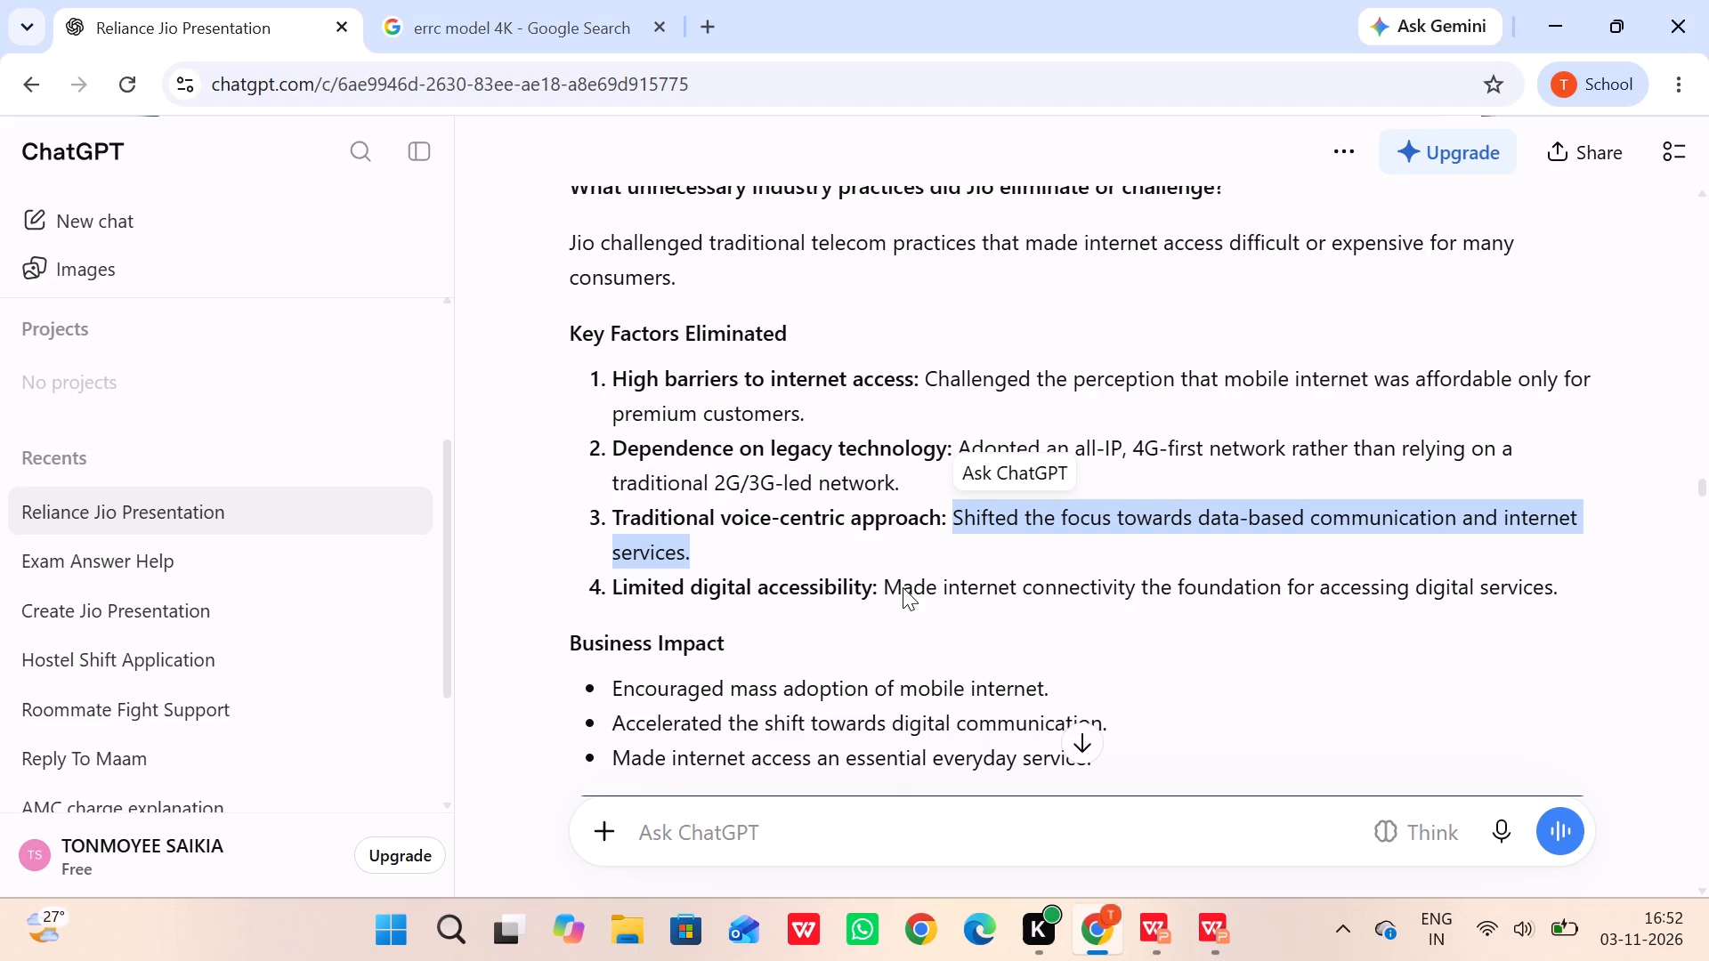
{"action": "left_click_drag", "start_coordinate": [892, 579], "coordinate": [1652, 586]}
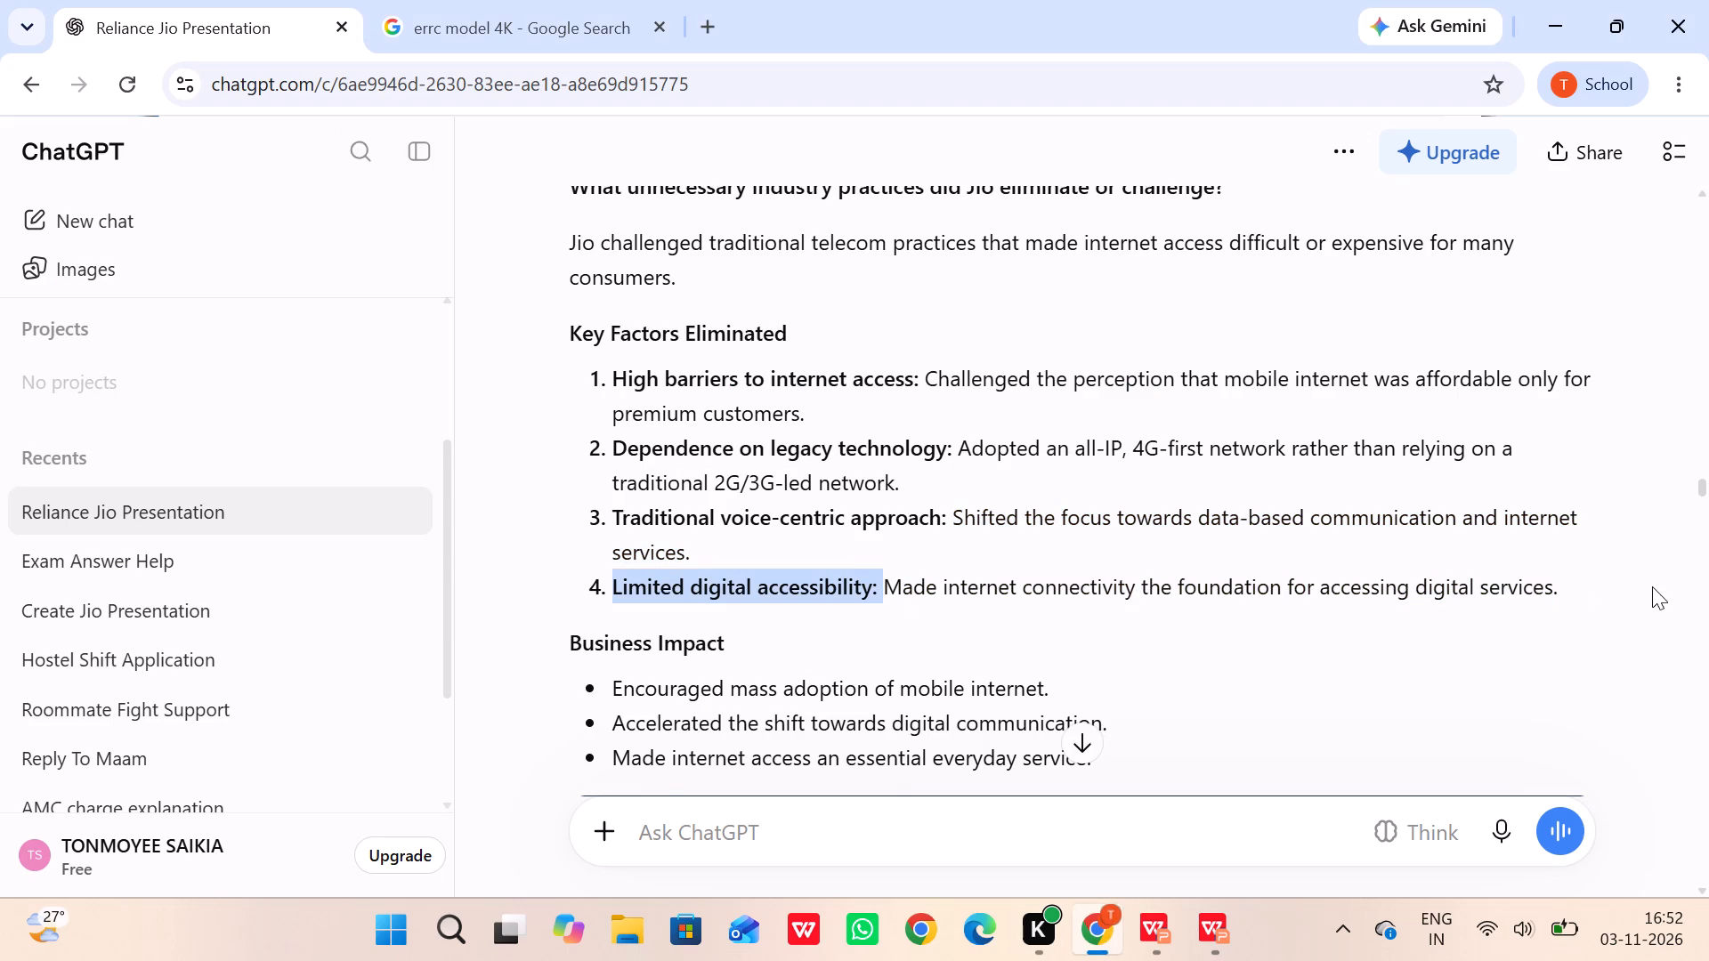
{"action": "left_click_drag", "start_coordinate": [1575, 594], "coordinate": [903, 587]}
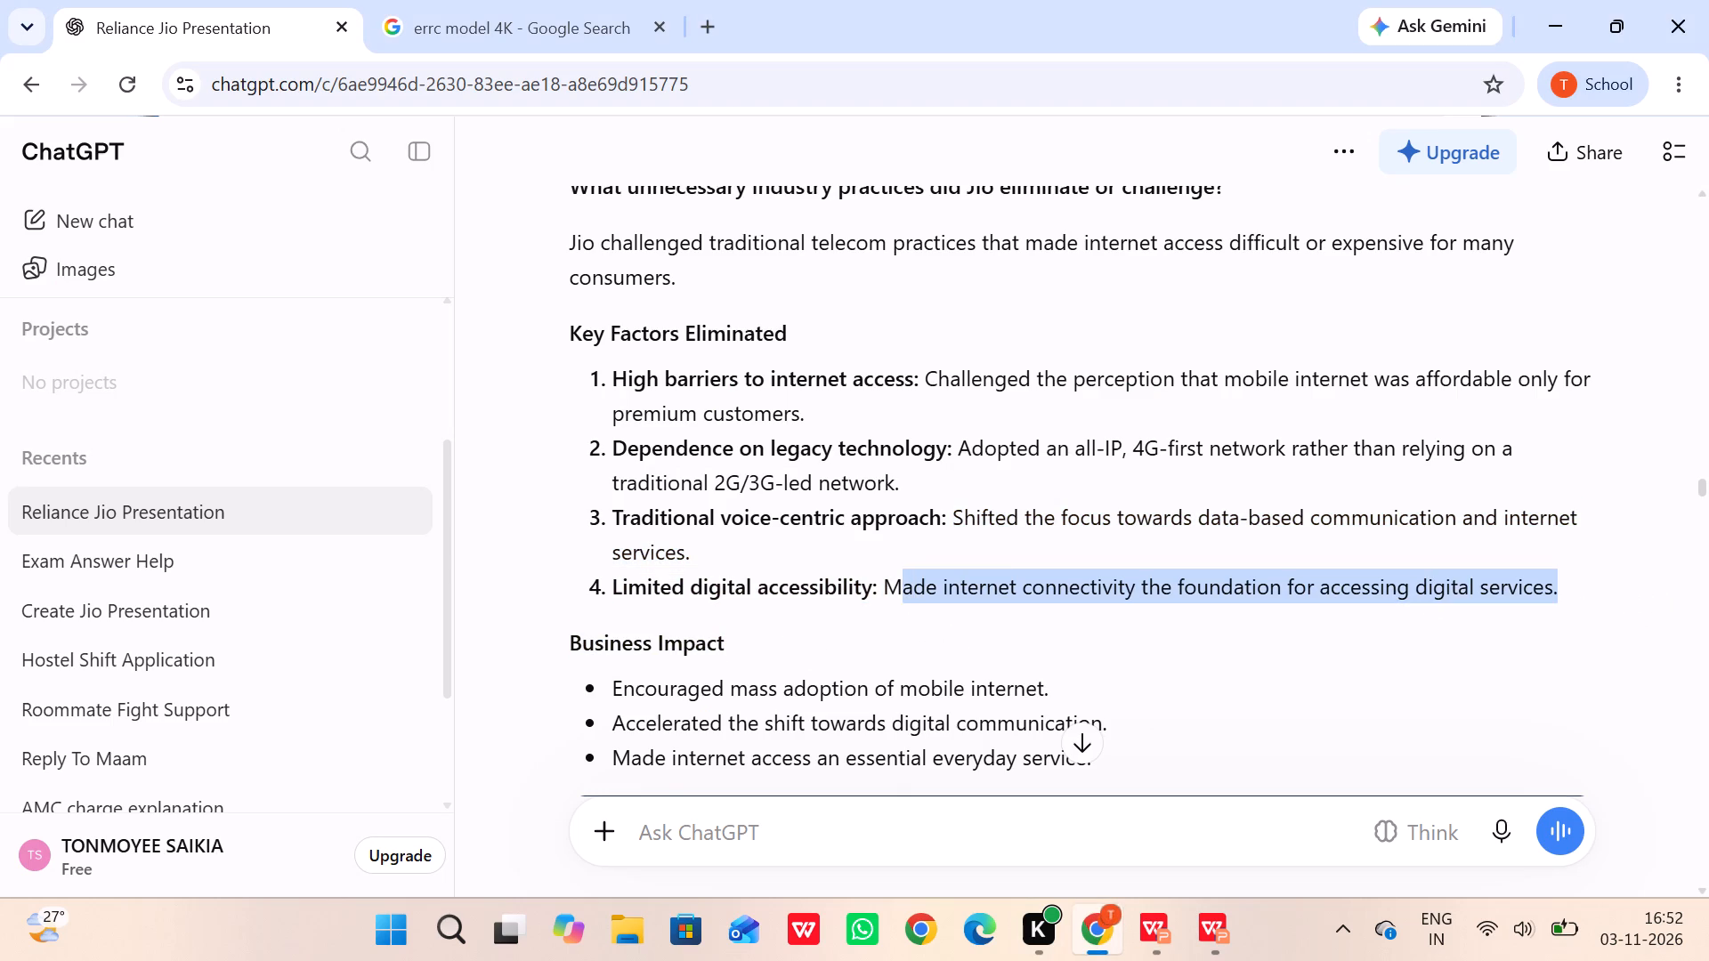
{"action": "left_click_drag", "start_coordinate": [903, 587], "coordinate": [891, 587]}
{"action": "right_click", "coordinate": [909, 587]}
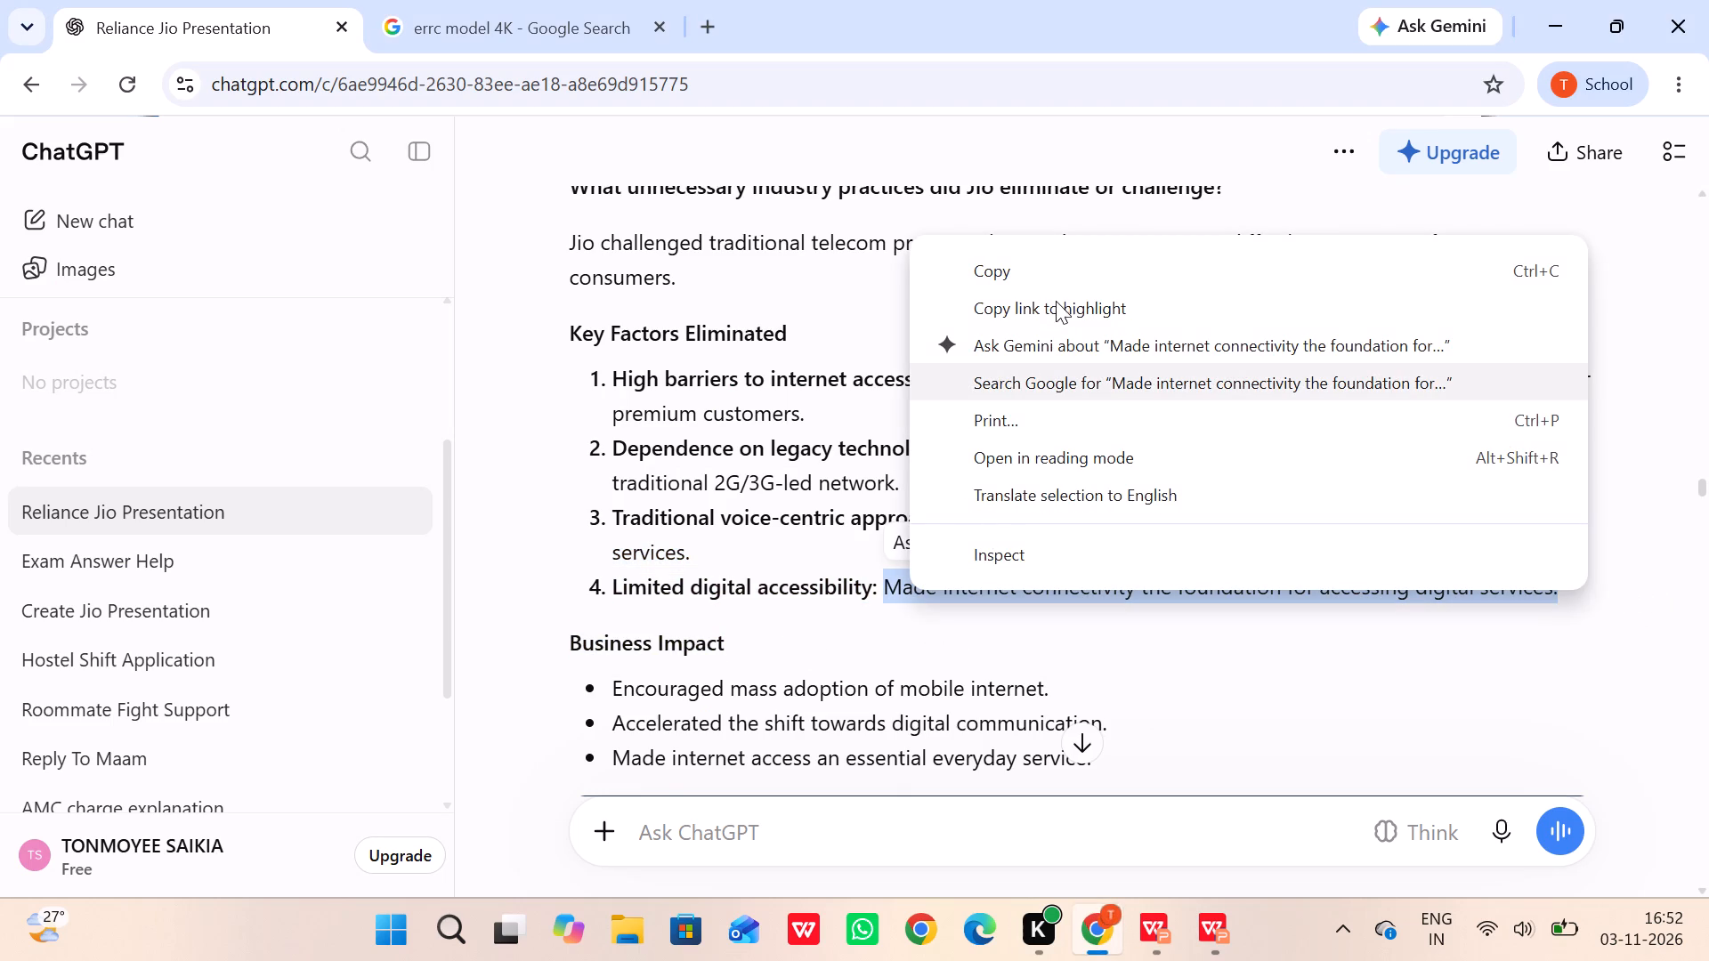
{"action": "left_click", "coordinate": [1049, 260]}
{"action": "left_click", "coordinate": [1203, 924]}
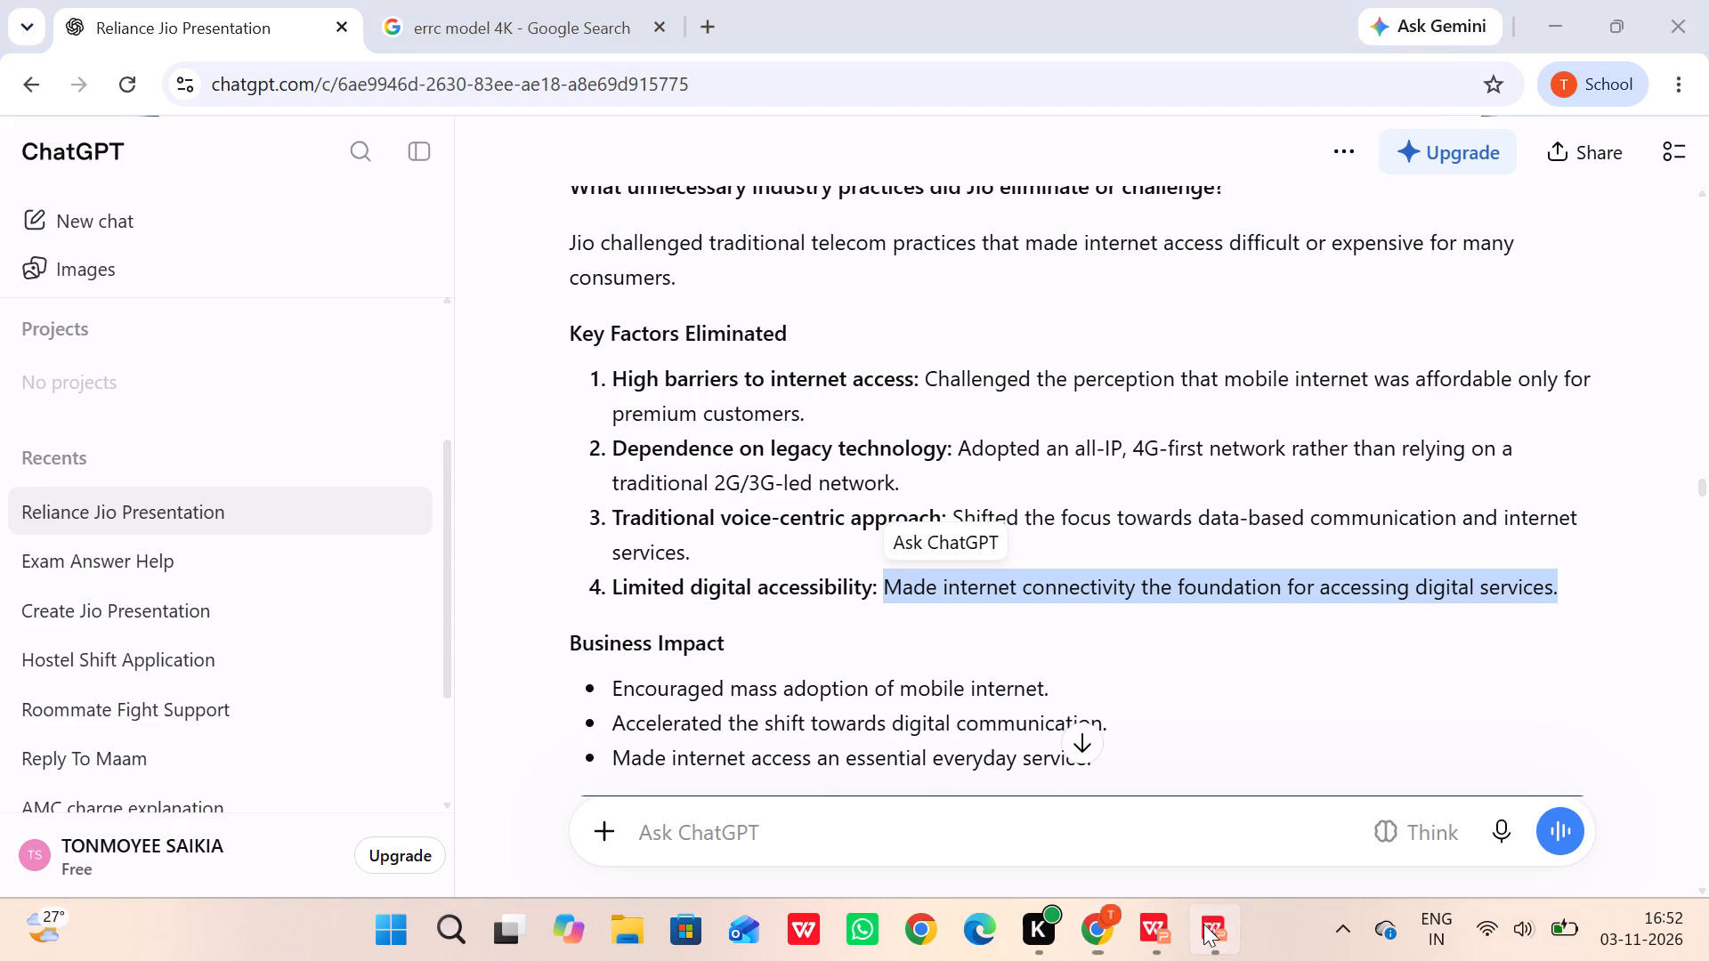
{"action": "left_click", "coordinate": [657, 617]}
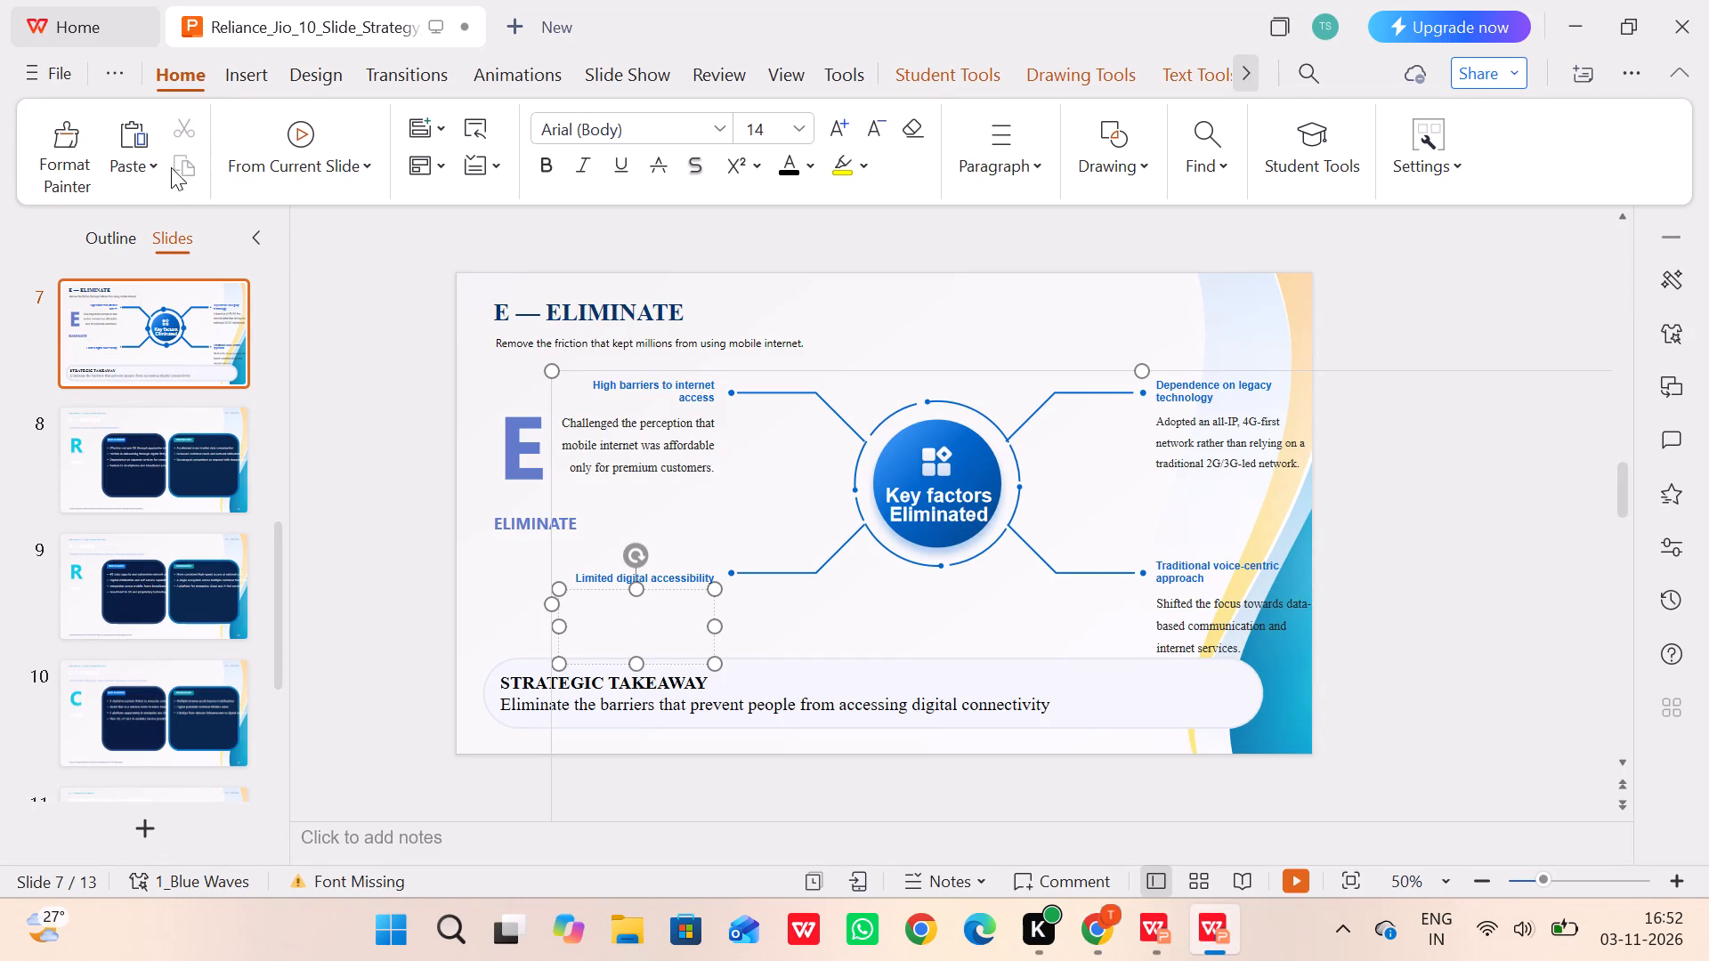
{"action": "left_click", "coordinate": [120, 112]}
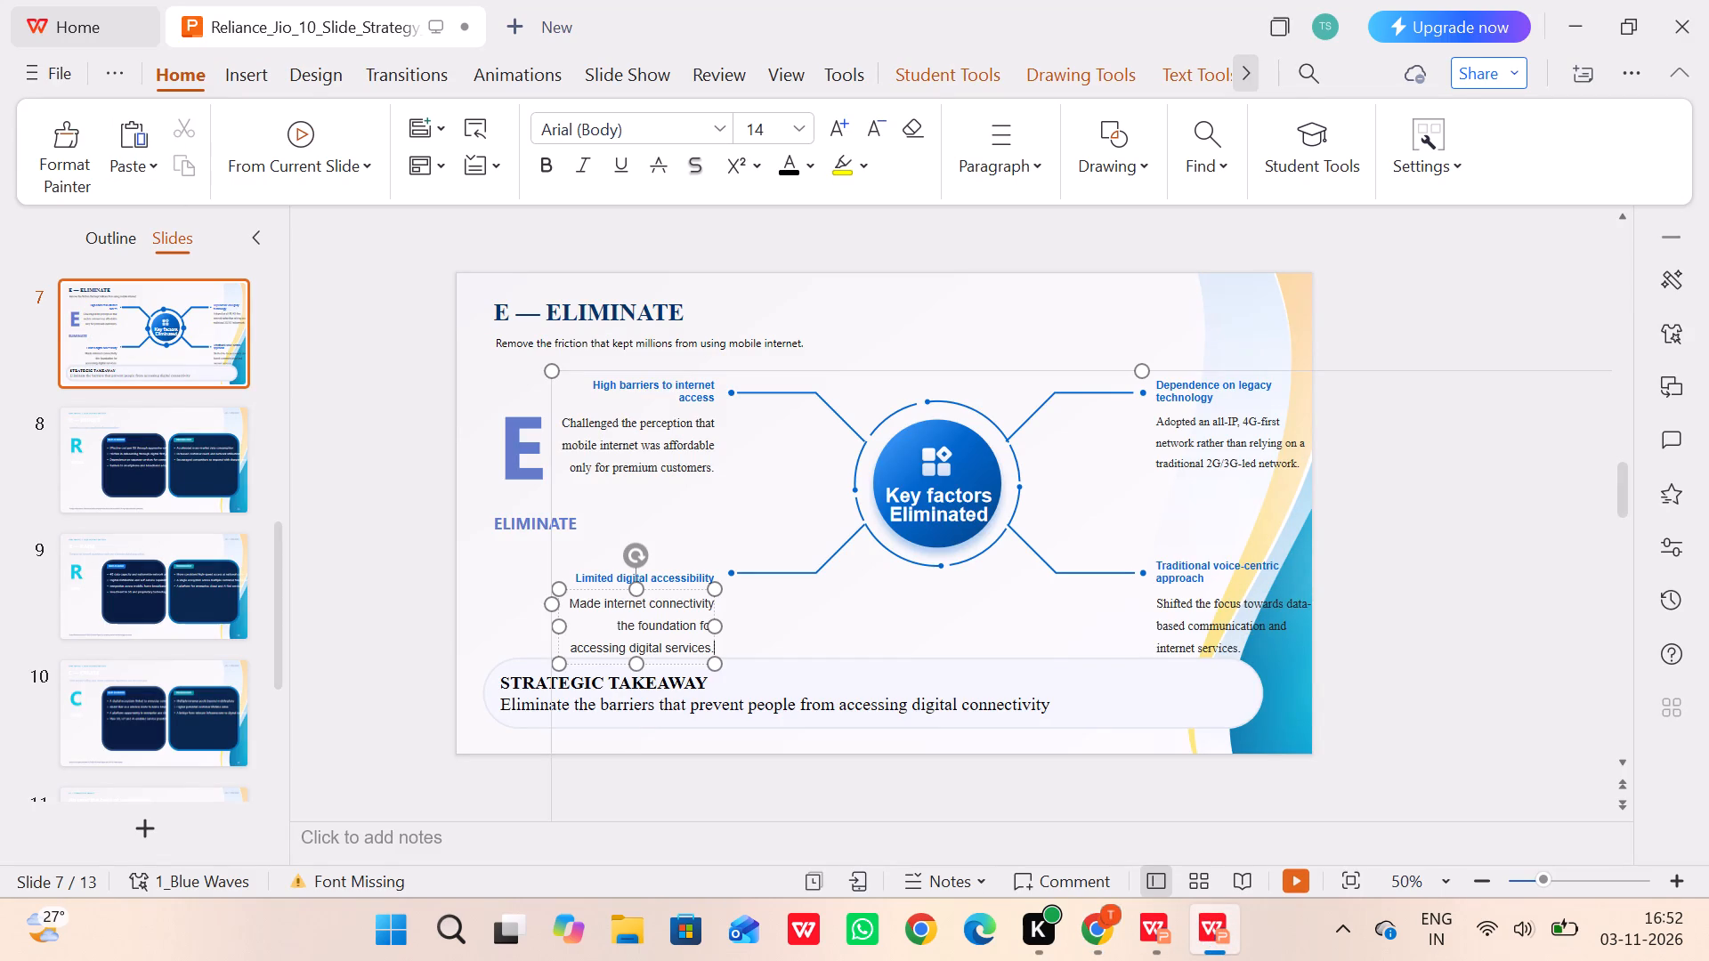
Set the font of the description under "Limited digital accessibility" to Times New Roman.
{"action": "left_click_drag", "start_coordinate": [572, 603], "coordinate": [828, 723]}
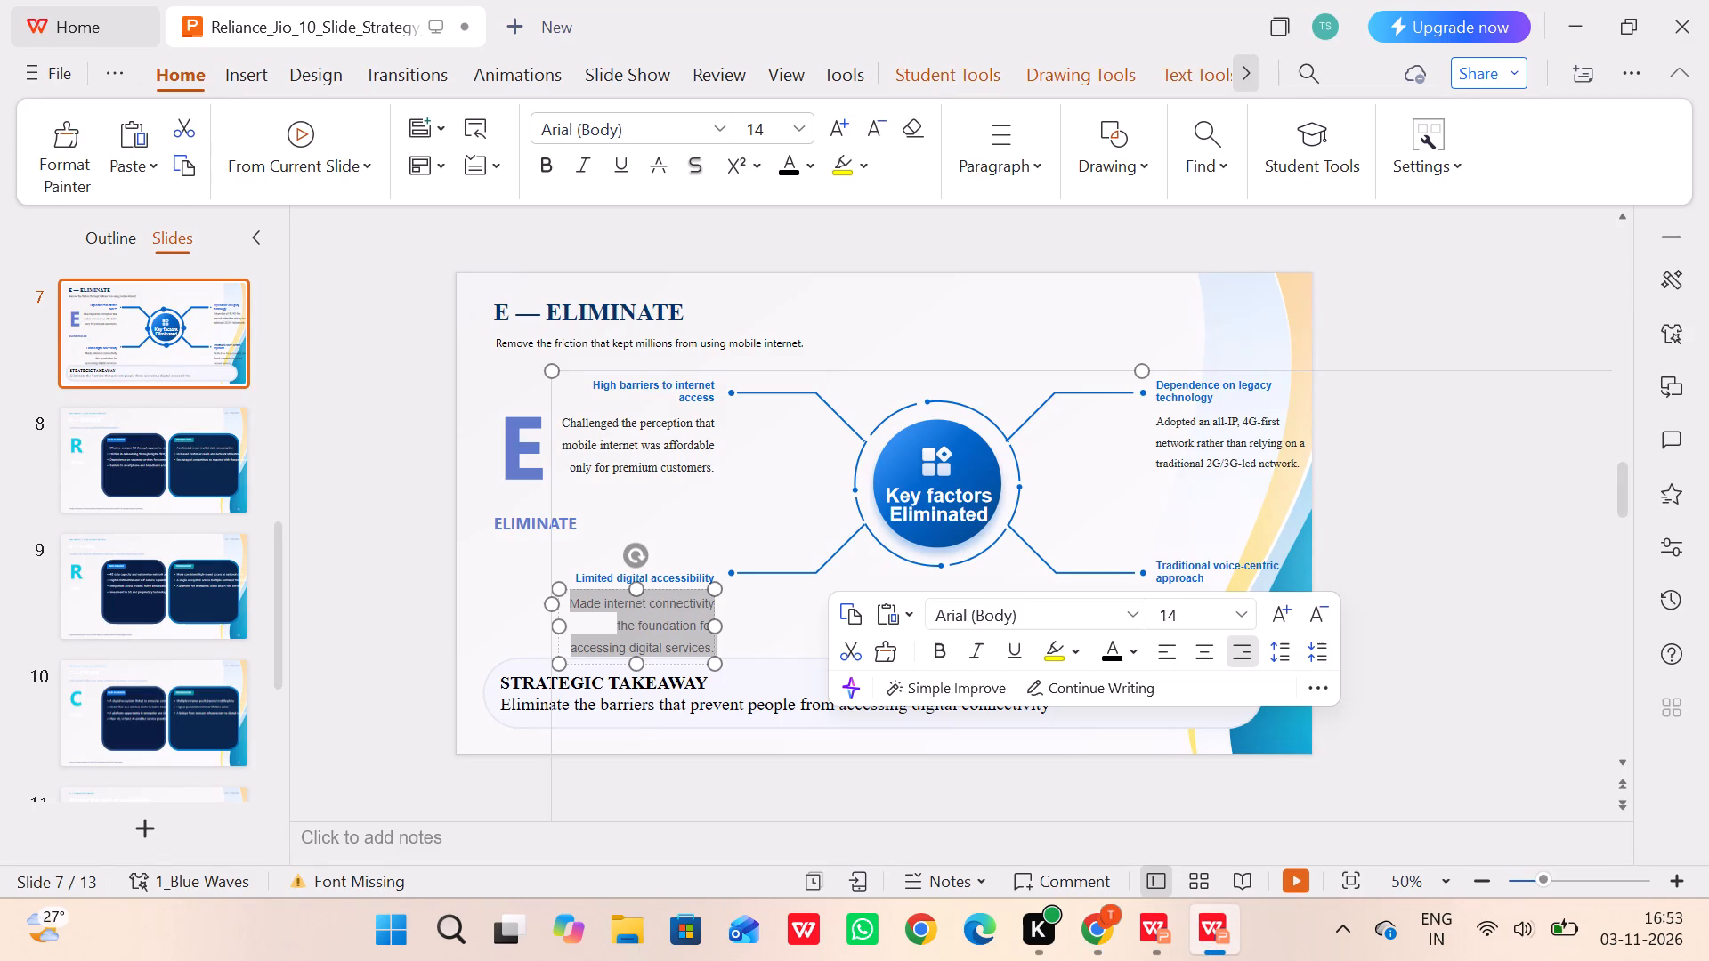
{"action": "left_click", "coordinate": [1137, 610]}
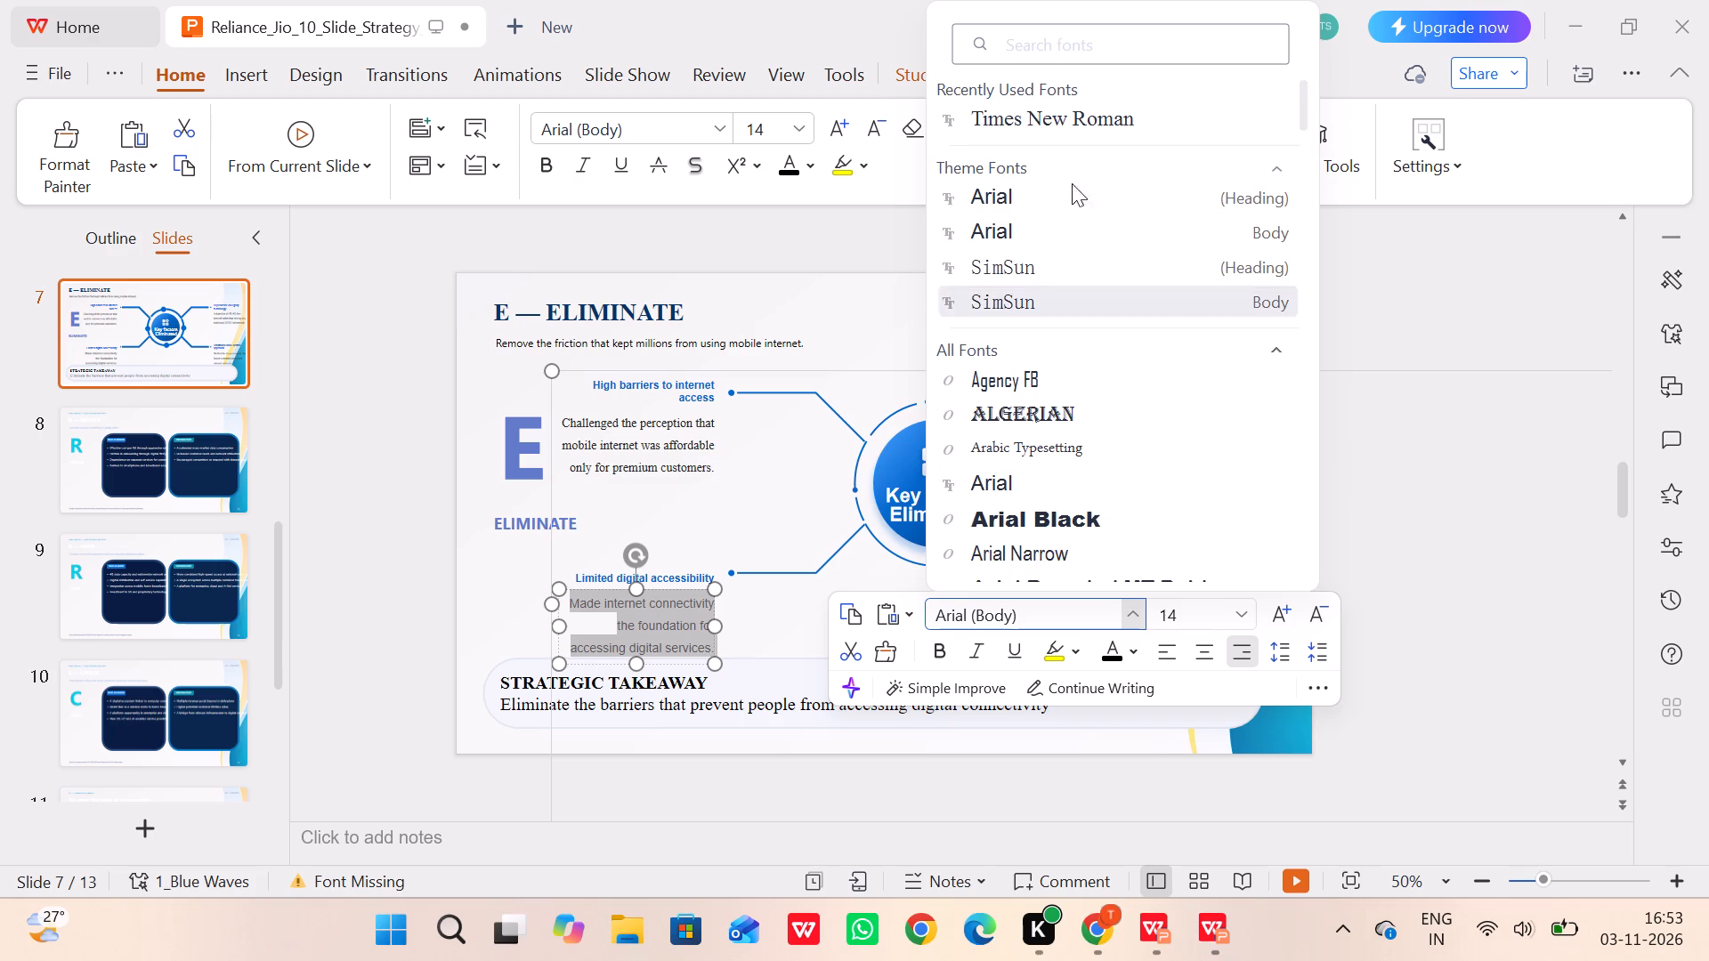
{"action": "left_click", "coordinate": [1072, 133]}
{"action": "left_click", "coordinate": [1470, 407]}
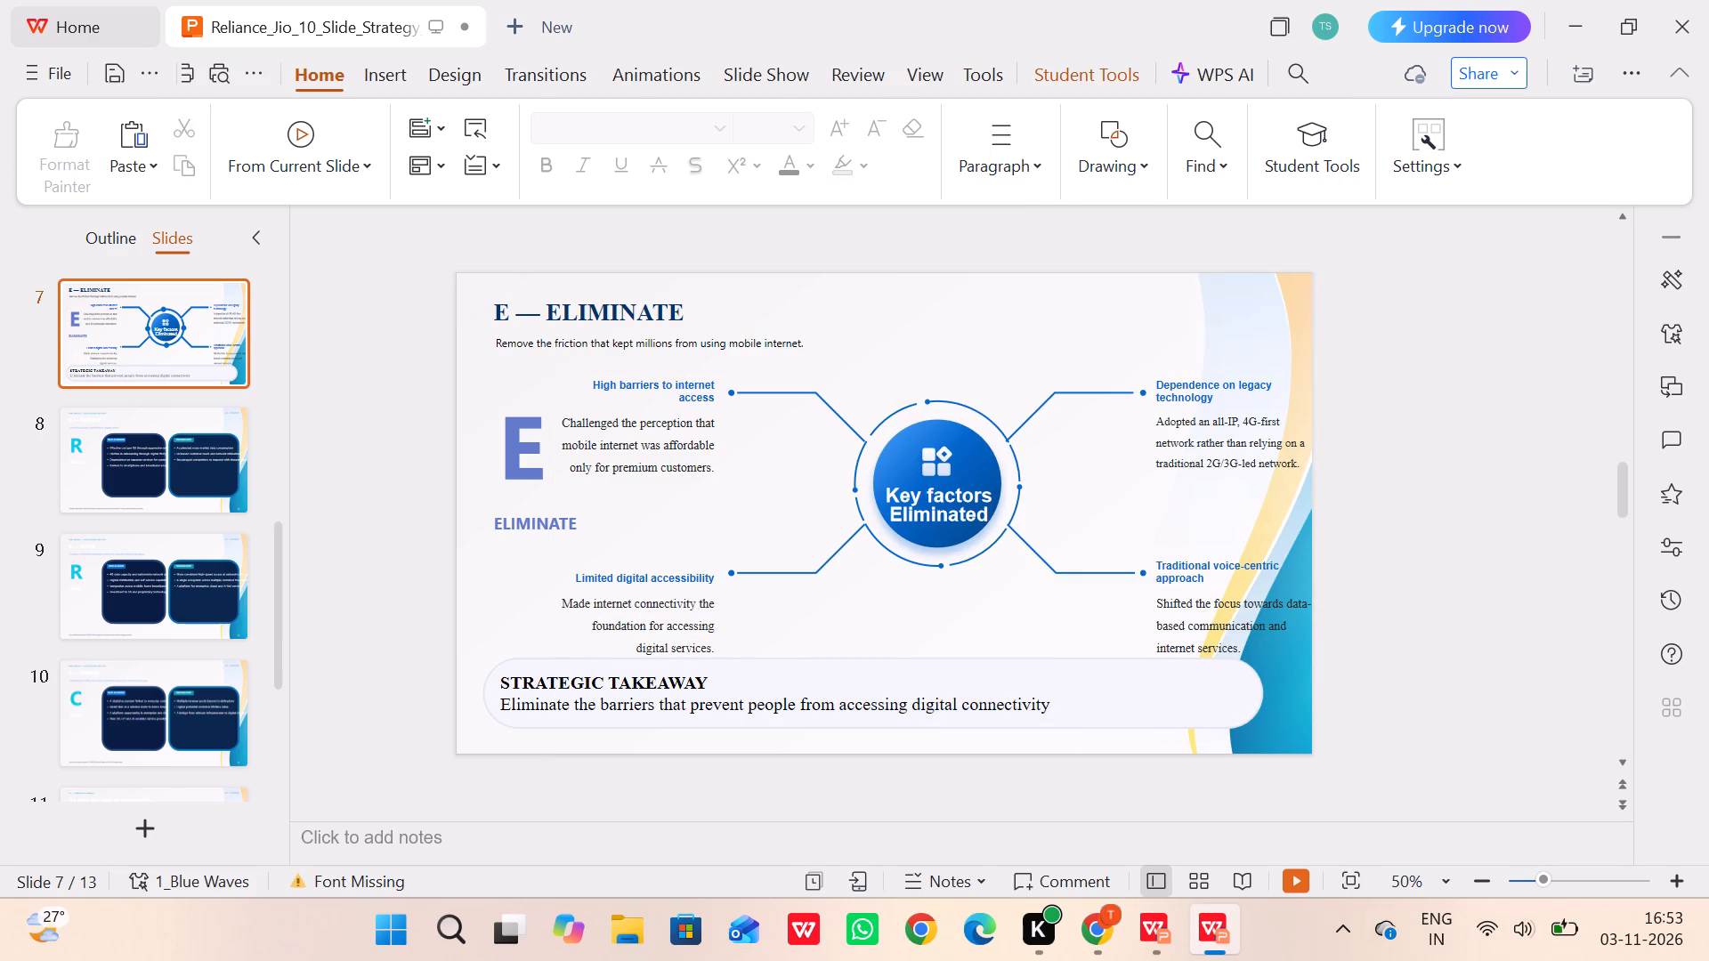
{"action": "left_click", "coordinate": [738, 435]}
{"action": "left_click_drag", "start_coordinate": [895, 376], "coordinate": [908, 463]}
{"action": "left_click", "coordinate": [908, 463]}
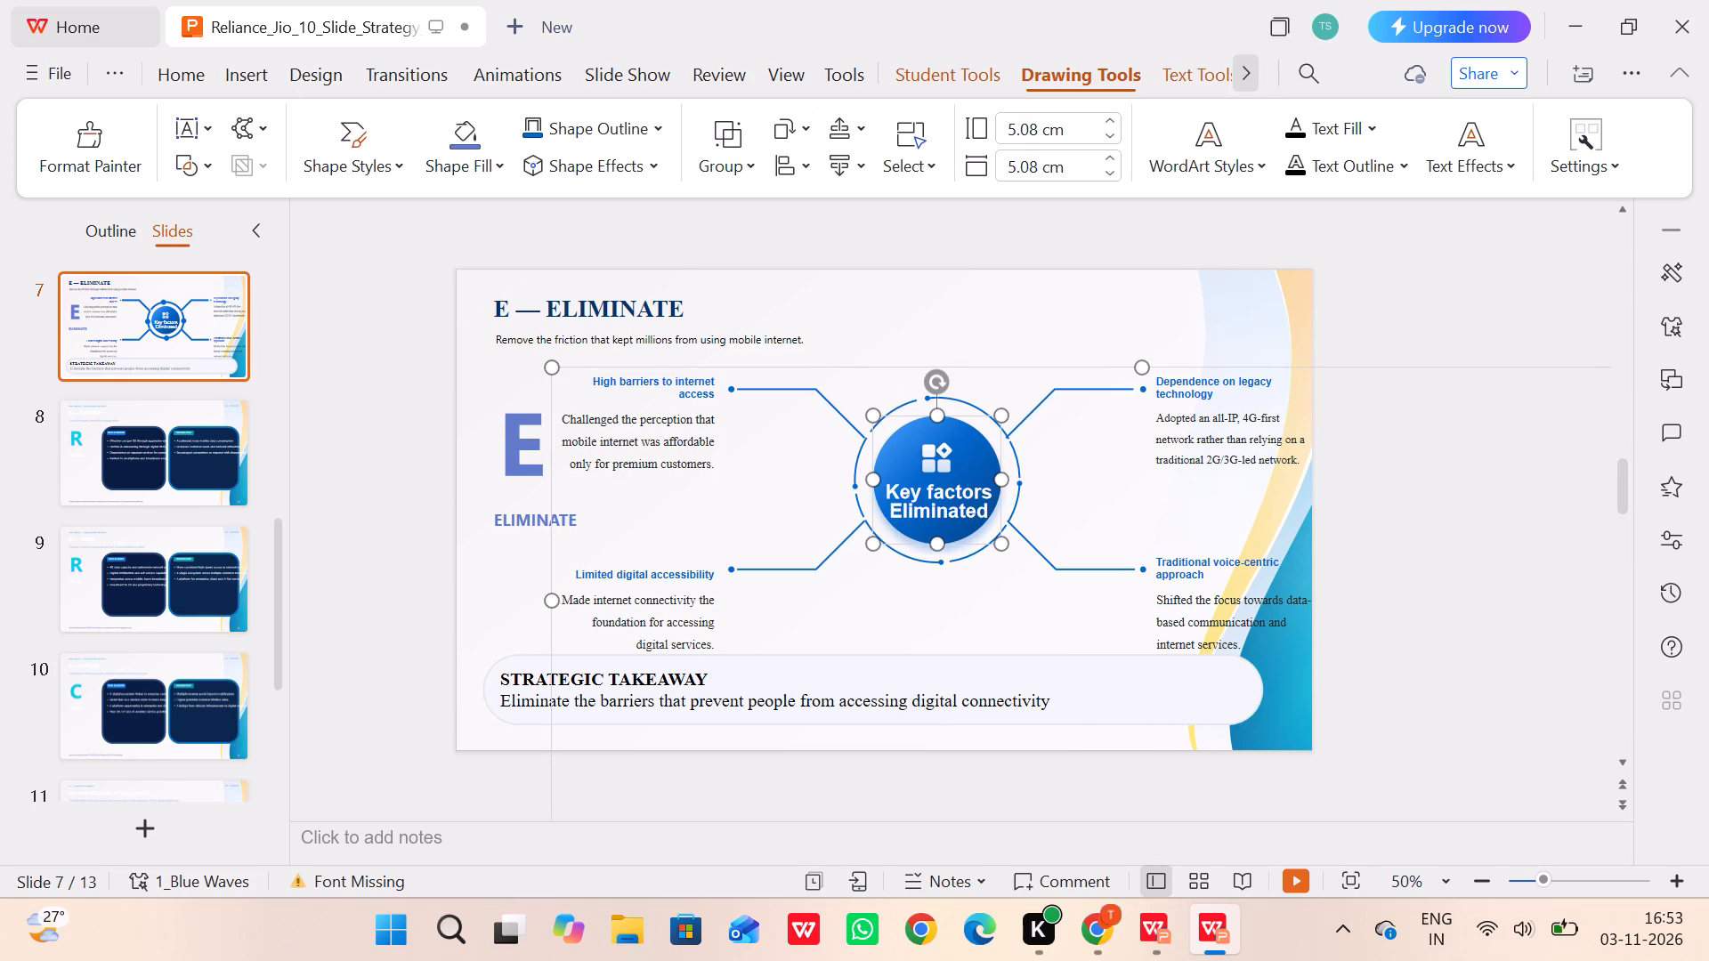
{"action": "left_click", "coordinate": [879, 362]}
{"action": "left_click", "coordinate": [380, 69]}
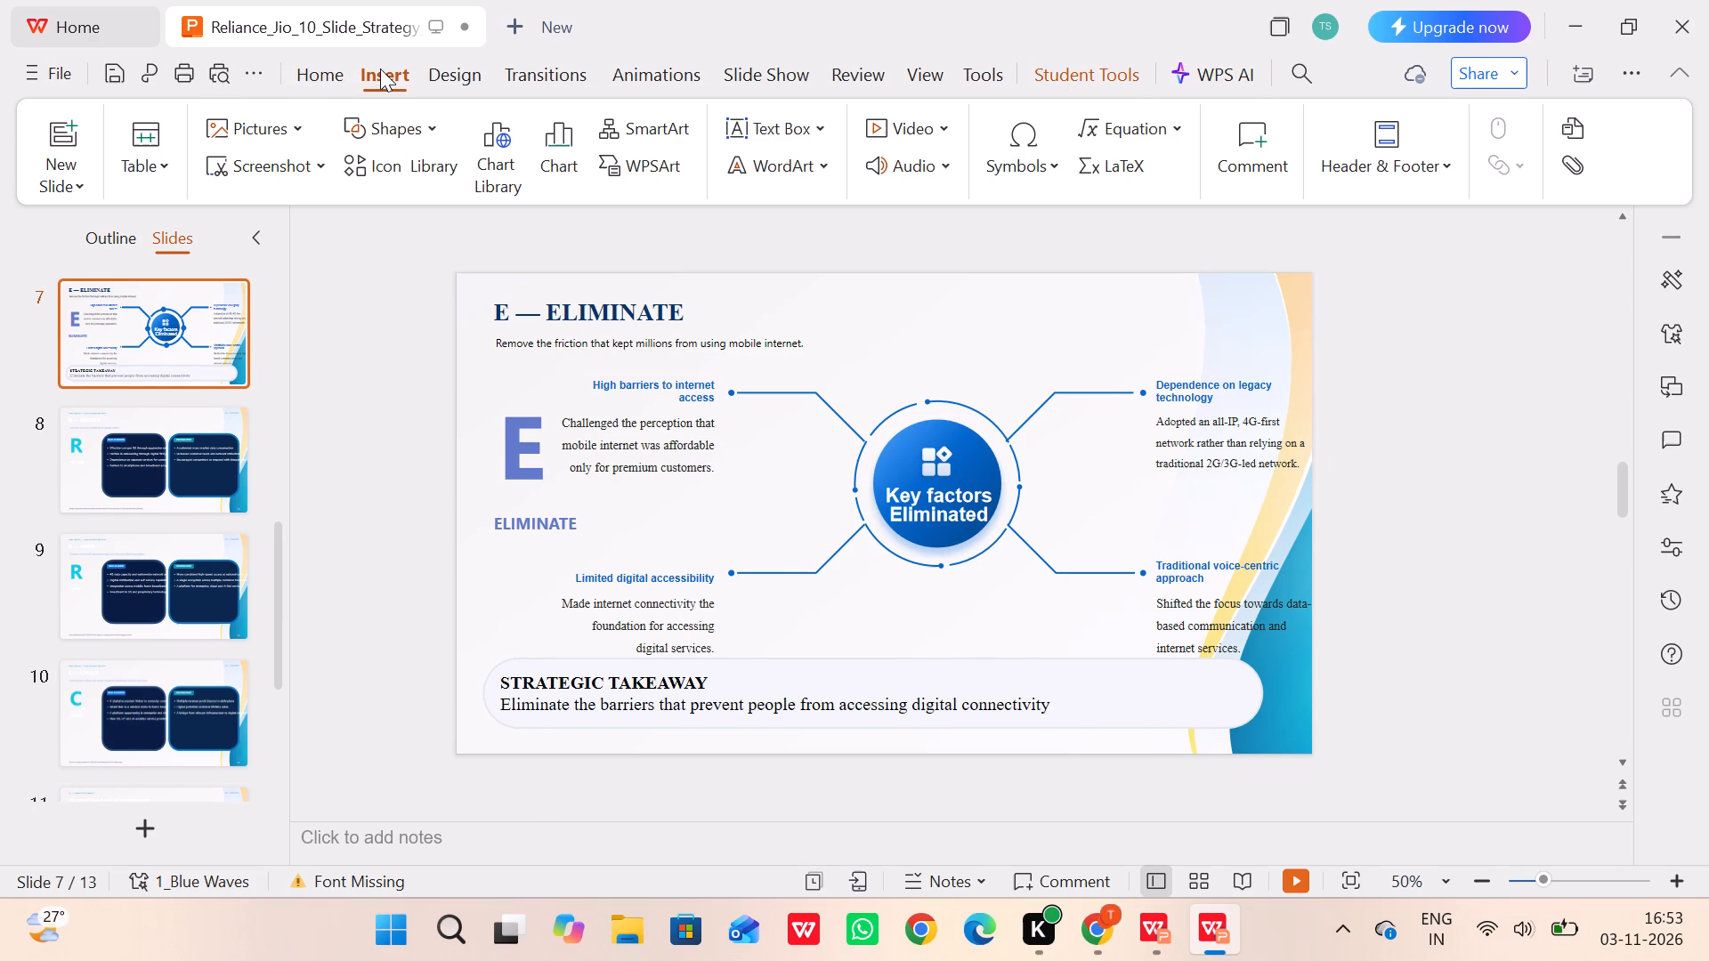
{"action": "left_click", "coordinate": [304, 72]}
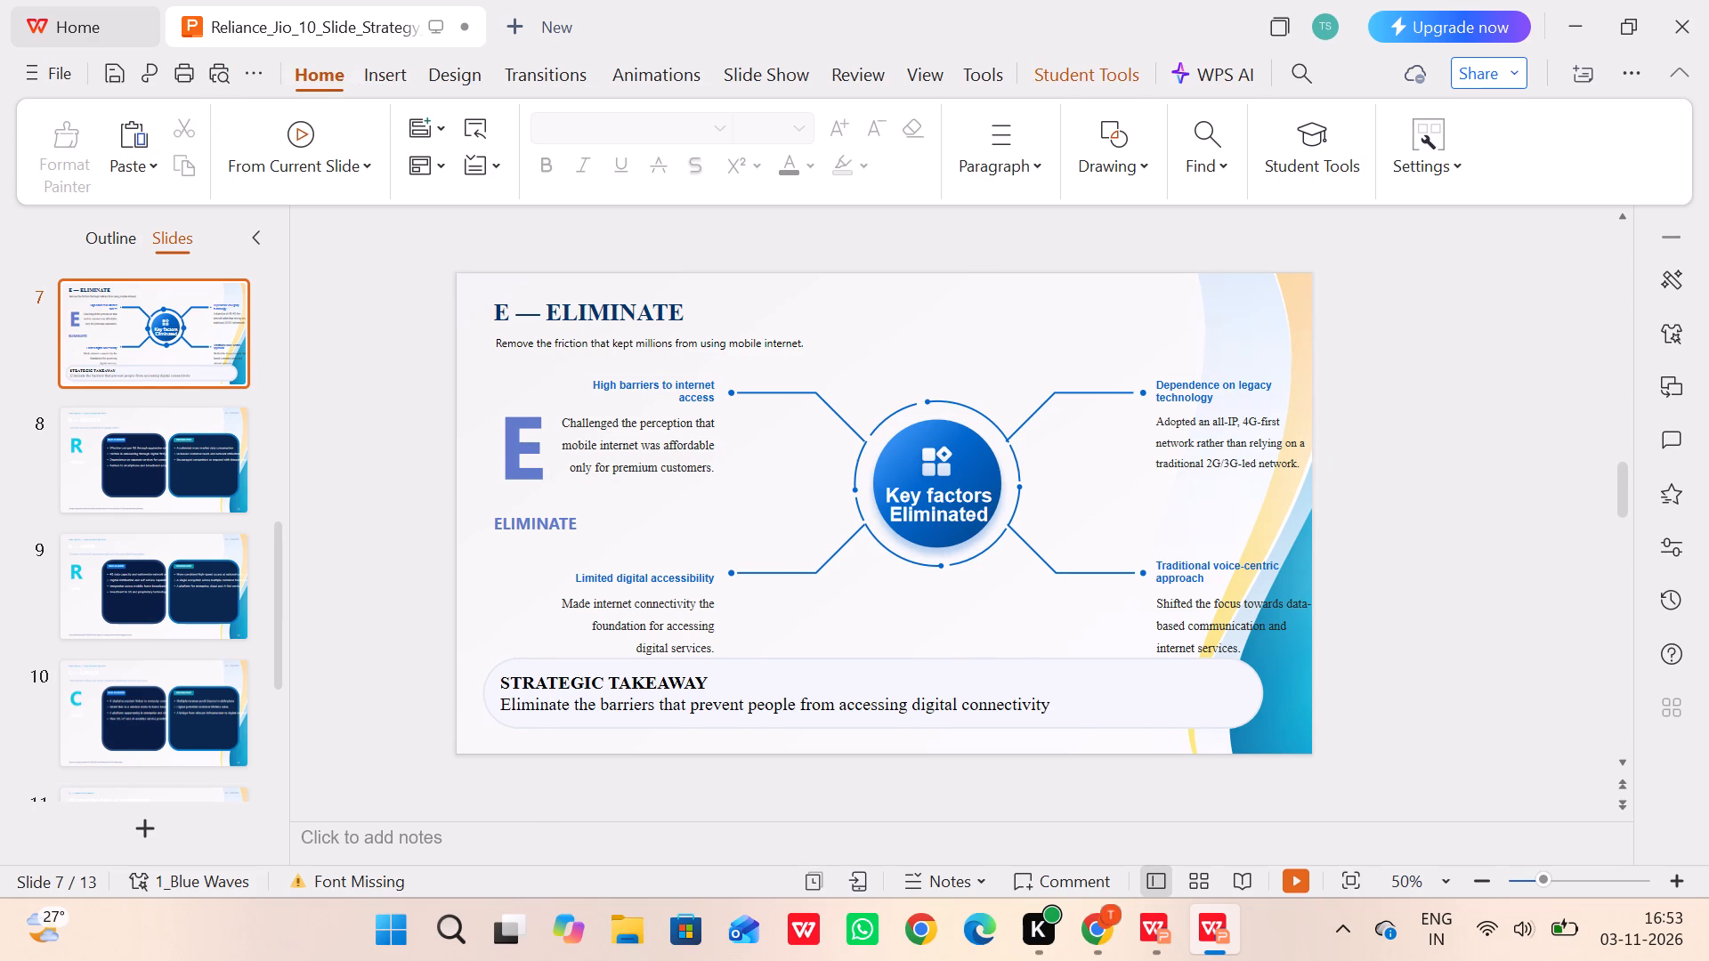
Set the font size of the "High barriers to internet access" heading to 24.
{"action": "left_click_drag", "start_coordinate": [594, 384], "coordinate": [648, 418]}
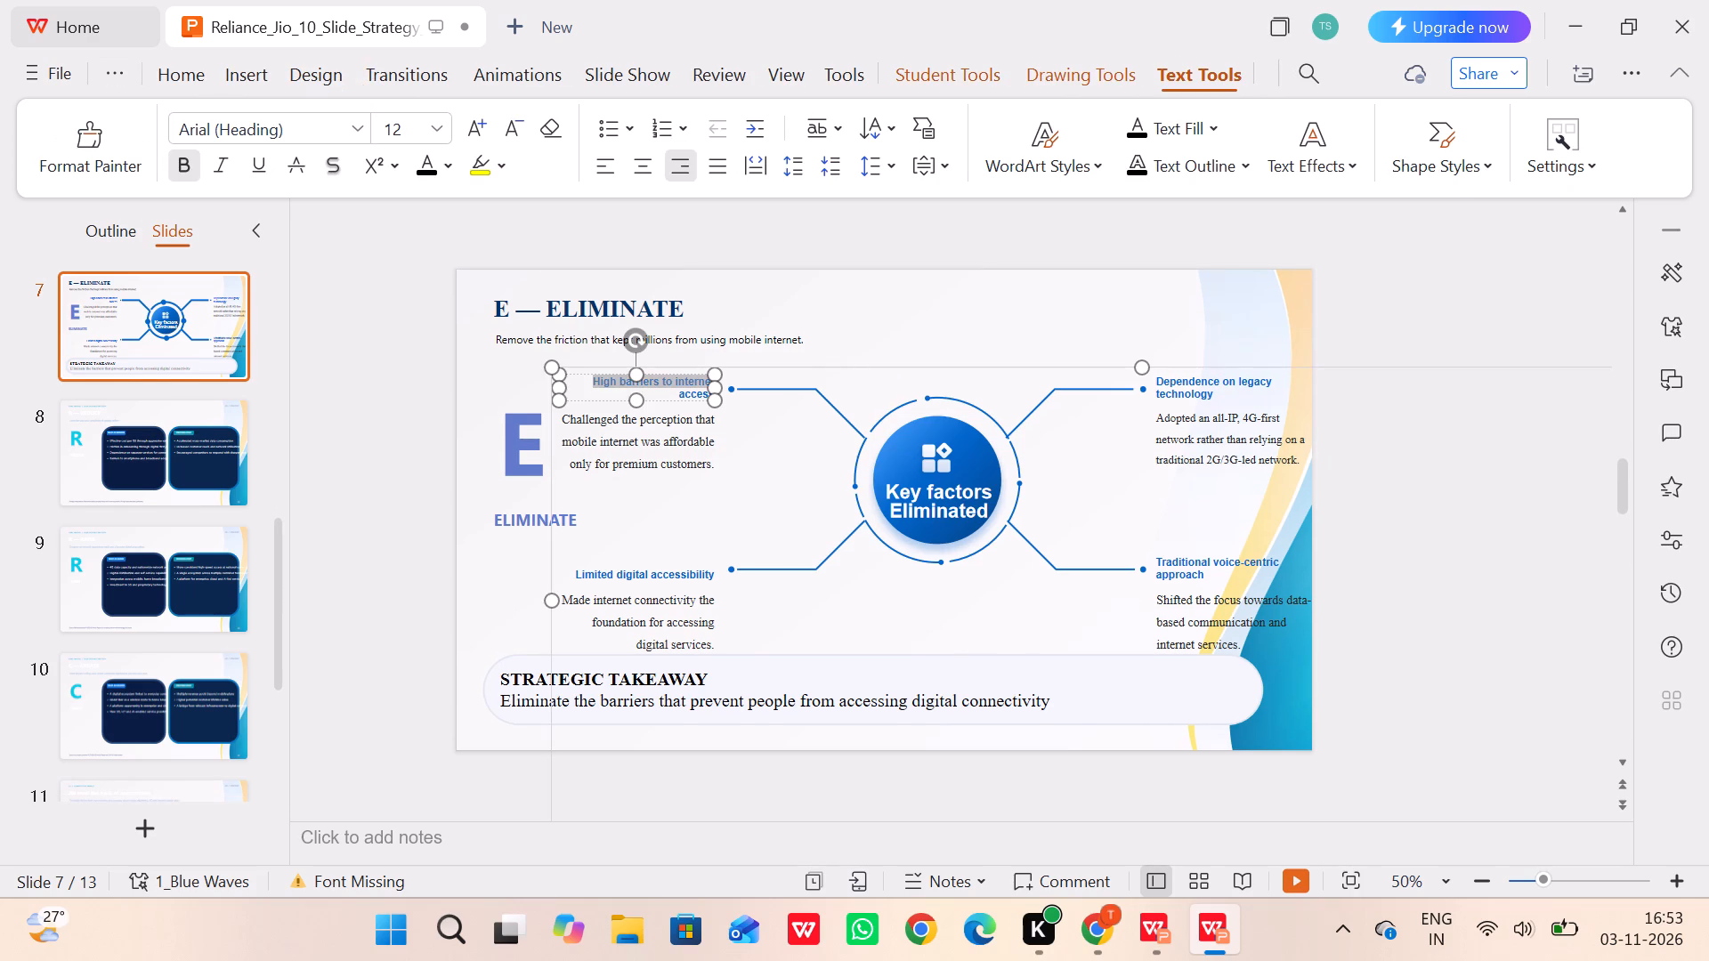
{"action": "left_click_drag", "start_coordinate": [648, 418], "coordinate": [777, 408]}
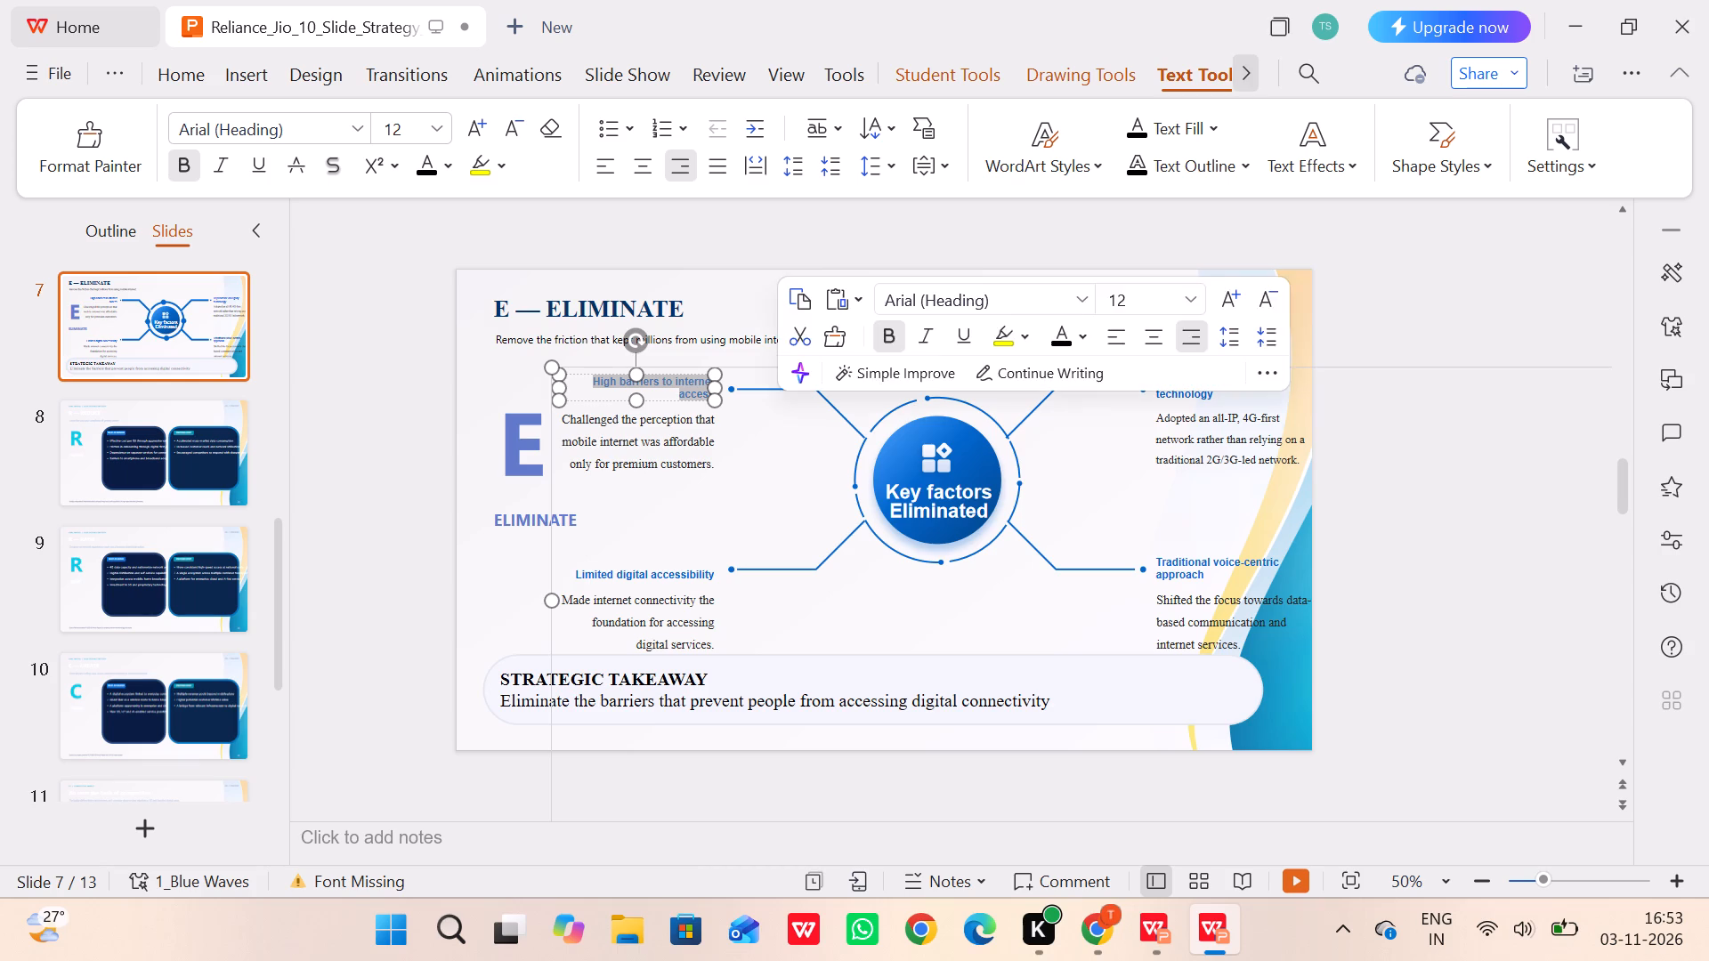
{"action": "left_click", "coordinate": [442, 137]}
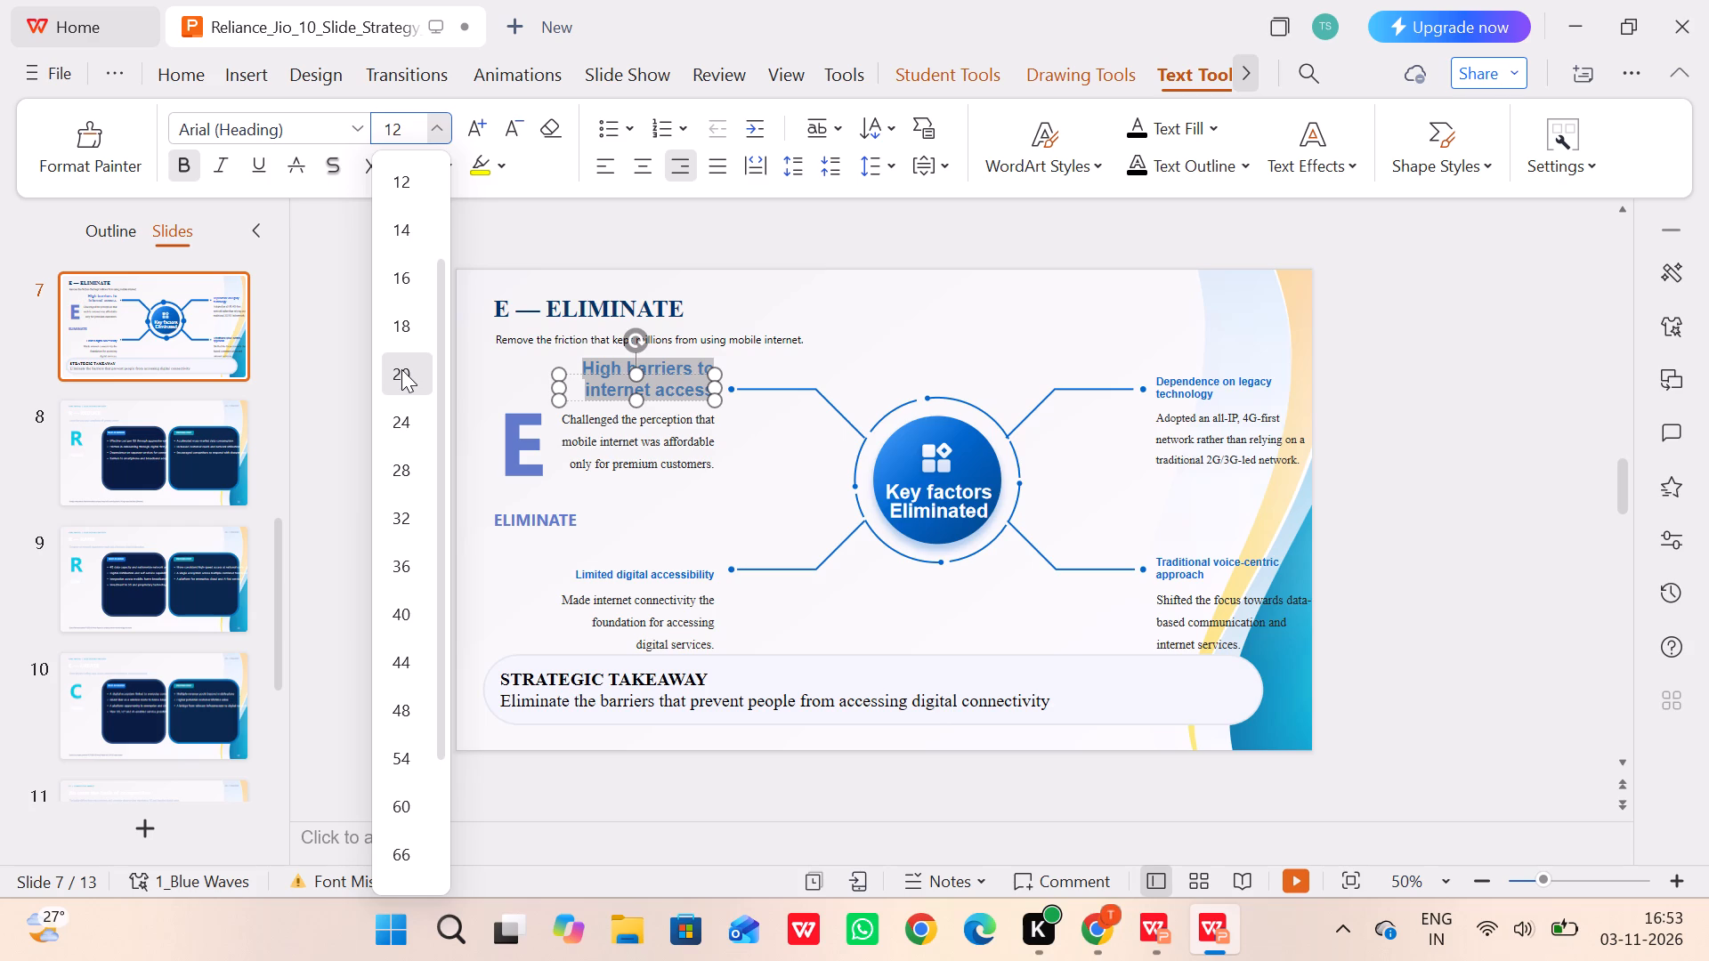
{"action": "left_click", "coordinate": [410, 418]}
Format the "Dependence on legacy technology" heading in Times New Roman at font size 24.
{"action": "left_click", "coordinate": [1195, 368]}
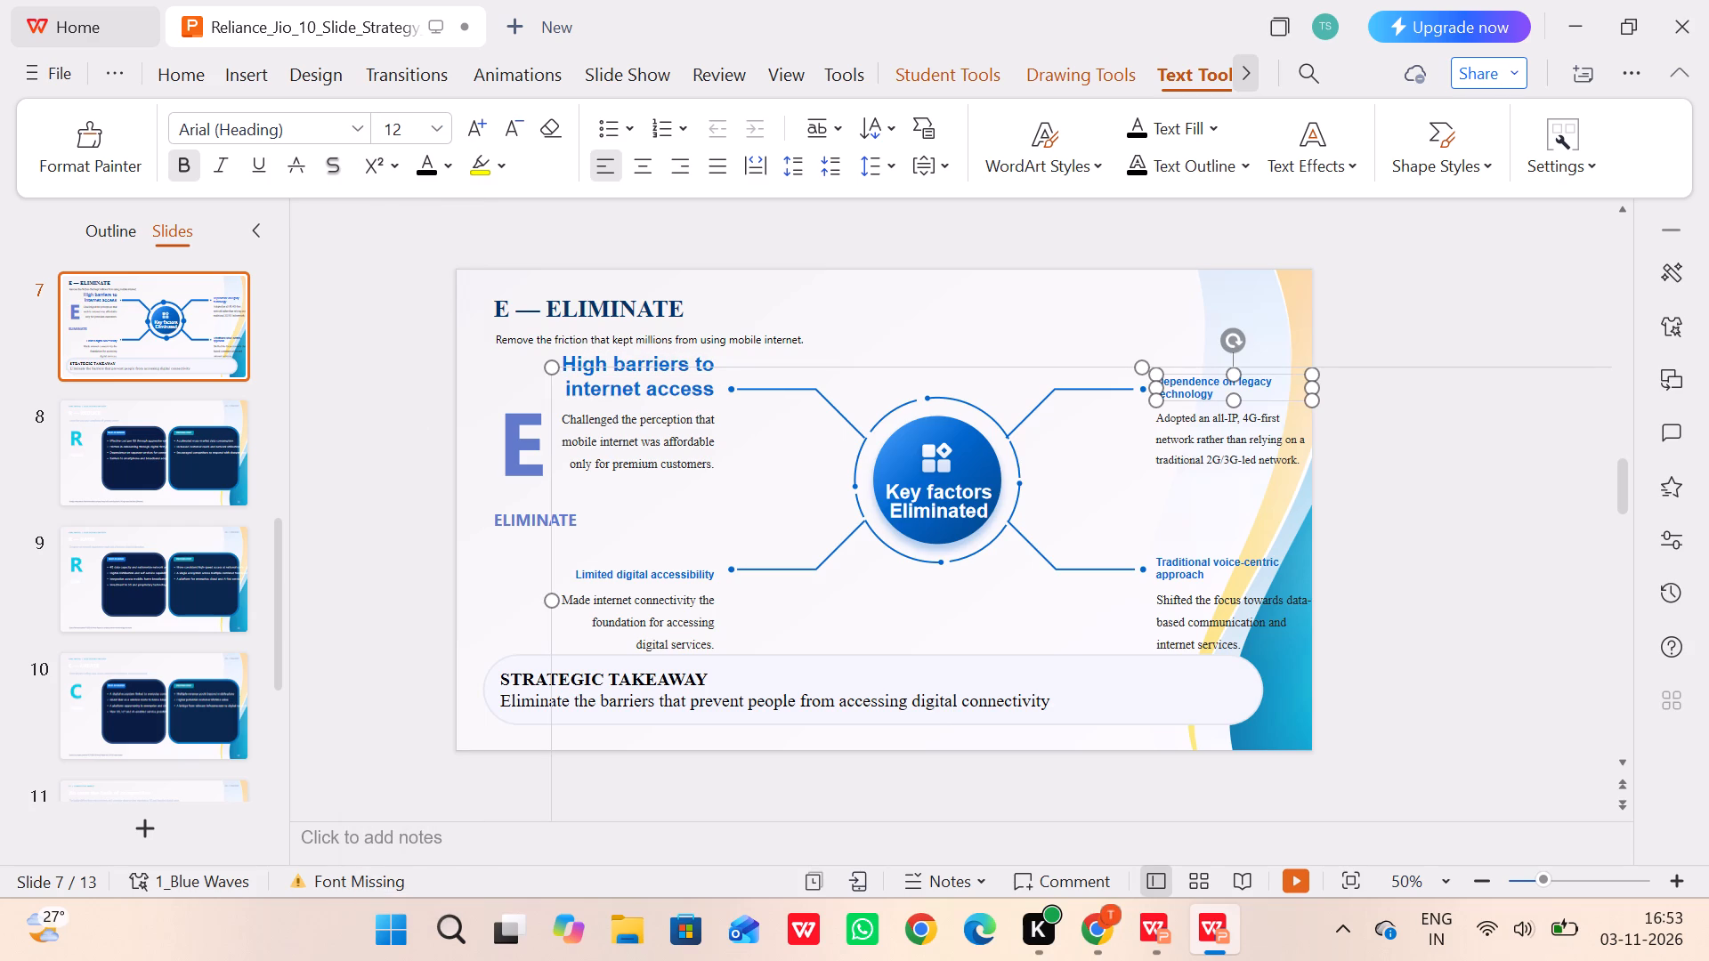
{"action": "left_click_drag", "start_coordinate": [1216, 397], "coordinate": [1128, 382]}
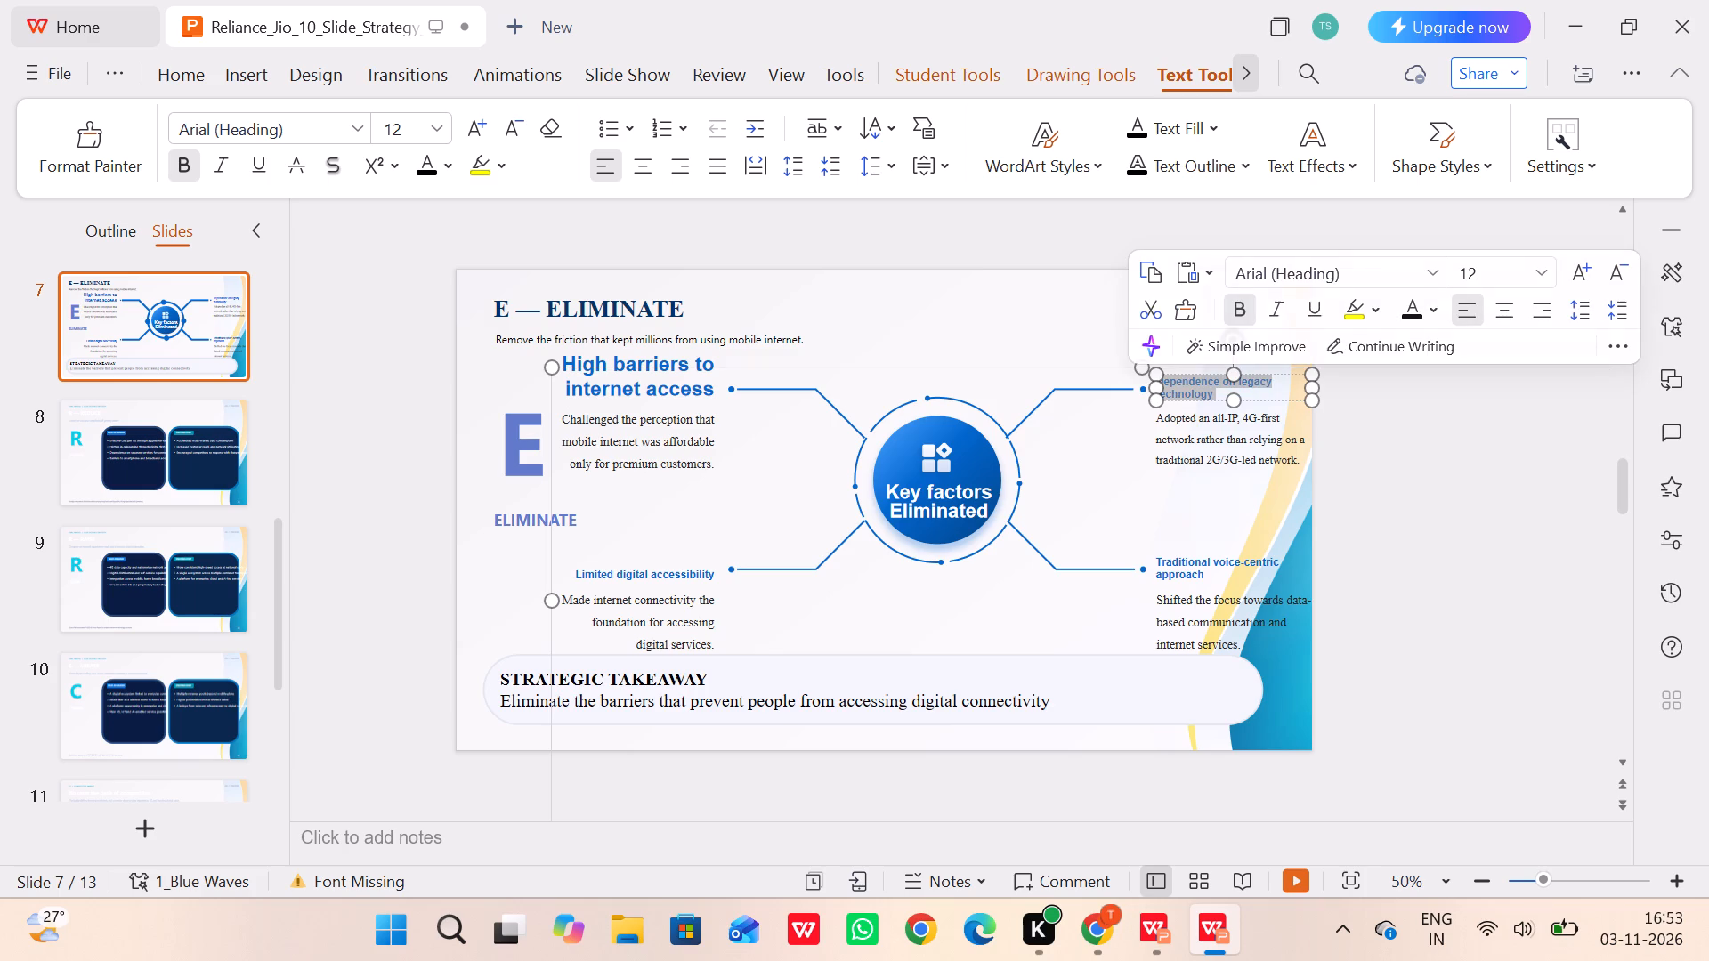
{"action": "left_click", "coordinate": [1554, 260]}
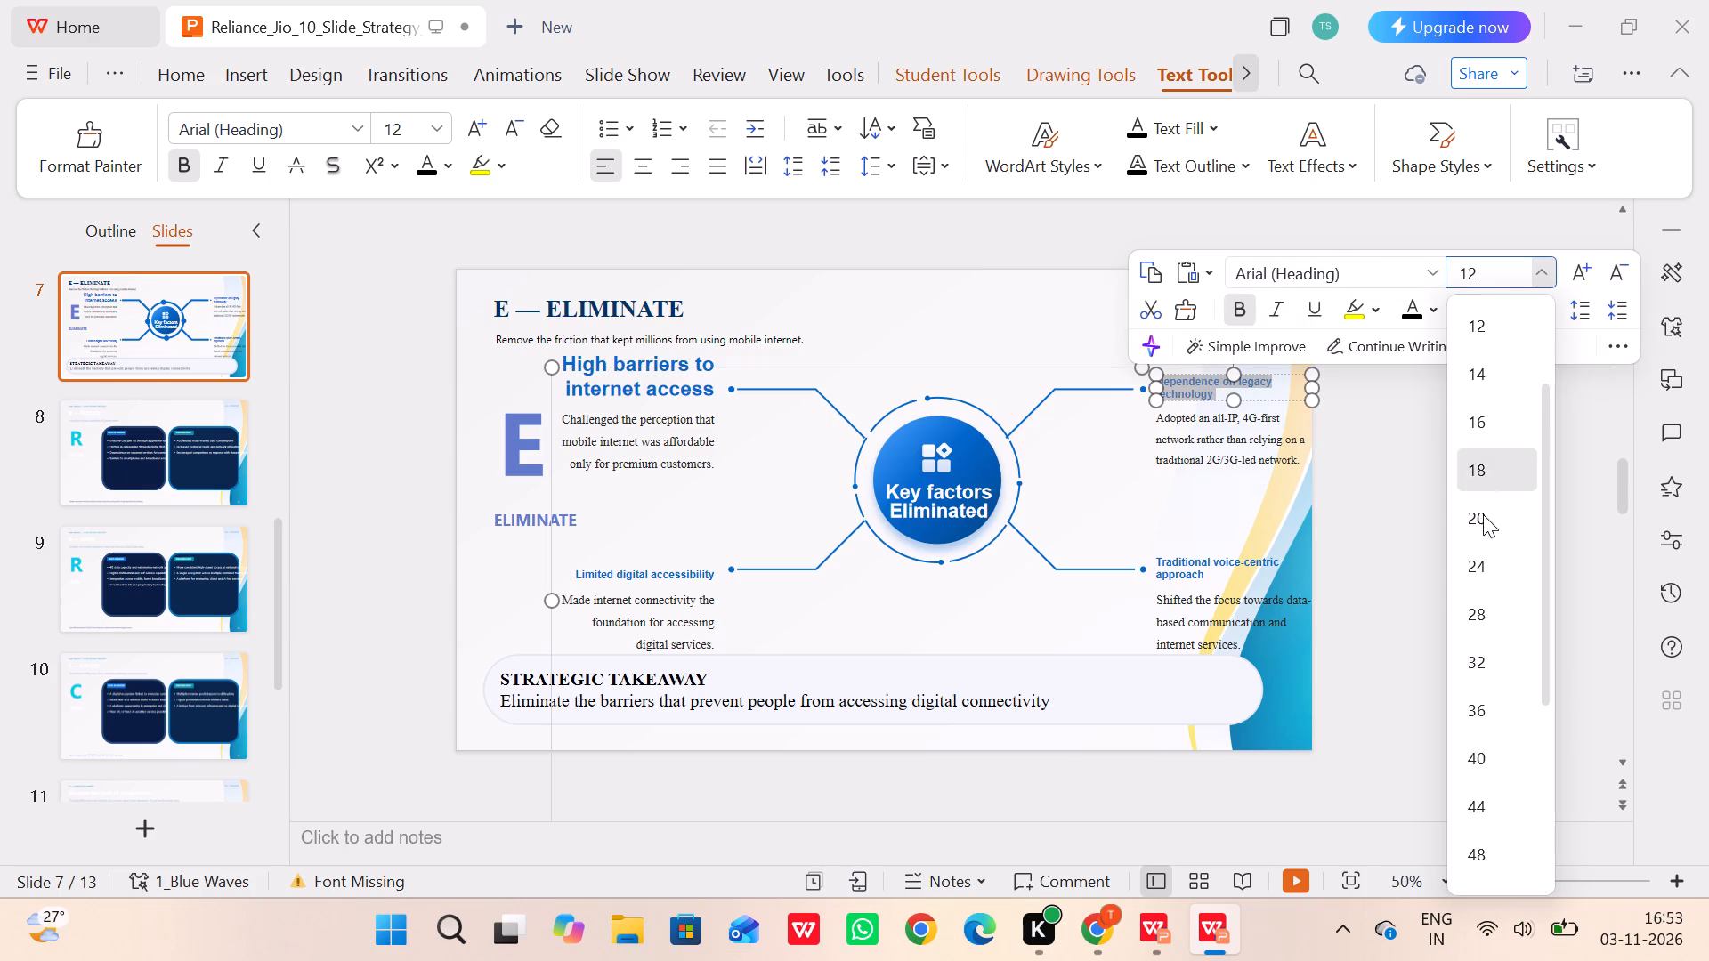
{"action": "left_click", "coordinate": [1482, 561]}
{"action": "left_click", "coordinate": [1430, 274]}
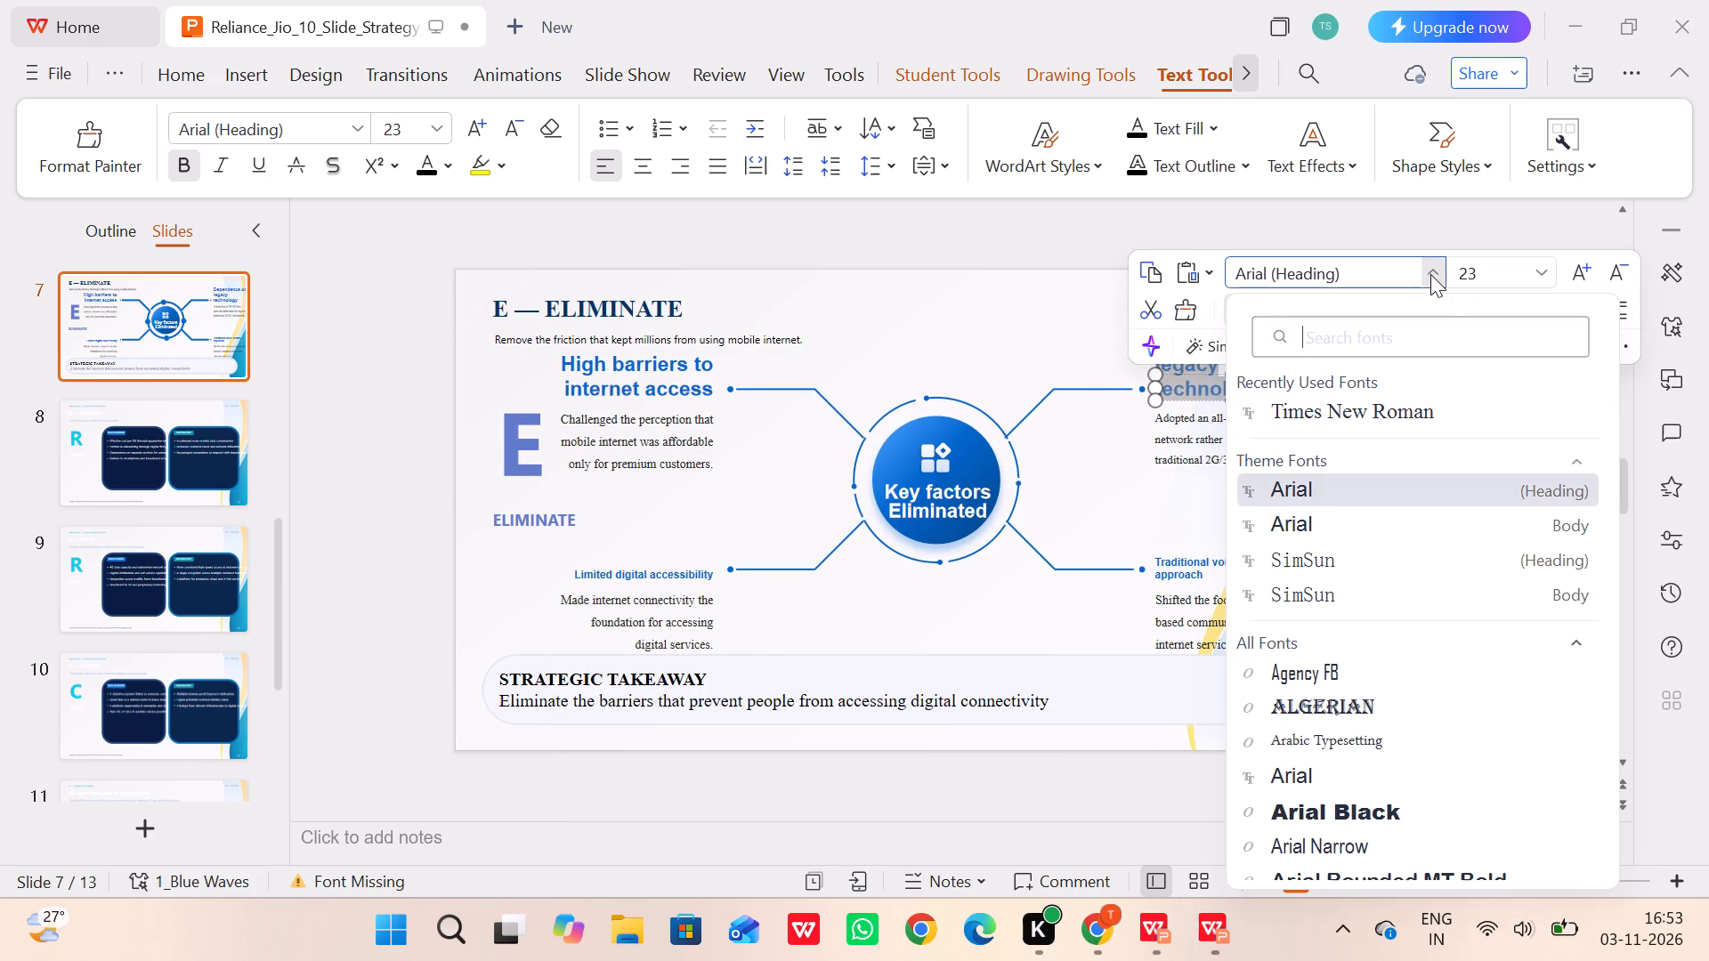
{"action": "double_click", "coordinate": [1355, 407]}
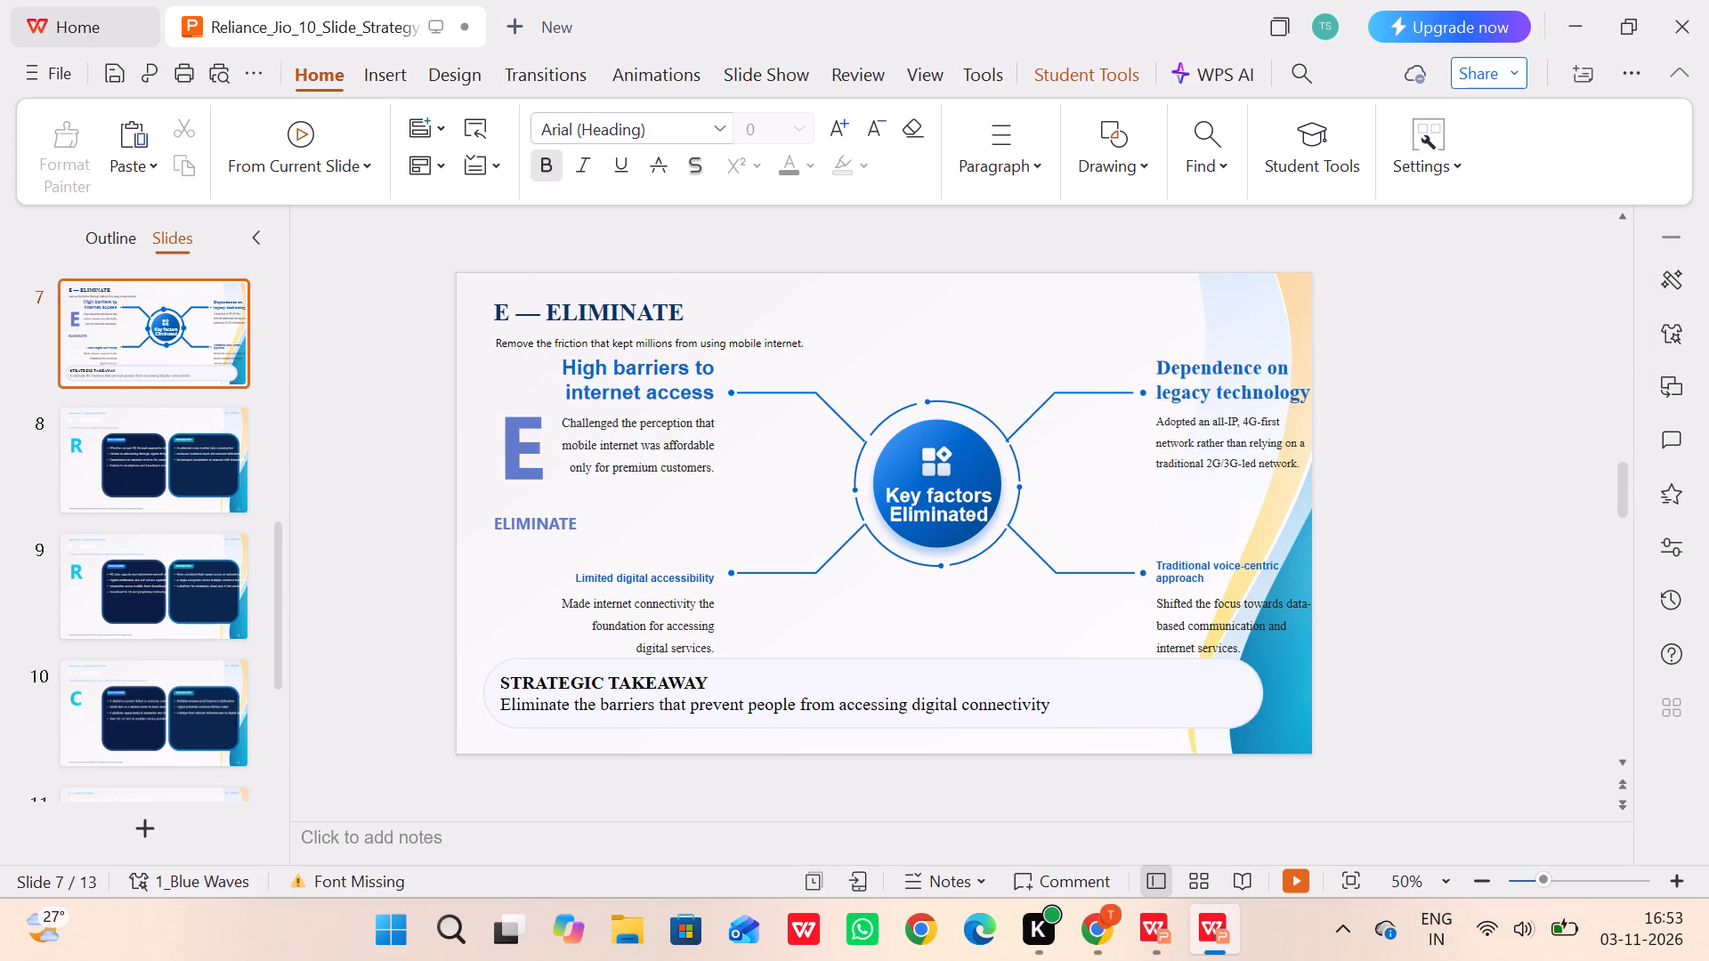
Set the font of the "High barriers to internet access" heading to Times New Roman.
{"action": "left_click", "coordinate": [683, 388]}
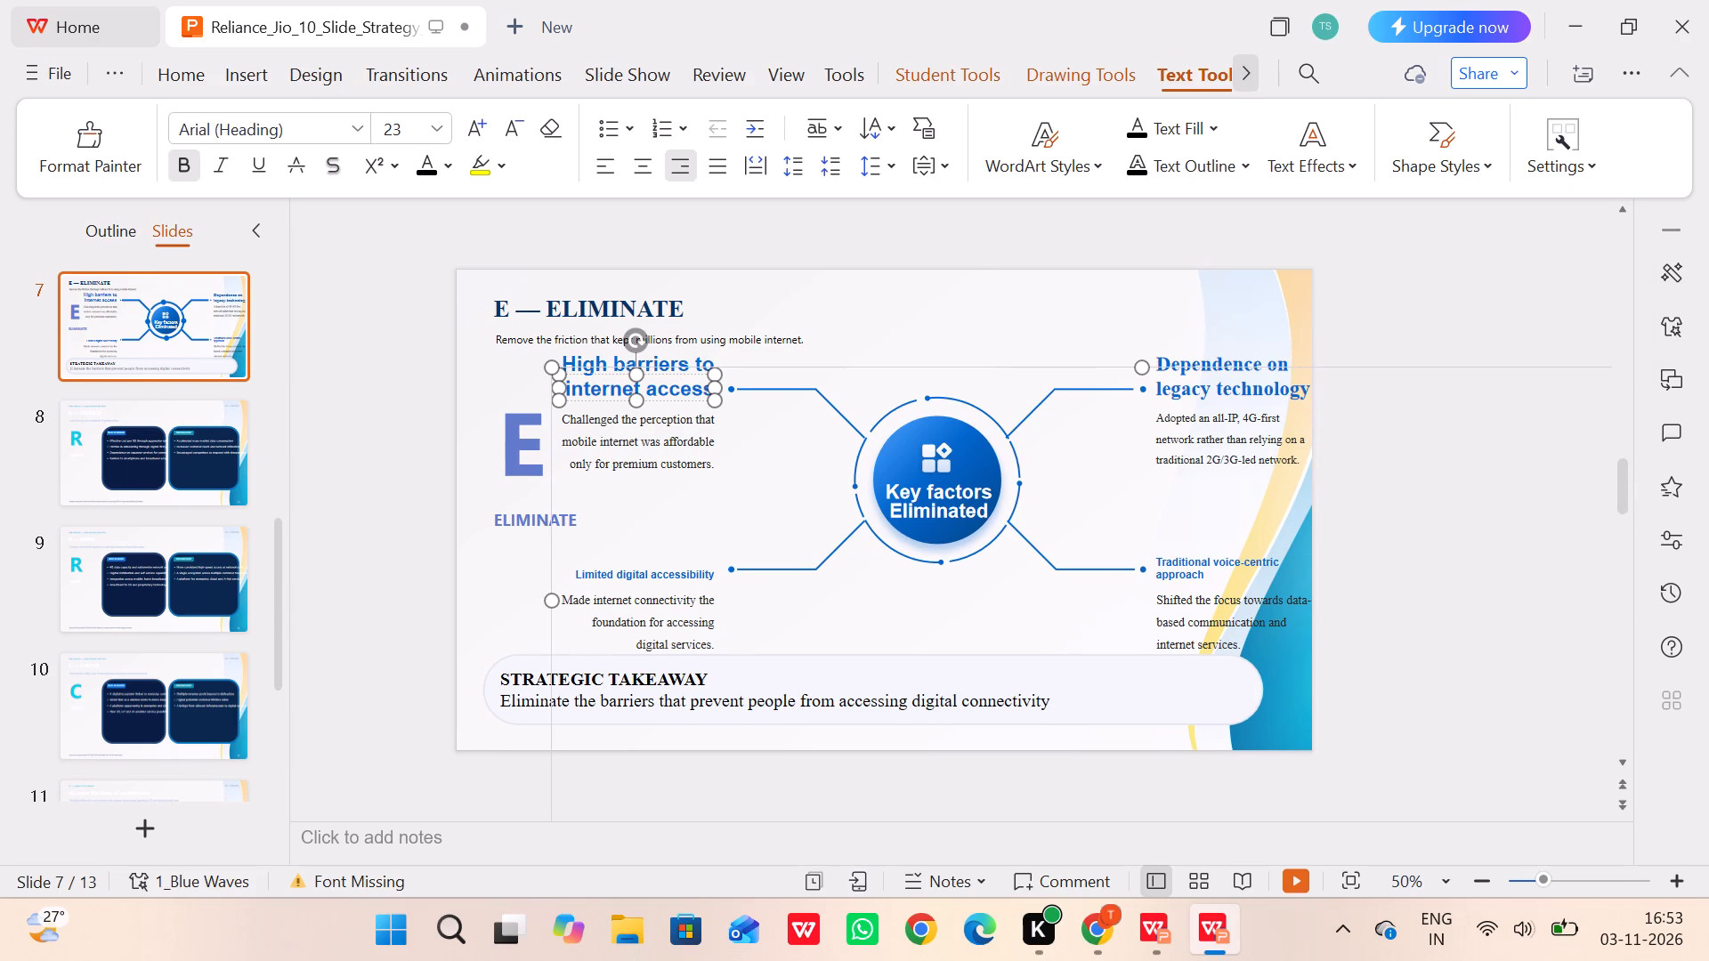
{"action": "left_click", "coordinate": [578, 361]}
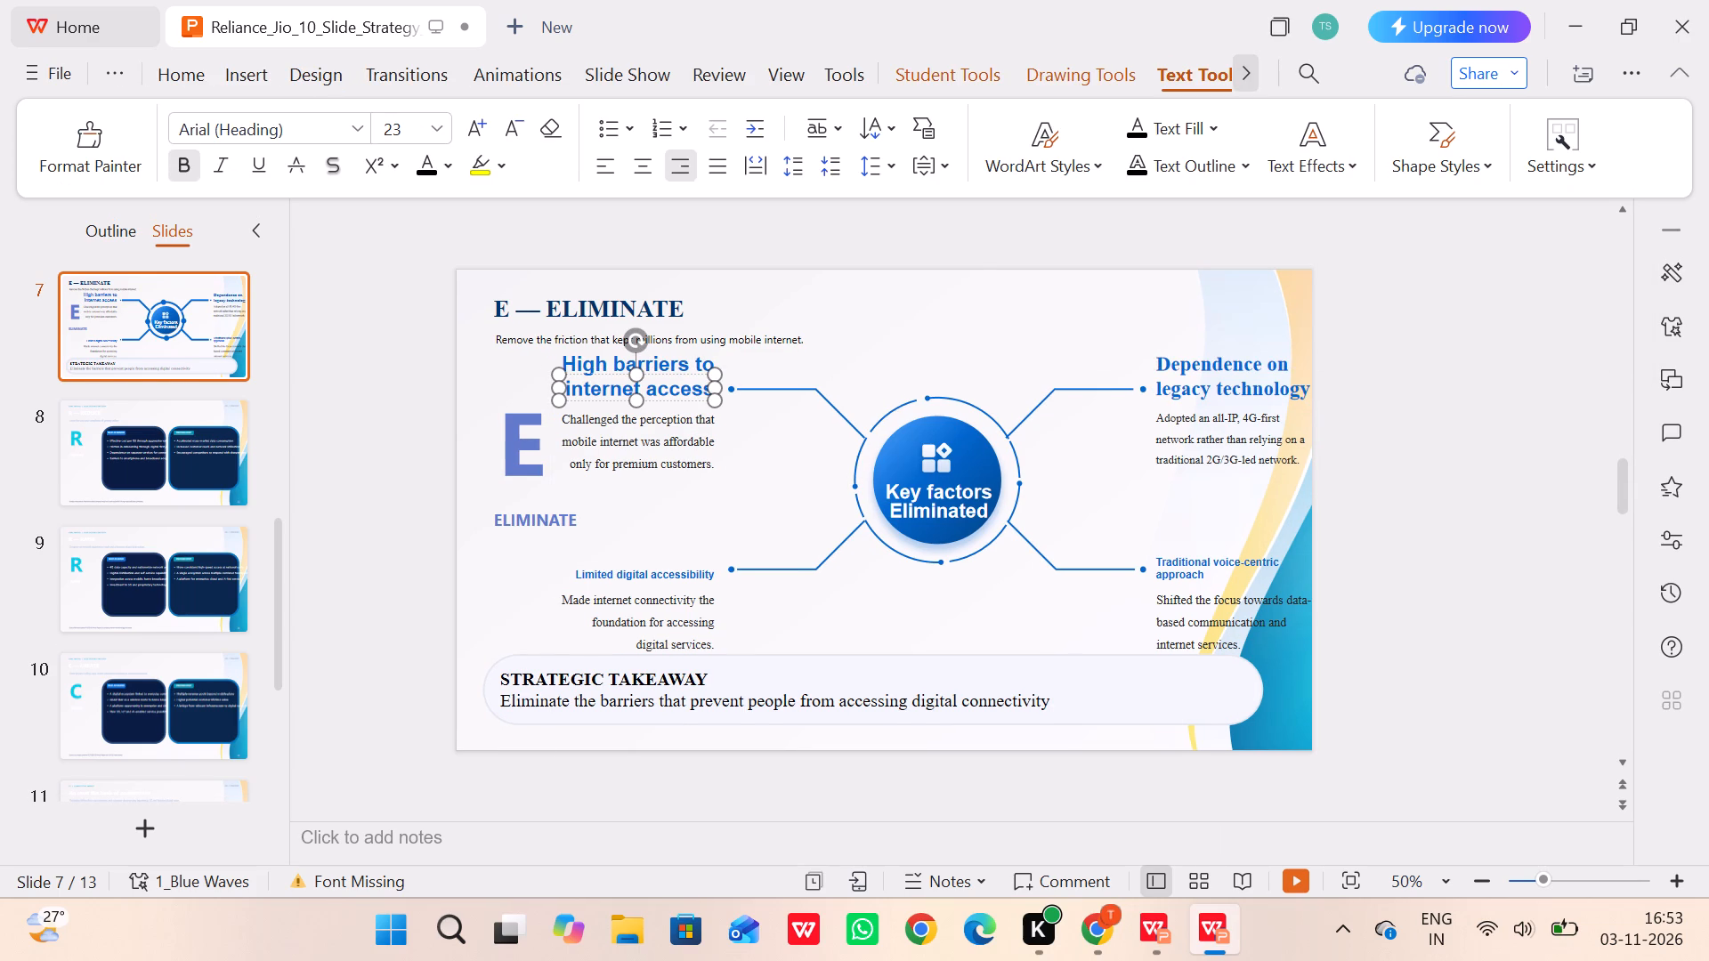
{"action": "left_click_drag", "start_coordinate": [563, 359], "coordinate": [761, 414]}
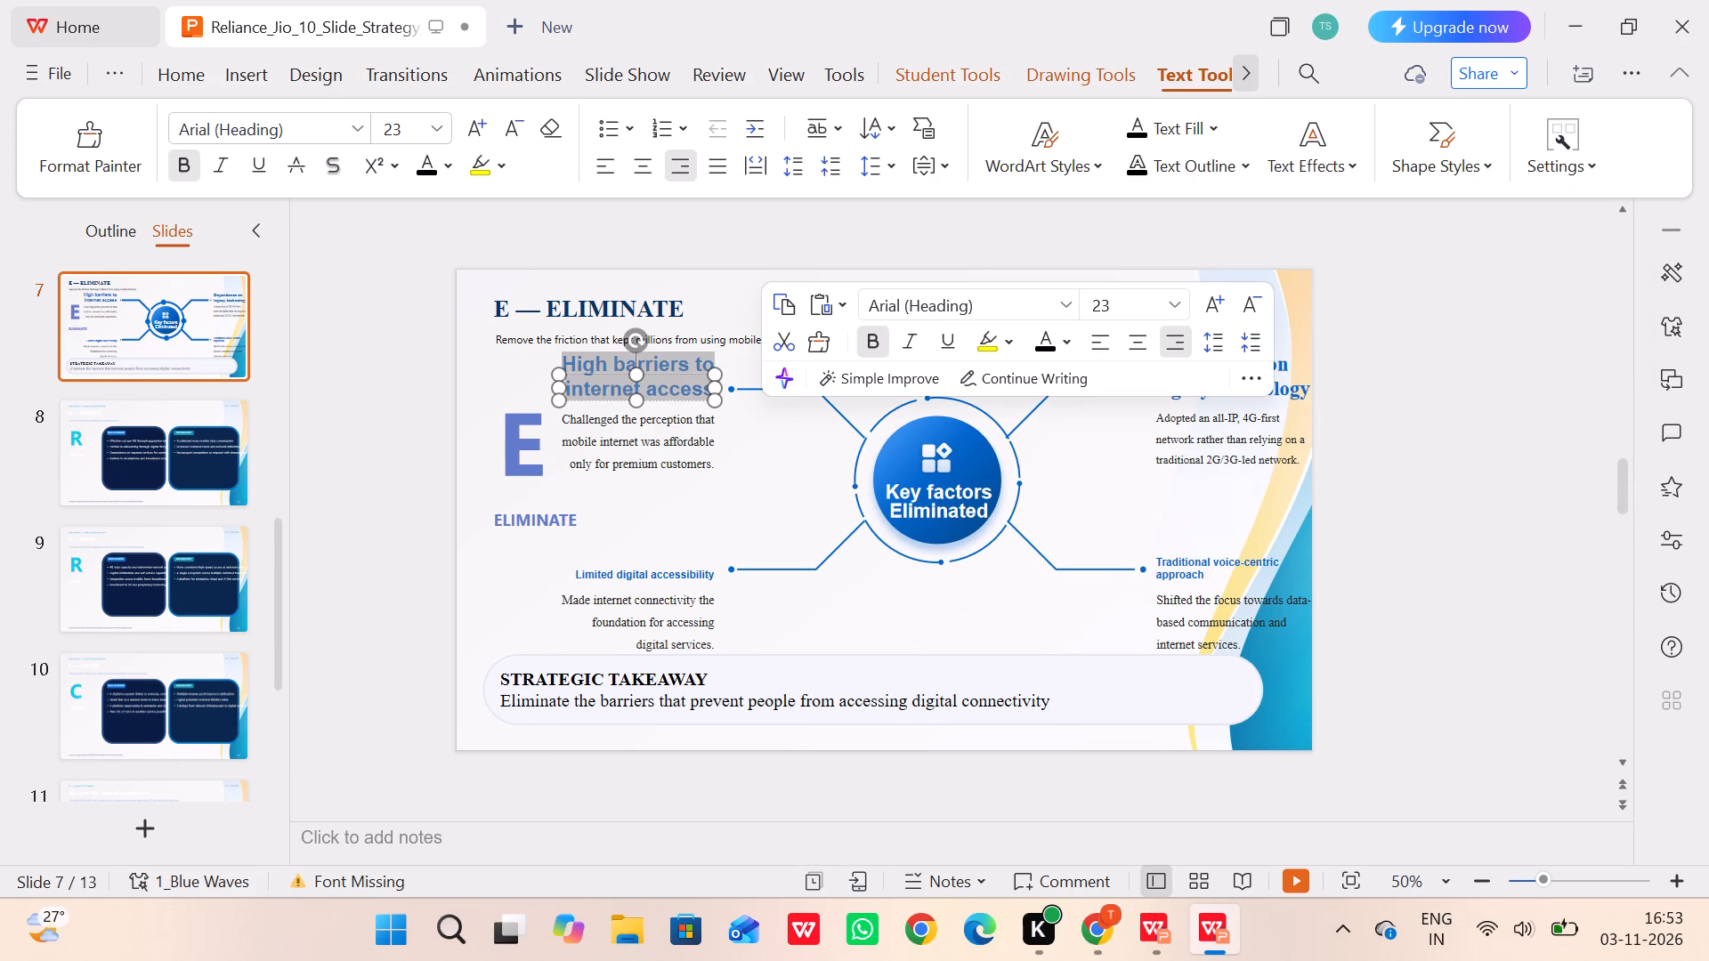
{"action": "left_click", "coordinate": [1068, 296]}
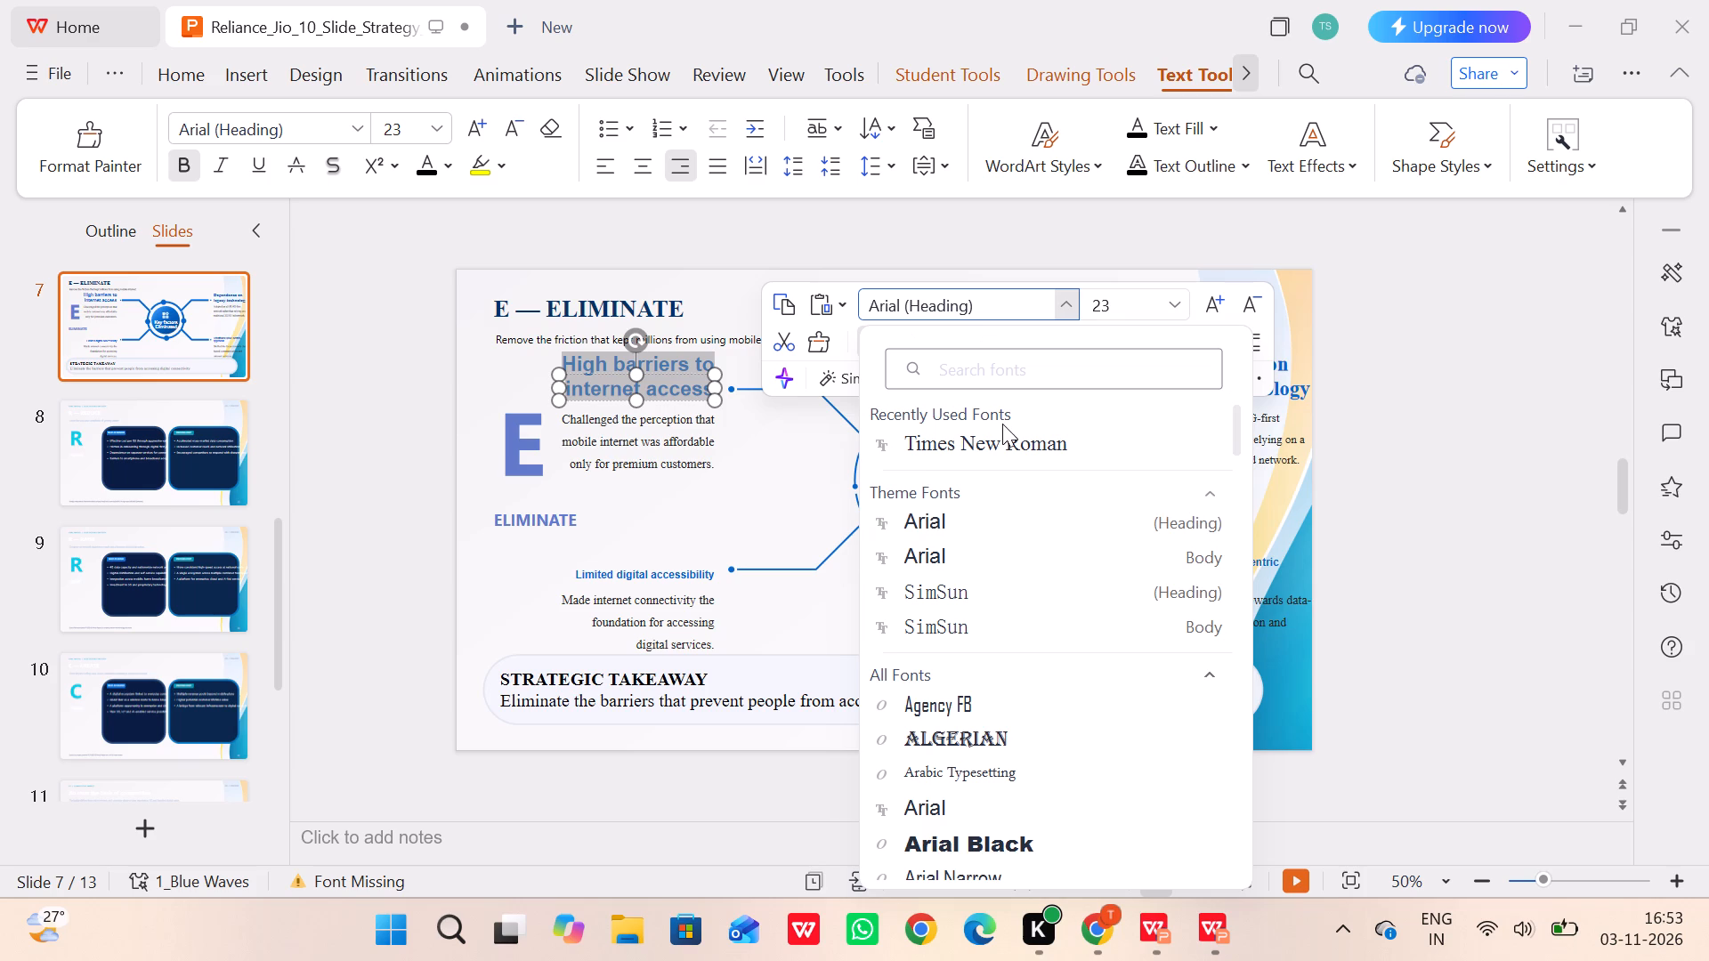
{"action": "left_click", "coordinate": [1002, 424]}
{"action": "left_click", "coordinate": [997, 440]}
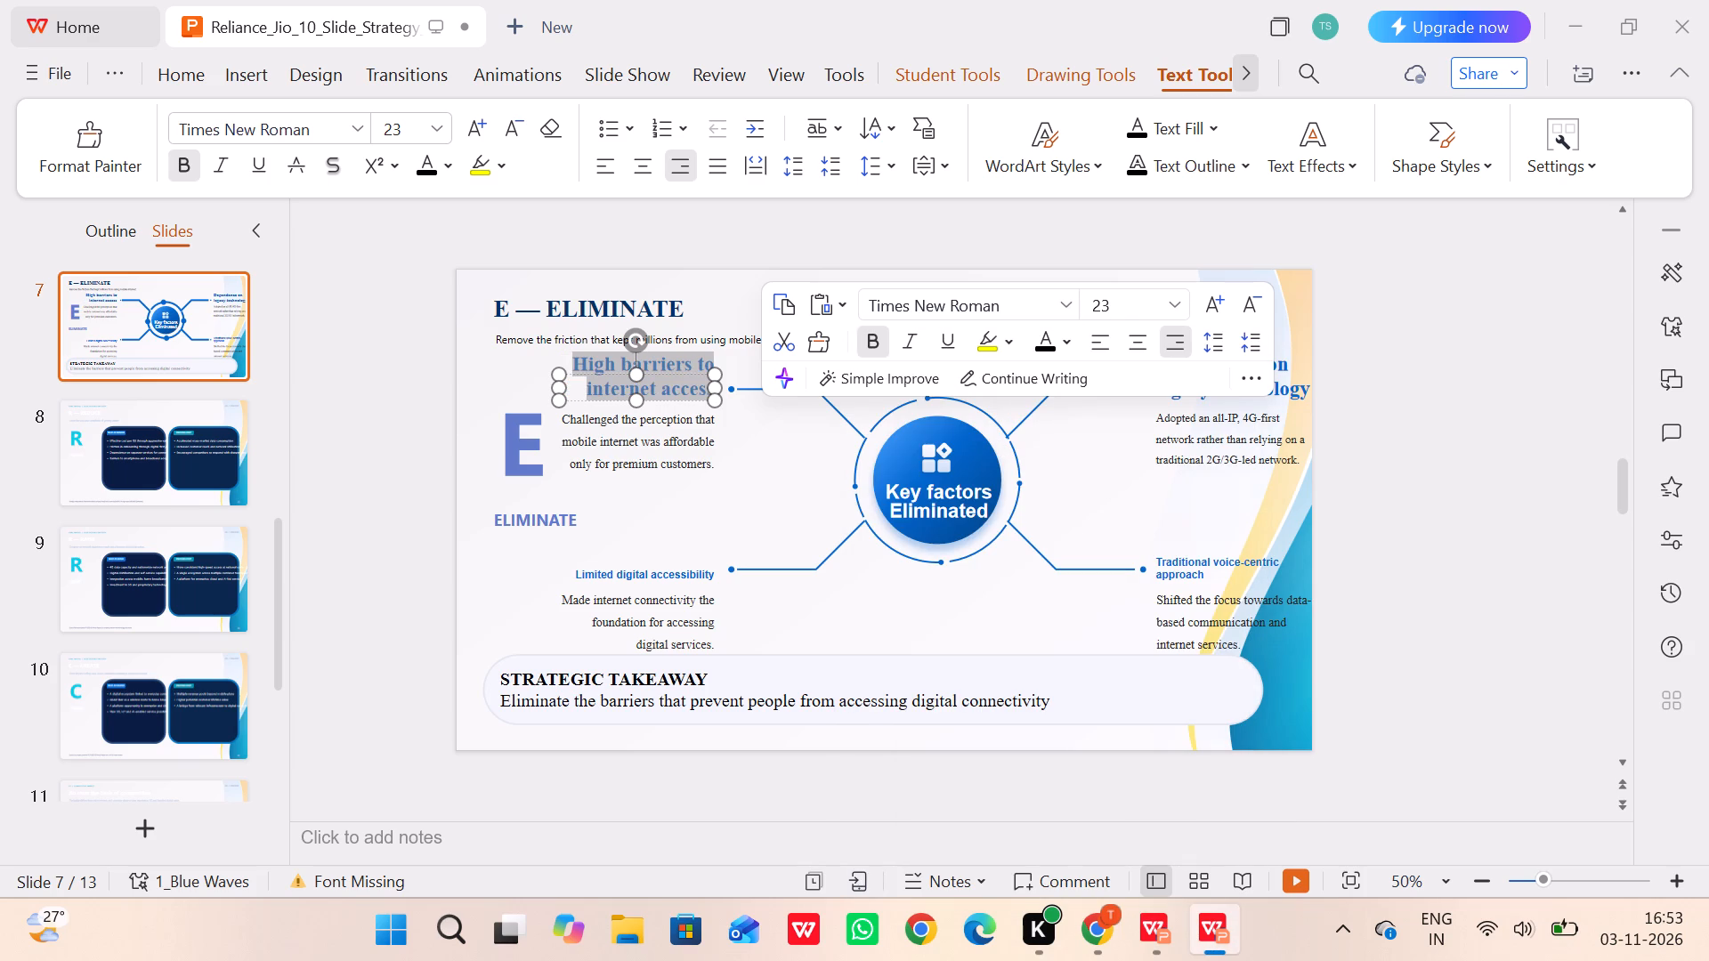
Format the "Traditional voice-centric approach" heading in Times New Roman at font size 24.
{"action": "left_click", "coordinate": [1198, 573]}
{"action": "left_click_drag", "start_coordinate": [1210, 576], "coordinate": [1116, 544]}
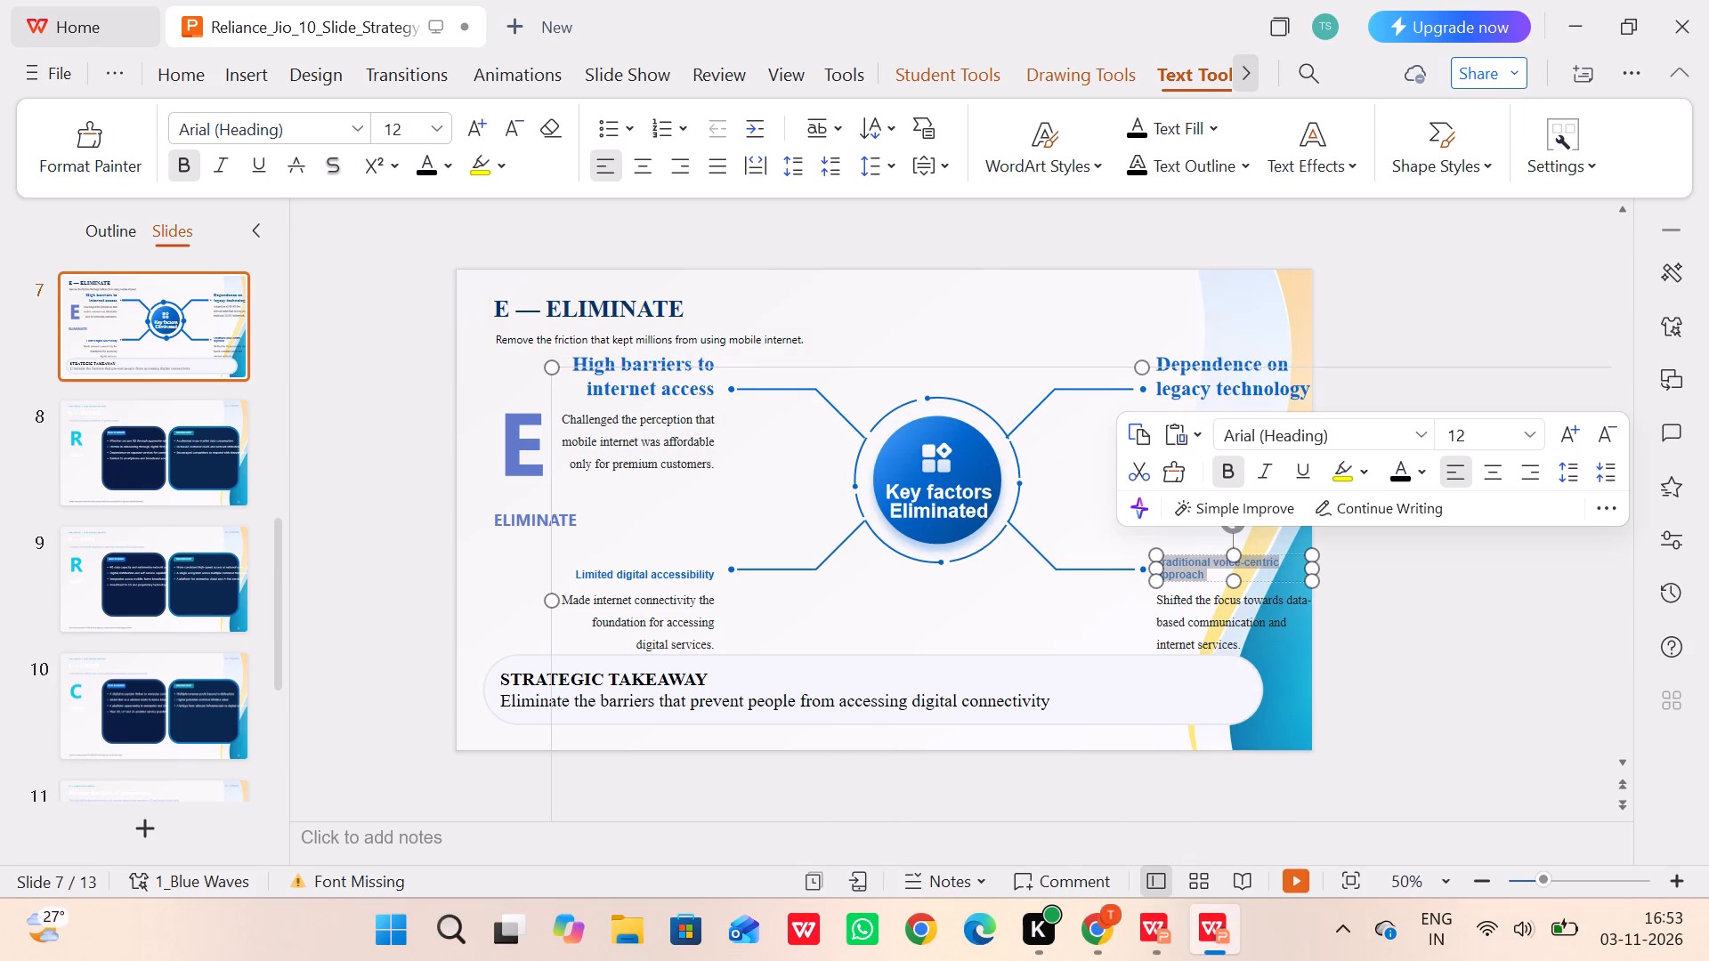
{"action": "left_click", "coordinate": [1421, 443]}
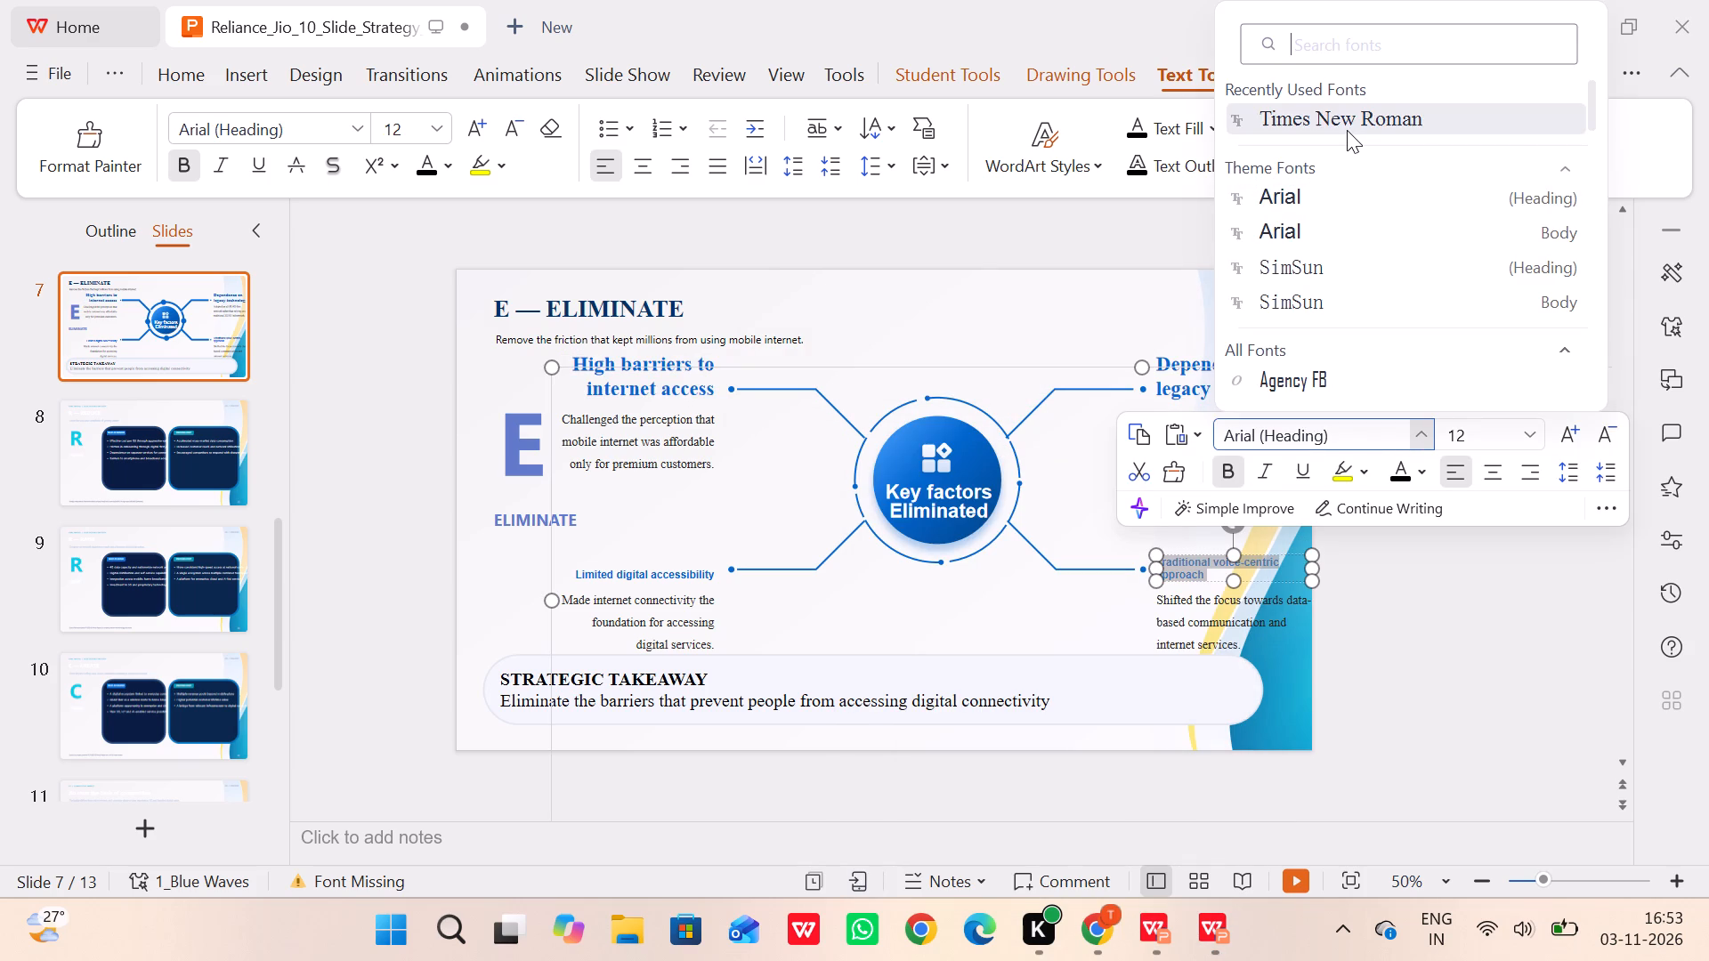
{"action": "left_click", "coordinate": [1347, 130]}
{"action": "left_click", "coordinate": [1521, 436]}
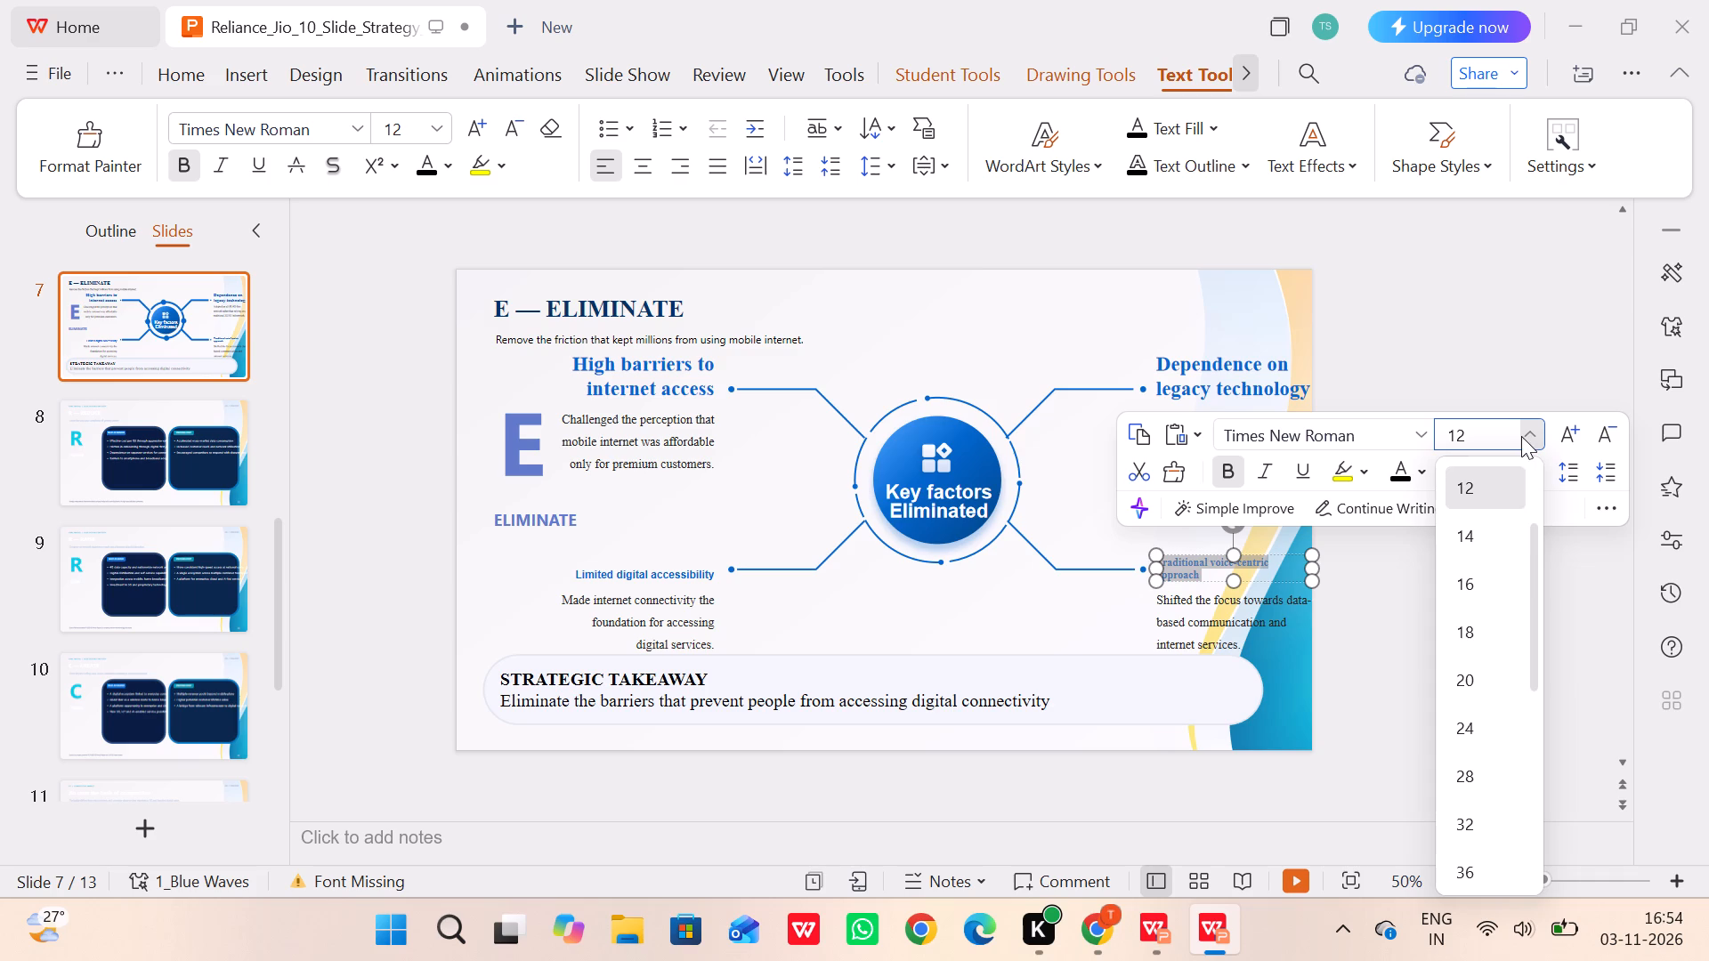
{"action": "left_click", "coordinate": [1467, 729]}
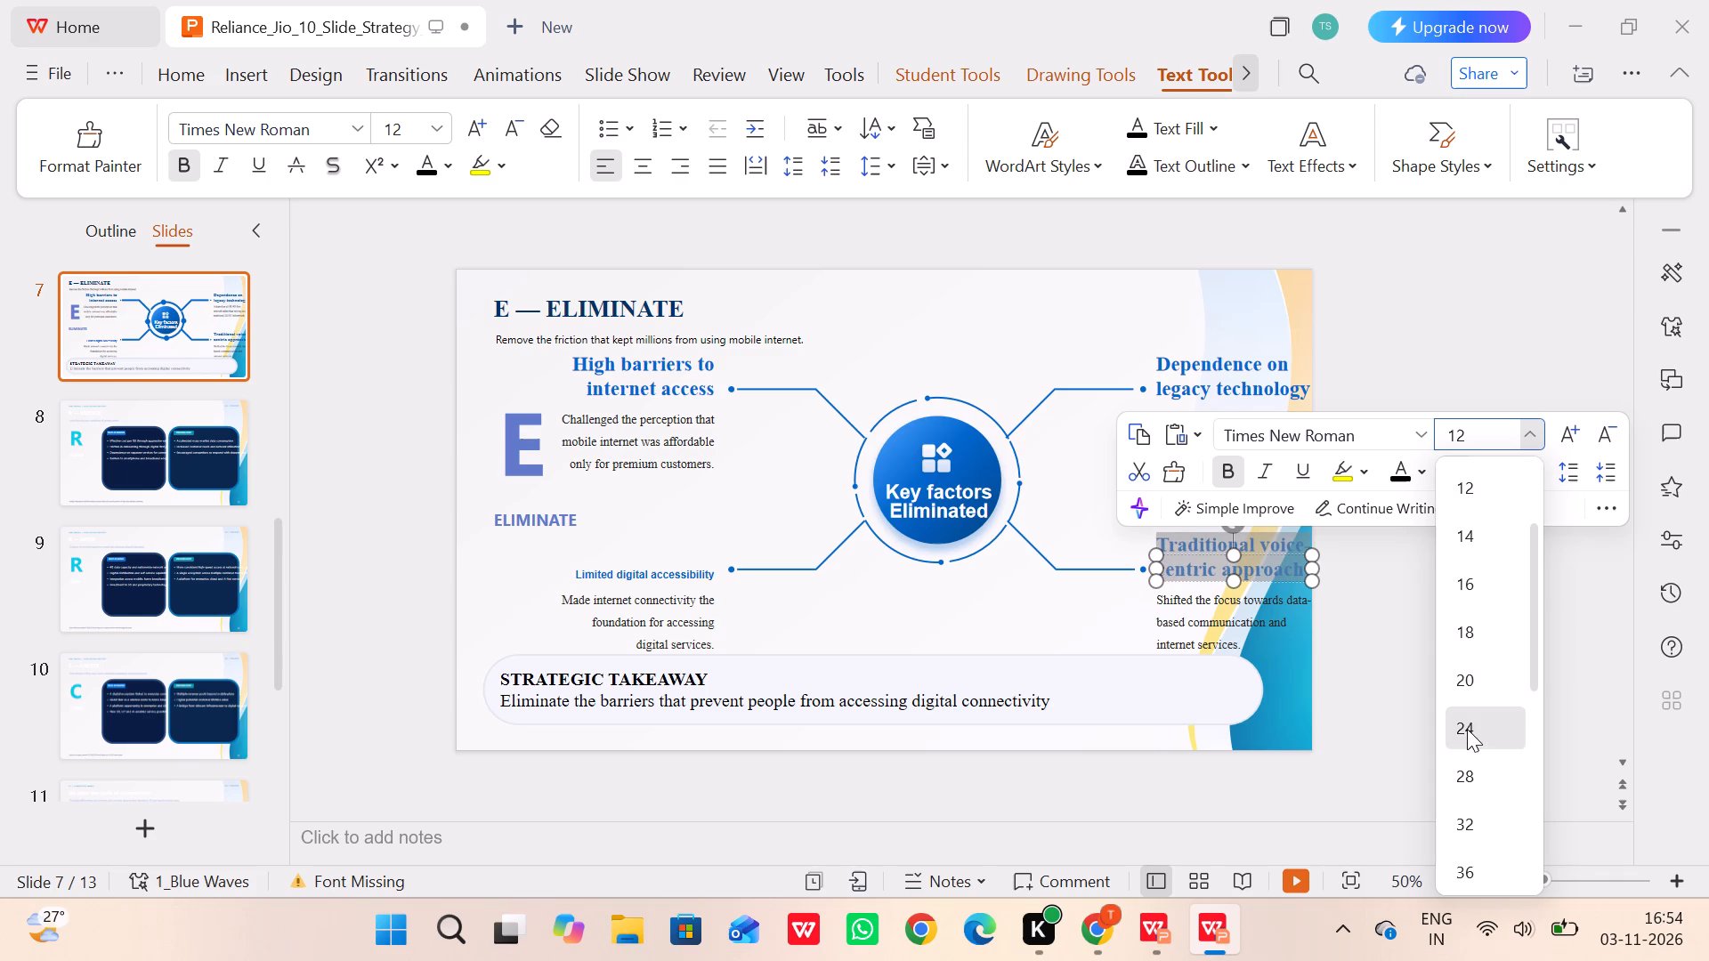
Format the "Limited digital accessibility" heading in Times New Roman at font size 24.
{"action": "left_click", "coordinate": [666, 566]}
{"action": "left_click", "coordinate": [650, 570]}
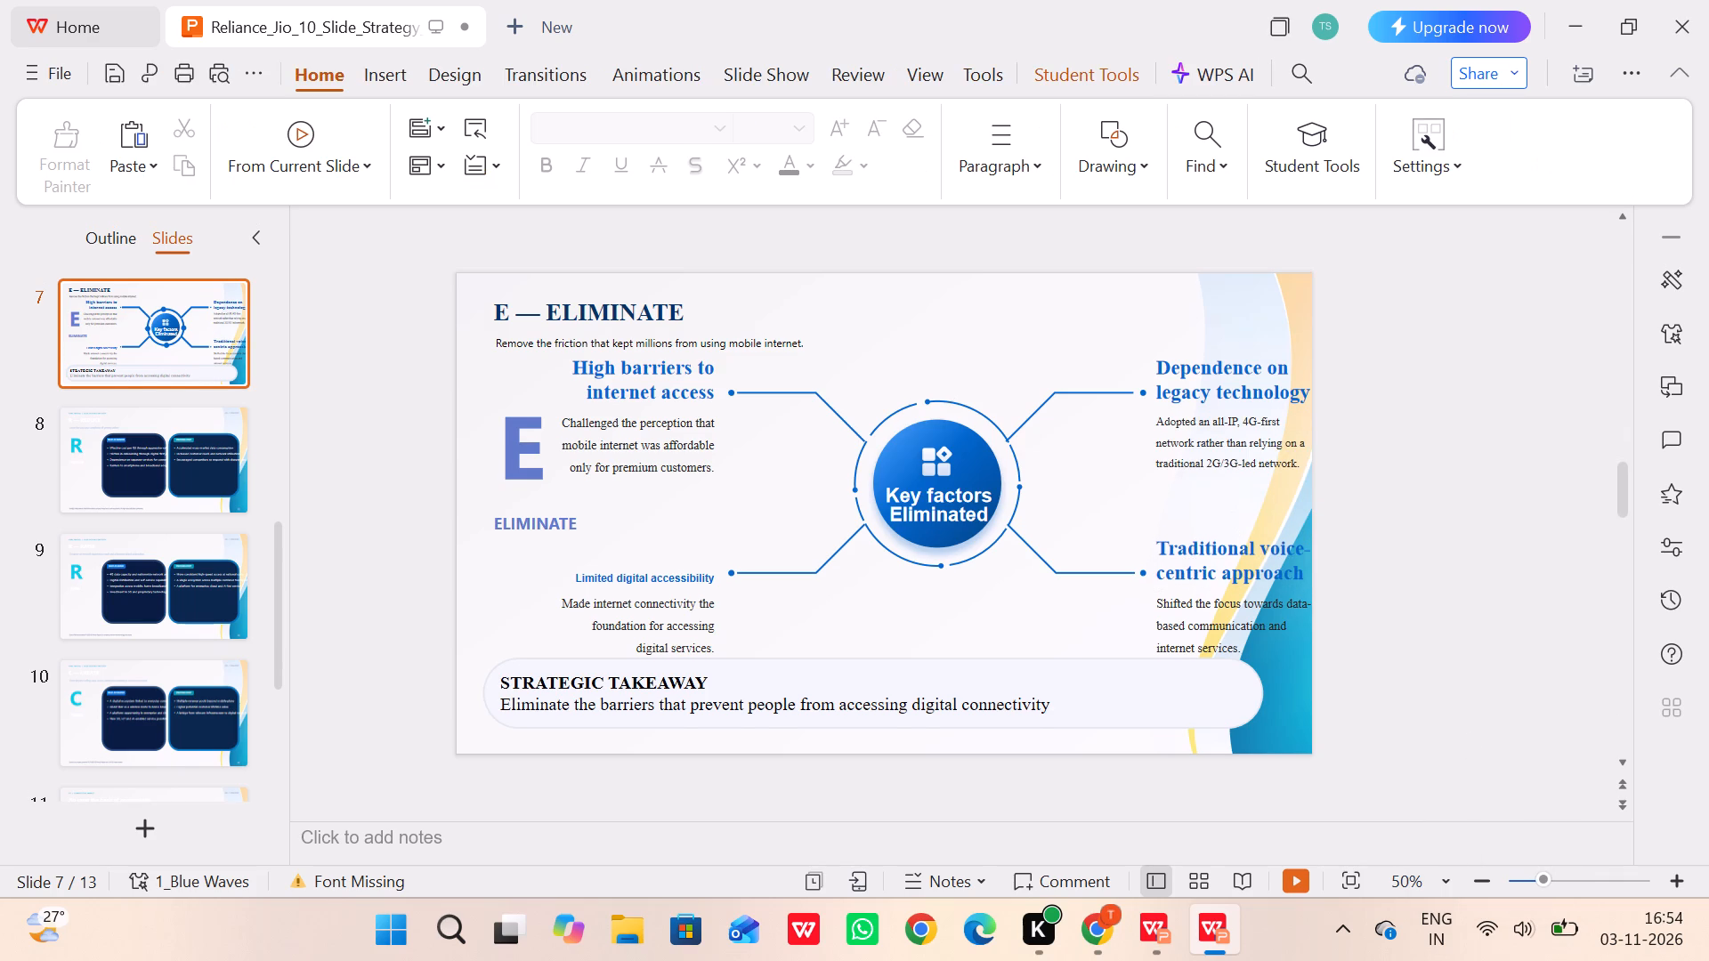
{"action": "left_click", "coordinate": [633, 581]}
{"action": "left_click_drag", "start_coordinate": [578, 572], "coordinate": [653, 569]}
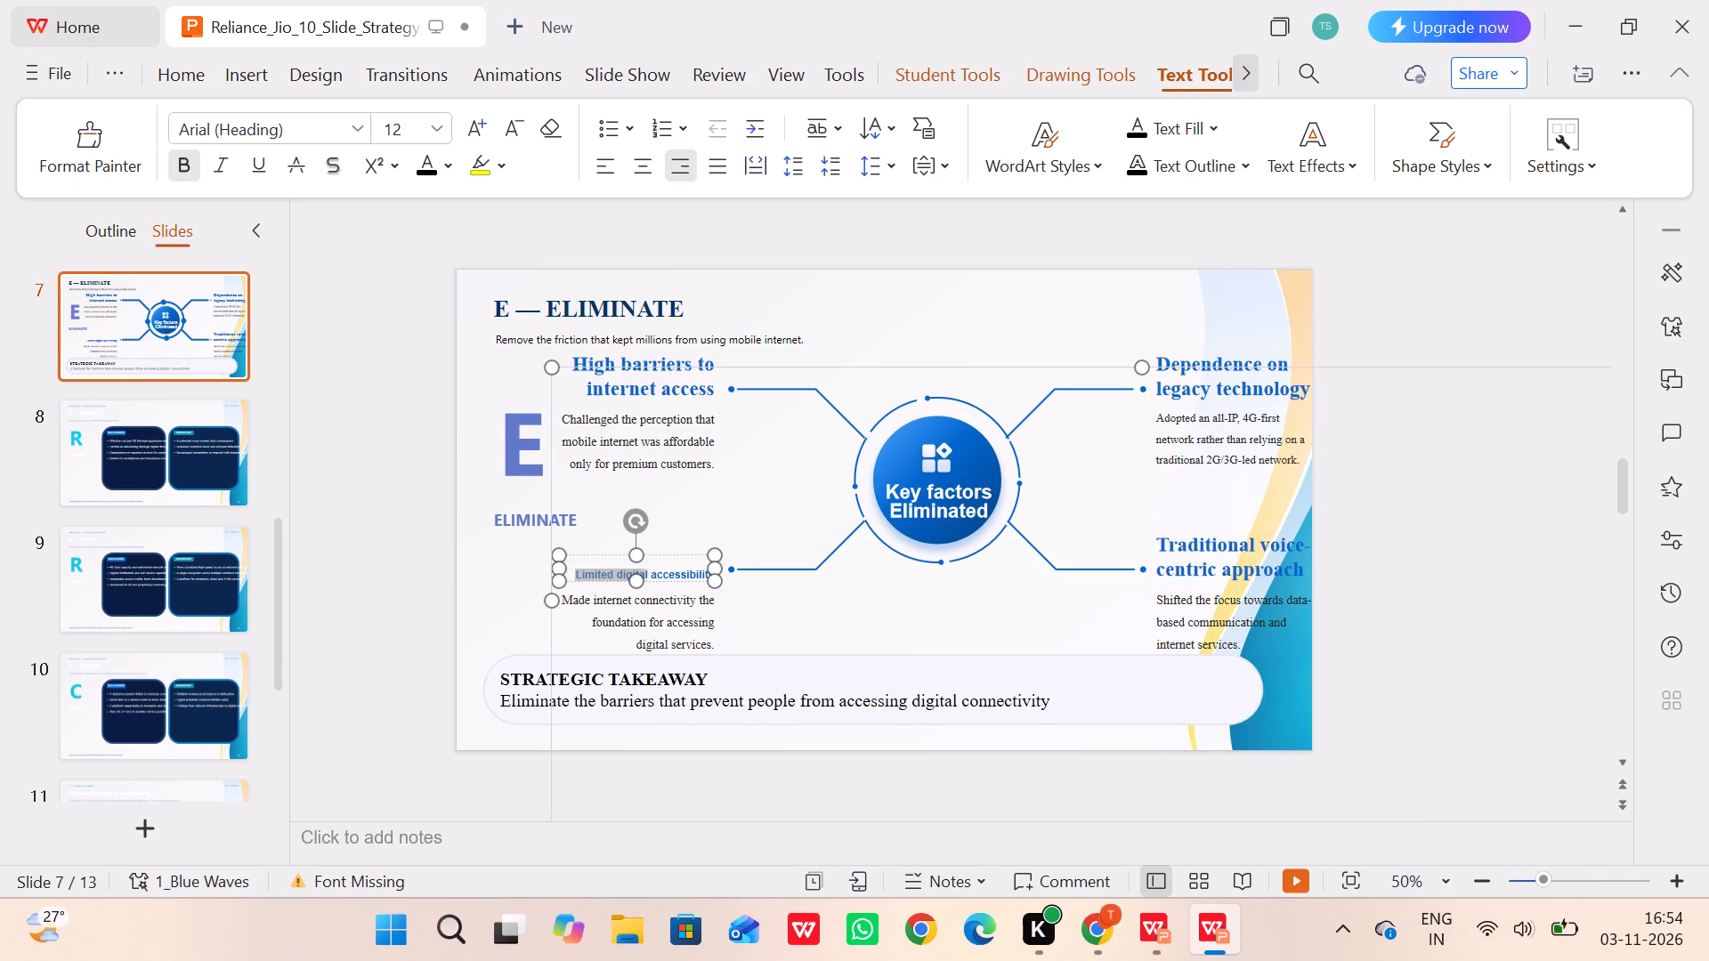
{"action": "left_click_drag", "start_coordinate": [653, 569], "coordinate": [805, 569]}
{"action": "left_click", "coordinate": [1119, 462]}
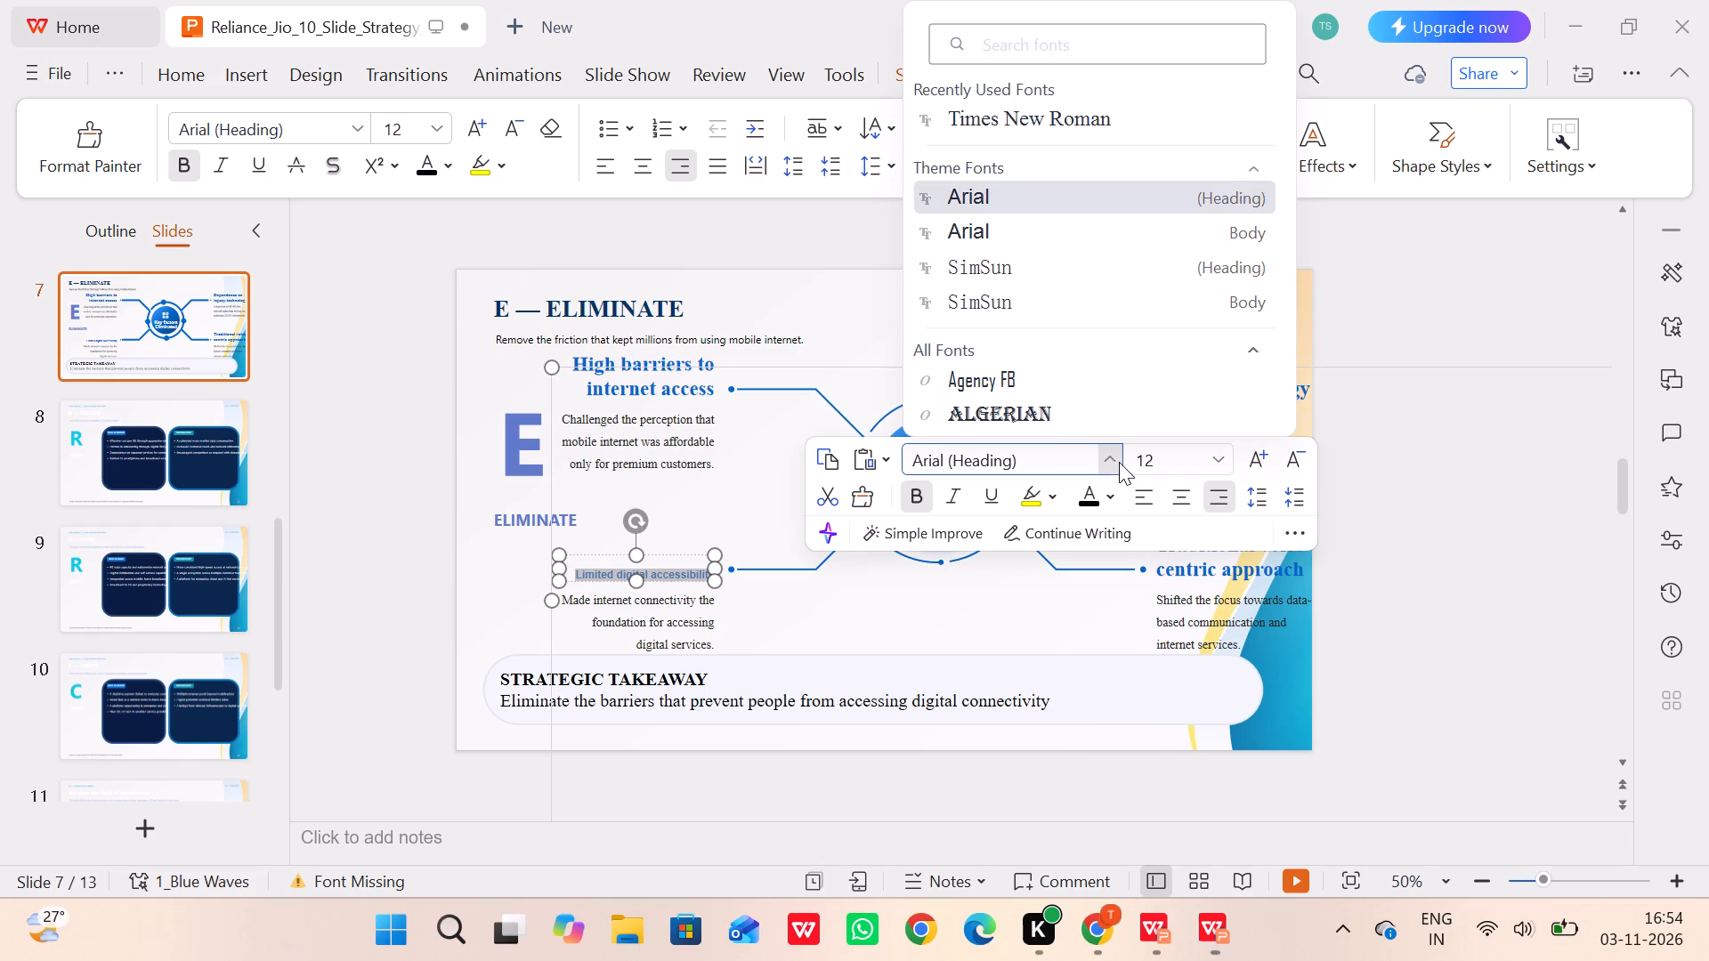
{"action": "left_click", "coordinate": [1180, 125]}
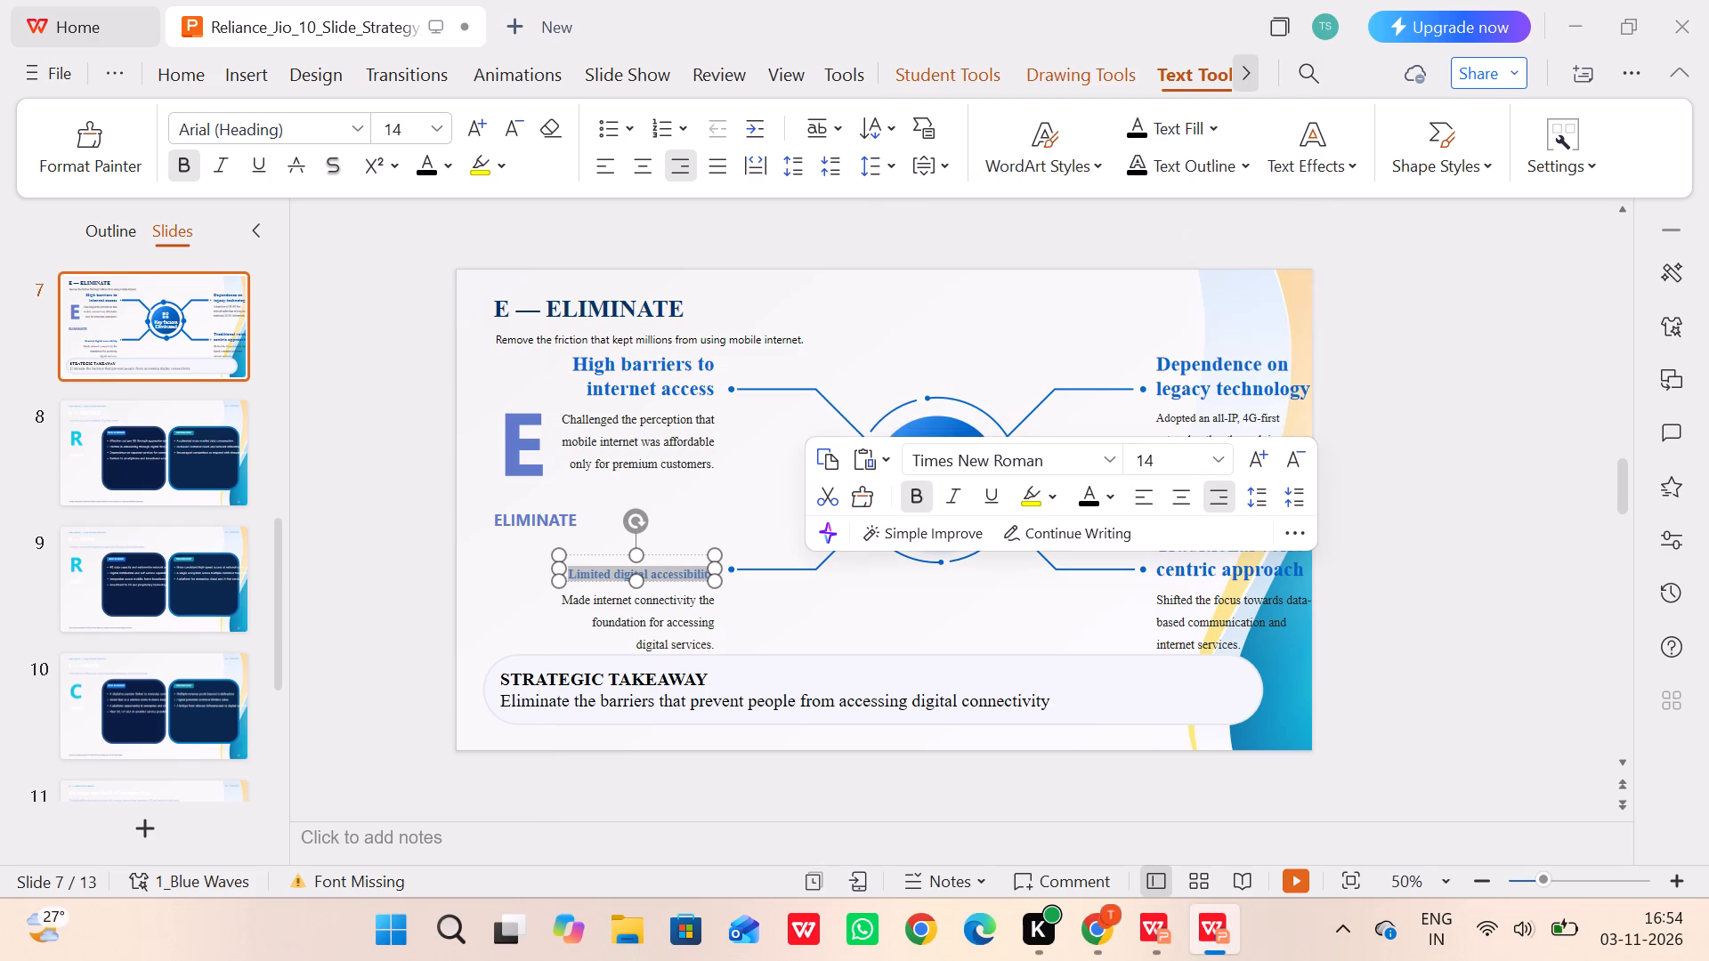
{"action": "left_click", "coordinate": [1216, 459]}
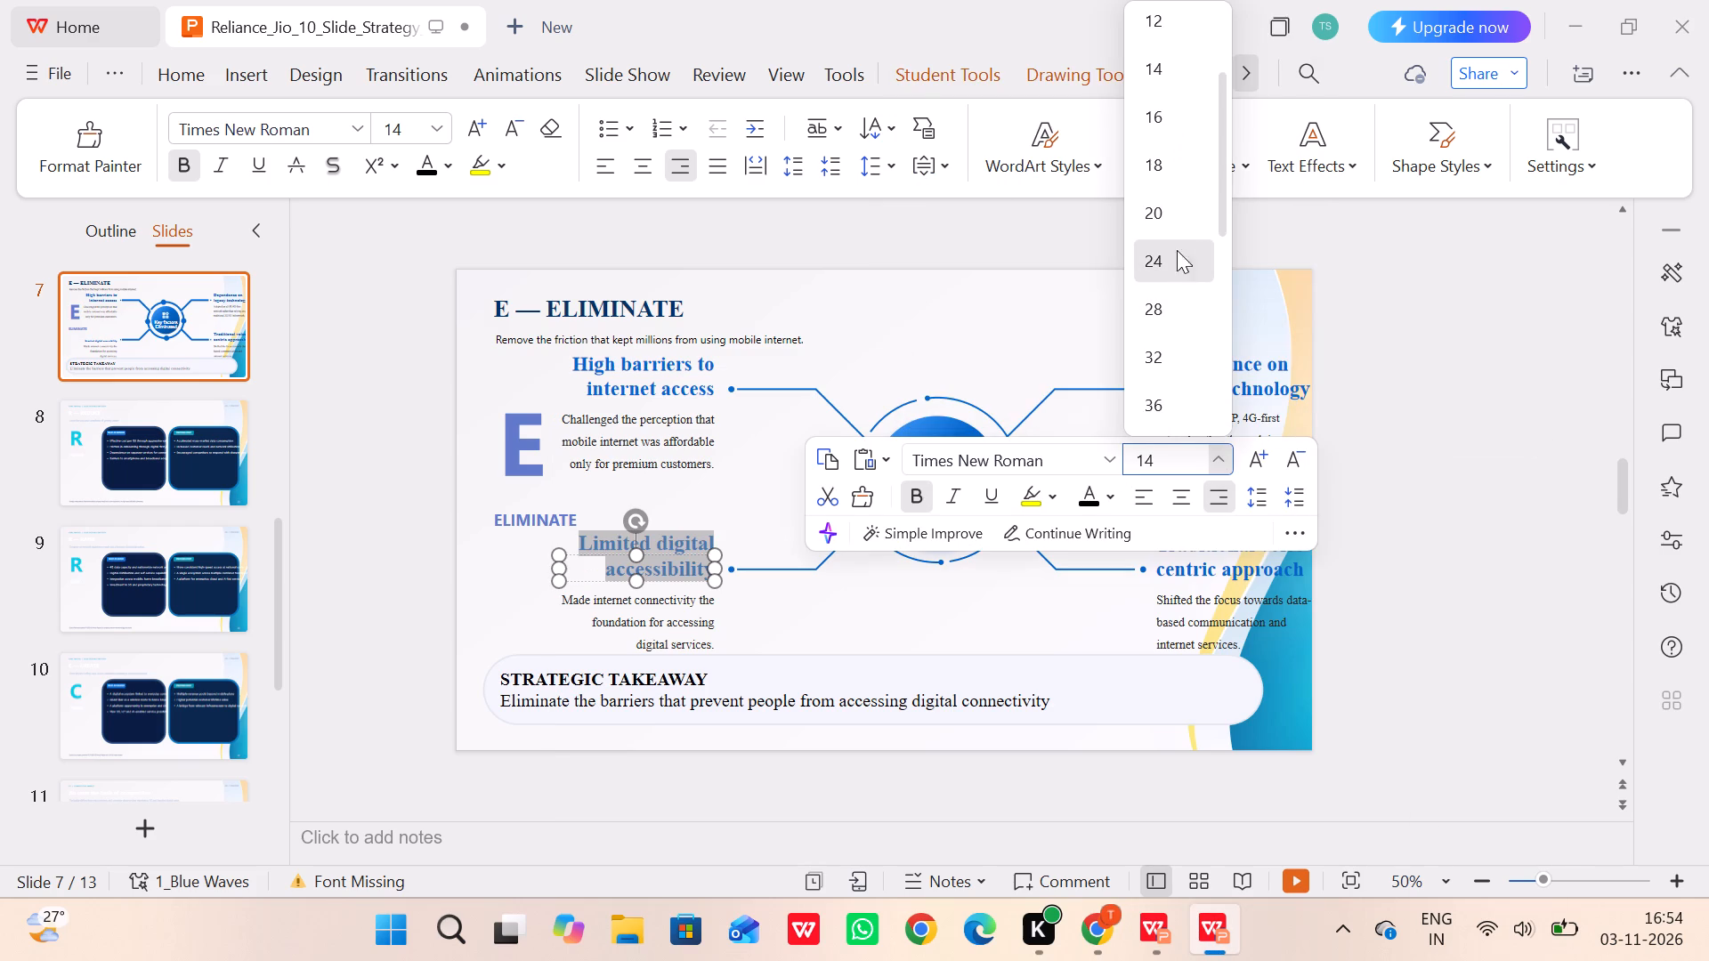
{"action": "left_click", "coordinate": [1170, 260]}
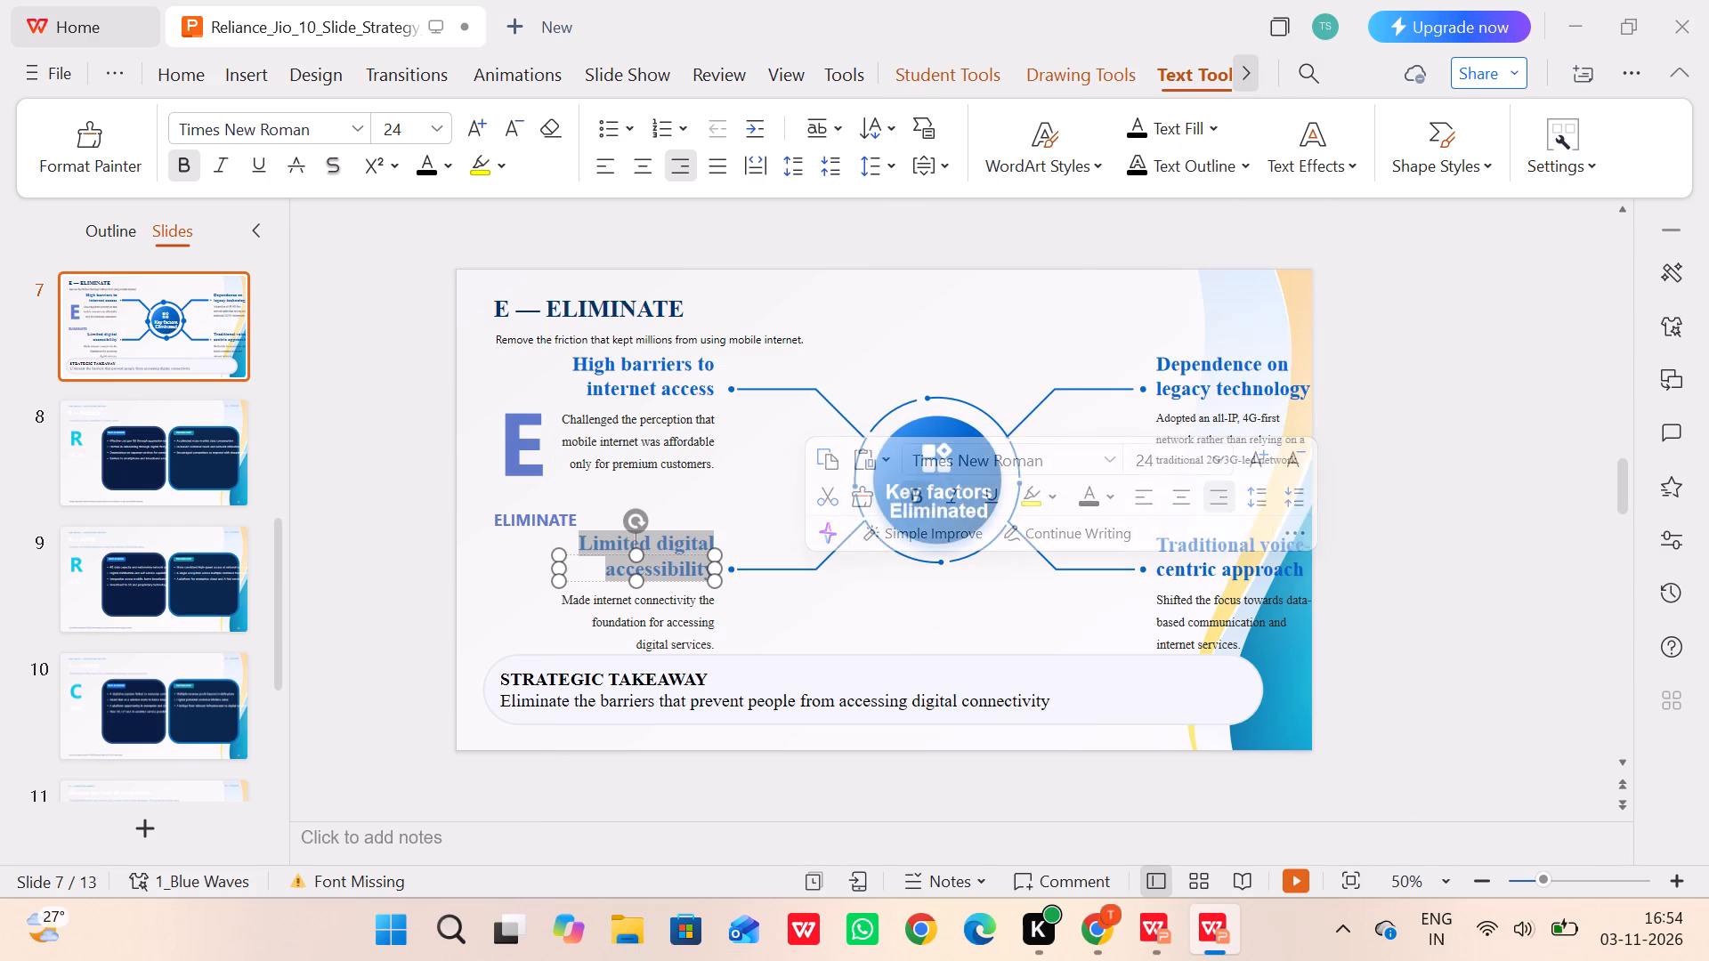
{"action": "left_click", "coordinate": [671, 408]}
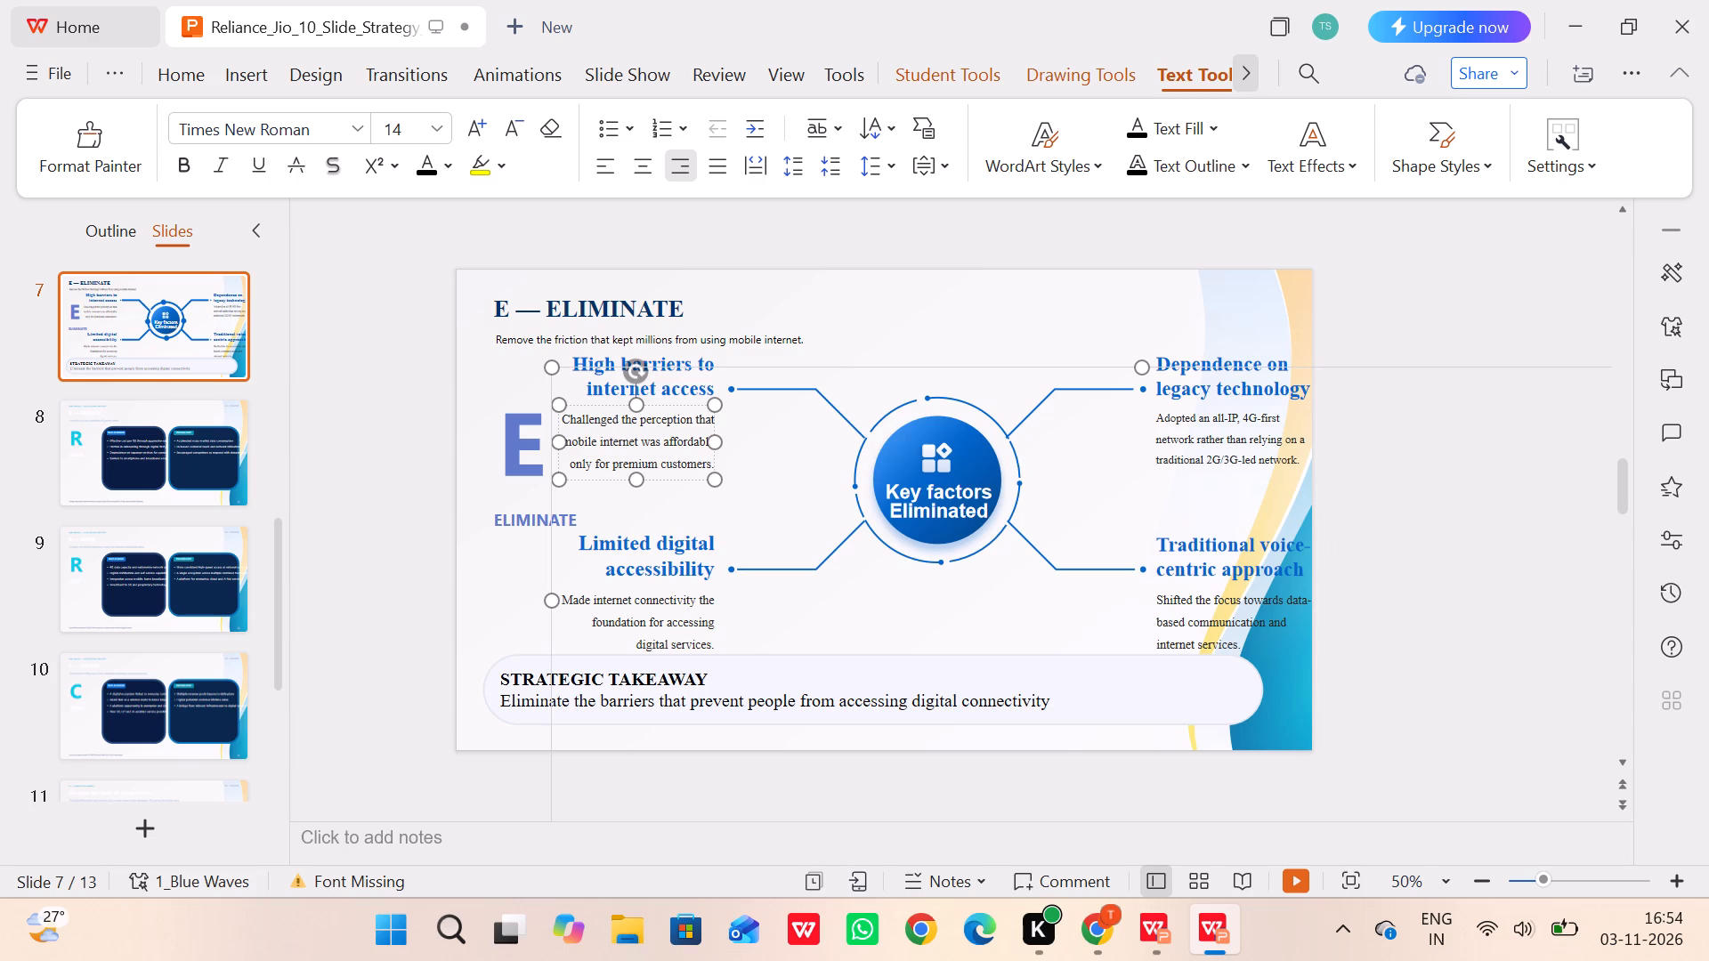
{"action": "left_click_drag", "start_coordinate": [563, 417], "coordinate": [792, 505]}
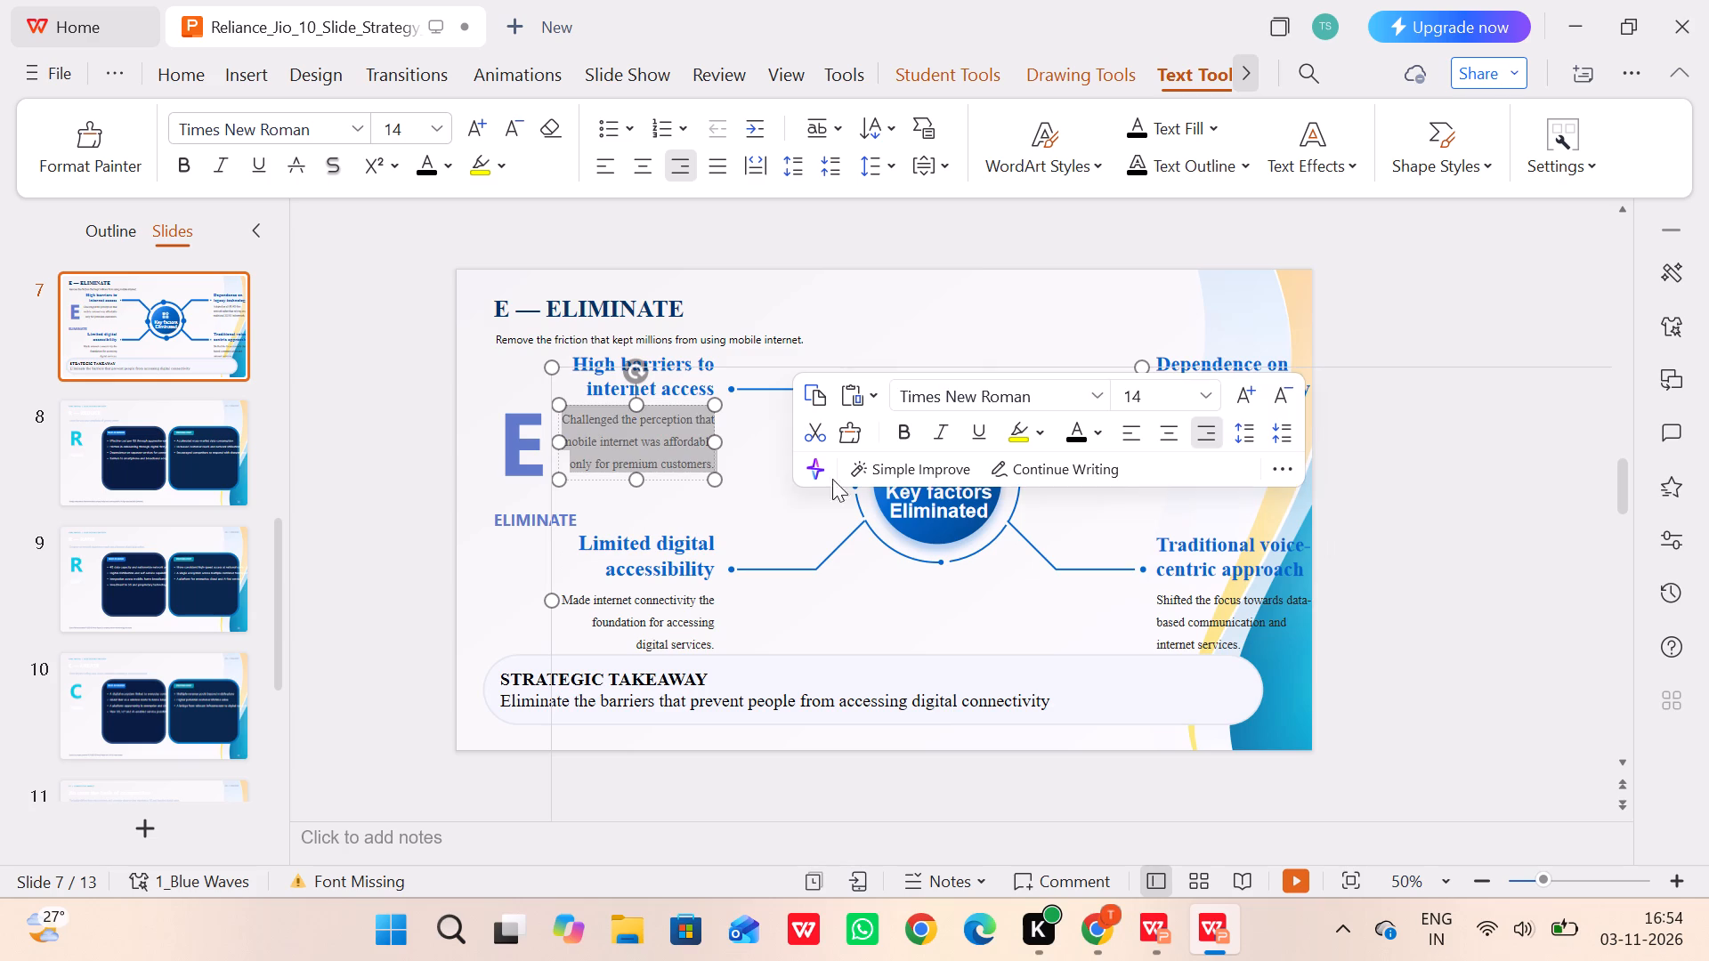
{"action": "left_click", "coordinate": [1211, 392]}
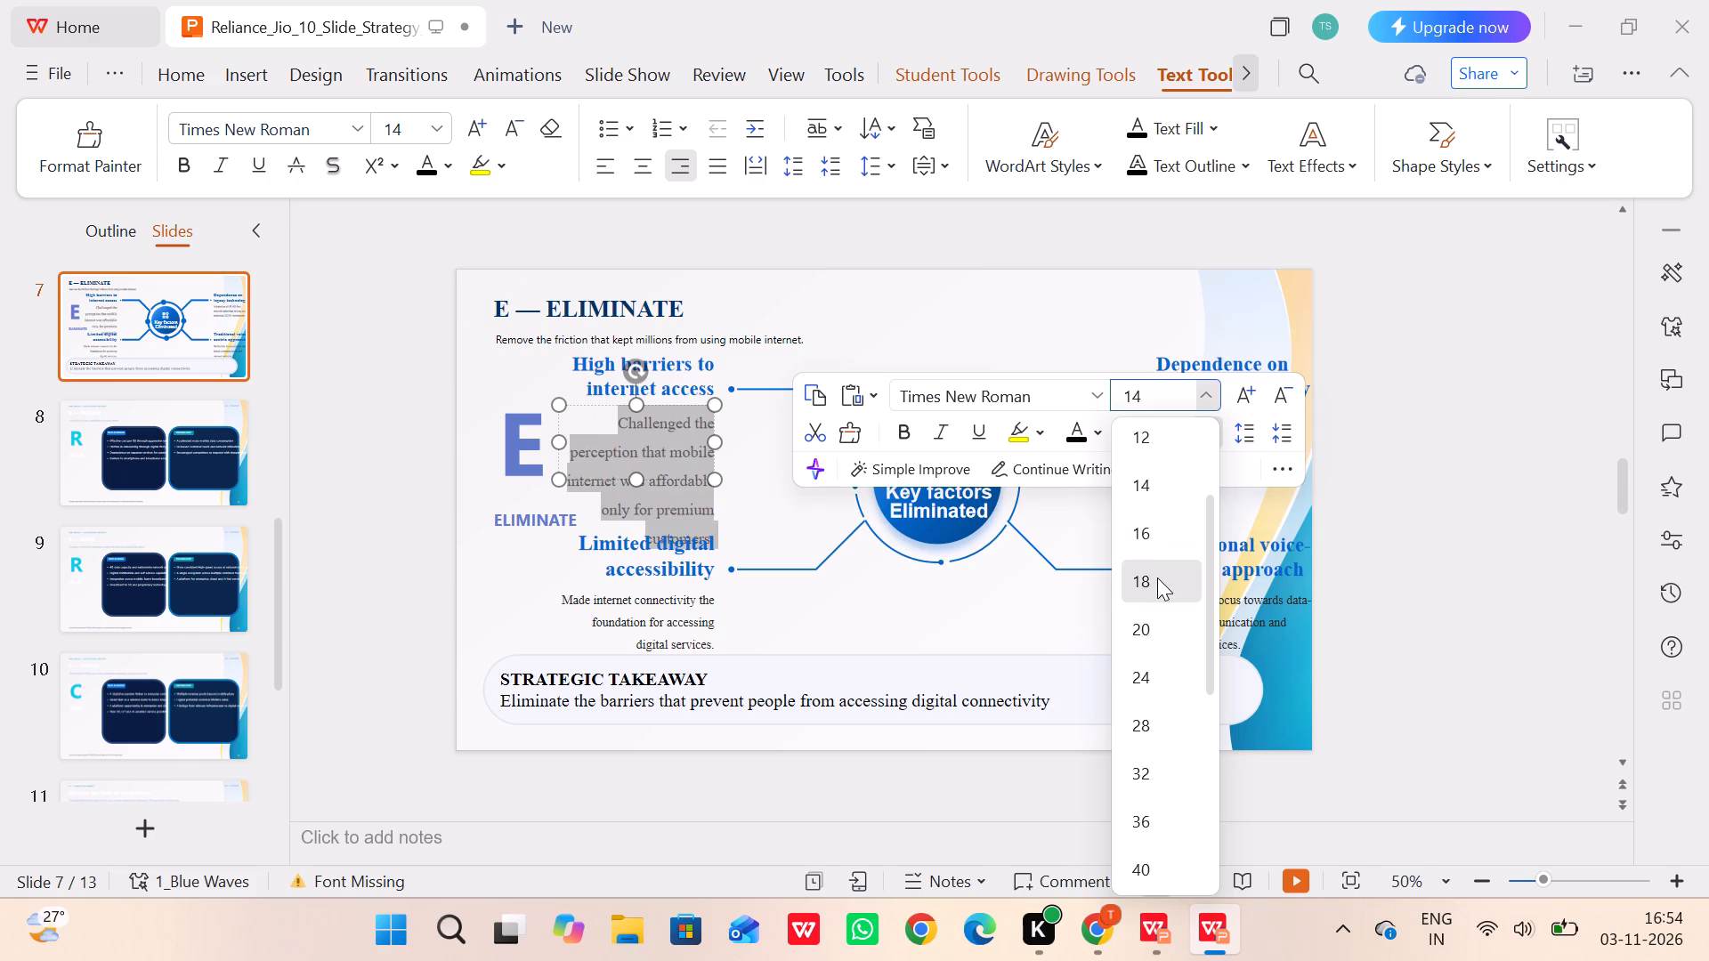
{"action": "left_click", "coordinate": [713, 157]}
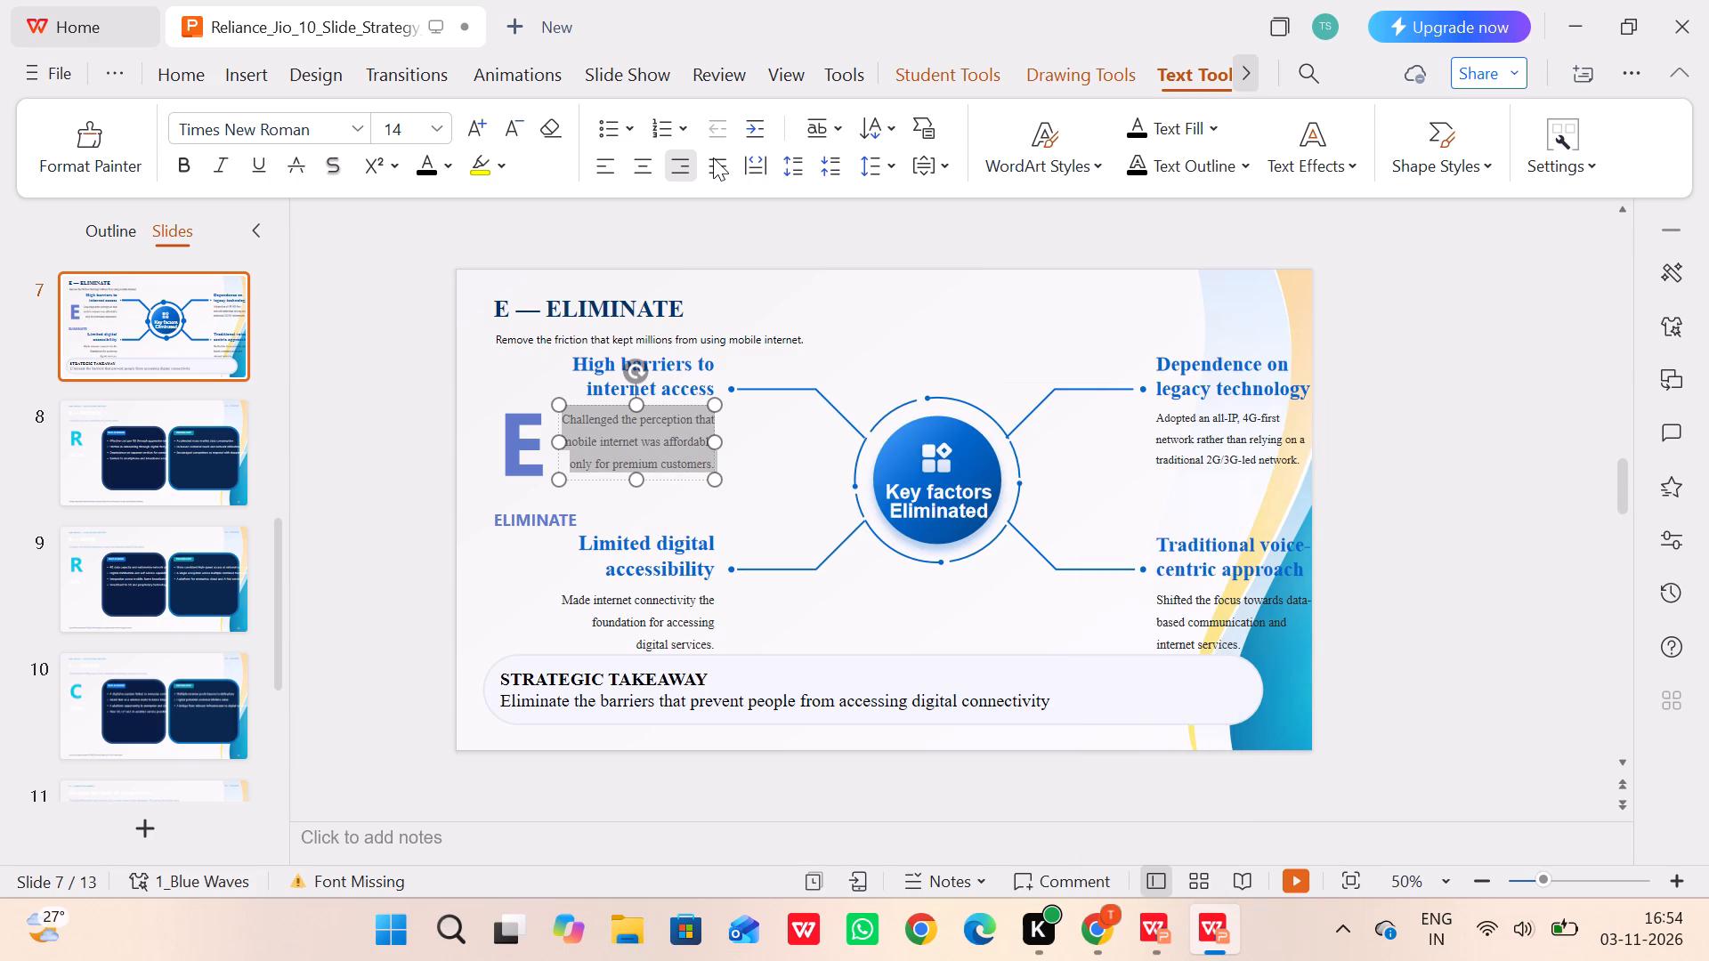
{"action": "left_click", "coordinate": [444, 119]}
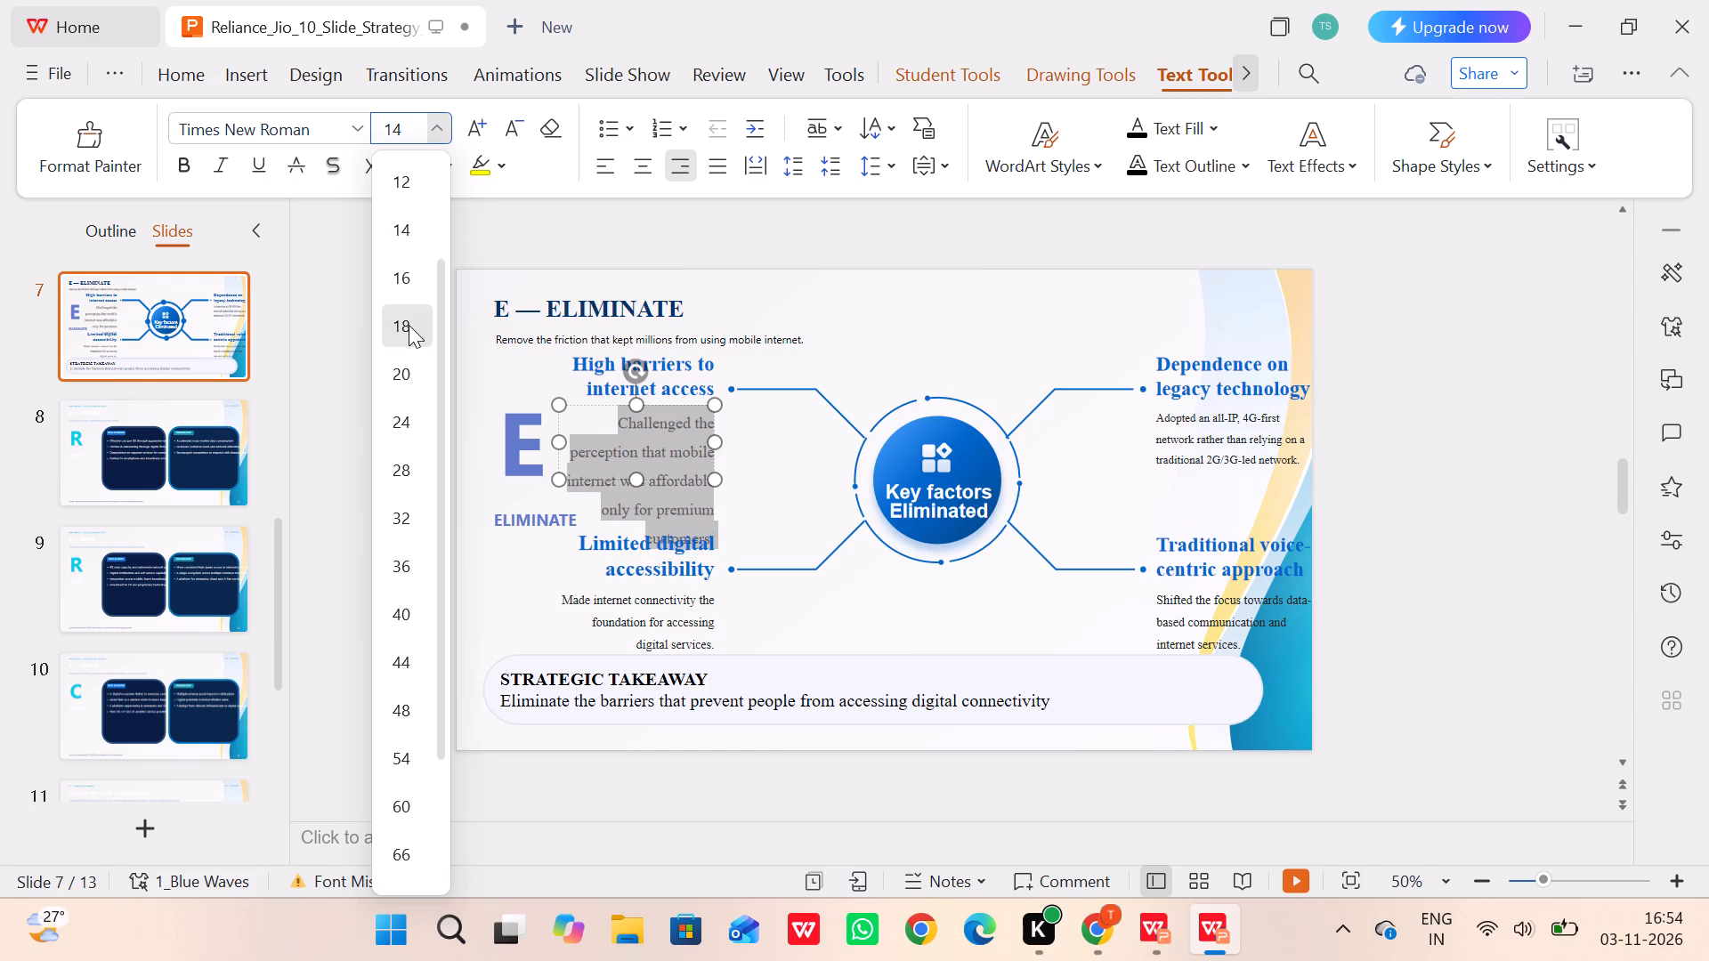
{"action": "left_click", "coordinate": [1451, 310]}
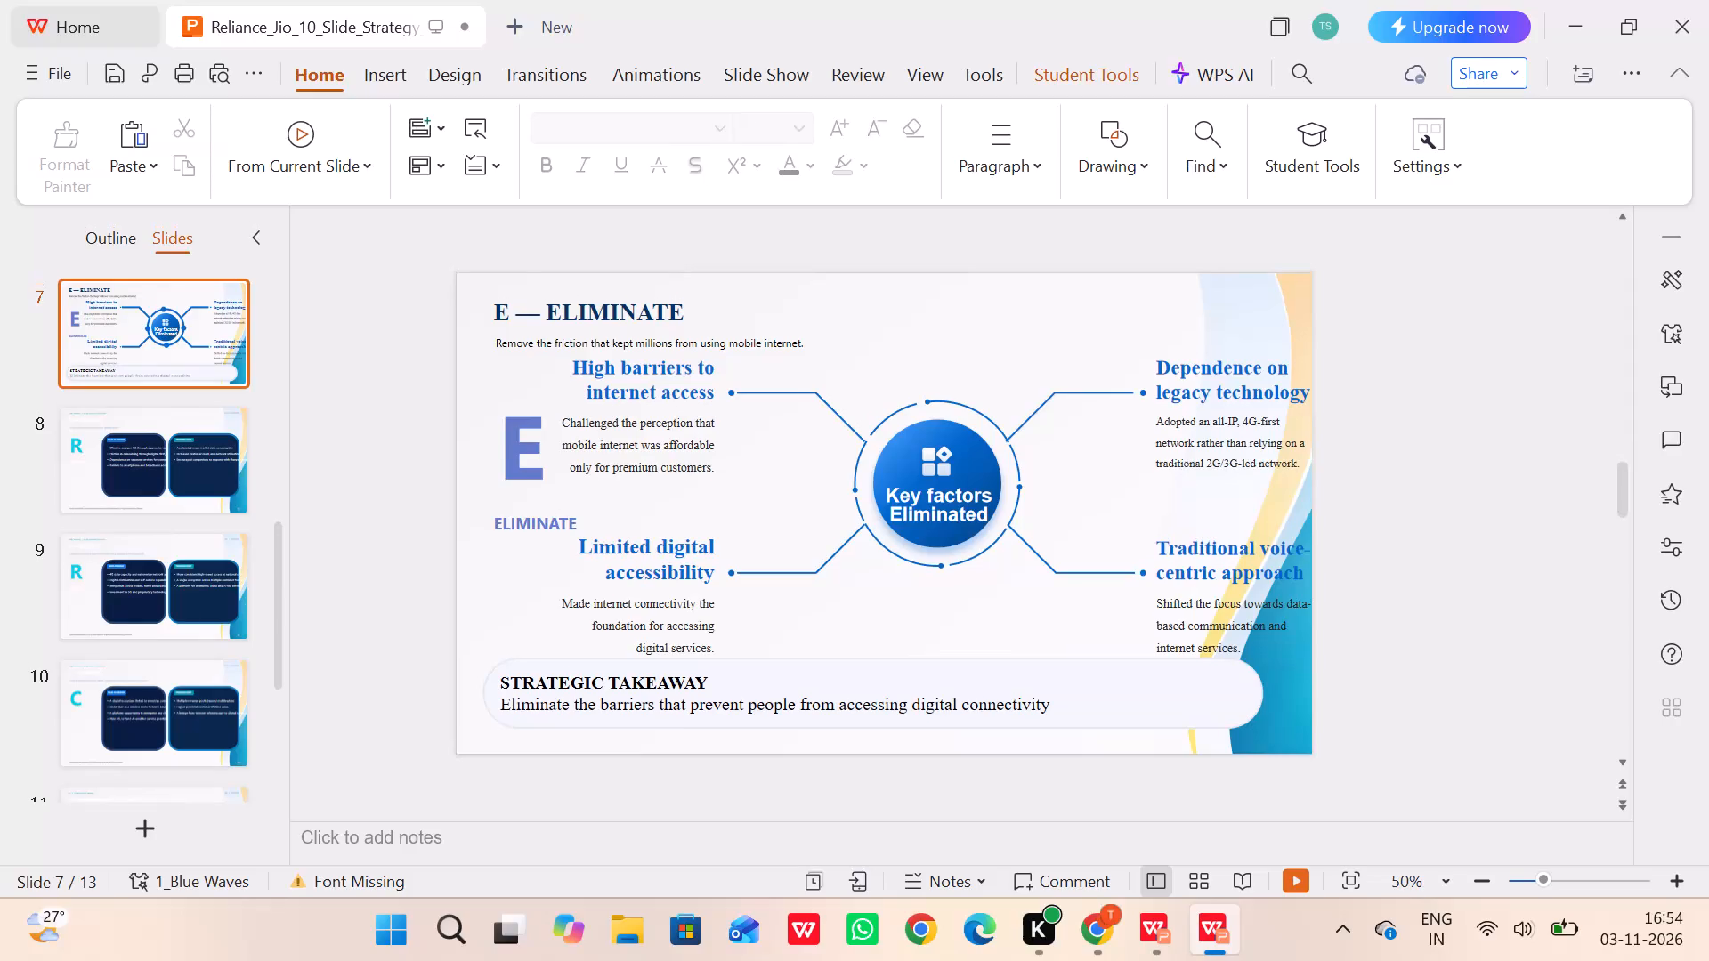
Narrow the whole four-branch graphic and place it between the large letter E and the slide's right edge.
{"action": "left_click", "coordinate": [897, 553]}
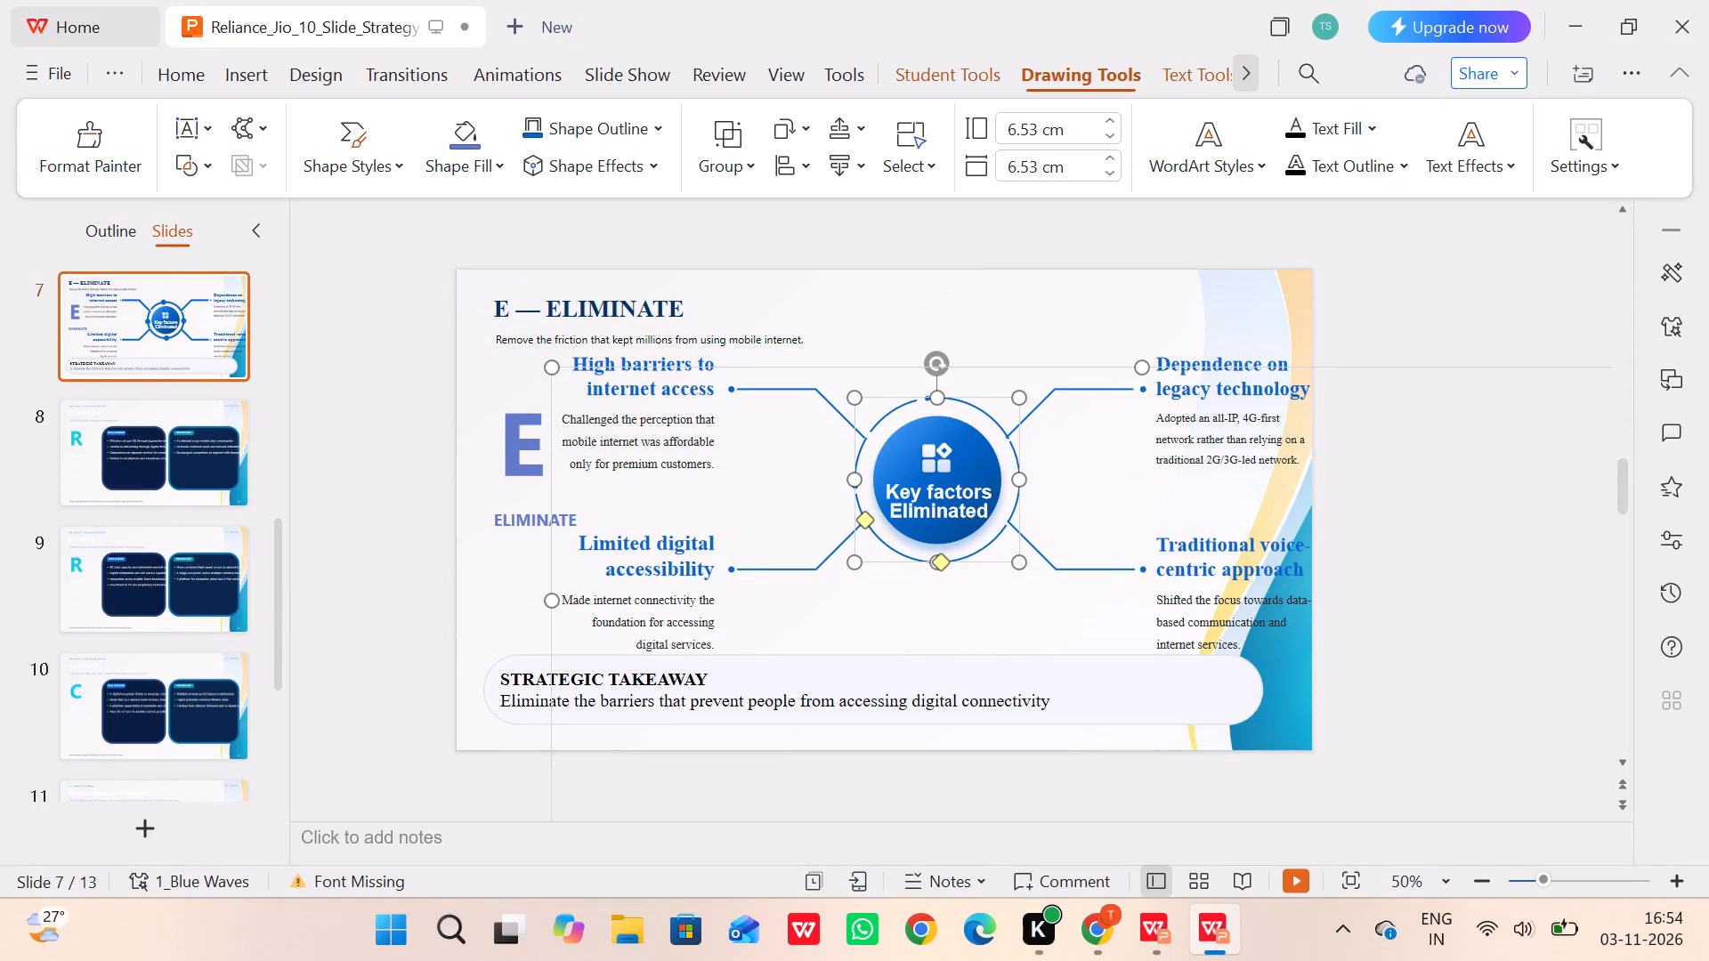
{"action": "left_click", "coordinate": [1207, 505]}
{"action": "left_click", "coordinate": [1065, 379]}
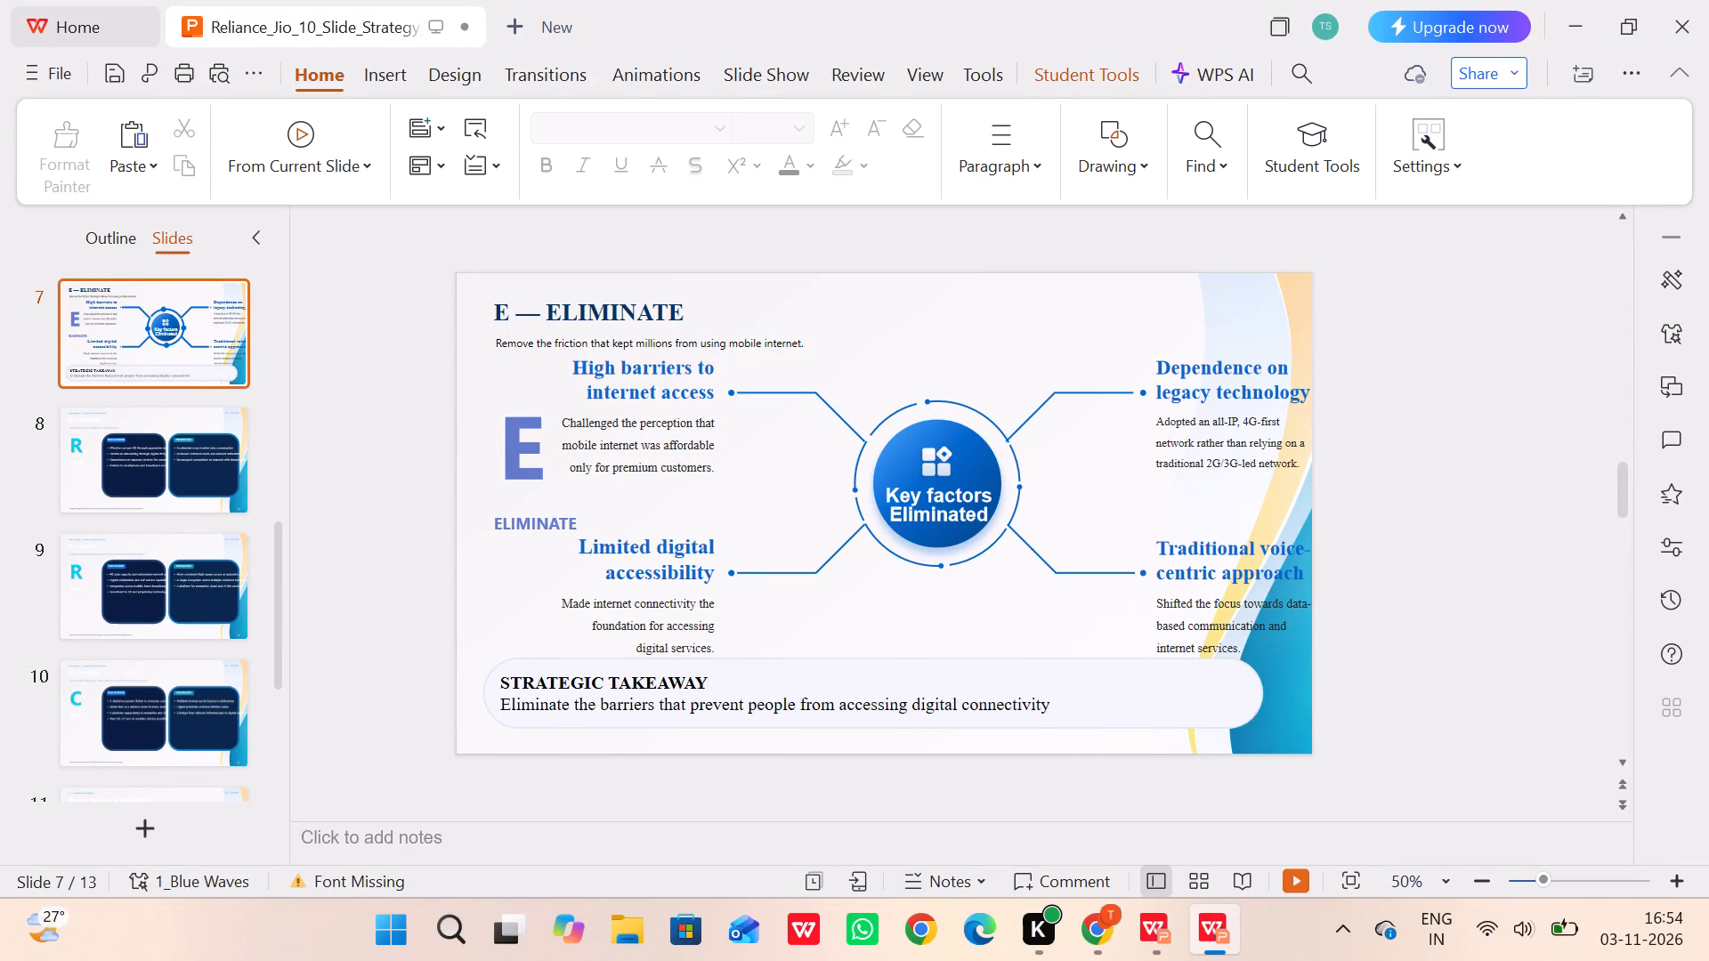
{"action": "left_click", "coordinate": [1025, 427]}
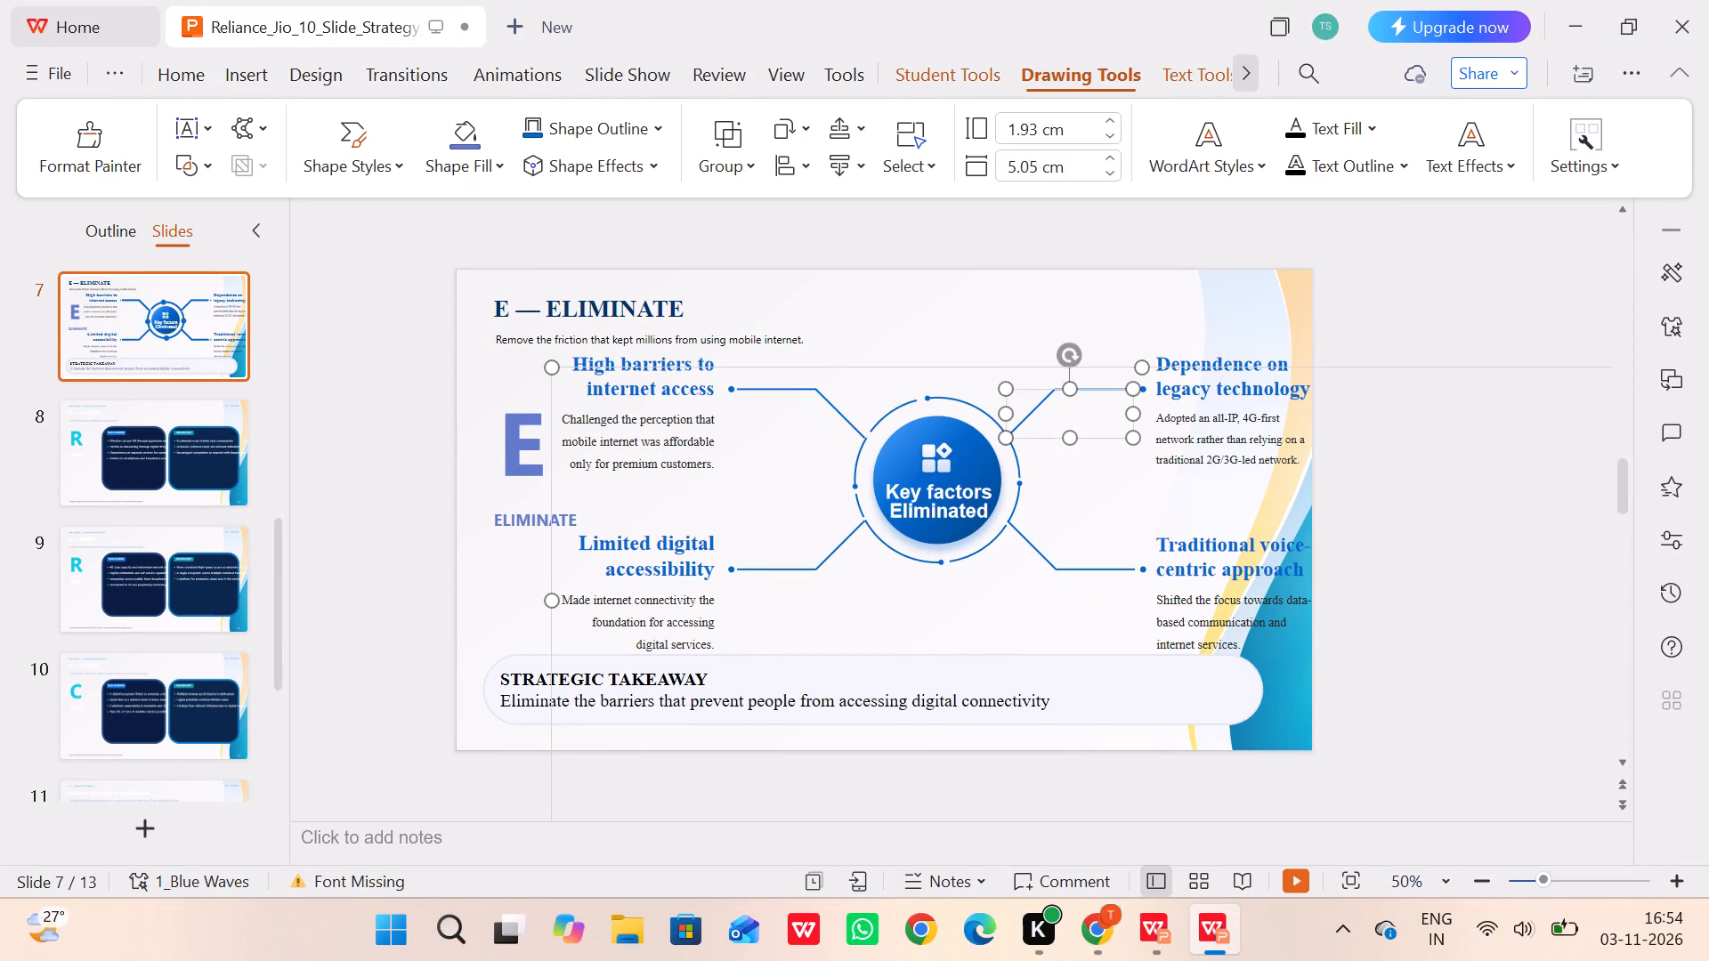
{"action": "left_click", "coordinate": [960, 368]}
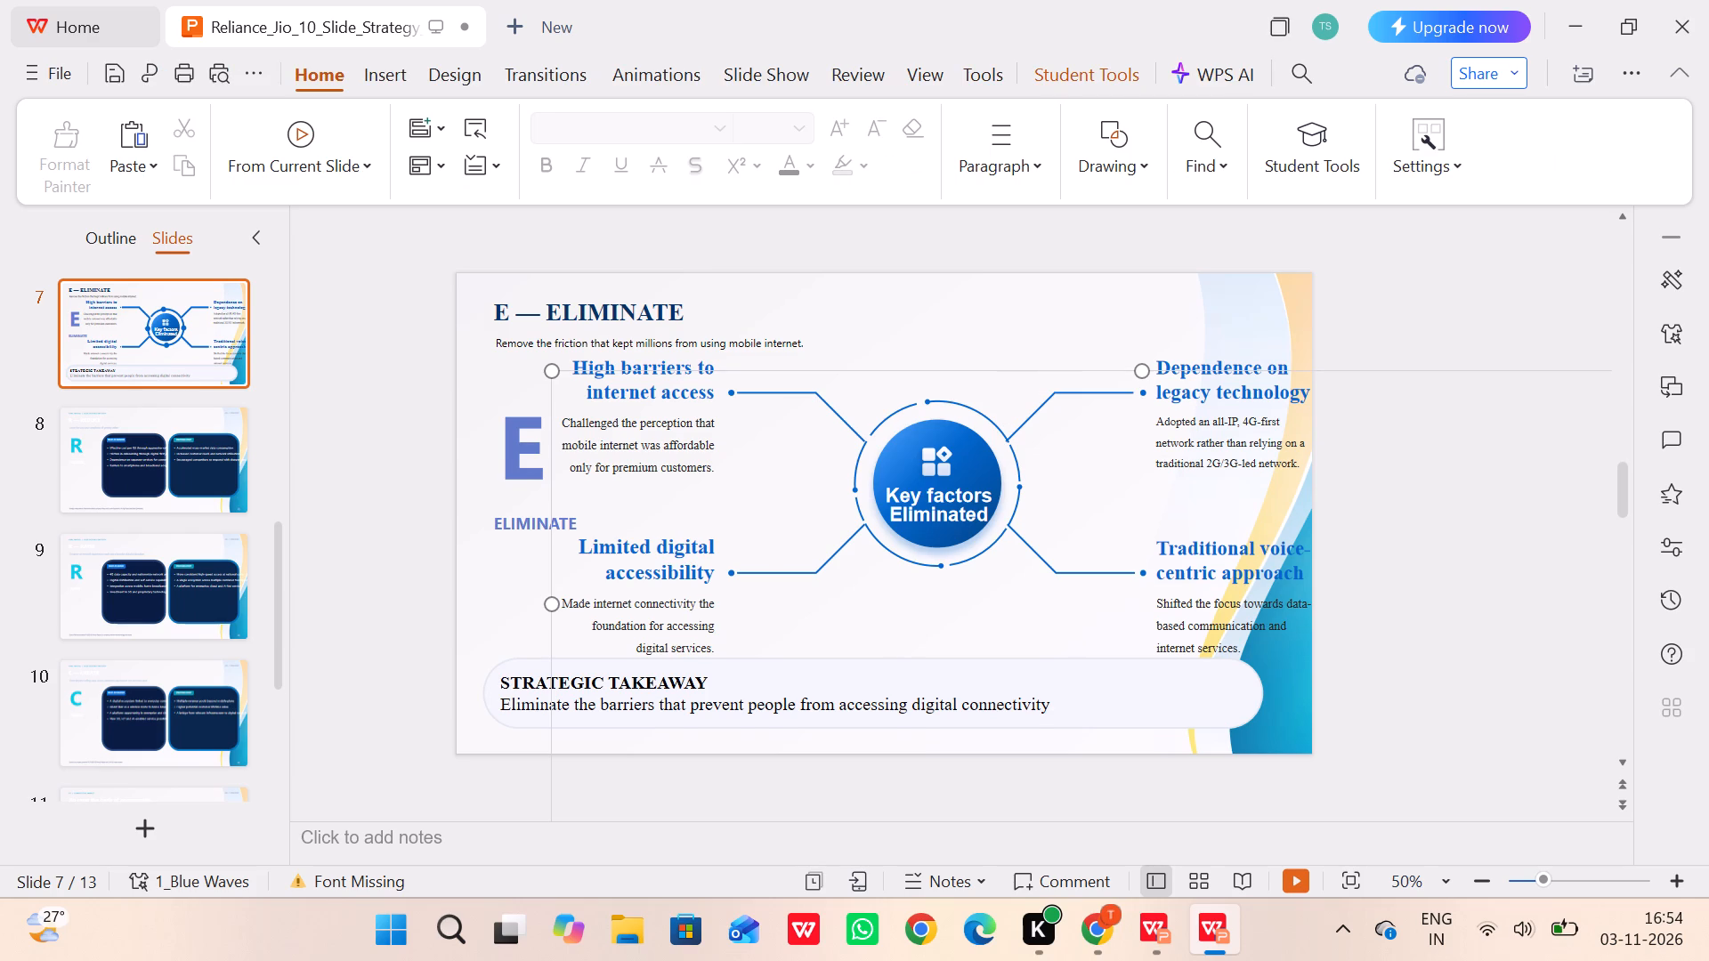
{"action": "left_click_drag", "start_coordinate": [553, 602], "coordinate": [954, 603]}
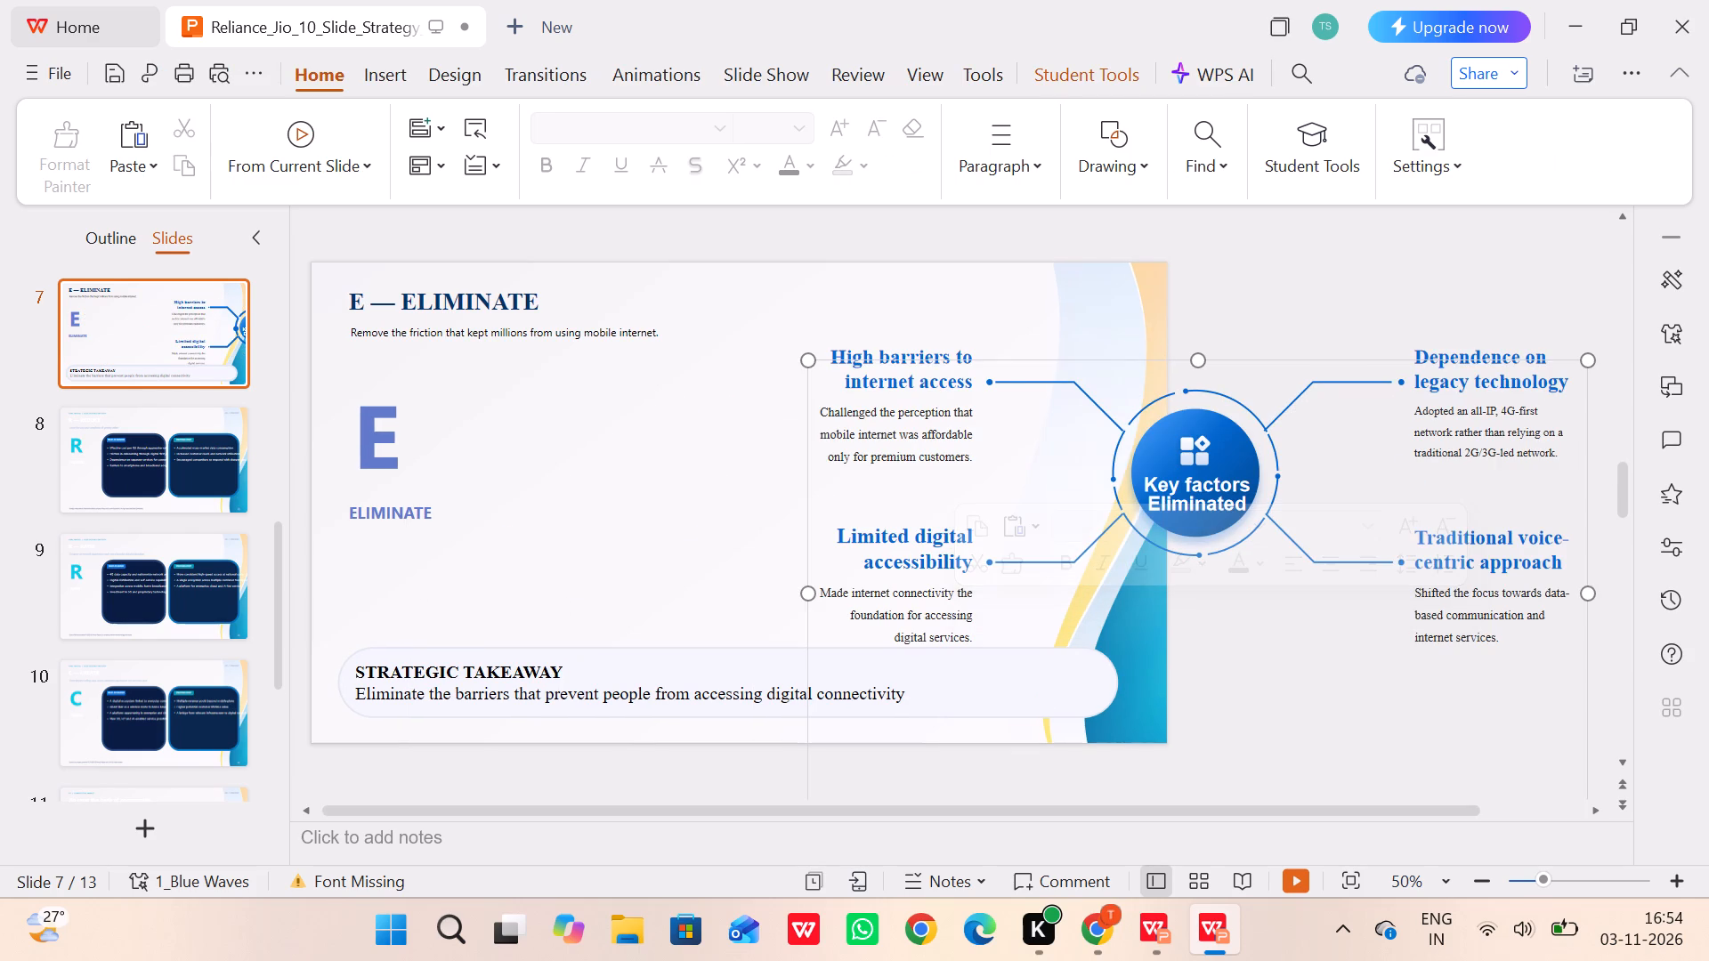
{"action": "left_click_drag", "start_coordinate": [1118, 361], "coordinate": [784, 354]}
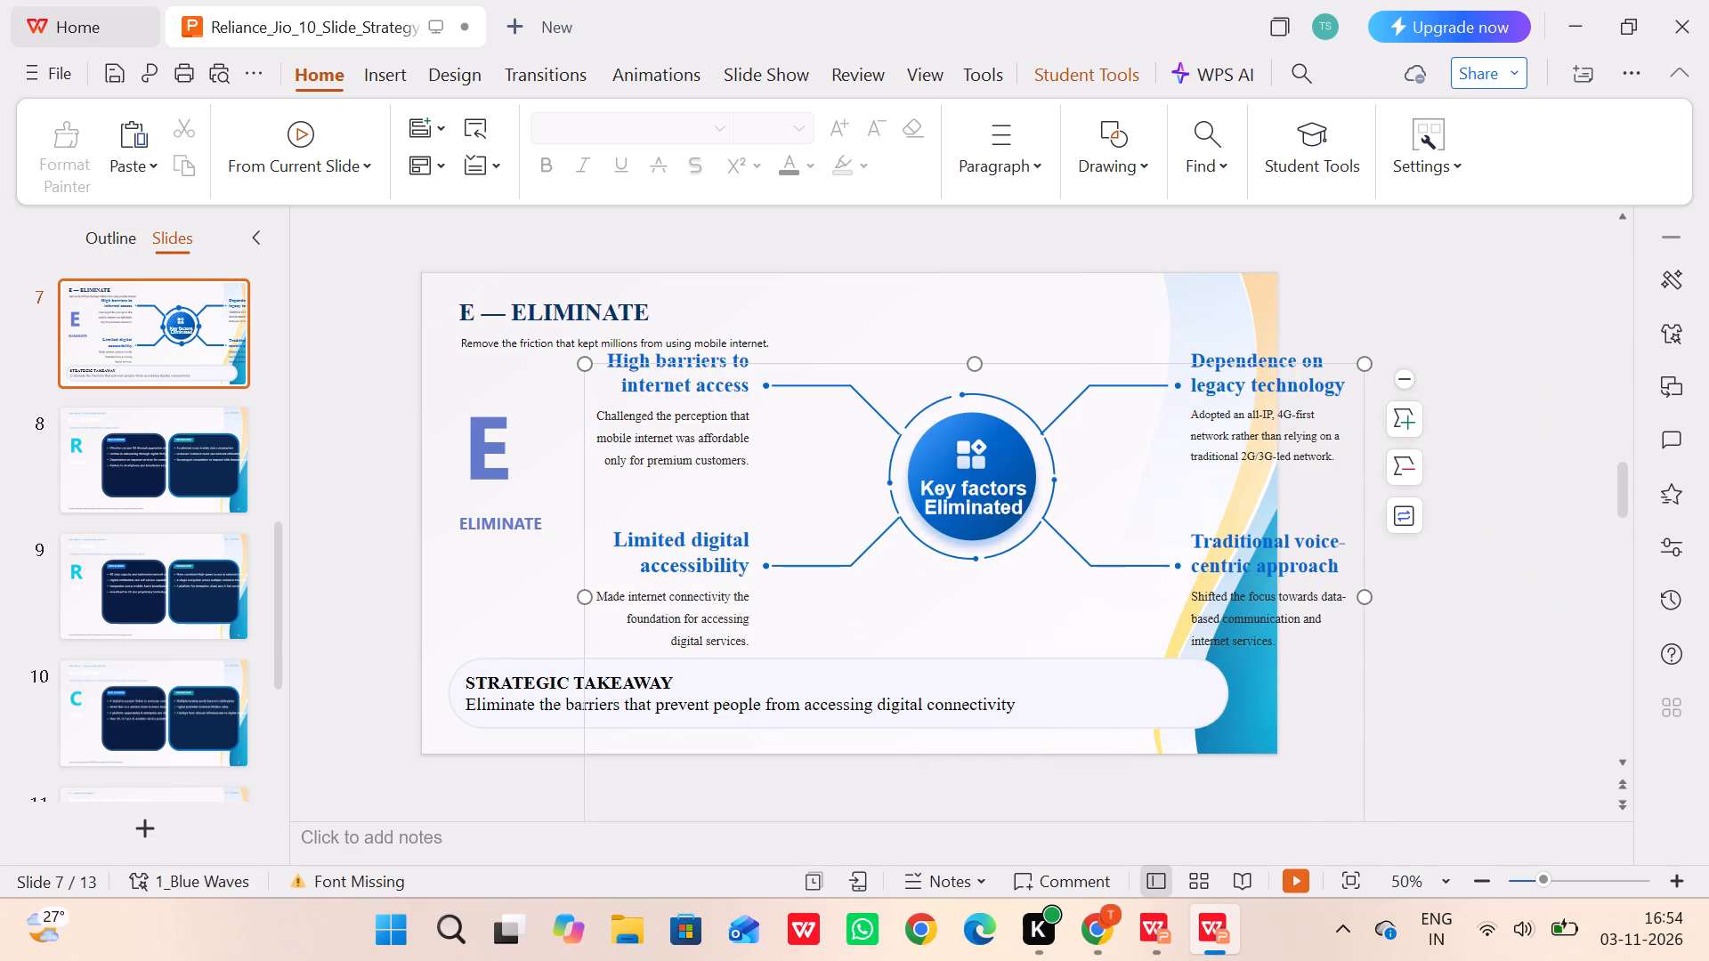
{"action": "left_click_drag", "start_coordinate": [1365, 597], "coordinate": [1219, 593]}
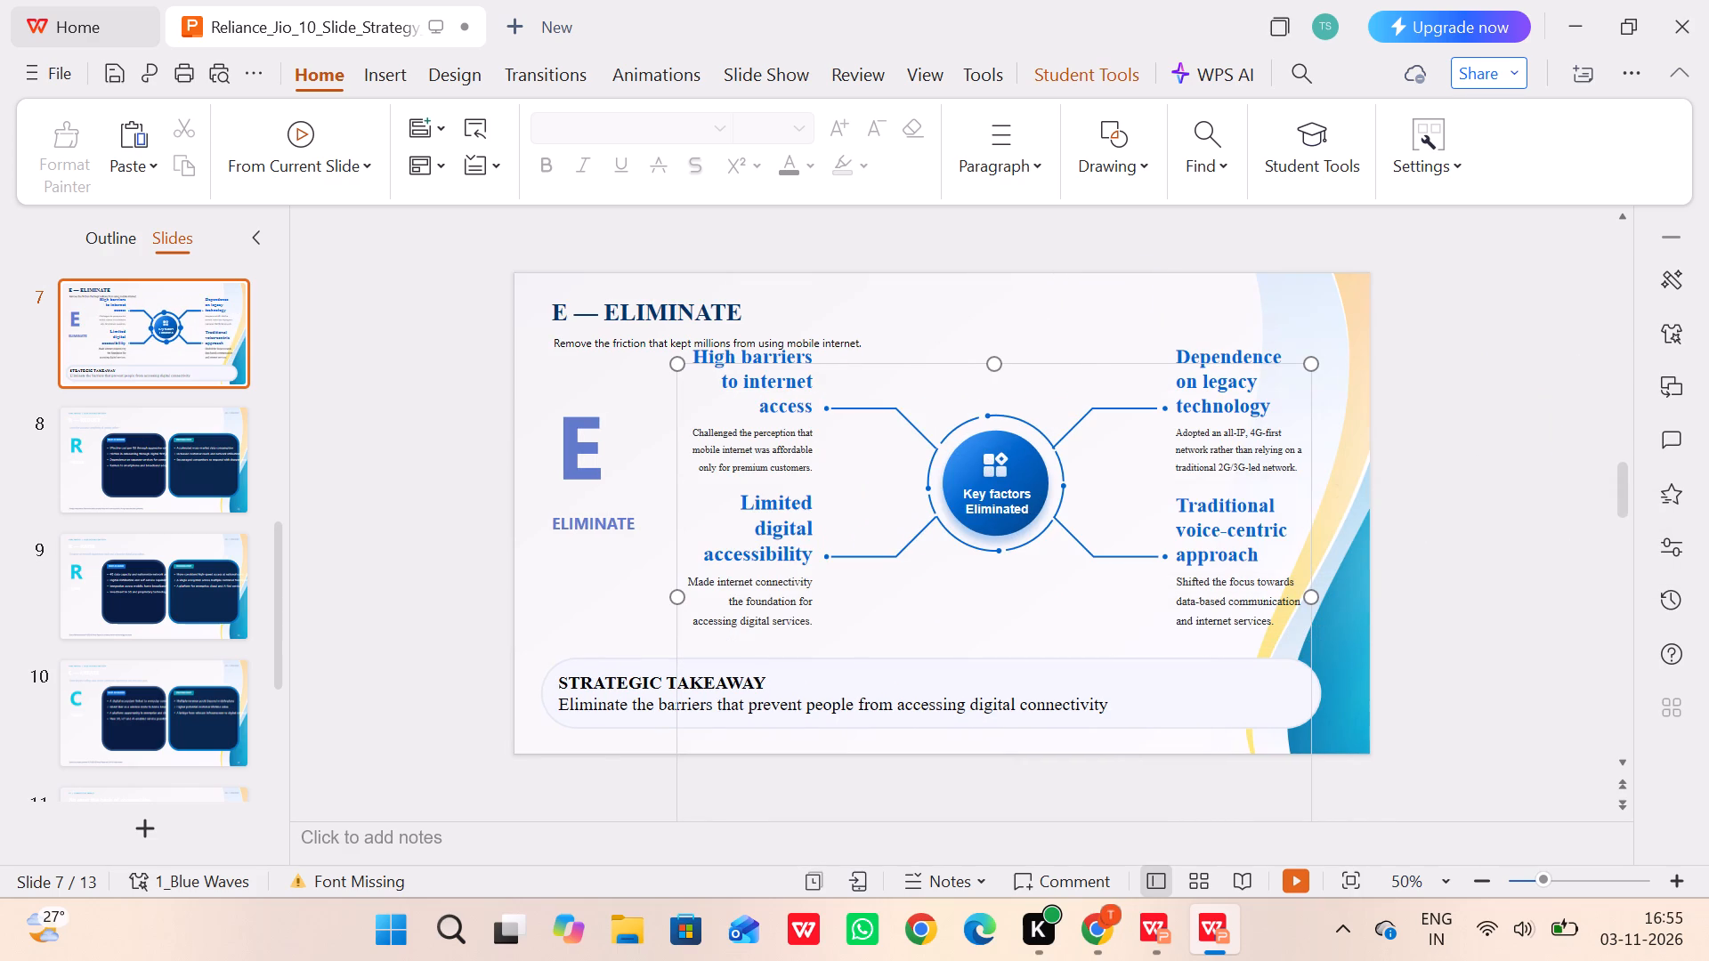
Reduce the height of the four-branch graphic's frame and place it so the frame ends above the STRATEGIC TAKEAWAY box.
{"action": "left_click_drag", "start_coordinate": [990, 358], "coordinate": [1012, 510]}
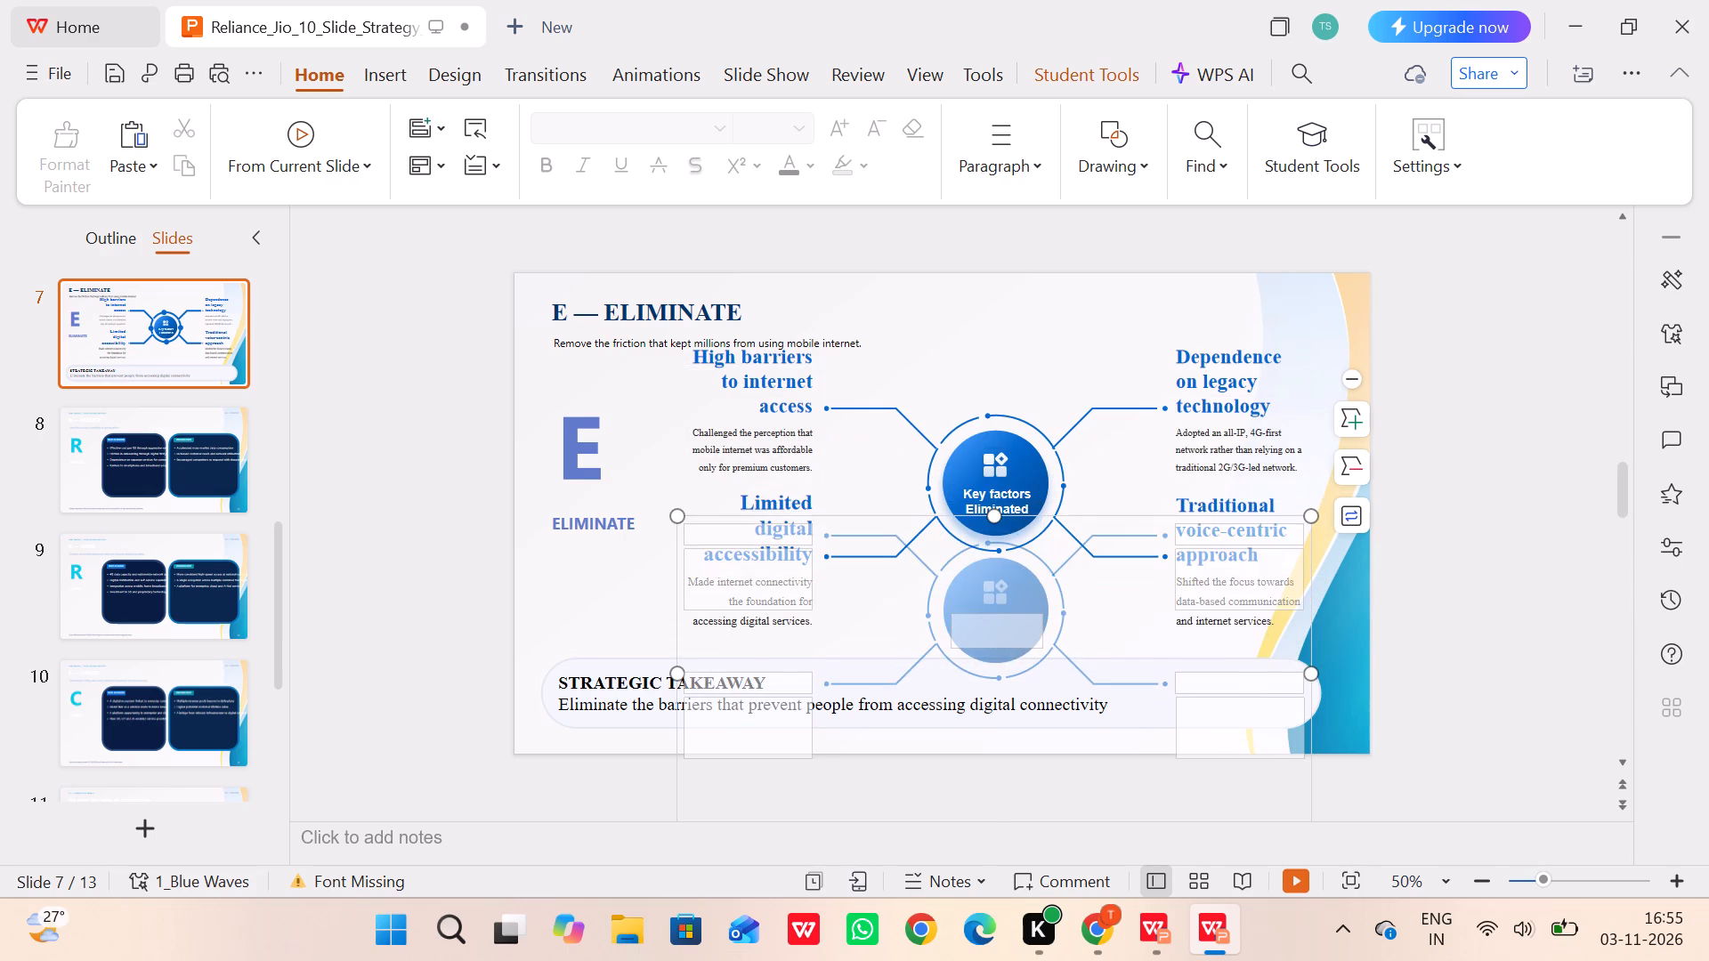
{"action": "left_click_drag", "start_coordinate": [994, 511], "coordinate": [996, 478]}
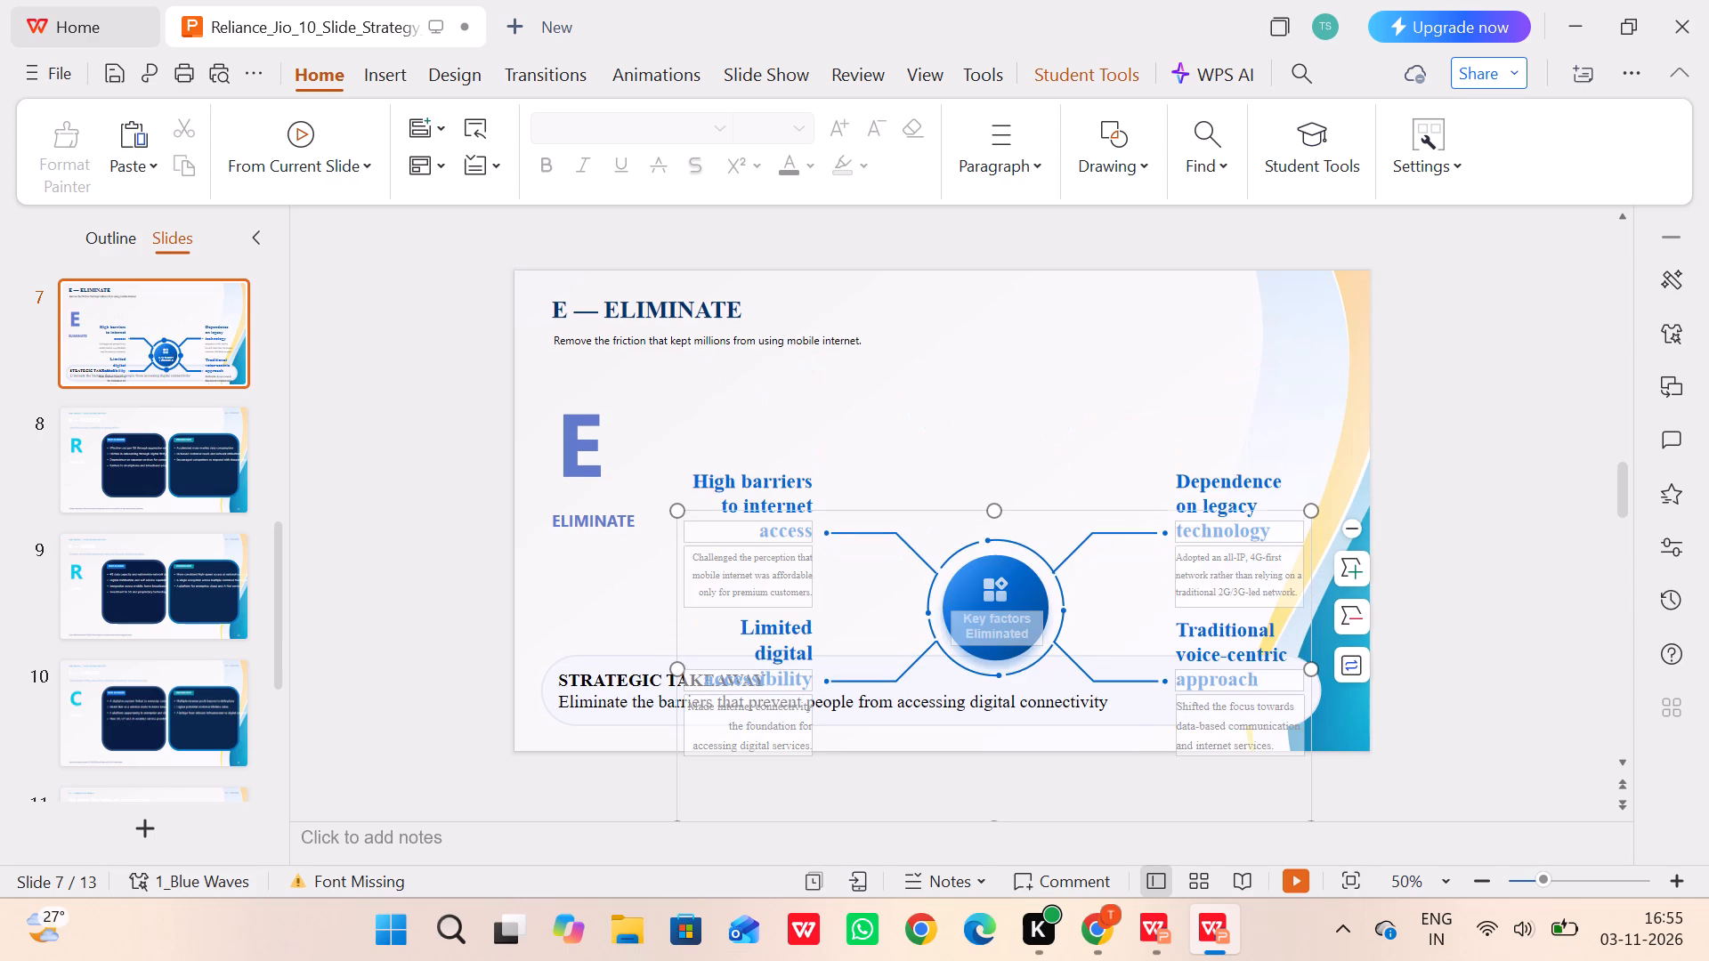
{"action": "left_click_drag", "start_coordinate": [996, 478], "coordinate": [997, 462]}
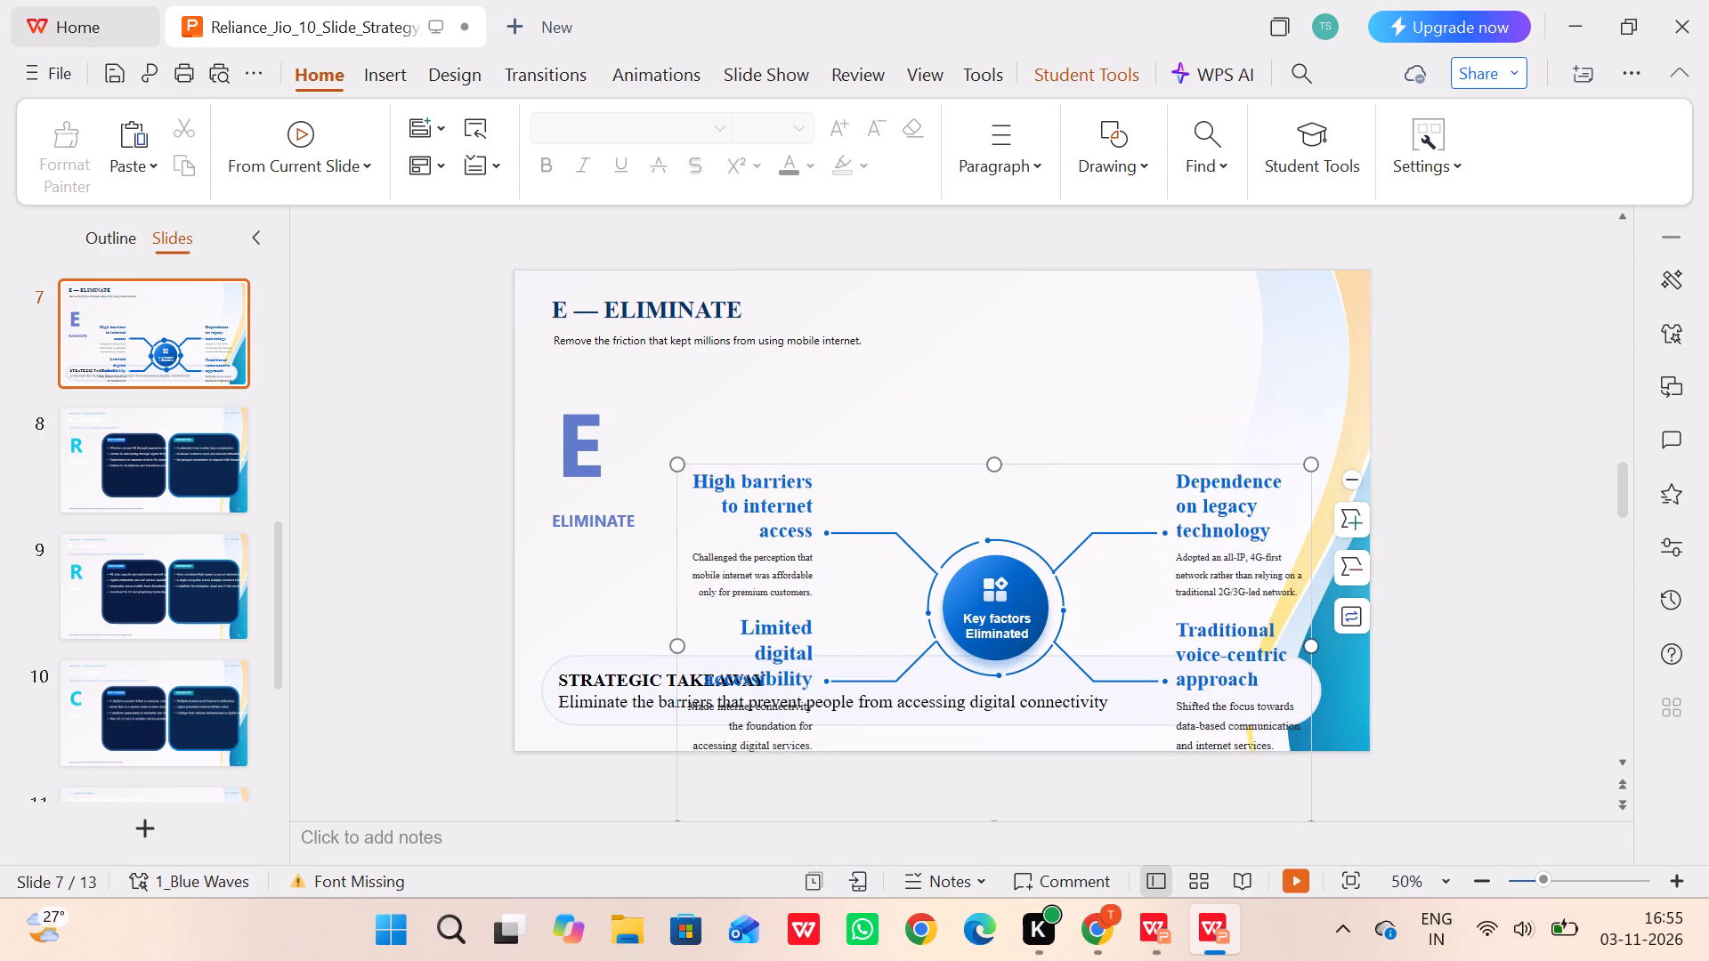
{"action": "left_click_drag", "start_coordinate": [931, 465], "coordinate": [919, 304]}
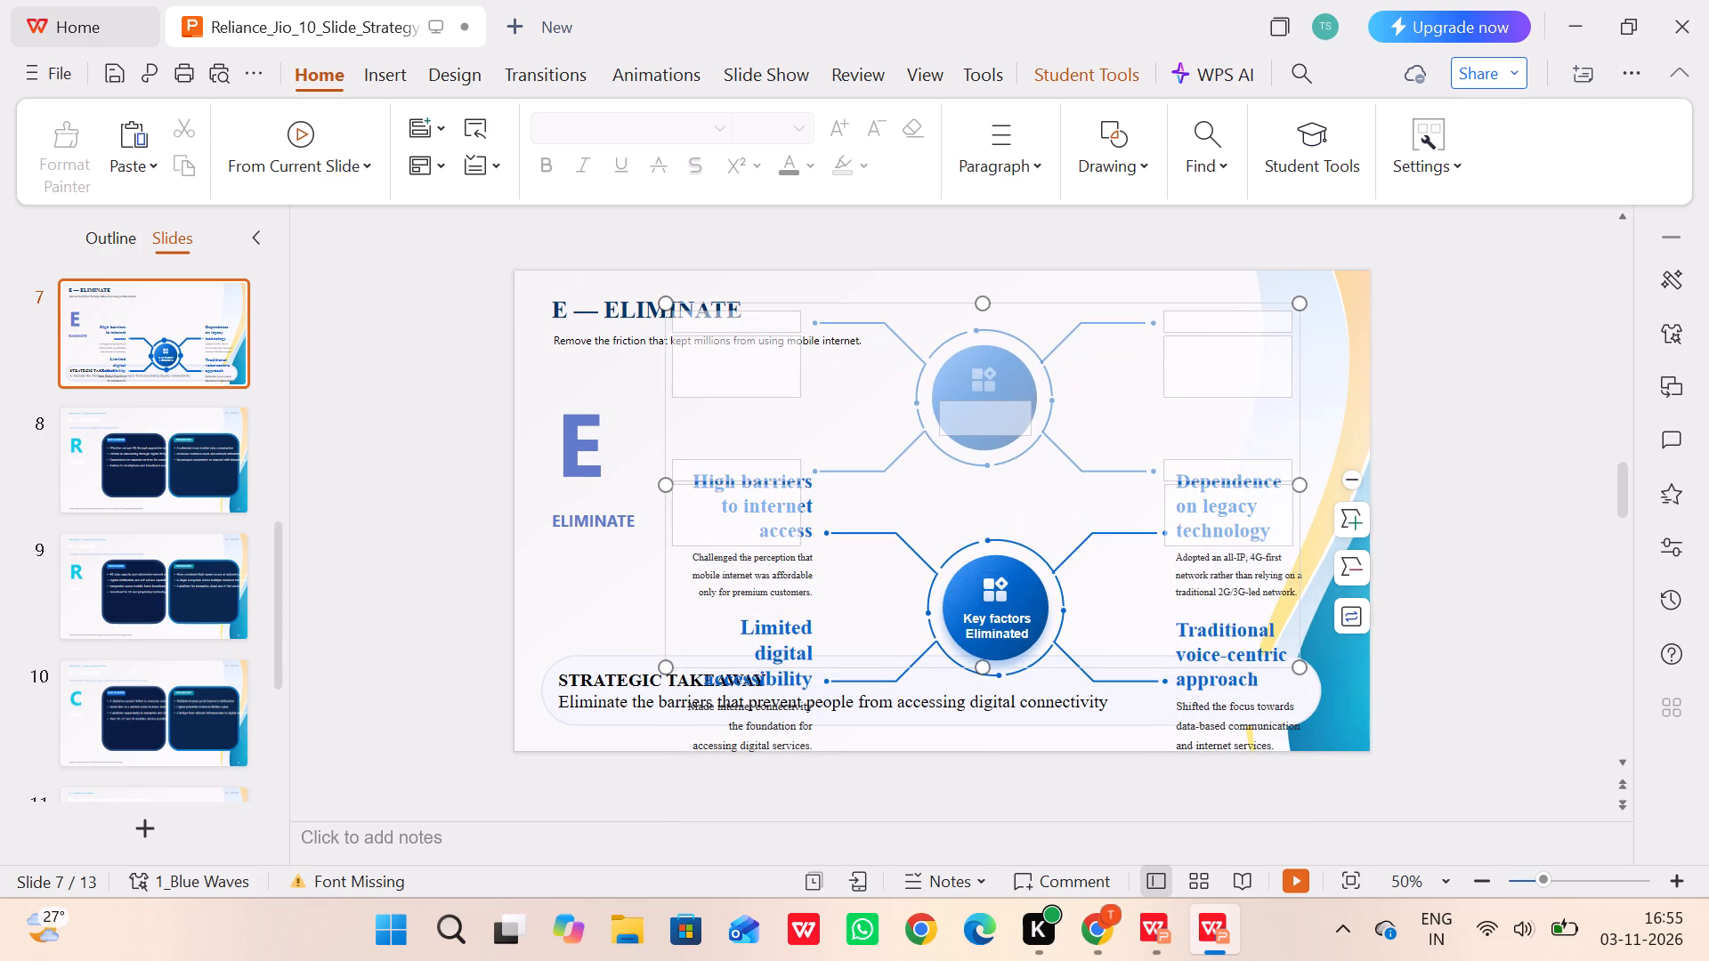
{"action": "left_click_drag", "start_coordinate": [982, 682], "coordinate": [991, 653]}
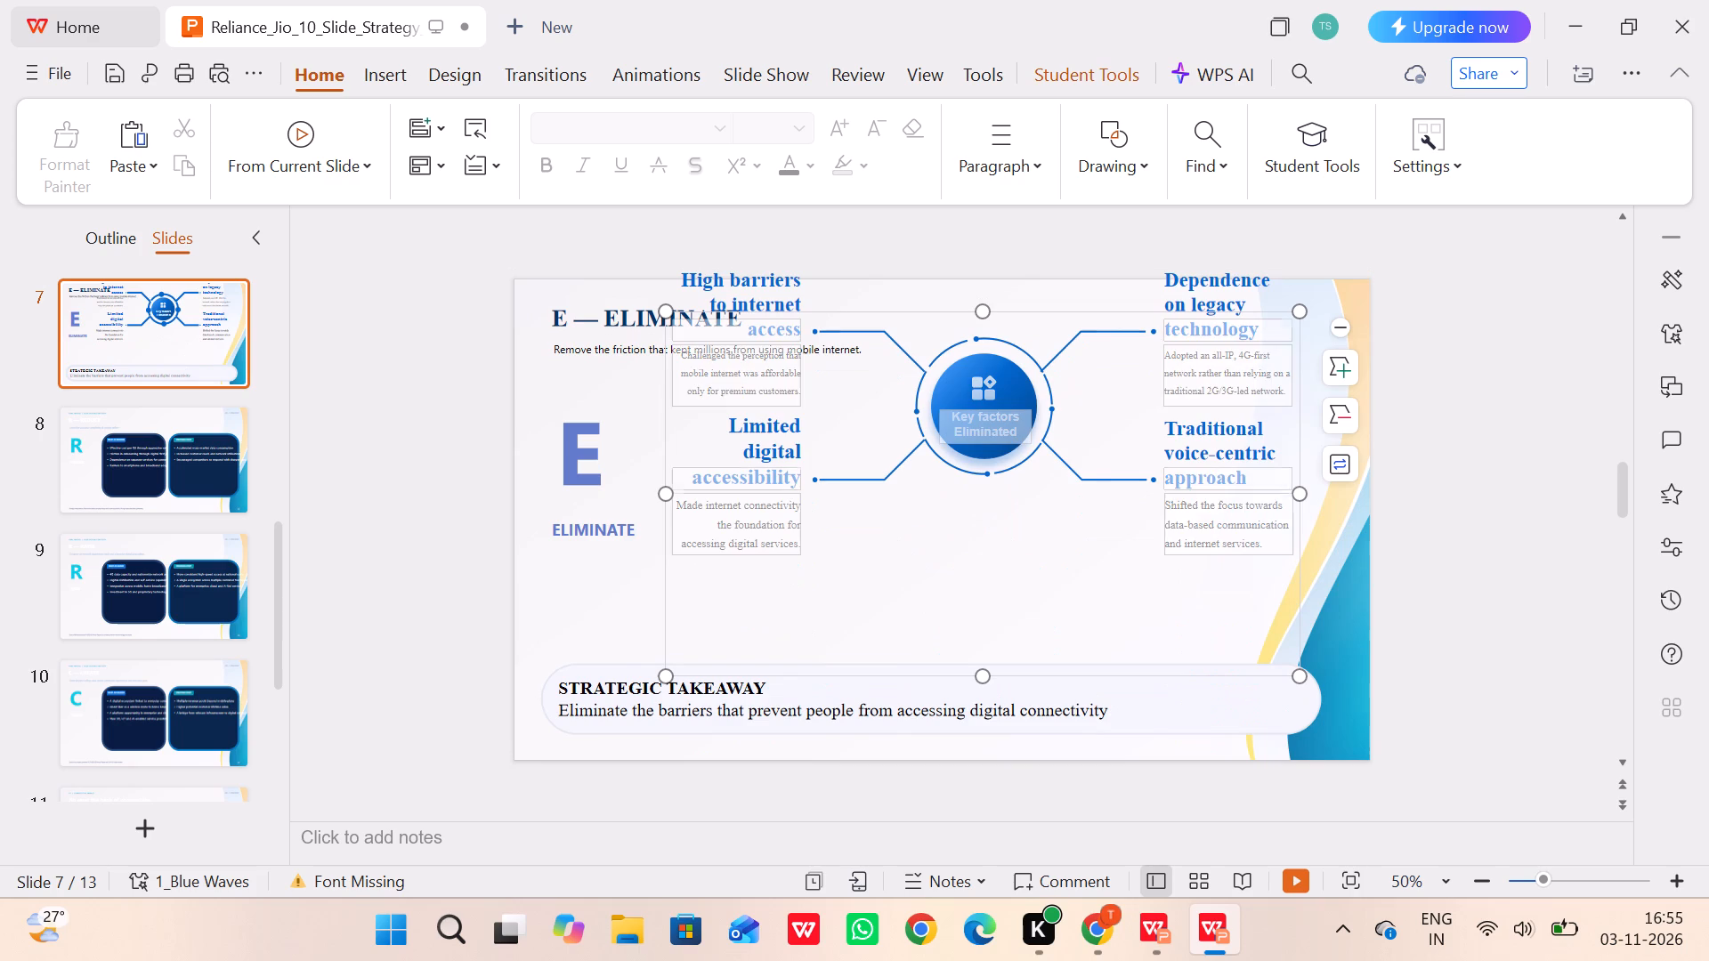
{"action": "left_click_drag", "start_coordinate": [991, 653], "coordinate": [1008, 580]}
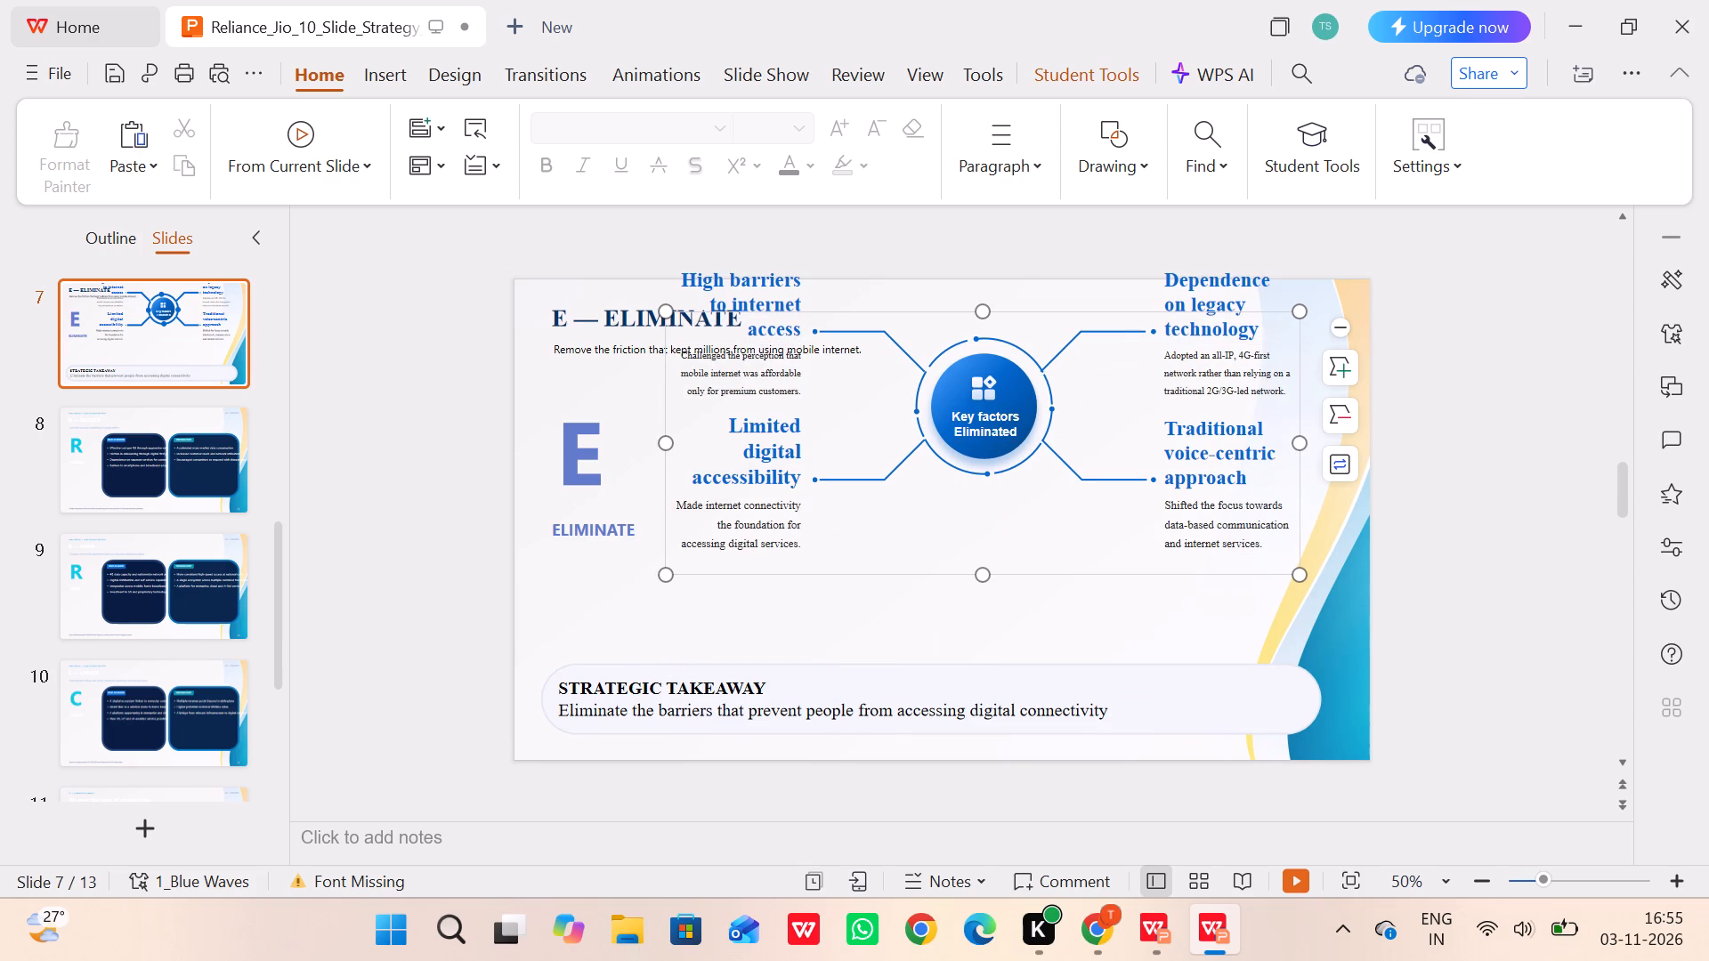
{"action": "left_click_drag", "start_coordinate": [976, 312], "coordinate": [996, 273]}
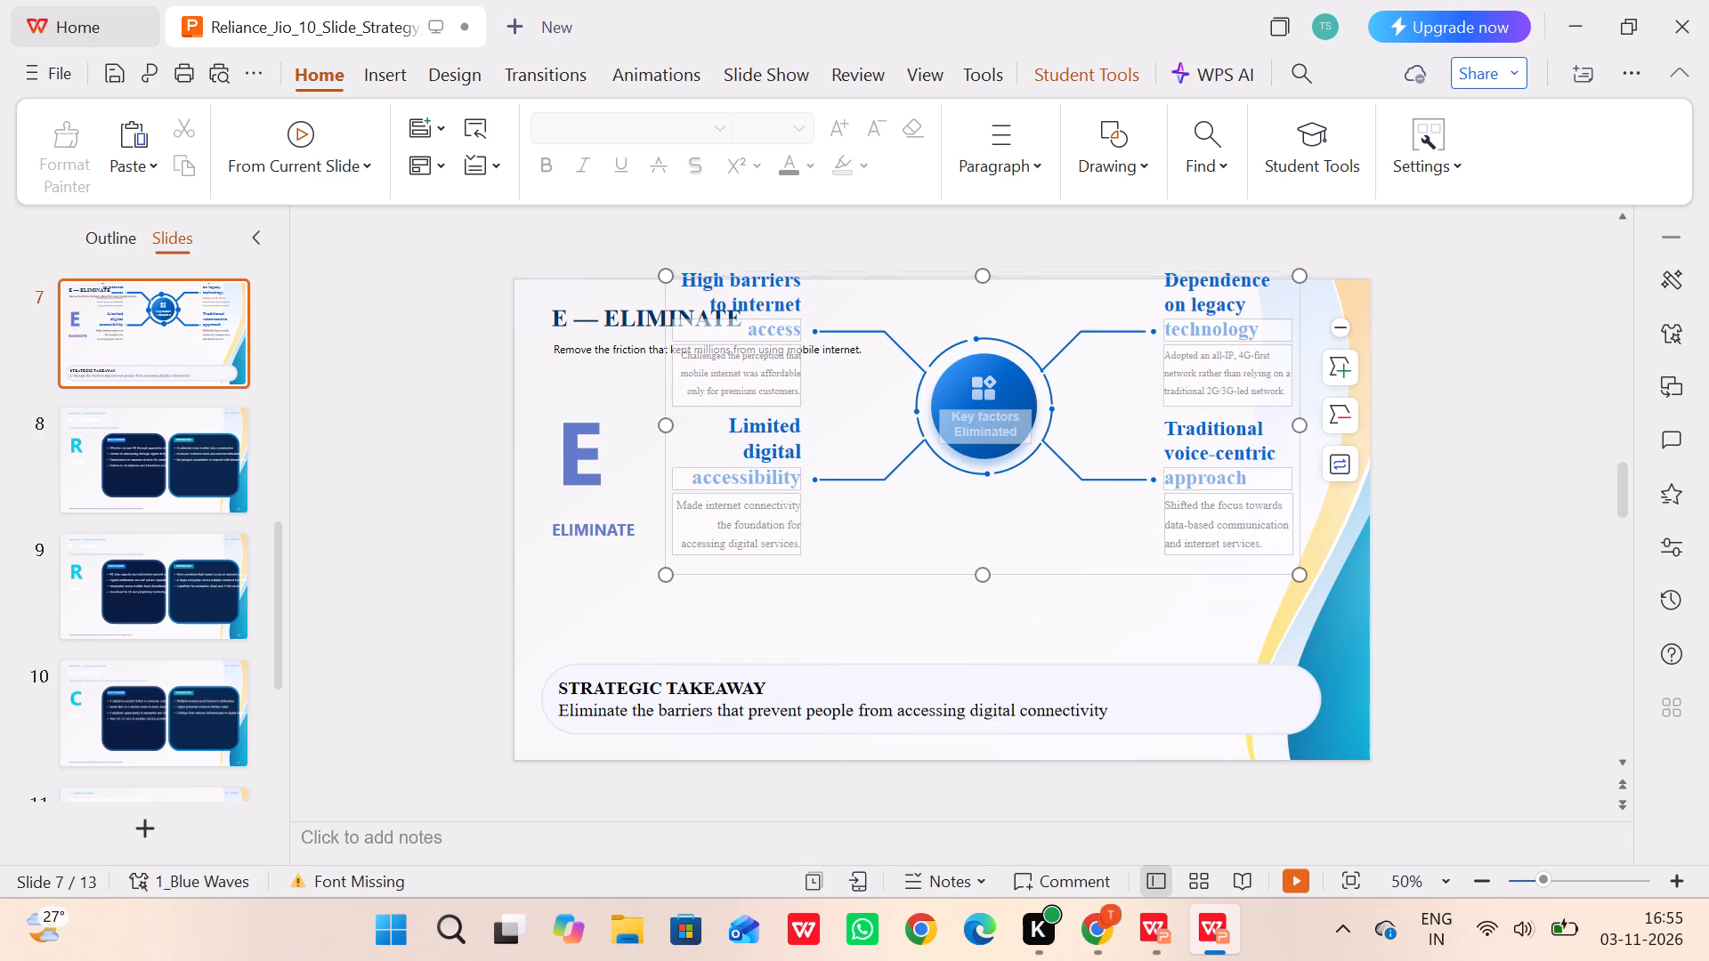
{"action": "left_click_drag", "start_coordinate": [996, 273], "coordinate": [995, 272]}
{"action": "left_click_drag", "start_coordinate": [1013, 271], "coordinate": [1021, 341]}
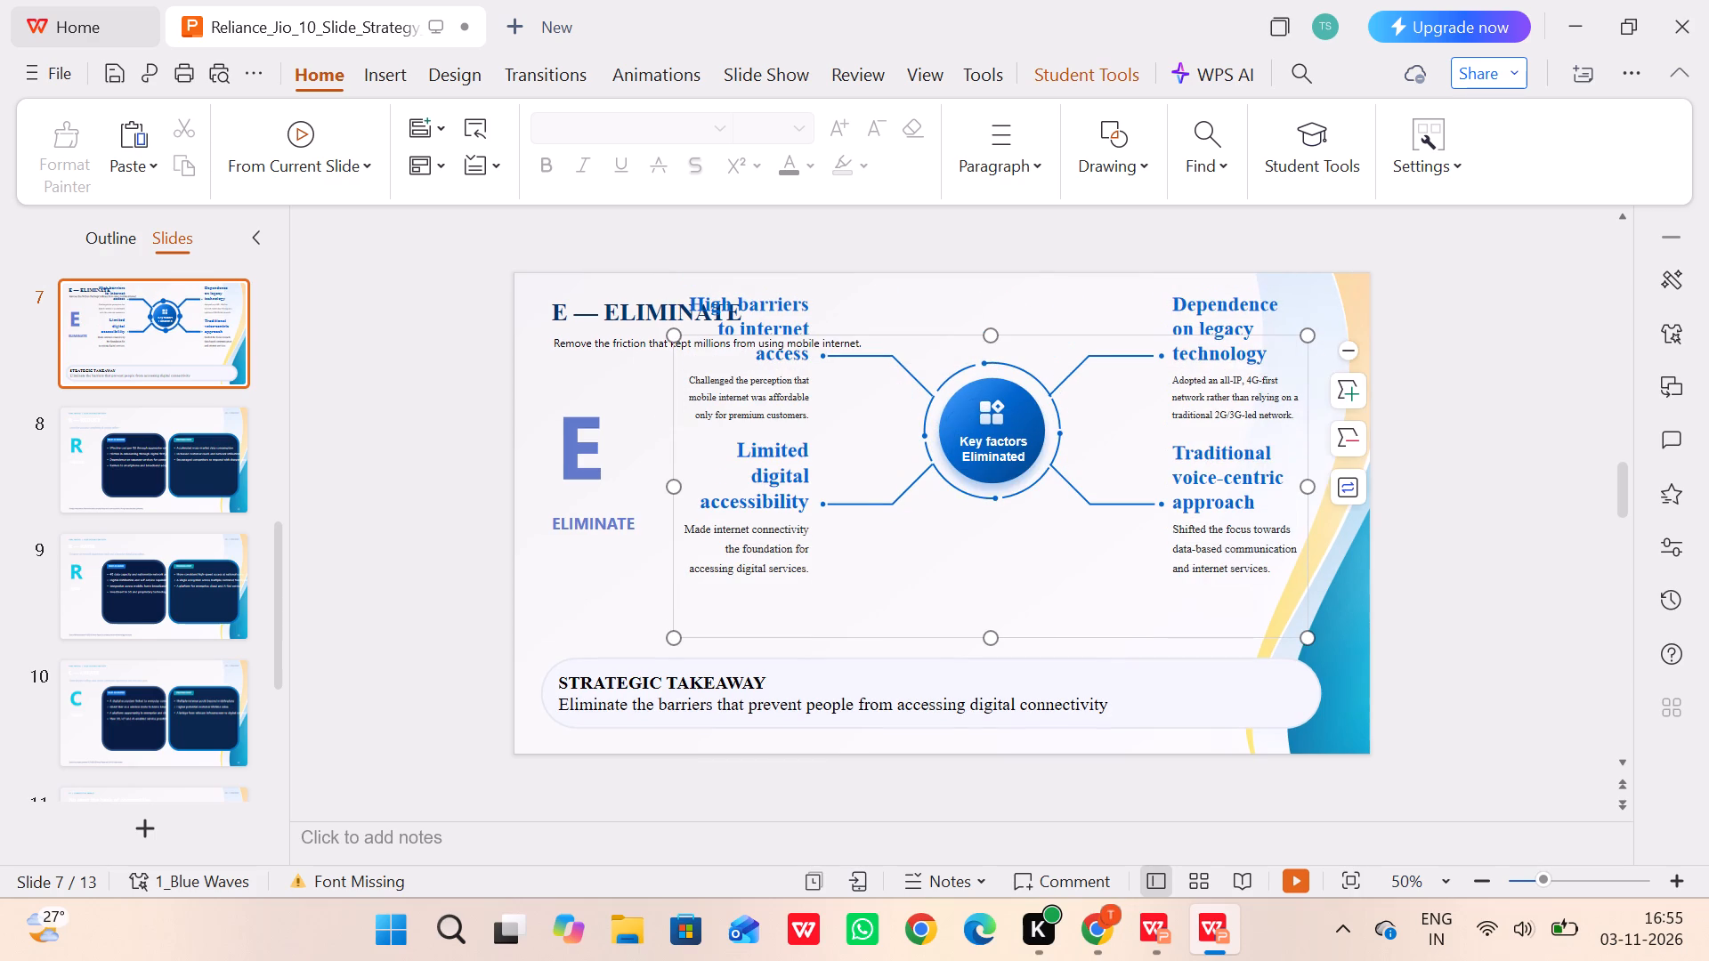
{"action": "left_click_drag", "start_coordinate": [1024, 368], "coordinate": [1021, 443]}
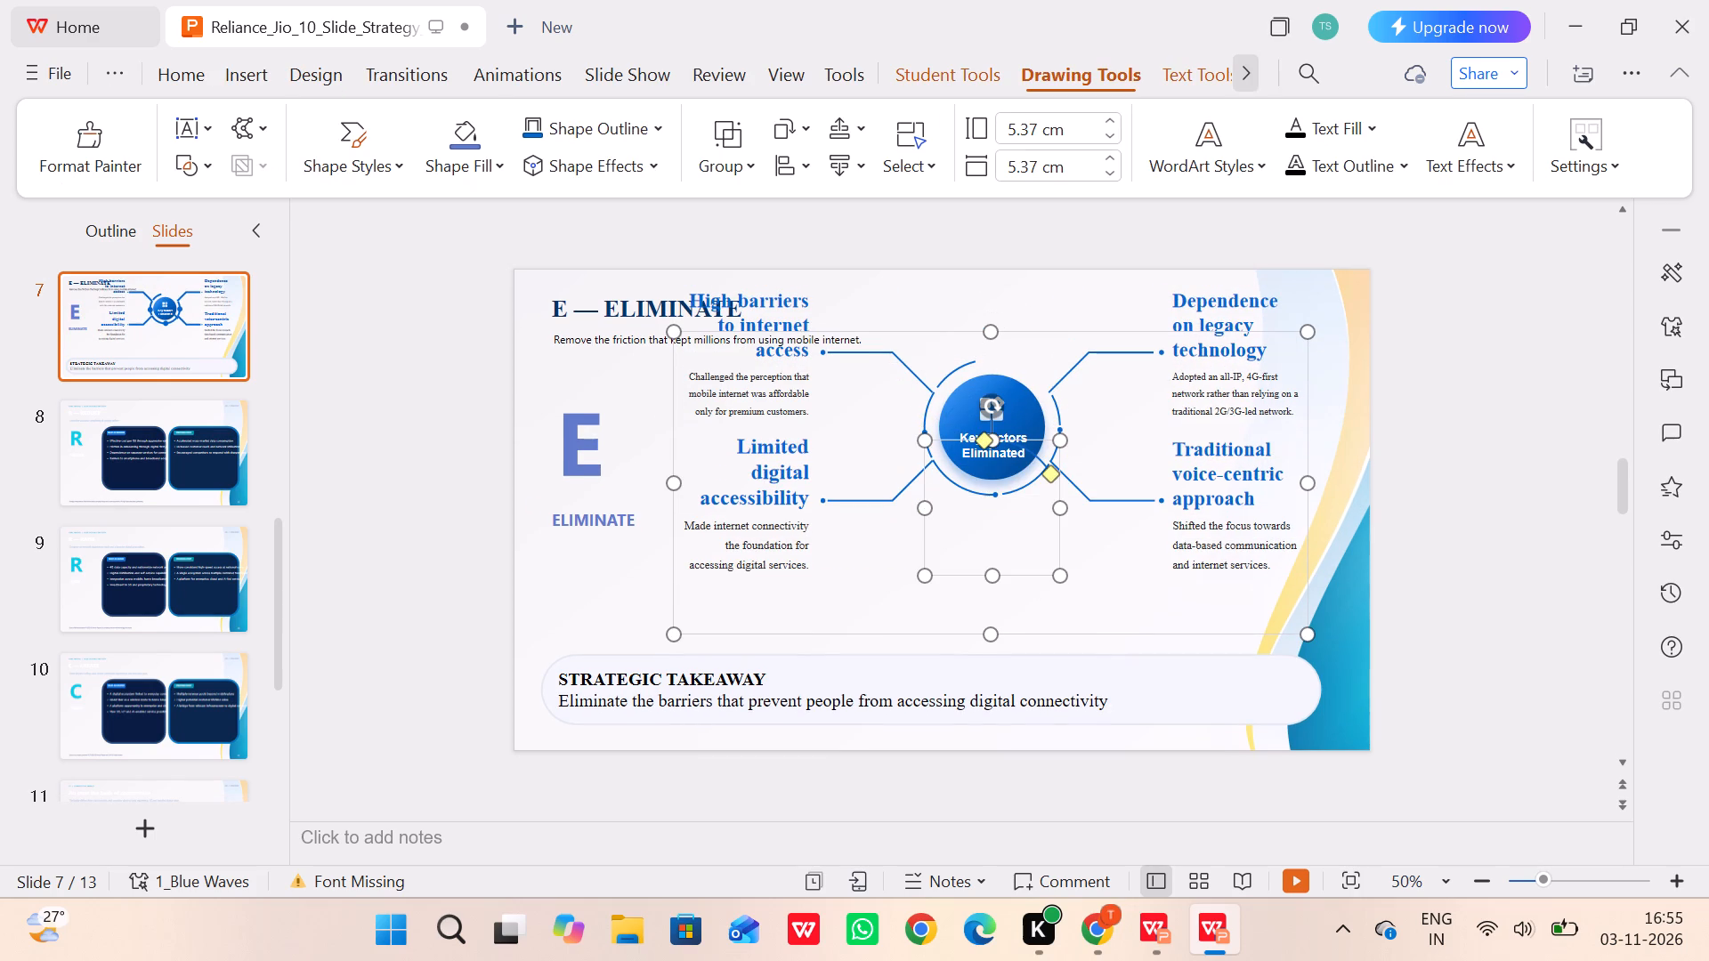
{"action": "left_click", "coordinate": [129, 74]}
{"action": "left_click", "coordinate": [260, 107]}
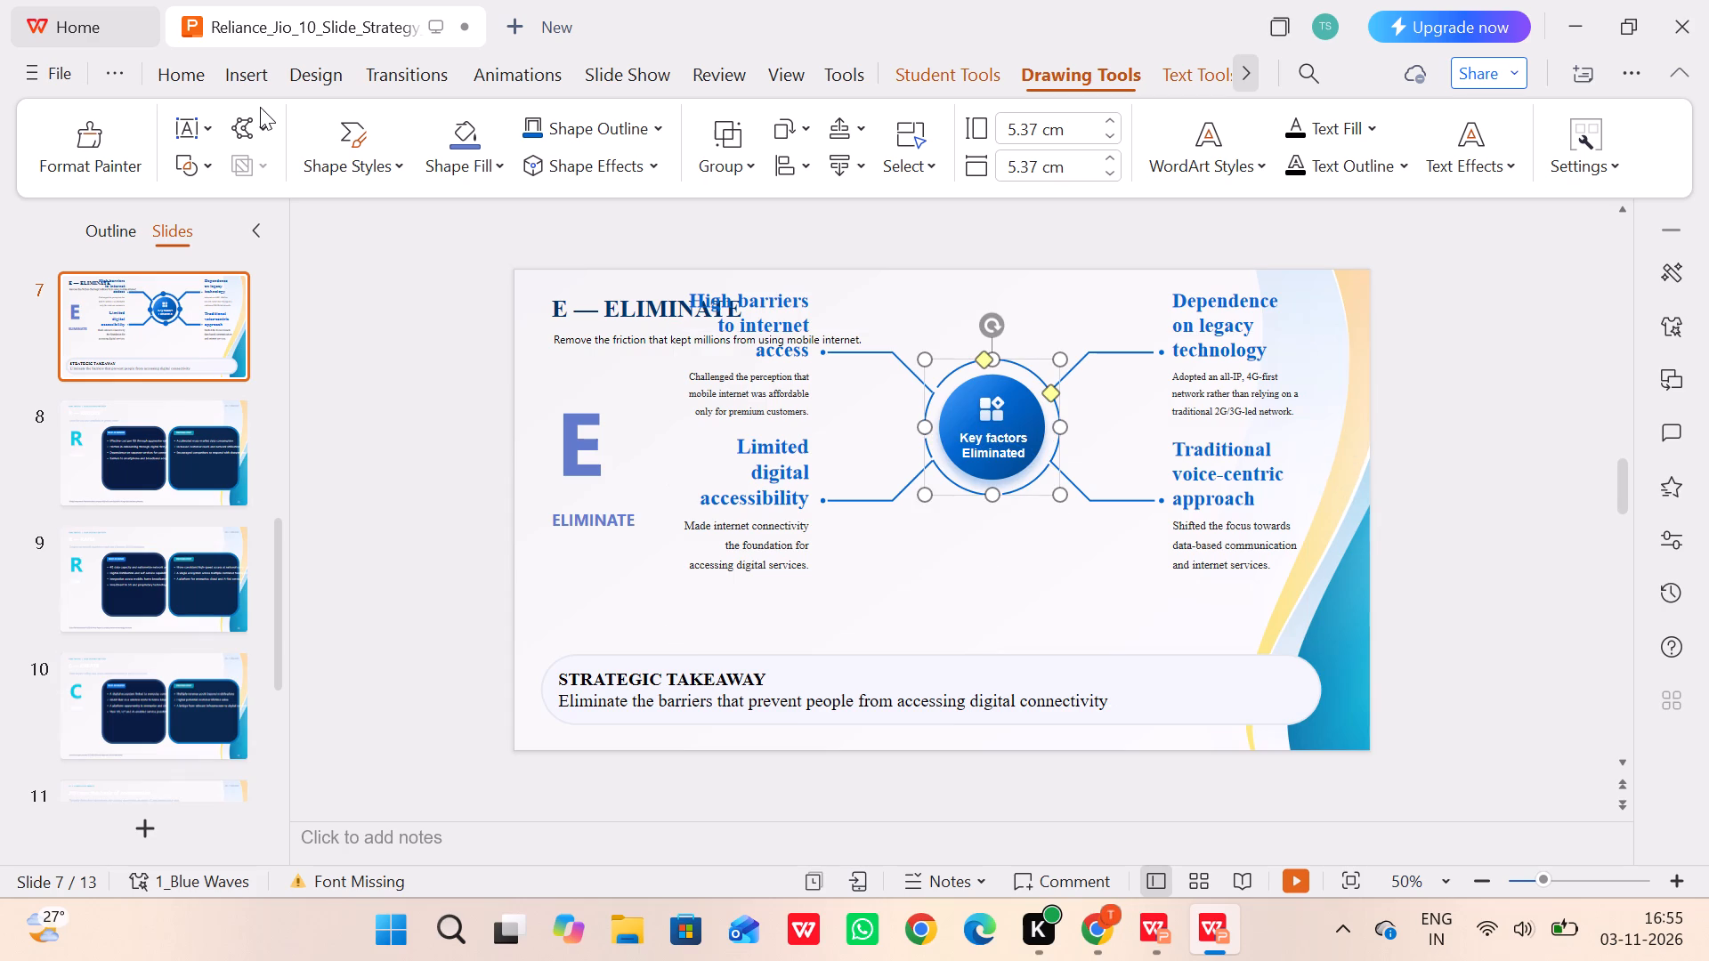
Move the whole four-branch graphic down, clear of the E — ELIMINATE title, with its branches above the STRATEGIC TAKEAWAY box.
{"action": "left_click", "coordinate": [945, 575]}
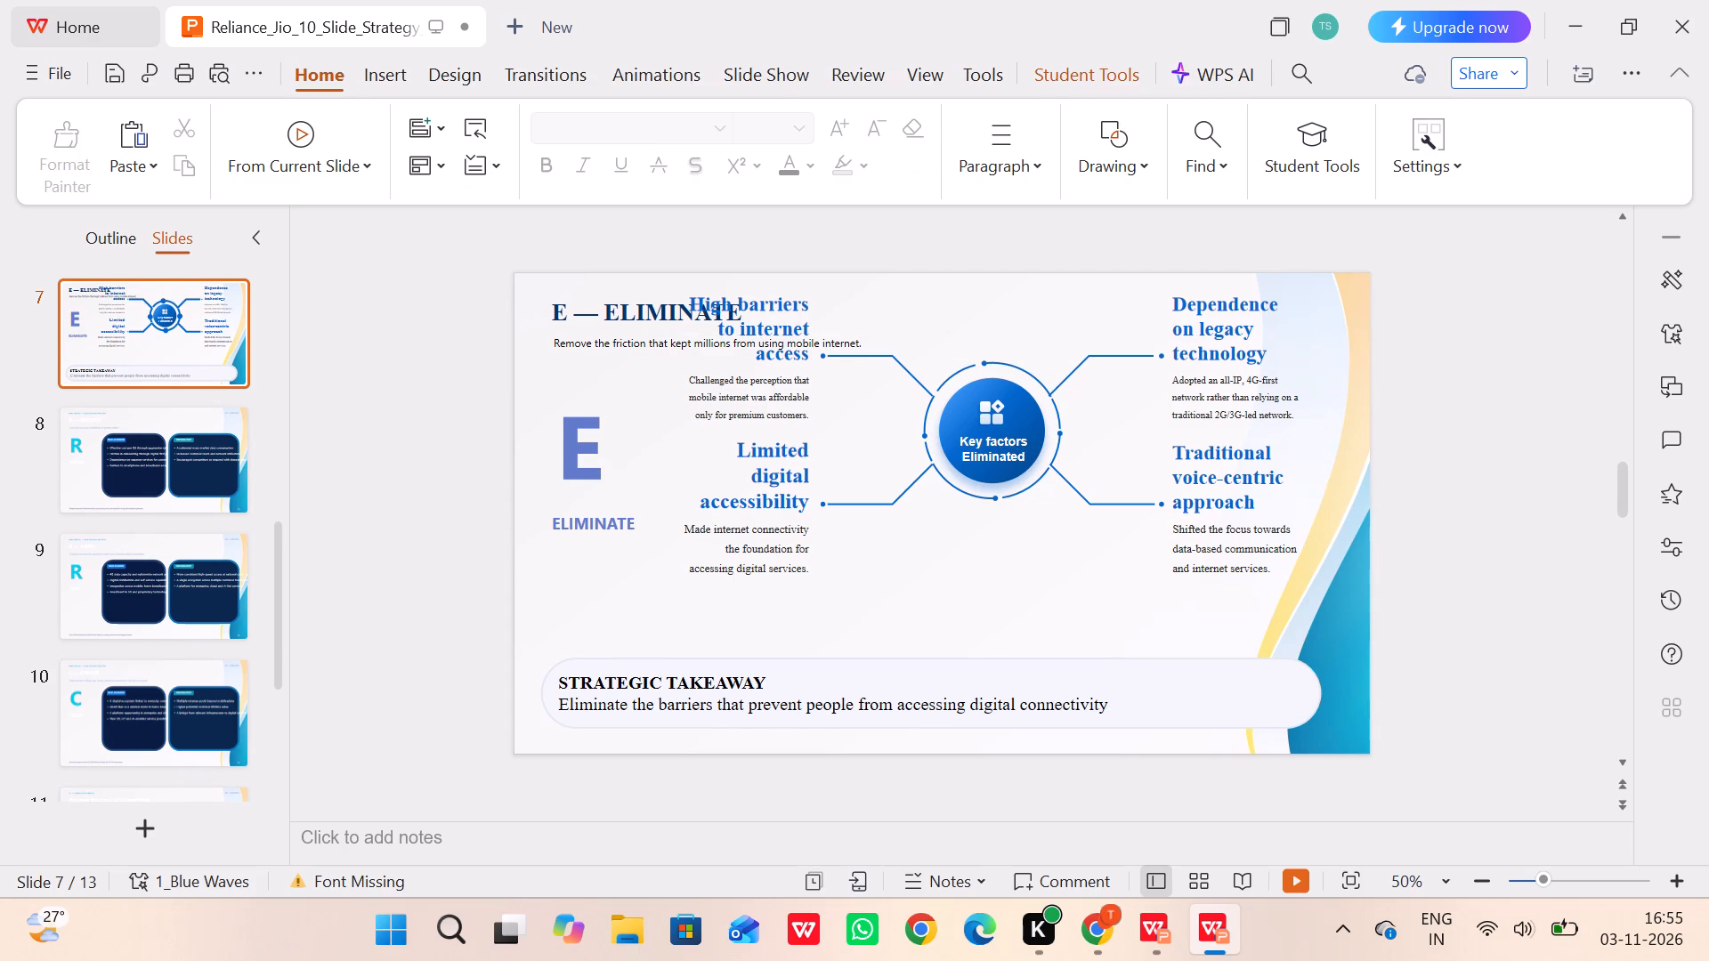
{"action": "left_click", "coordinate": [786, 568]}
{"action": "left_click_drag", "start_coordinate": [824, 632], "coordinate": [840, 670]}
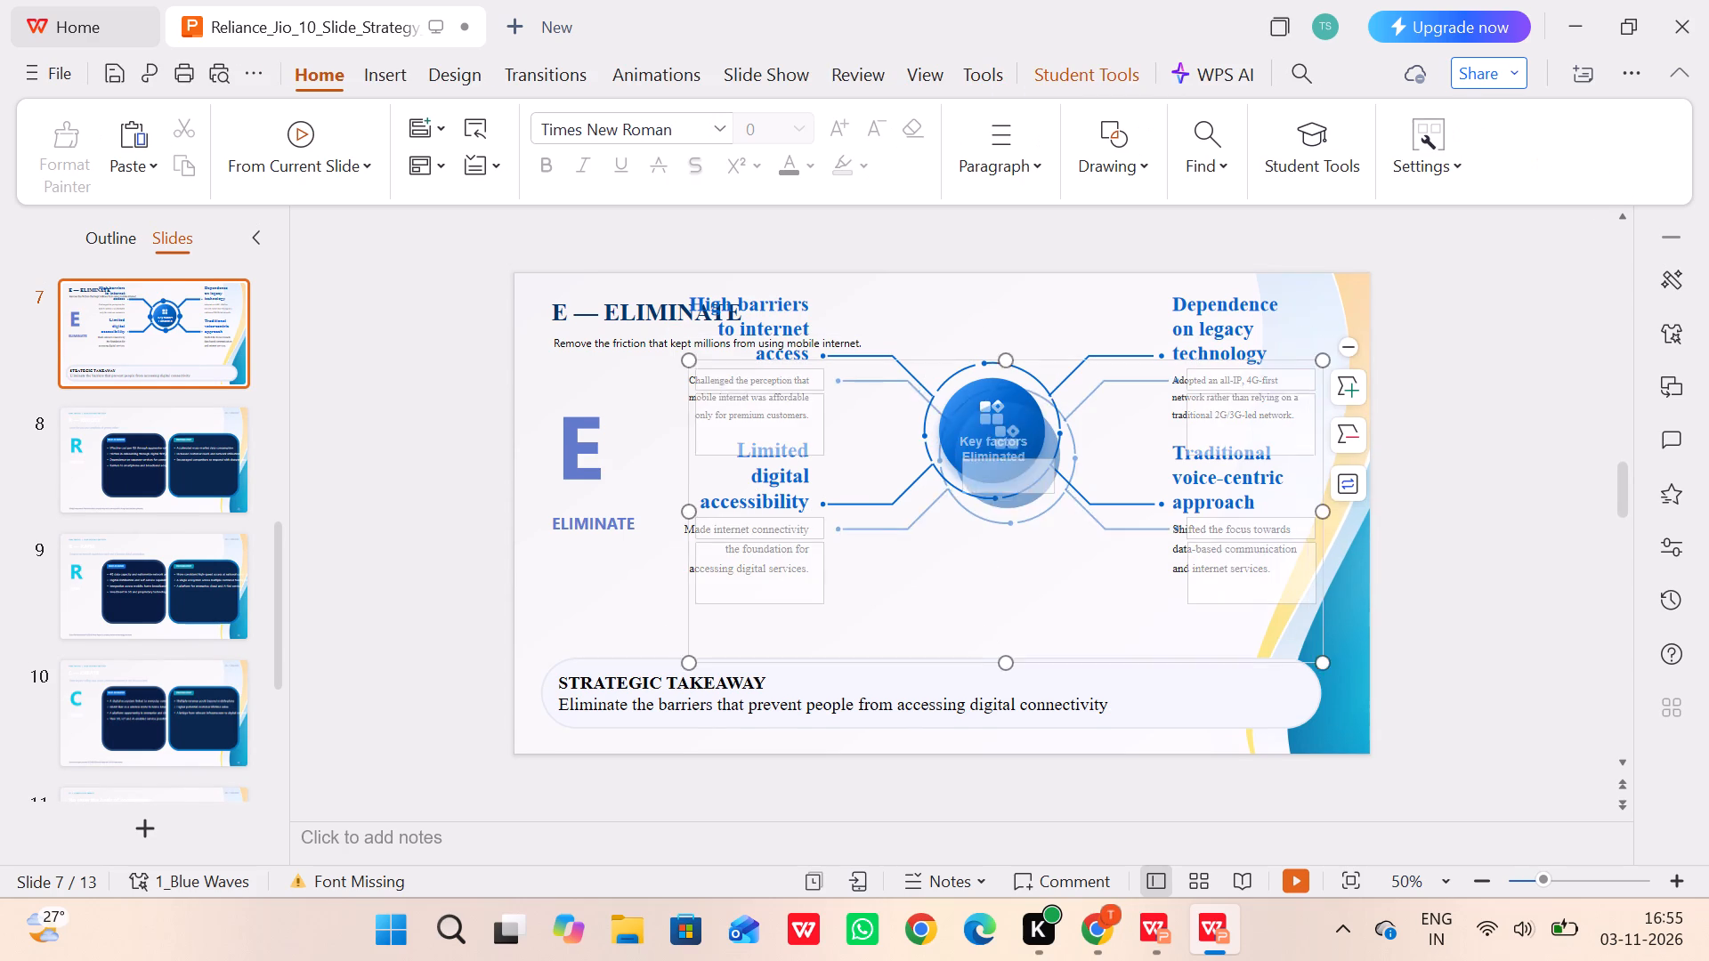
{"action": "left_click_drag", "start_coordinate": [840, 670], "coordinate": [840, 694]}
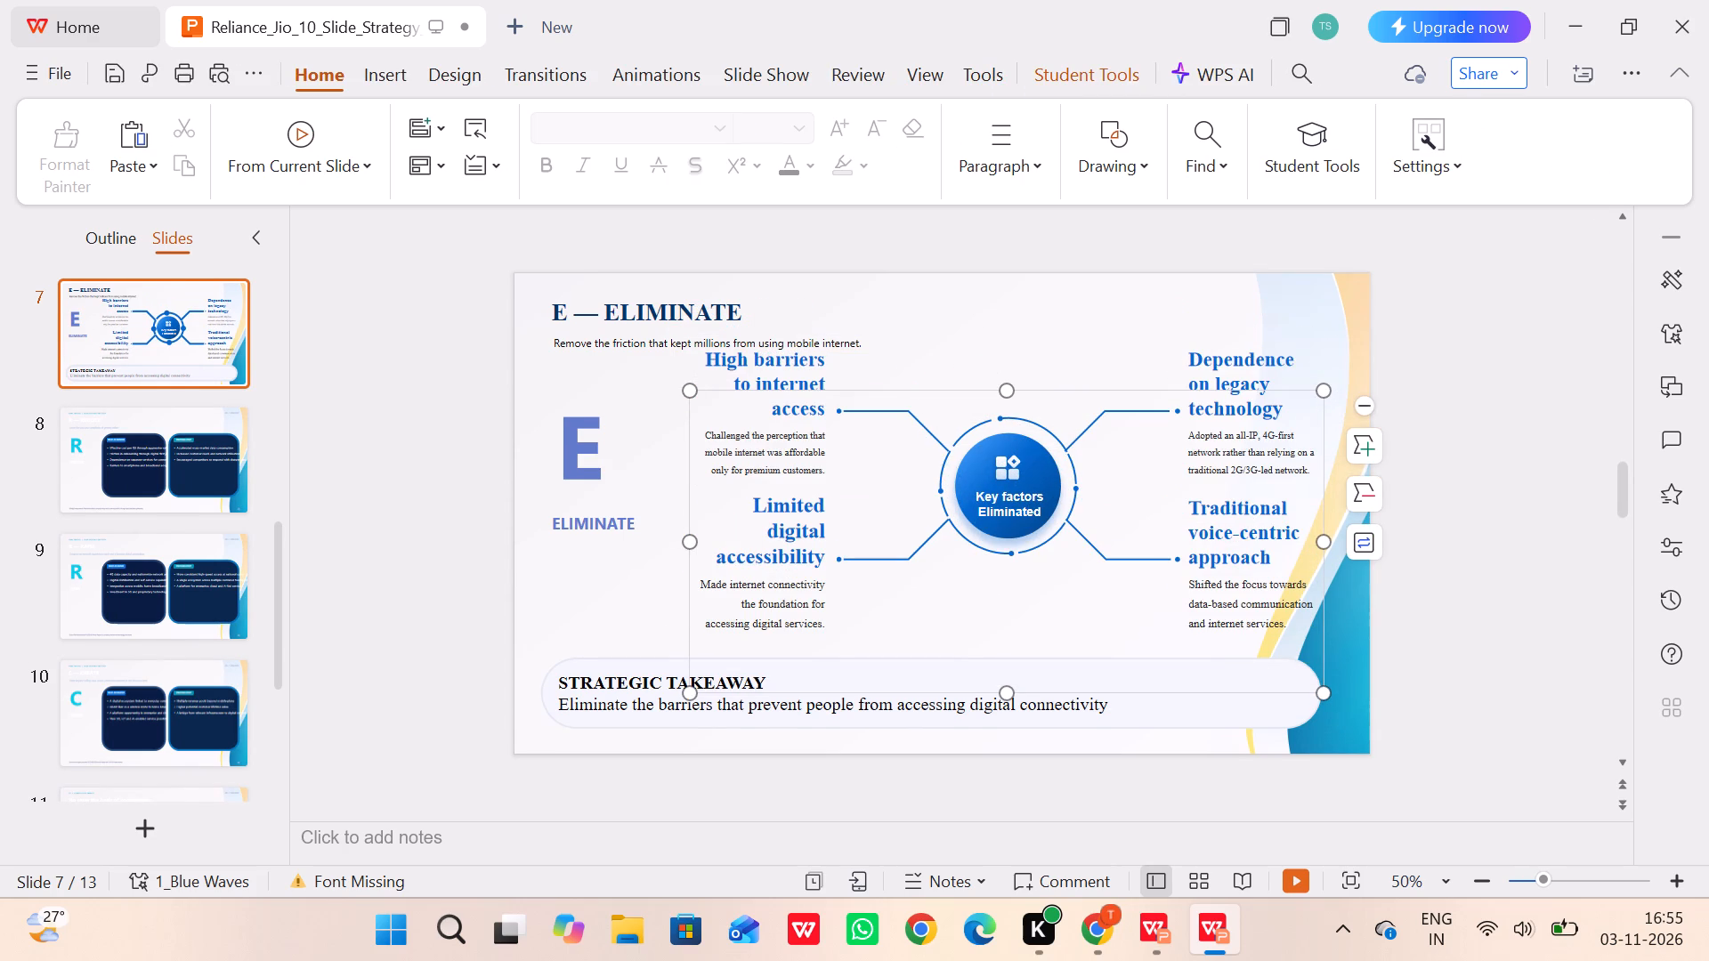
{"action": "left_click_drag", "start_coordinate": [966, 387], "coordinate": [951, 398]}
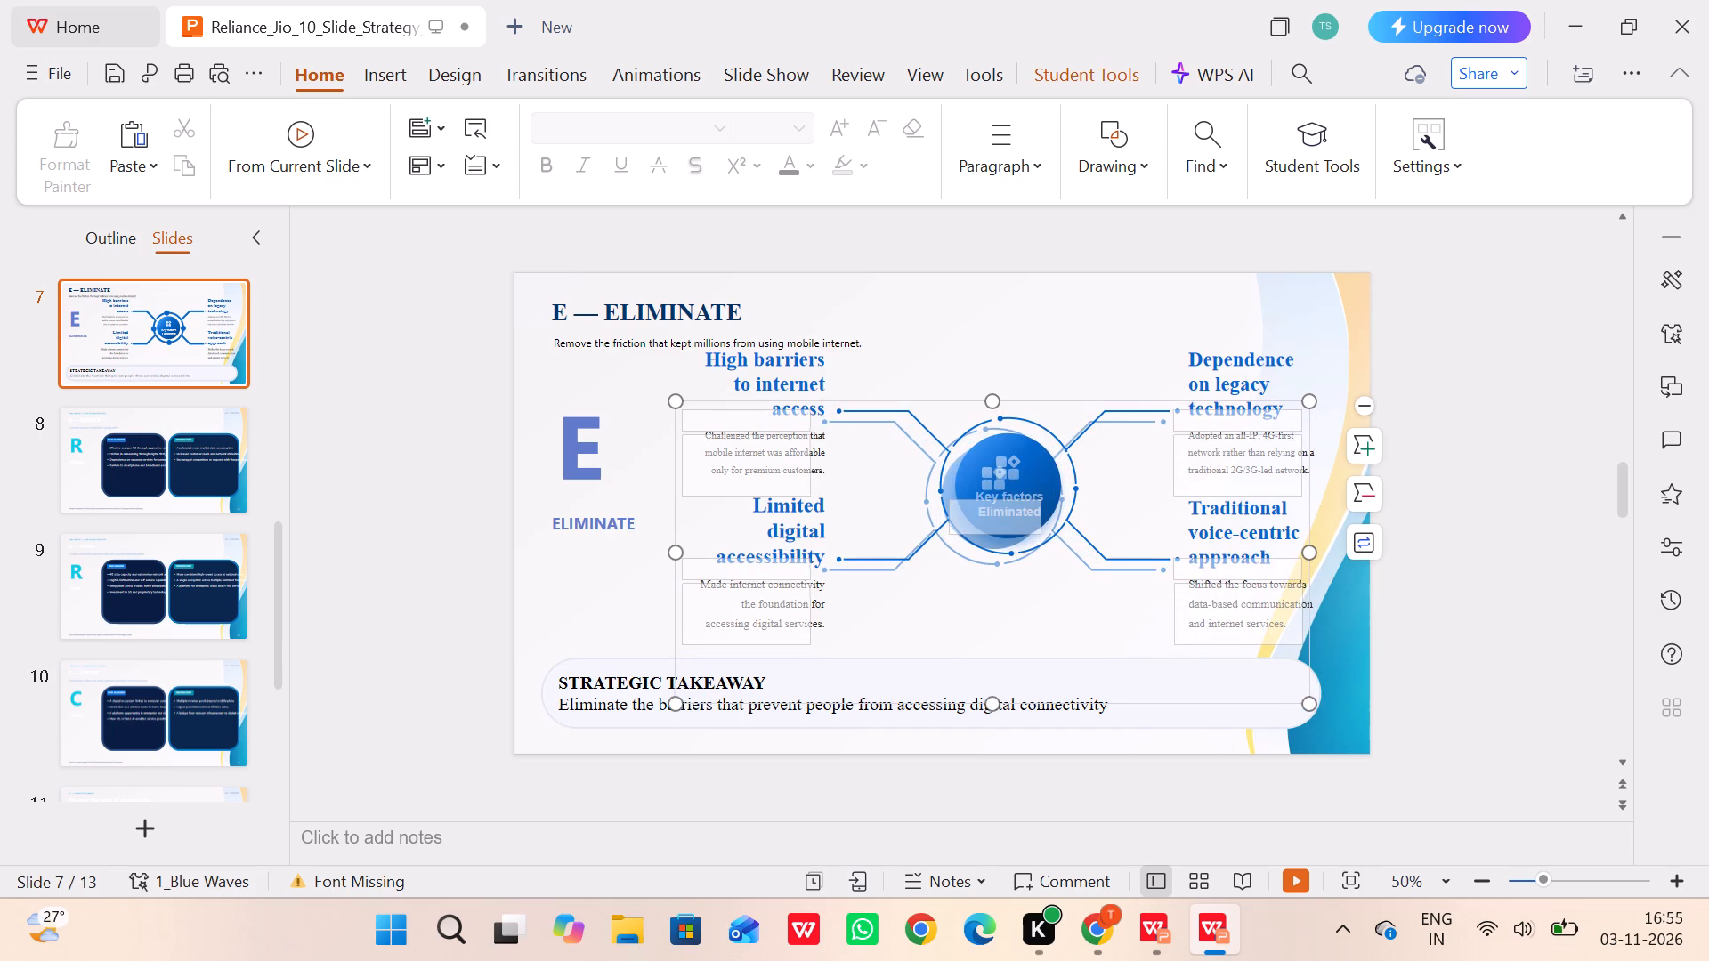
{"action": "left_click_drag", "start_coordinate": [951, 398], "coordinate": [949, 381]}
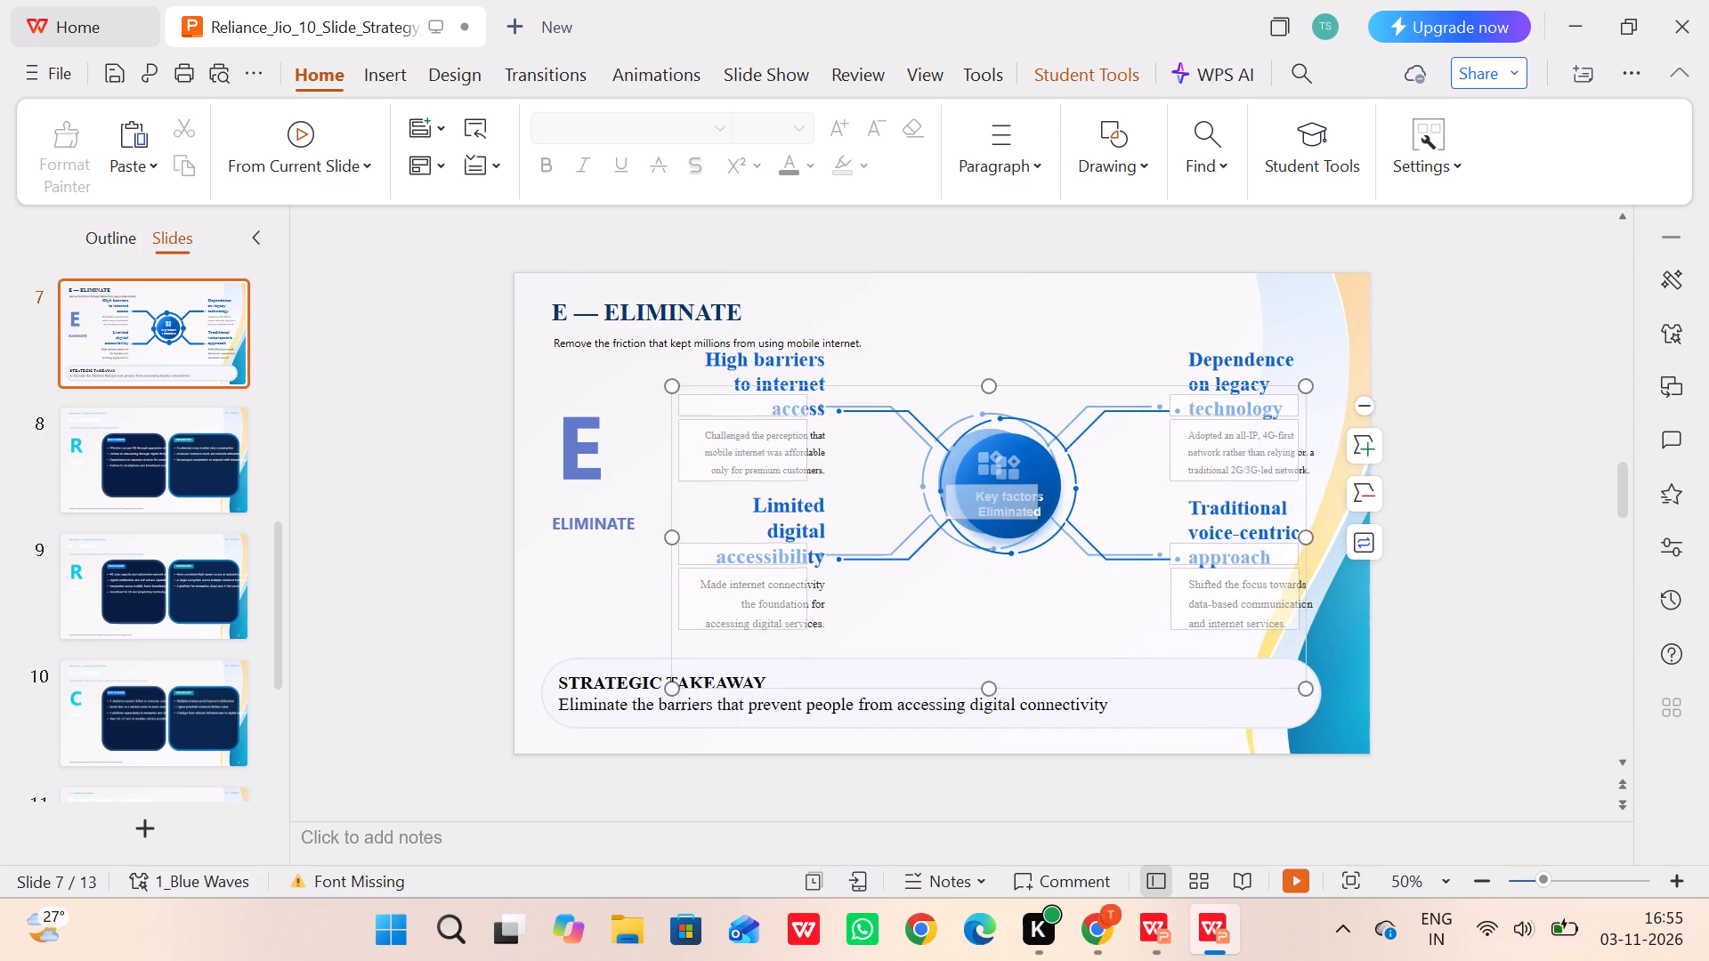
{"action": "left_click_drag", "start_coordinate": [949, 381], "coordinate": [949, 378]}
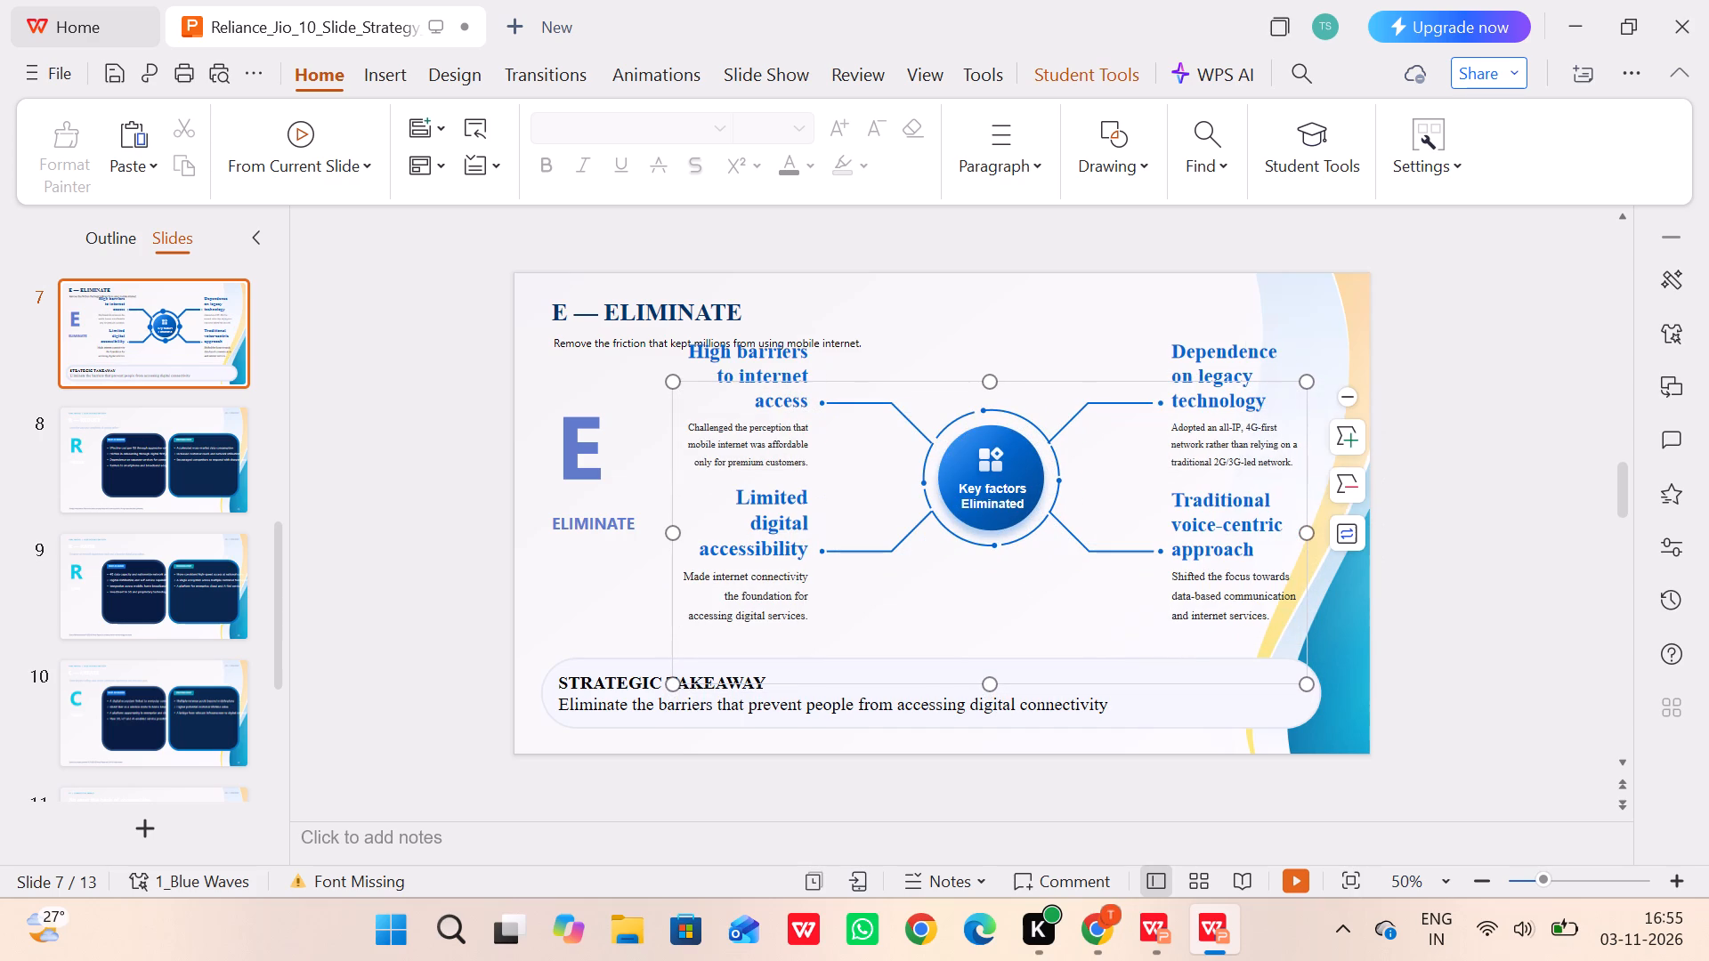
Extend the four-branch graphic's frame upward and enlarge the "High barriers to internet access" text box to enclose all three heading lines.
{"action": "left_click", "coordinate": [774, 393]}
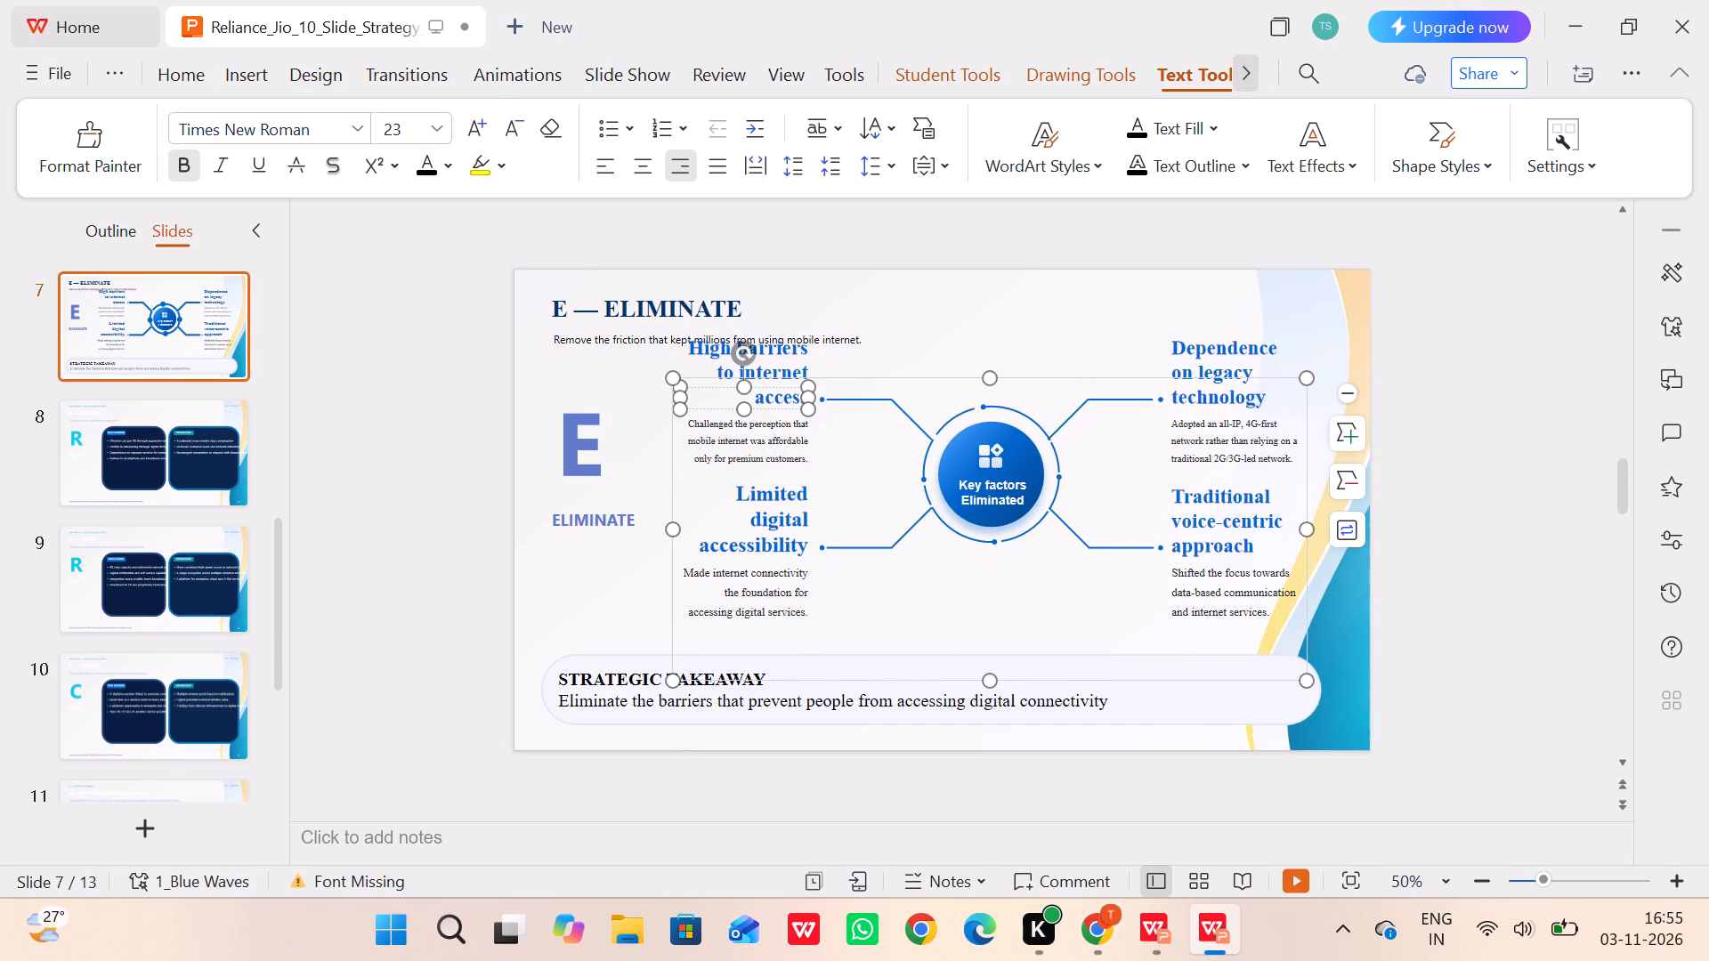
{"action": "left_click_drag", "start_coordinate": [991, 376], "coordinate": [1016, 338]}
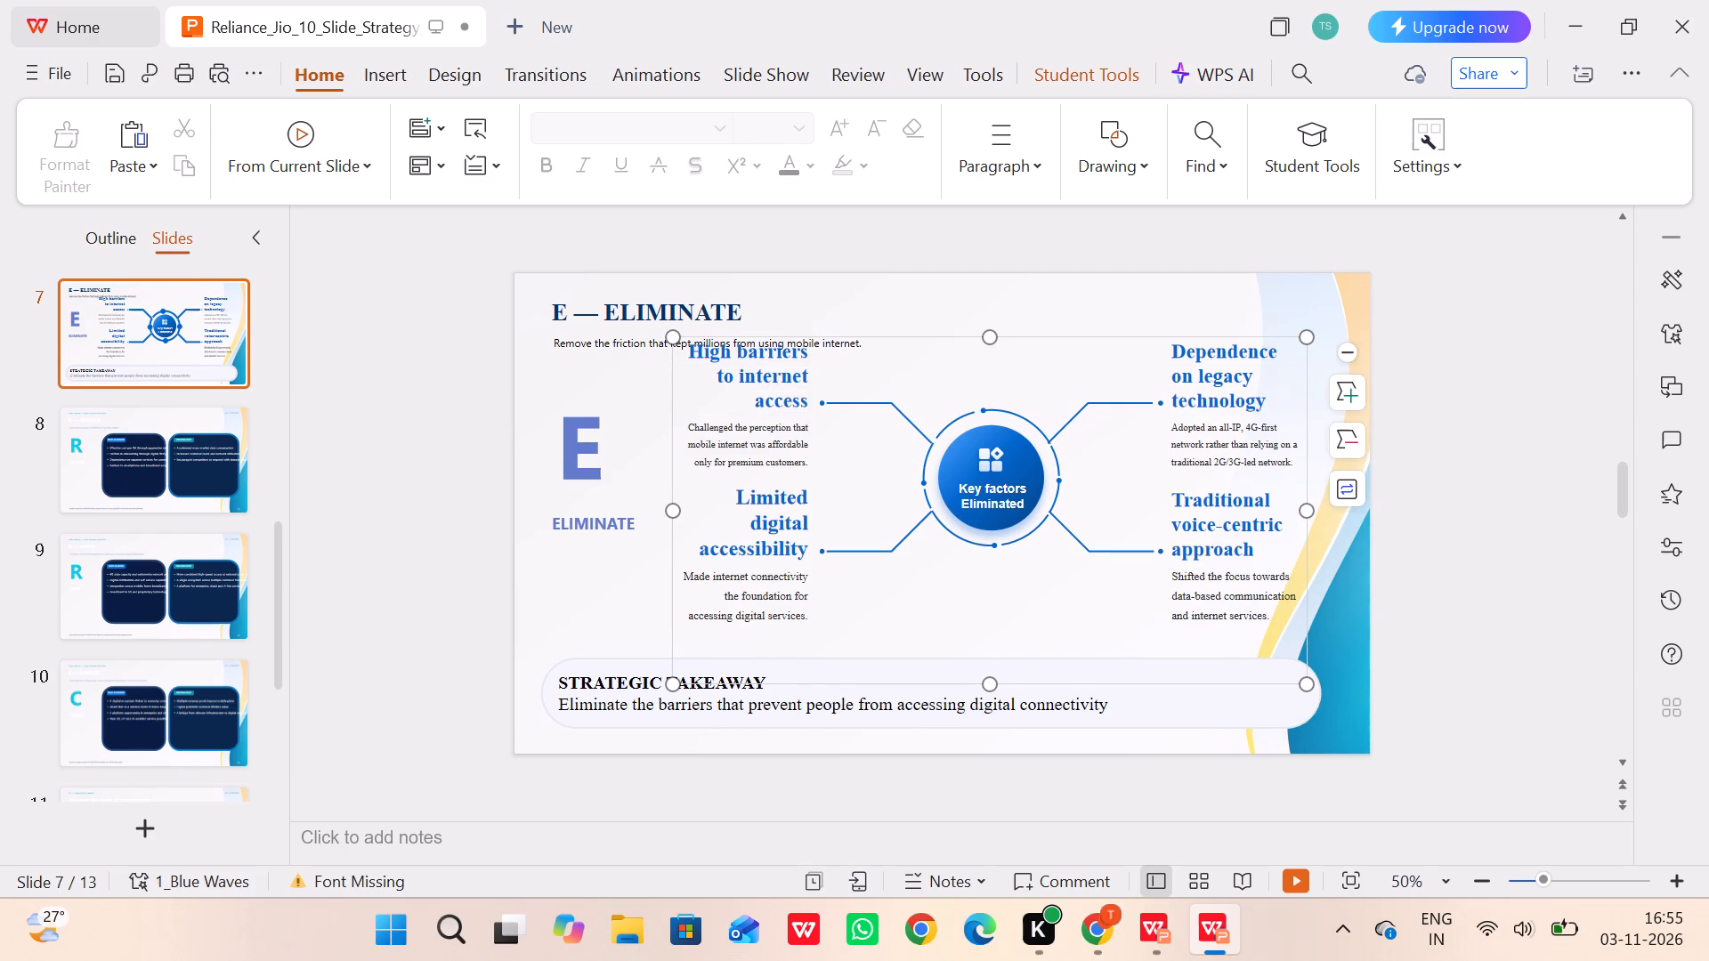
{"action": "left_click", "coordinate": [760, 375]}
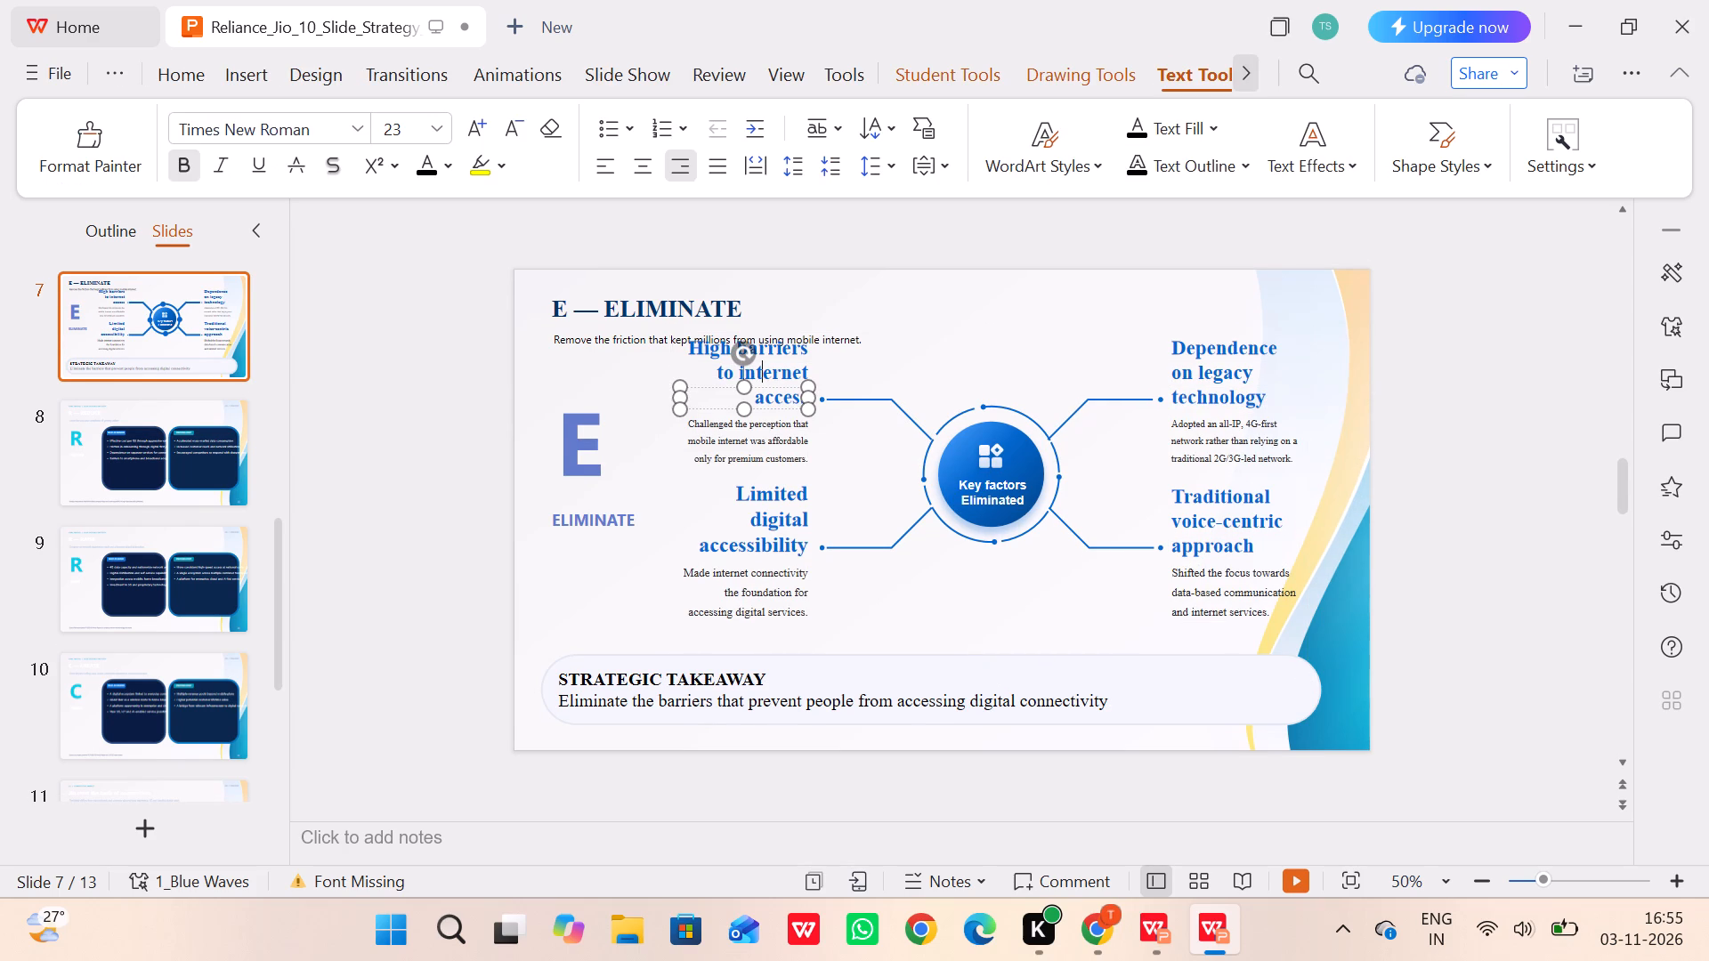
{"action": "left_click_drag", "start_coordinate": [750, 388], "coordinate": [754, 335]}
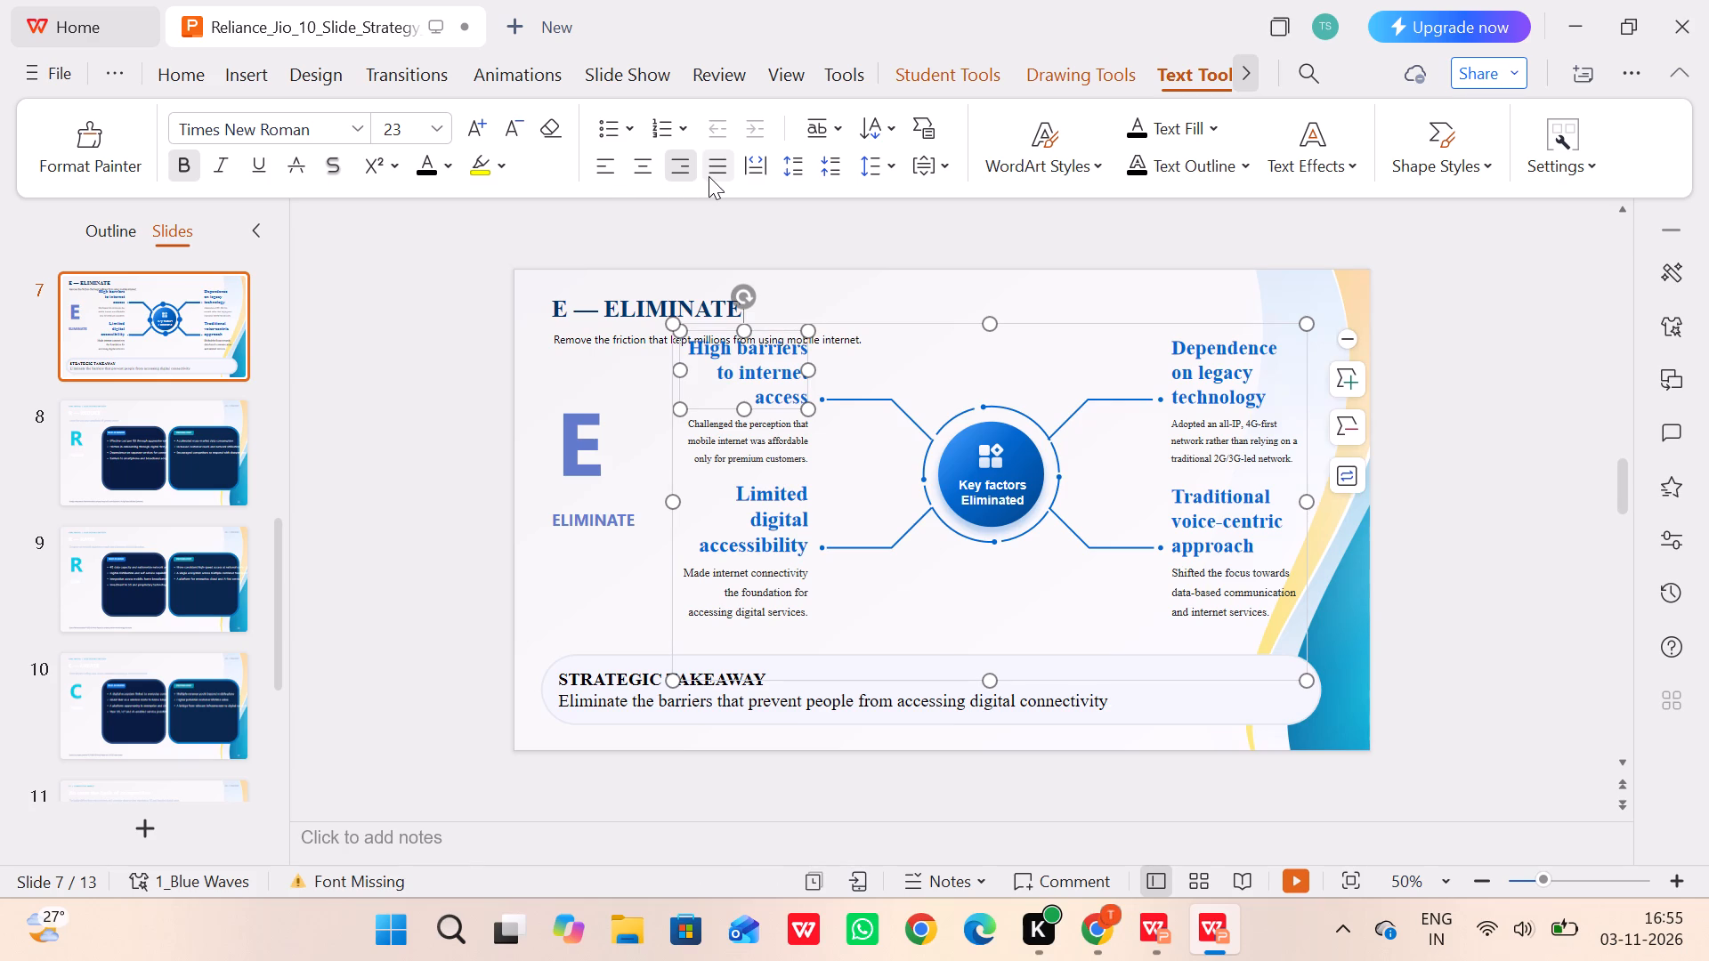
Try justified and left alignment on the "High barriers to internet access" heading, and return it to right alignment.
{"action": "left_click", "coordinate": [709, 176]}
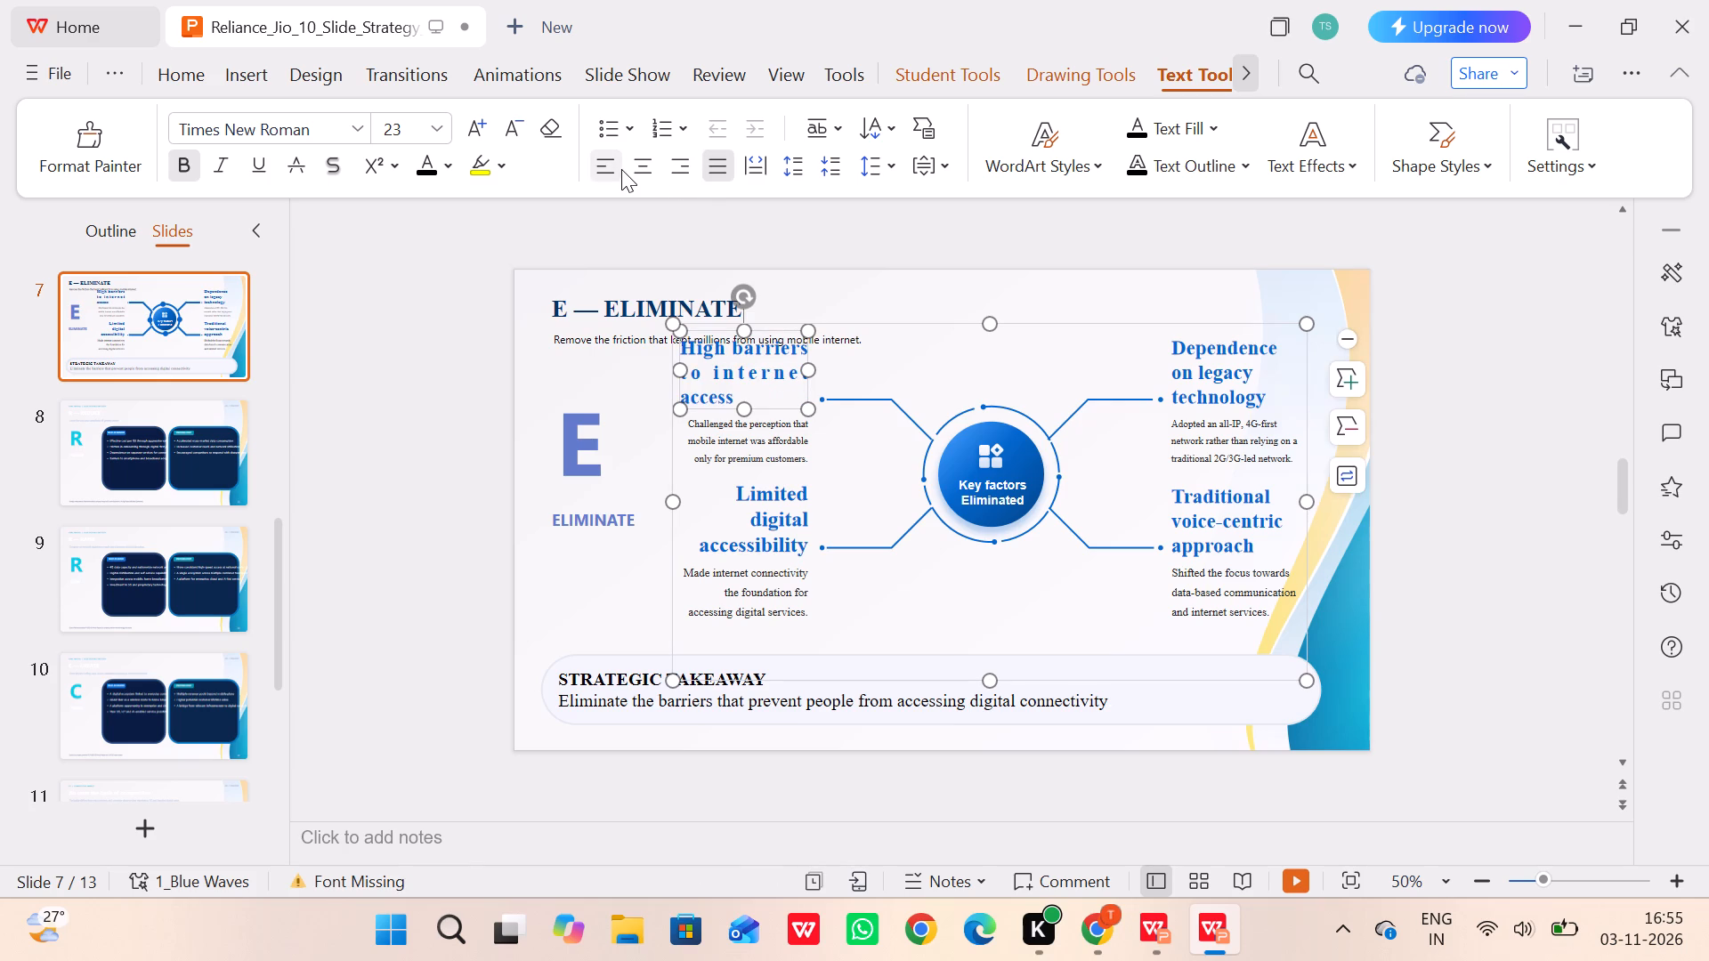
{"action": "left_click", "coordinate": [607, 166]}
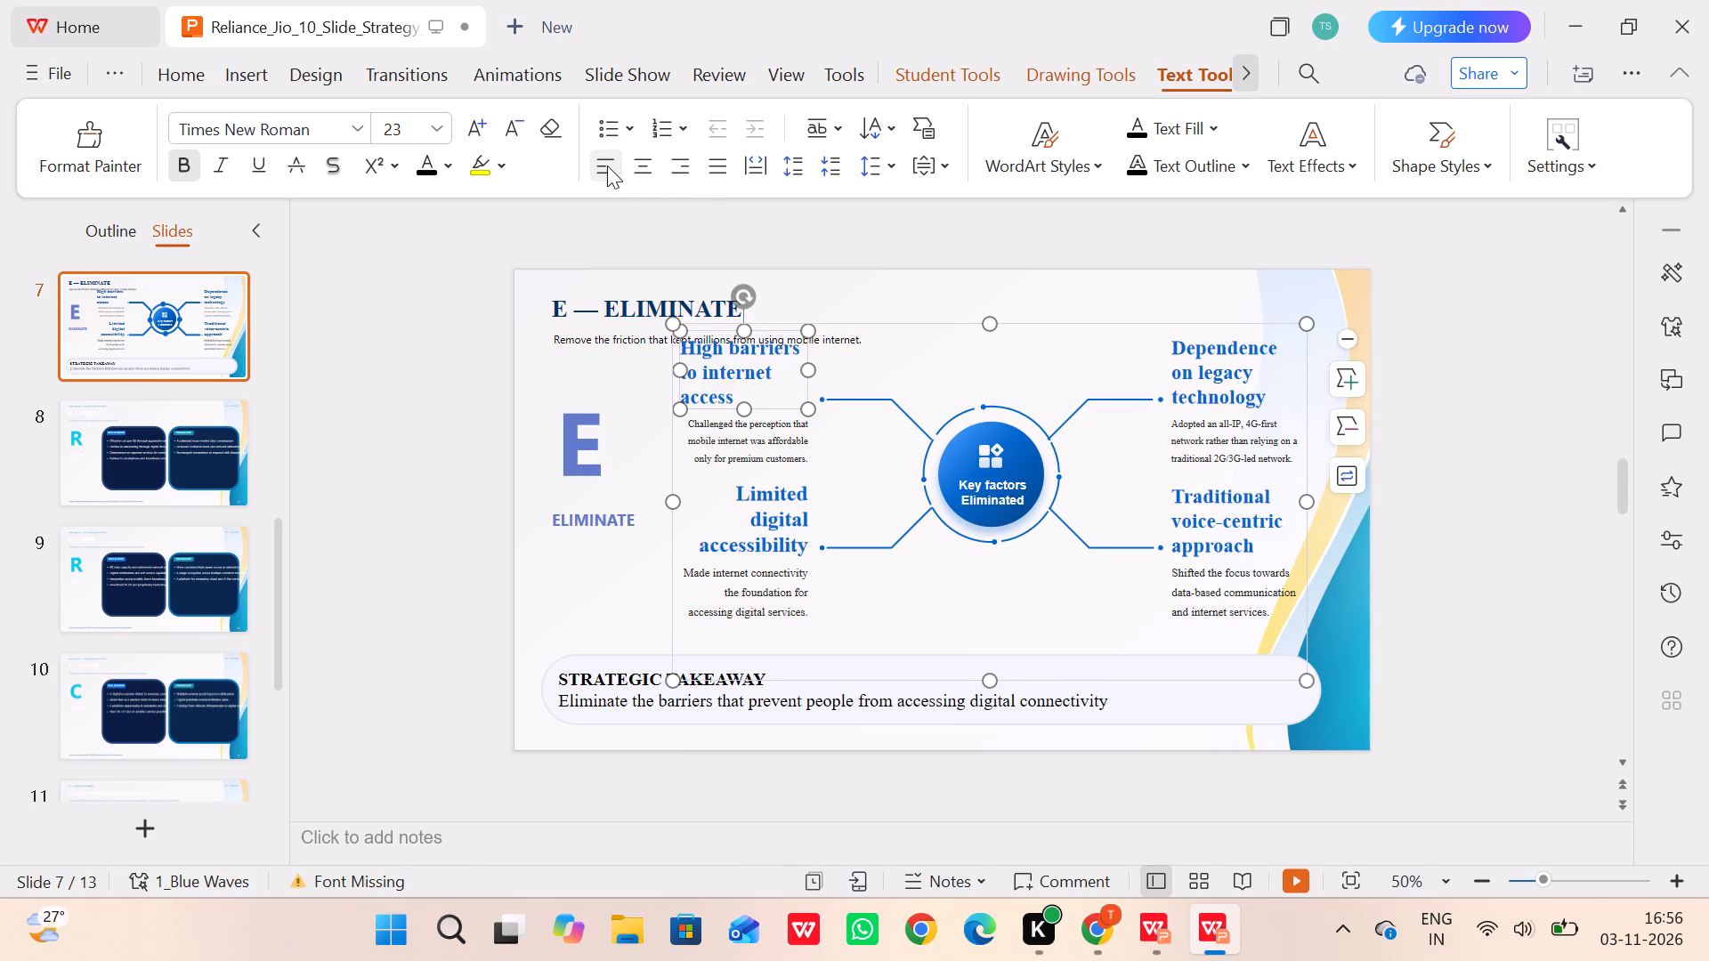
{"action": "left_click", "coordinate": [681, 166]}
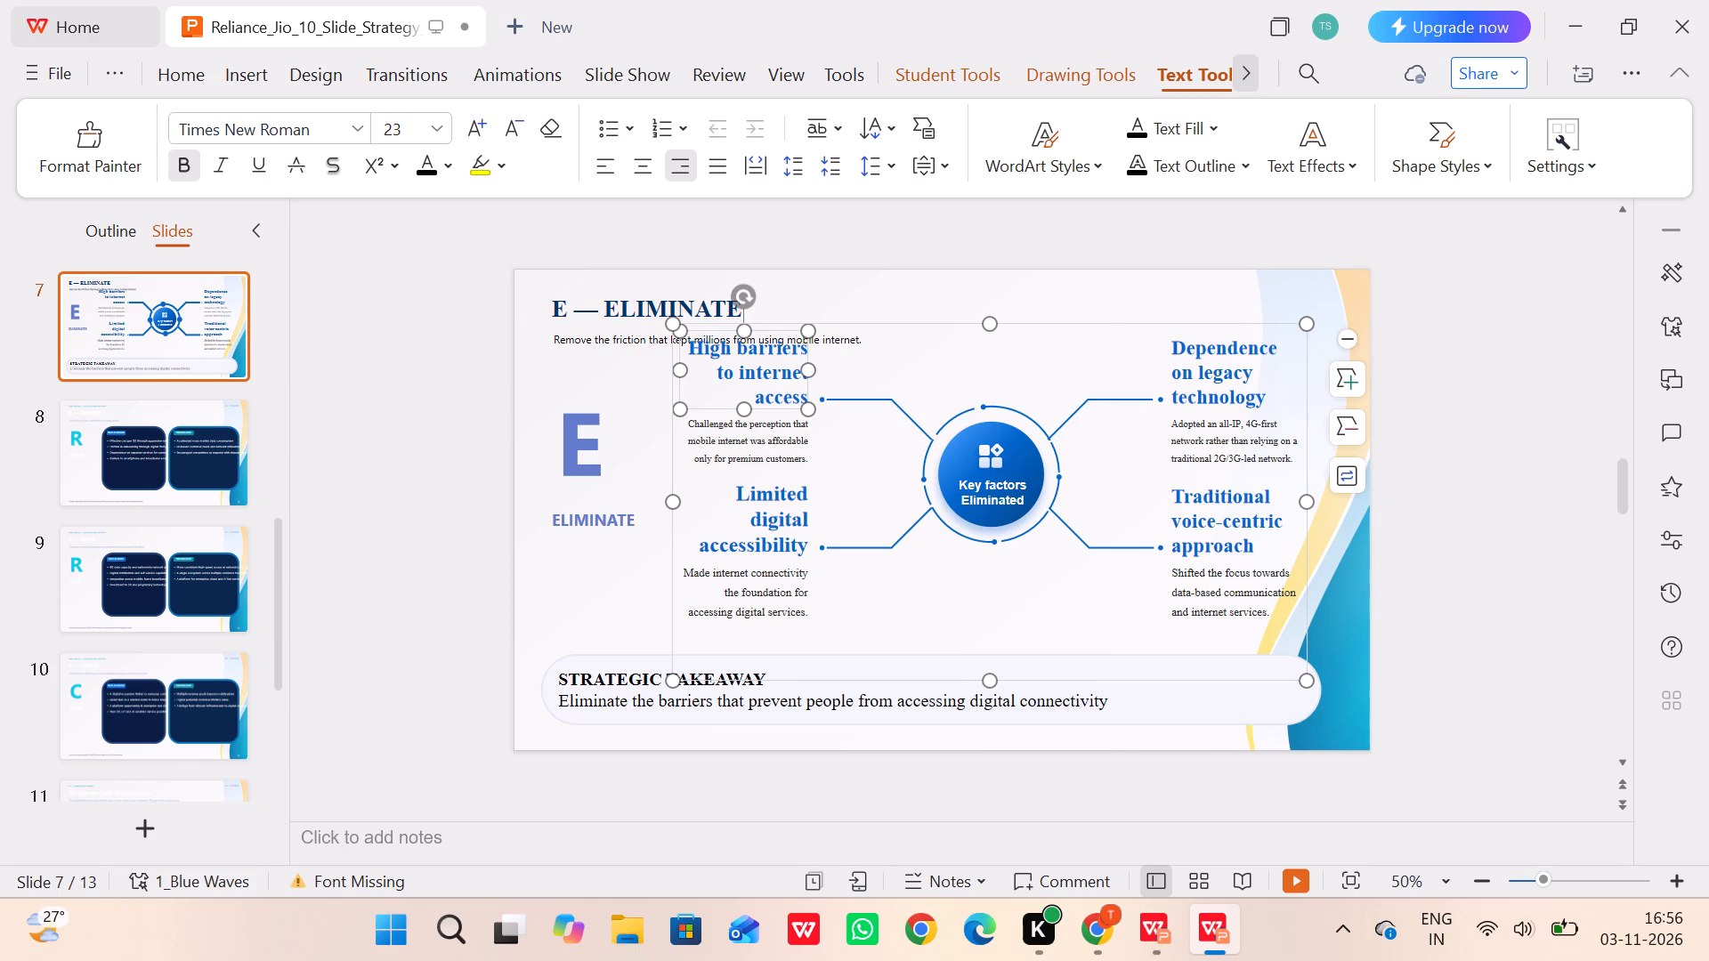
Shrink the four-branch graphic from its upper-left corner and place it between the slide subtitle and the STRATEGIC TAKEAWAY box.
{"action": "left_click_drag", "start_coordinate": [673, 323], "coordinate": [729, 383]}
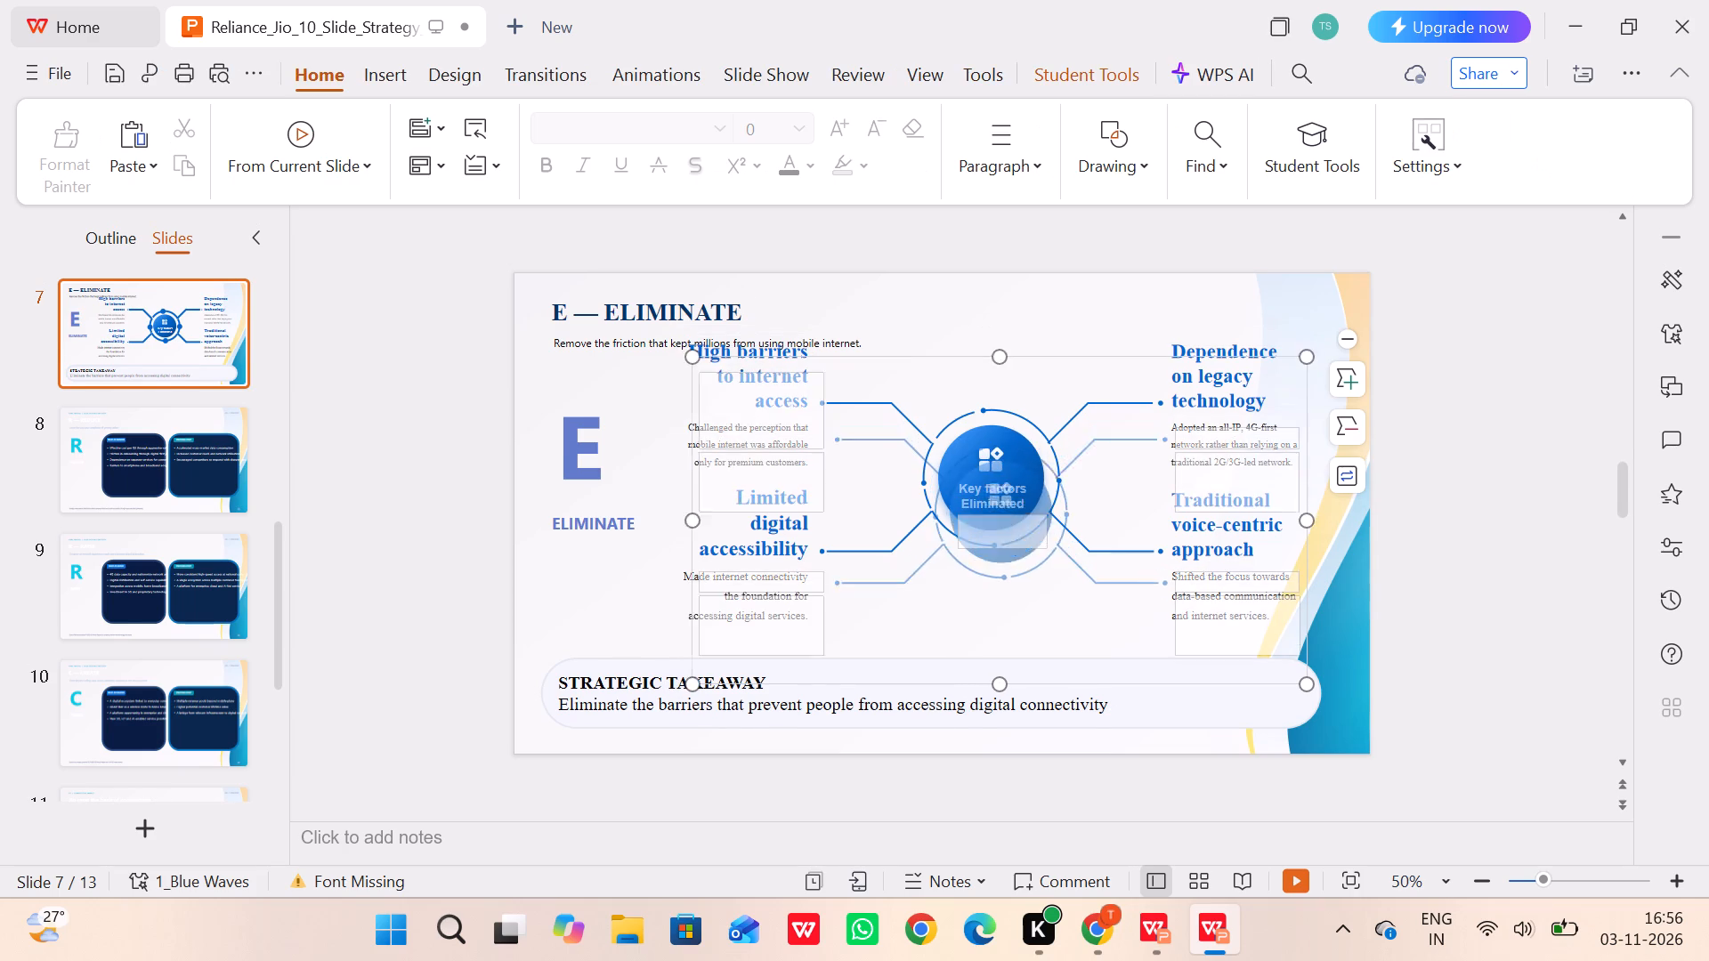
{"action": "left_click_drag", "start_coordinate": [729, 383], "coordinate": [745, 394]}
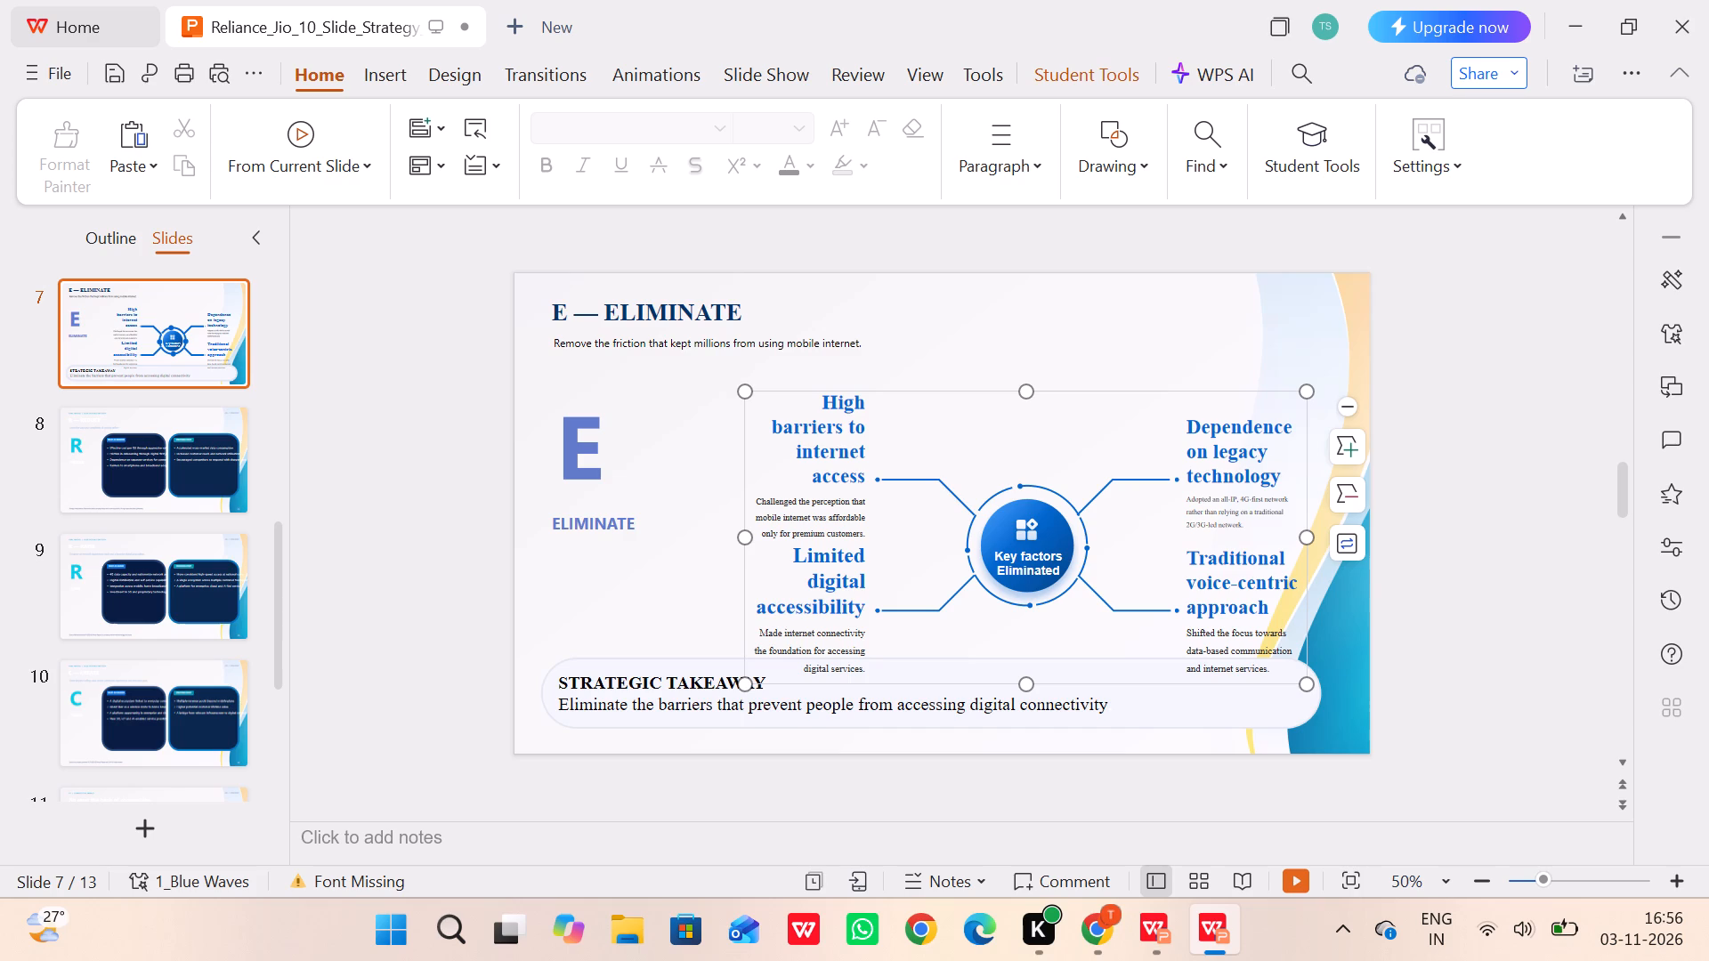
{"action": "left_click_drag", "start_coordinate": [945, 389], "coordinate": [915, 367]}
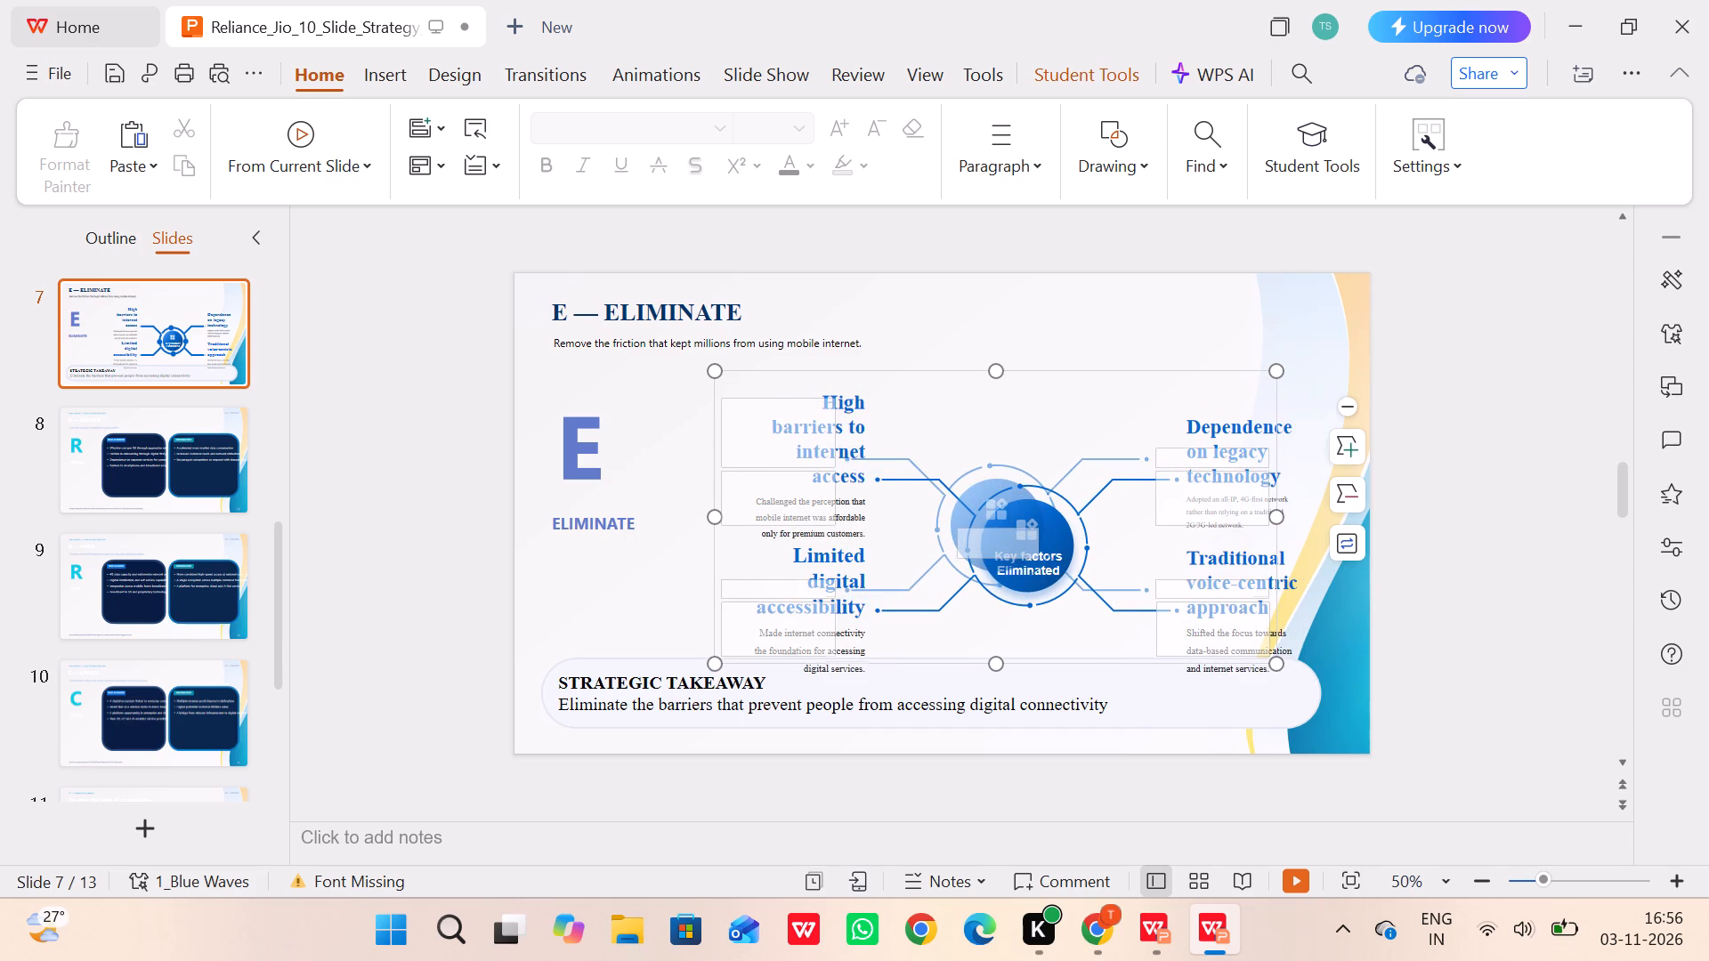
{"action": "left_click_drag", "start_coordinate": [915, 367], "coordinate": [915, 366]}
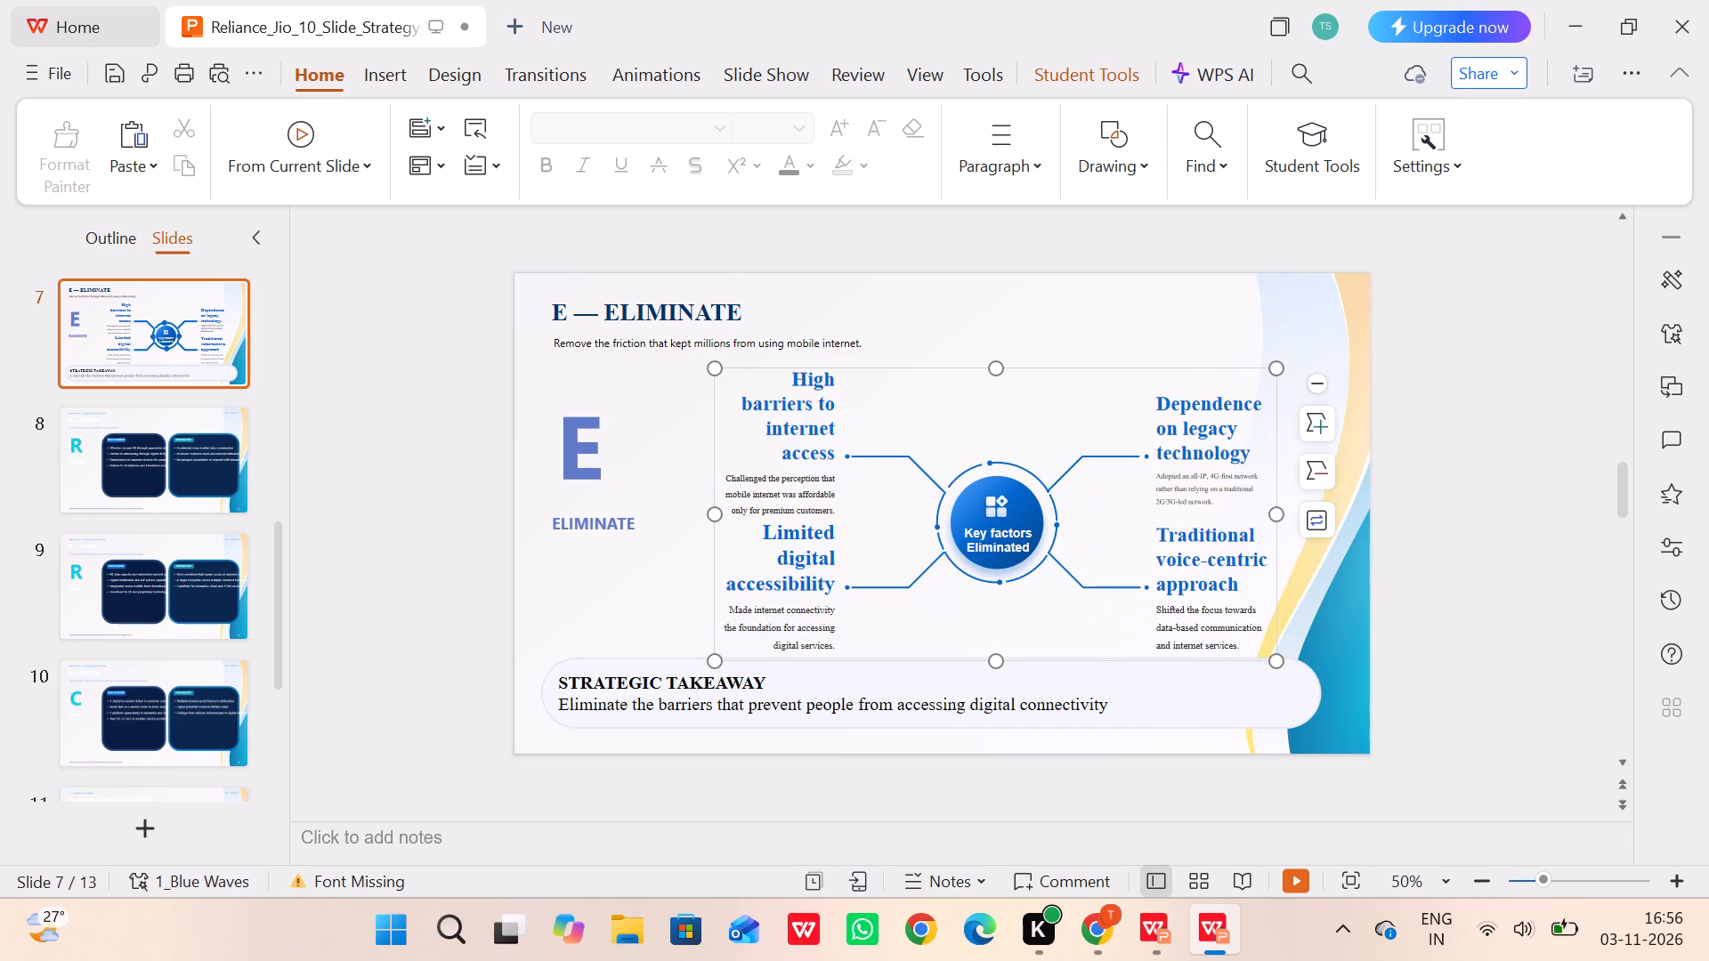
Extend the "Dependence on legacy technology" text box upward to enclose all three lines of the heading.
{"action": "left_click", "coordinate": [1206, 421]}
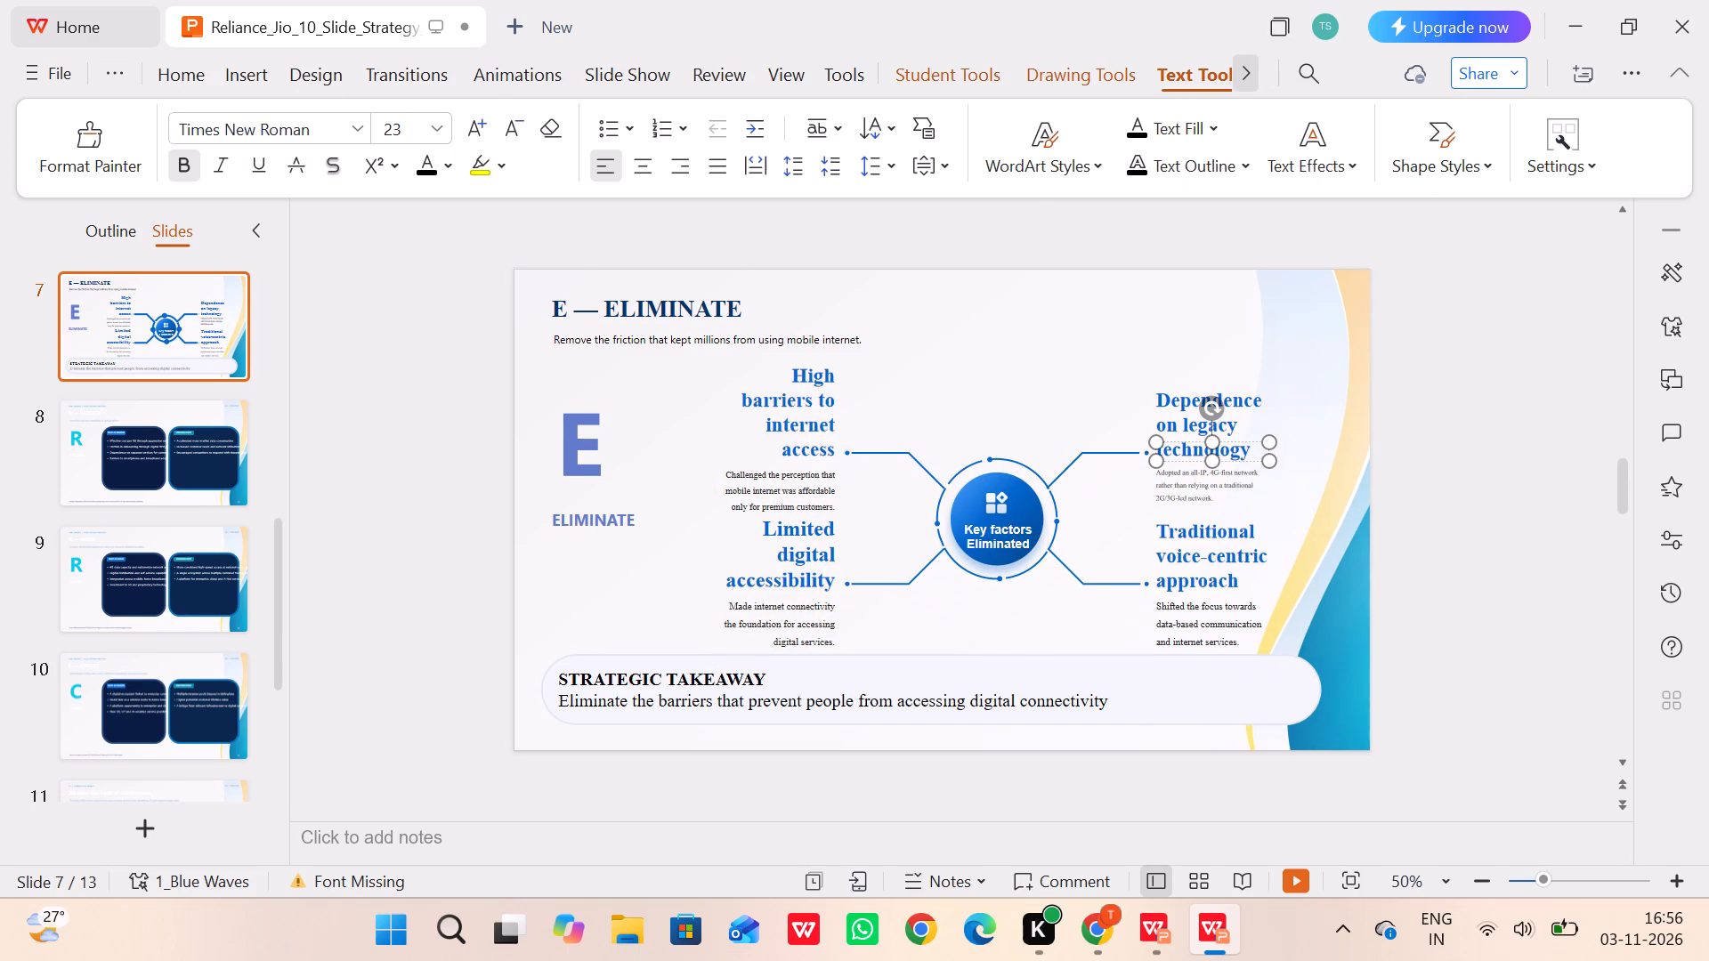
{"action": "left_click", "coordinate": [1185, 391]}
{"action": "left_click", "coordinate": [1154, 449]}
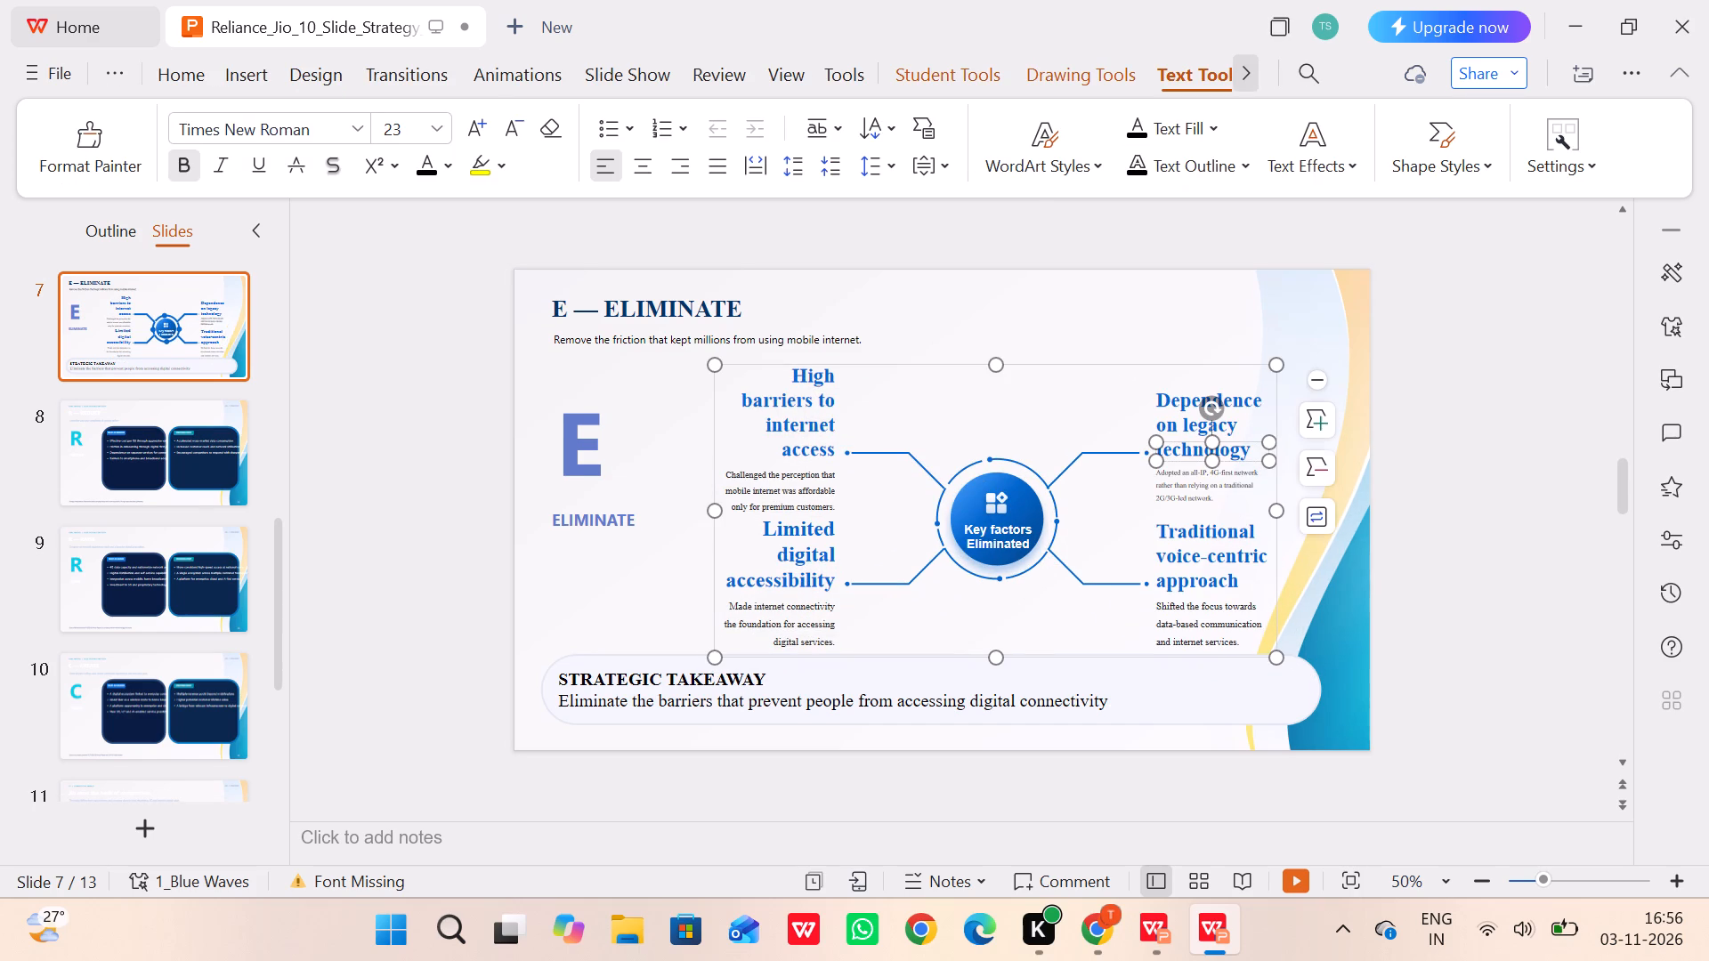
{"action": "left_click_drag", "start_coordinate": [1215, 444], "coordinate": [1217, 392]}
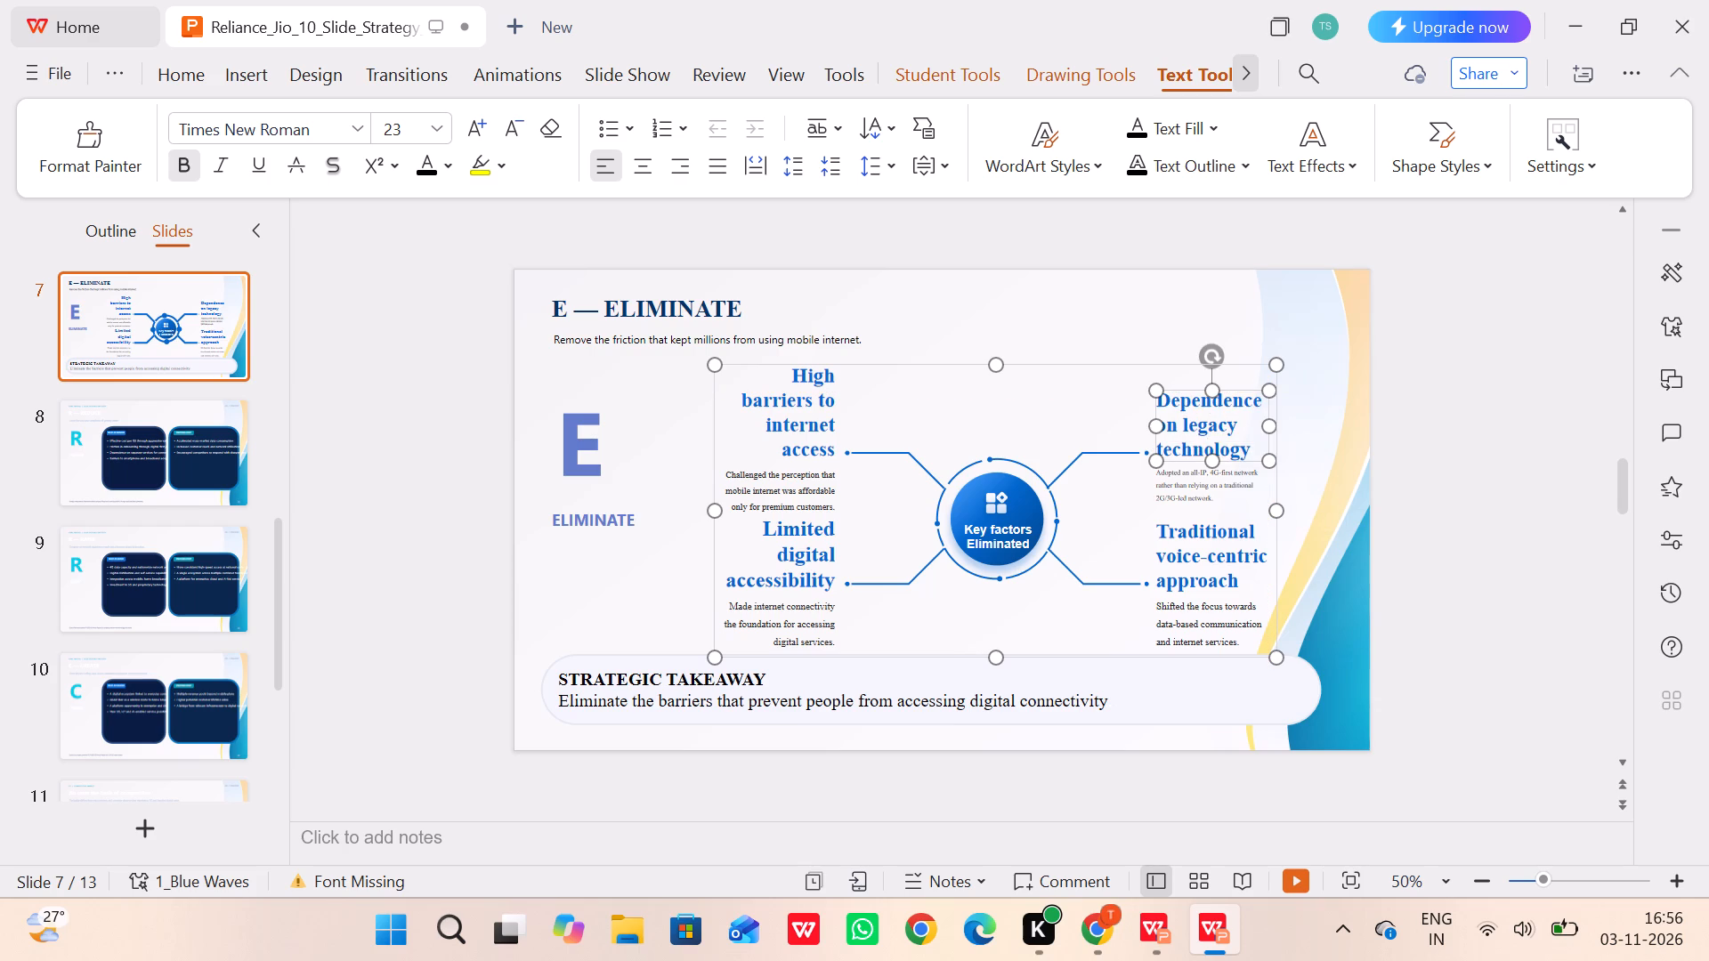
Shift the four-branch graphic slightly down toward the slide's right edge and extend its frame a little upward.
{"action": "left_click_drag", "start_coordinate": [717, 372], "coordinate": [780, 392]}
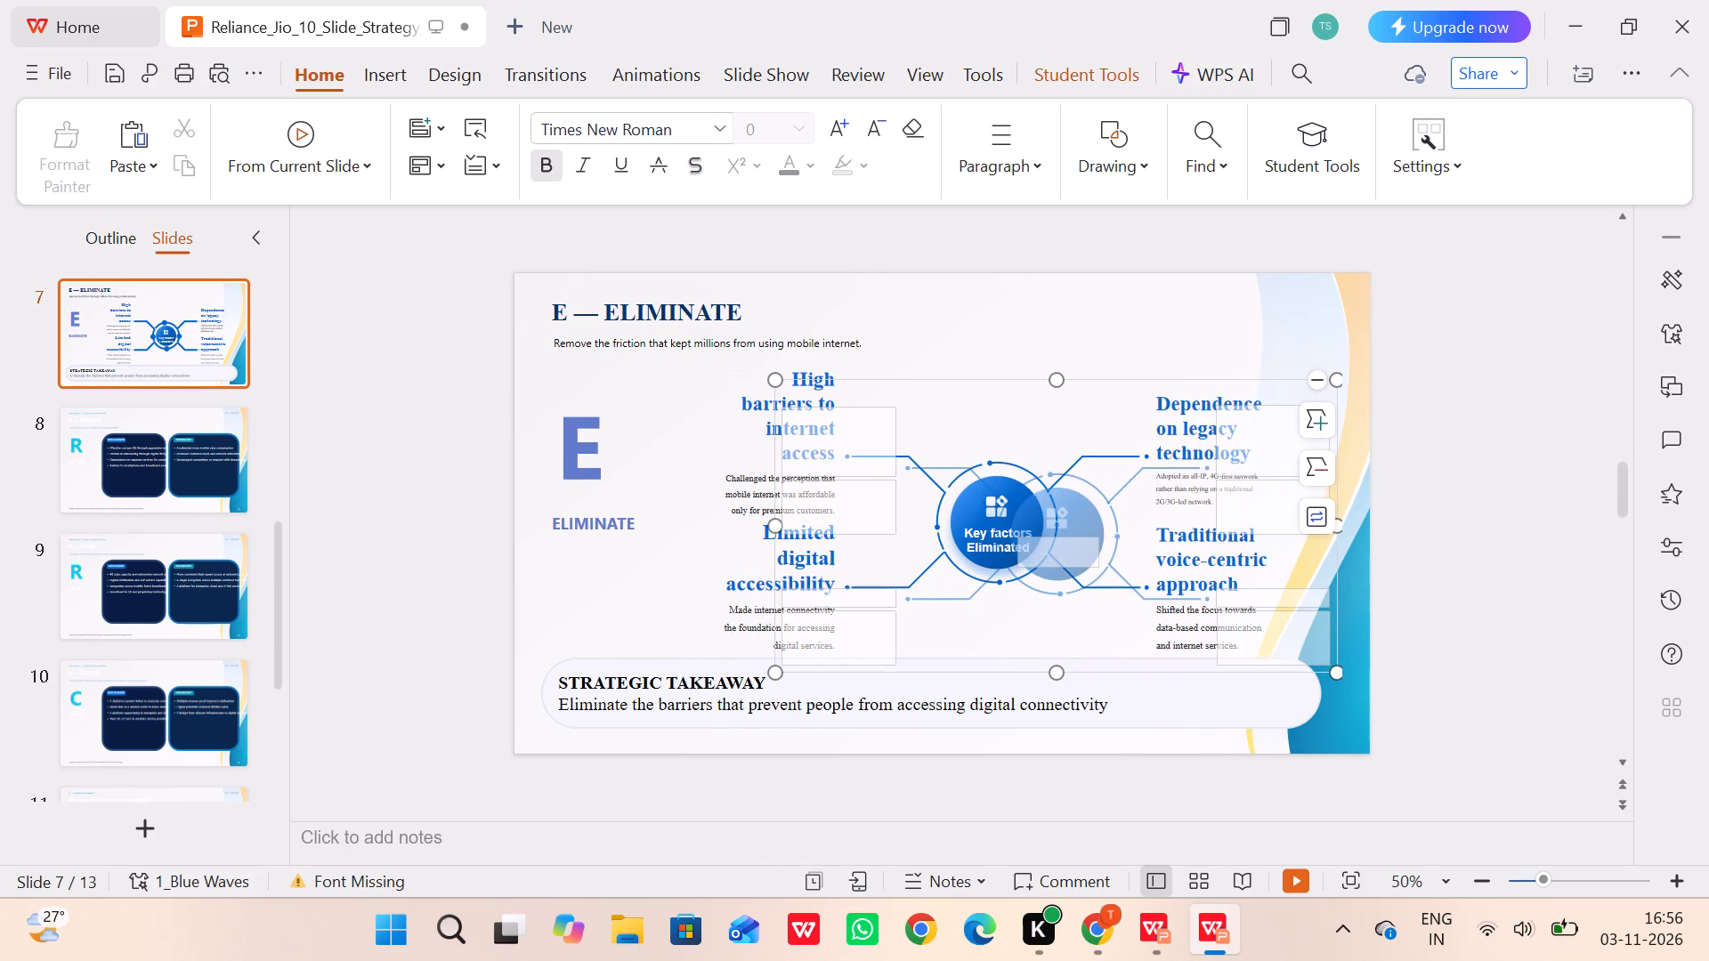
{"action": "left_click_drag", "start_coordinate": [1022, 379], "coordinate": [1024, 367]}
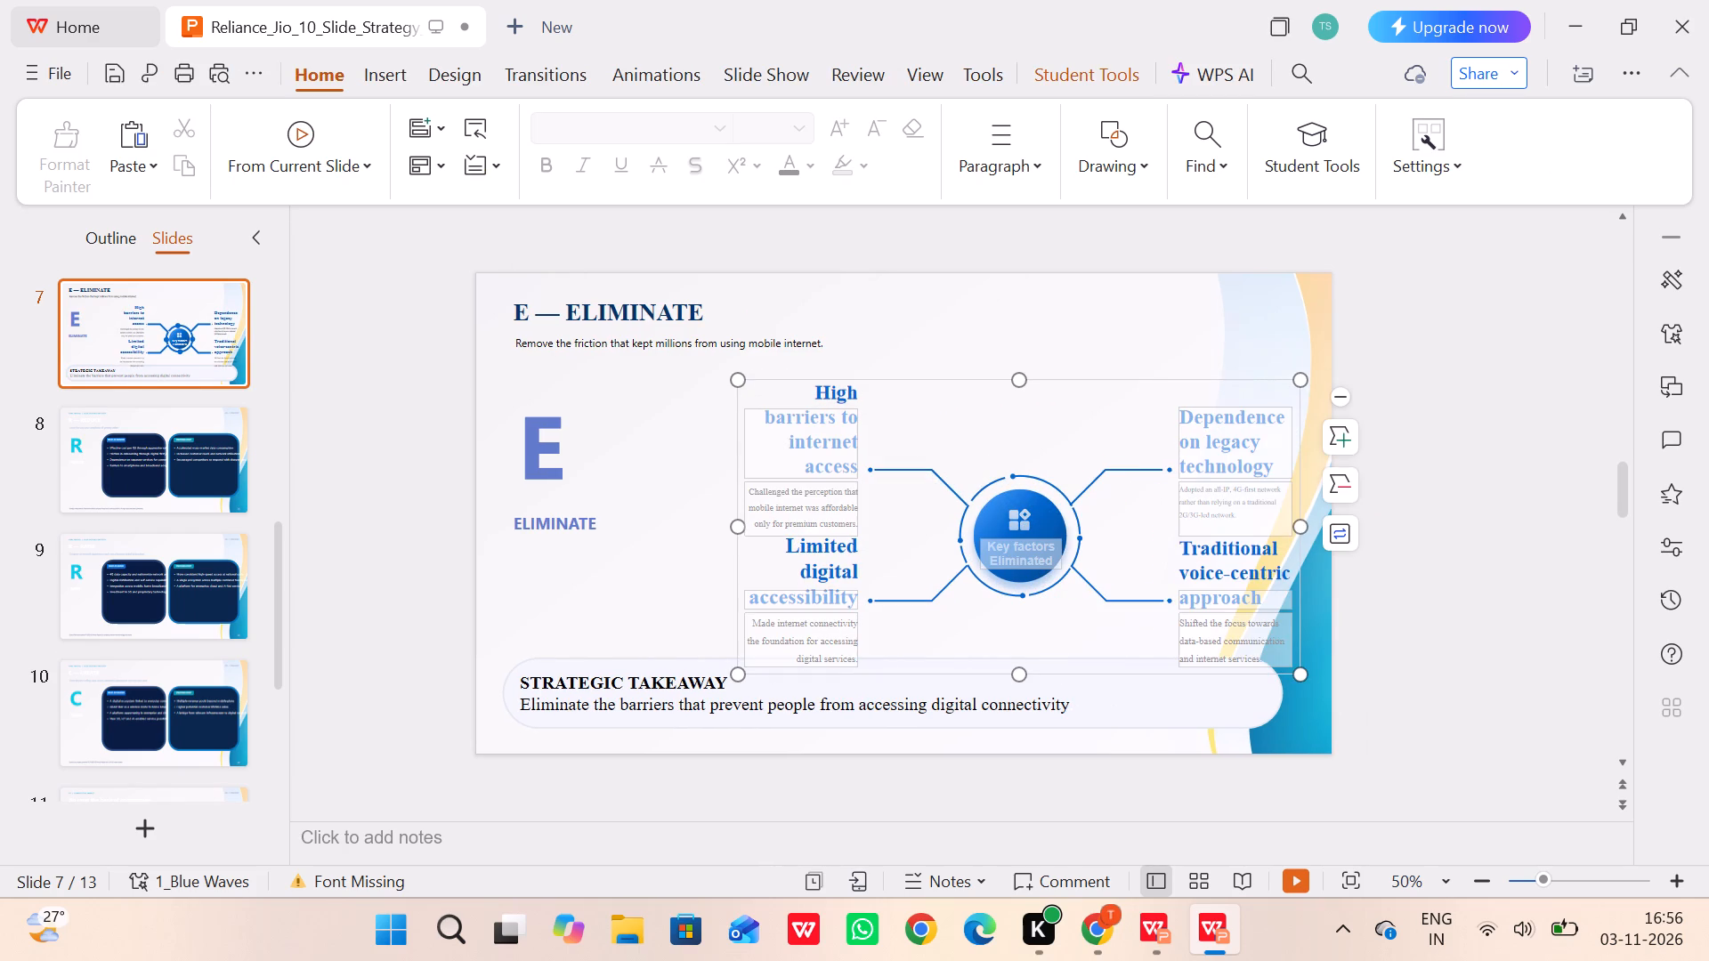
{"action": "left_click_drag", "start_coordinate": [1024, 367], "coordinate": [1024, 362]}
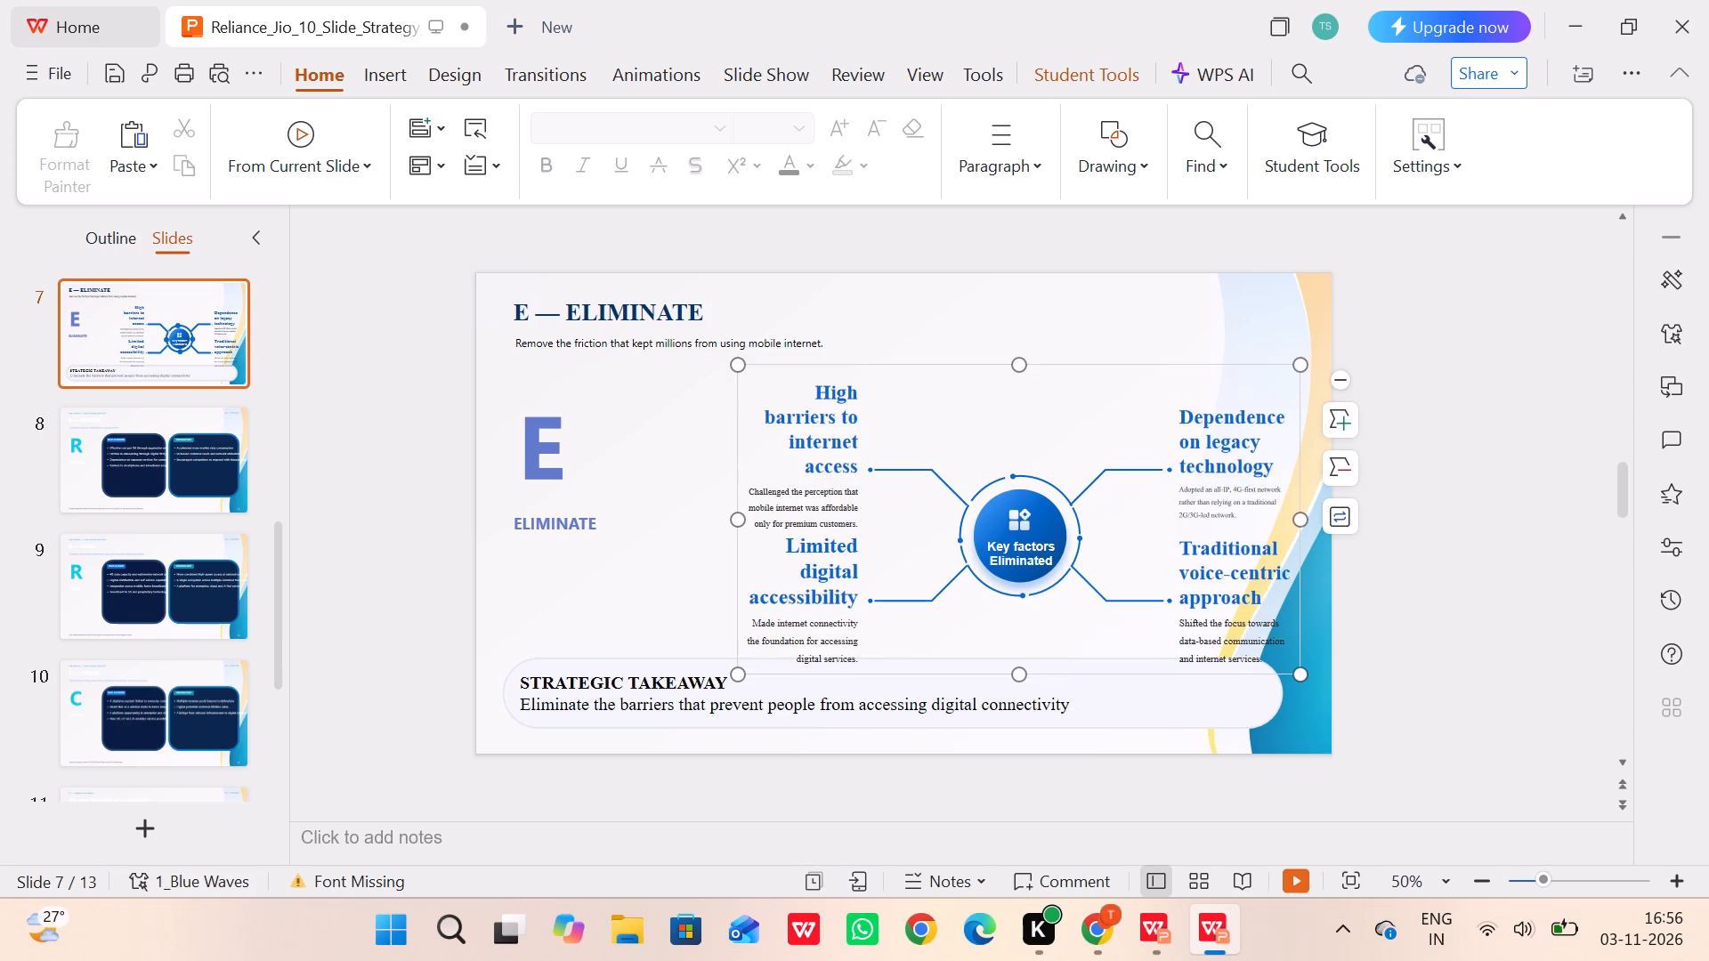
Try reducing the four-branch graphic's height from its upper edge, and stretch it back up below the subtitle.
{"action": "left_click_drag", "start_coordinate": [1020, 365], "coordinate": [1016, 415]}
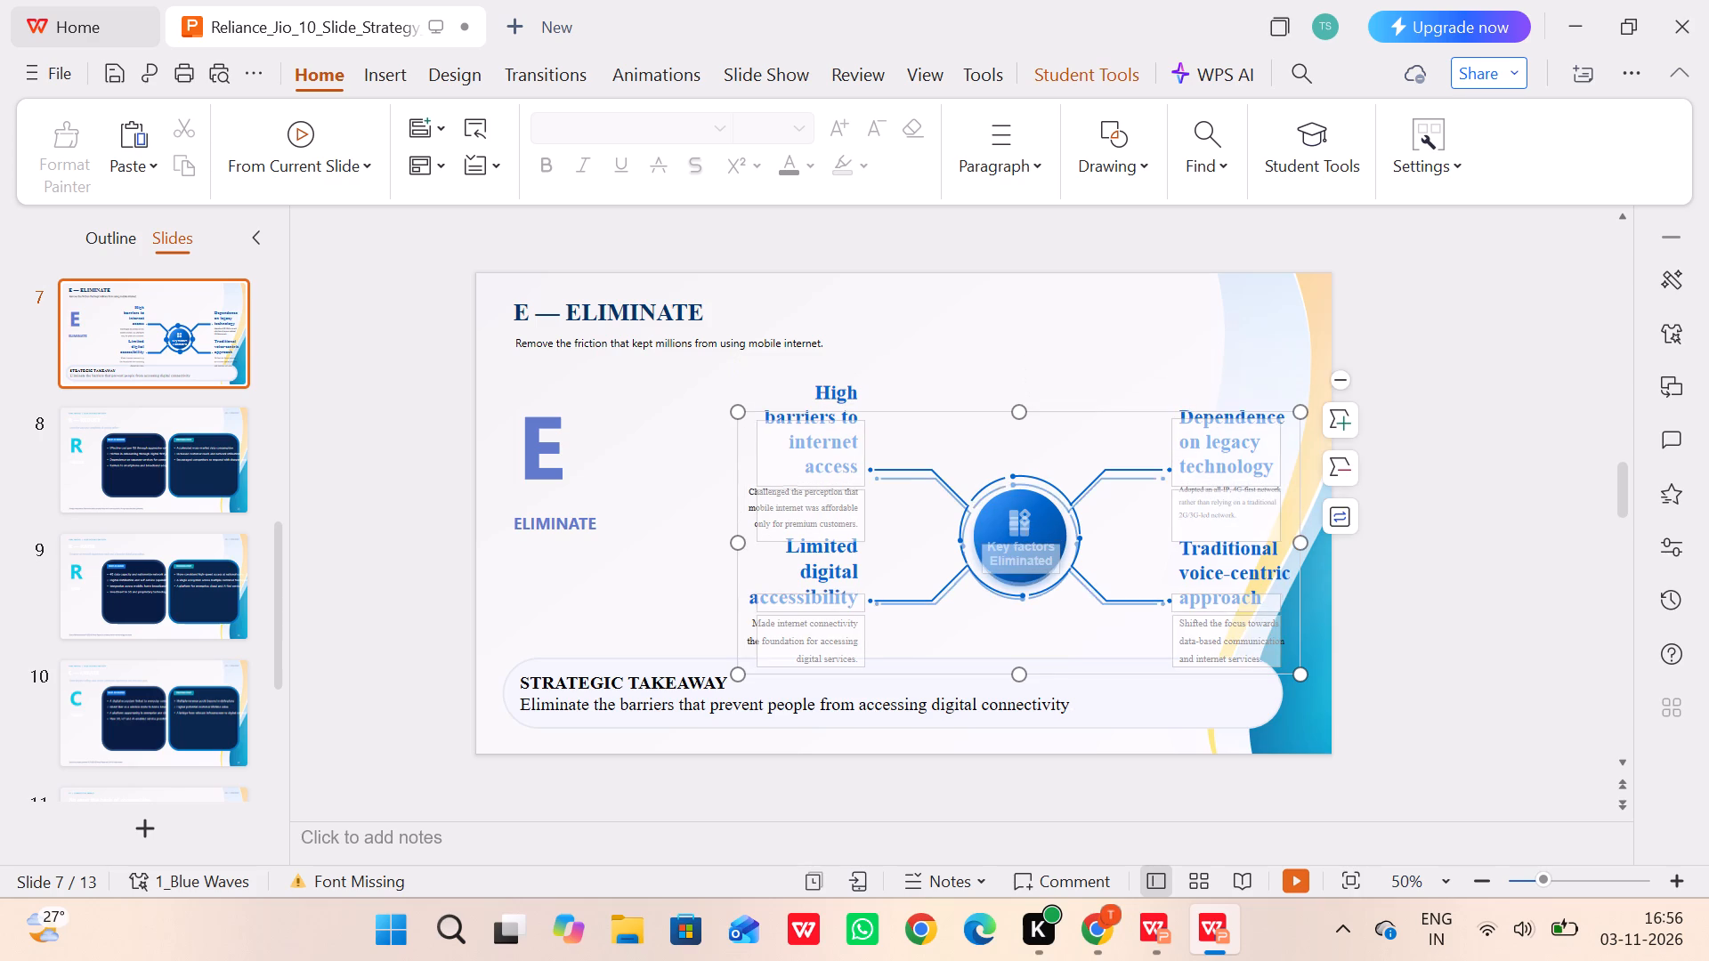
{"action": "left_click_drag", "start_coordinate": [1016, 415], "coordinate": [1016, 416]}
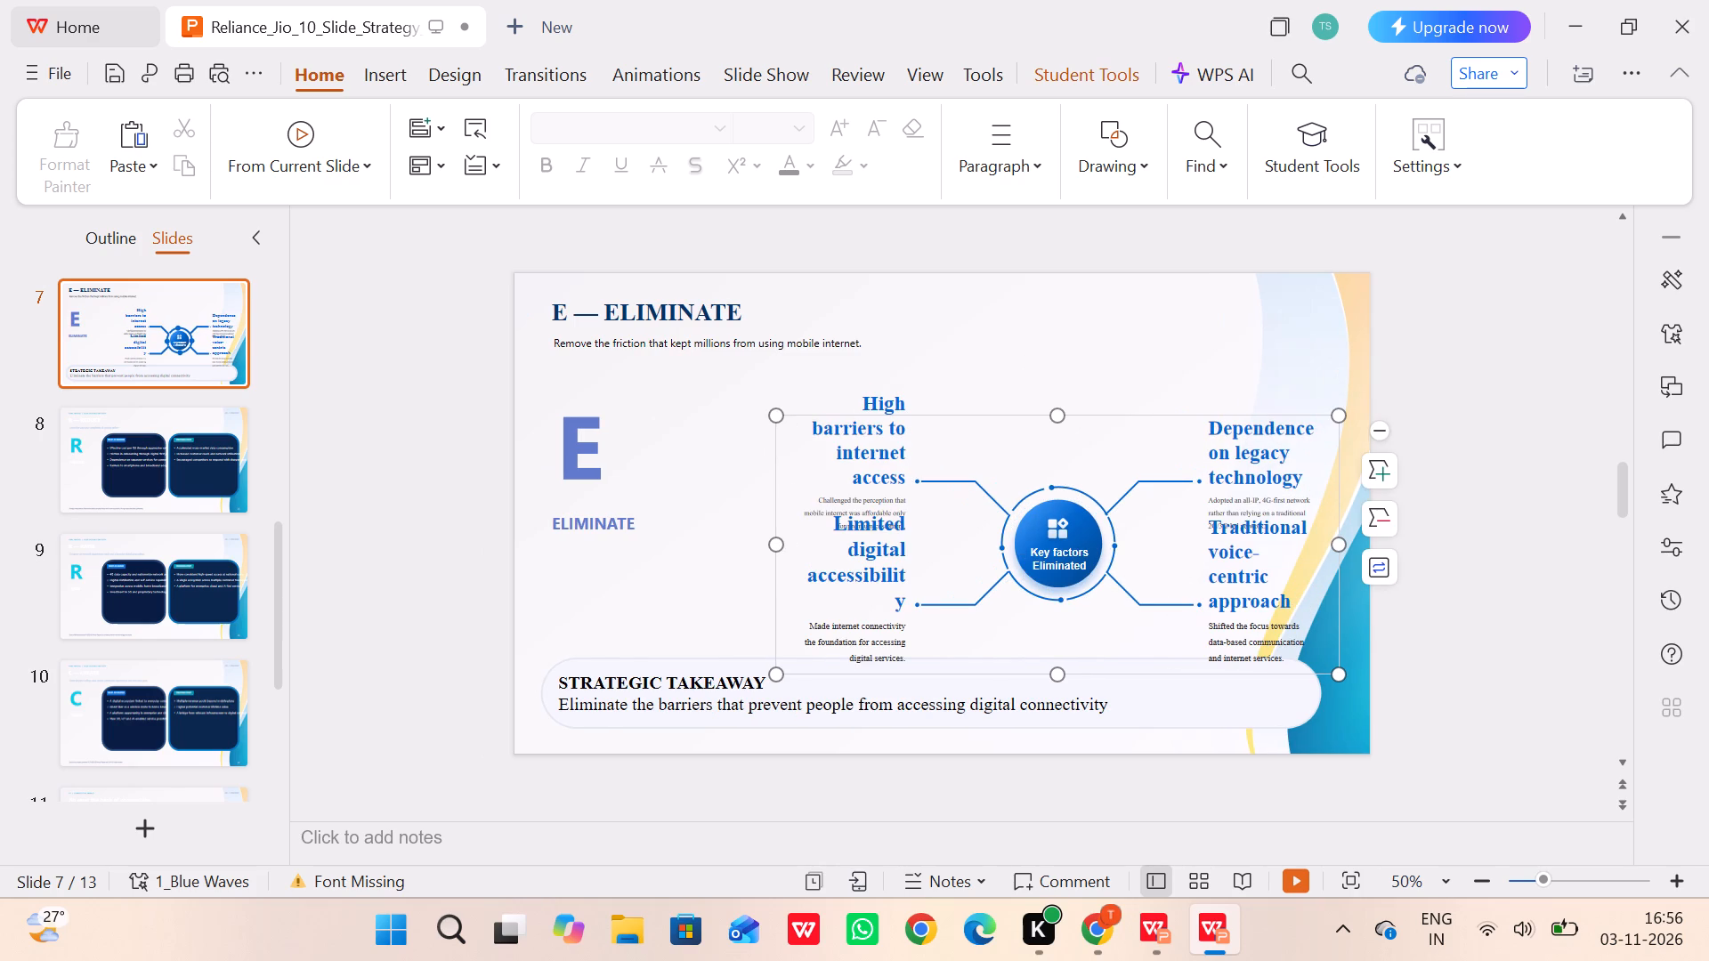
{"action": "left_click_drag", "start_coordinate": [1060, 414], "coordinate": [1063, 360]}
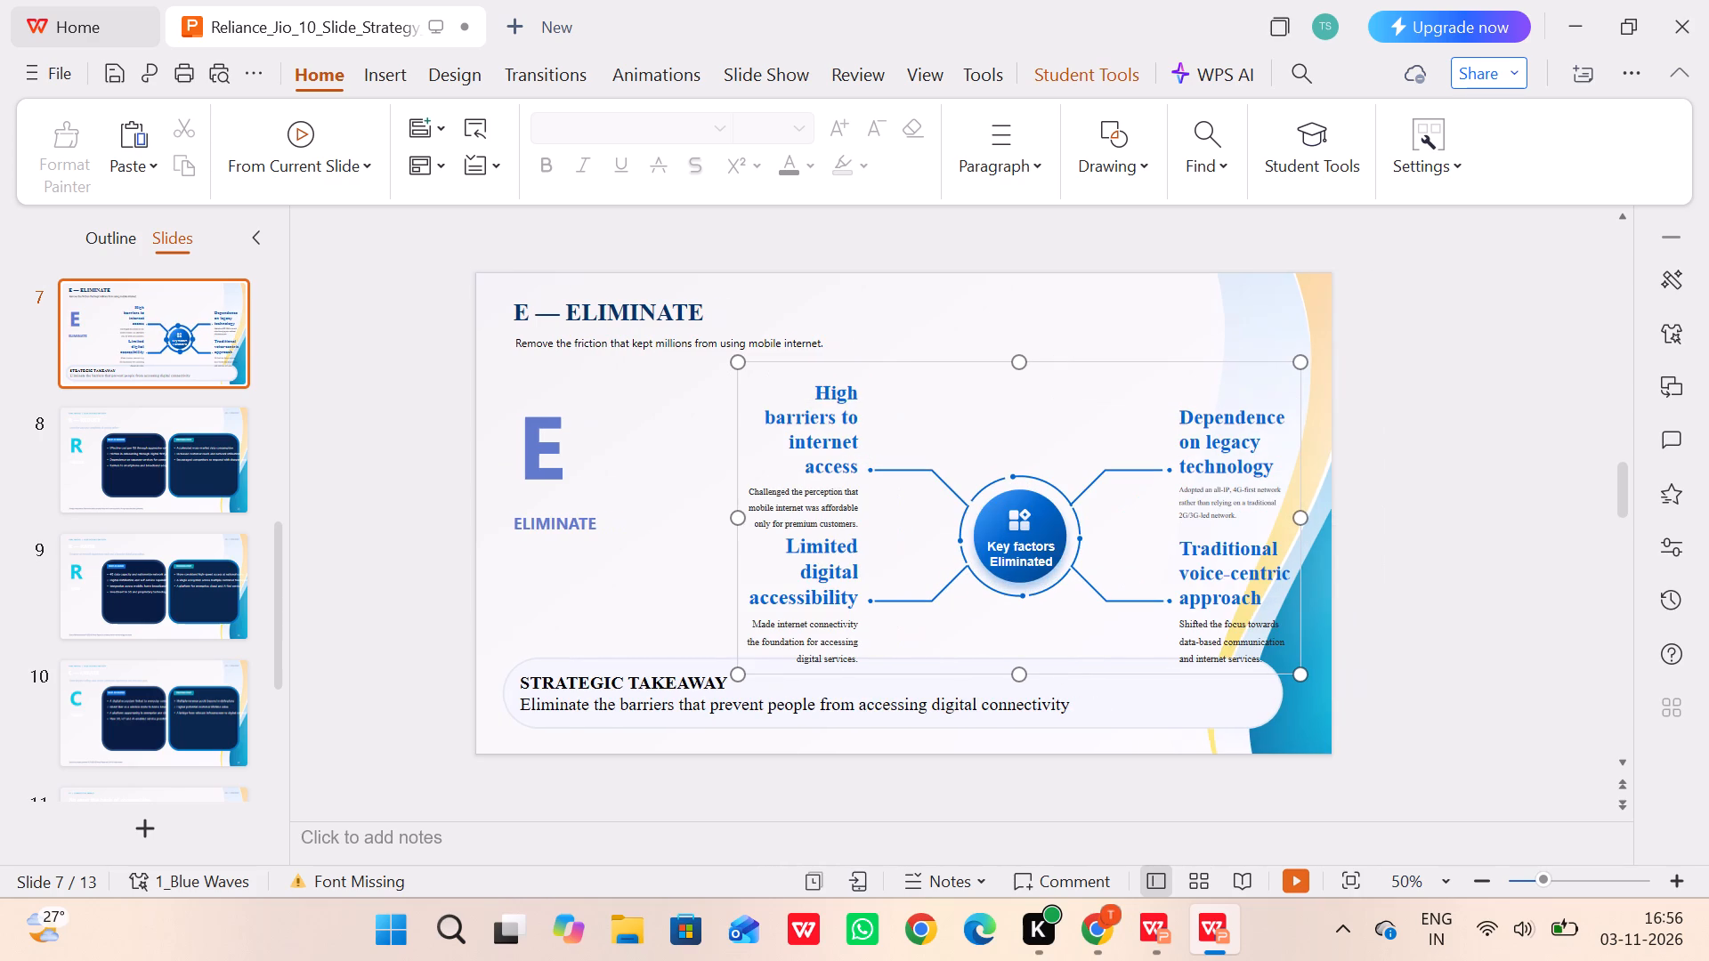
Widen the four-branch graphic toward the large letter E and check the ELIMINATE slide in a full-screen preview.
{"action": "left_click", "coordinate": [954, 406]}
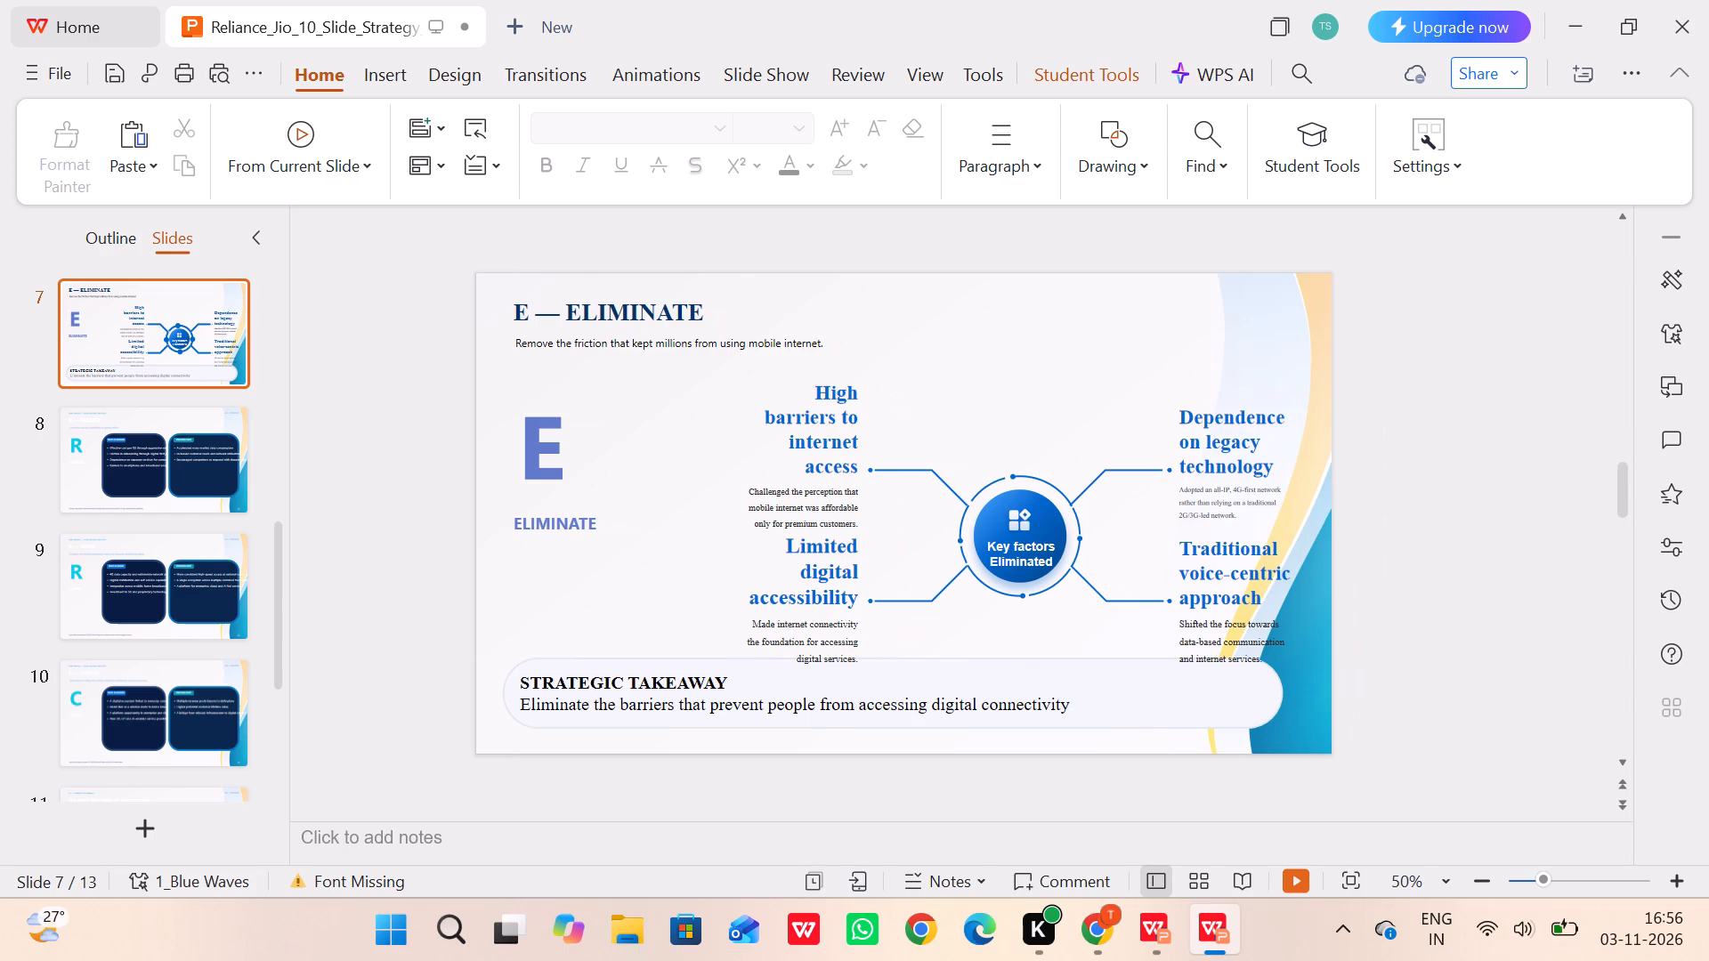
{"action": "left_click", "coordinate": [831, 434]}
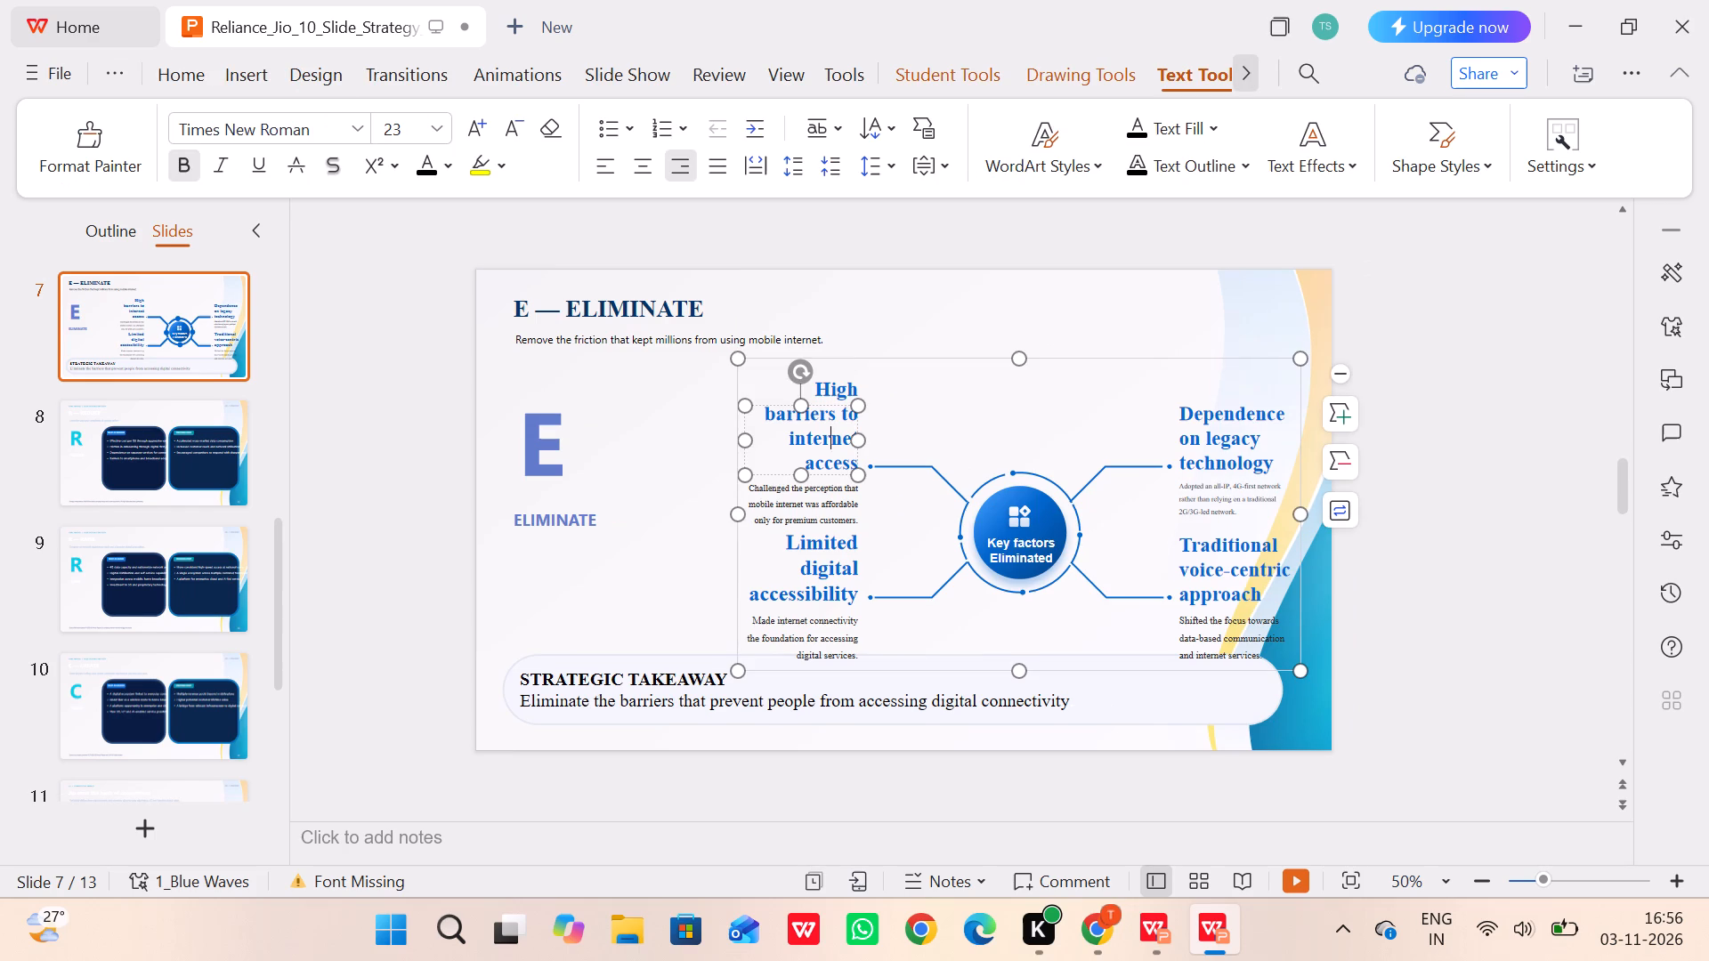
{"action": "left_click_drag", "start_coordinate": [735, 514], "coordinate": [654, 511]}
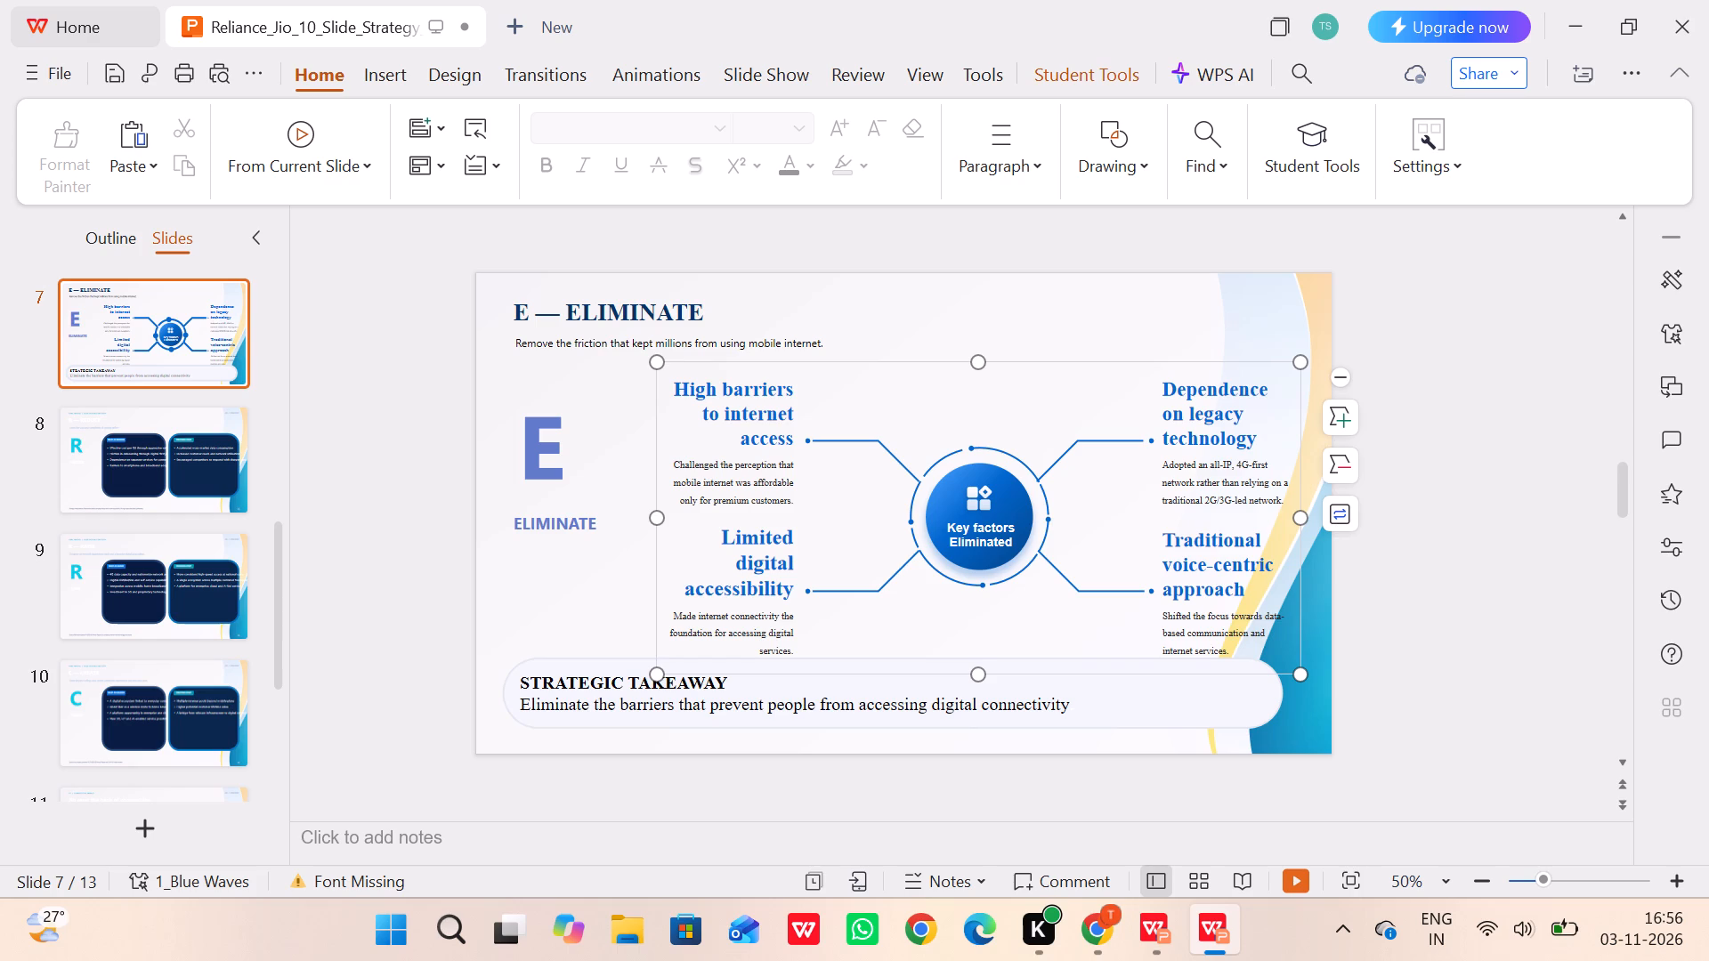
{"action": "double_click", "coordinate": [162, 324]}
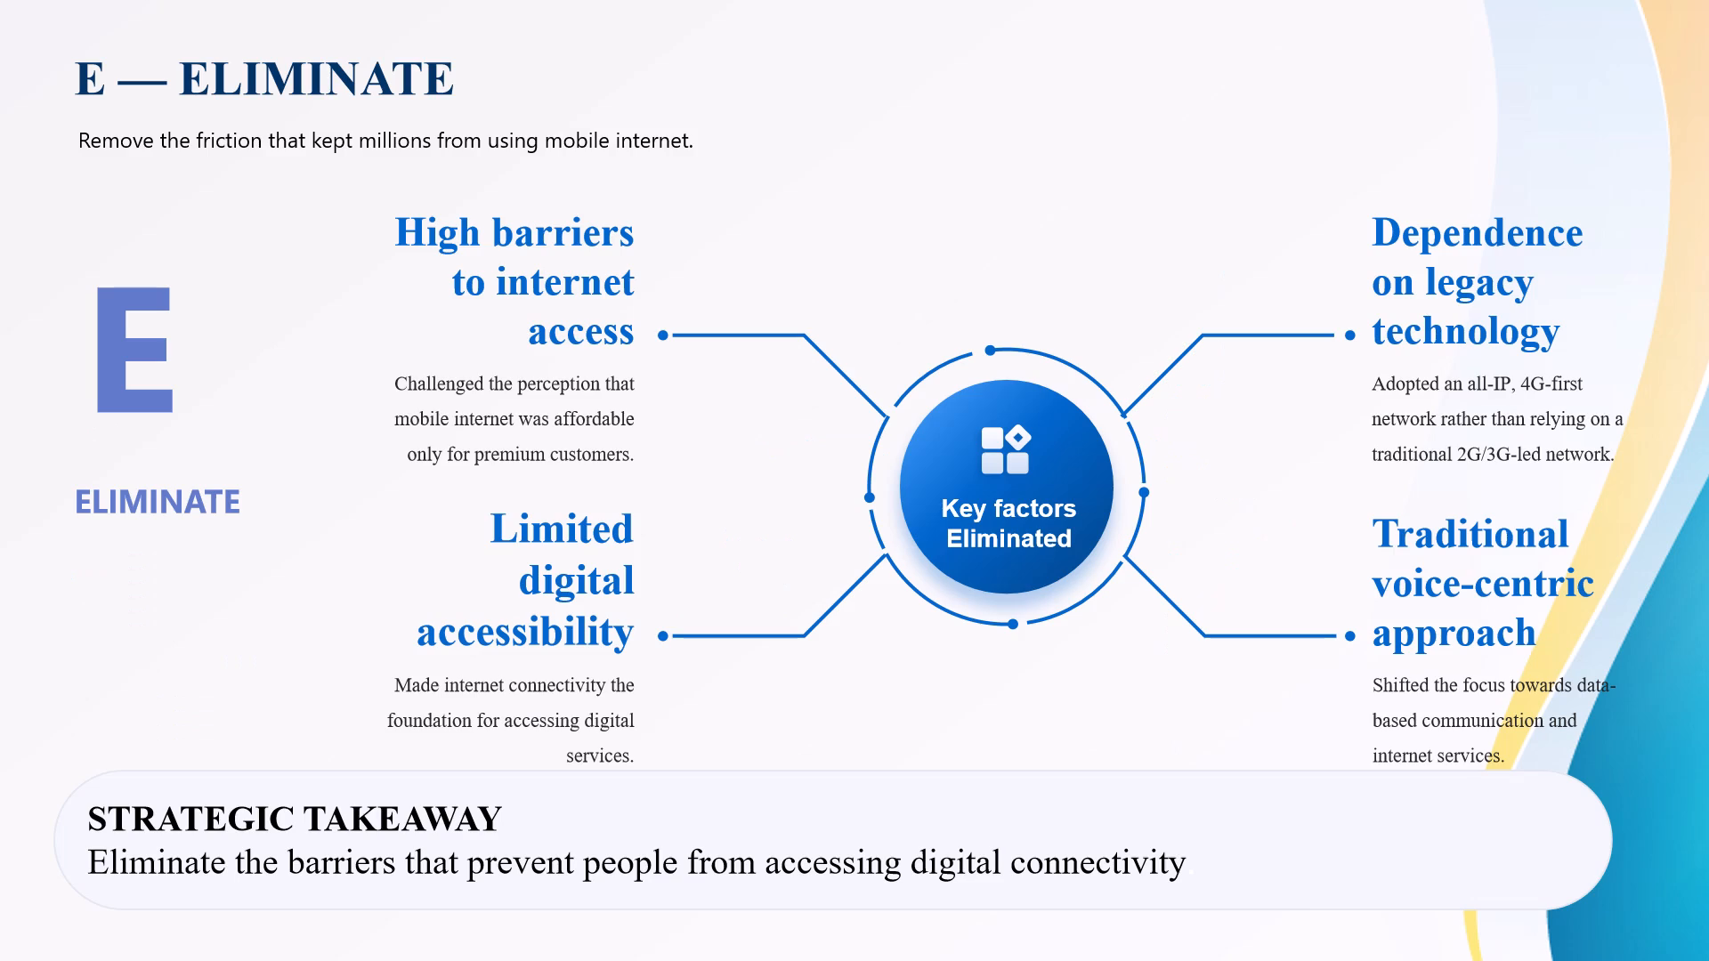
{"action": "key", "text": "Escape"}
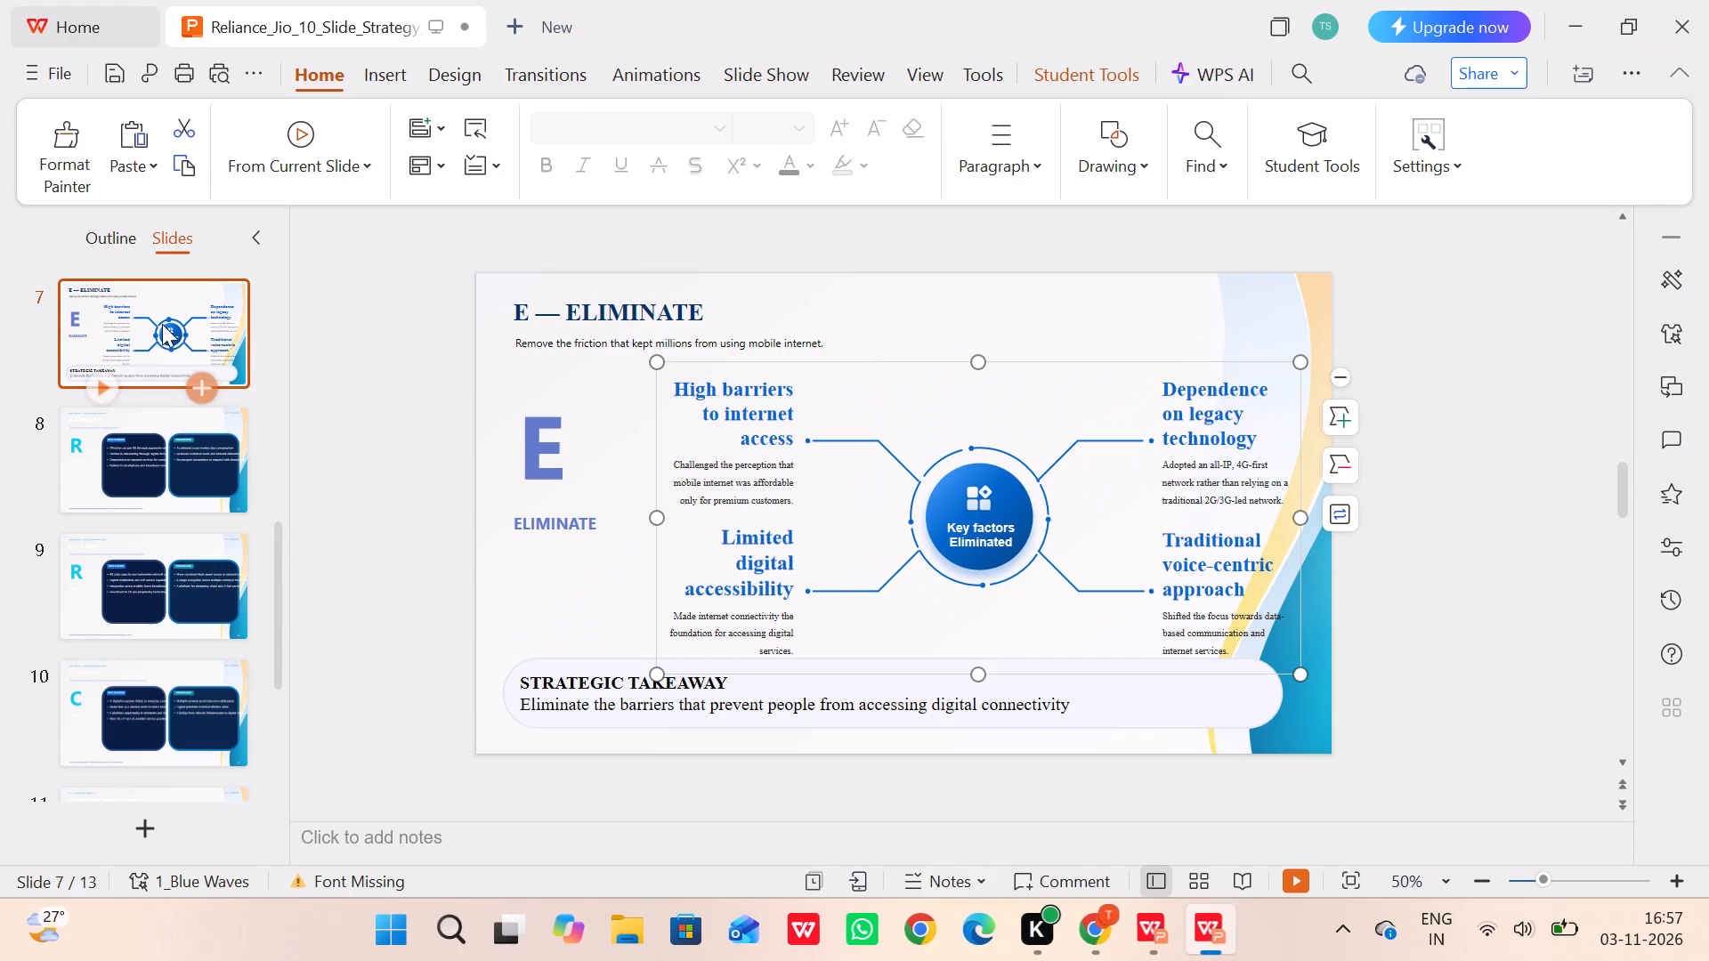
Move the four-branch graphic beside the large letter E and clear of the STRATEGIC TAKEAWAY box, and preview the slide full screen.
{"action": "left_click_drag", "start_coordinate": [660, 436], "coordinate": [632, 436]}
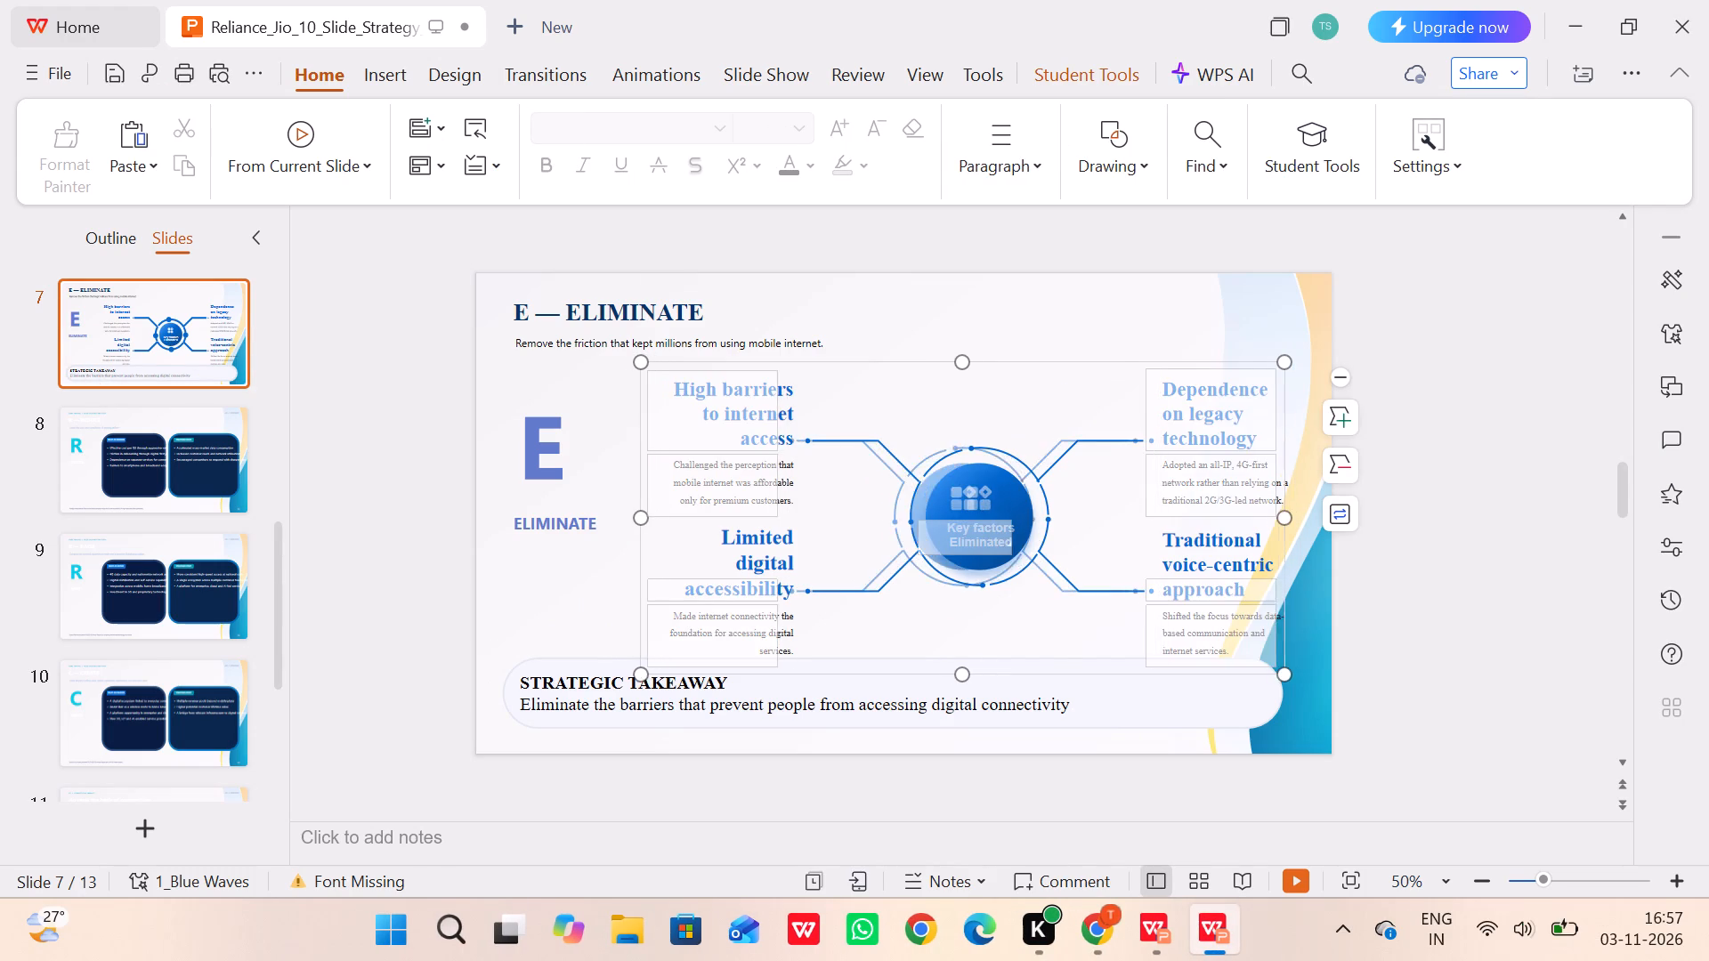
{"action": "left_click_drag", "start_coordinate": [632, 436], "coordinate": [612, 437]}
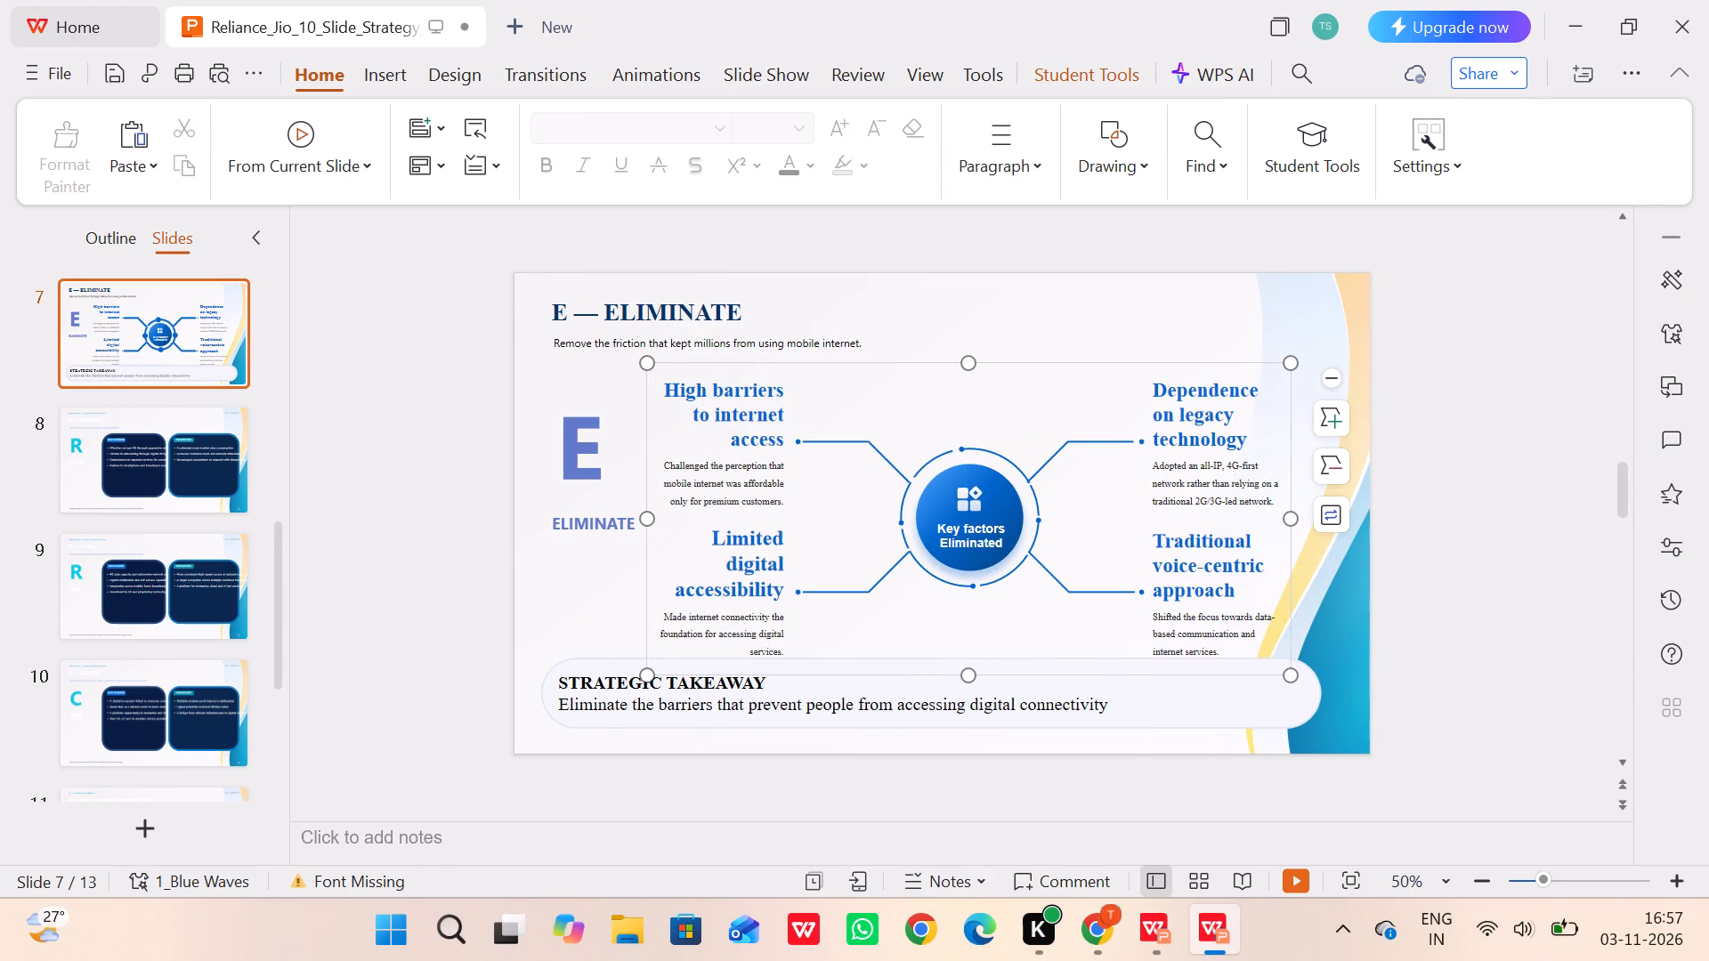
{"action": "left_click_drag", "start_coordinate": [1008, 365], "coordinate": [1008, 360]}
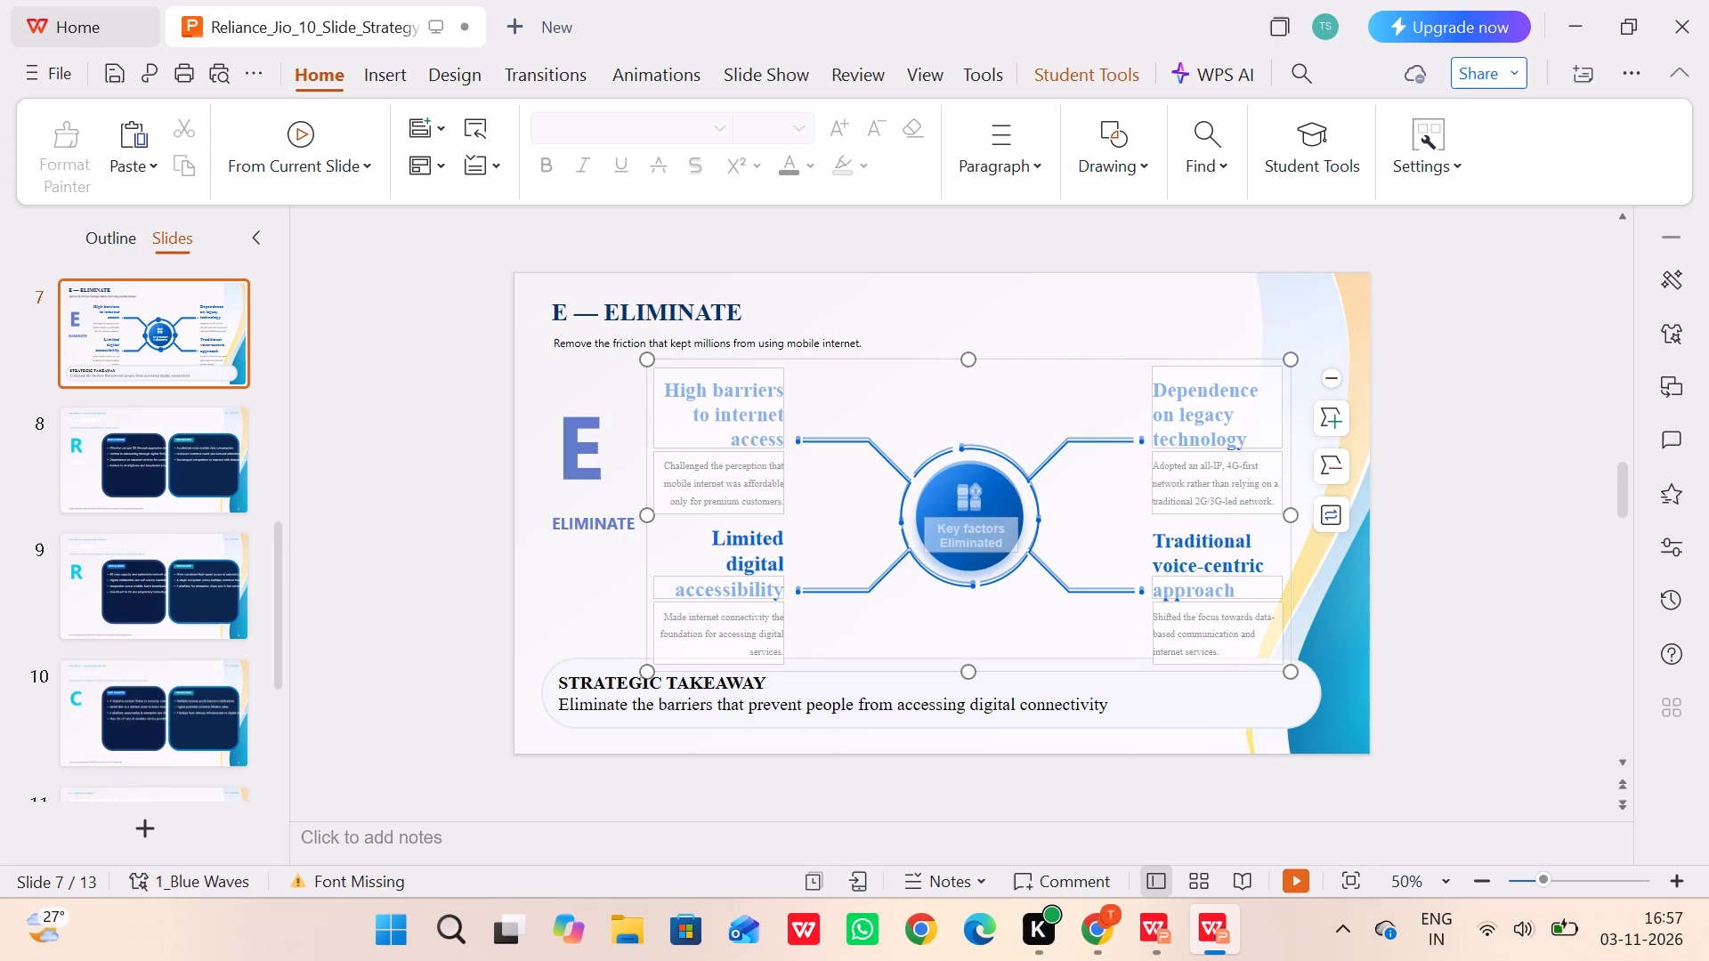
{"action": "left_click_drag", "start_coordinate": [1008, 360], "coordinate": [1007, 357]}
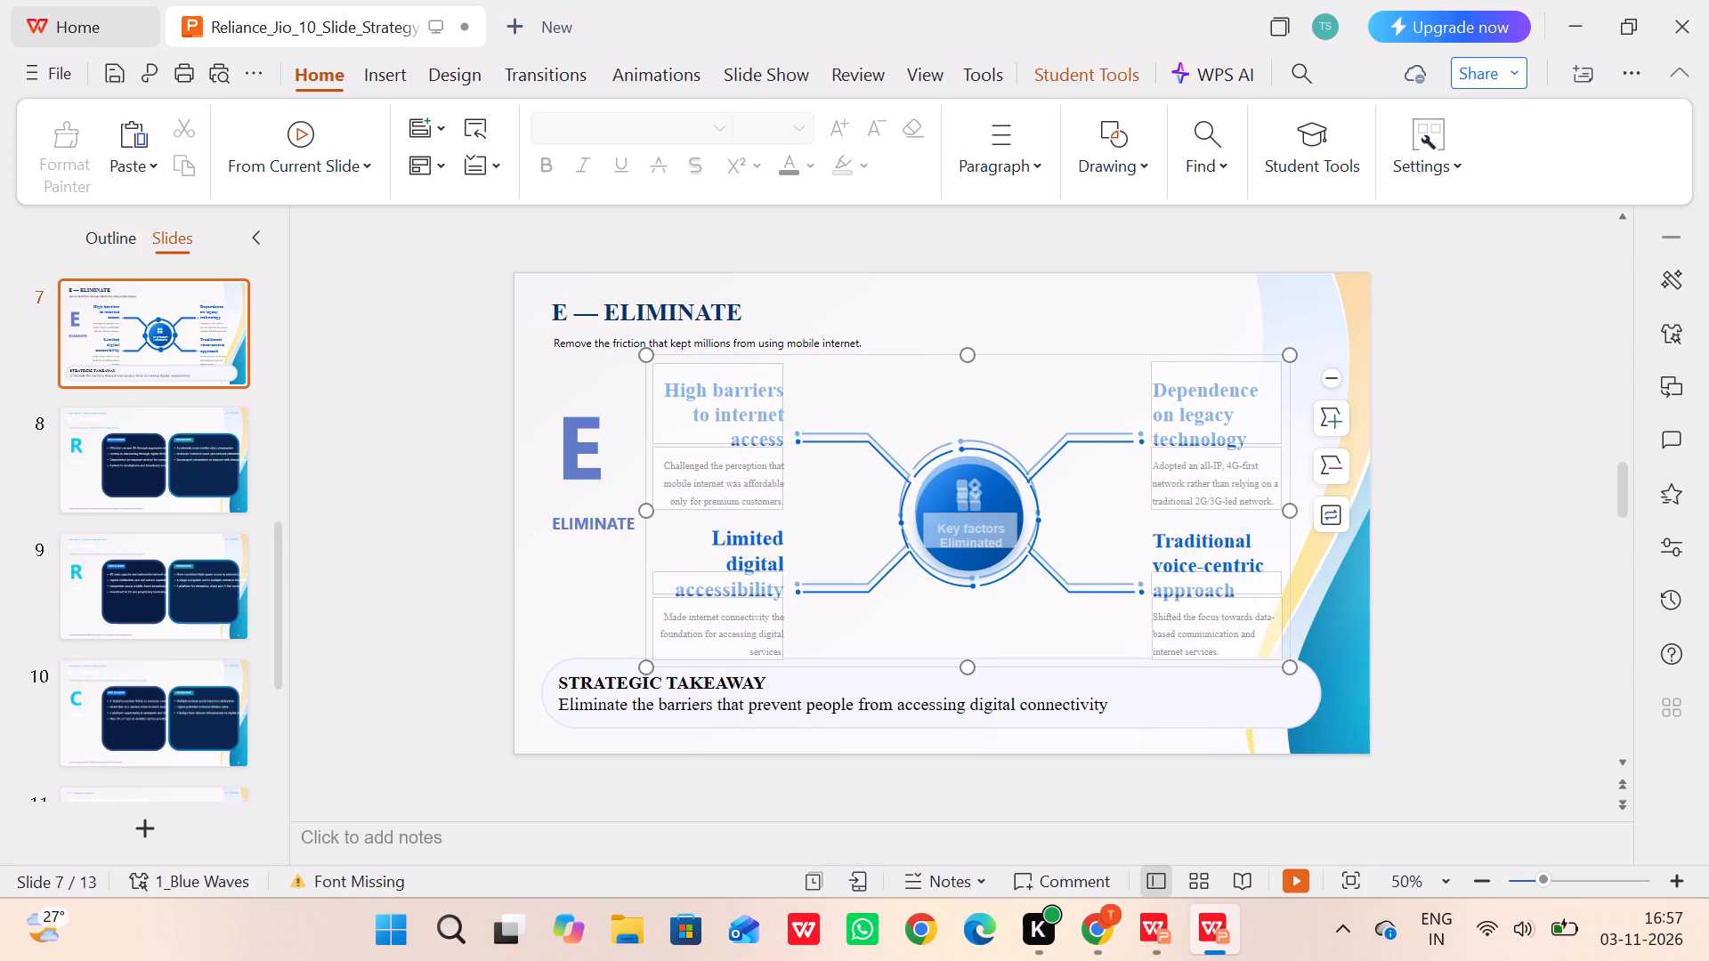
{"action": "left_click", "coordinate": [1446, 362]}
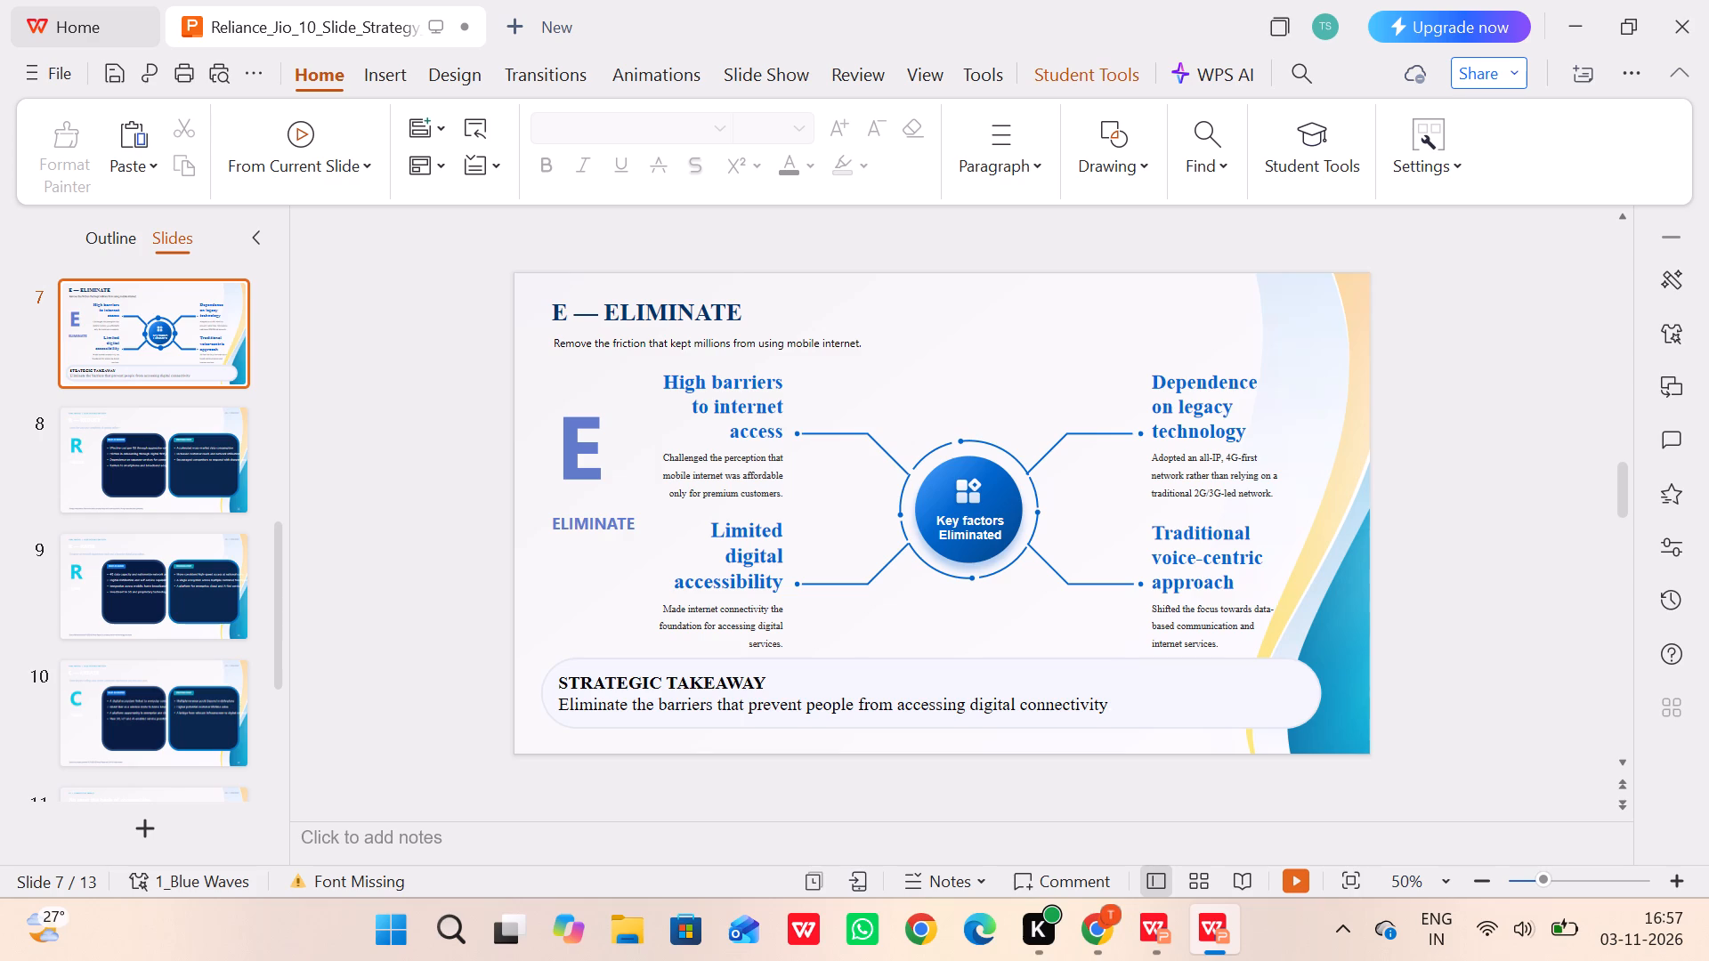
{"action": "double_click", "coordinate": [213, 323]}
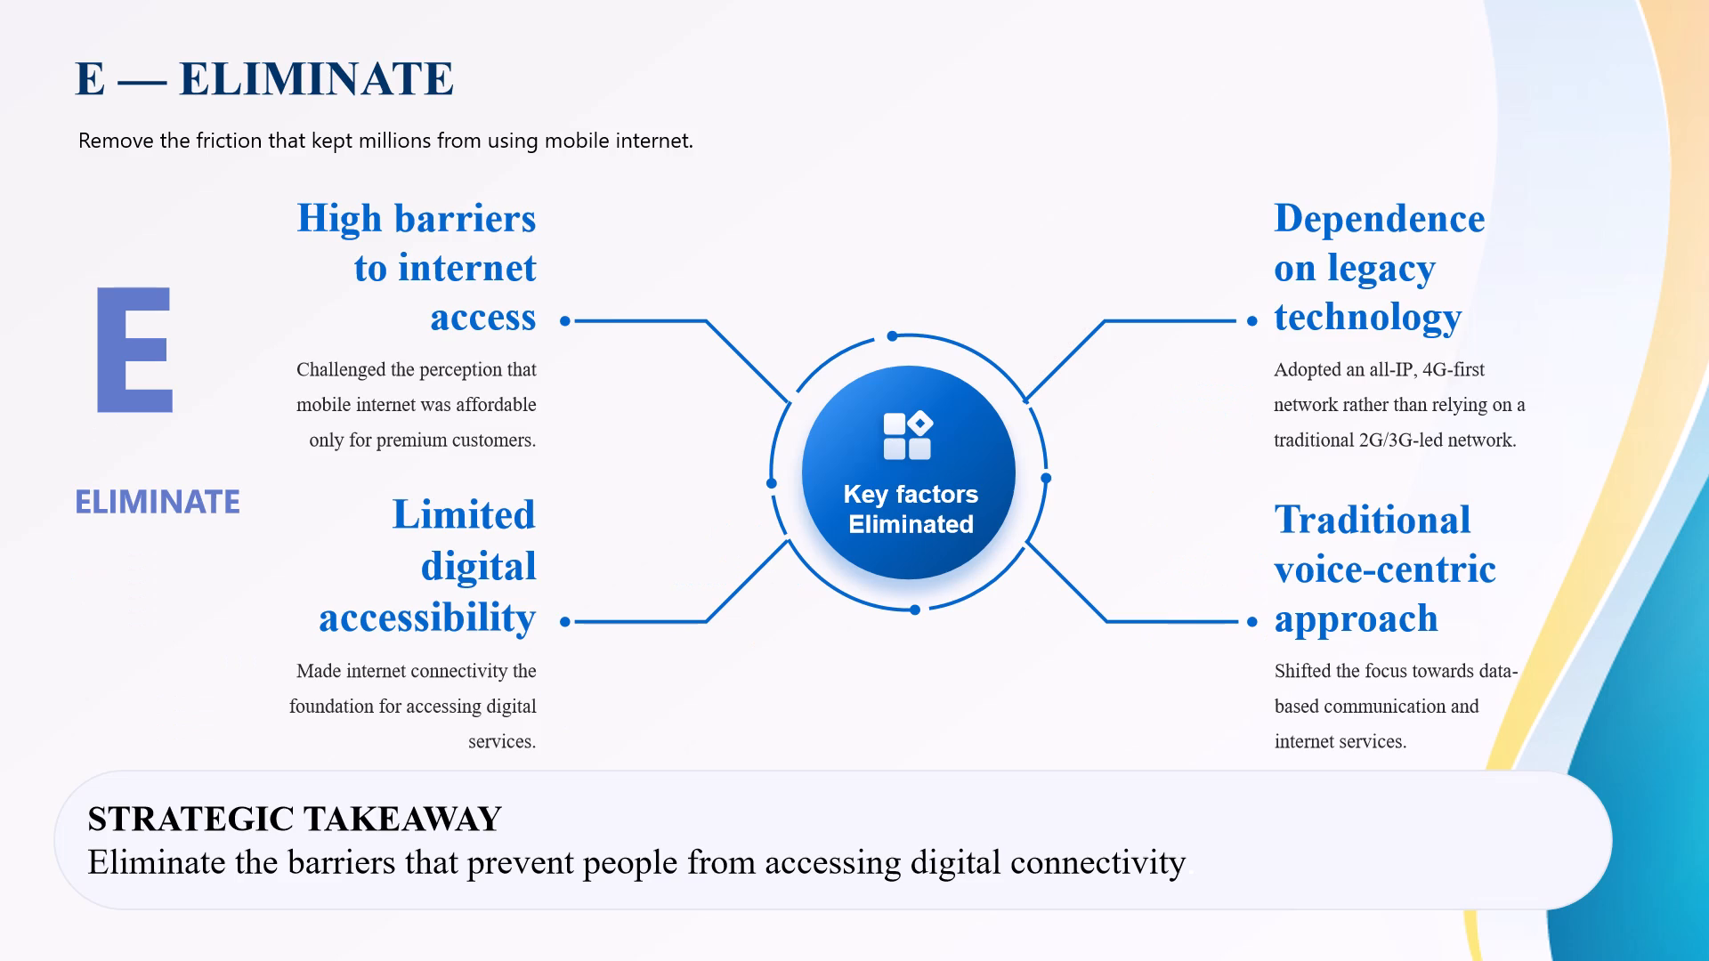
{"action": "key", "text": "Escape"}
Apply the Ripple transition to the ELIMINATE slide.
{"action": "left_click", "coordinate": [1007, 513]}
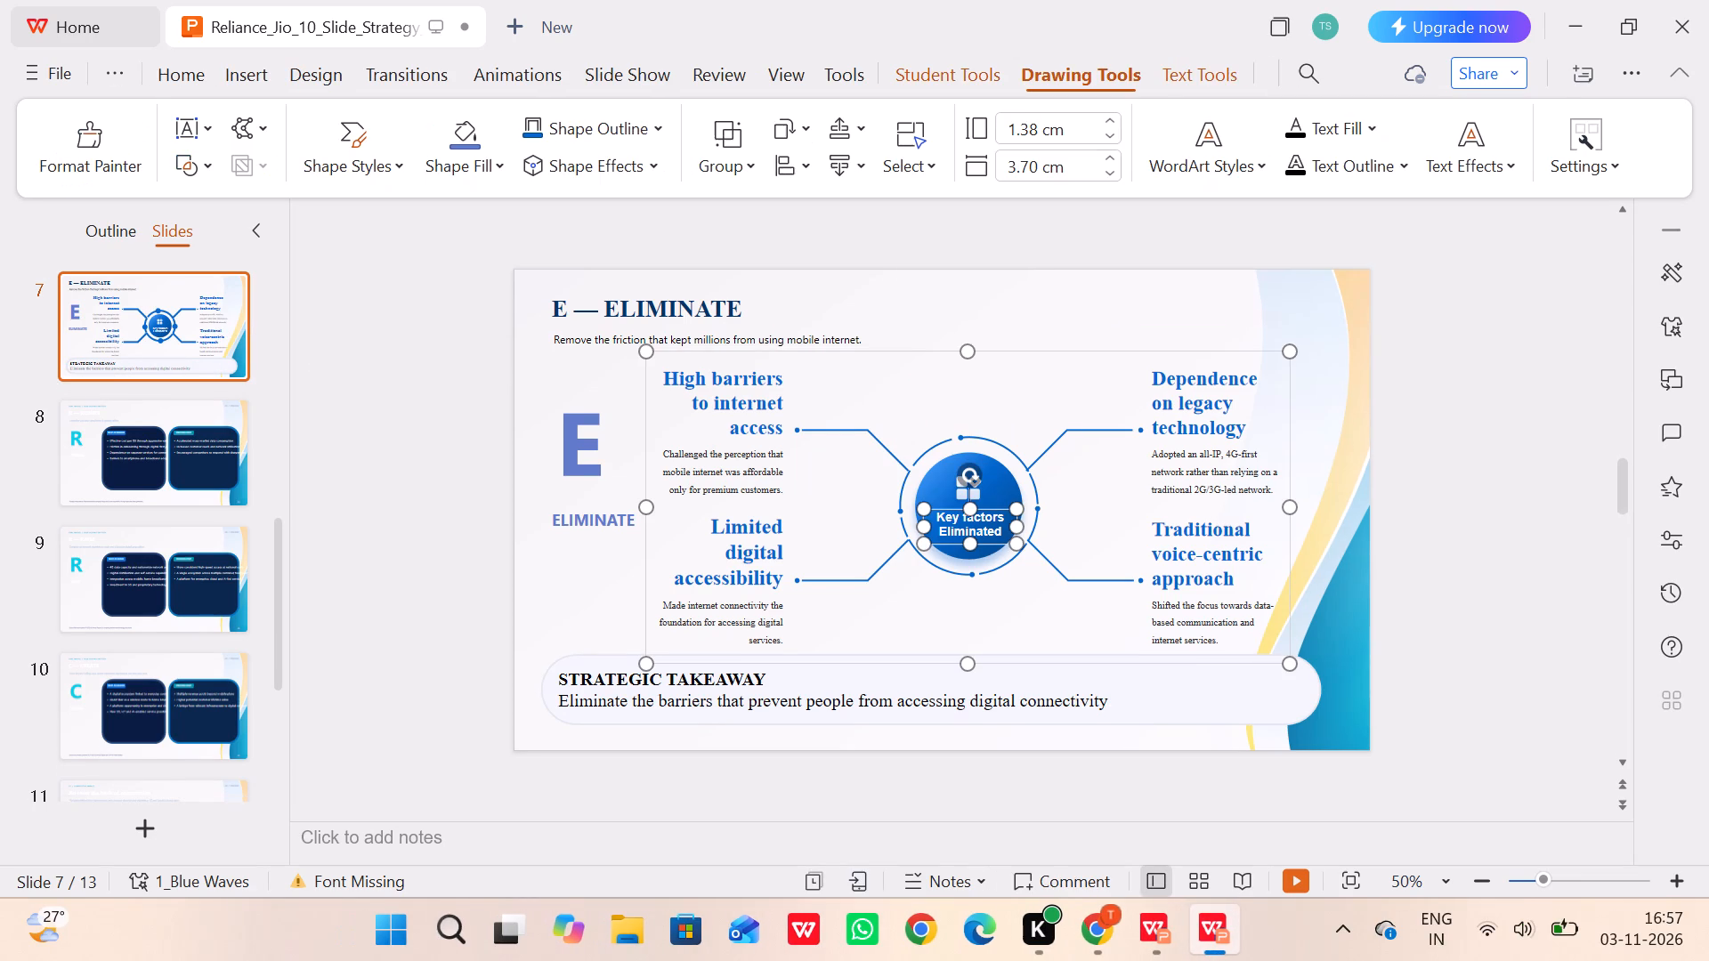
{"action": "left_click", "coordinate": [1026, 352]}
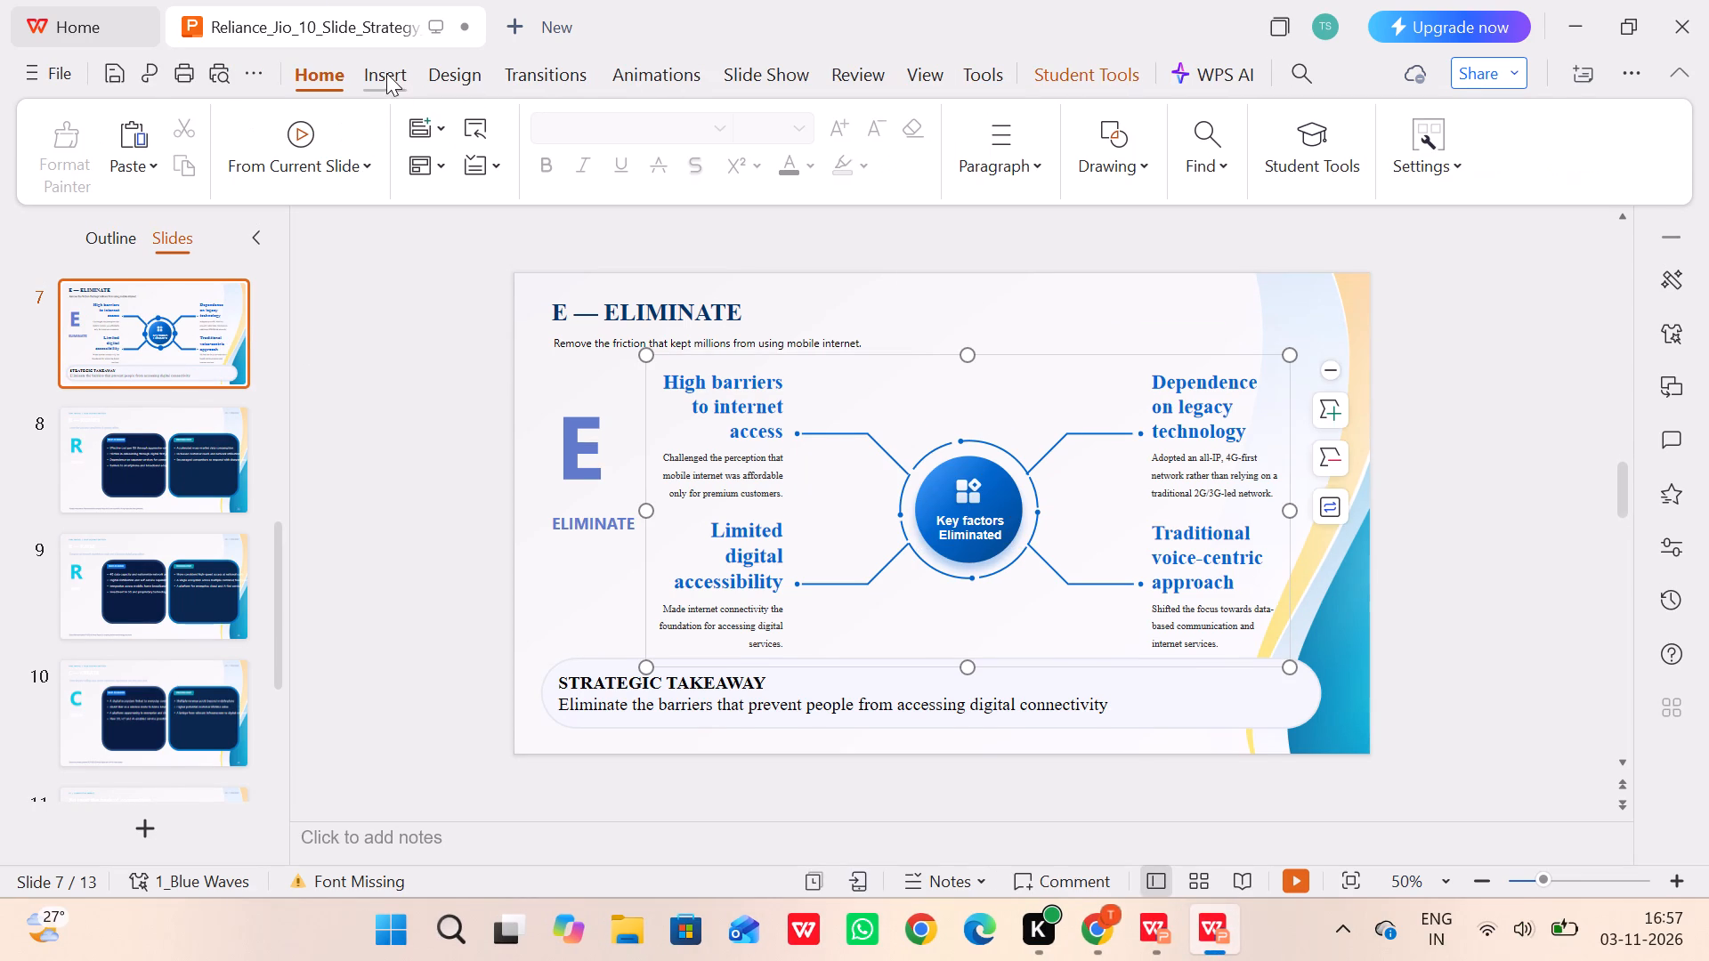
{"action": "left_click", "coordinate": [555, 73]}
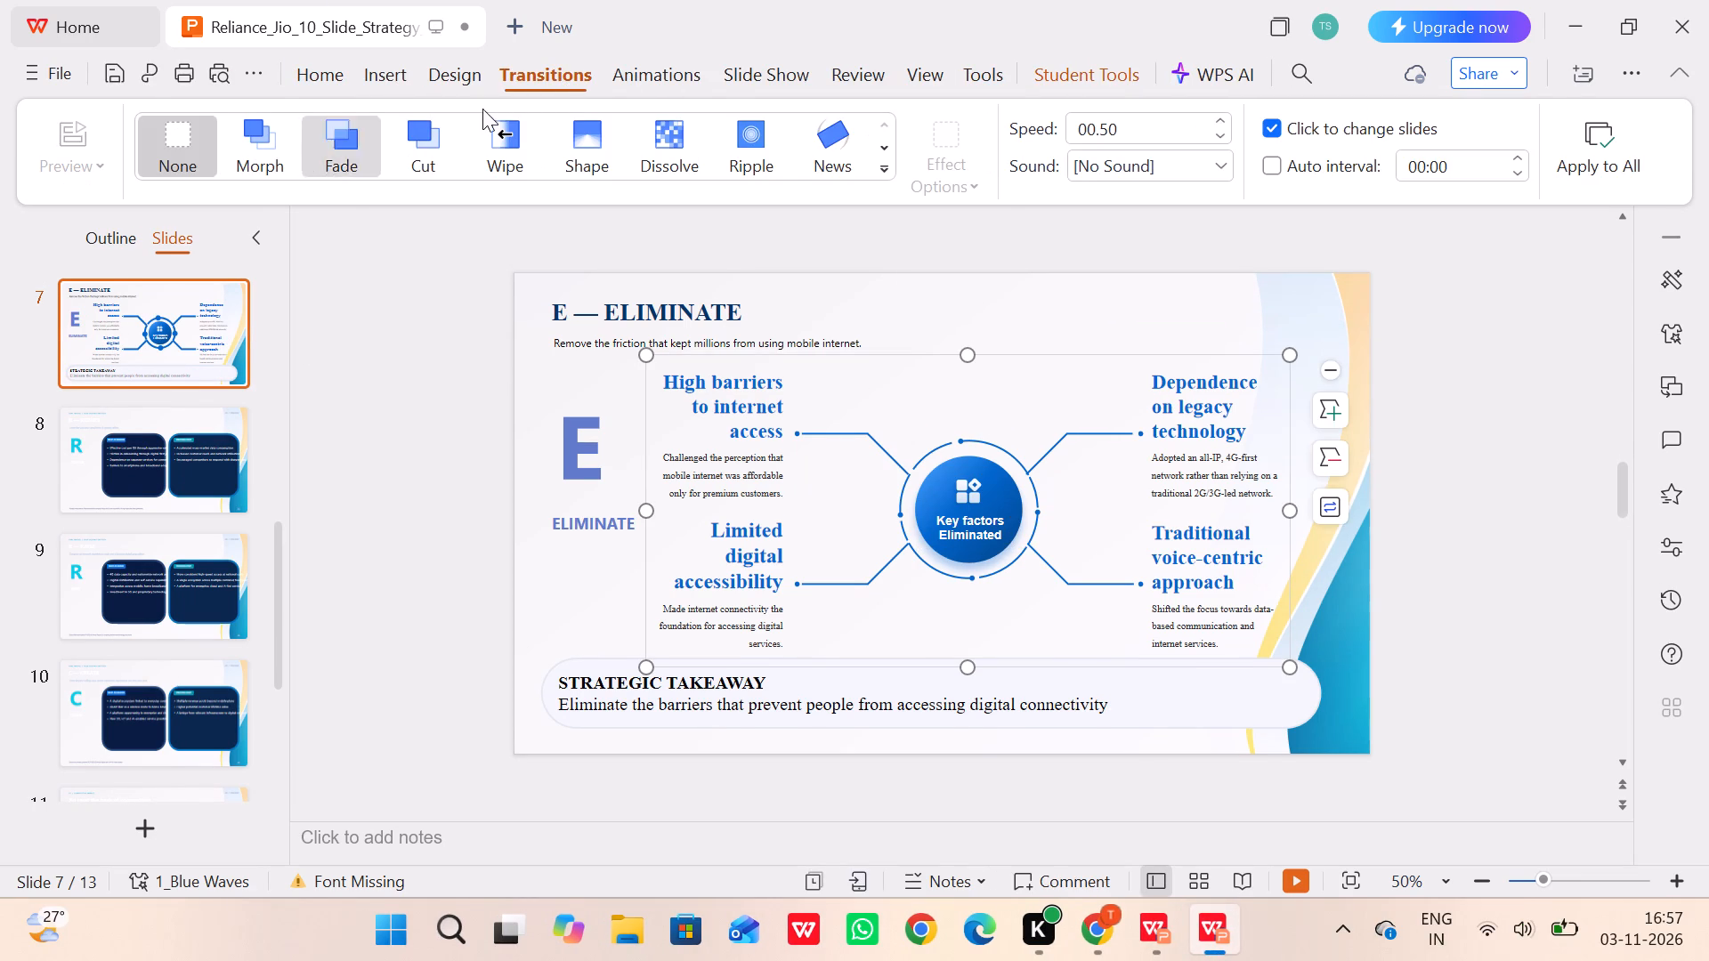
{"action": "left_click", "coordinate": [751, 142]}
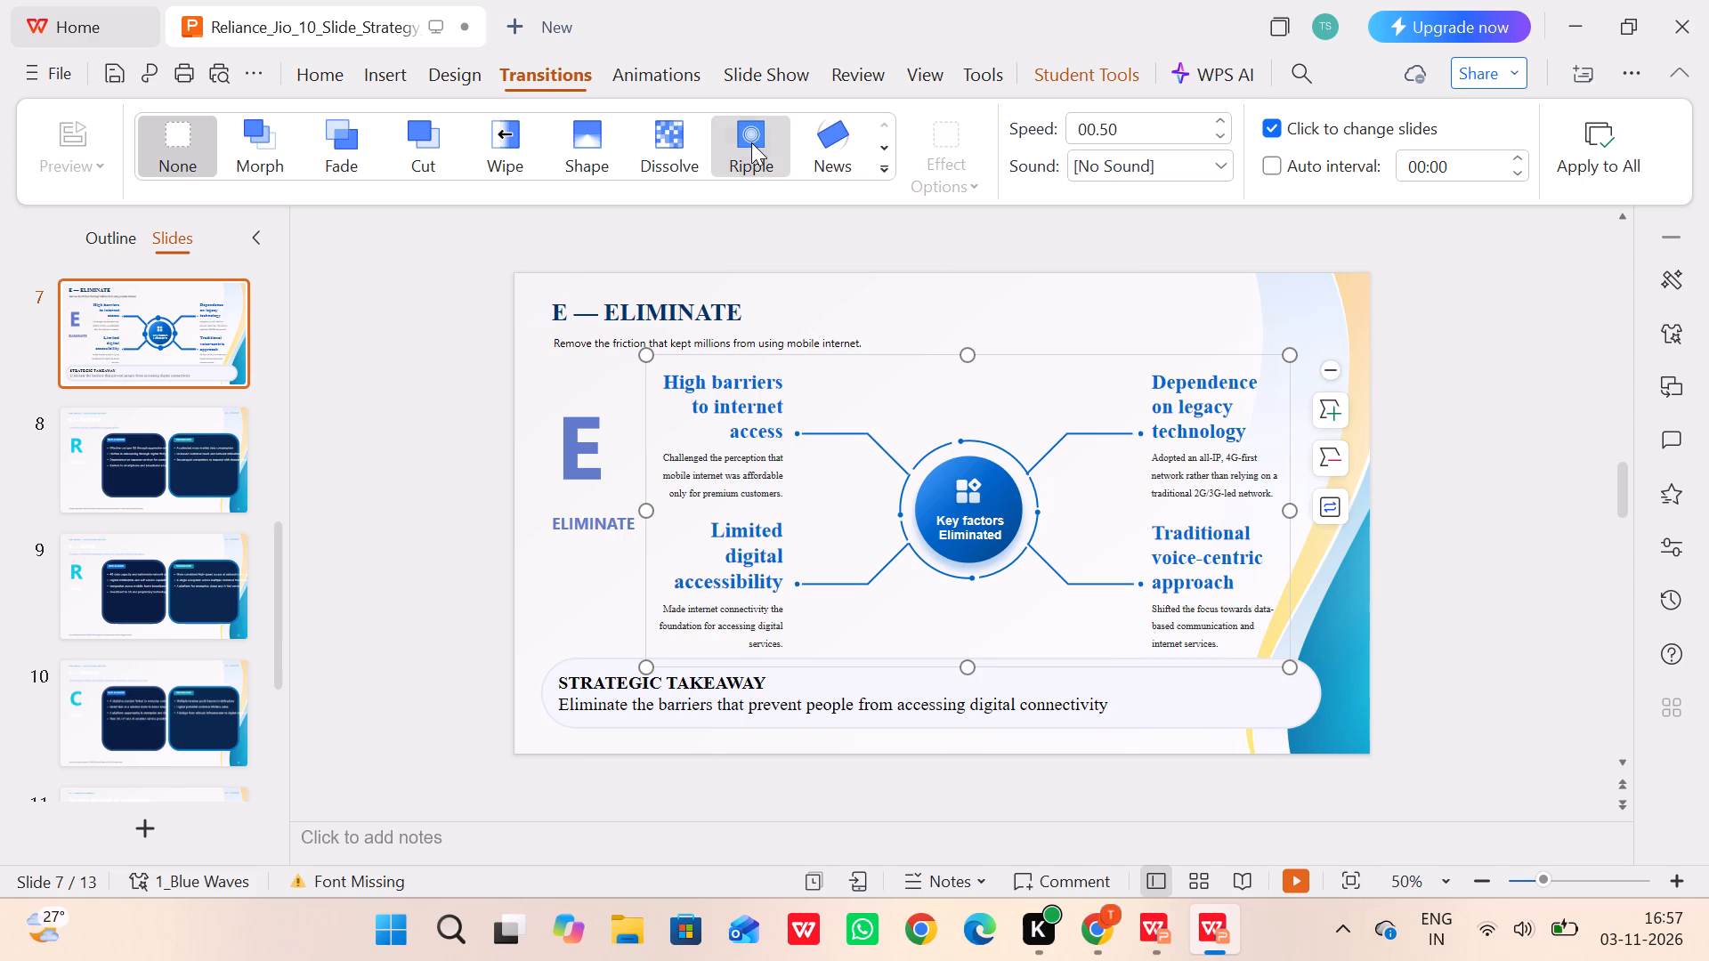
Remove the Ripple transition from the ELIMINATE slide.
{"action": "left_click", "coordinate": [185, 156]}
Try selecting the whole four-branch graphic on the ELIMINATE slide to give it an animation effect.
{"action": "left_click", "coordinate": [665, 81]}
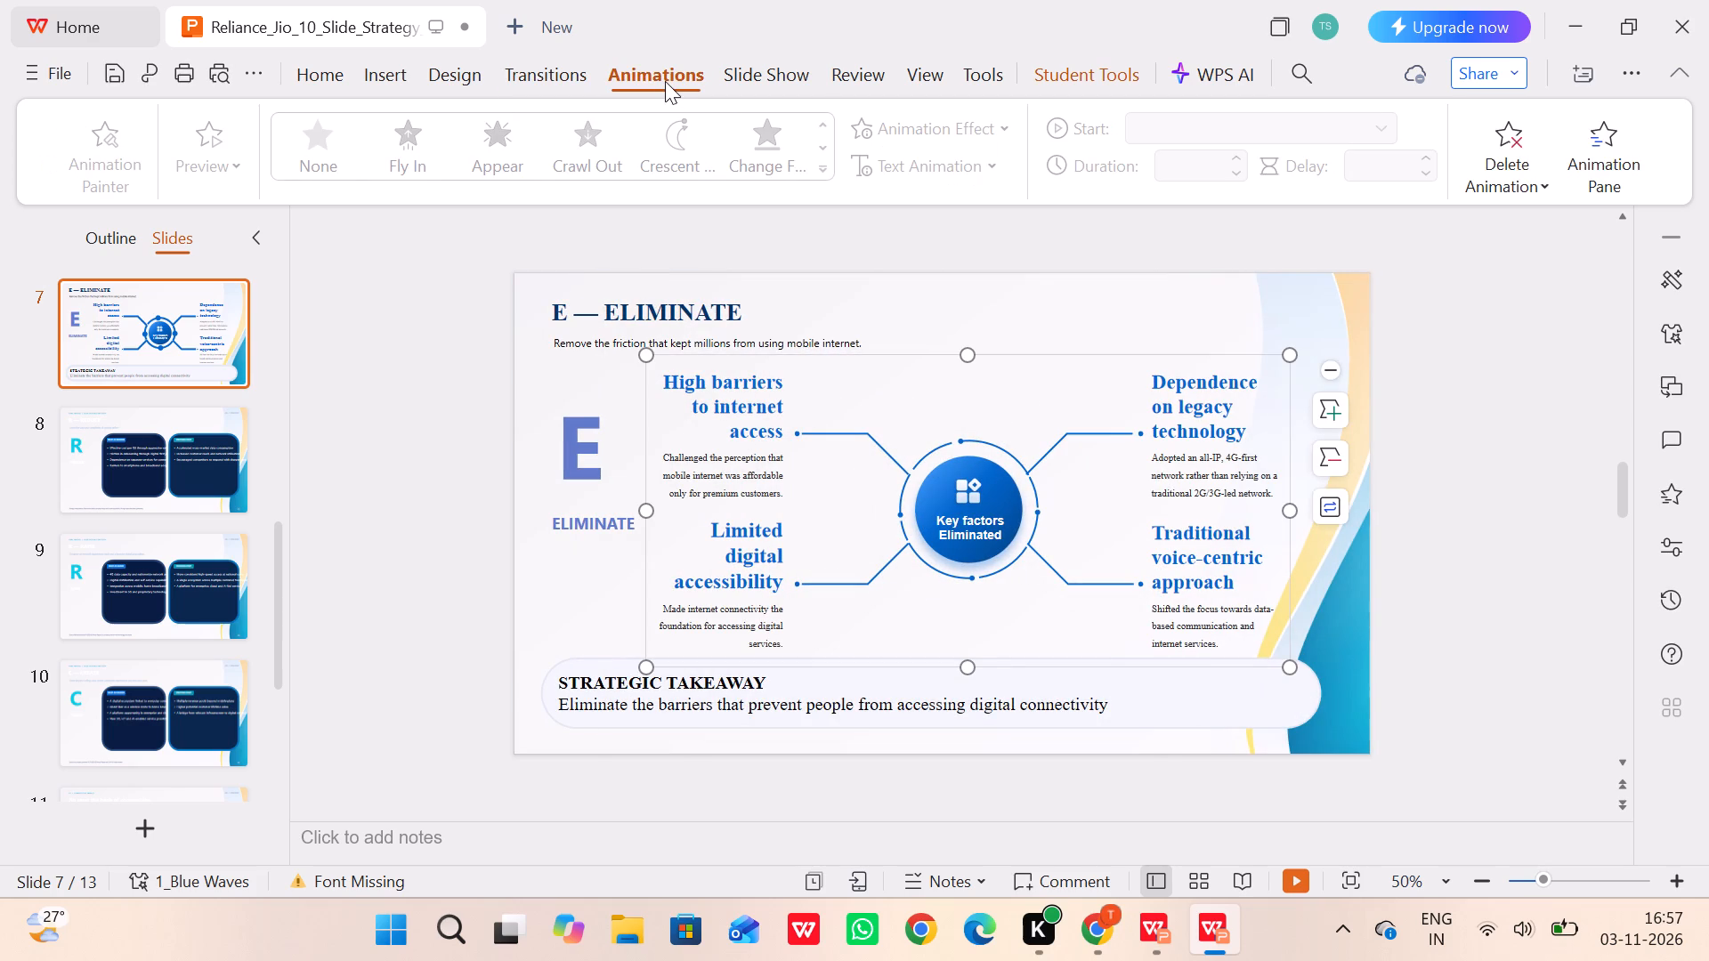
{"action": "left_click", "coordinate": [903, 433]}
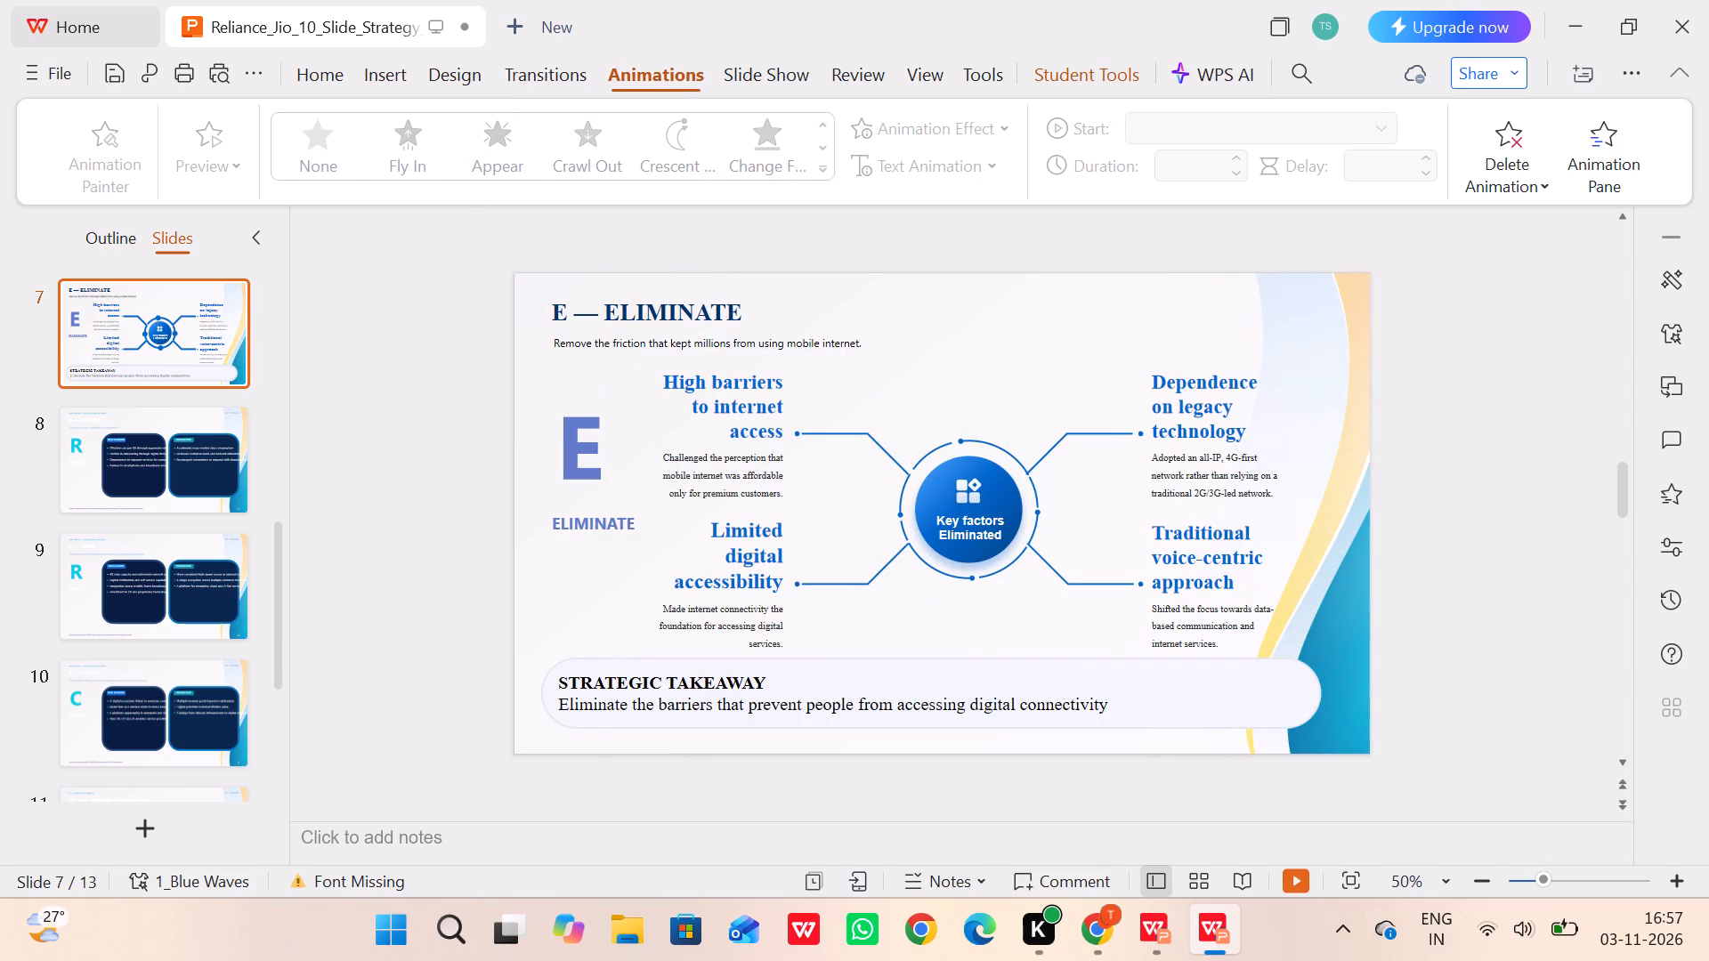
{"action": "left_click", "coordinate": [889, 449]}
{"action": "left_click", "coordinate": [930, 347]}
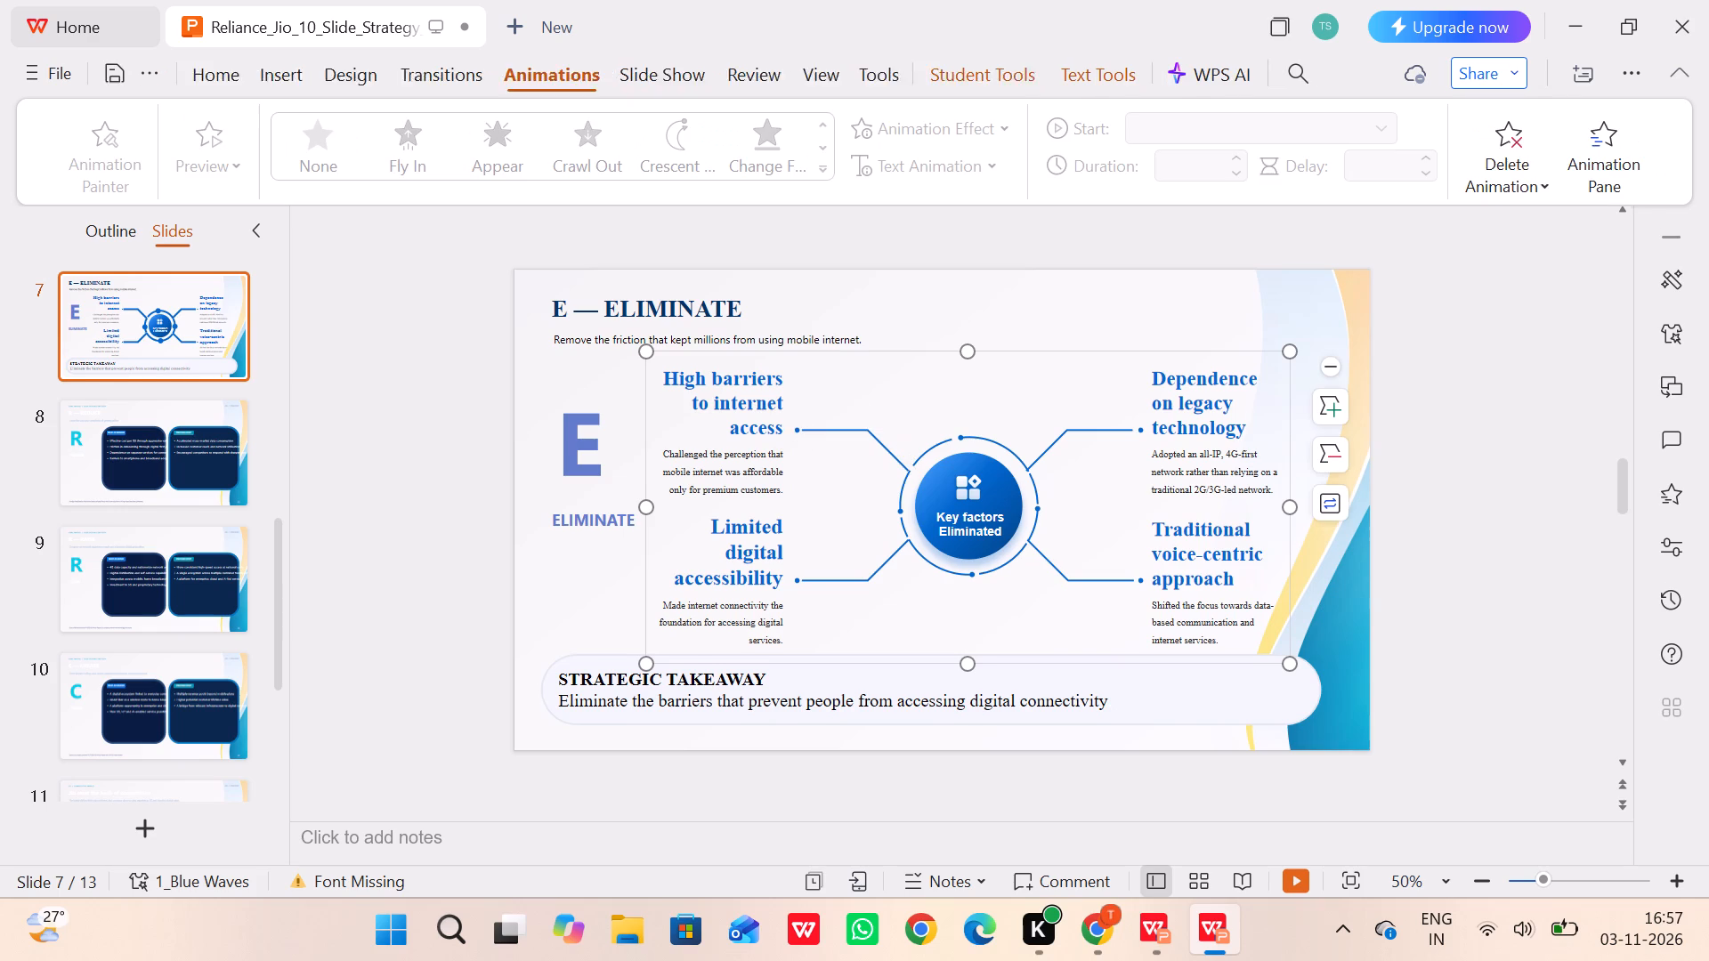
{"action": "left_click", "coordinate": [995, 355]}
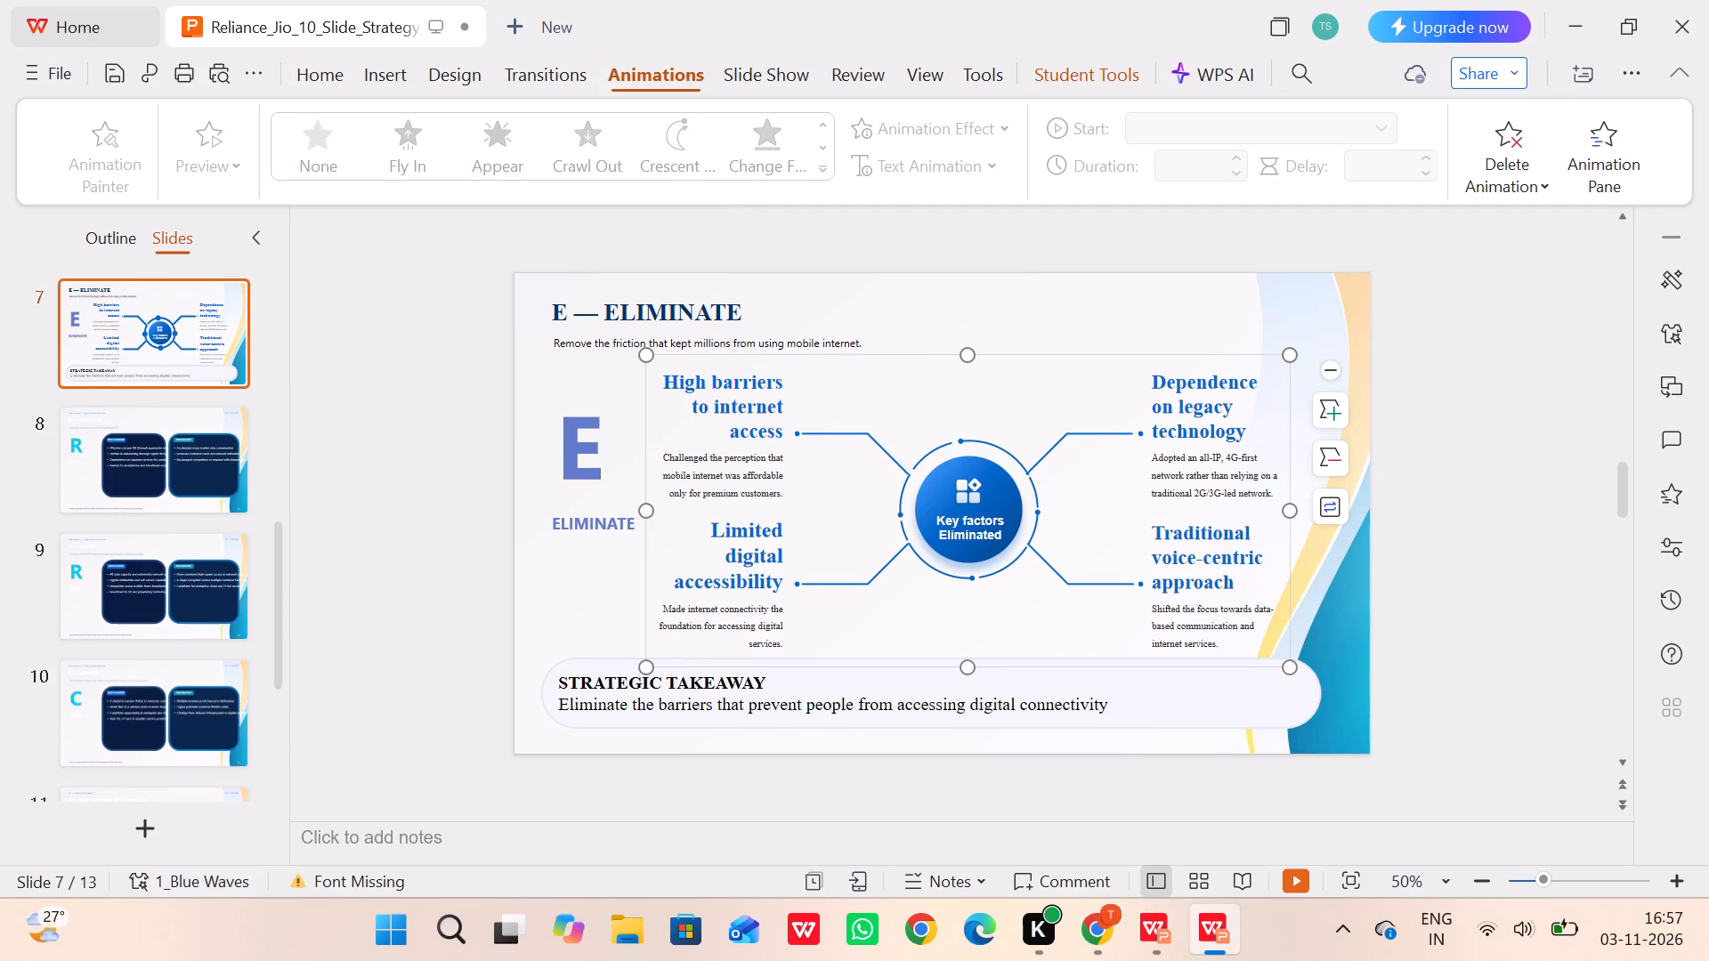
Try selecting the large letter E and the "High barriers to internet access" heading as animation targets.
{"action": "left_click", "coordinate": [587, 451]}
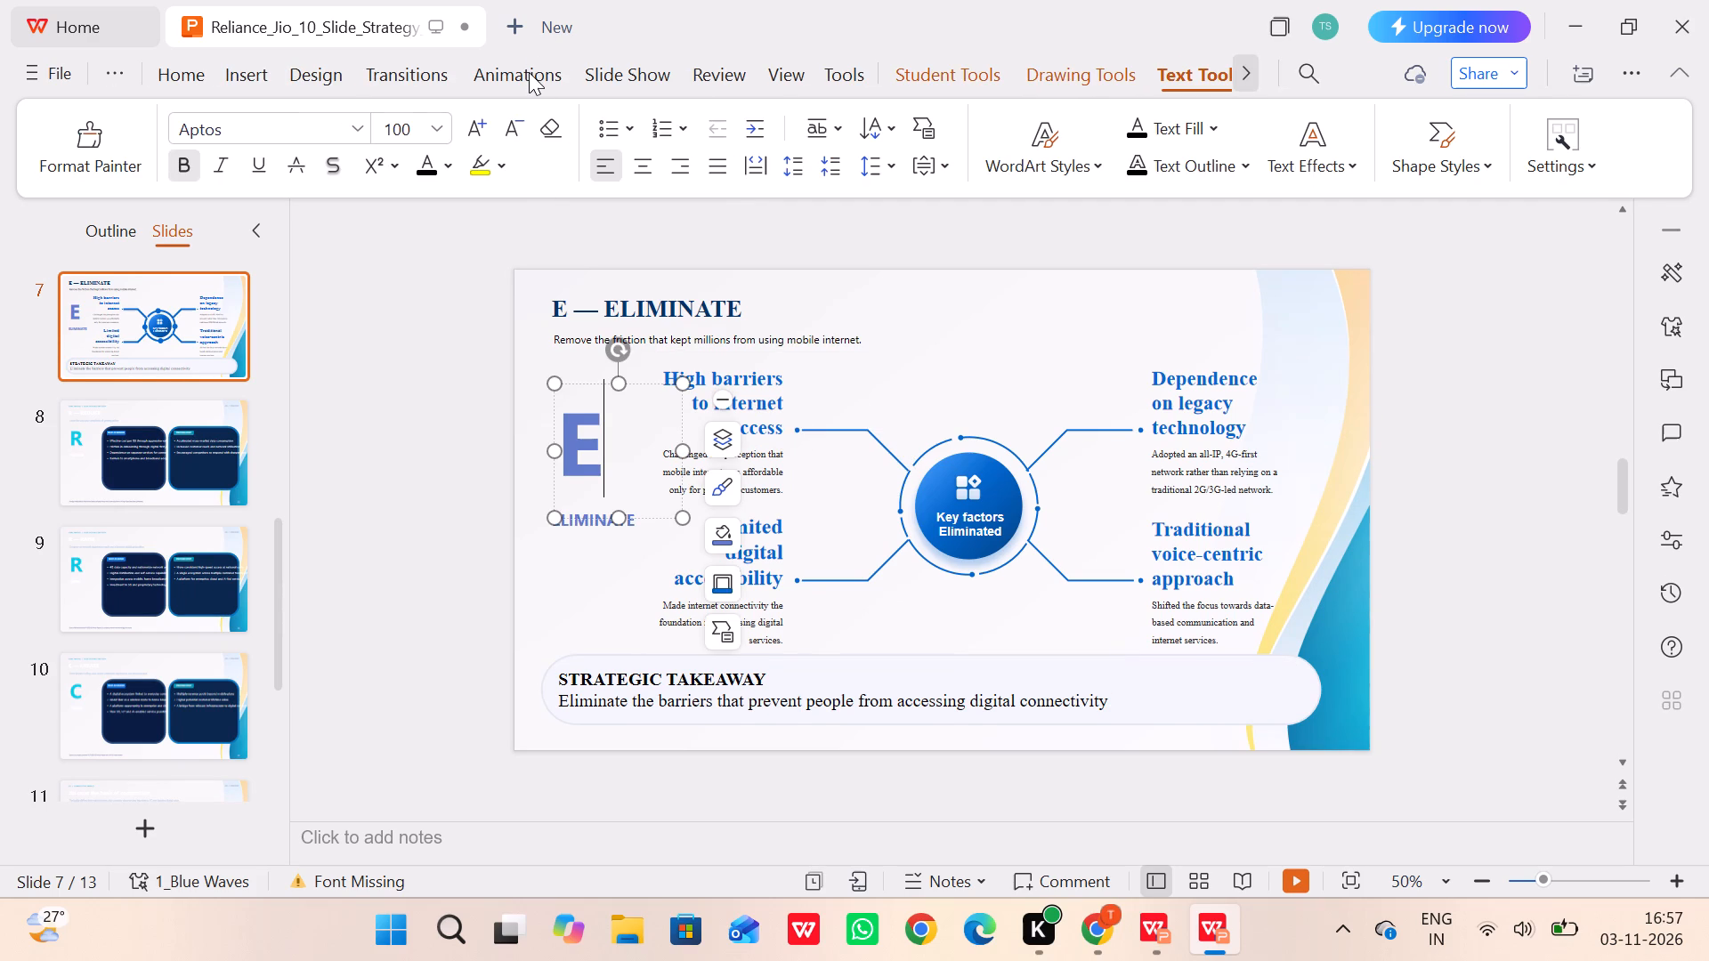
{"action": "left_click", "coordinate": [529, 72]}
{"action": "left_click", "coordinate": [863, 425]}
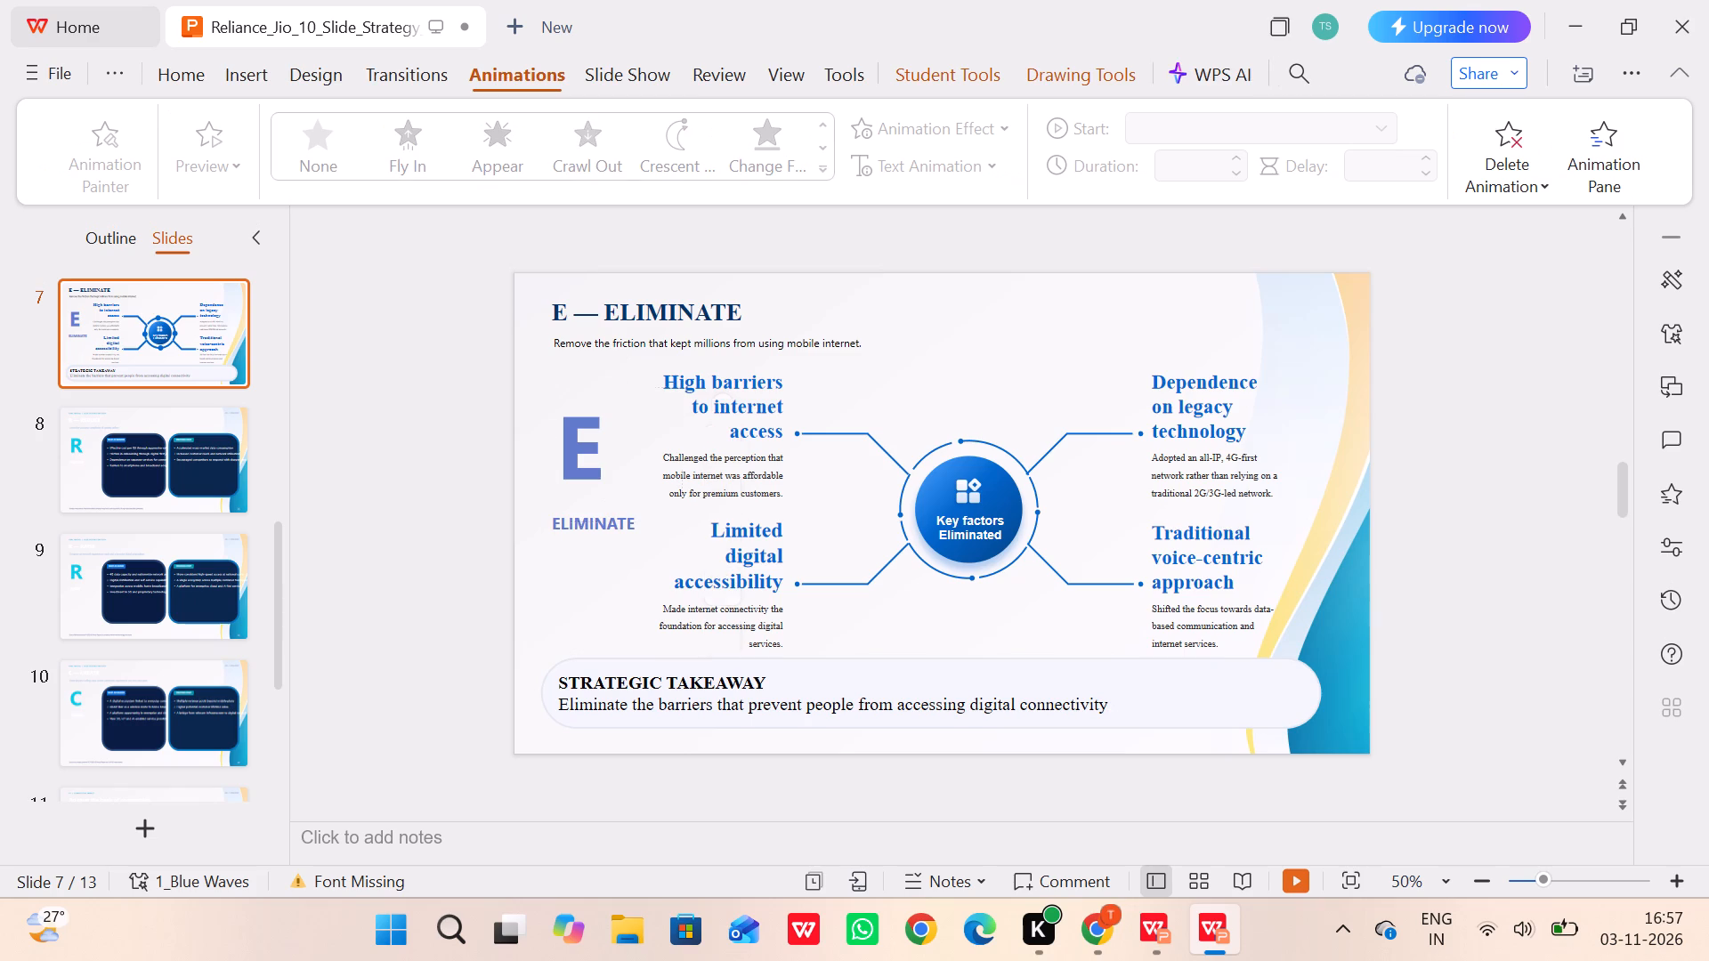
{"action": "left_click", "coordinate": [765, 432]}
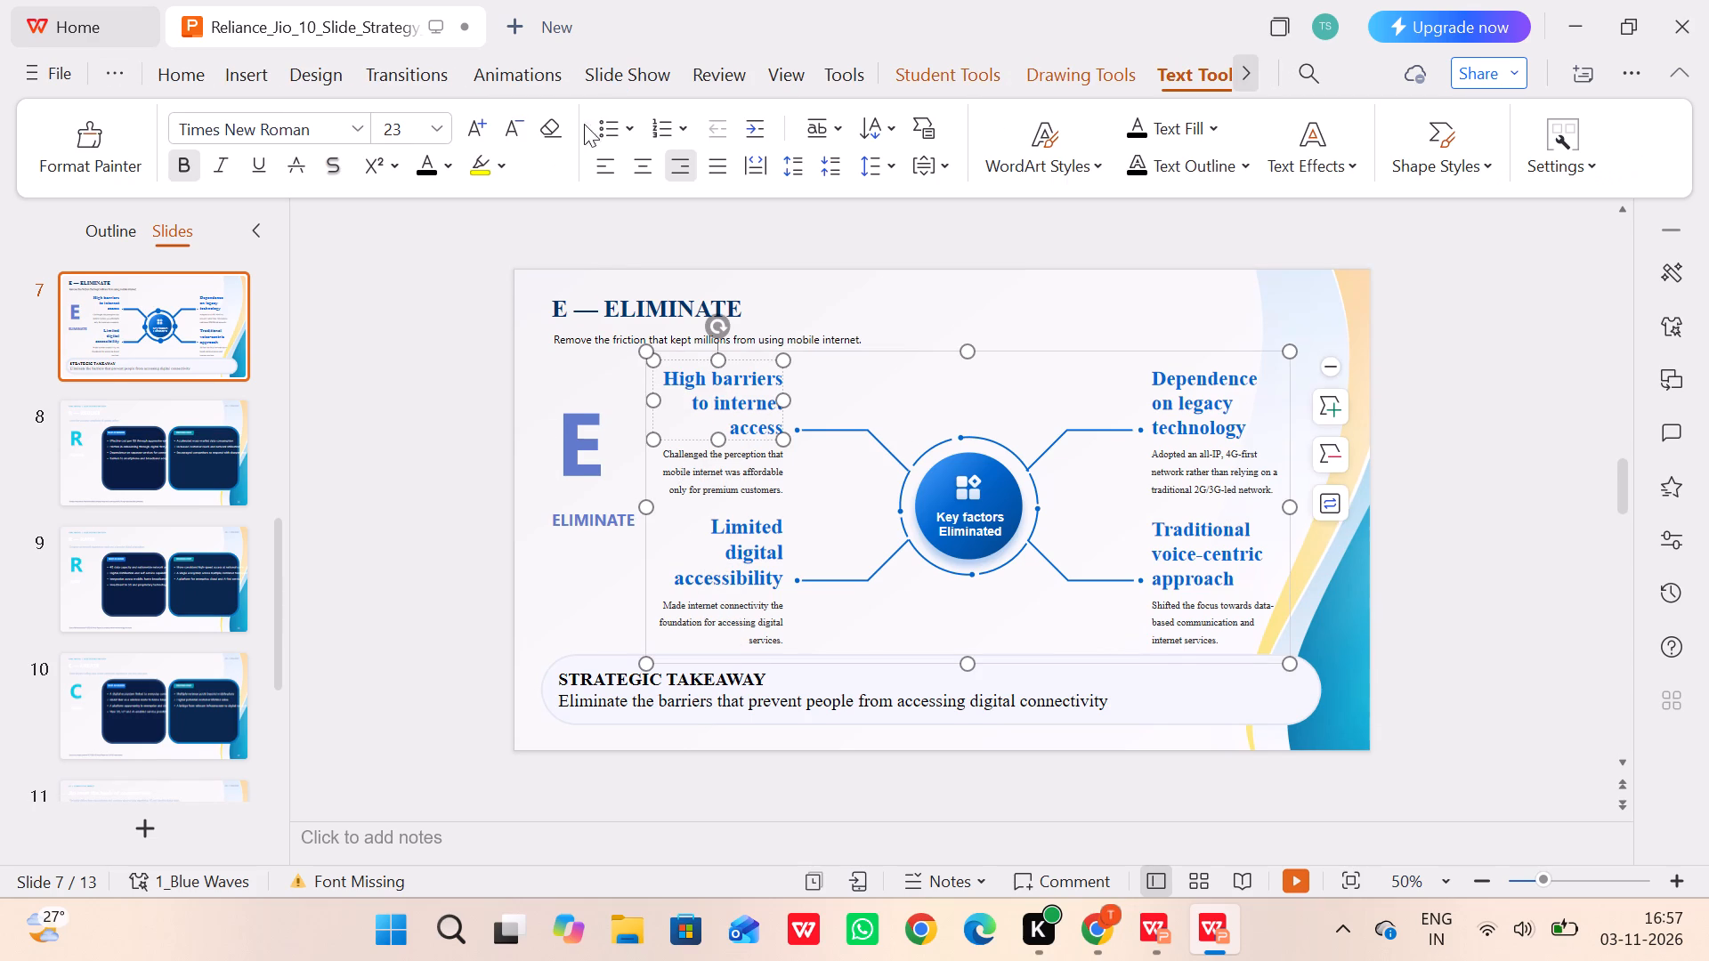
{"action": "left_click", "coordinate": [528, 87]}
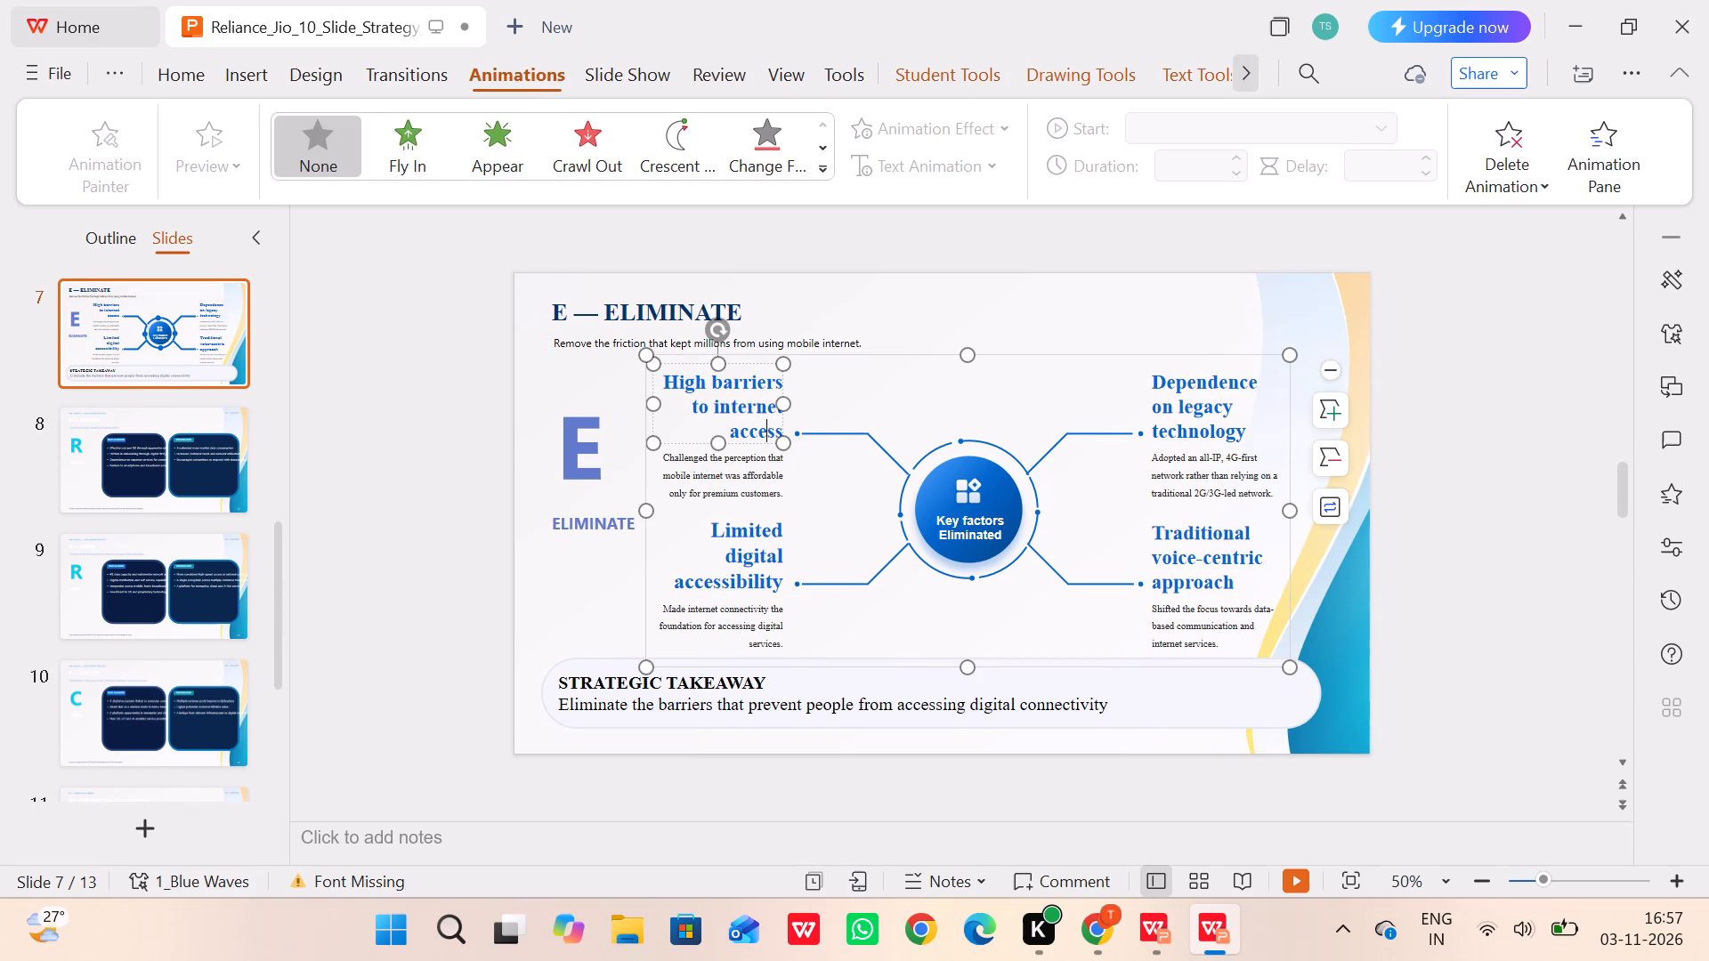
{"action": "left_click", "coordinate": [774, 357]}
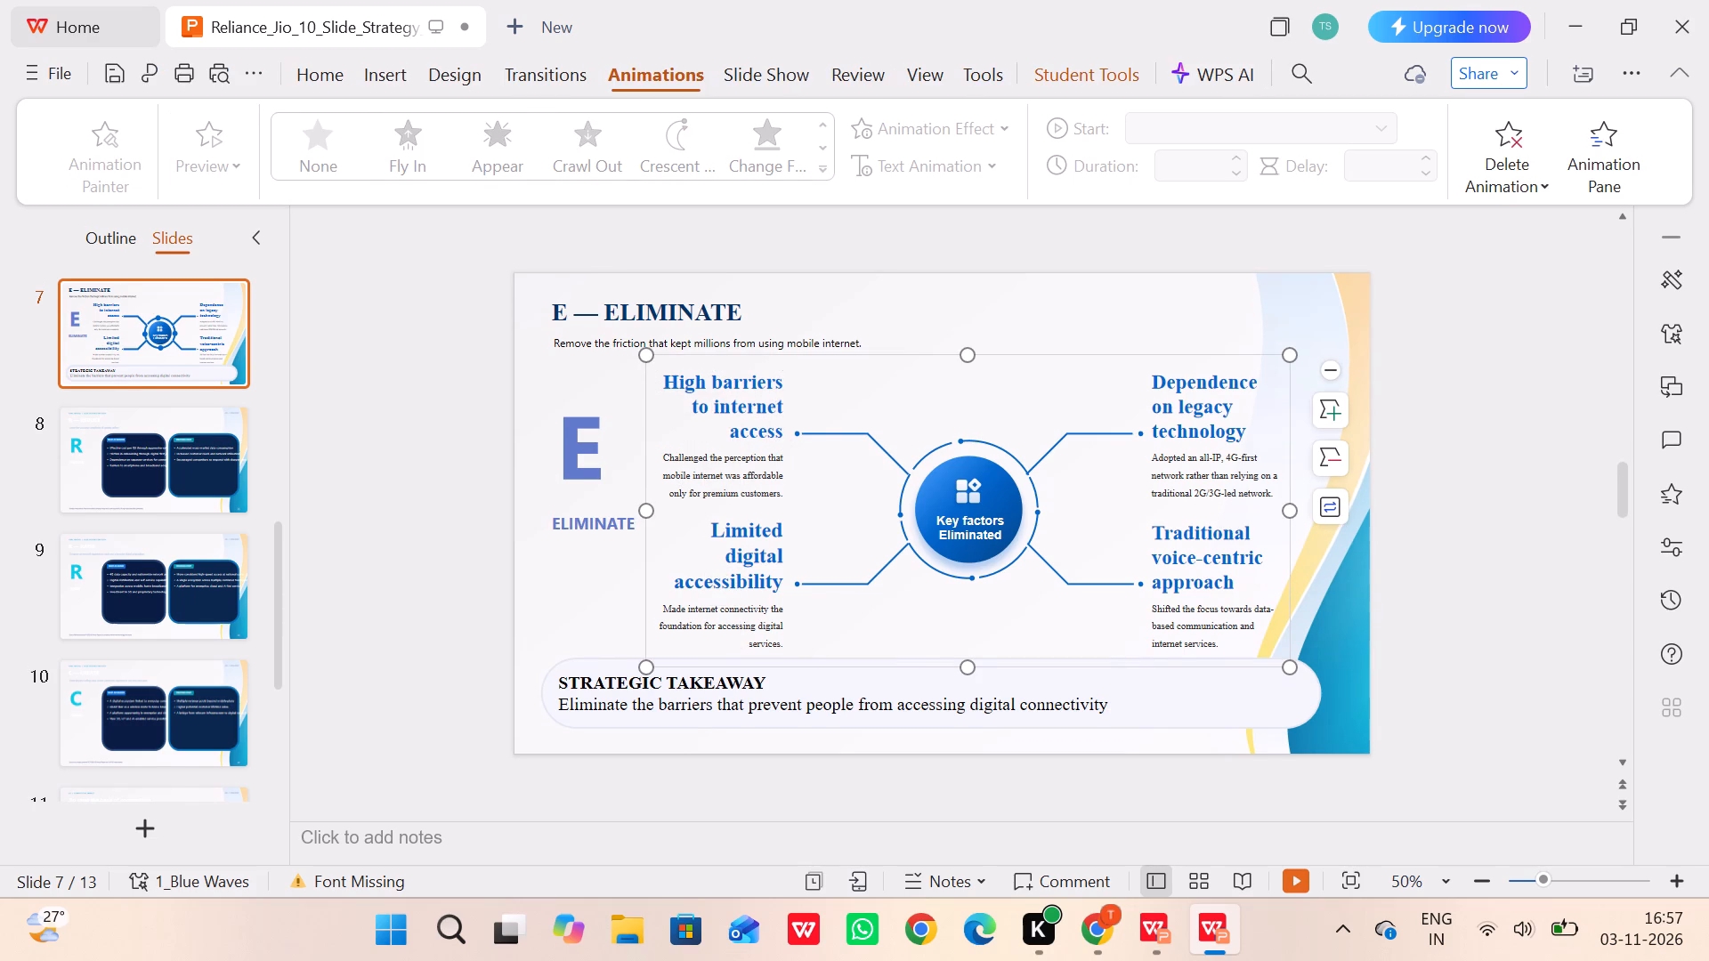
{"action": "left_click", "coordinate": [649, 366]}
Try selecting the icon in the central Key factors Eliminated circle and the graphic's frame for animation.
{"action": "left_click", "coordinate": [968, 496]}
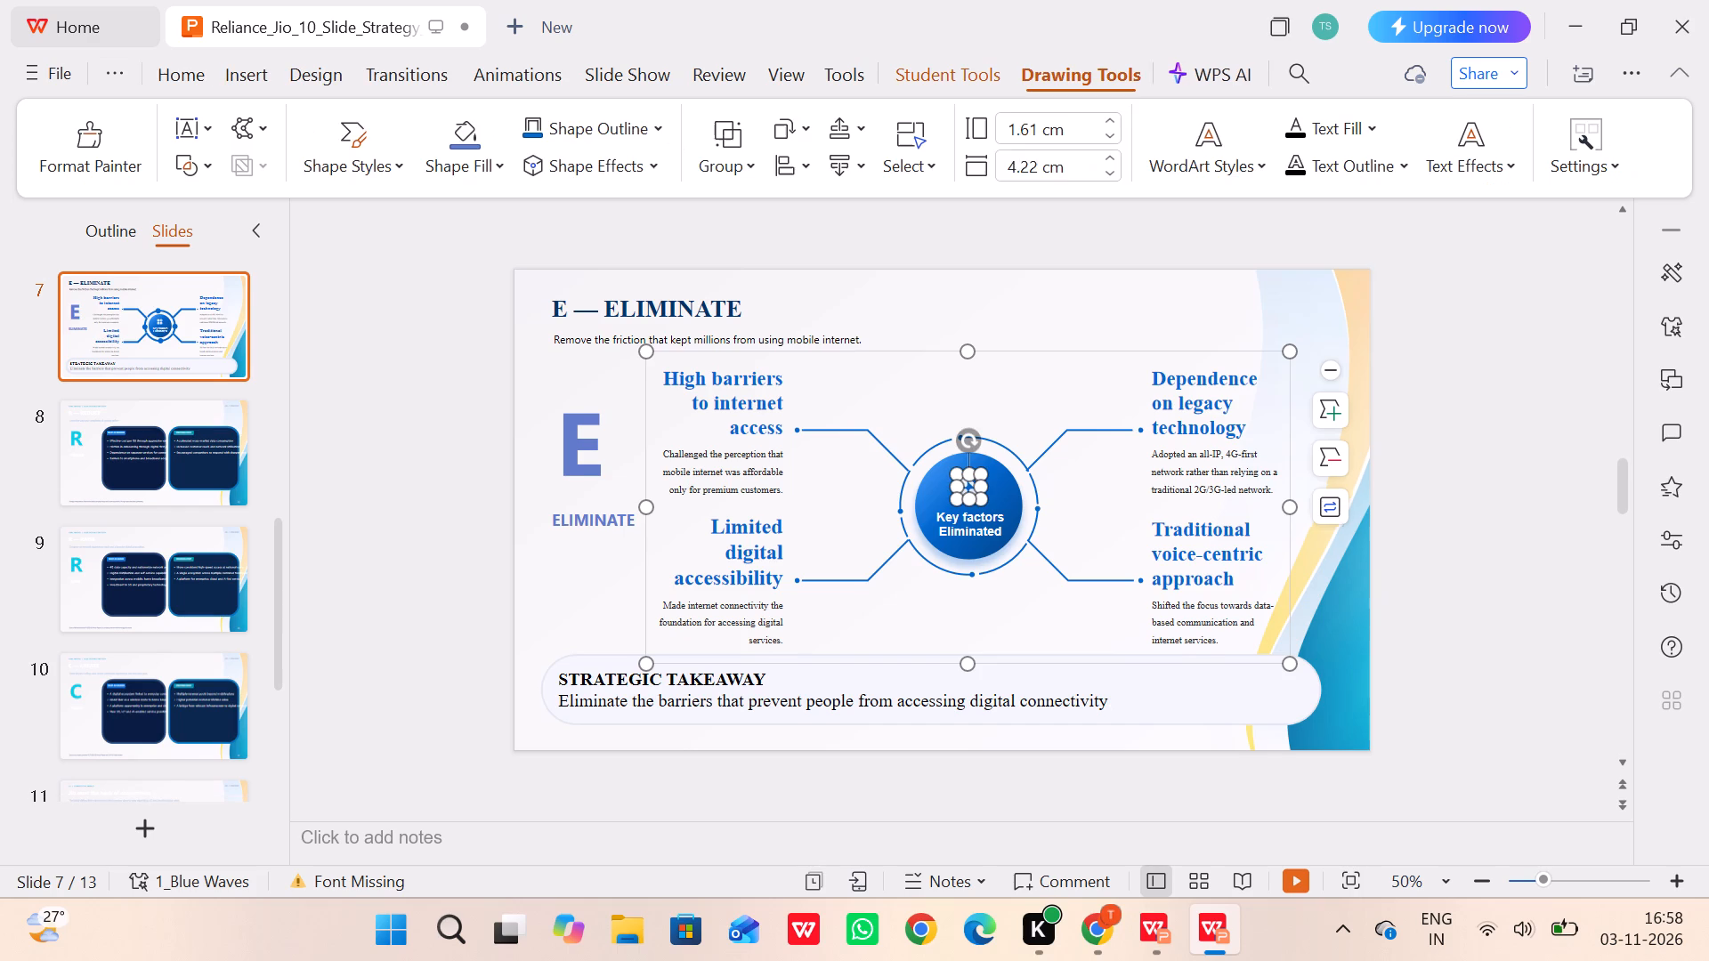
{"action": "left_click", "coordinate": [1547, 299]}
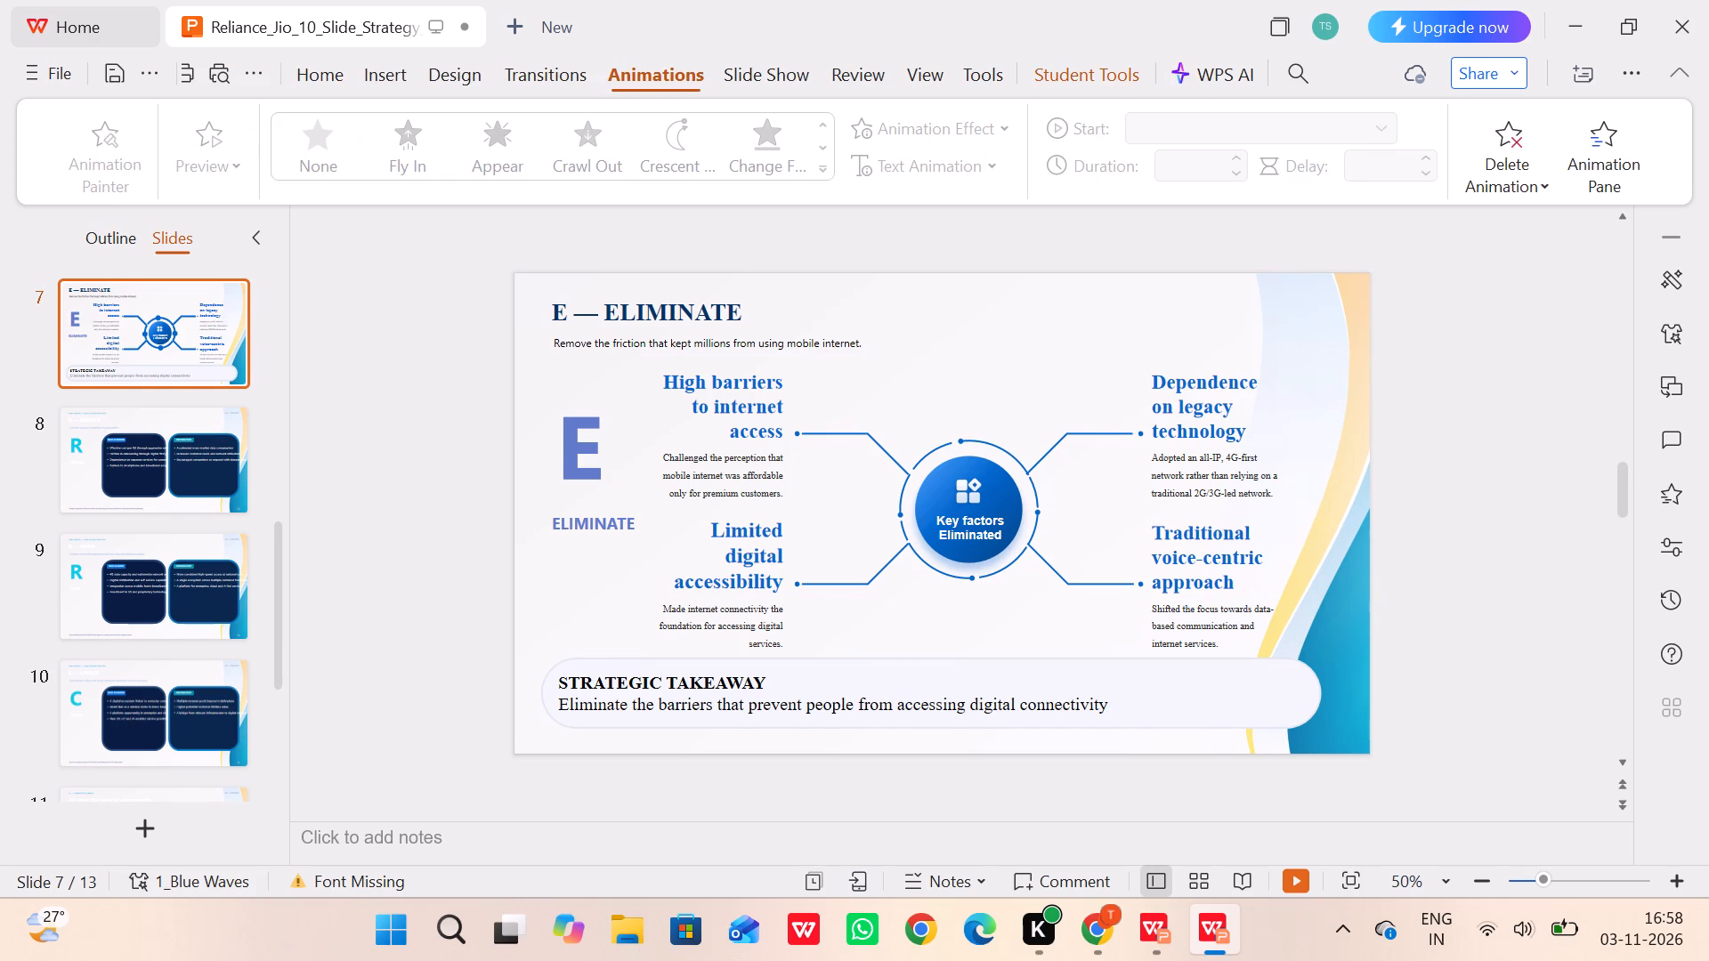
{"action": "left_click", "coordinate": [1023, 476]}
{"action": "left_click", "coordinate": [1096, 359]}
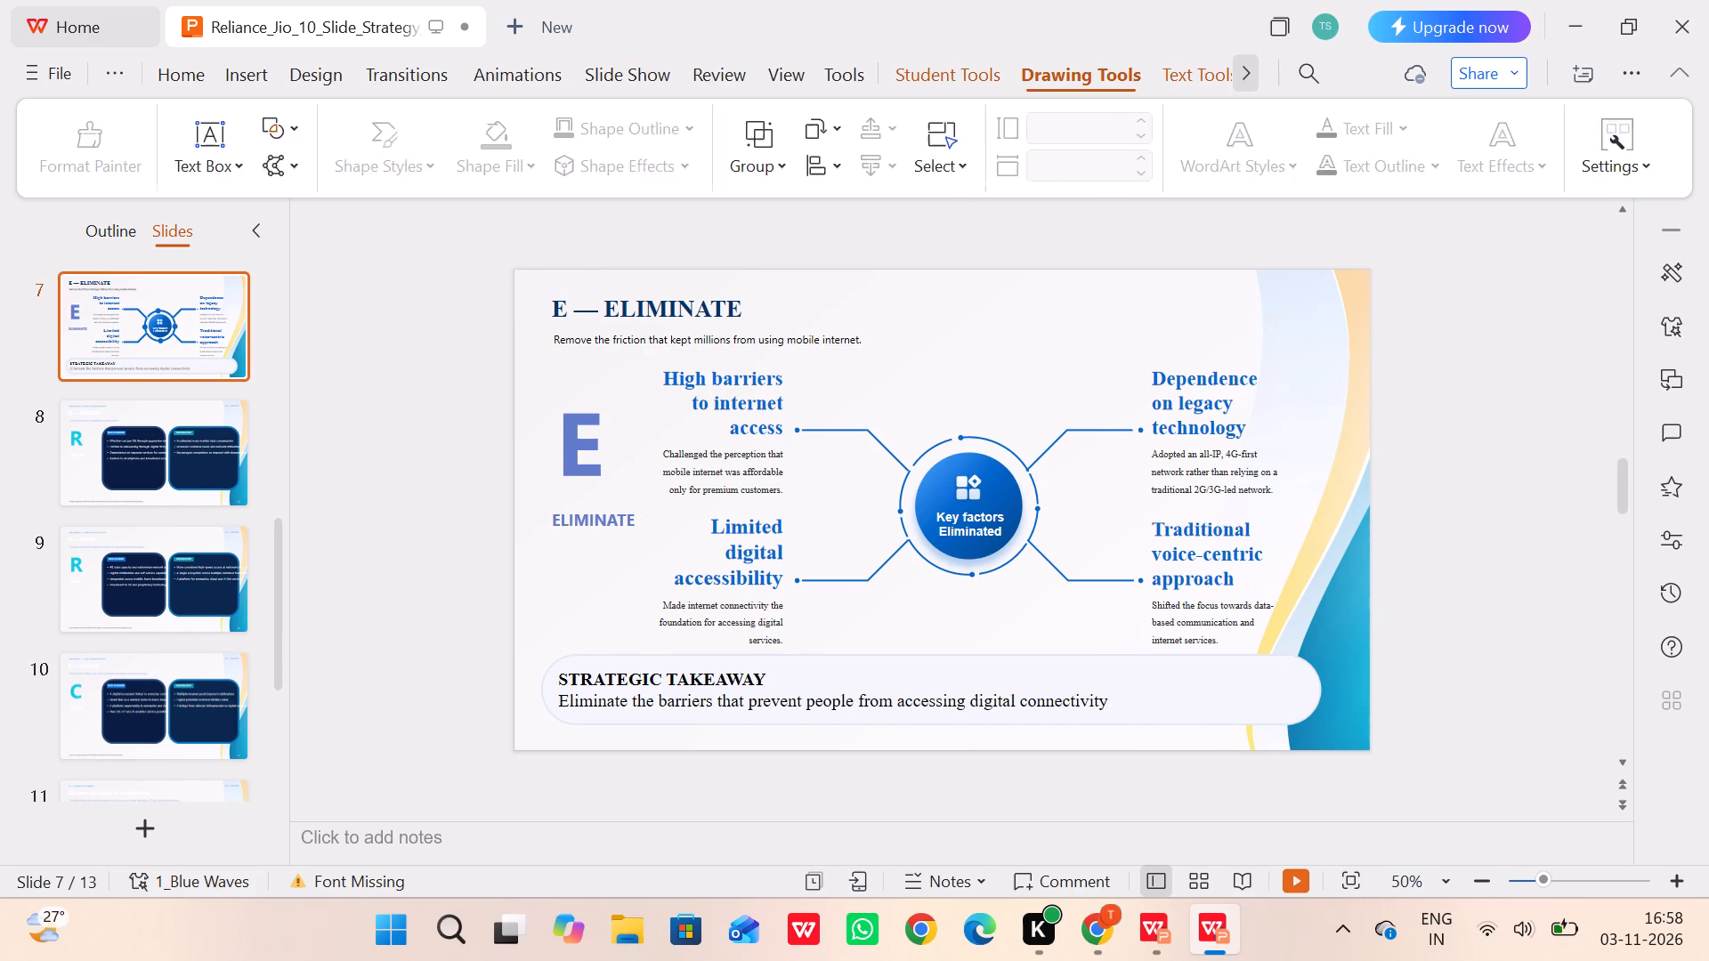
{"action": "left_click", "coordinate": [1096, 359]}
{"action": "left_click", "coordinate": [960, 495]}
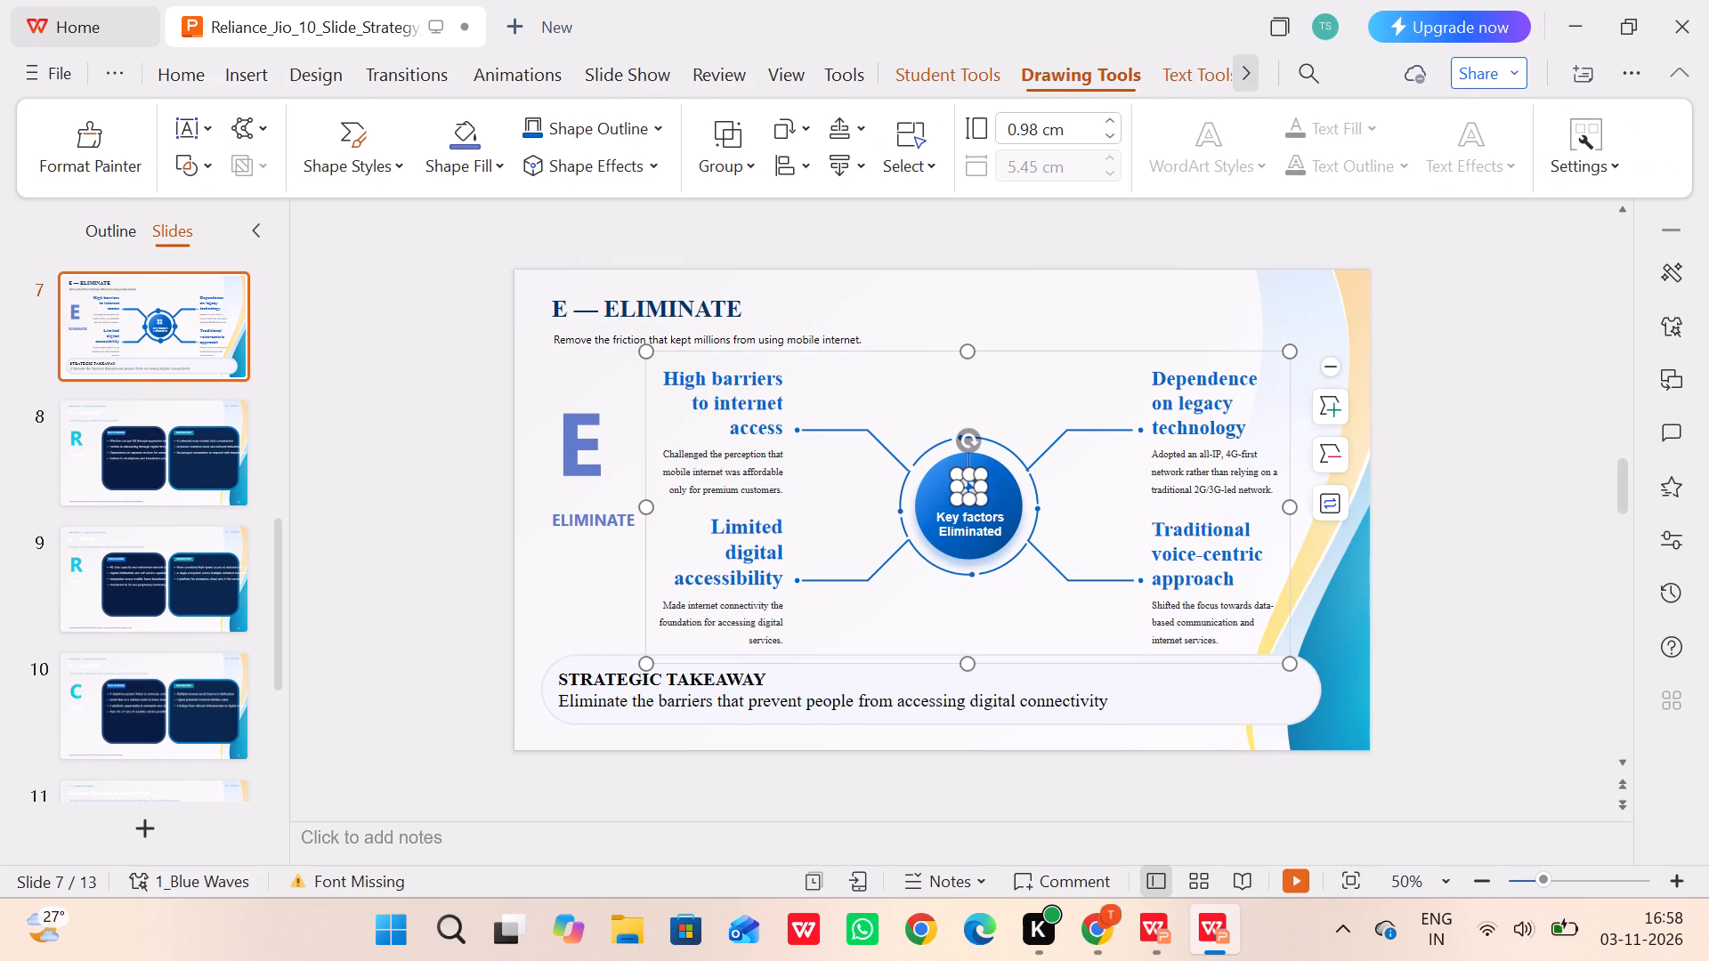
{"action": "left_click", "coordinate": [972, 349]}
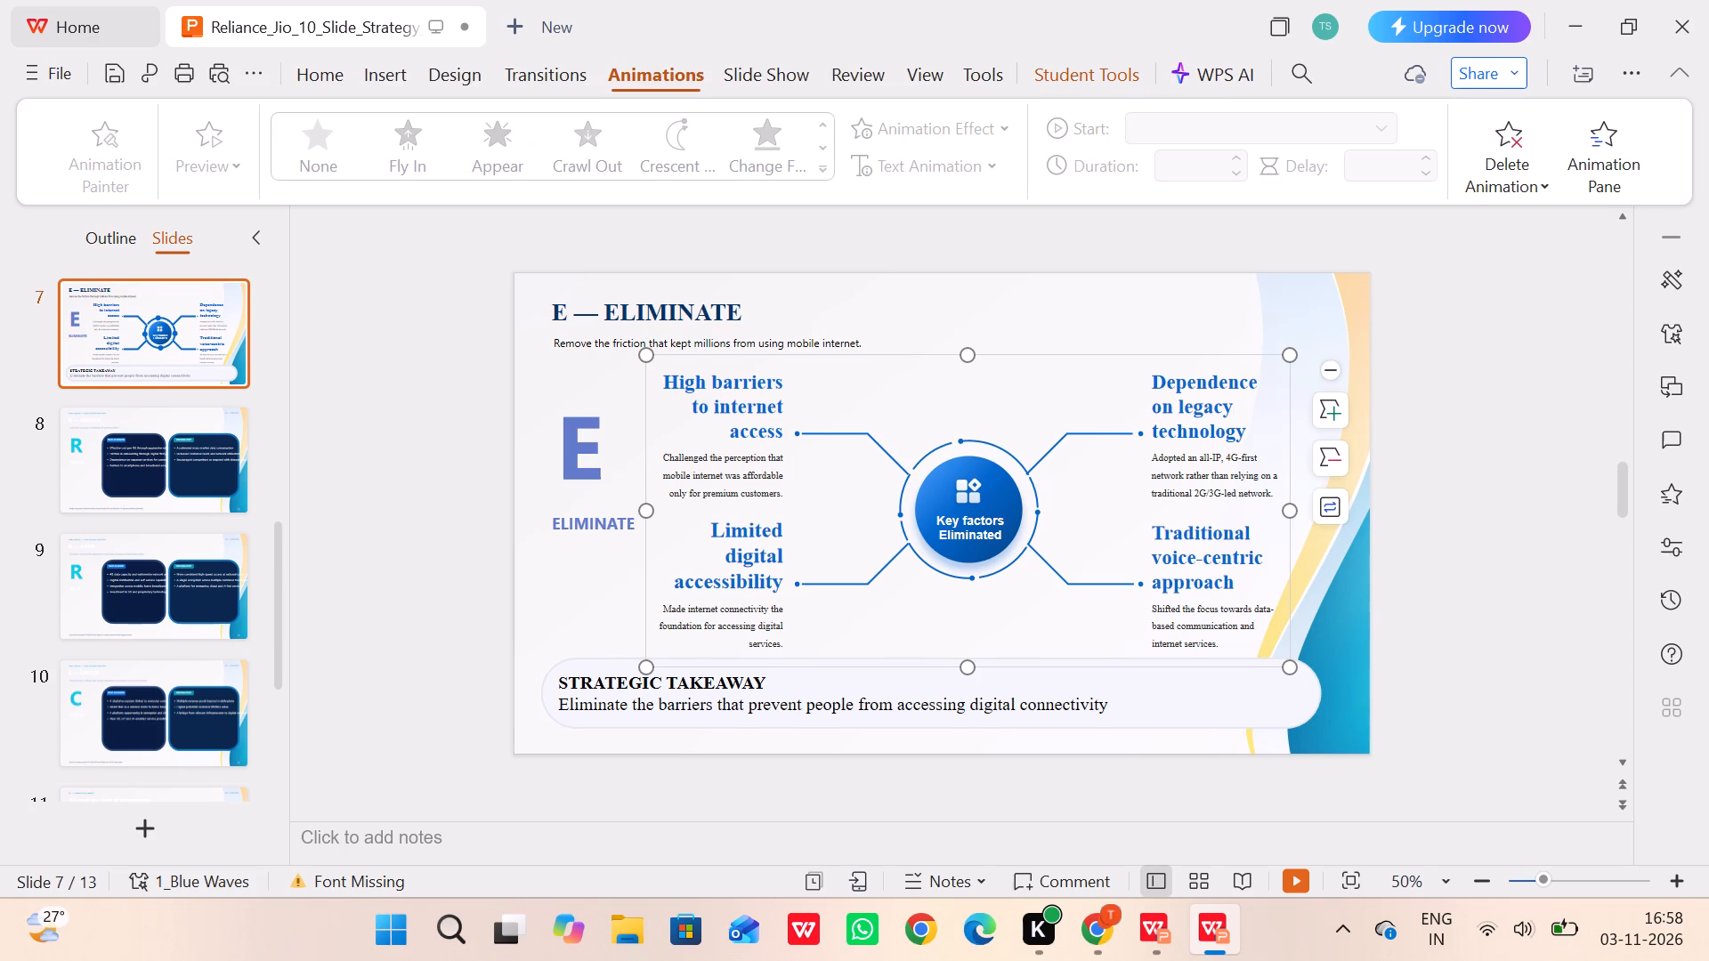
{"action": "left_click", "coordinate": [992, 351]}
Select all elements of the four-branch graphic on the ELIMINATE slide and group them into one object.
{"action": "left_click_drag", "start_coordinate": [1355, 315], "coordinate": [644, 706]}
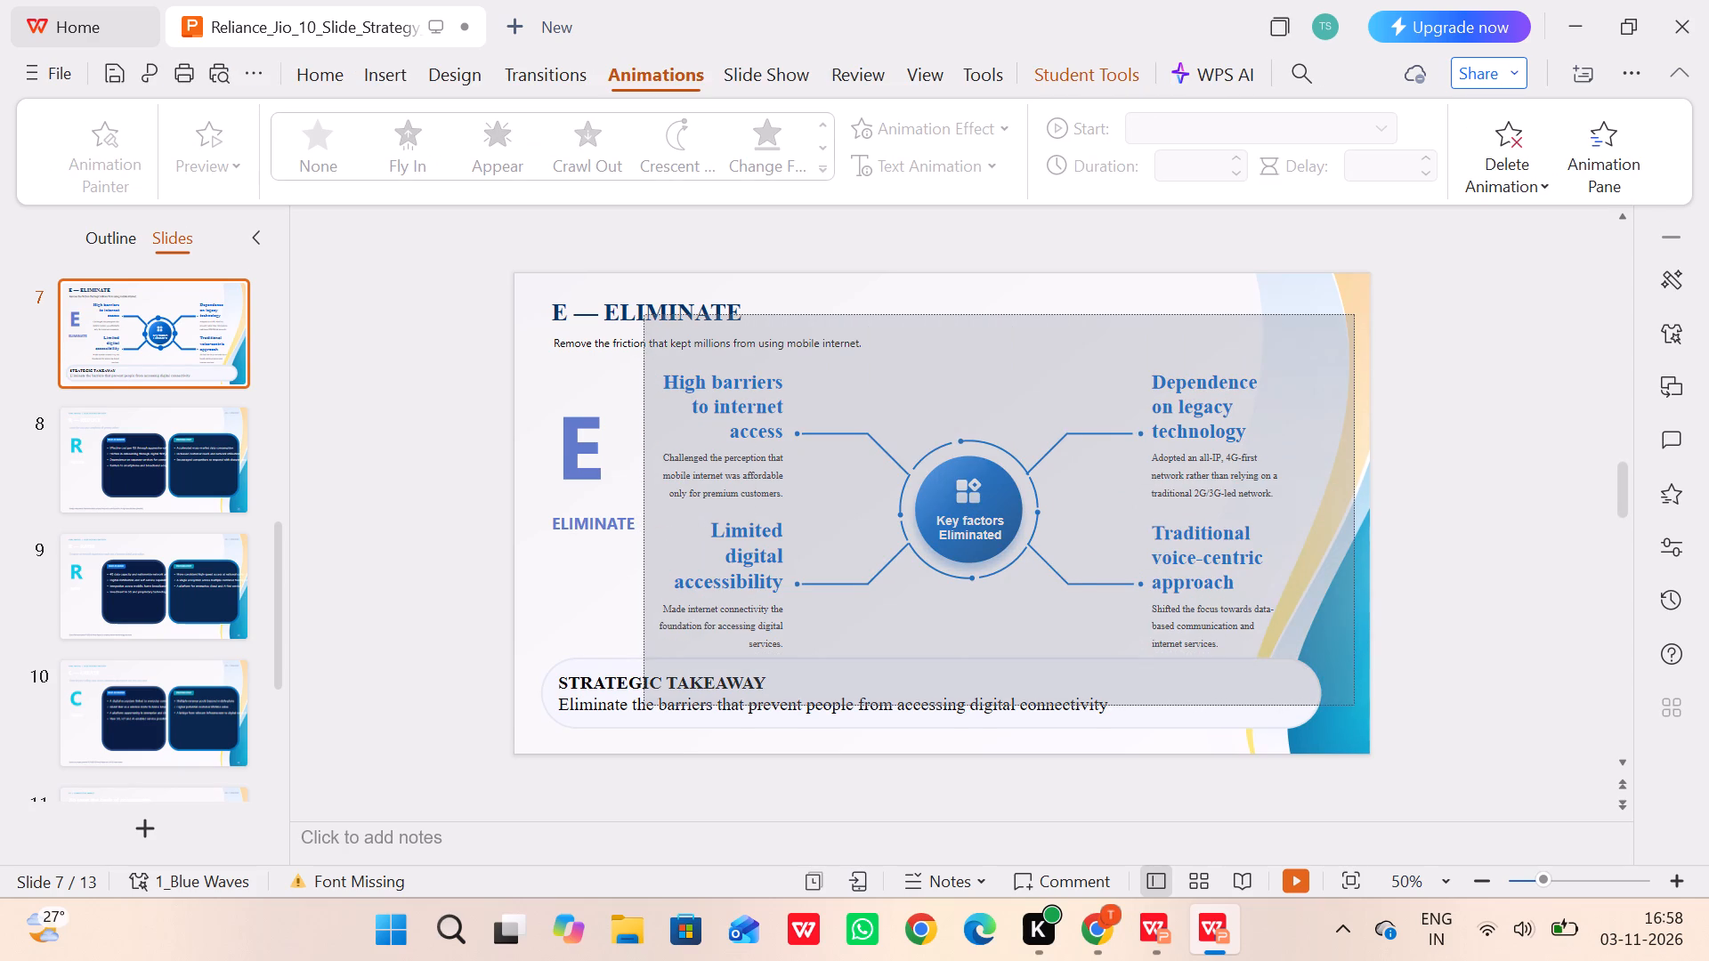
{"action": "left_click_drag", "start_coordinate": [644, 706], "coordinate": [631, 701]}
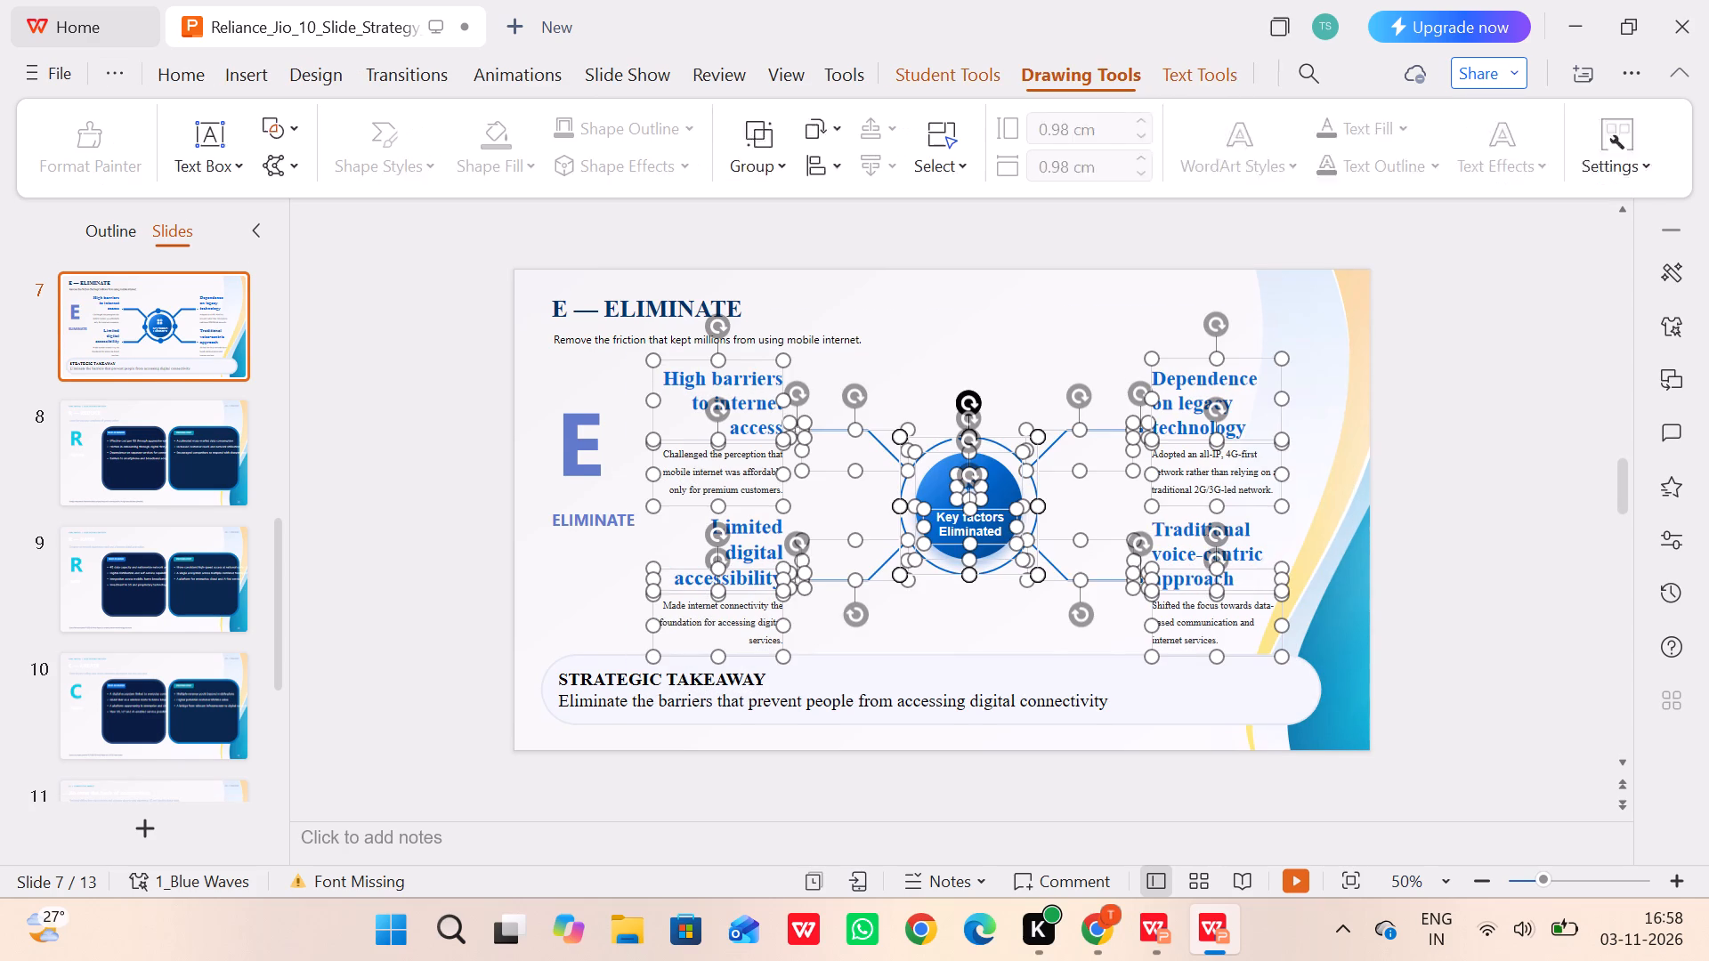
{"action": "right_click", "coordinate": [971, 500]}
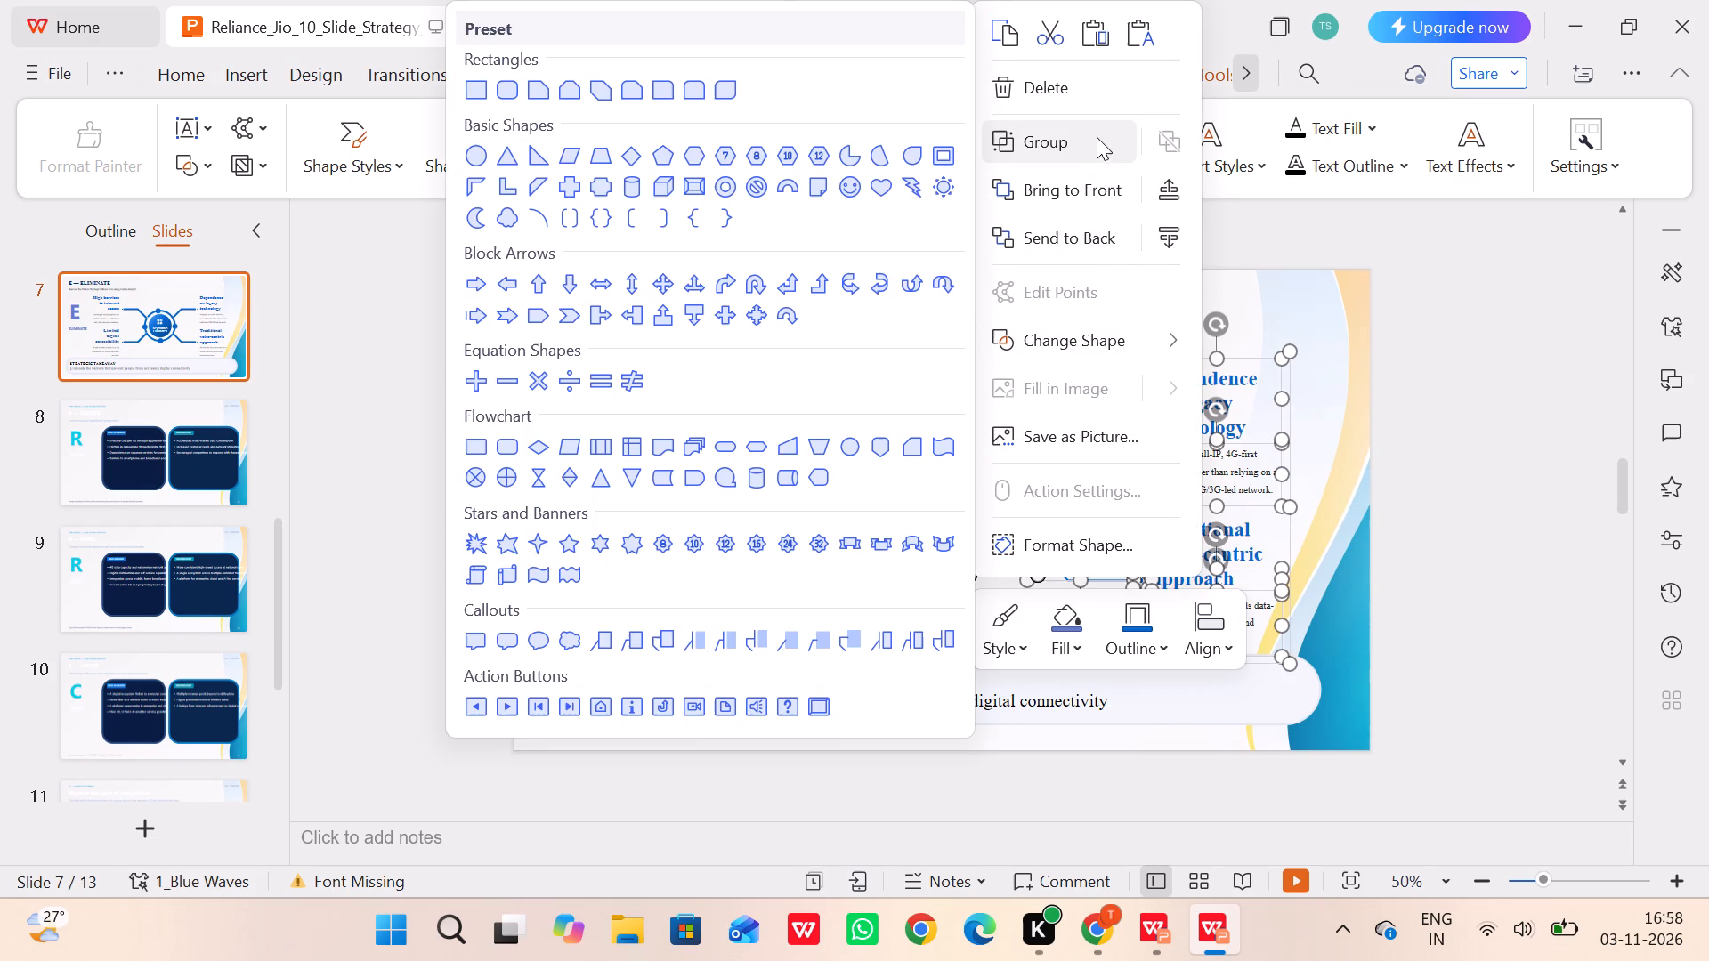
{"action": "left_click", "coordinate": [1084, 137]}
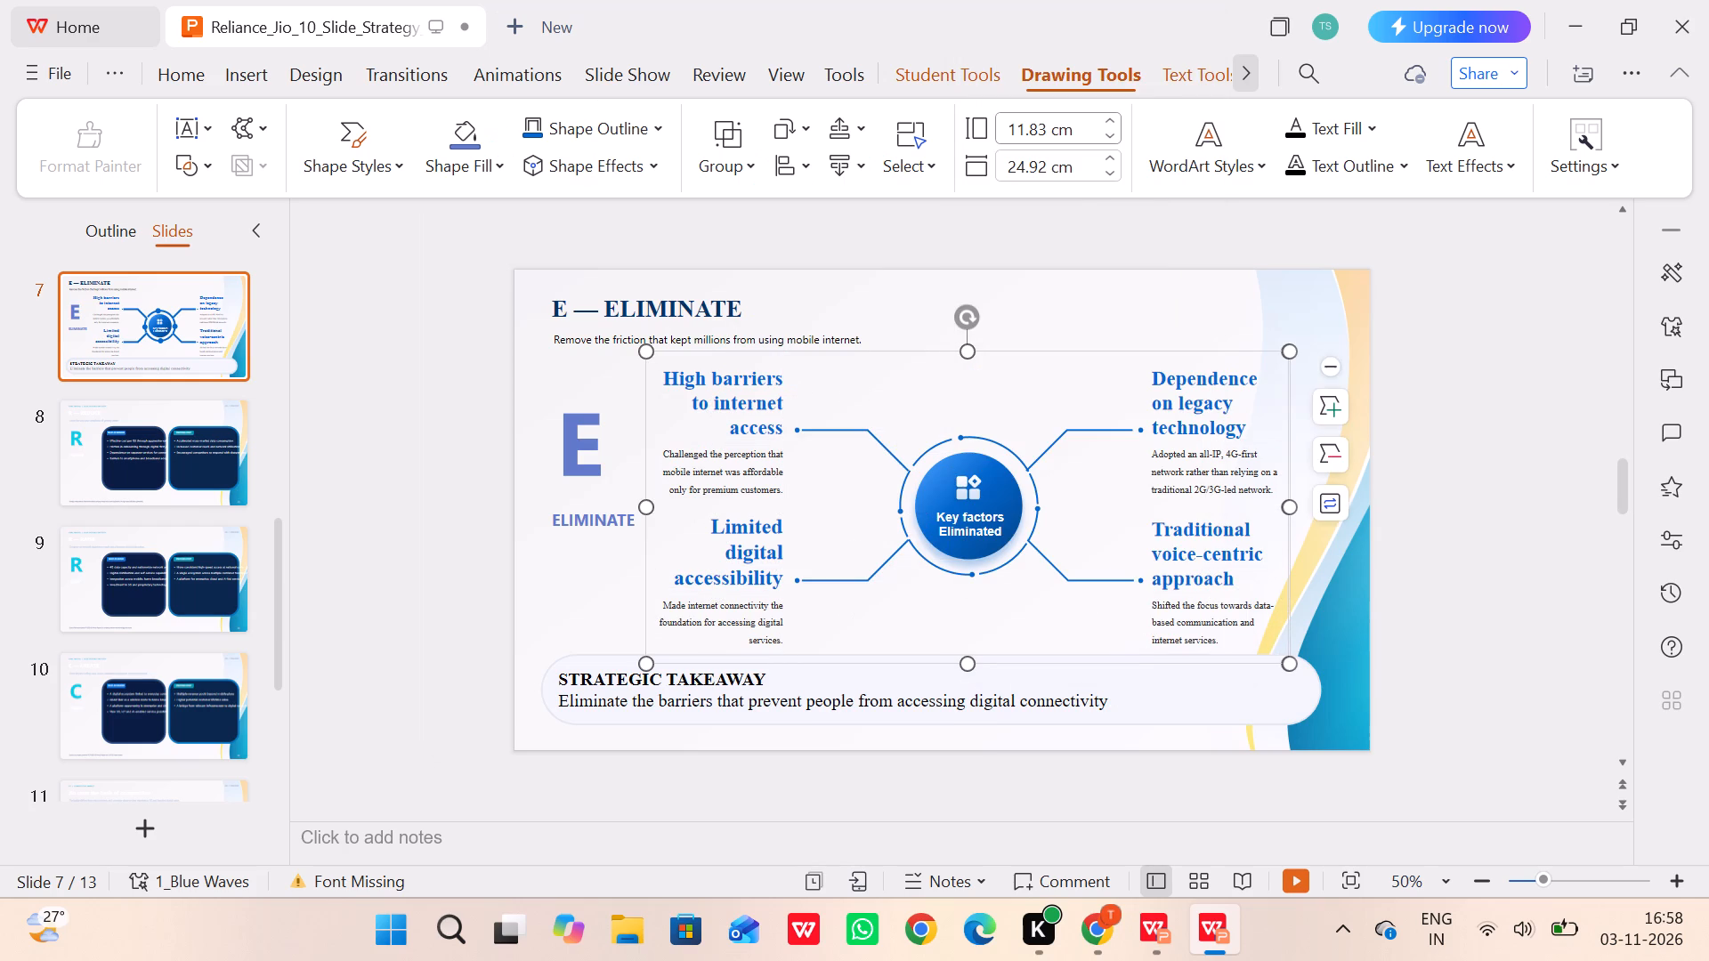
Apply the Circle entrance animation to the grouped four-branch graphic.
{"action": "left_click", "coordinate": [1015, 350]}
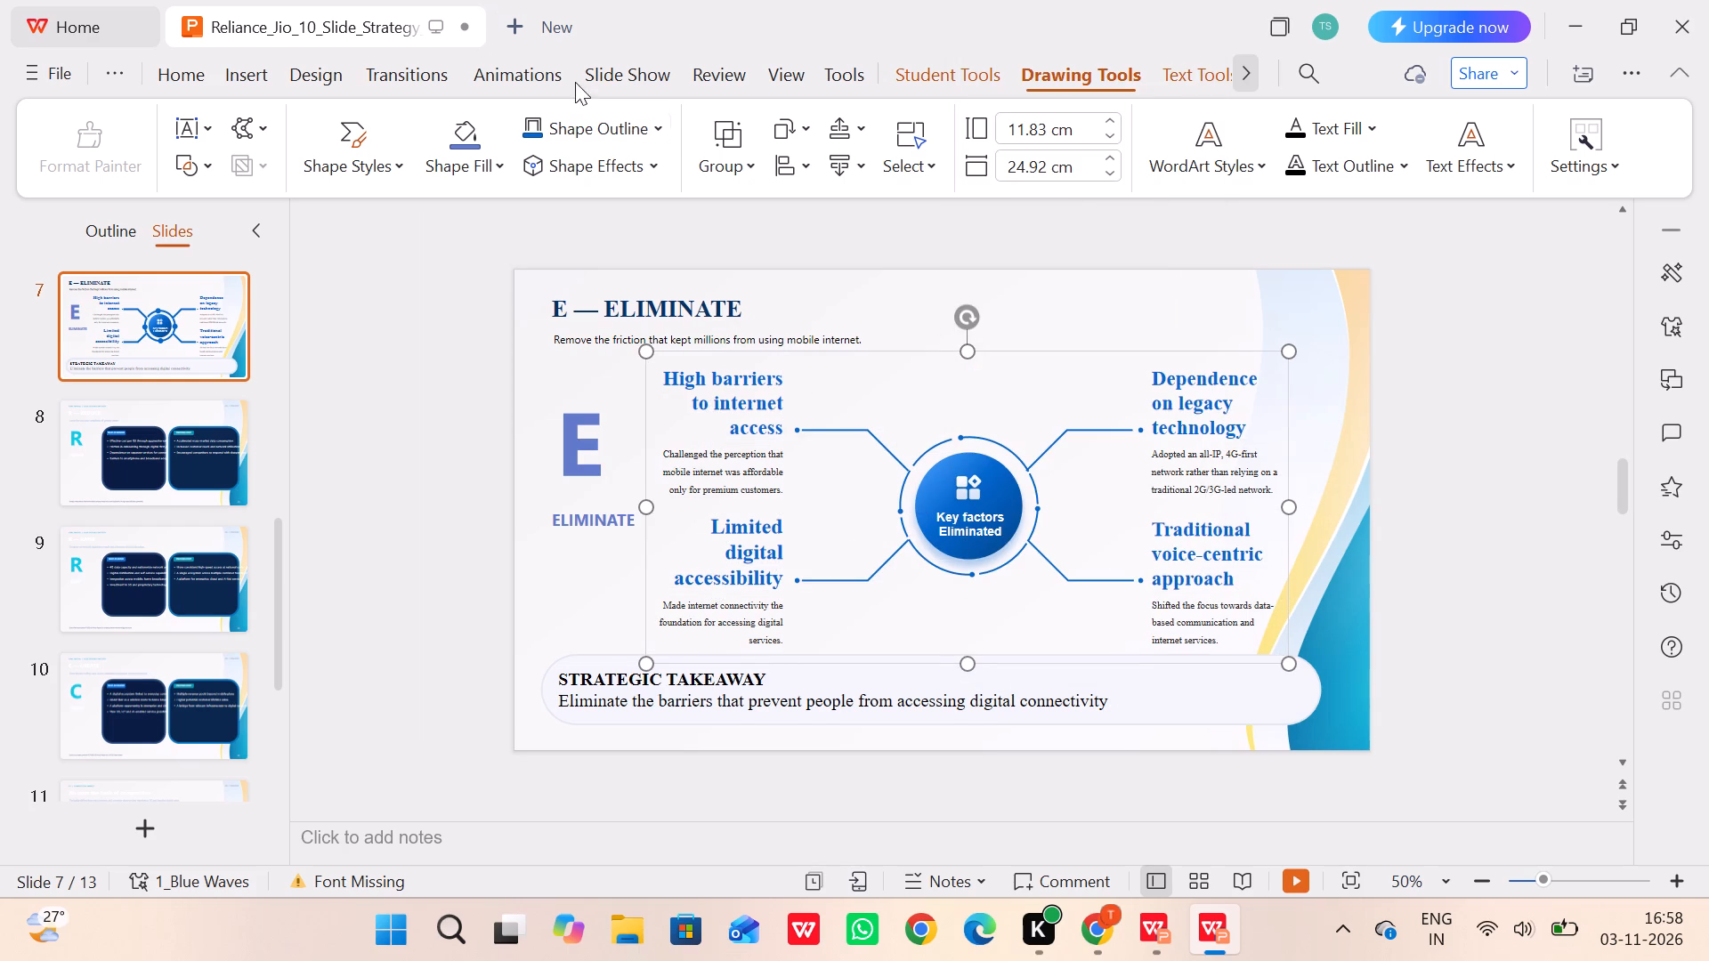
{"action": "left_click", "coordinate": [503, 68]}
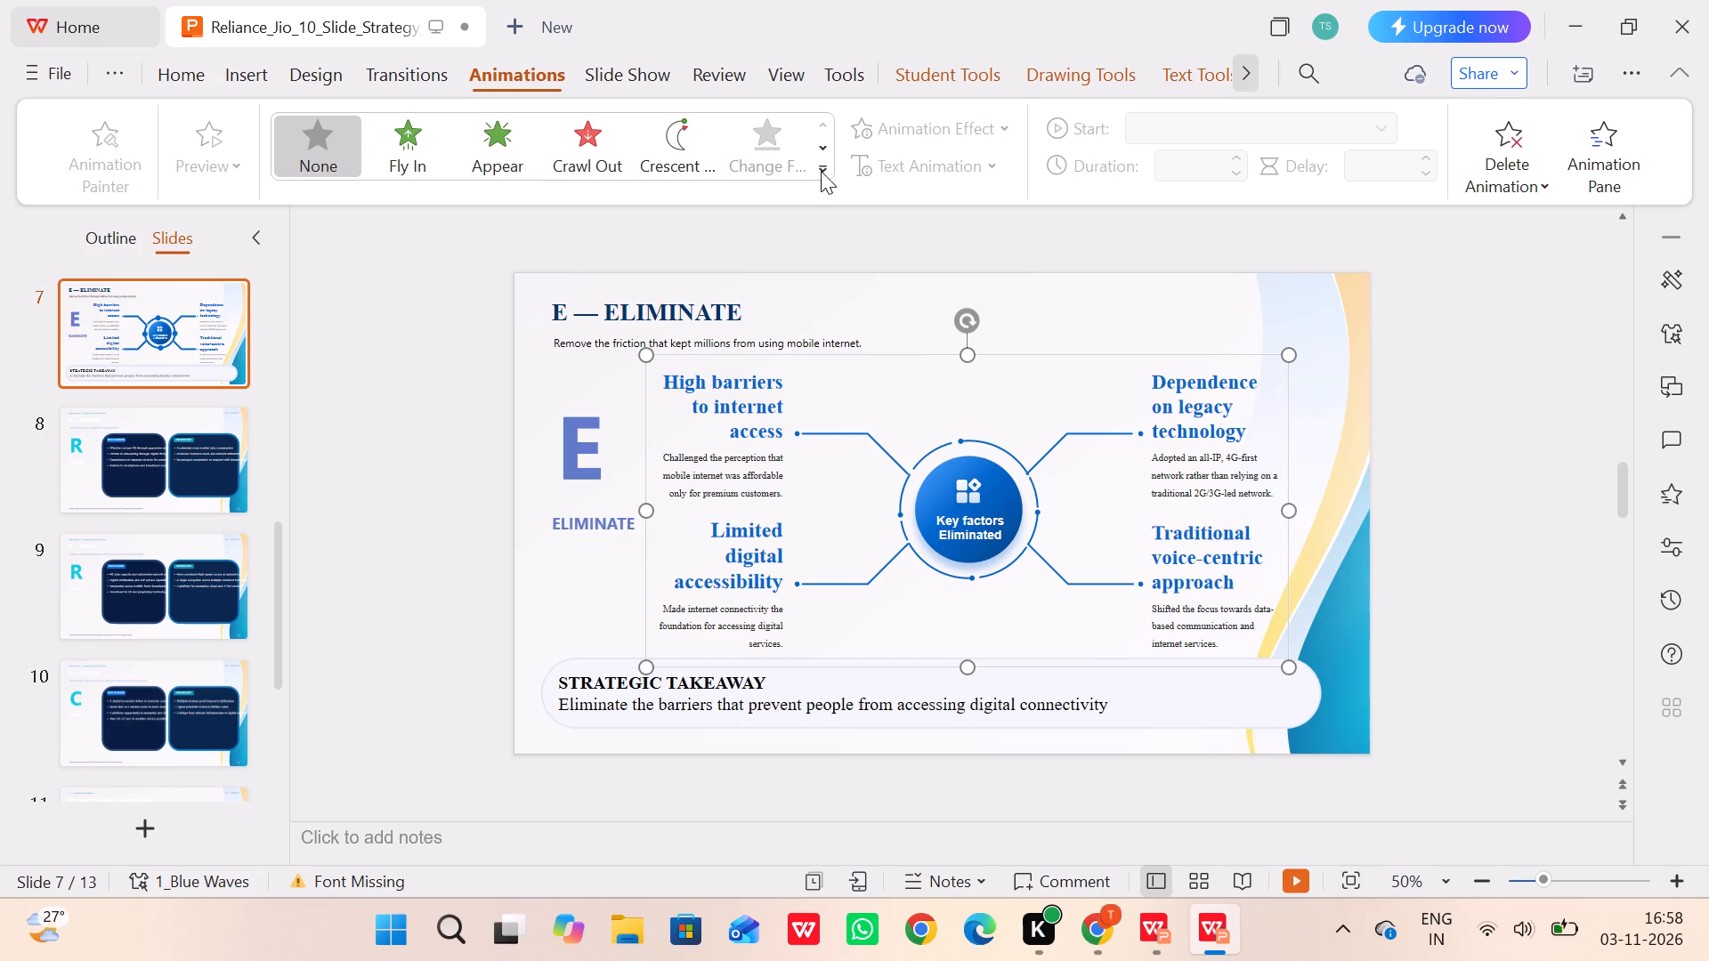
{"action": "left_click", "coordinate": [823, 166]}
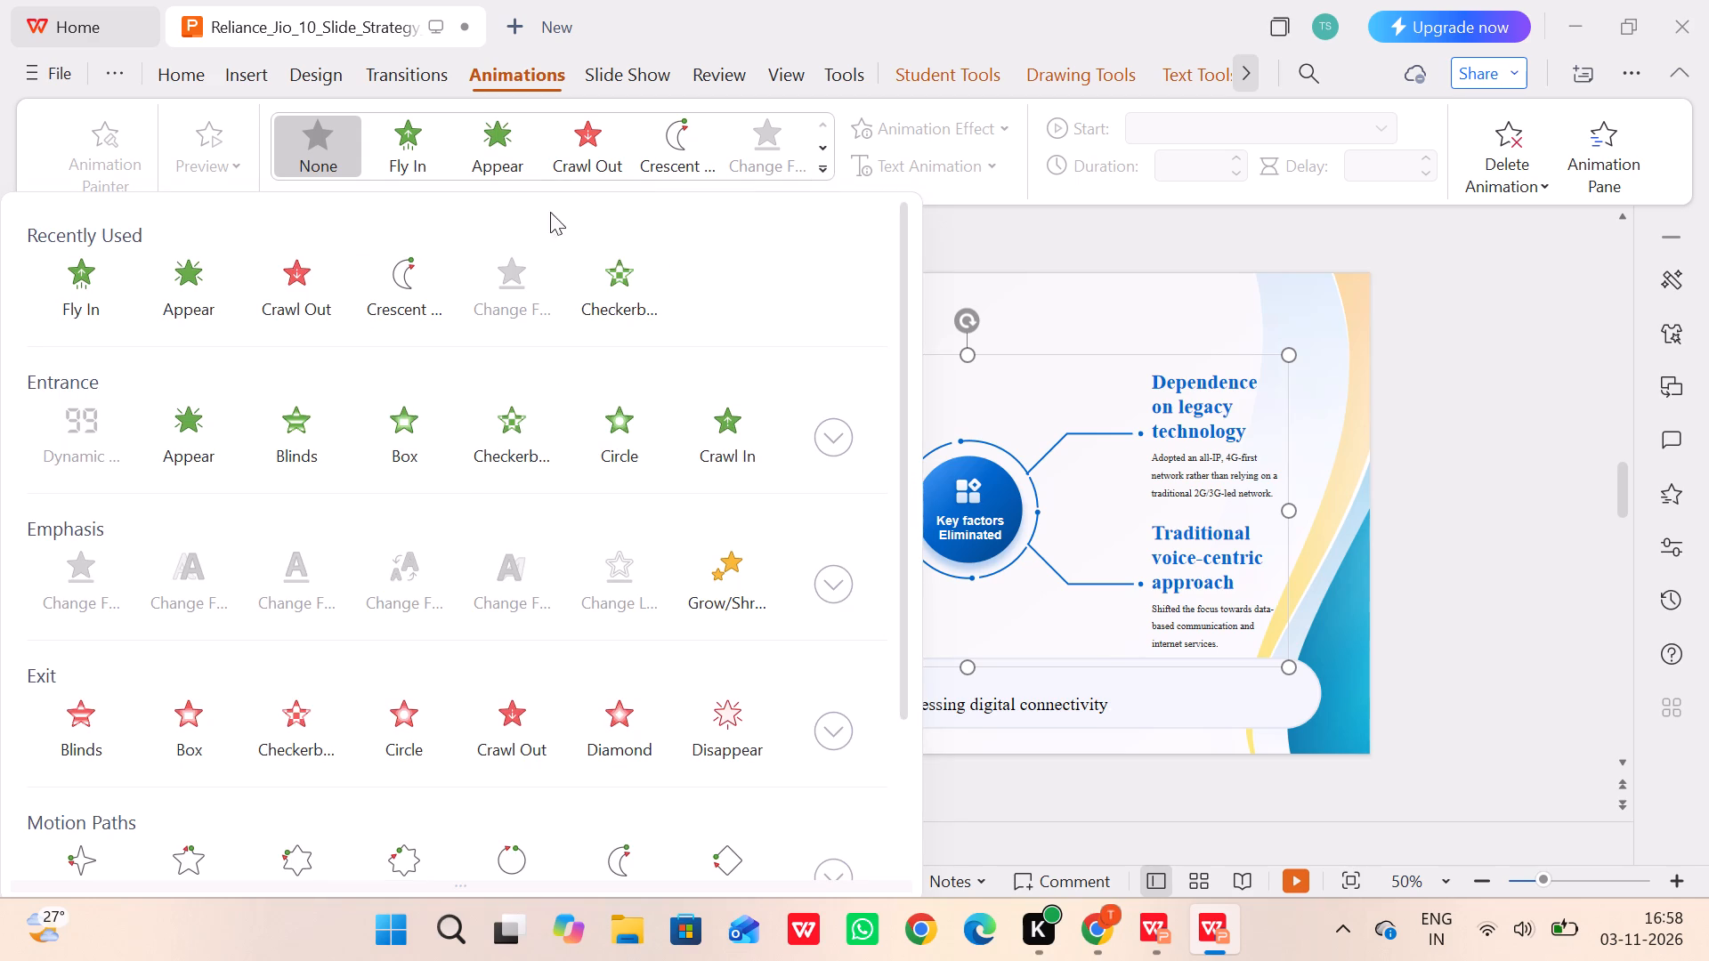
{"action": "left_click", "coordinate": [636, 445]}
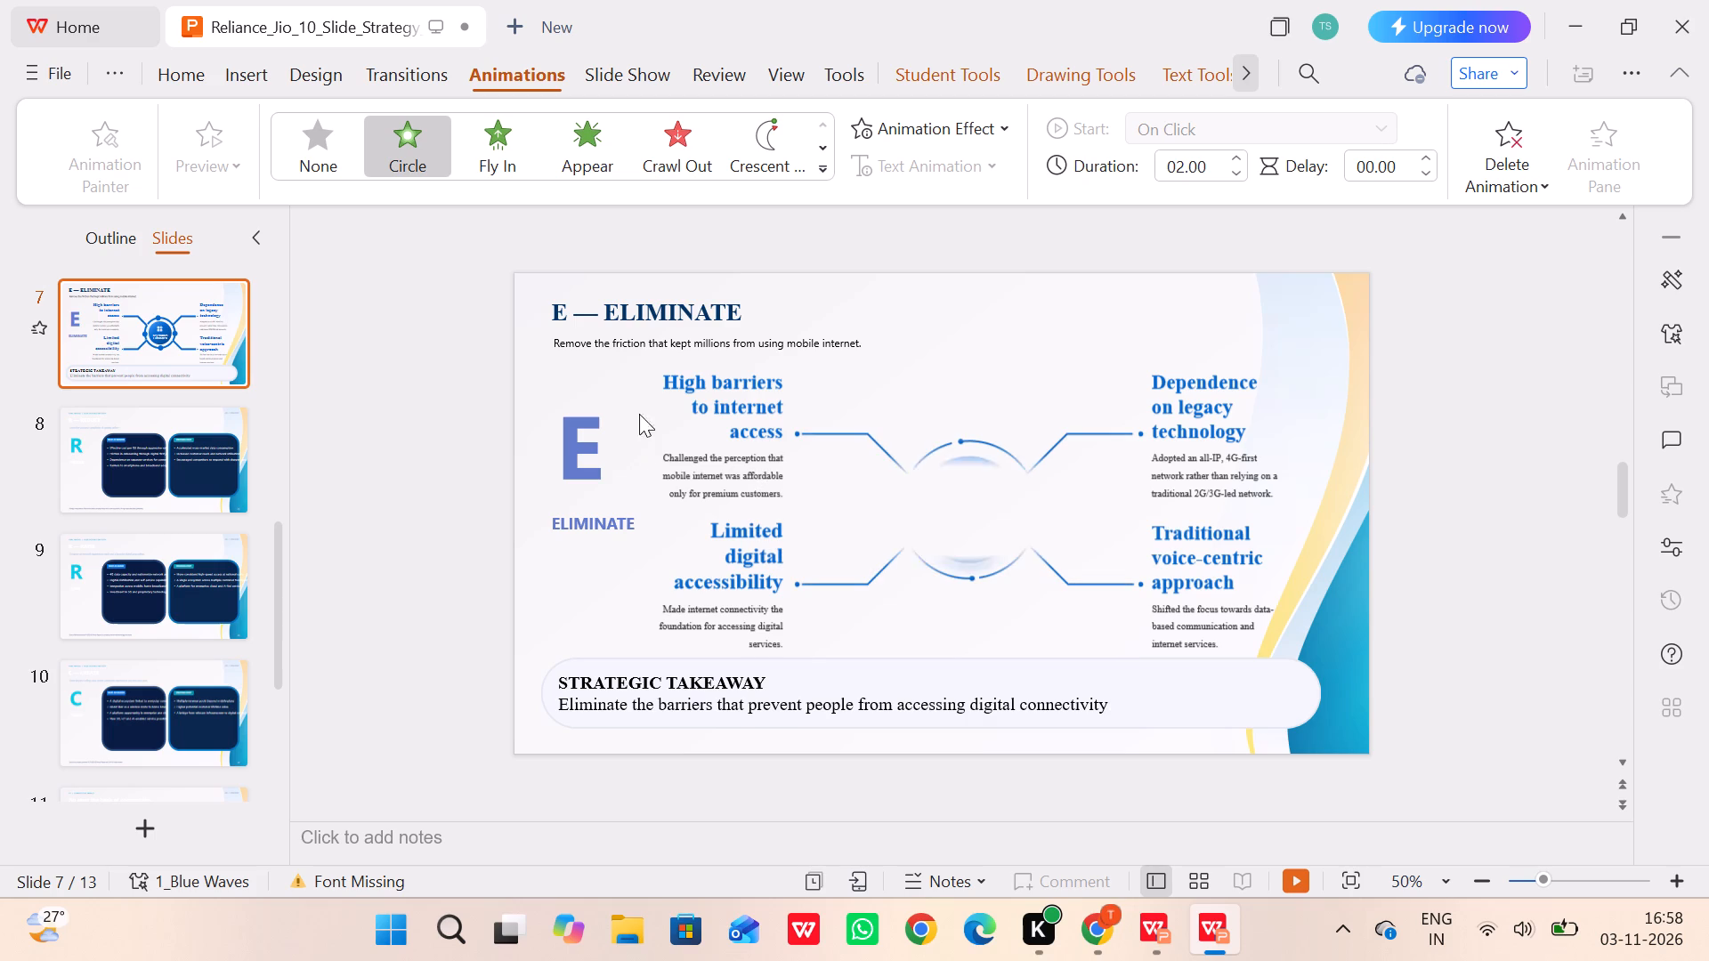
Replace the grouped four-branch graphic's animation with the Circle motion path.
{"action": "left_click", "coordinate": [816, 169]}
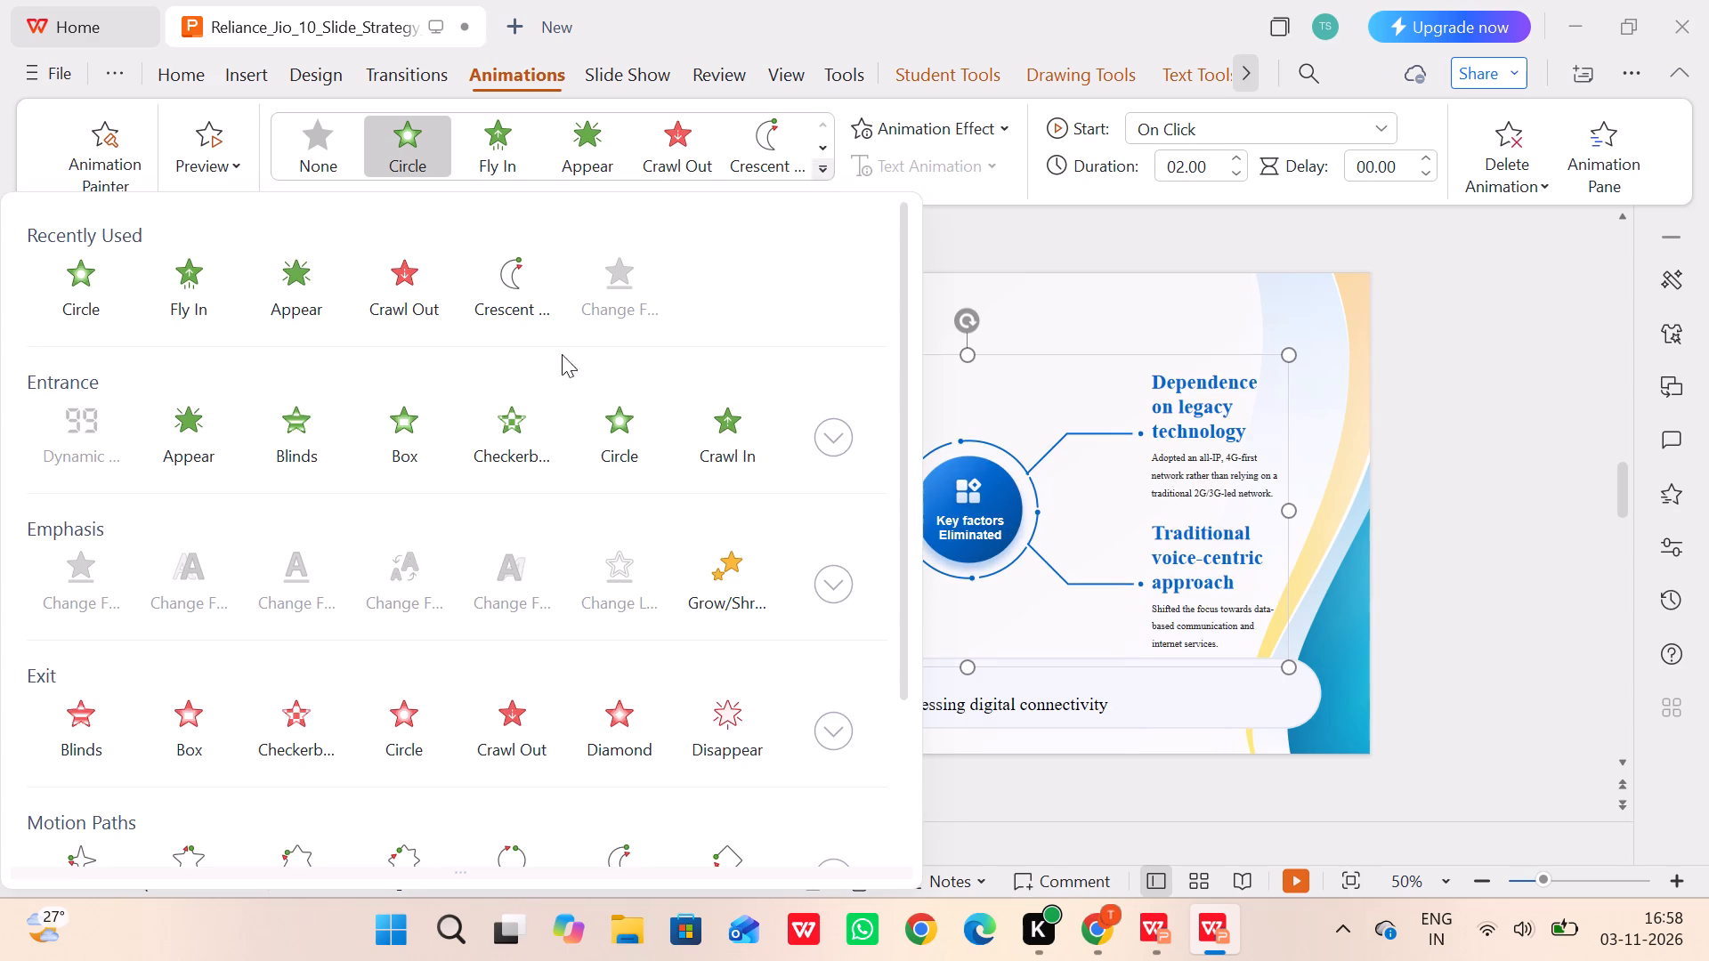
{"action": "scroll", "coordinate": [344, 668], "scroll_direction": "down", "scroll_amount": 1}
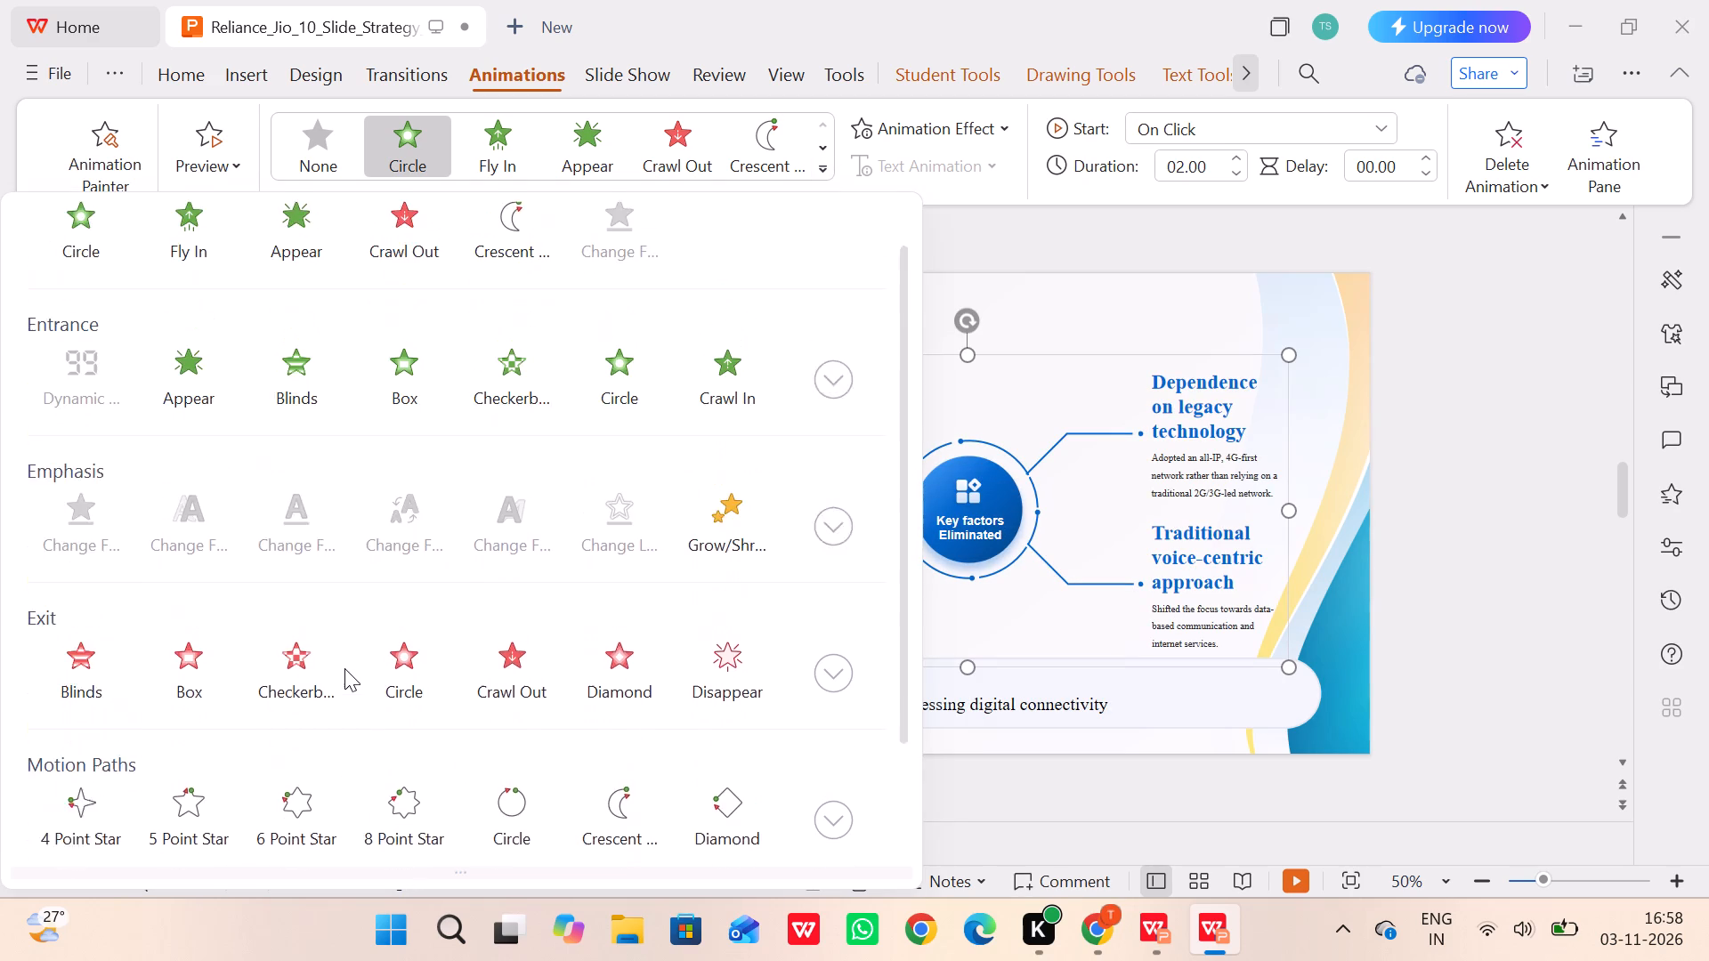
{"action": "scroll", "coordinate": [344, 668], "scroll_direction": "down", "scroll_amount": 1}
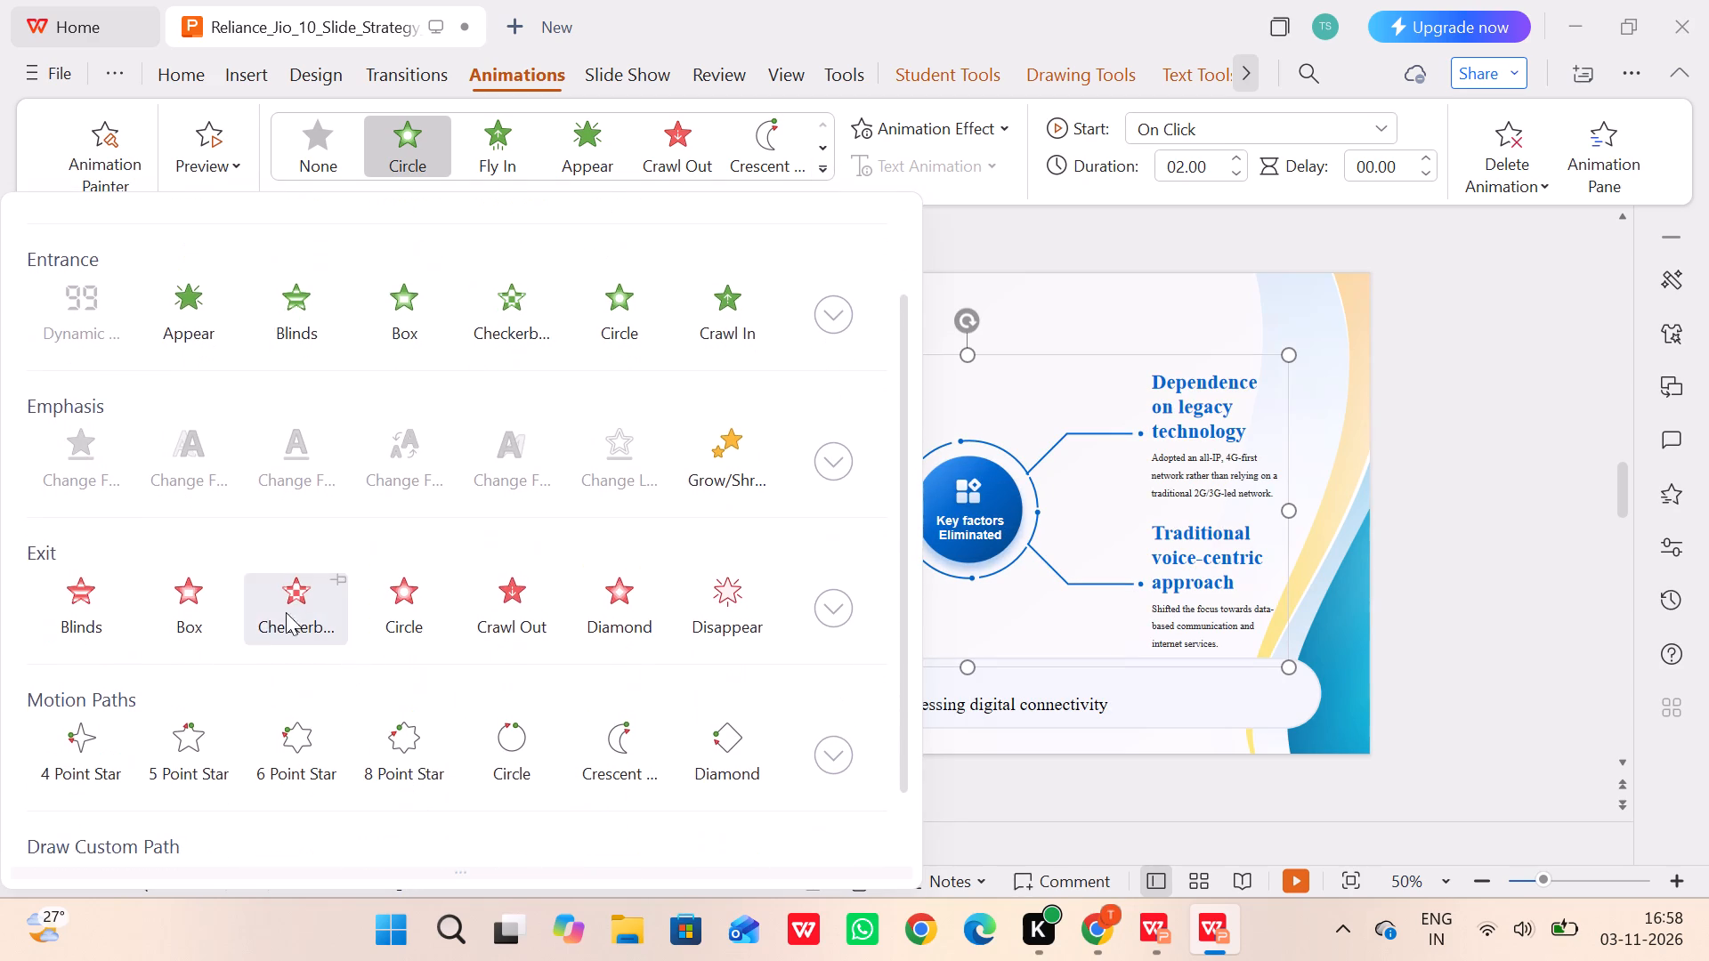
{"action": "scroll", "coordinate": [213, 712], "scroll_direction": "down", "scroll_amount": 1}
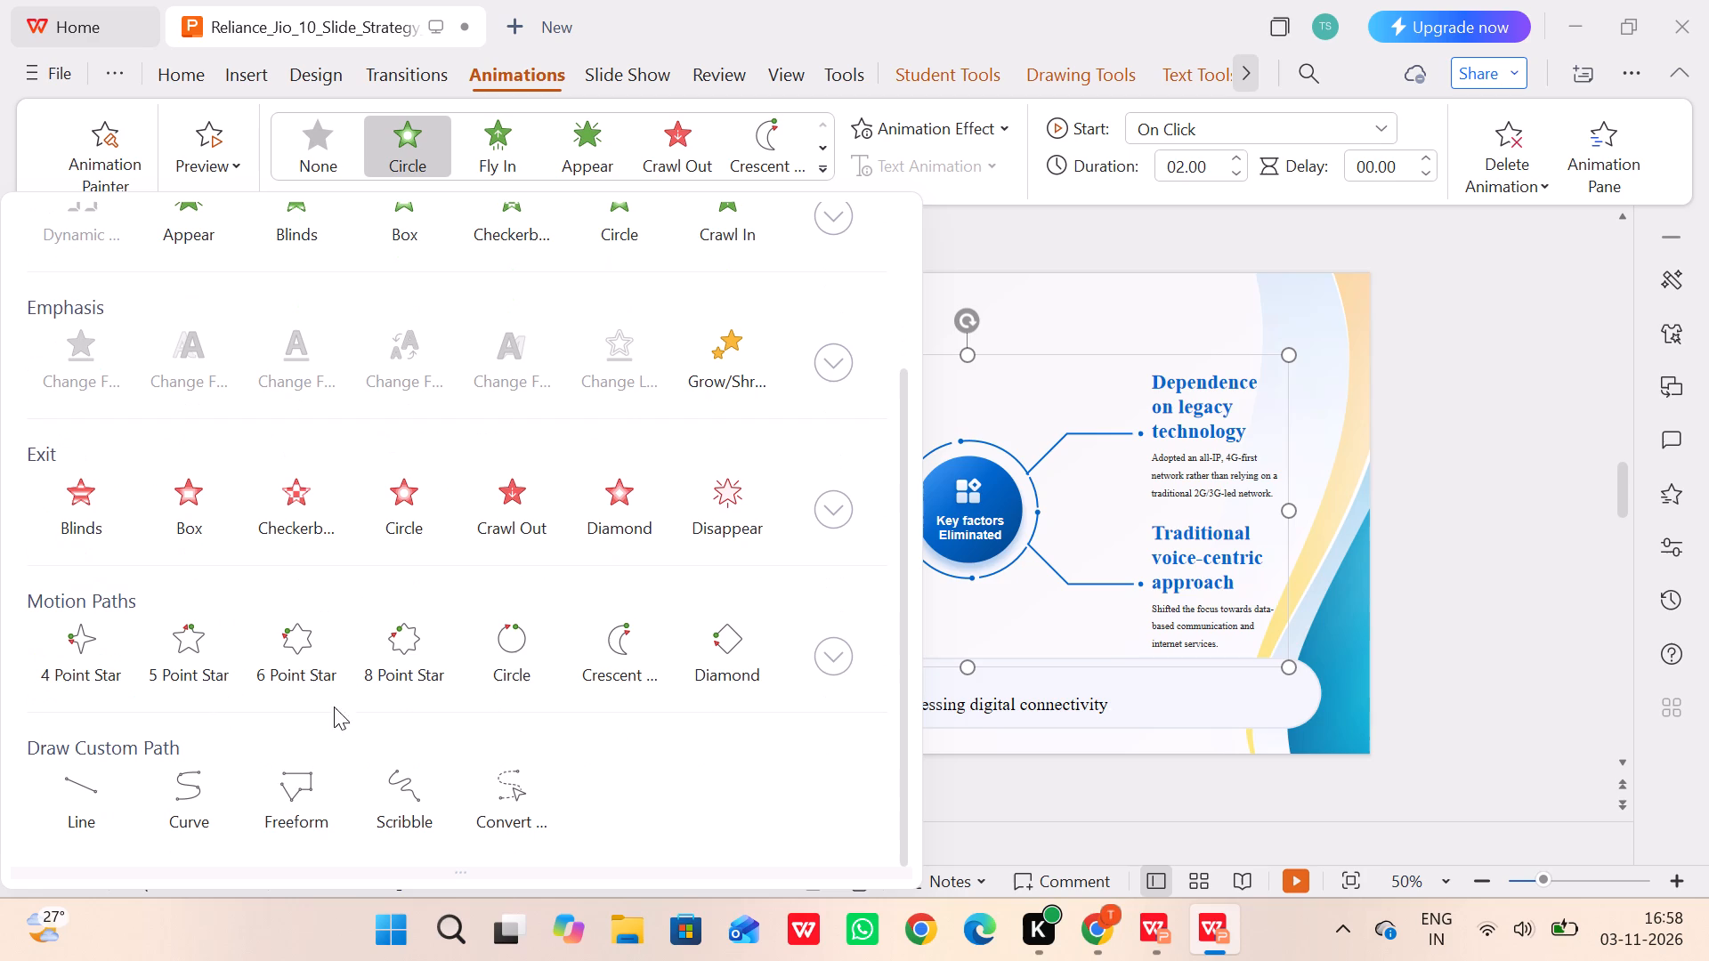
{"action": "left_click", "coordinate": [496, 633]}
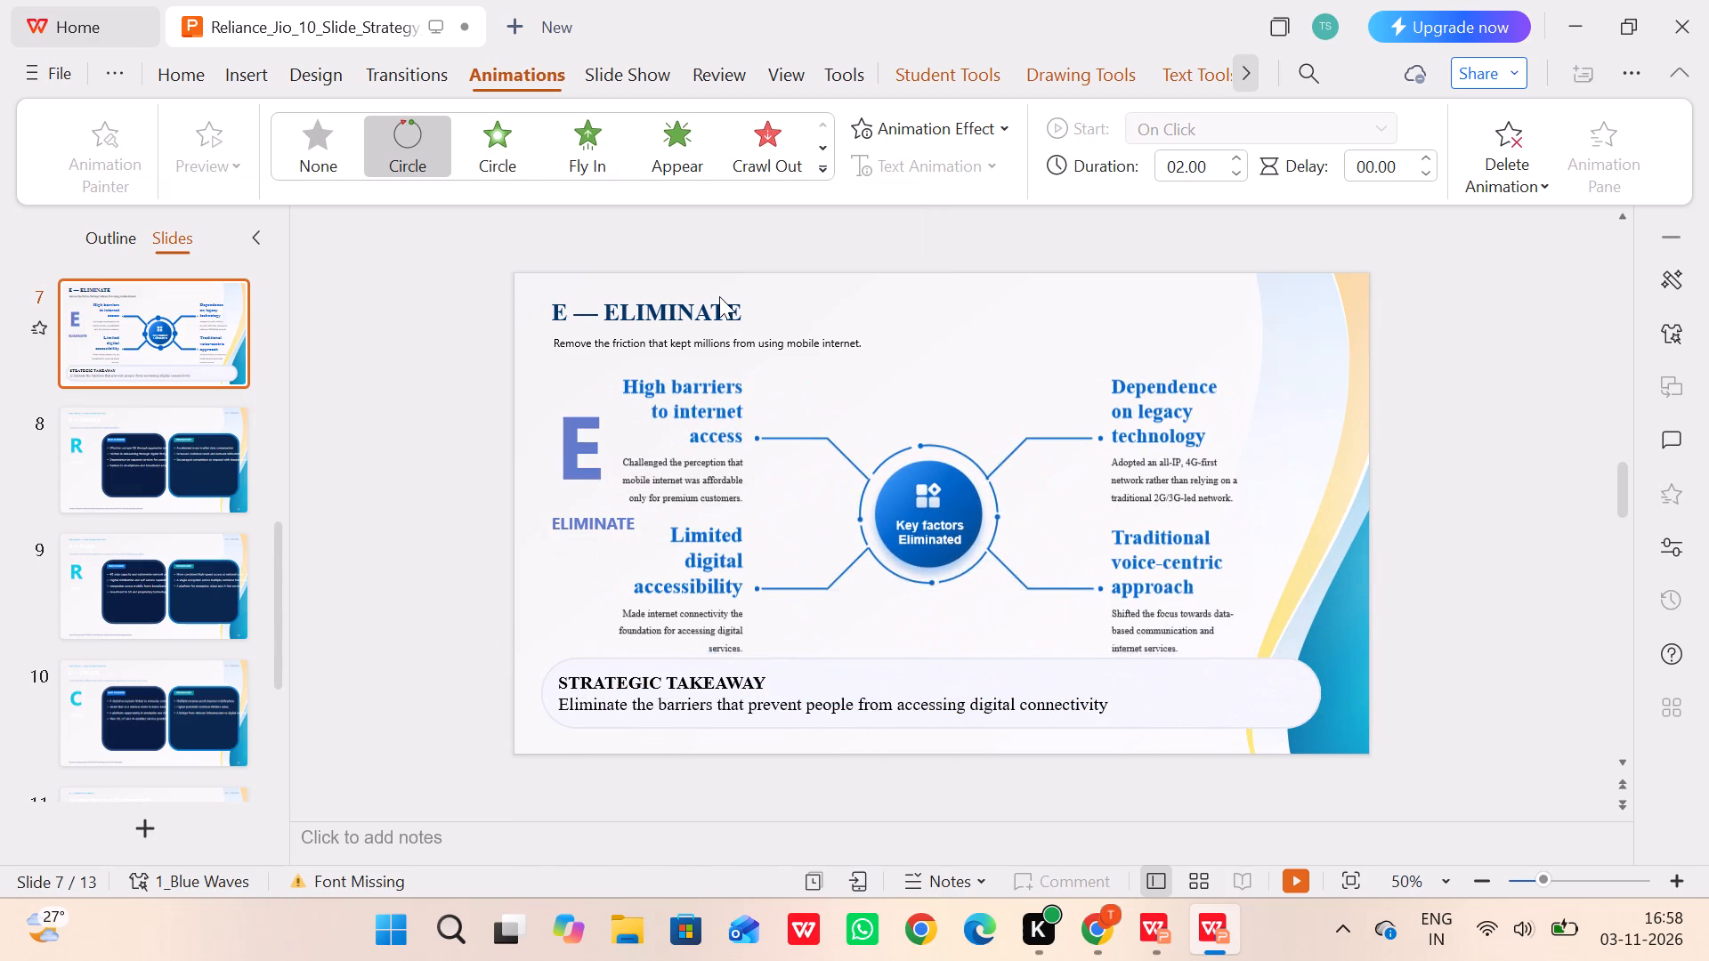
Replace the grouped four-branch graphic's Circle motion path with the Wheel entrance animation.
{"action": "left_click", "coordinate": [822, 165]}
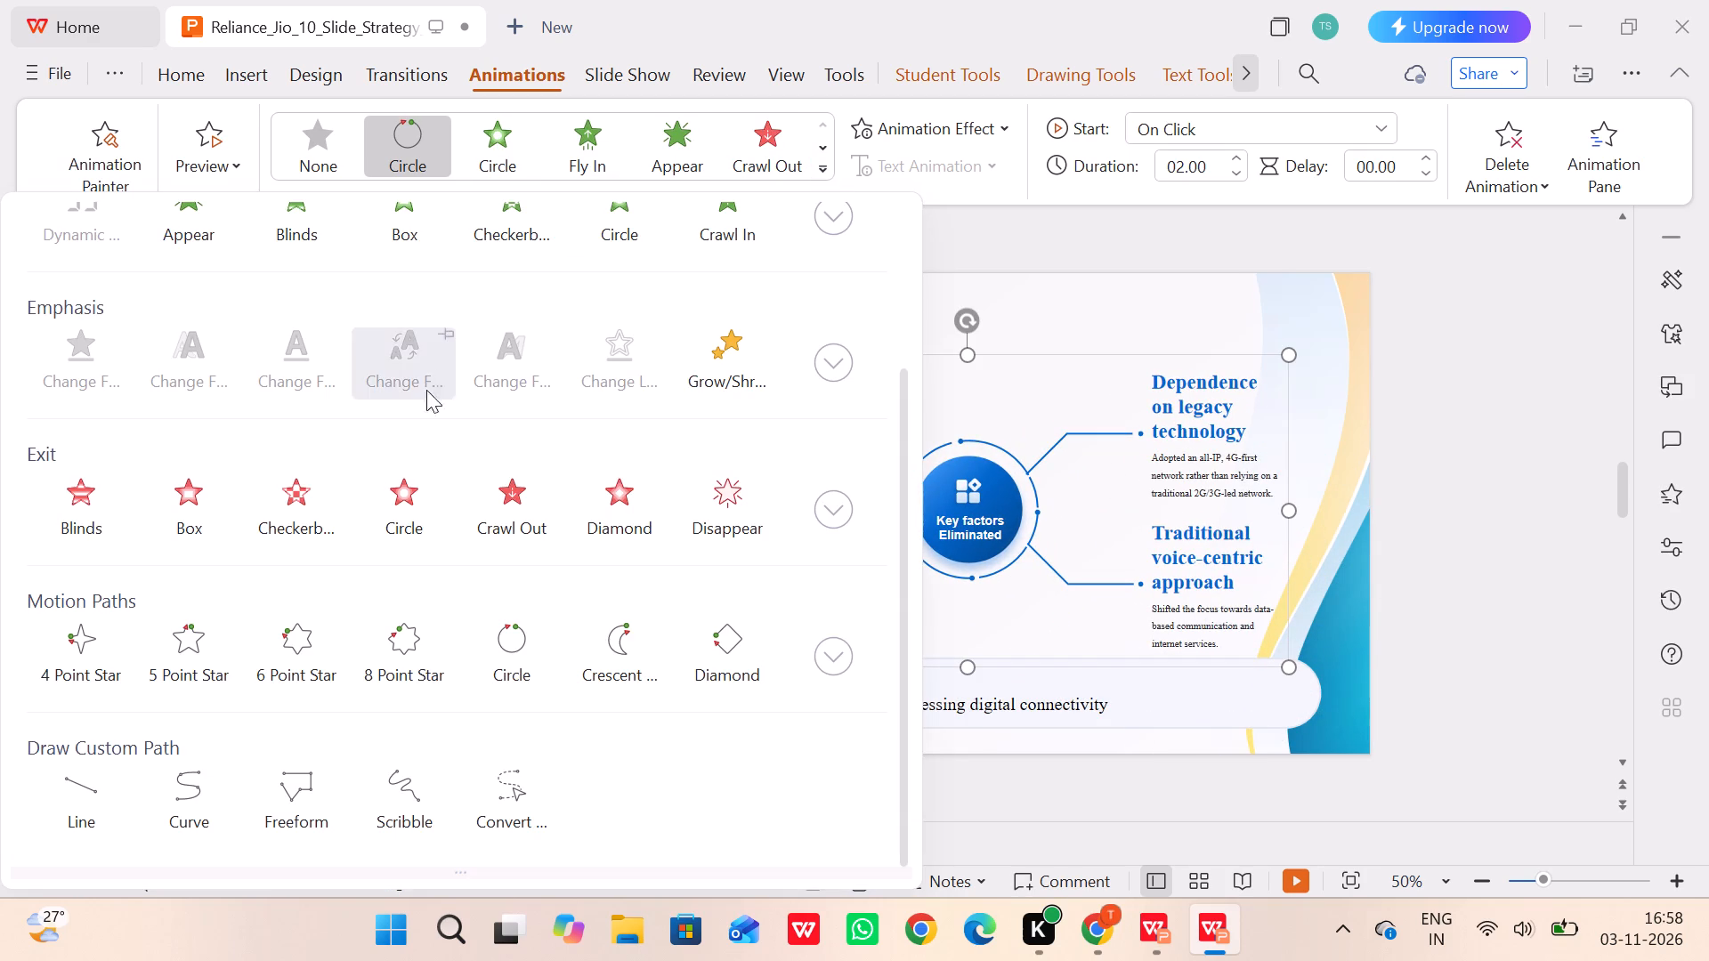
{"action": "scroll", "coordinate": [440, 406], "scroll_direction": "up", "scroll_amount": 2}
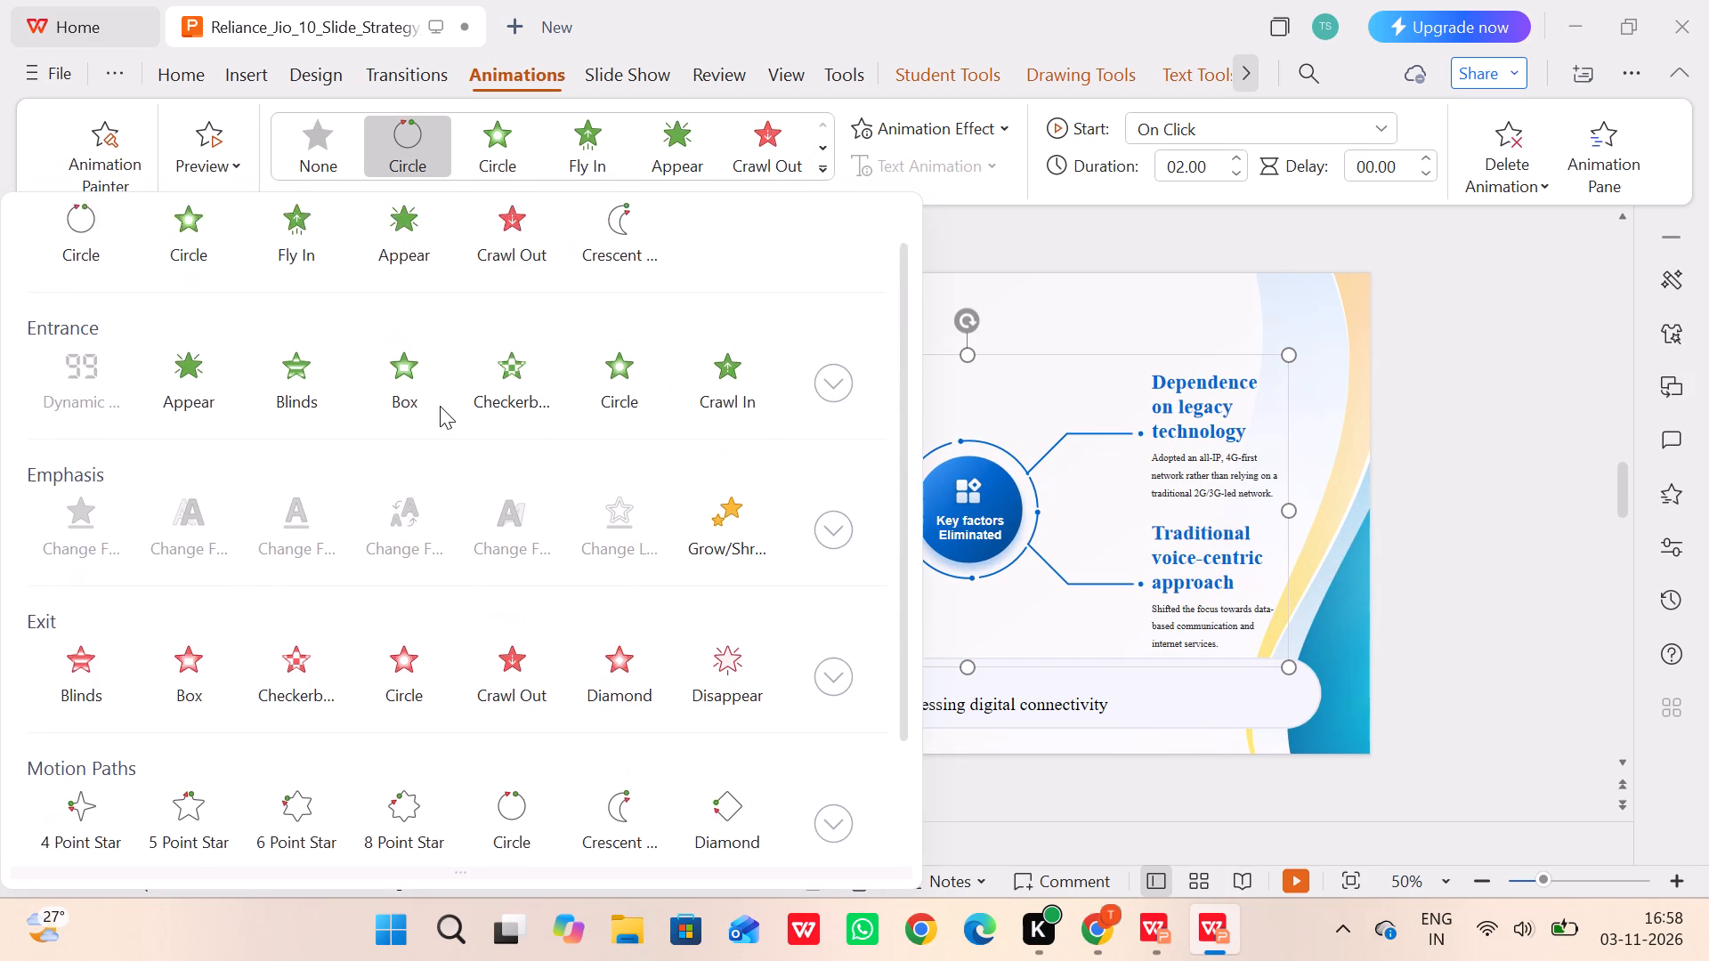
{"action": "scroll", "coordinate": [440, 406], "scroll_direction": "up", "scroll_amount": 4}
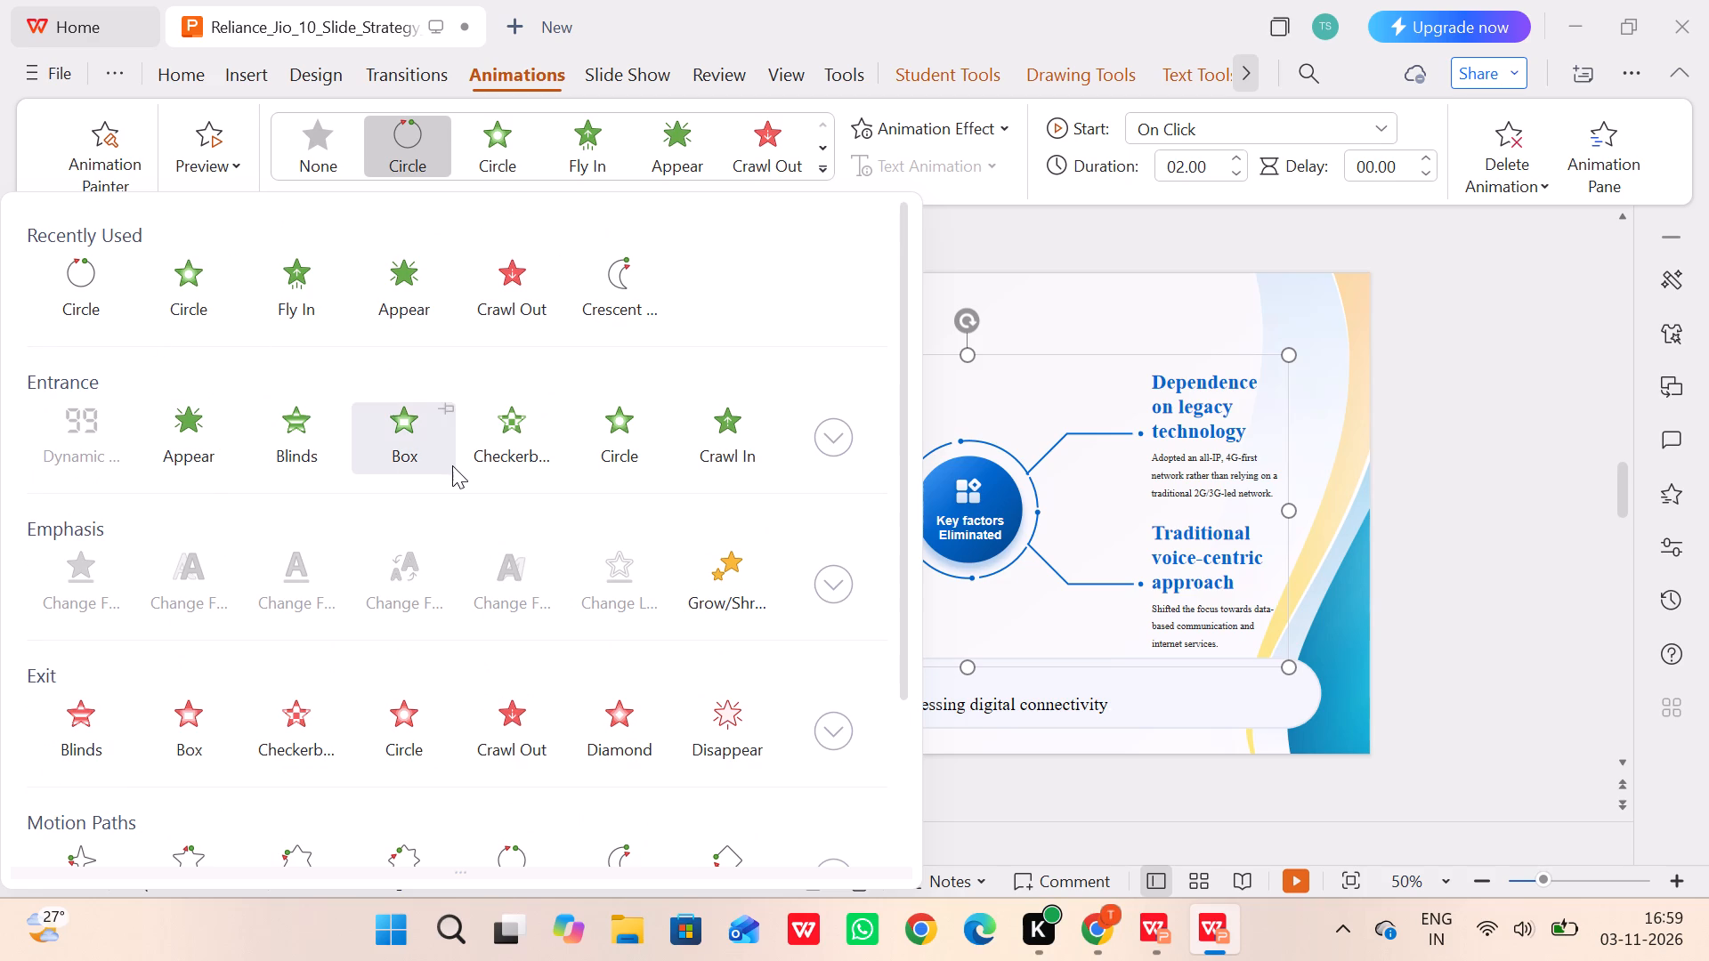
{"action": "left_click", "coordinate": [815, 448]}
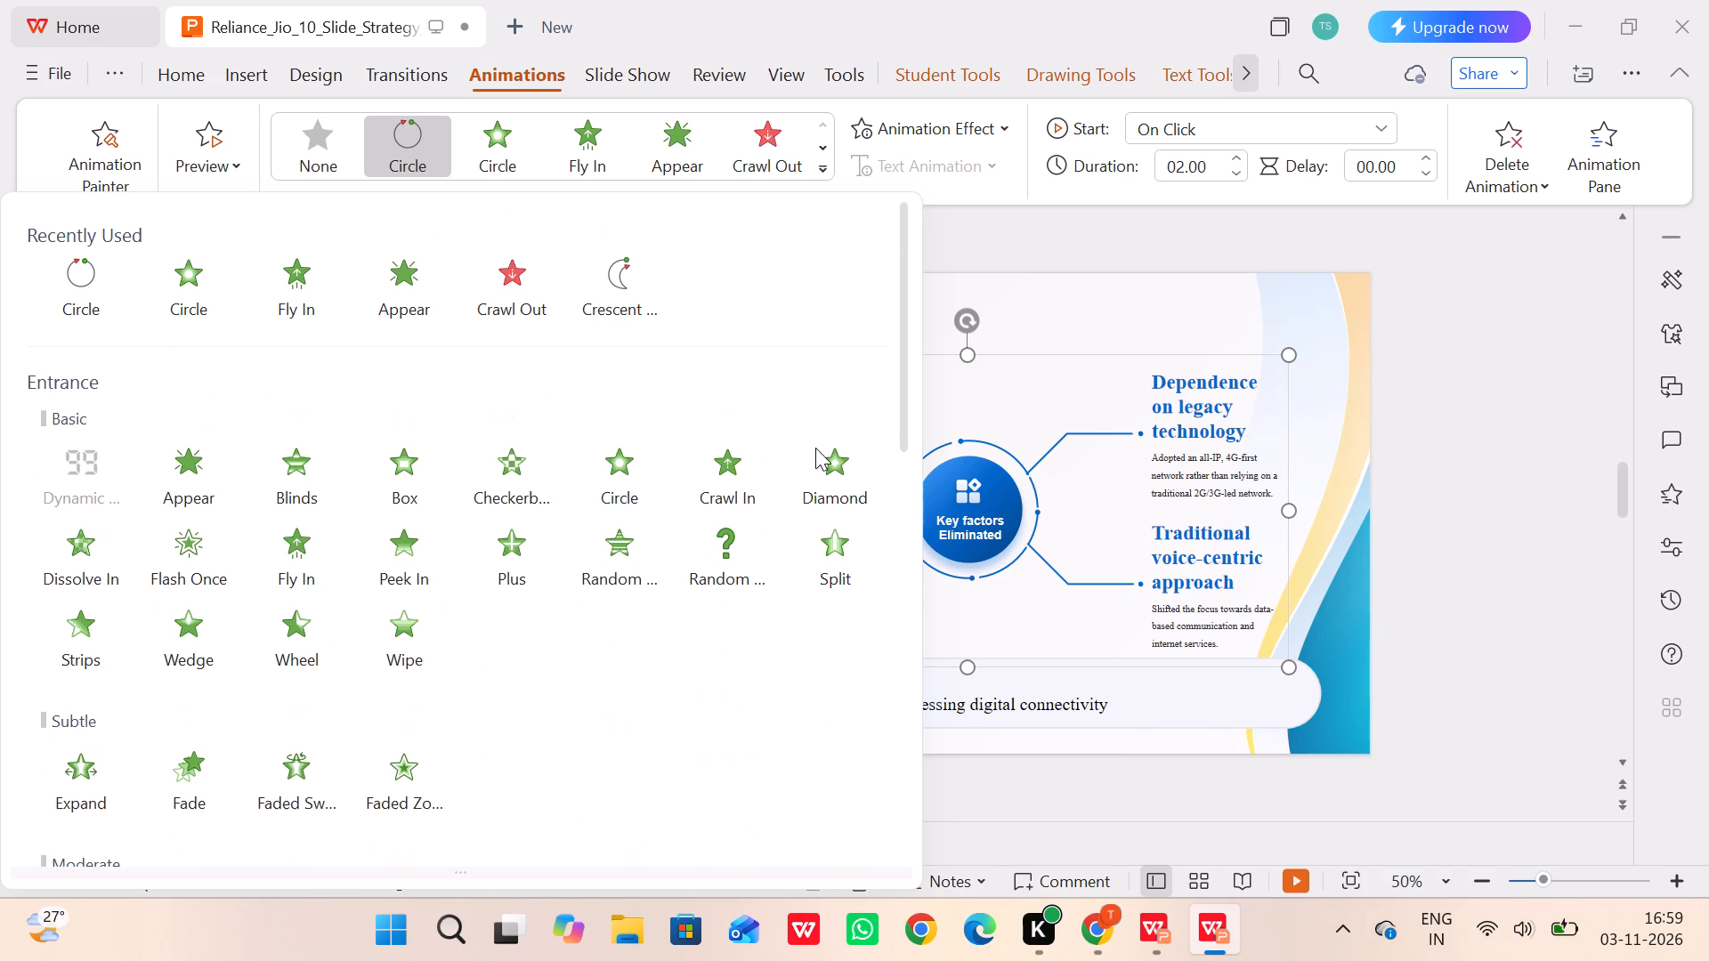
{"action": "scroll", "coordinate": [369, 709], "scroll_direction": "down", "scroll_amount": 1}
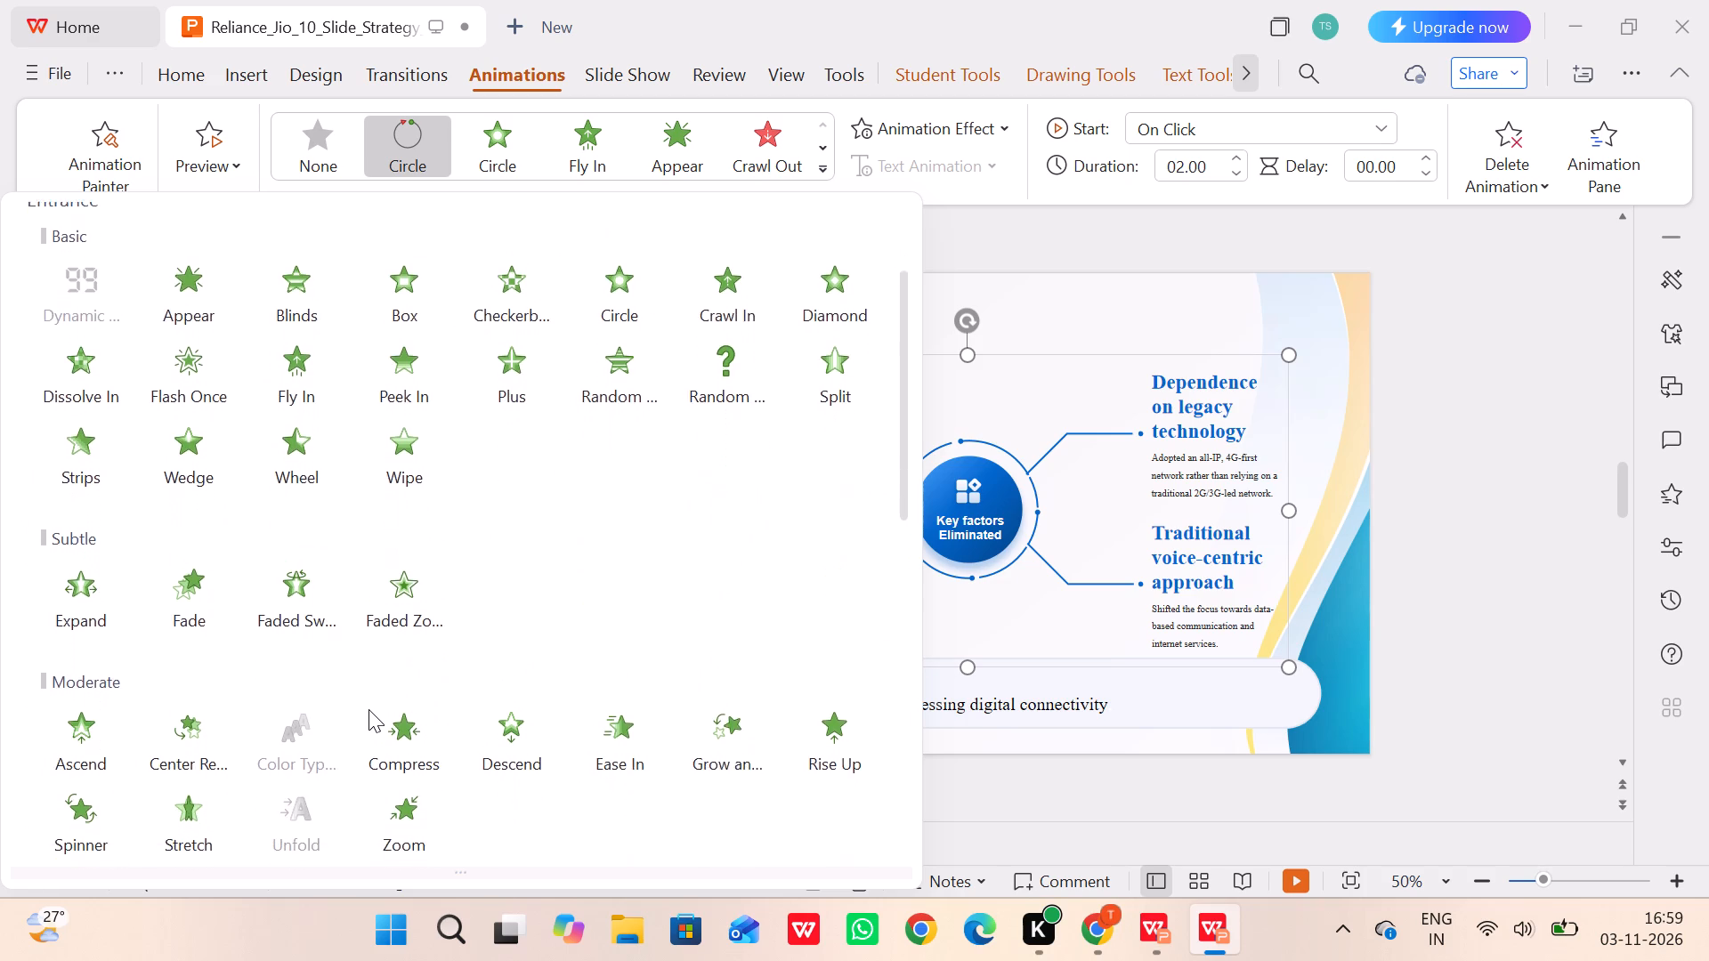
{"action": "scroll", "coordinate": [369, 709], "scroll_direction": "down", "scroll_amount": 3}
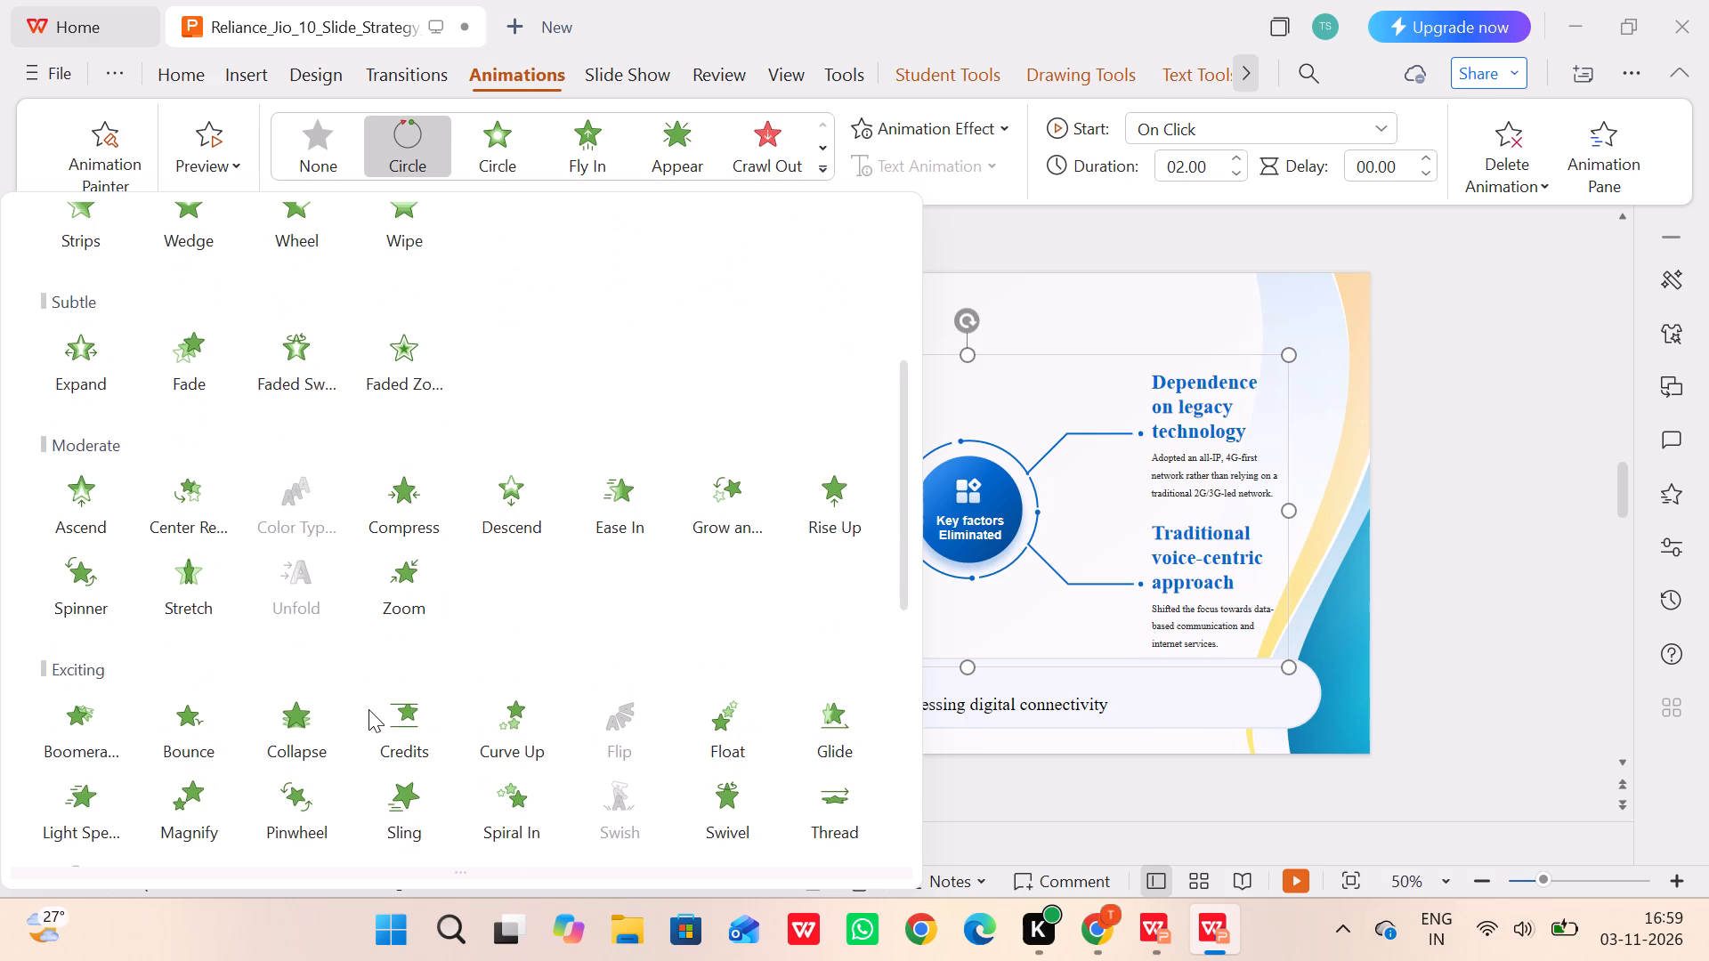
{"action": "scroll", "coordinate": [369, 709], "scroll_direction": "down", "scroll_amount": 3}
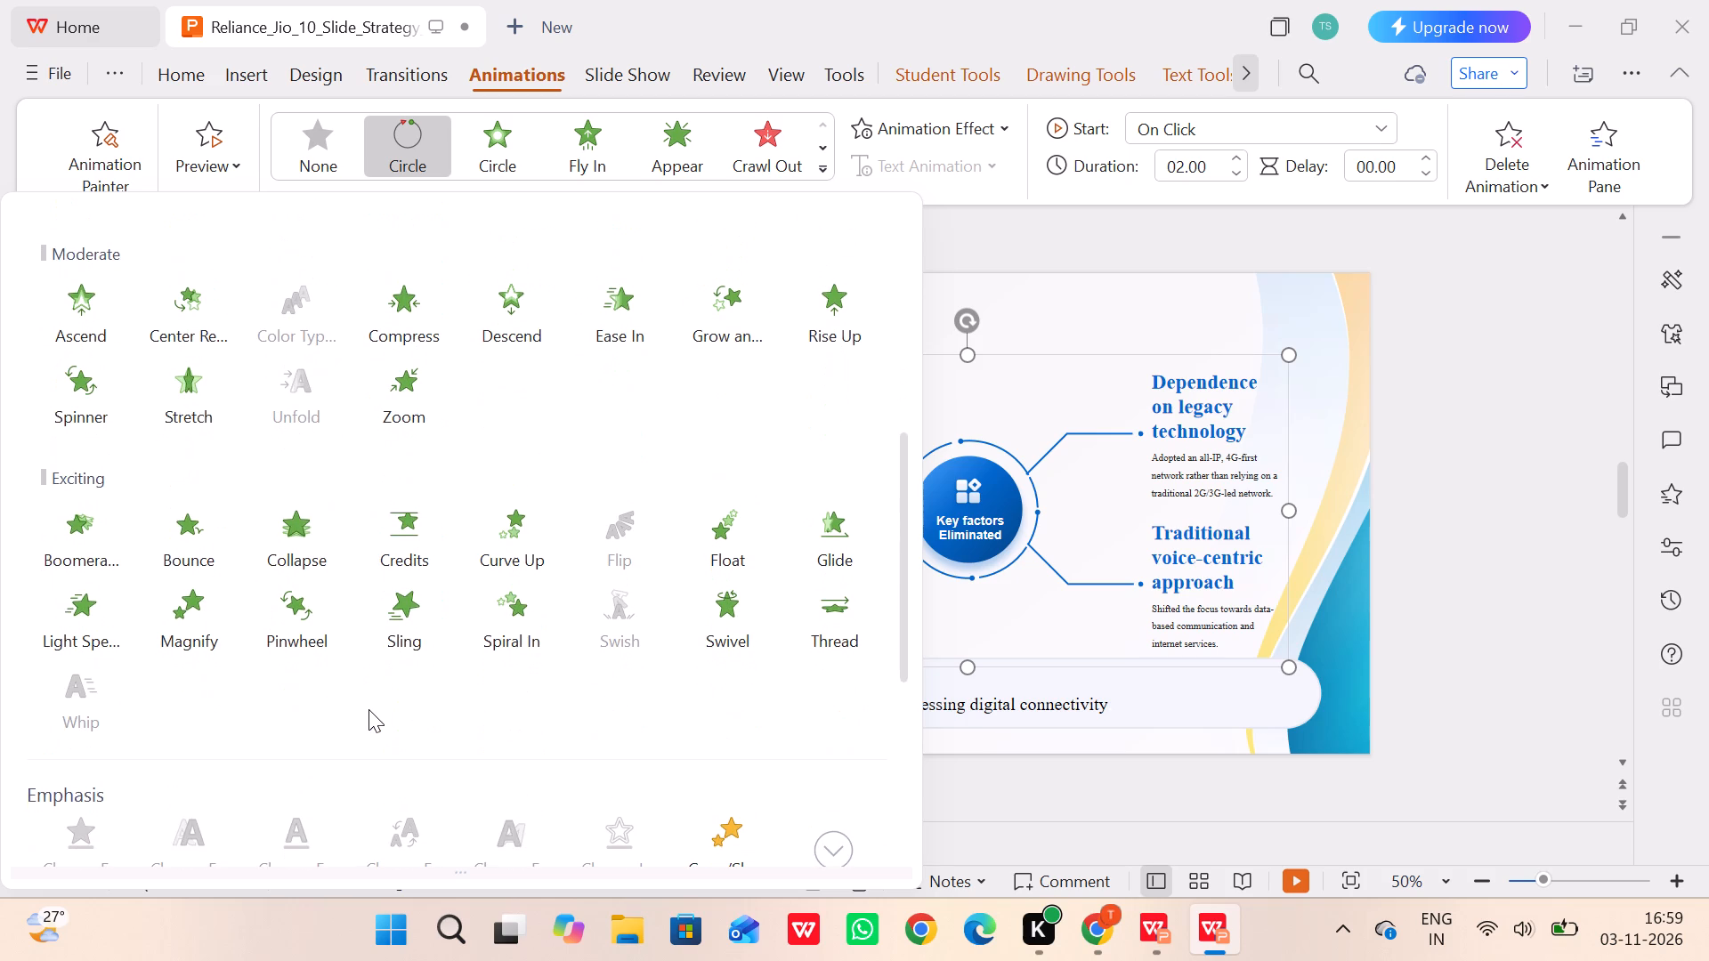
{"action": "scroll", "coordinate": [369, 709], "scroll_direction": "down", "scroll_amount": 2}
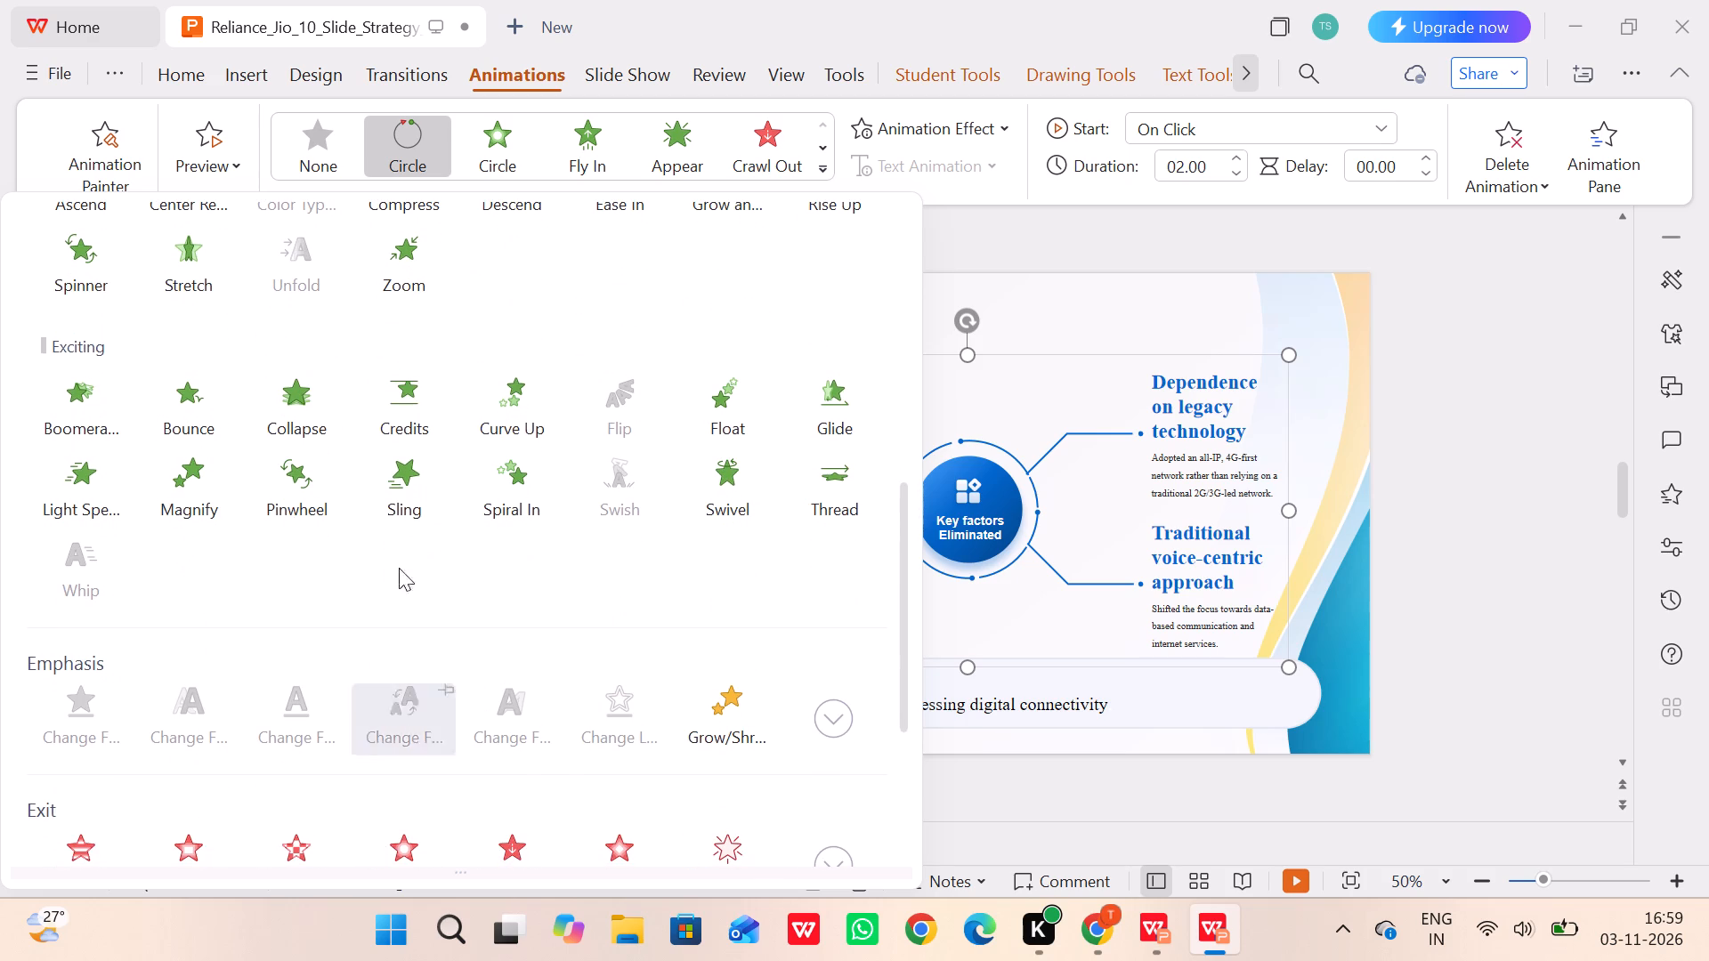
{"action": "scroll", "coordinate": [280, 573], "scroll_direction": "up", "scroll_amount": 1}
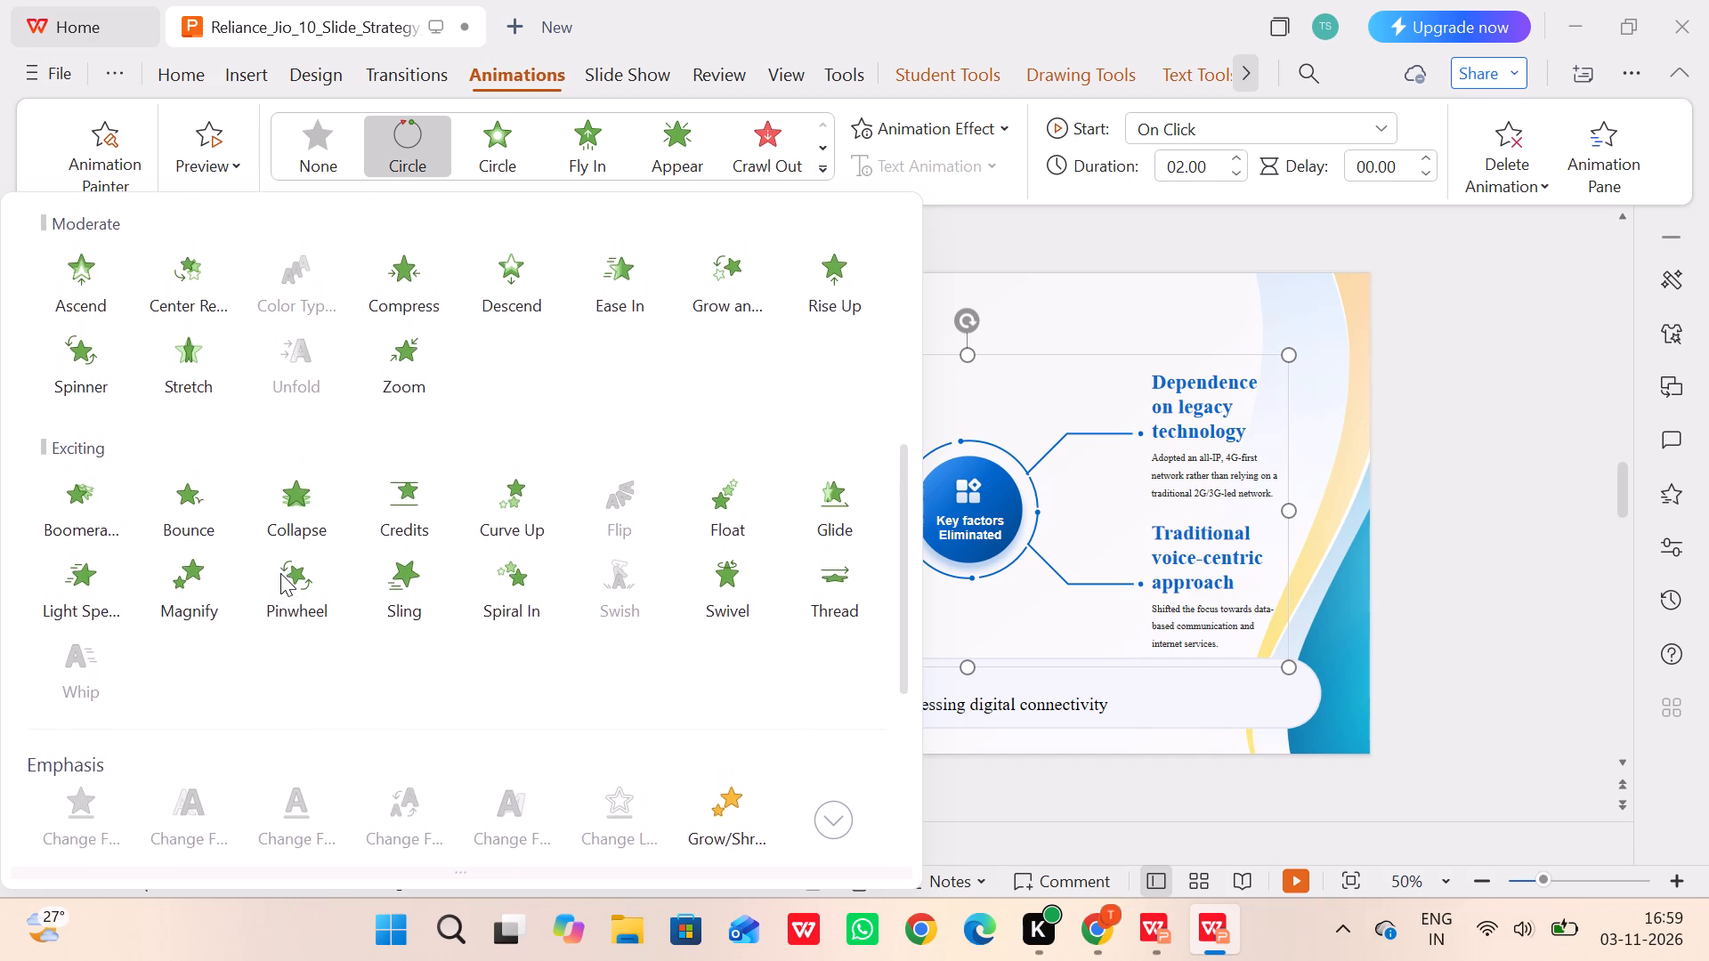
{"action": "scroll", "coordinate": [280, 573], "scroll_direction": "up", "scroll_amount": 4}
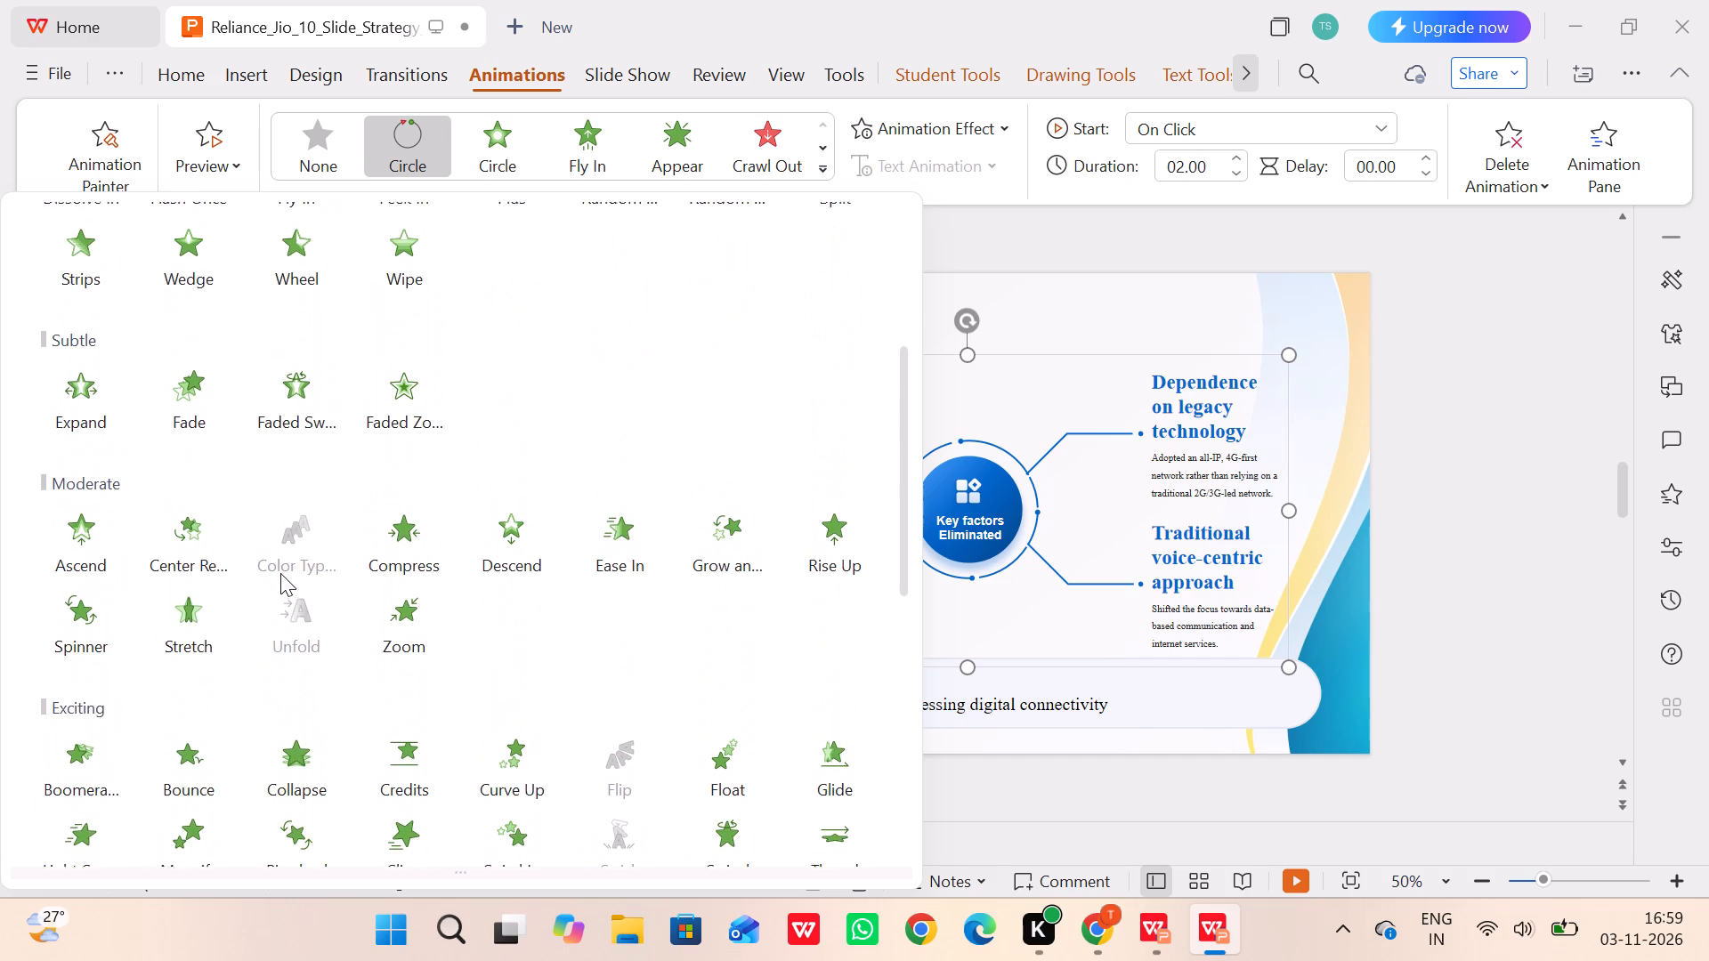
{"action": "scroll", "coordinate": [280, 573], "scroll_direction": "up", "scroll_amount": 3}
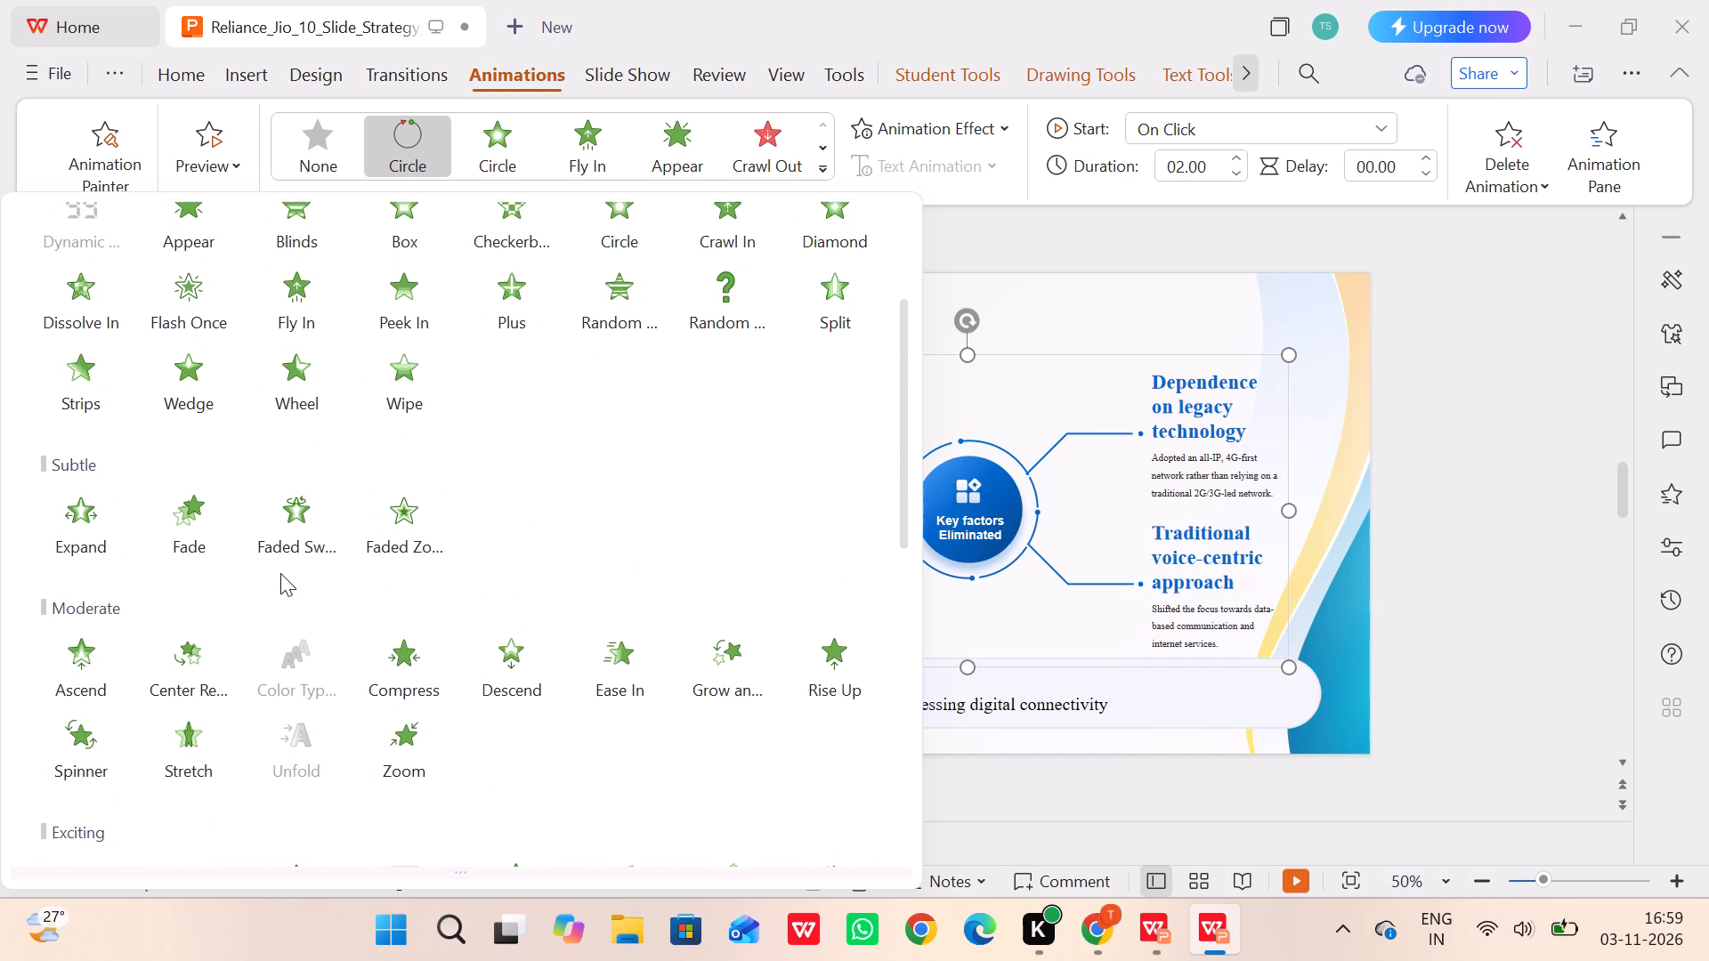
{"action": "scroll", "coordinate": [280, 573], "scroll_direction": "up", "scroll_amount": 3}
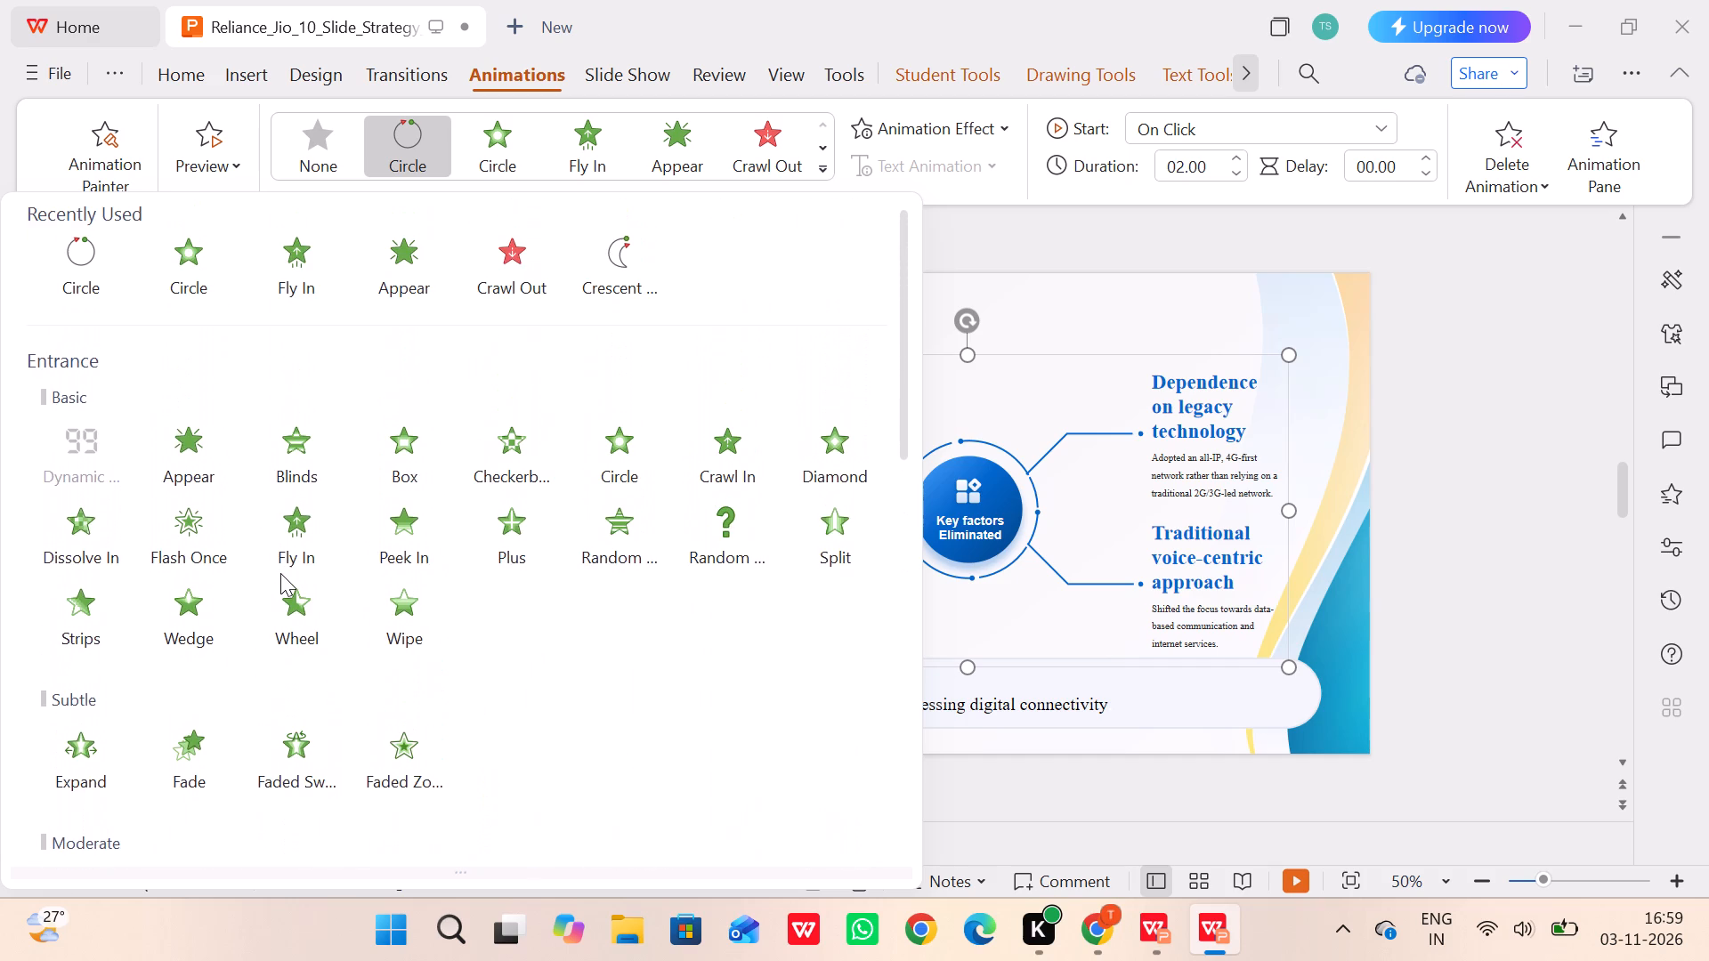
{"action": "left_click", "coordinate": [307, 631]}
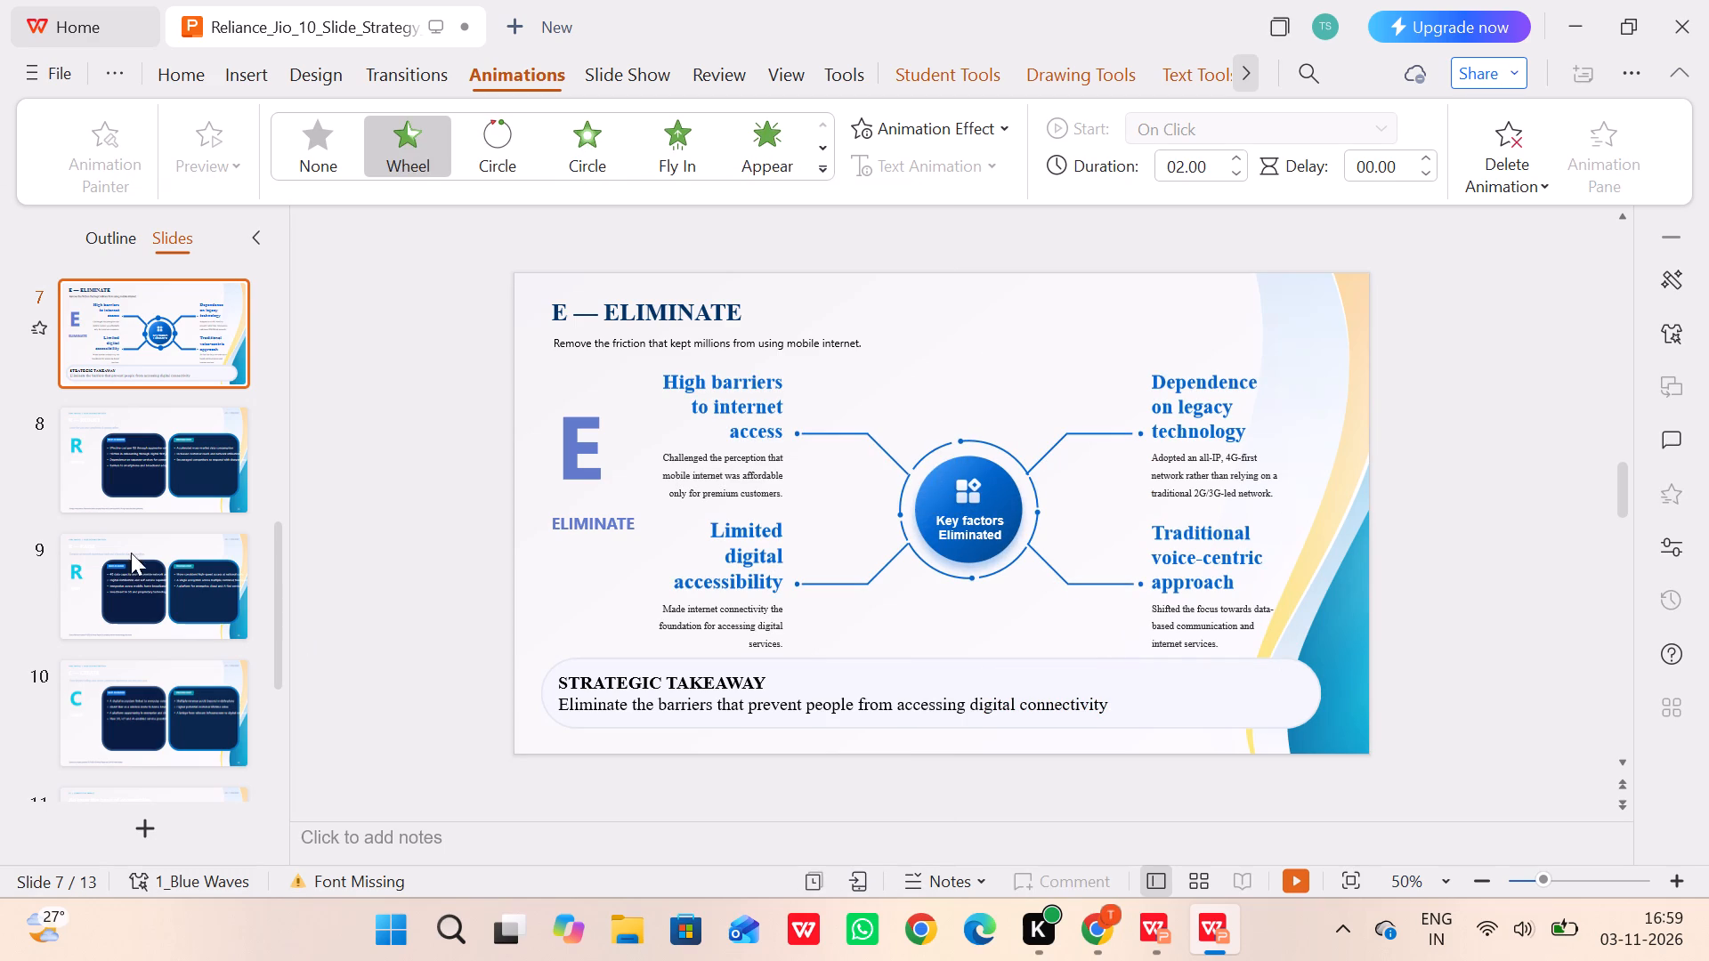
Play the ELIMINATE slide as a full-screen slide show to check how it opens, and exit the show.
{"action": "double_click", "coordinate": [150, 300]}
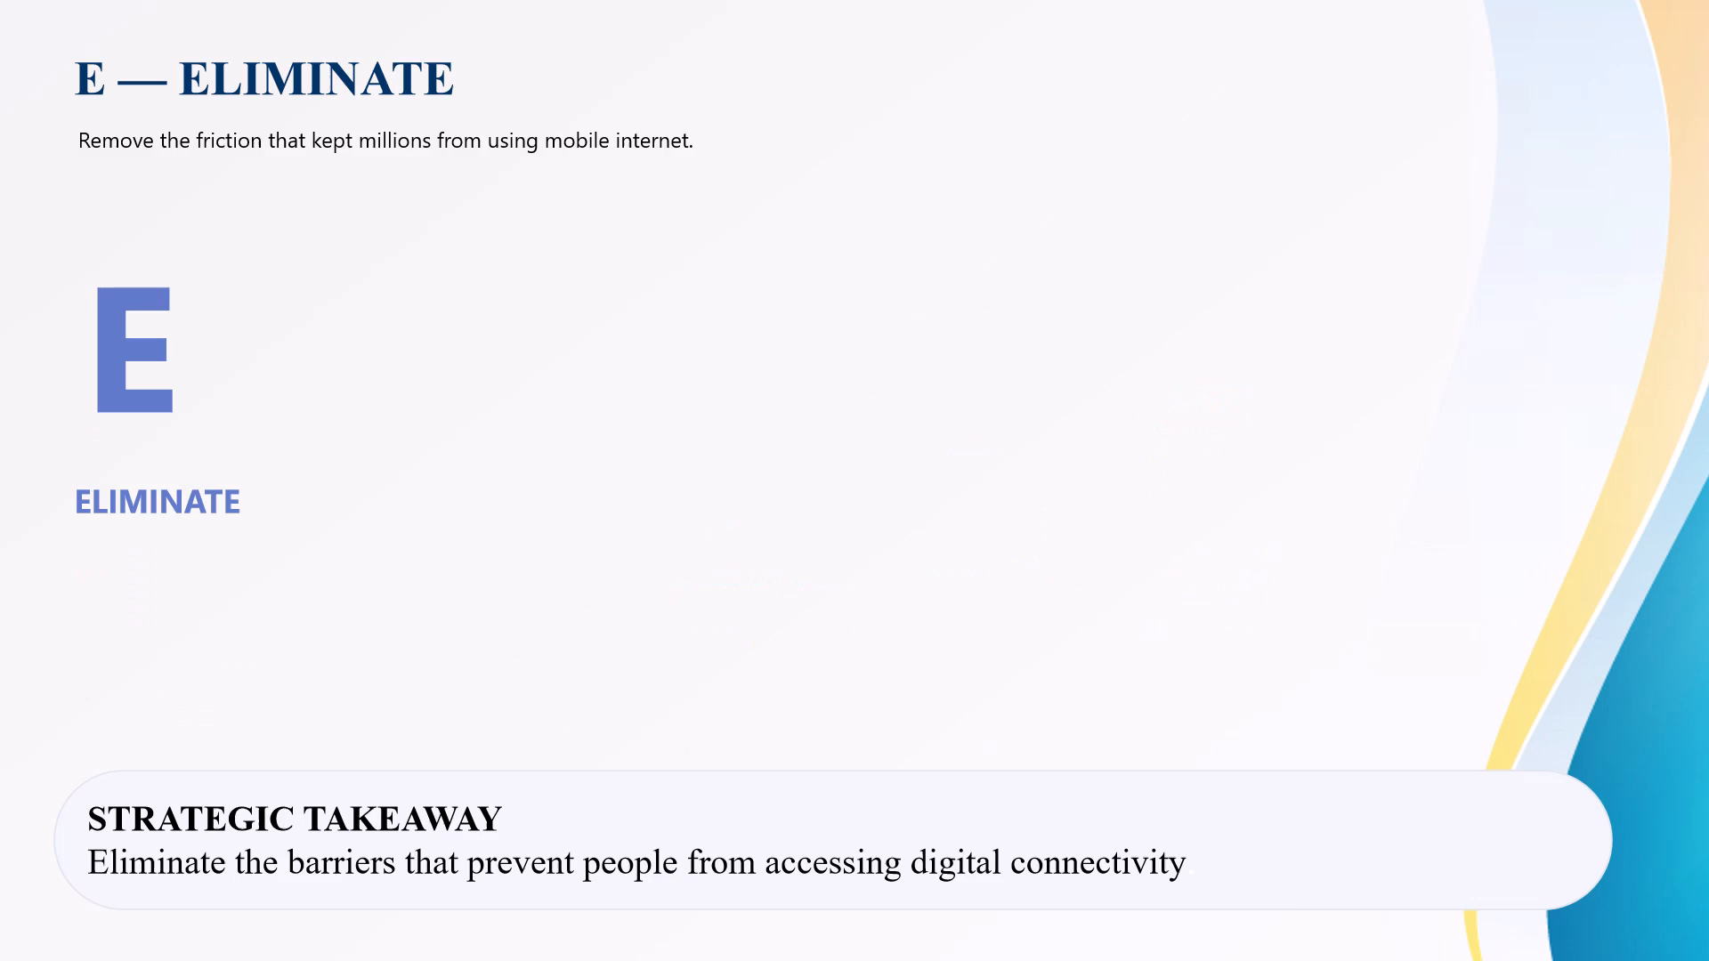
{"action": "key", "text": "Escape"}
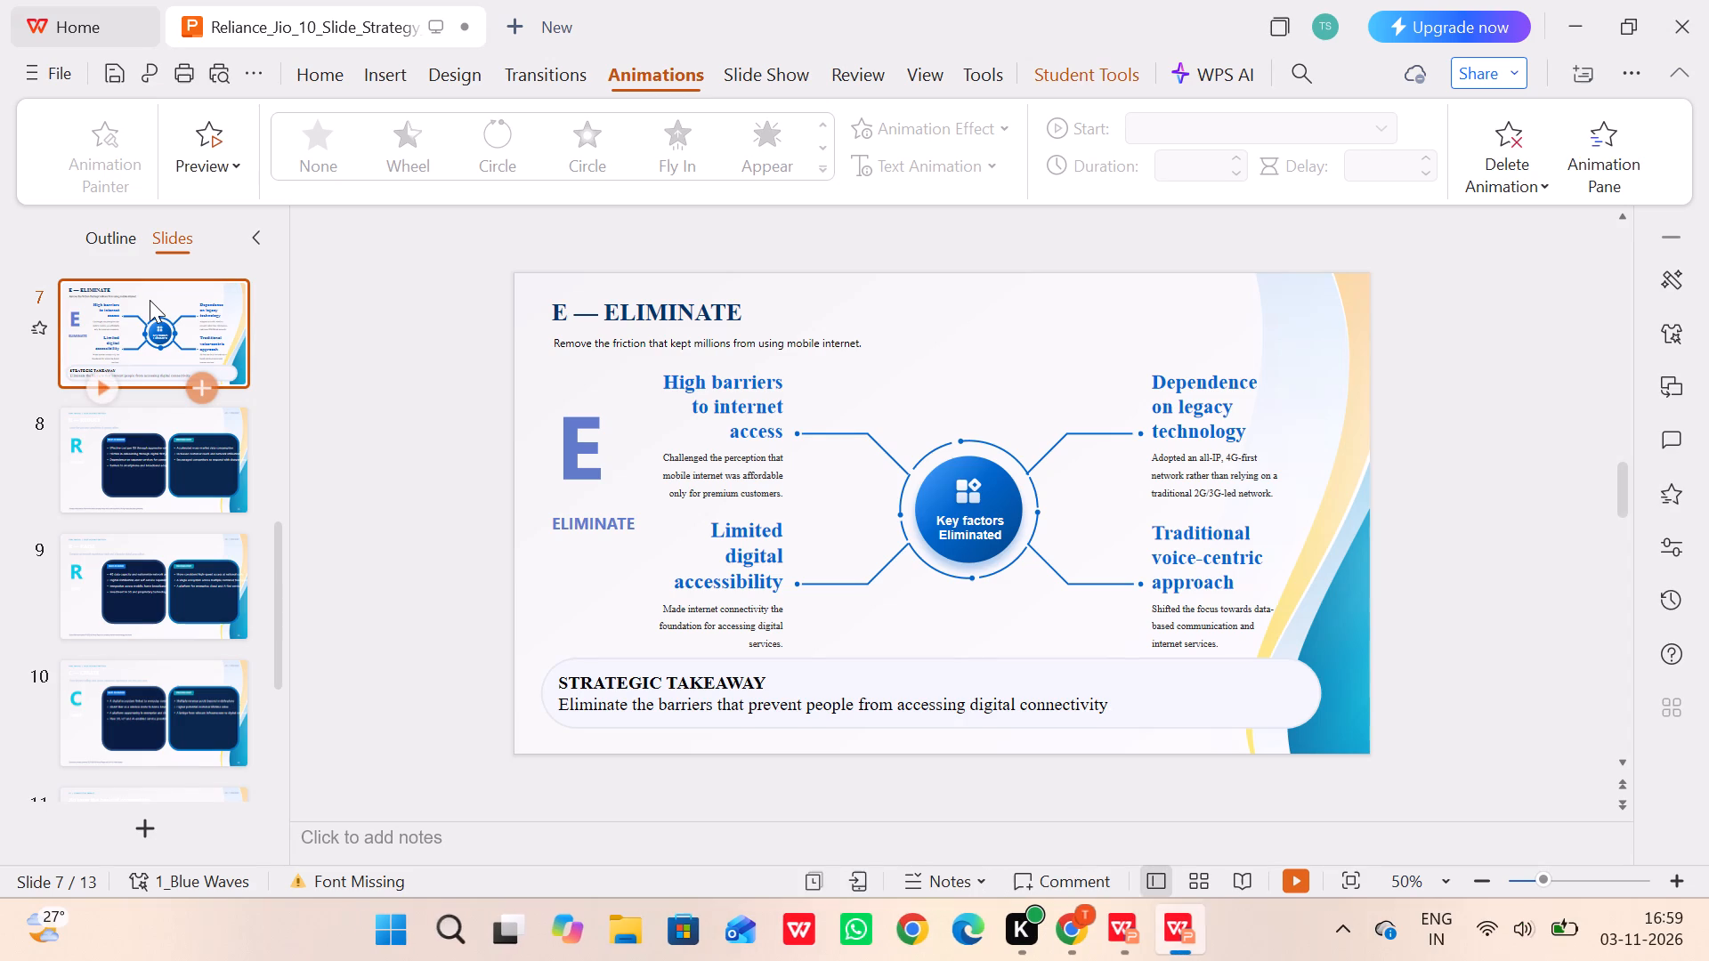
Select the whole grouped graphic on the ELIMINATE slide and set its Wheel animation to start With Previous.
{"action": "left_click", "coordinate": [884, 462]}
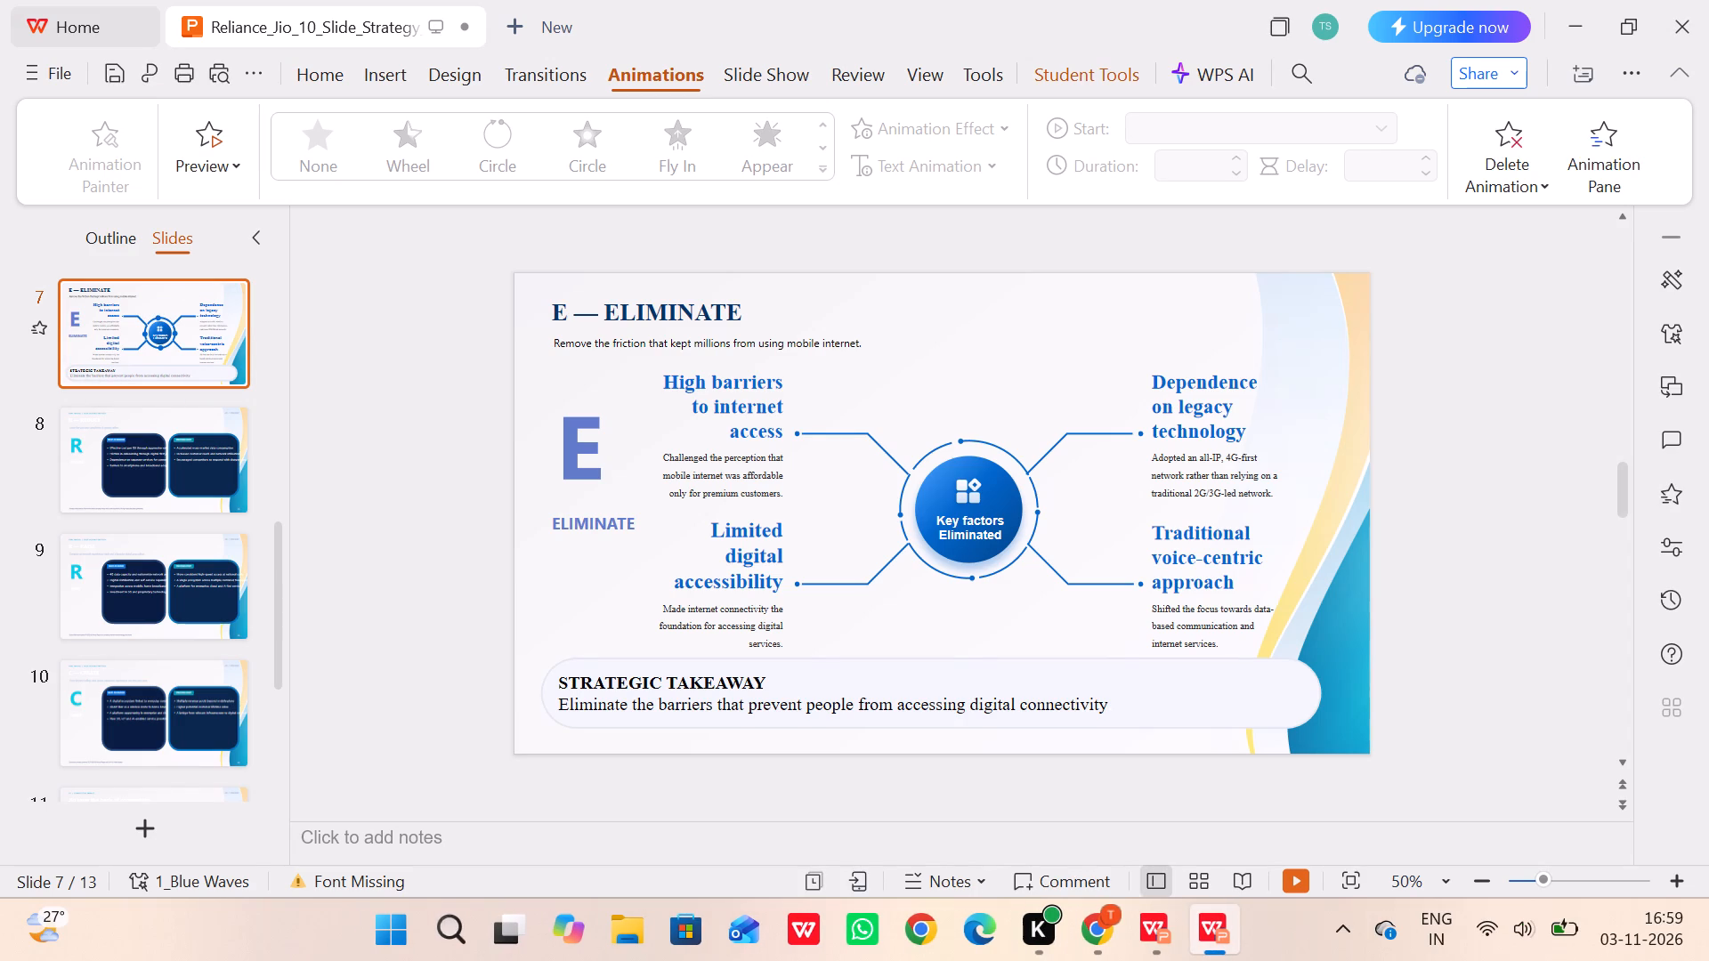
{"action": "left_click", "coordinate": [749, 452]}
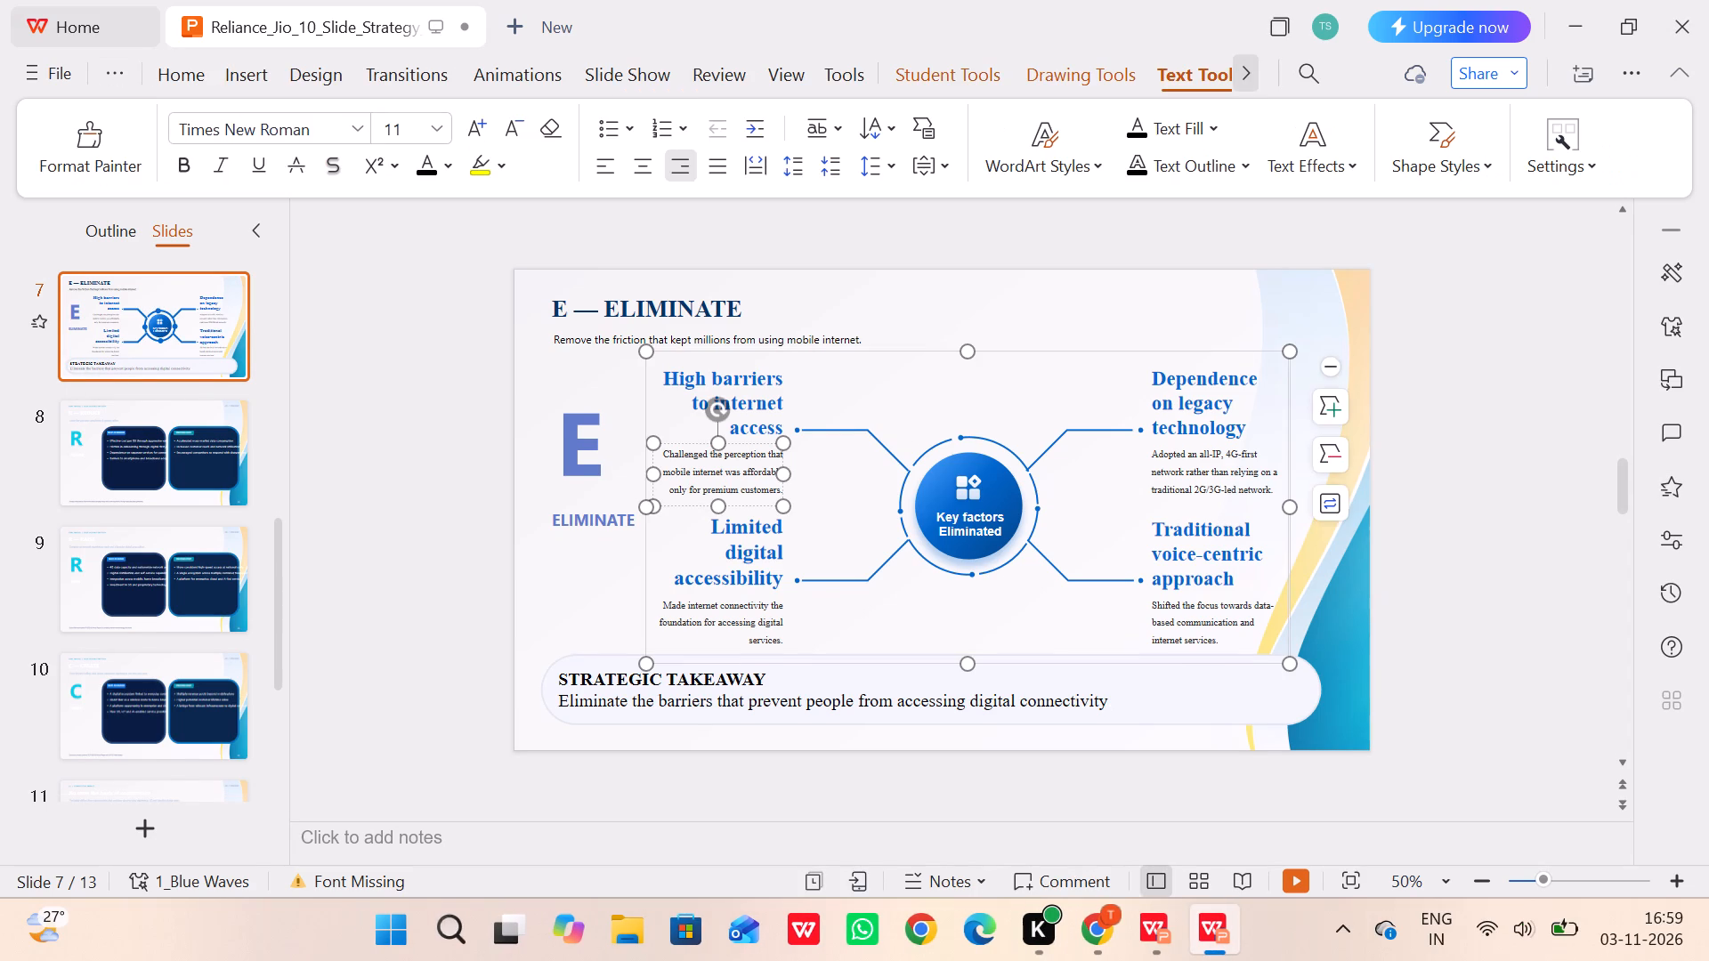
{"action": "left_click", "coordinate": [918, 354]}
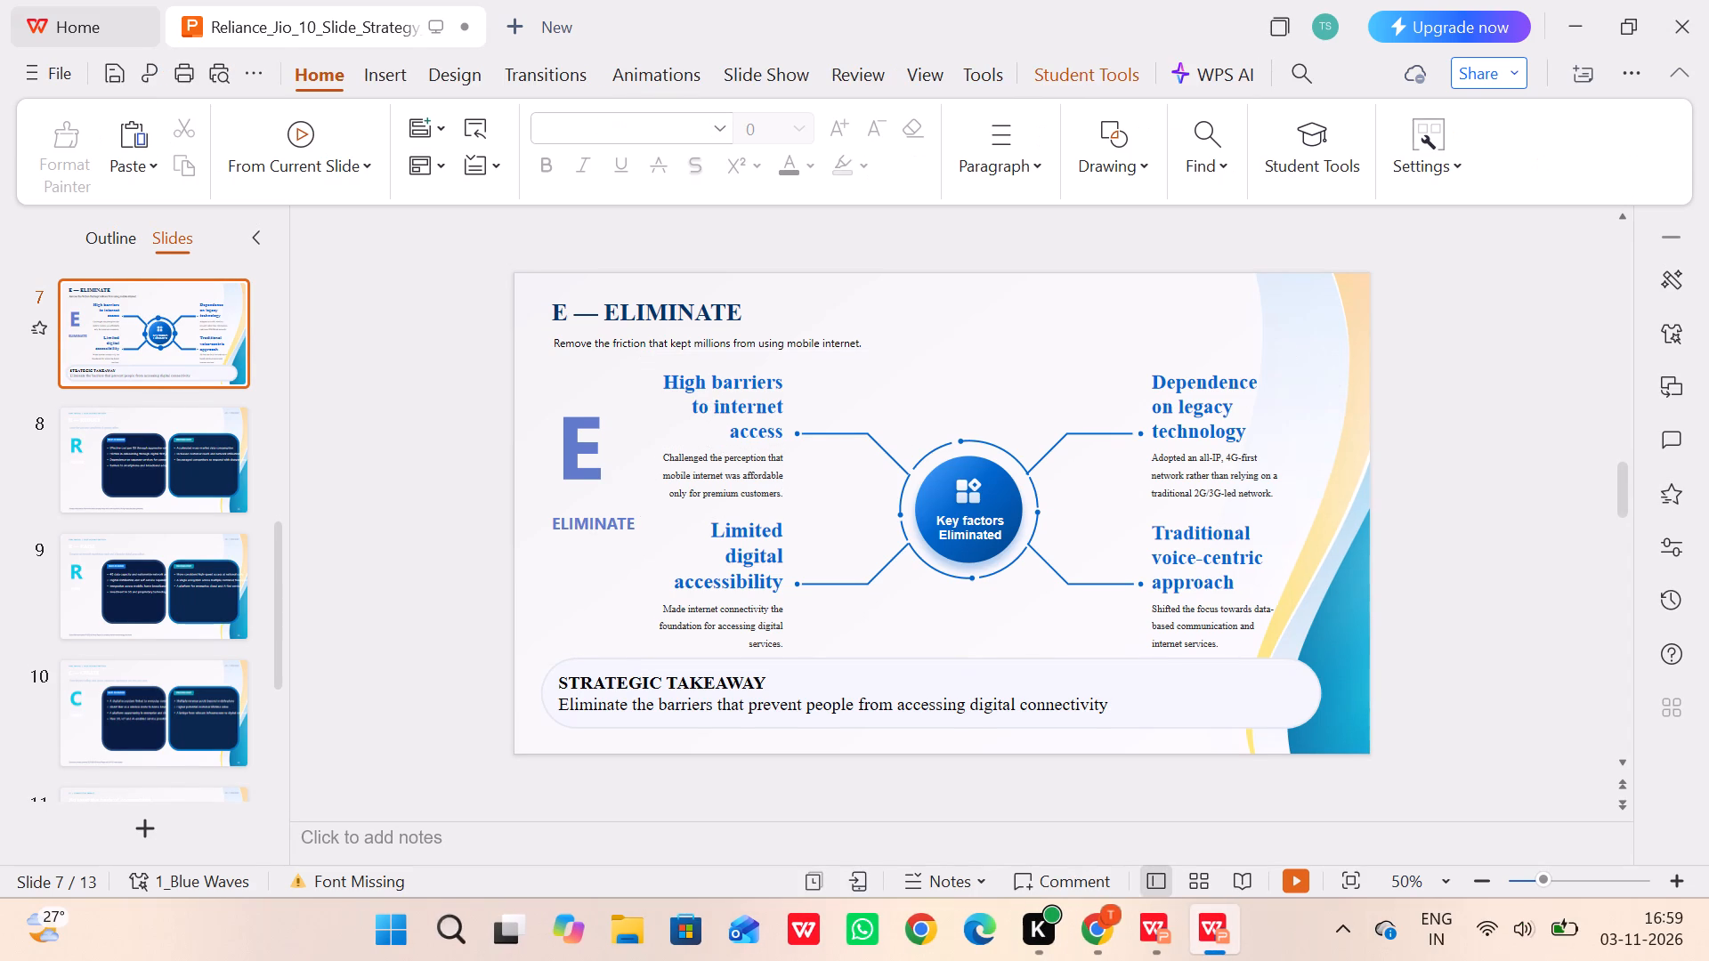
{"action": "left_click", "coordinate": [898, 388]}
{"action": "left_click", "coordinate": [661, 416]}
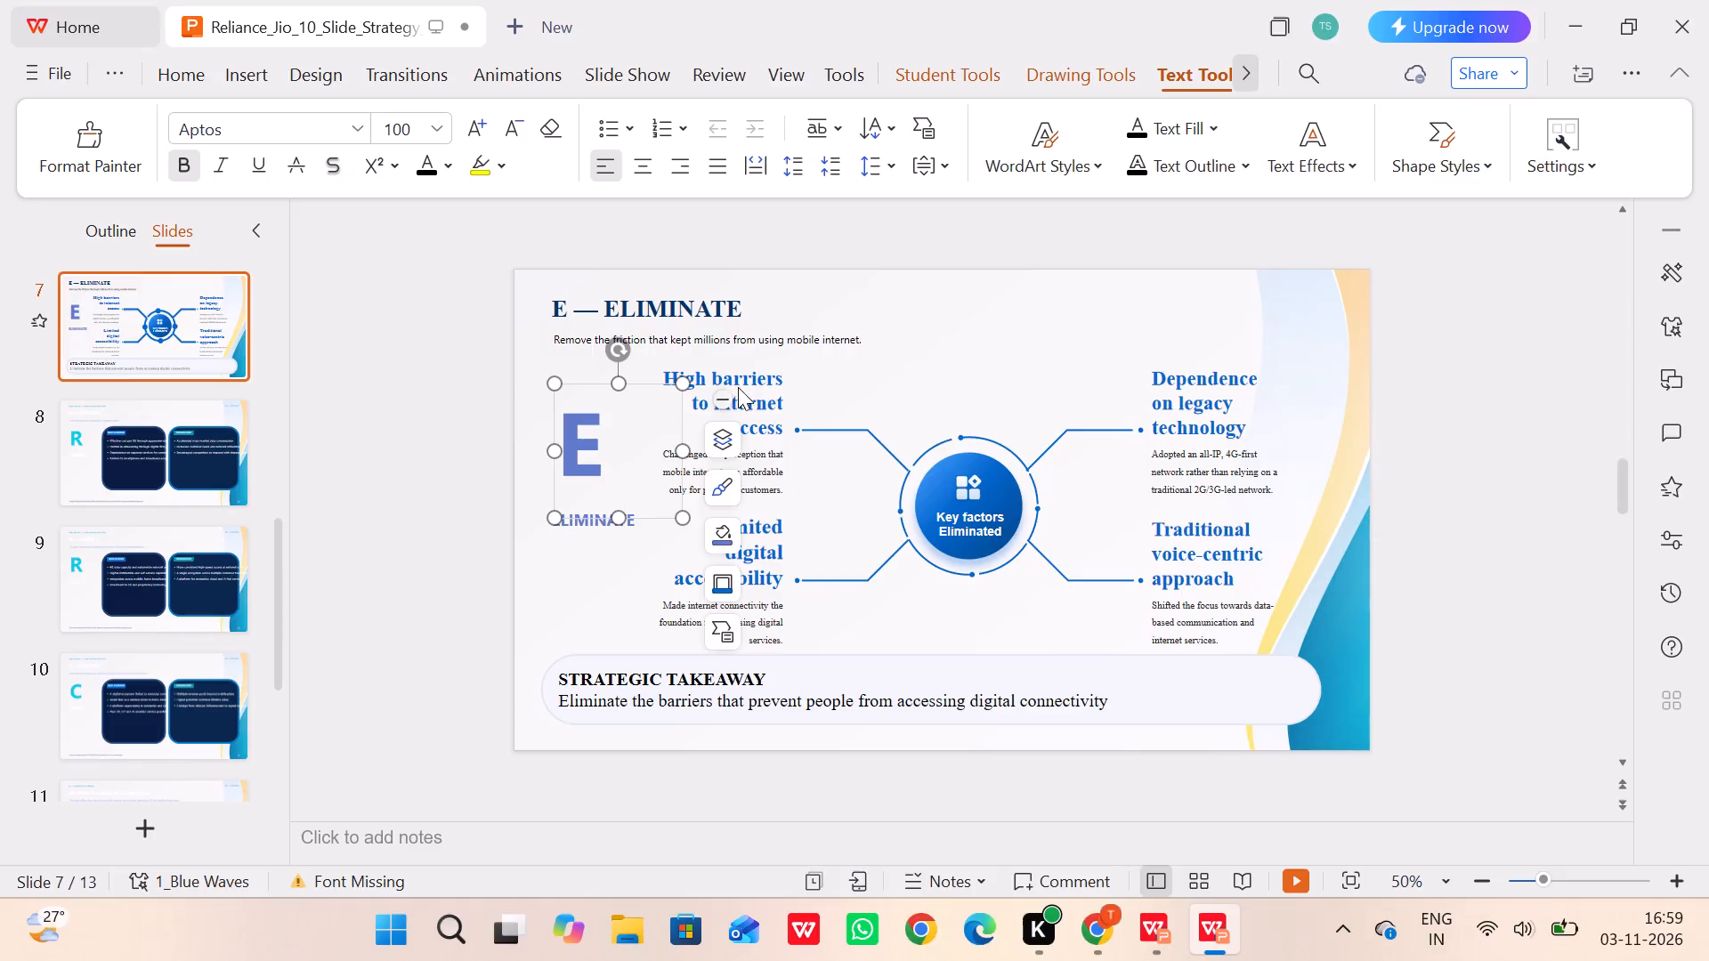
{"action": "left_click", "coordinate": [750, 386]}
{"action": "left_click", "coordinate": [773, 457]}
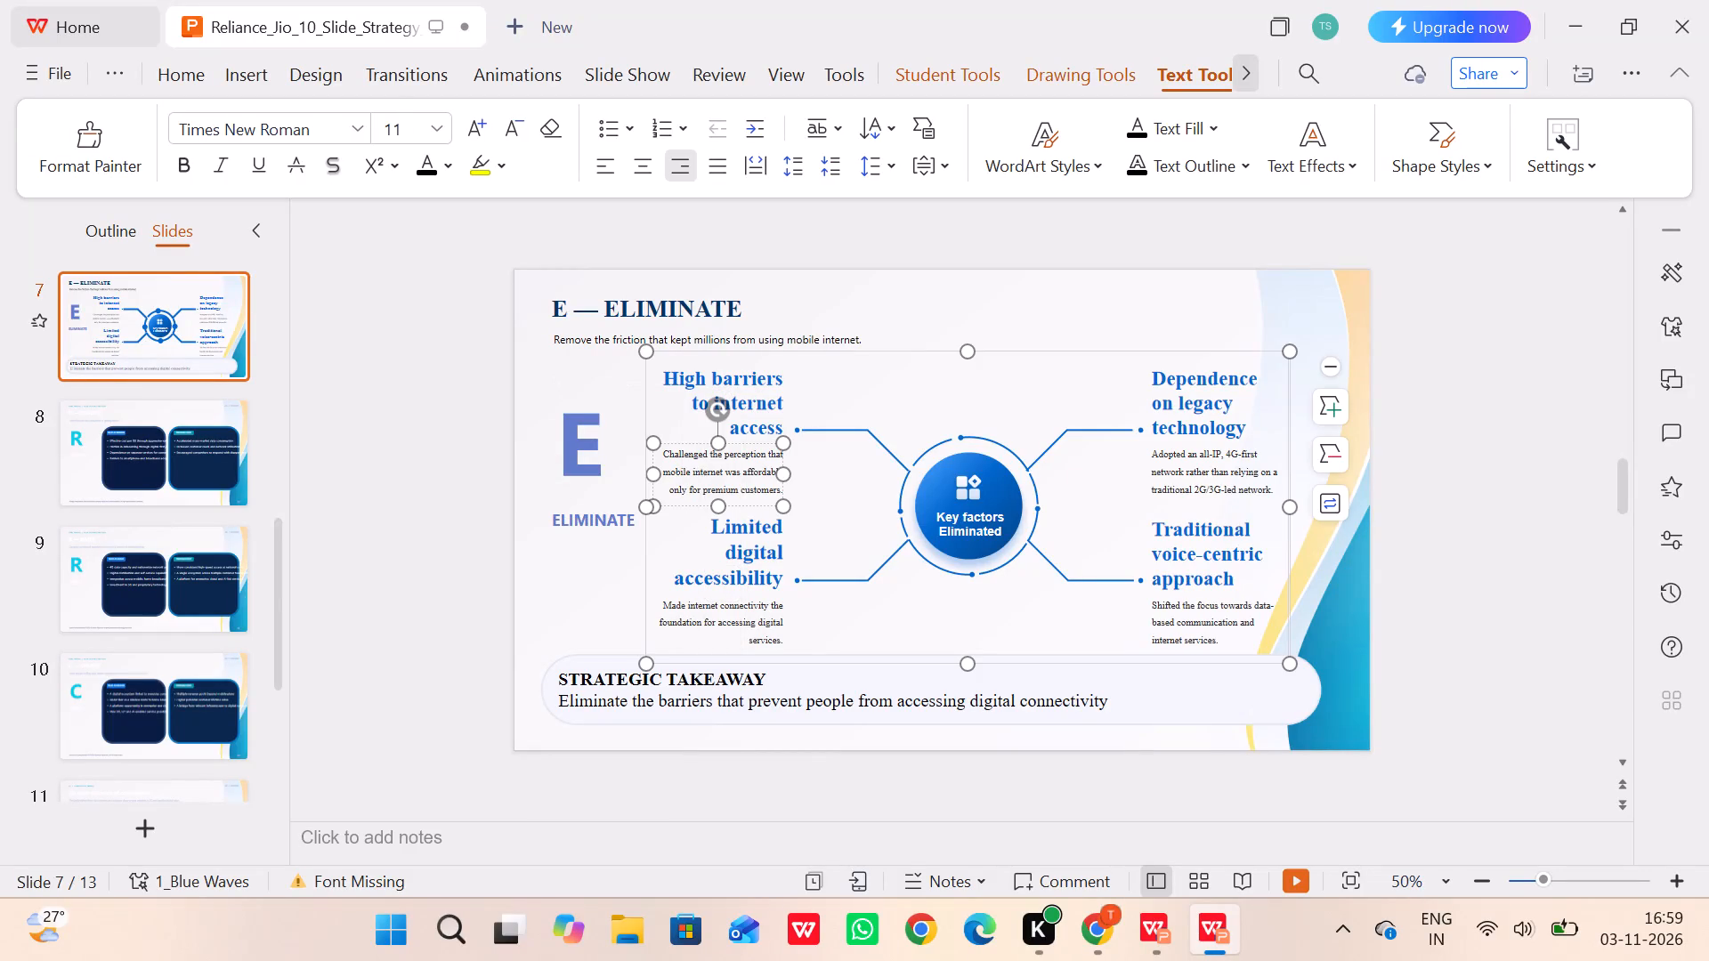
{"action": "left_click", "coordinate": [928, 351]}
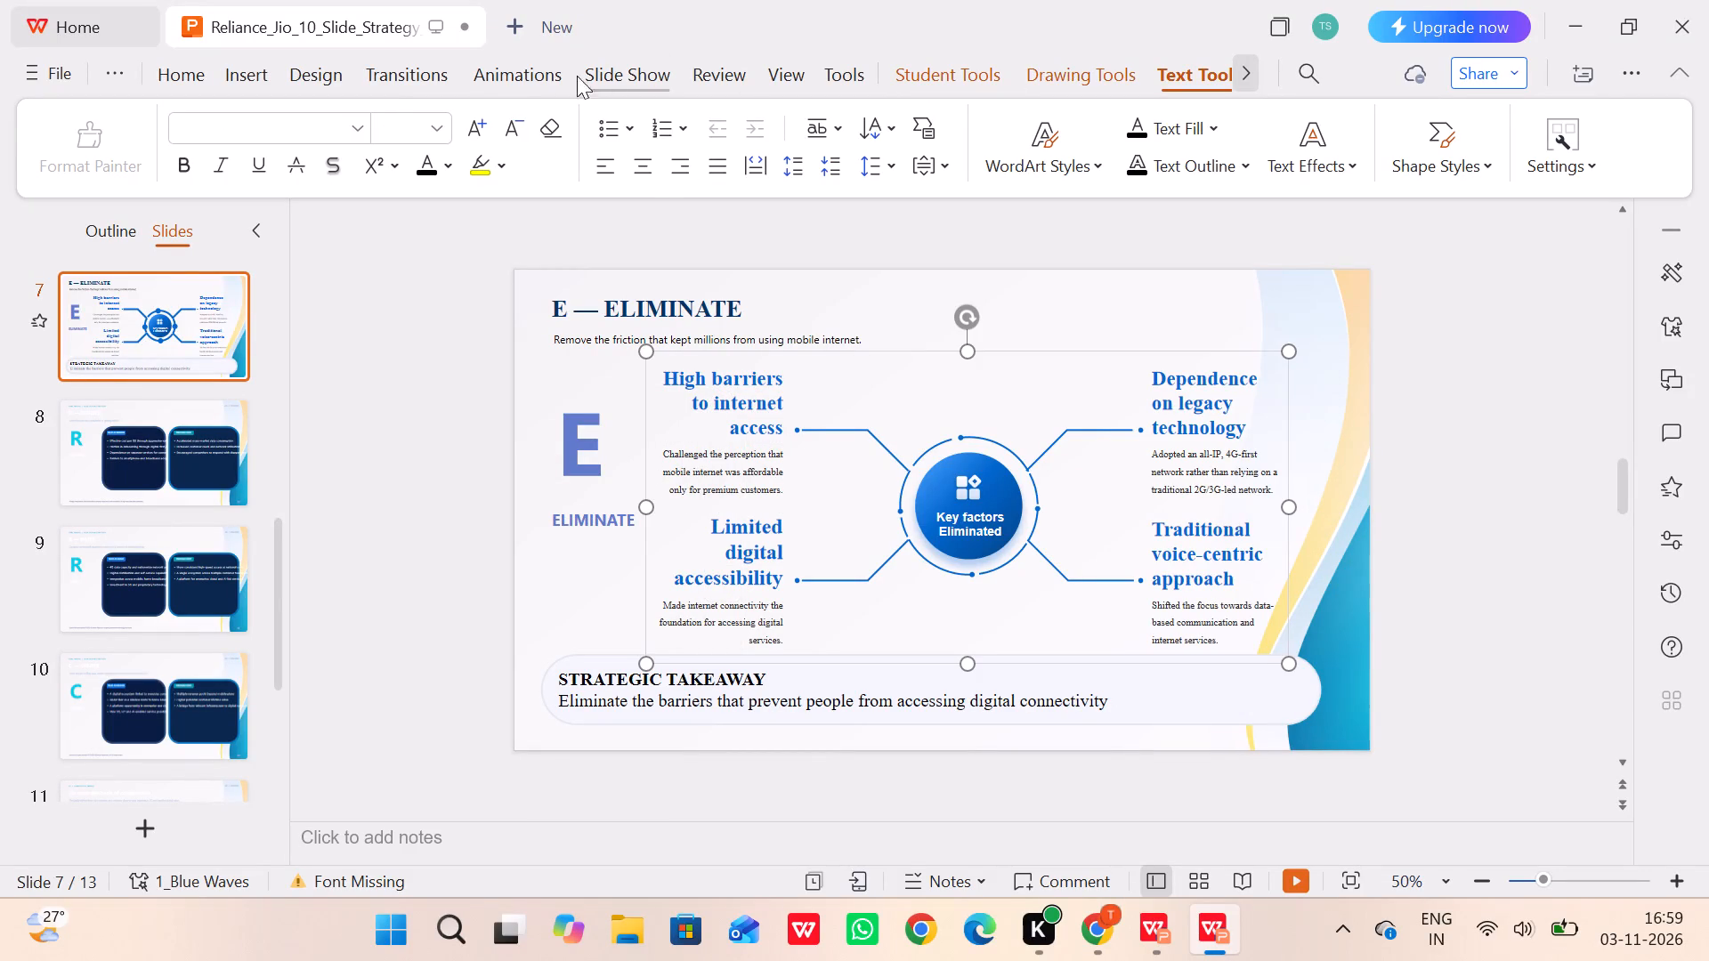
{"action": "left_click", "coordinate": [450, 74]}
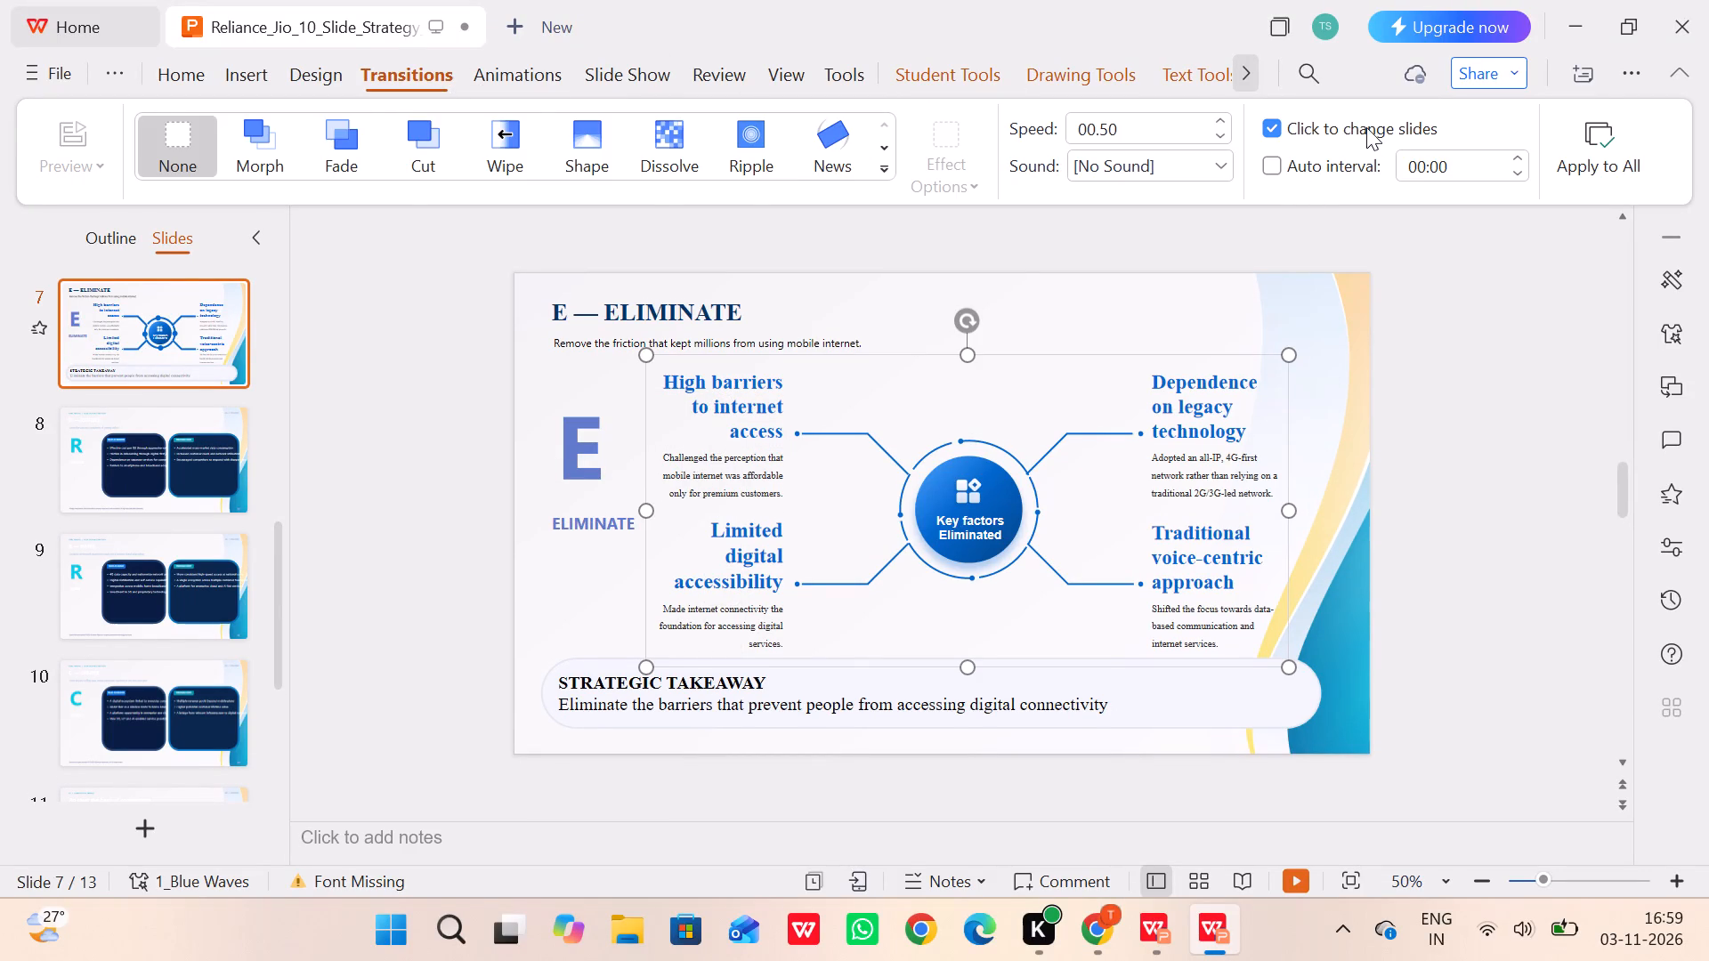
{"action": "left_click", "coordinate": [504, 77]}
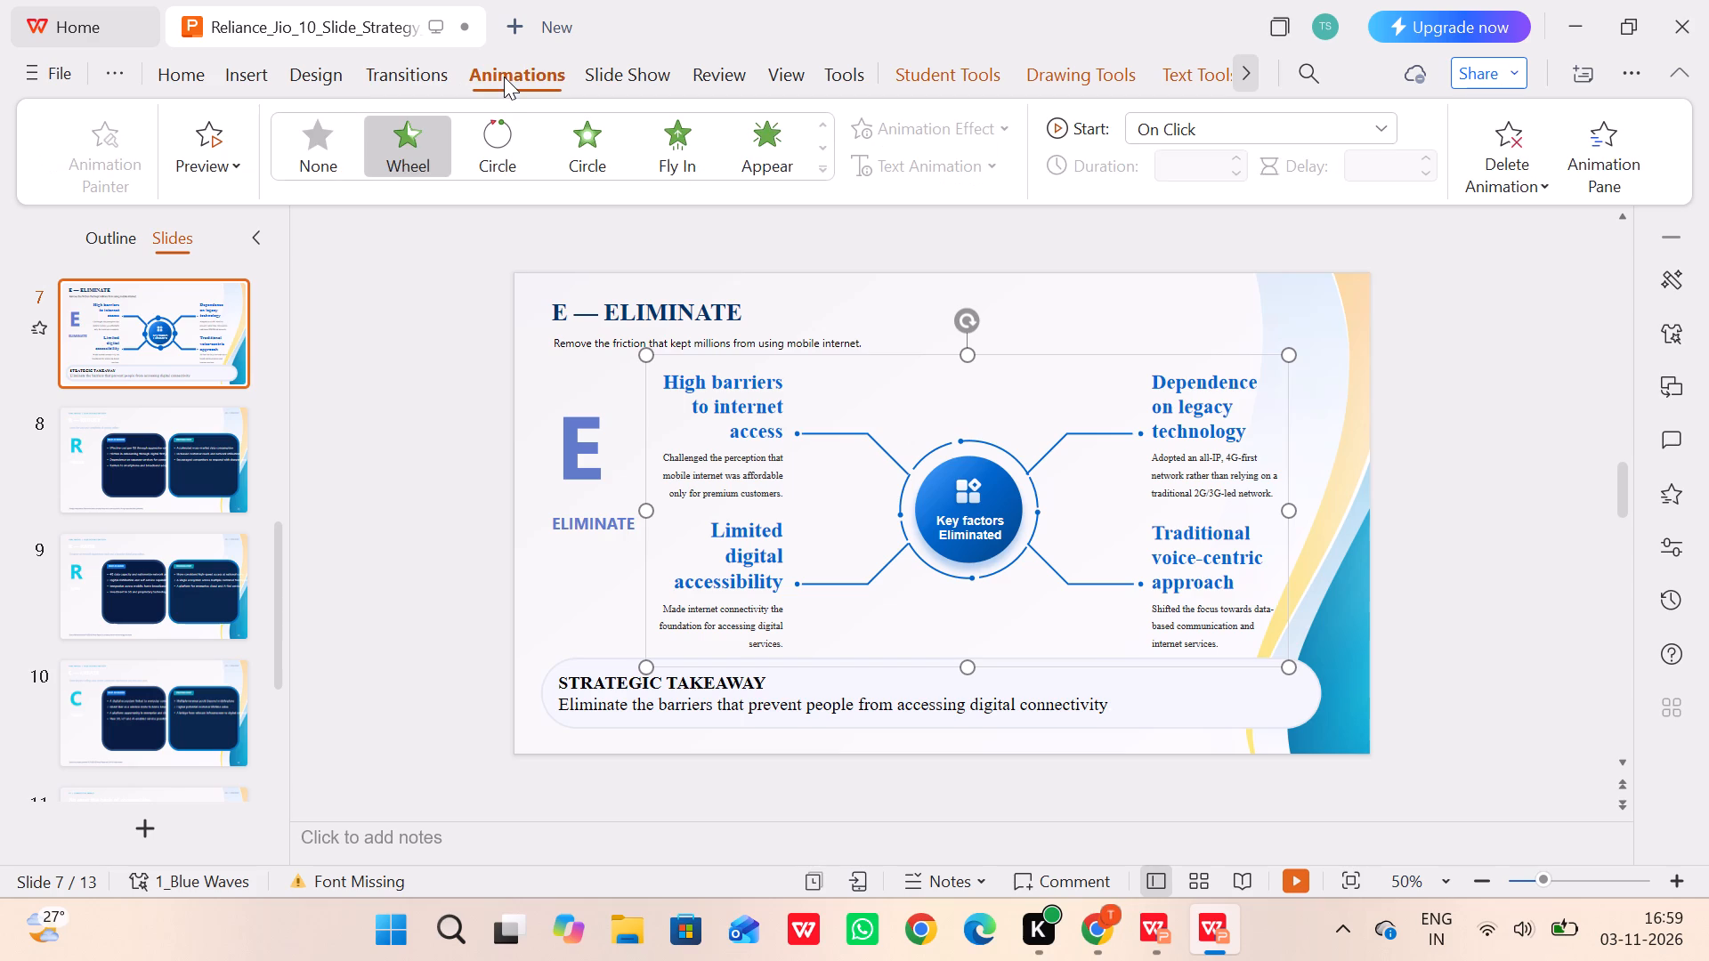
{"action": "left_click", "coordinate": [1290, 136]}
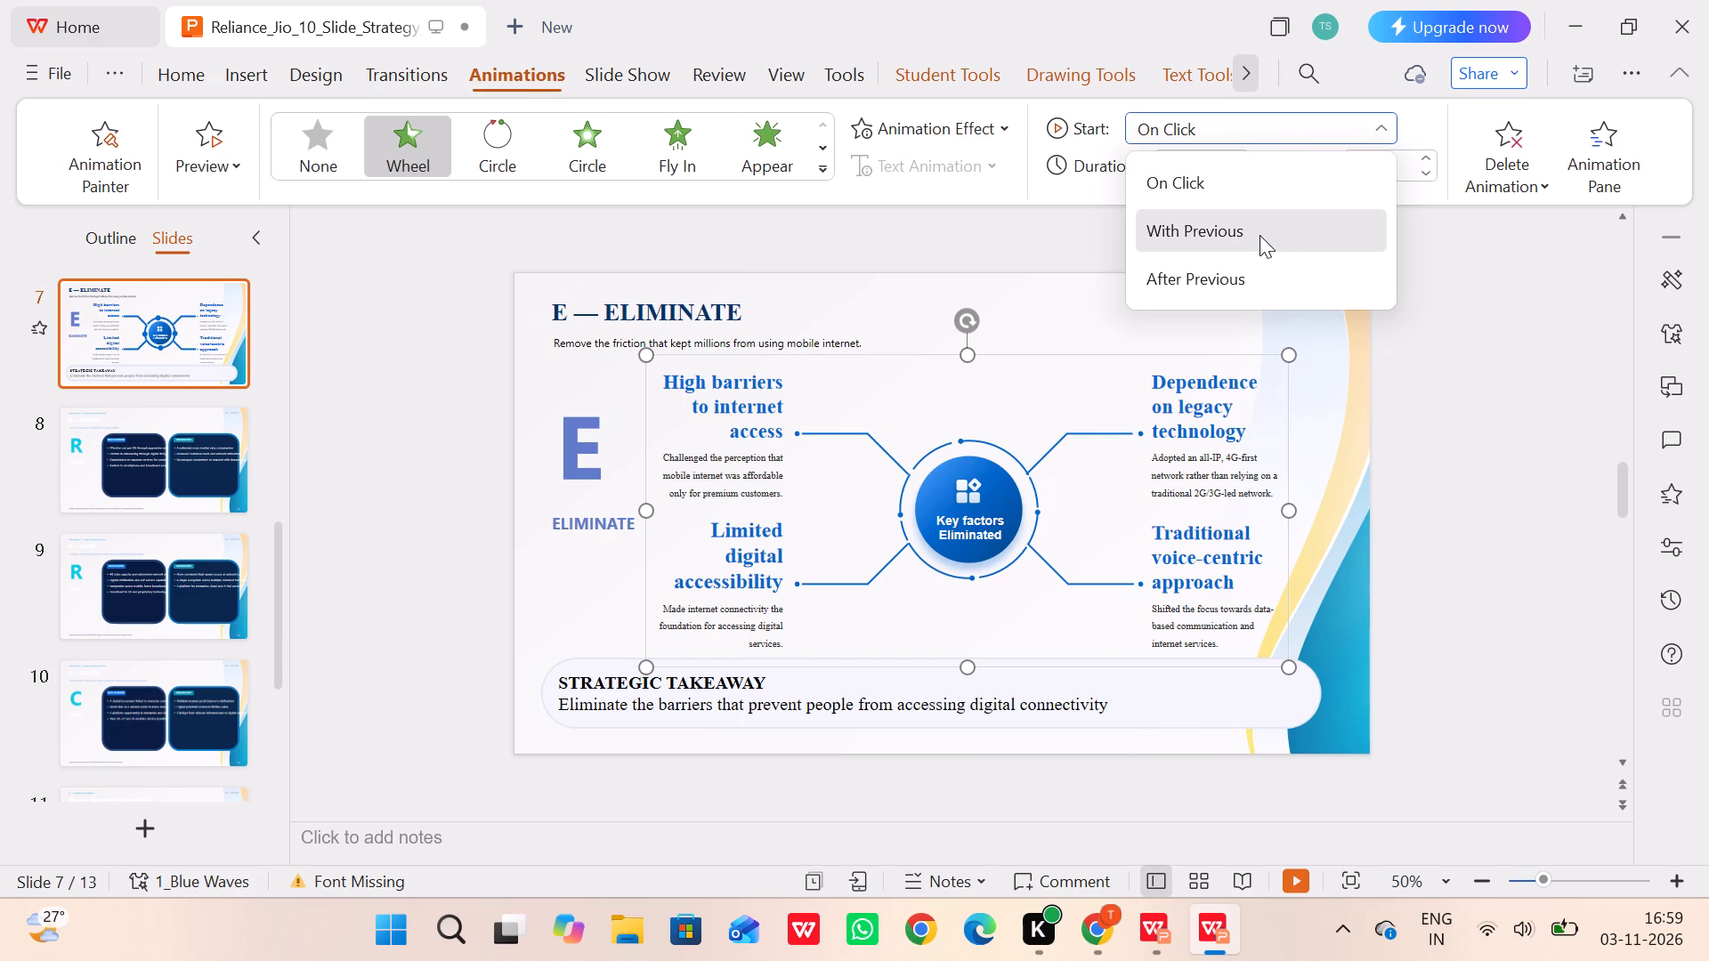
{"action": "left_click", "coordinate": [1259, 235]}
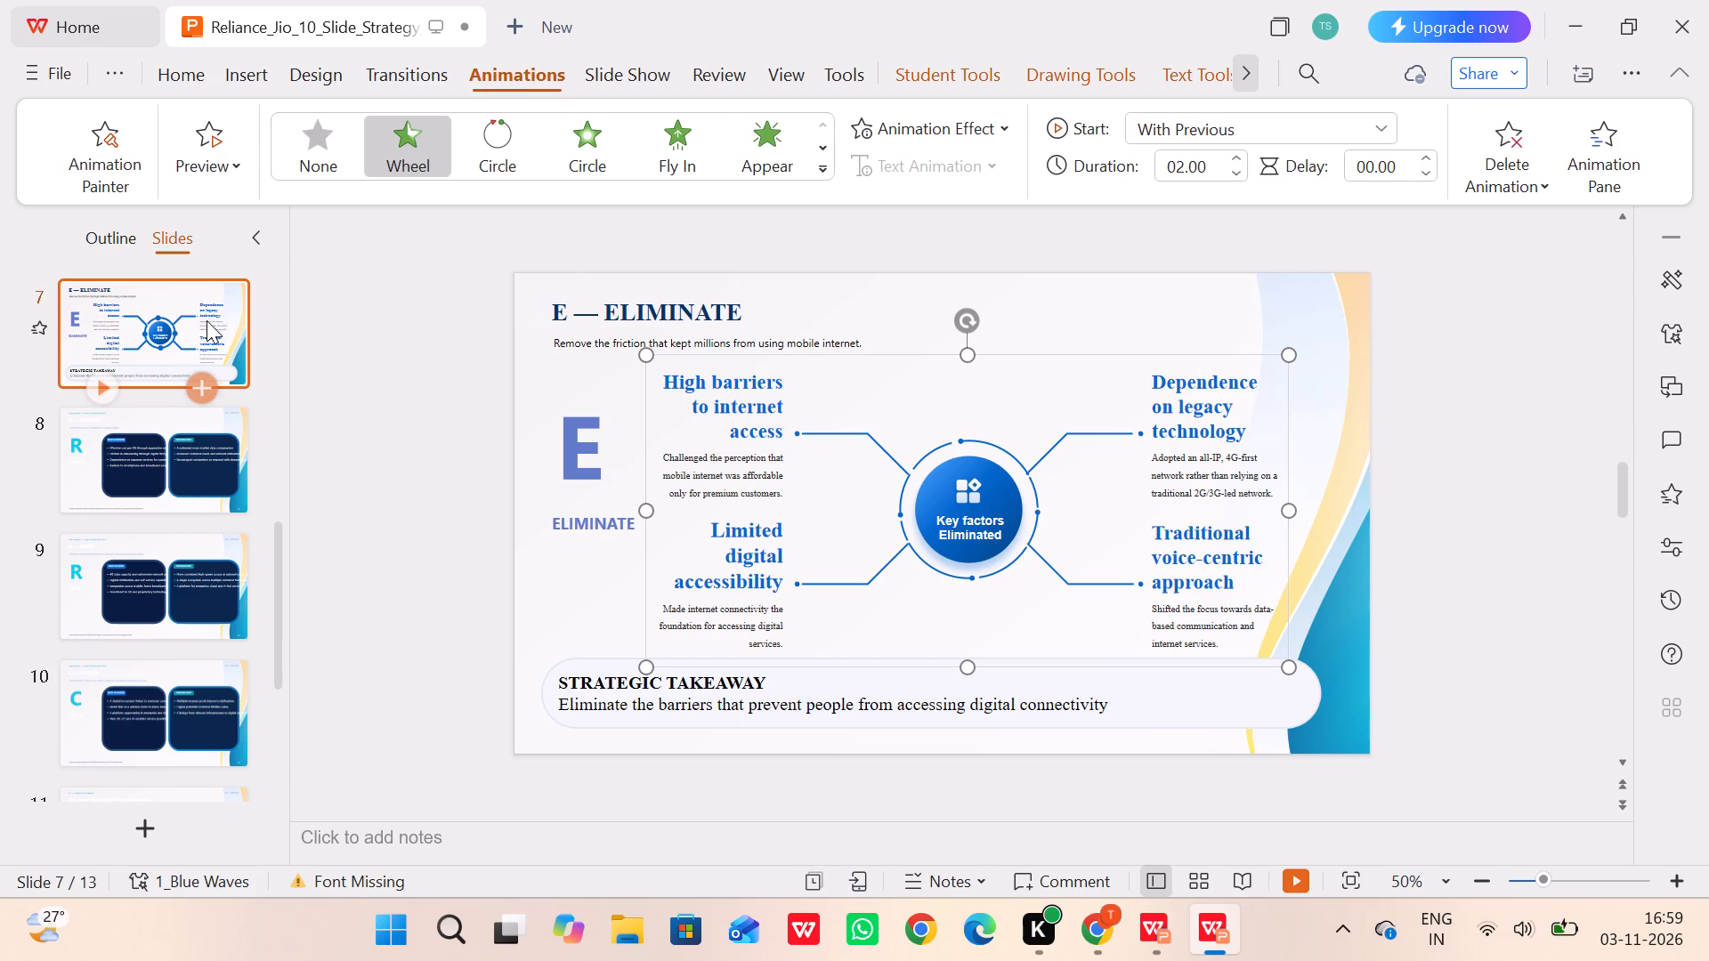
Play the slide show from the ERRC overview slide and advance to the ELIMINATE slide to check the graphic's animation.
{"action": "scroll", "coordinate": [207, 320], "scroll_direction": "up", "scroll_amount": 1}
{"action": "double_click", "coordinate": [145, 539]}
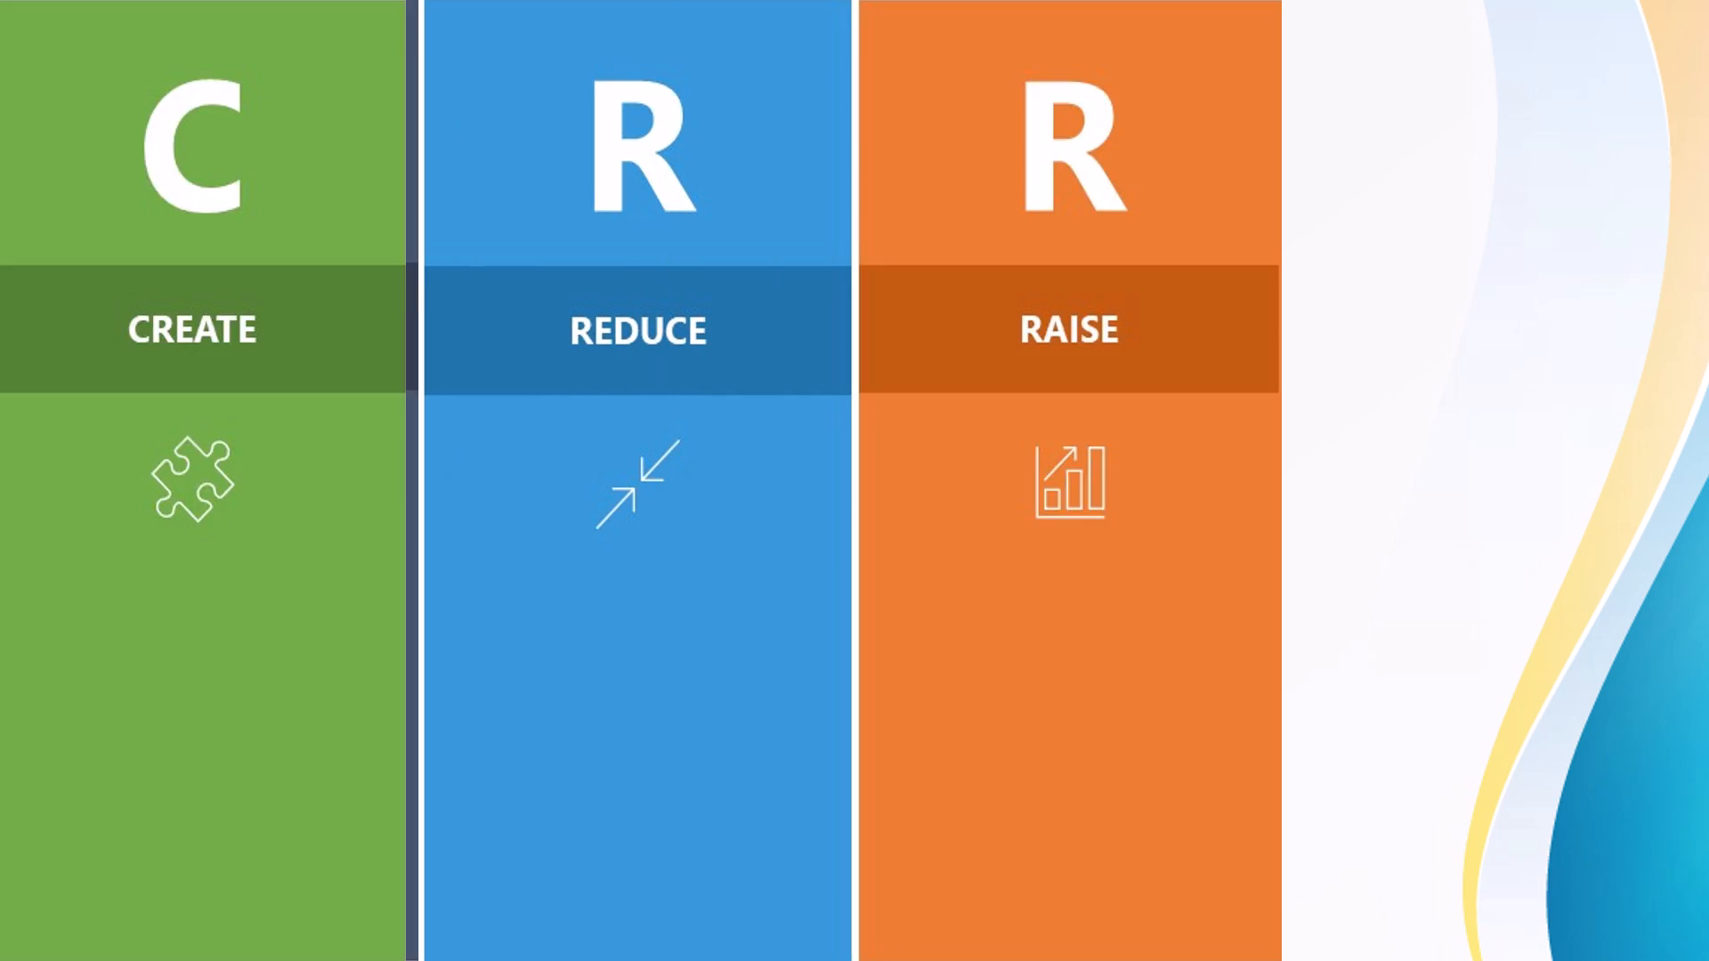
{"action": "key", "text": "Right"}
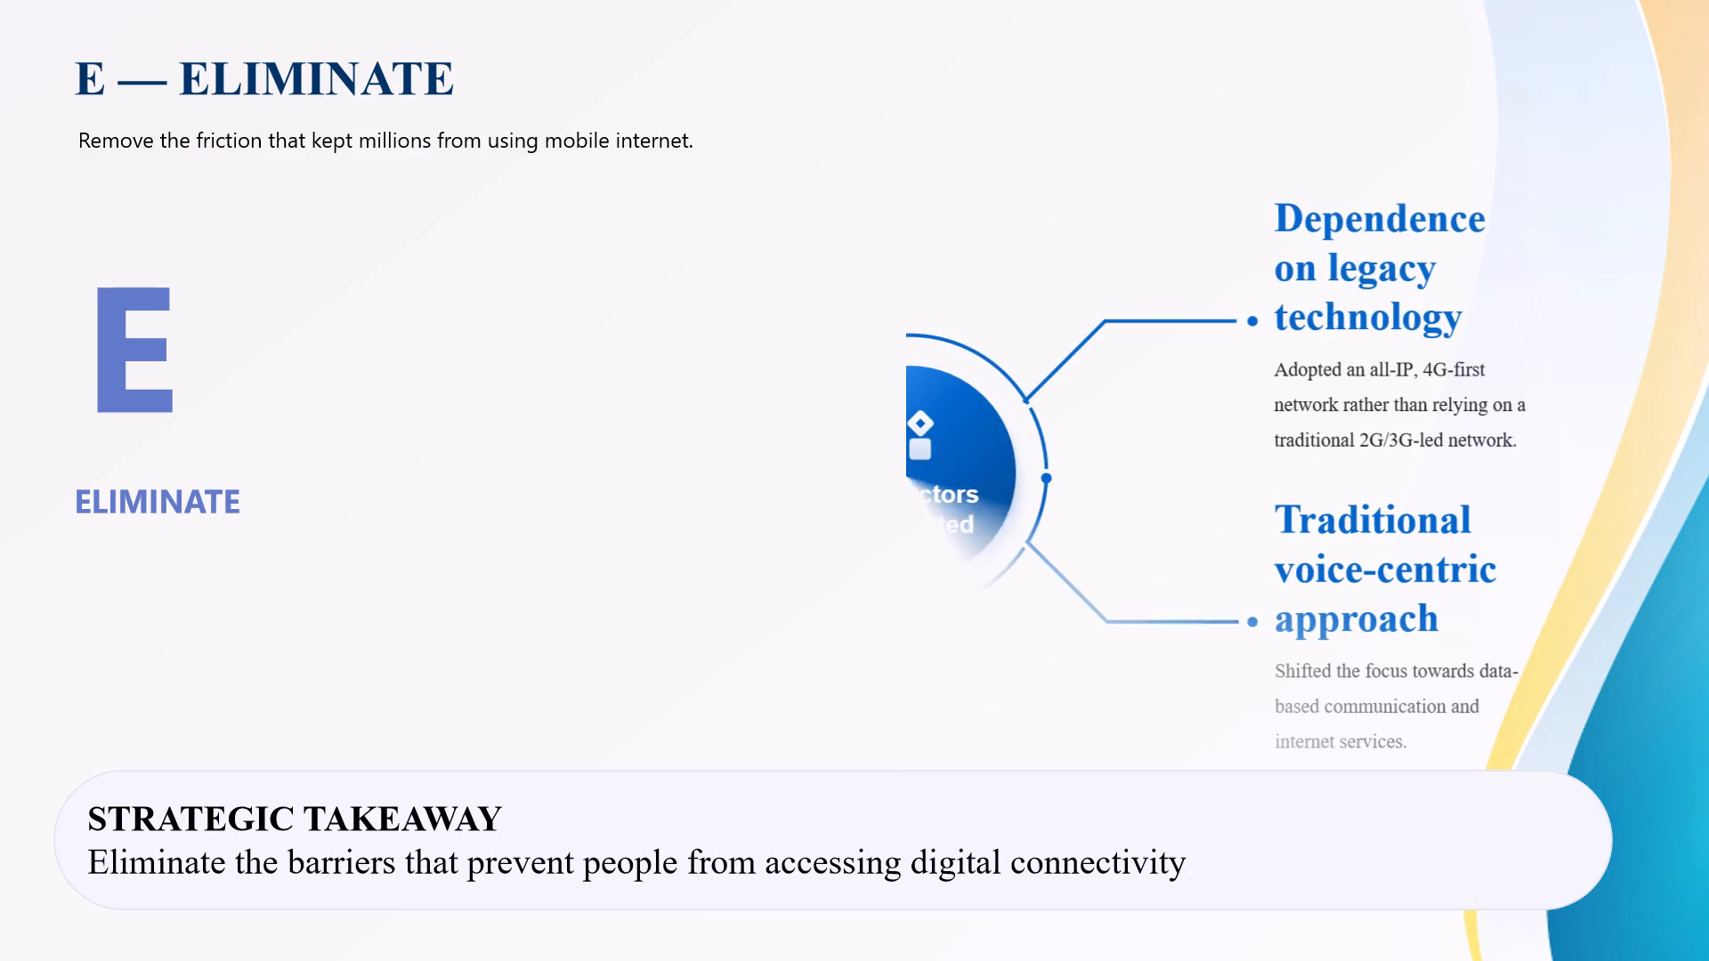
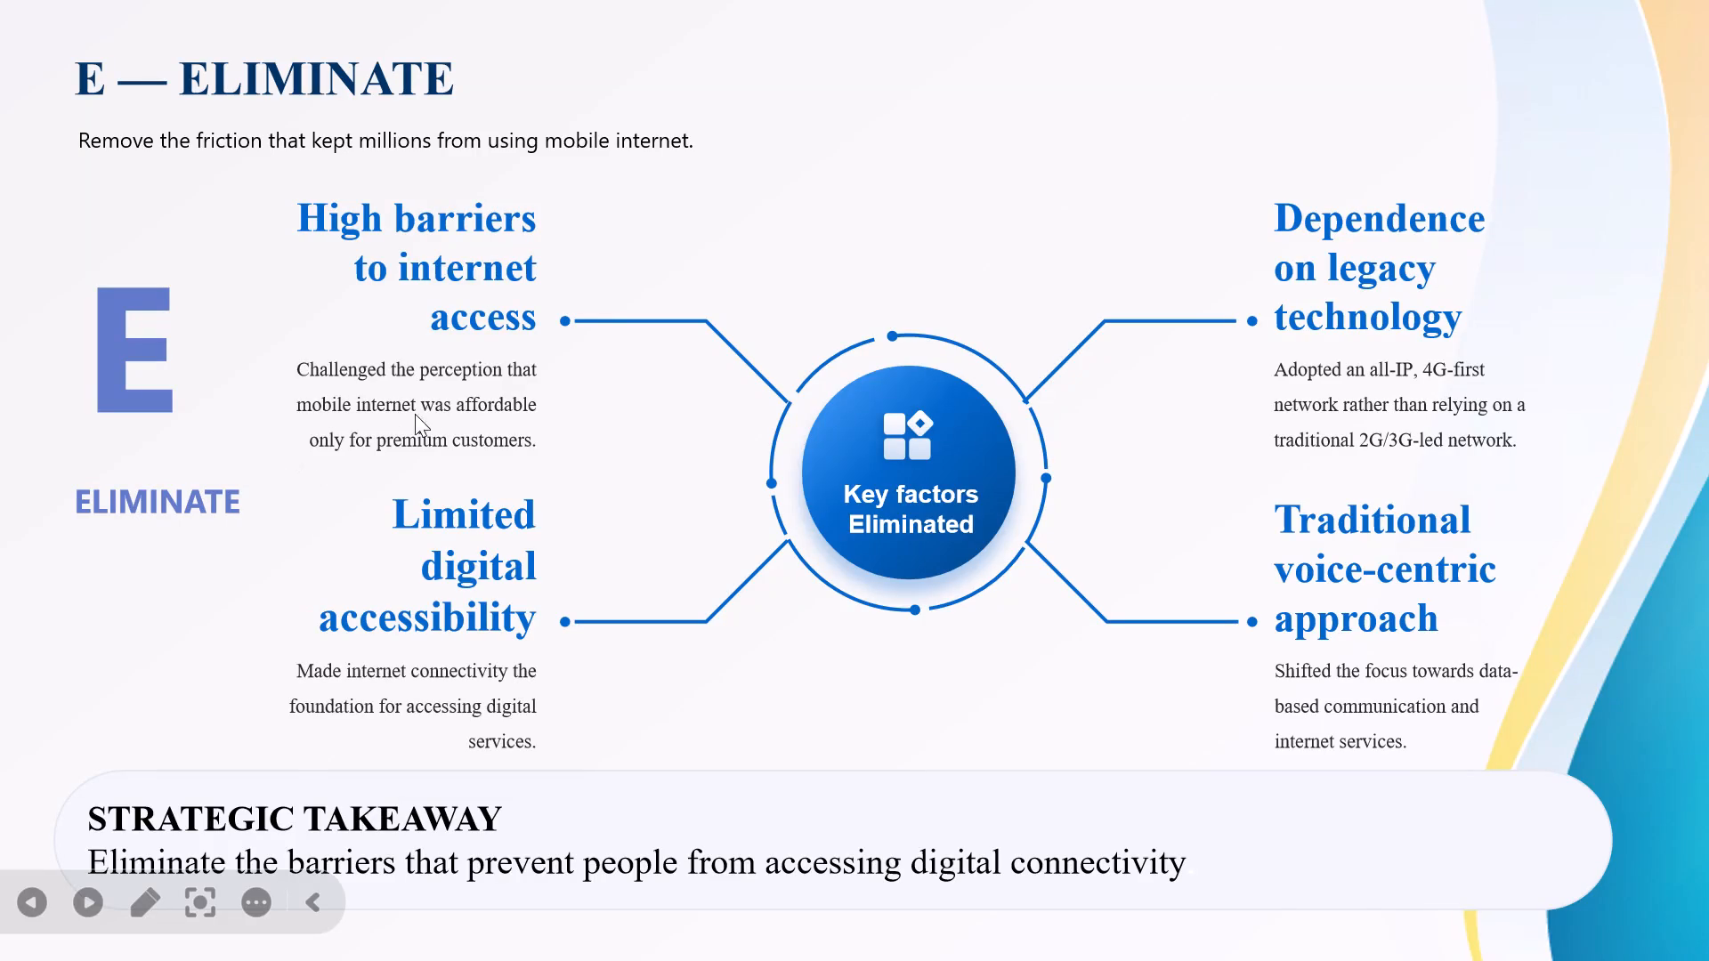
Replay the slide show between the ERRC overview, ELIMINATE and REDUCE slides to check the graphic's animation, and exit the show.
{"action": "key", "text": "Right"}
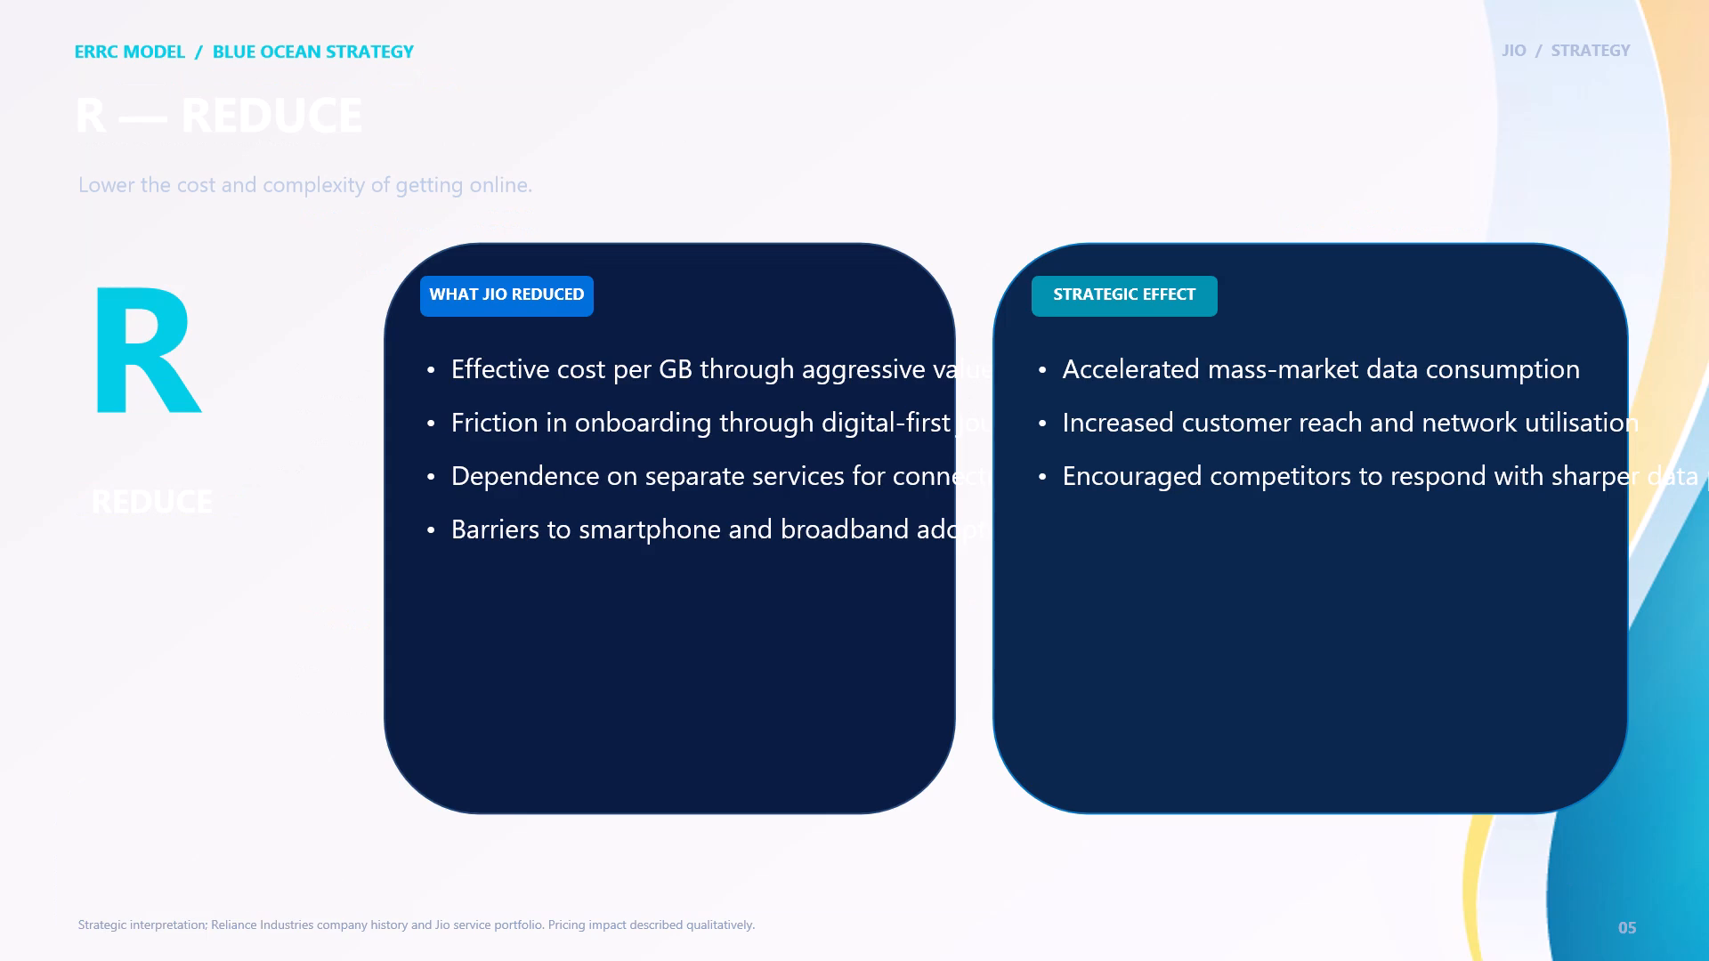
{"action": "key", "text": "Left"}
{"action": "key", "text": "Left"}
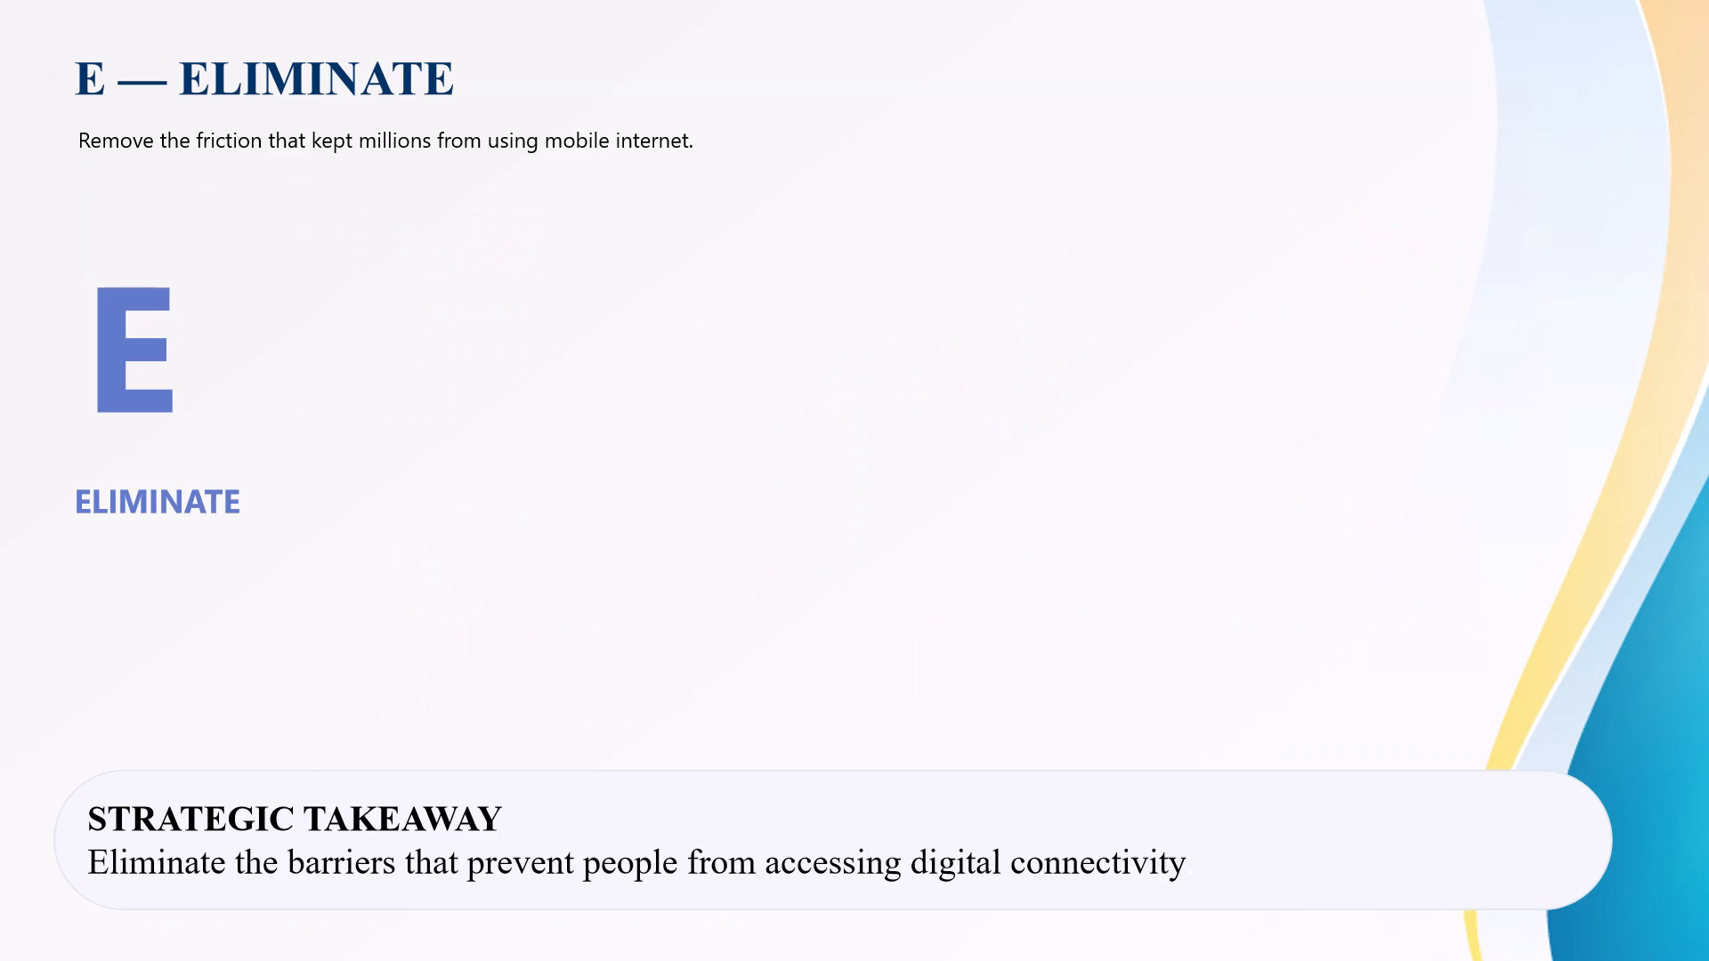
{"action": "key", "text": "Right"}
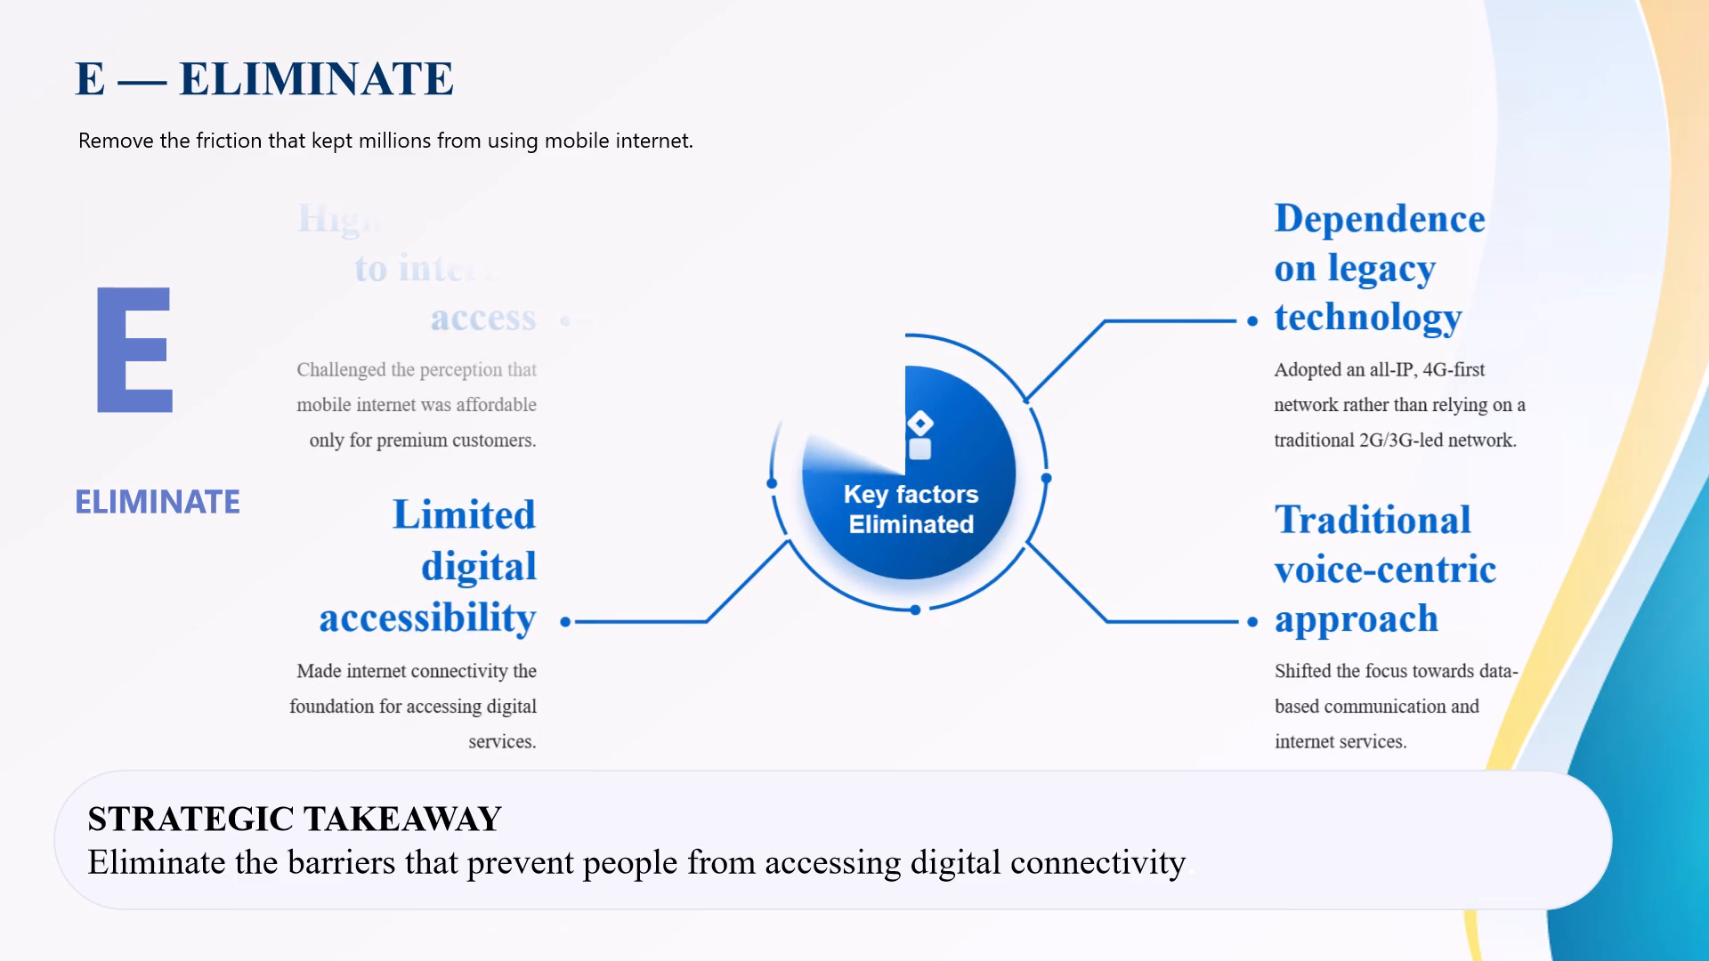
{"action": "key", "text": "Left"}
{"action": "key", "text": "Left"}
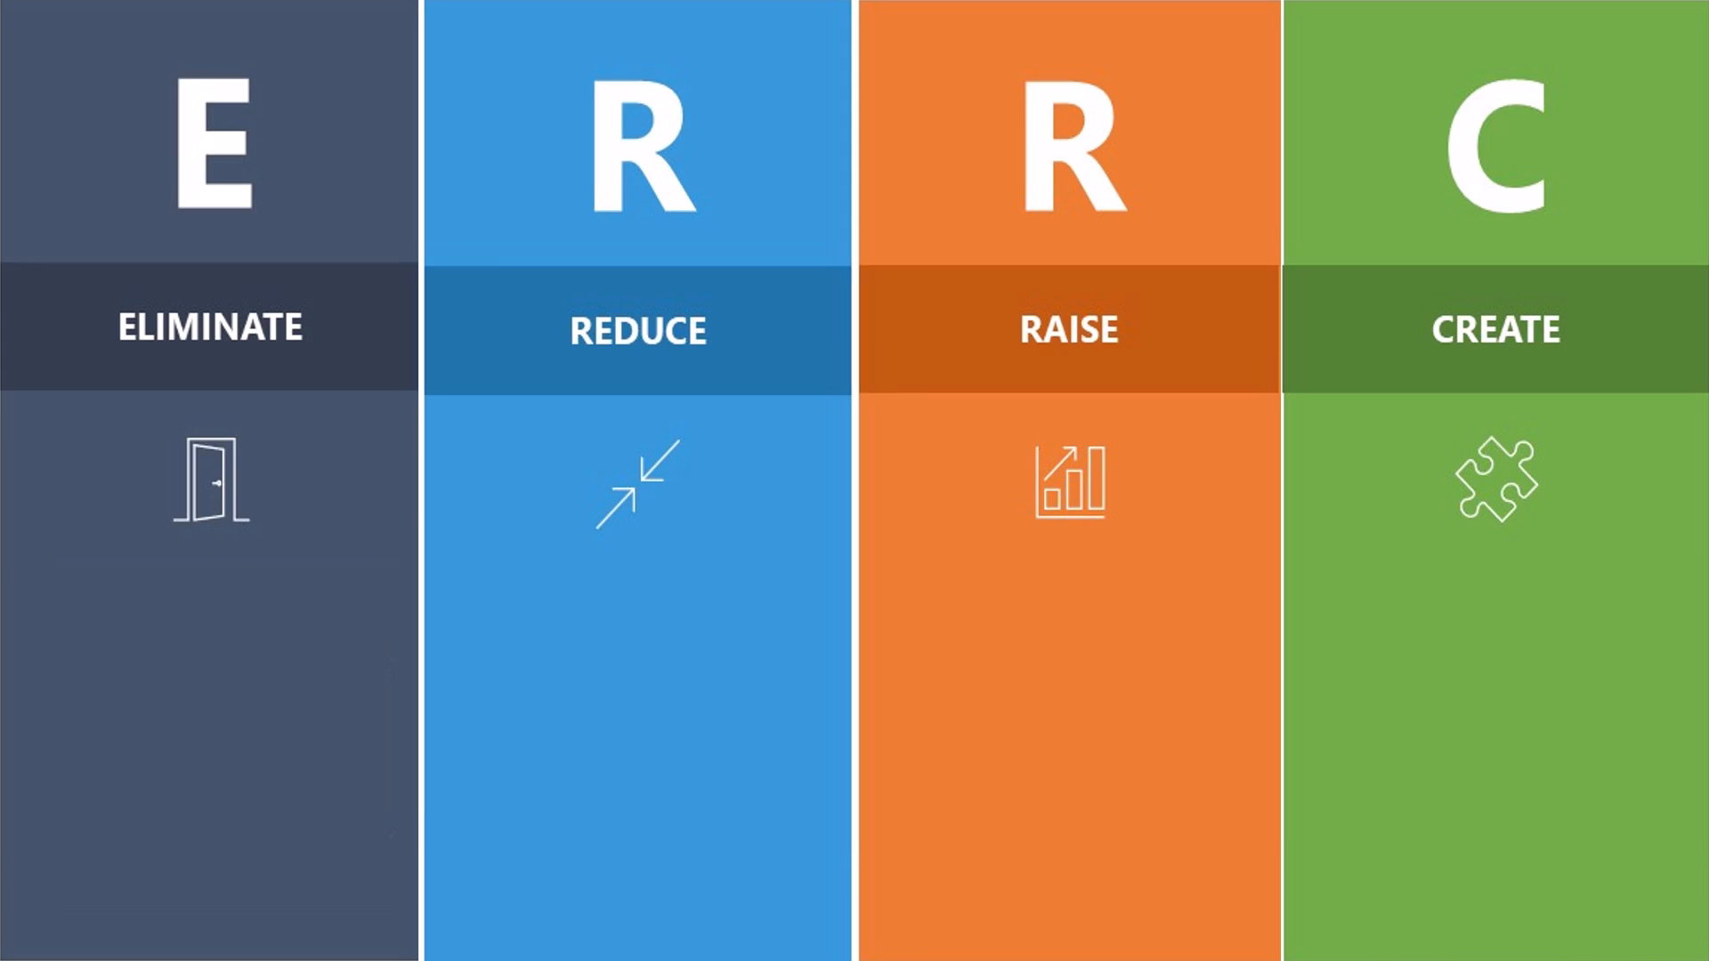
{"action": "key", "text": "Right"}
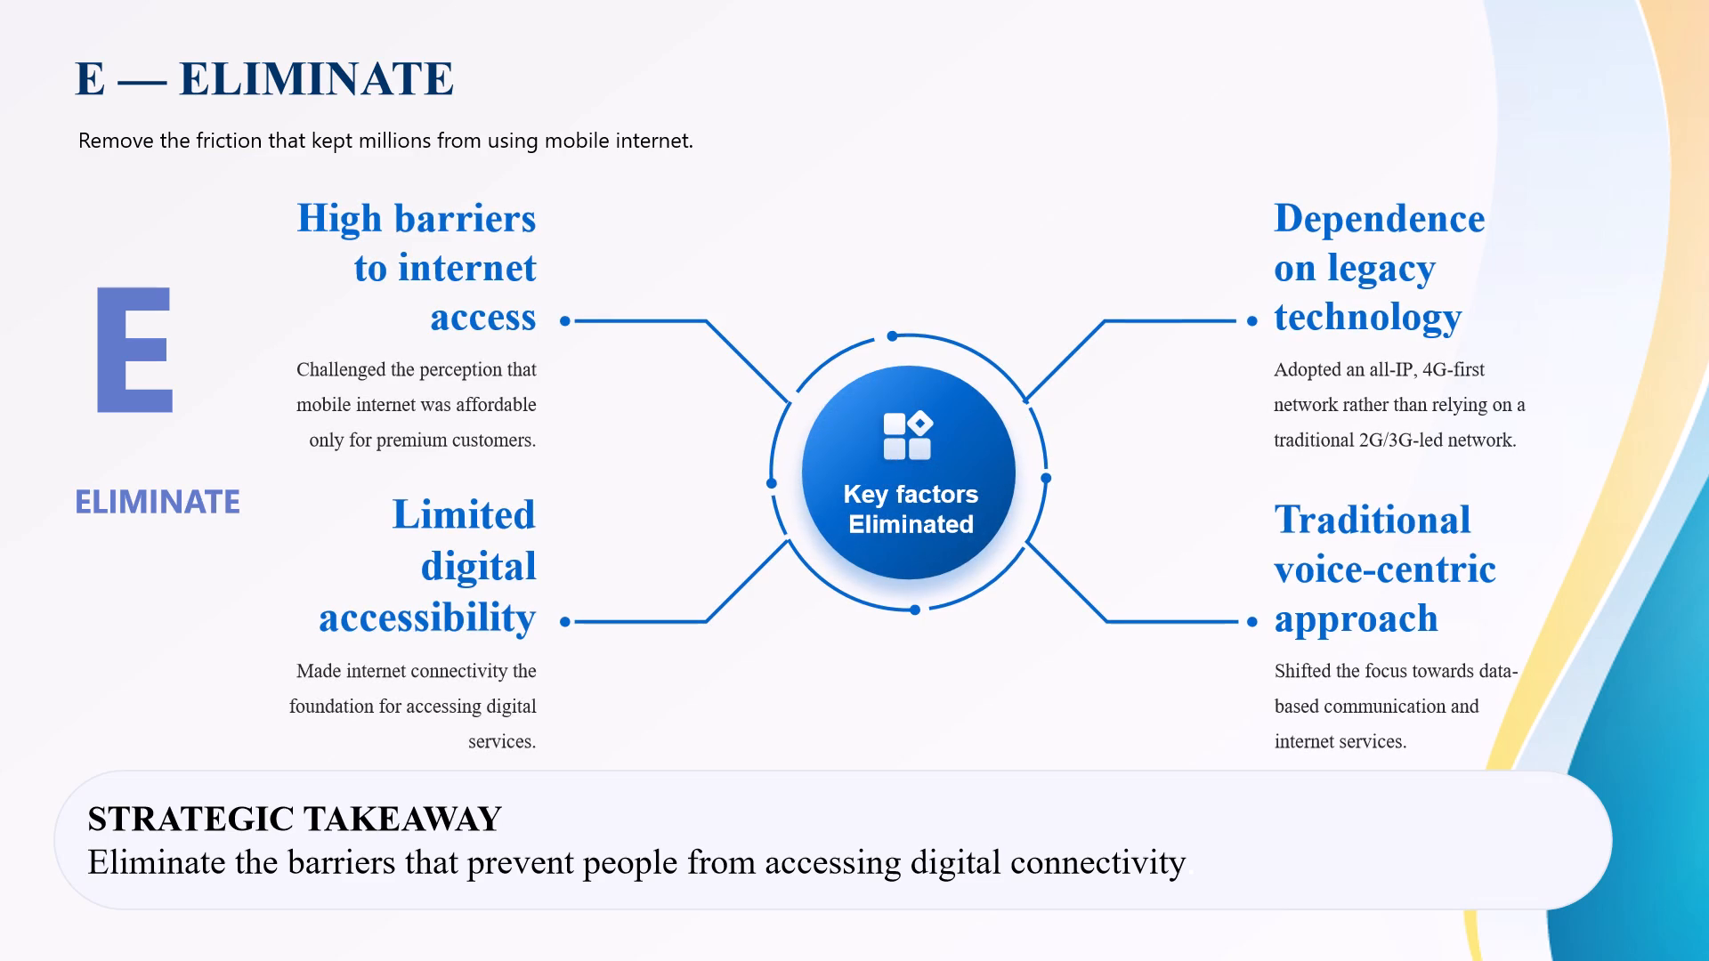
{"action": "key", "text": "Left"}
{"action": "key", "text": "Right"}
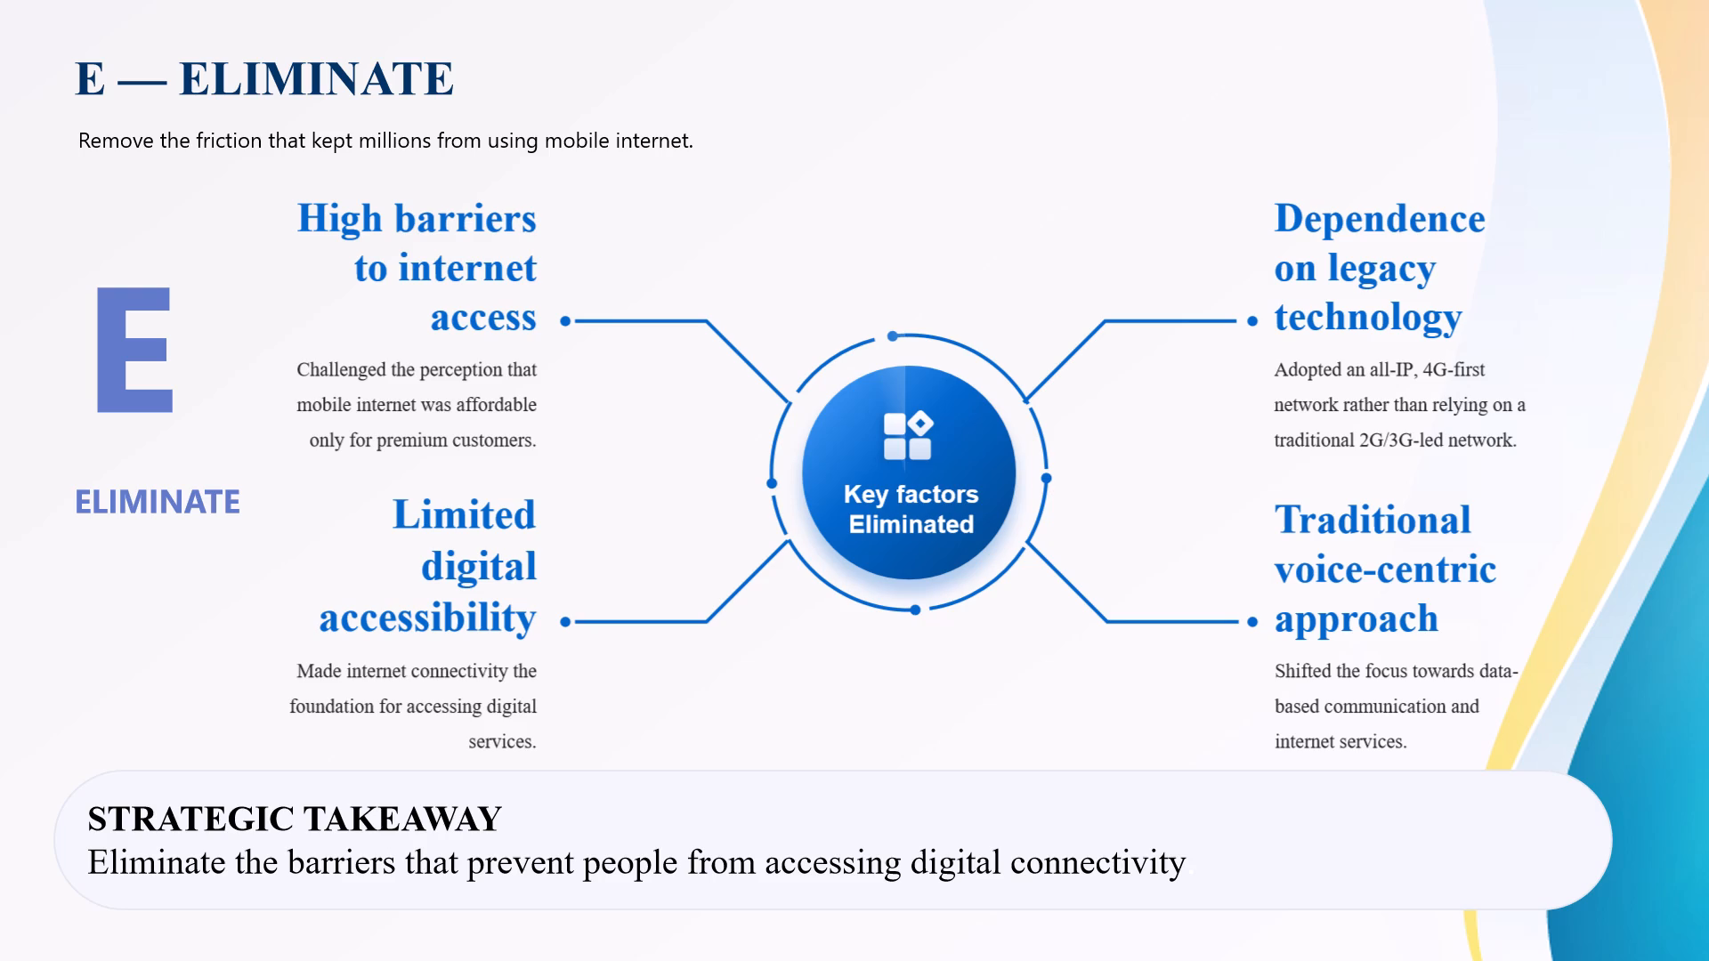
{"action": "key", "text": "Escape"}
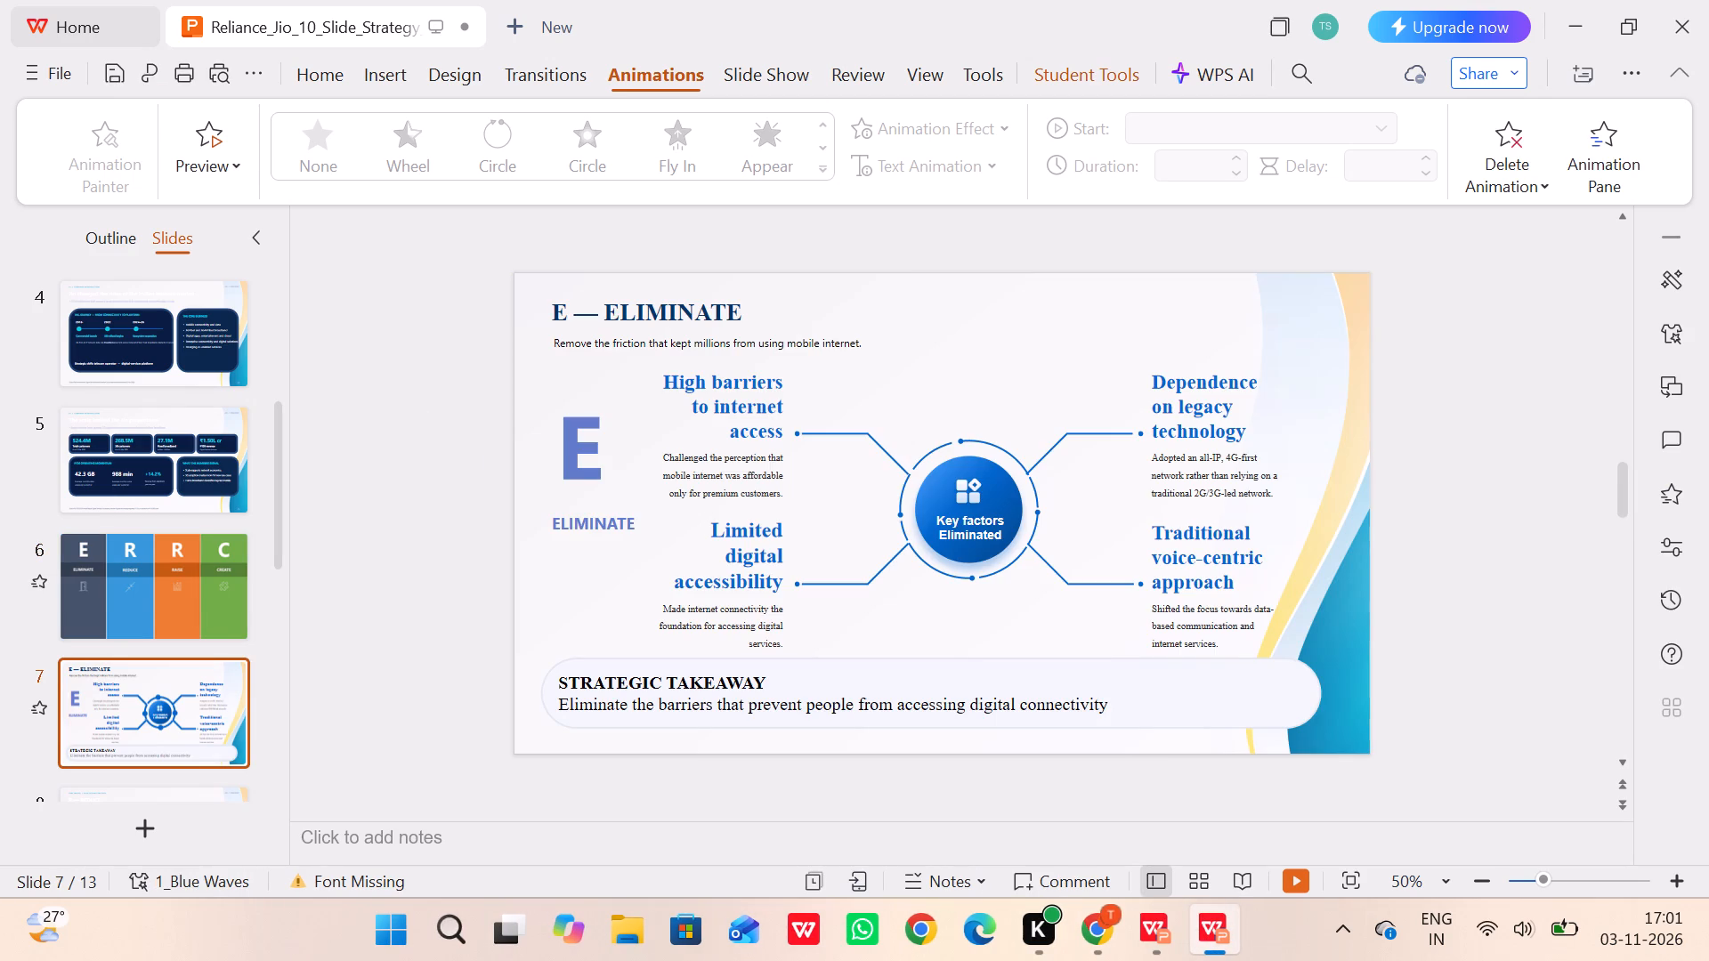
{"action": "left_click", "coordinate": [1101, 922]}
{"action": "left_click", "coordinate": [1094, 553]}
{"action": "scroll", "coordinate": [1094, 553], "scroll_direction": "up", "scroll_amount": 1}
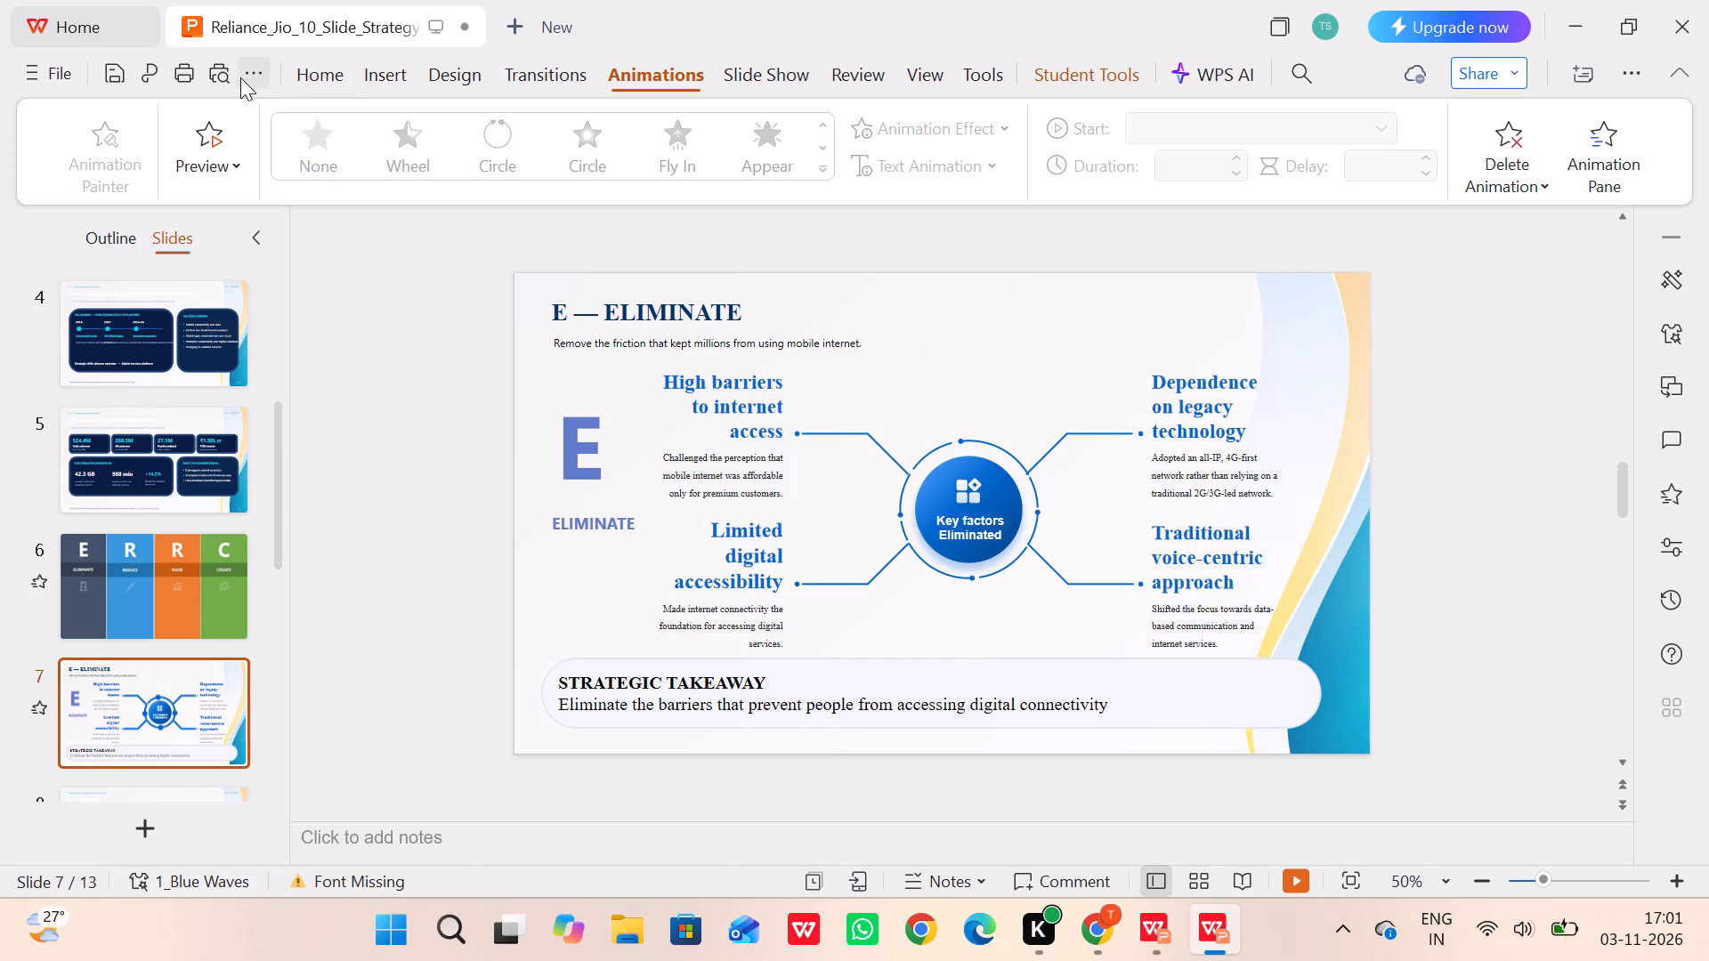
{"action": "left_click", "coordinate": [344, 69]}
{"action": "left_click", "coordinate": [139, 117]}
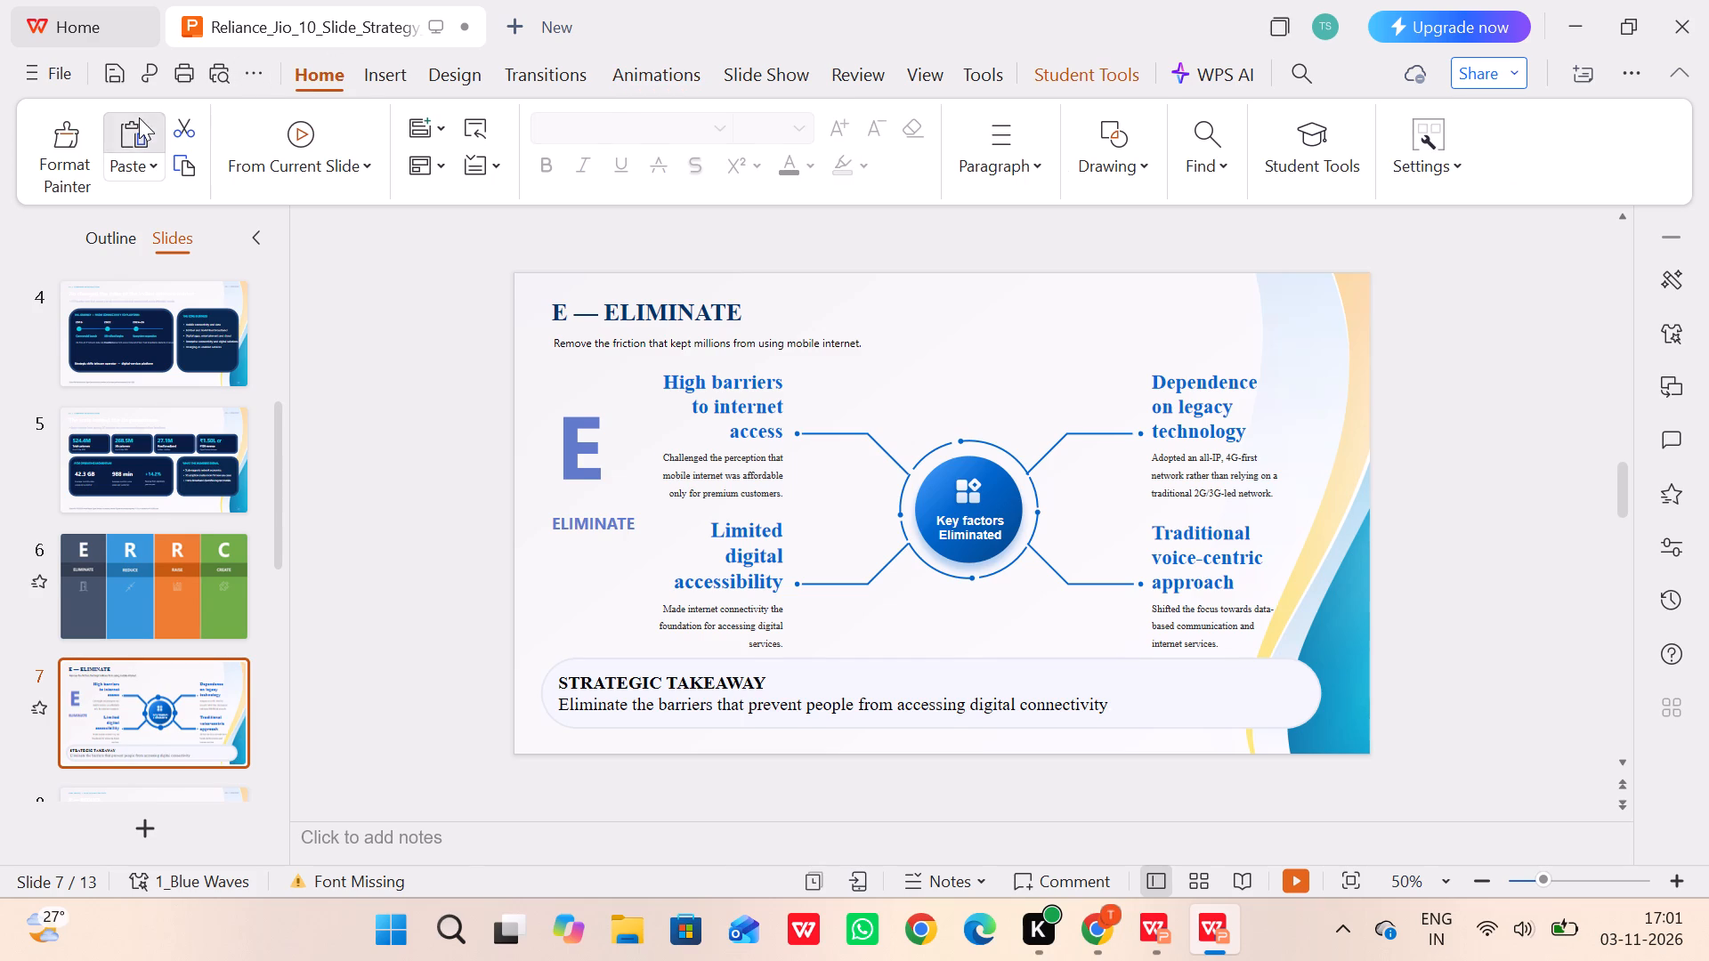
{"action": "left_click_drag", "start_coordinate": [940, 456], "coordinate": [861, 456]}
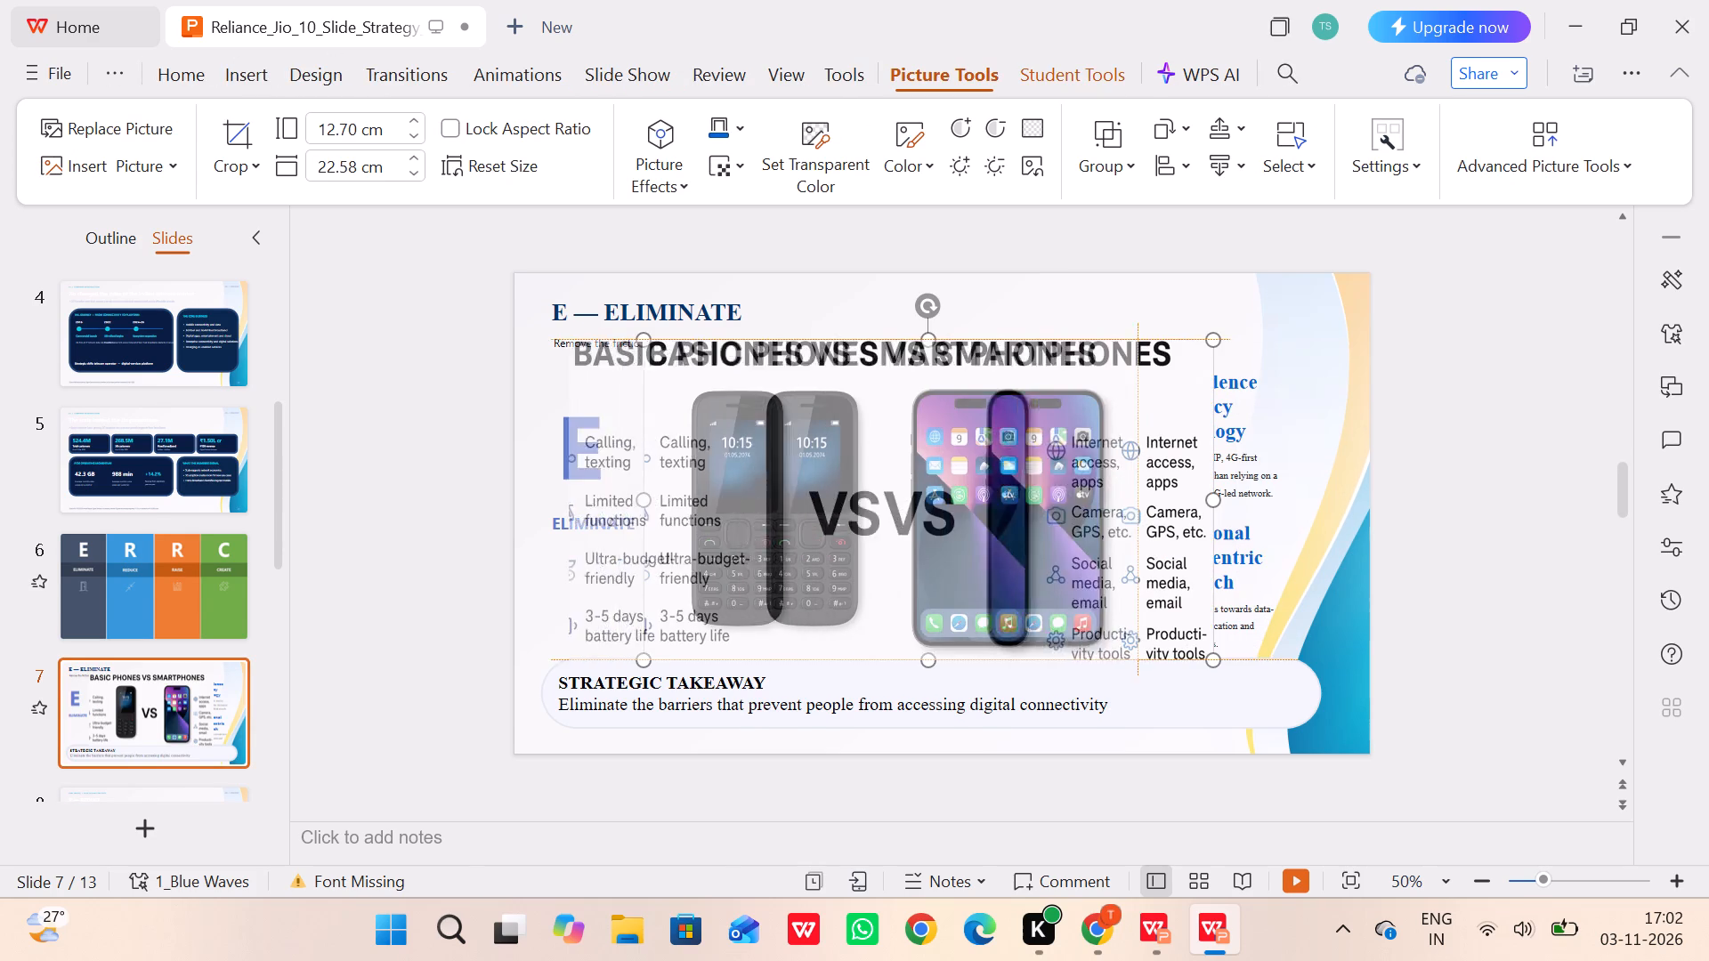
{"action": "left_click_drag", "start_coordinate": [861, 456], "coordinate": [851, 435]}
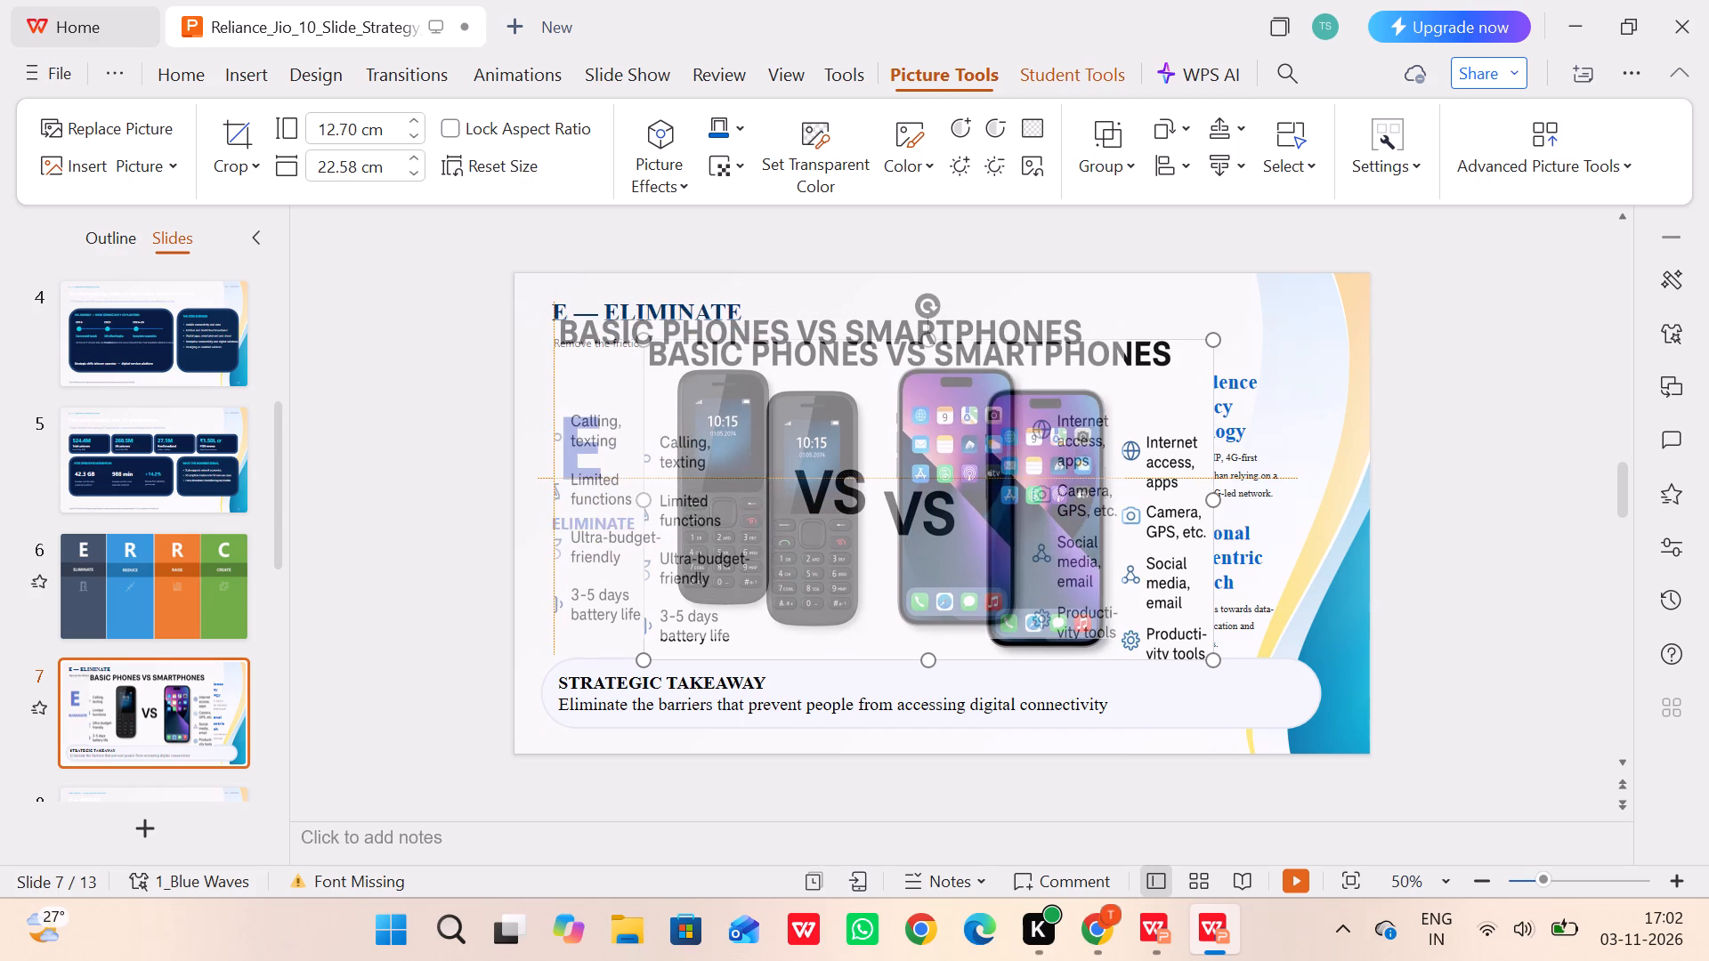
{"action": "left_click_drag", "start_coordinate": [851, 435], "coordinate": [854, 452]}
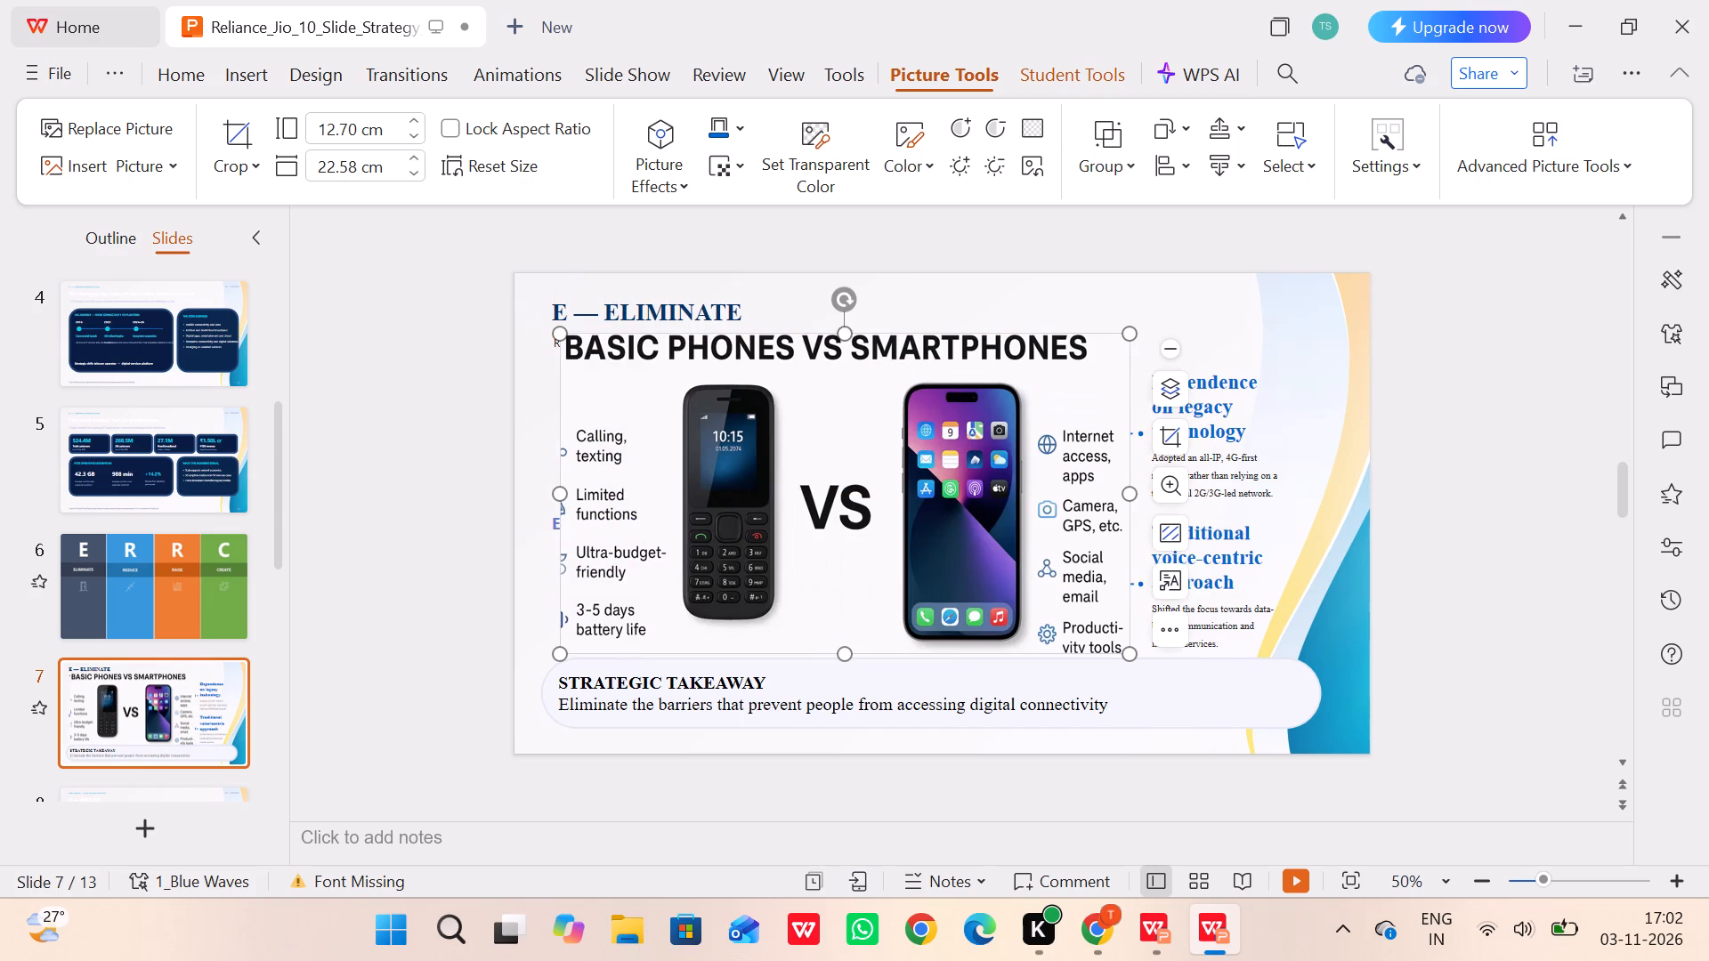
{"action": "left_click_drag", "start_coordinate": [1130, 499], "coordinate": [1354, 493]}
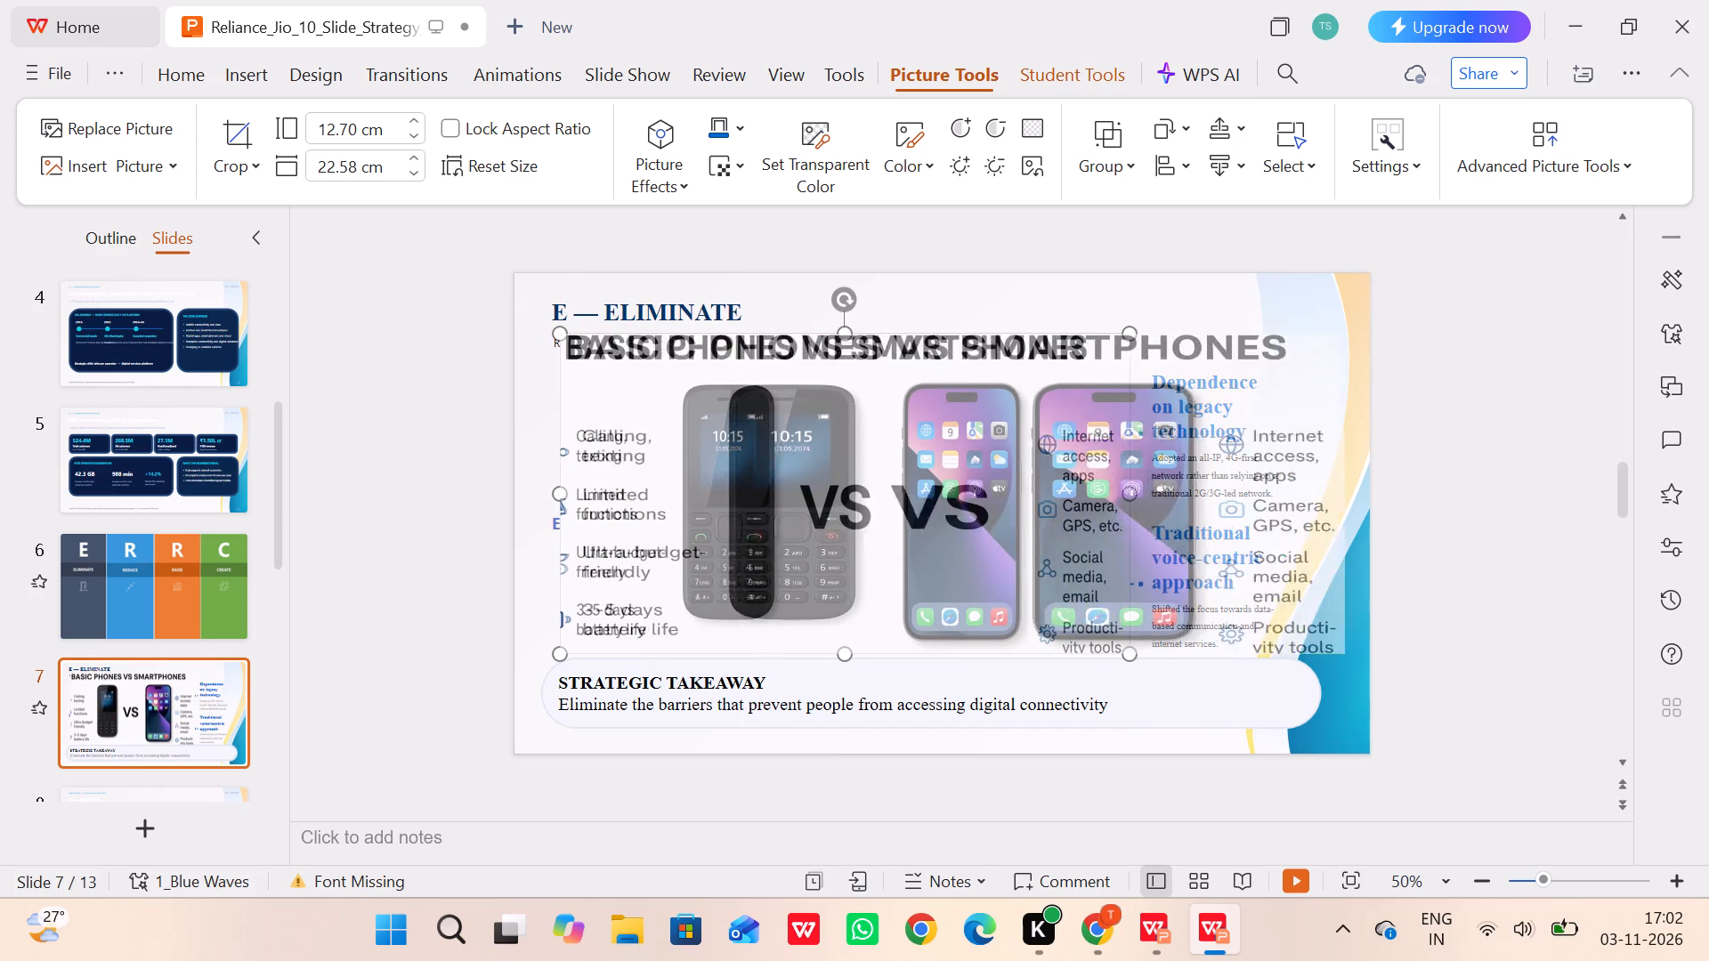
{"action": "left_click_drag", "start_coordinate": [1354, 493], "coordinate": [1320, 503]}
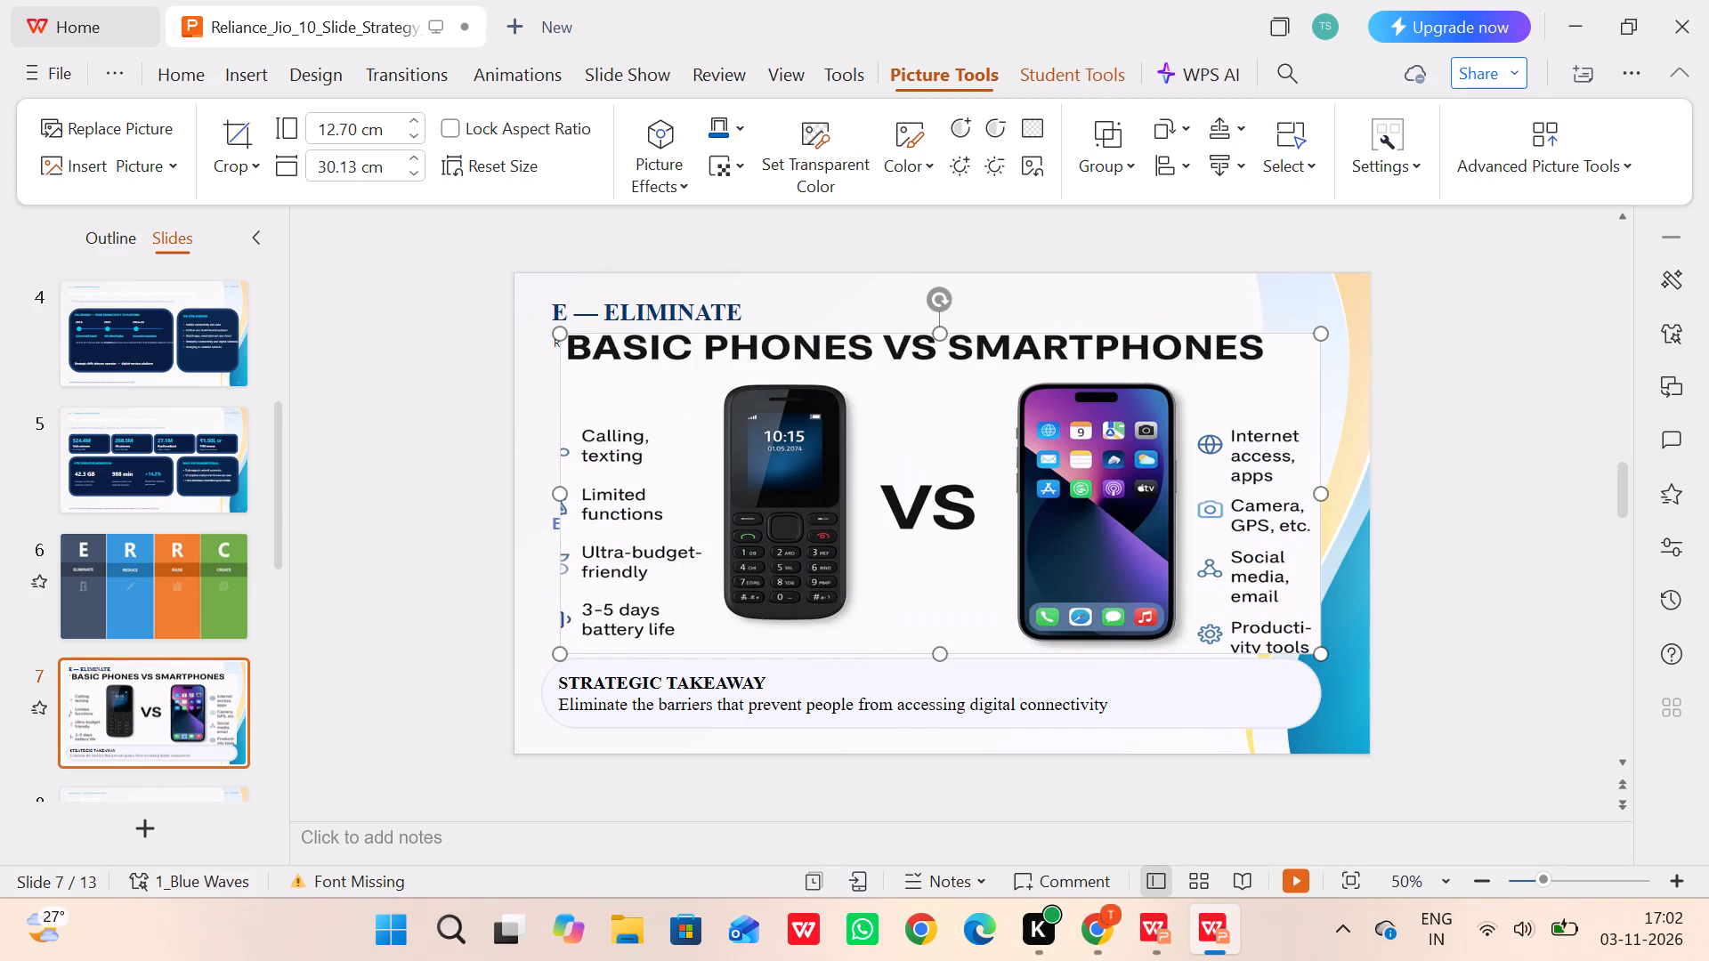
{"action": "left_click_drag", "start_coordinate": [555, 494], "coordinate": [539, 492]}
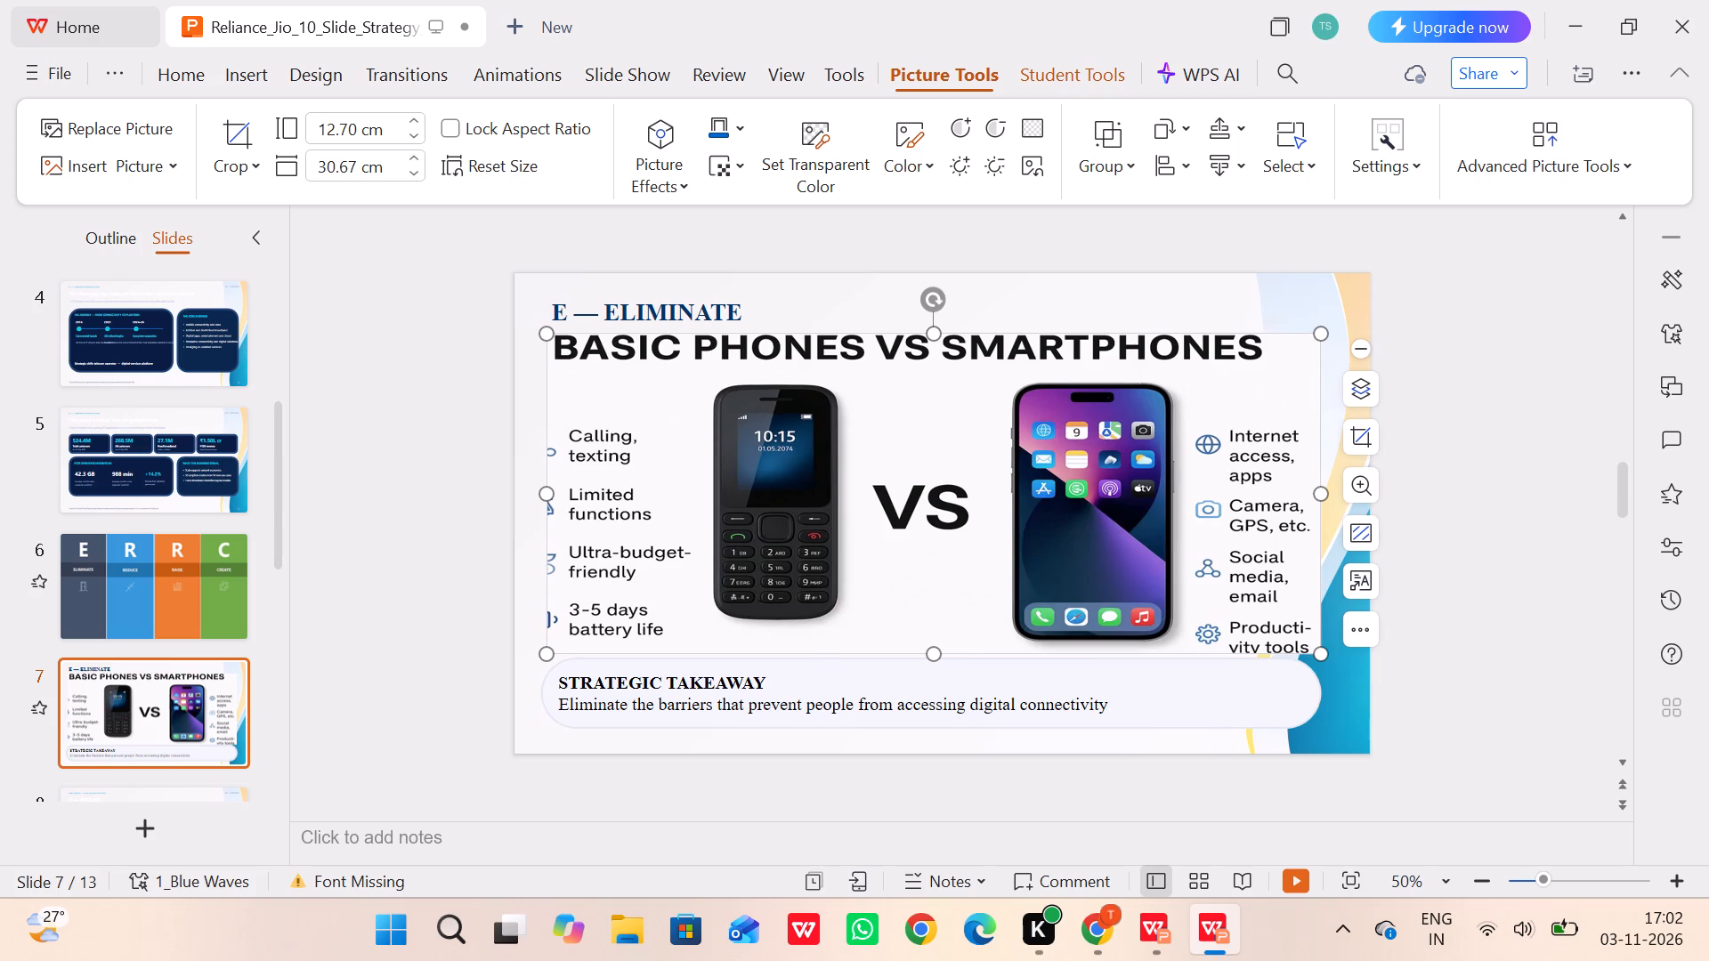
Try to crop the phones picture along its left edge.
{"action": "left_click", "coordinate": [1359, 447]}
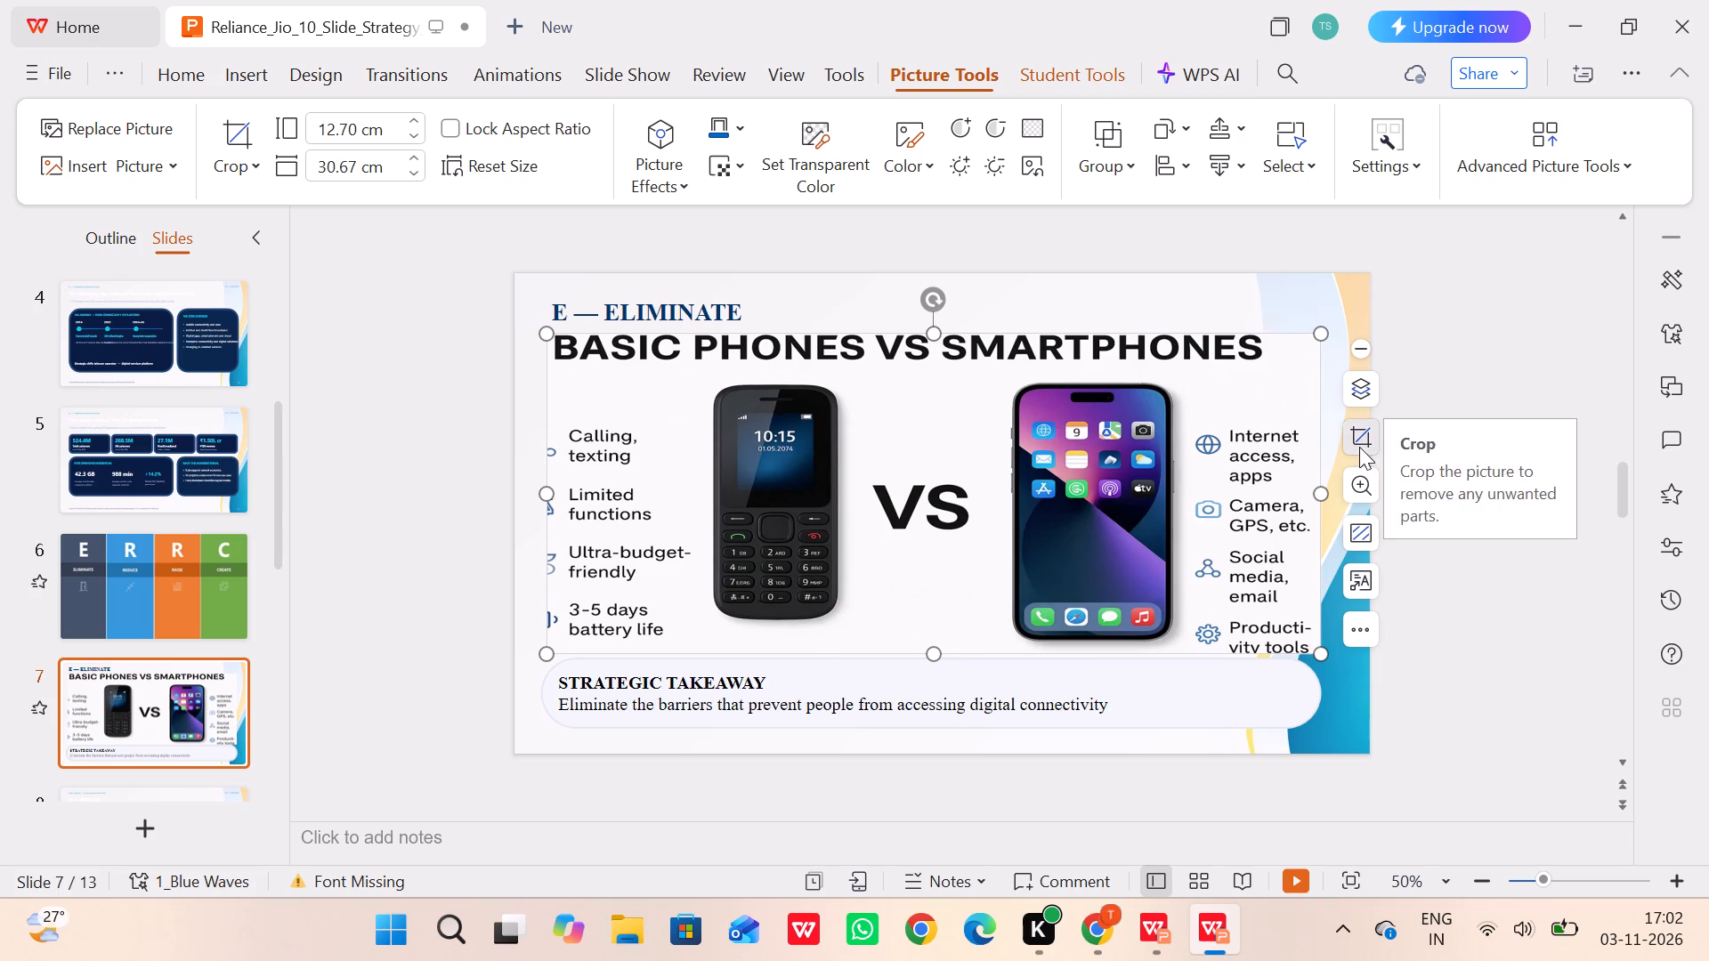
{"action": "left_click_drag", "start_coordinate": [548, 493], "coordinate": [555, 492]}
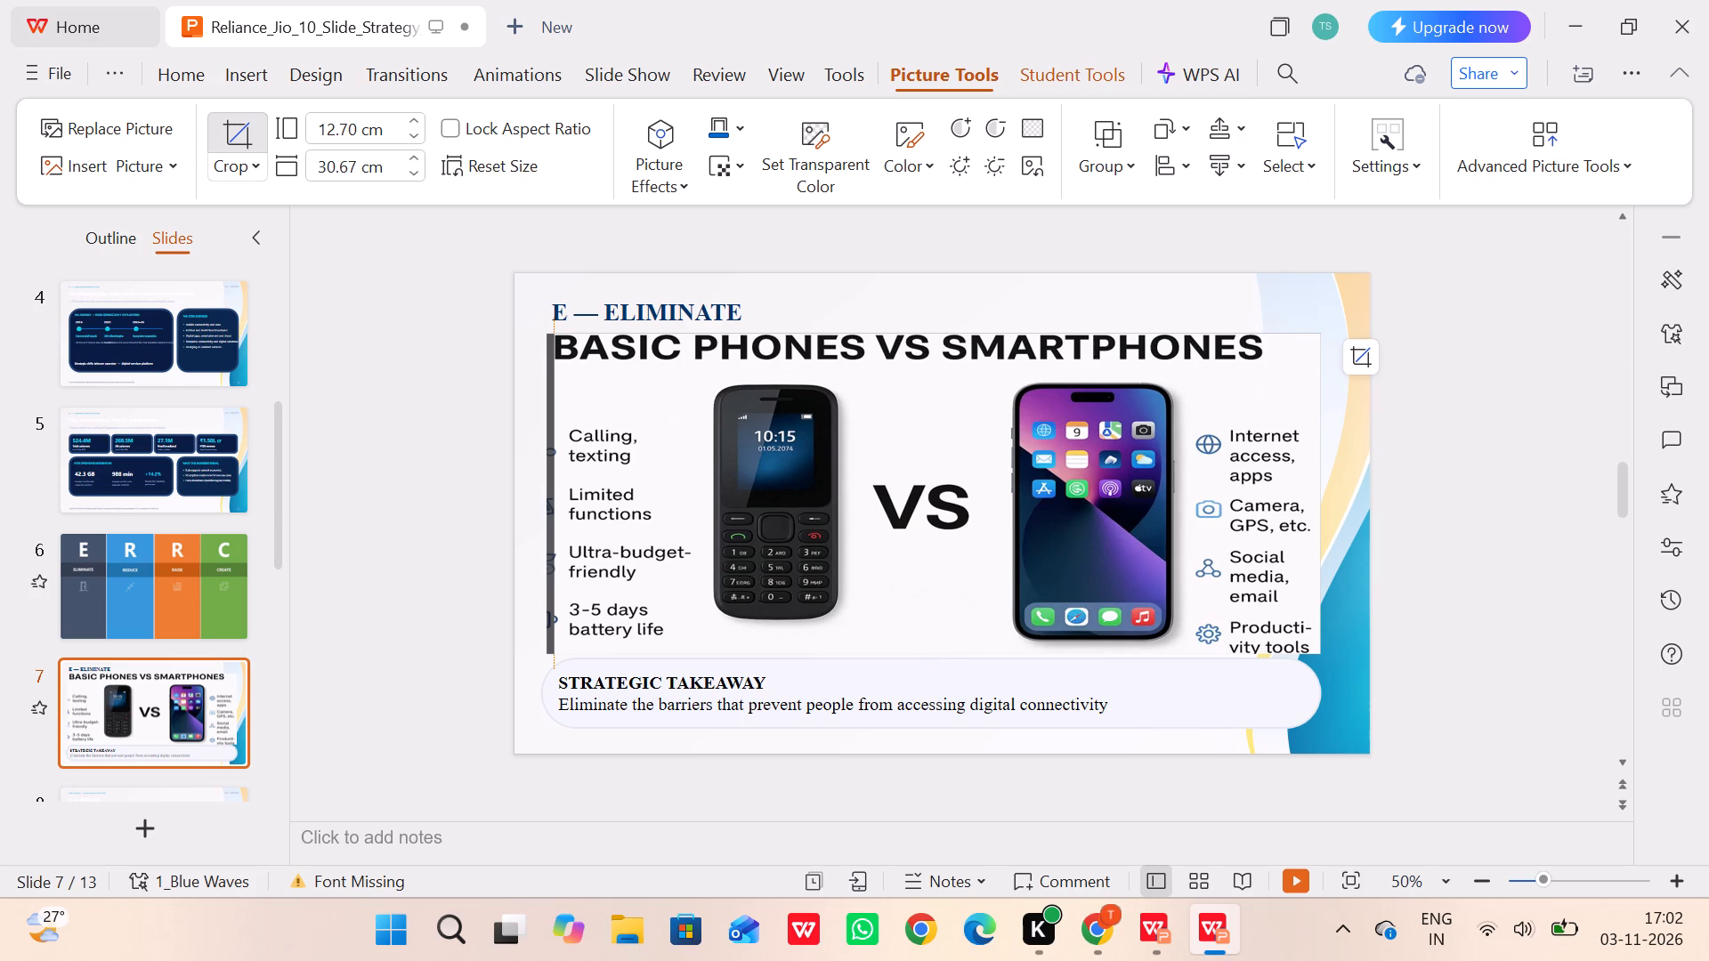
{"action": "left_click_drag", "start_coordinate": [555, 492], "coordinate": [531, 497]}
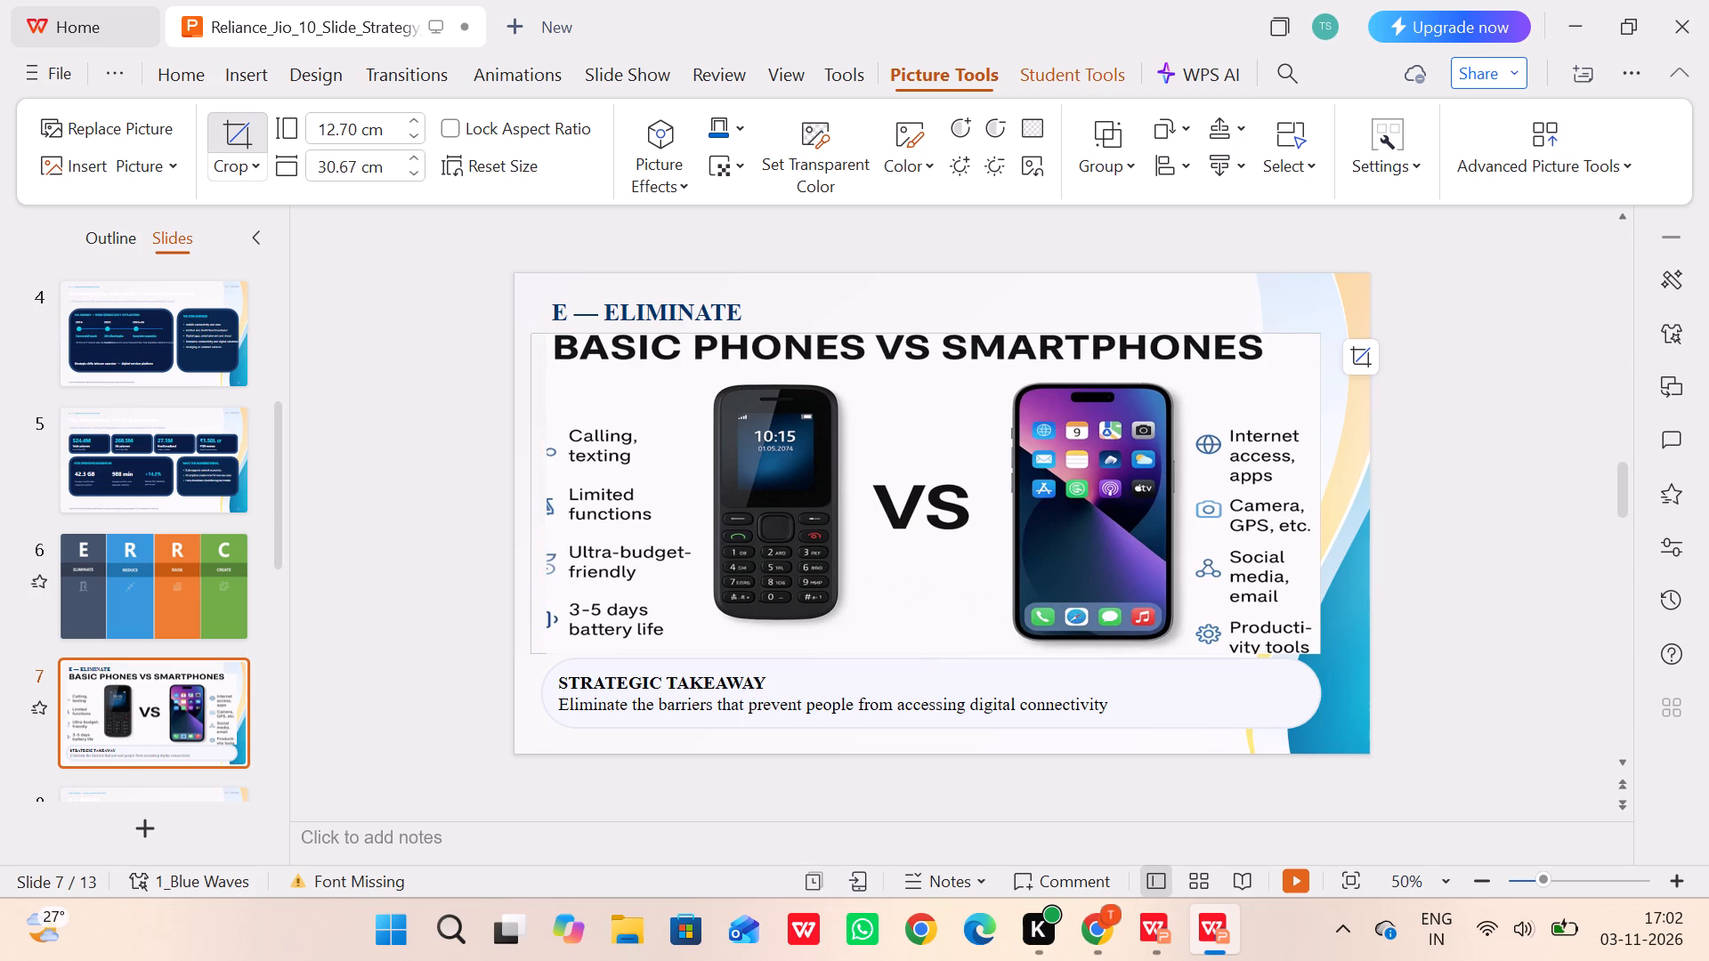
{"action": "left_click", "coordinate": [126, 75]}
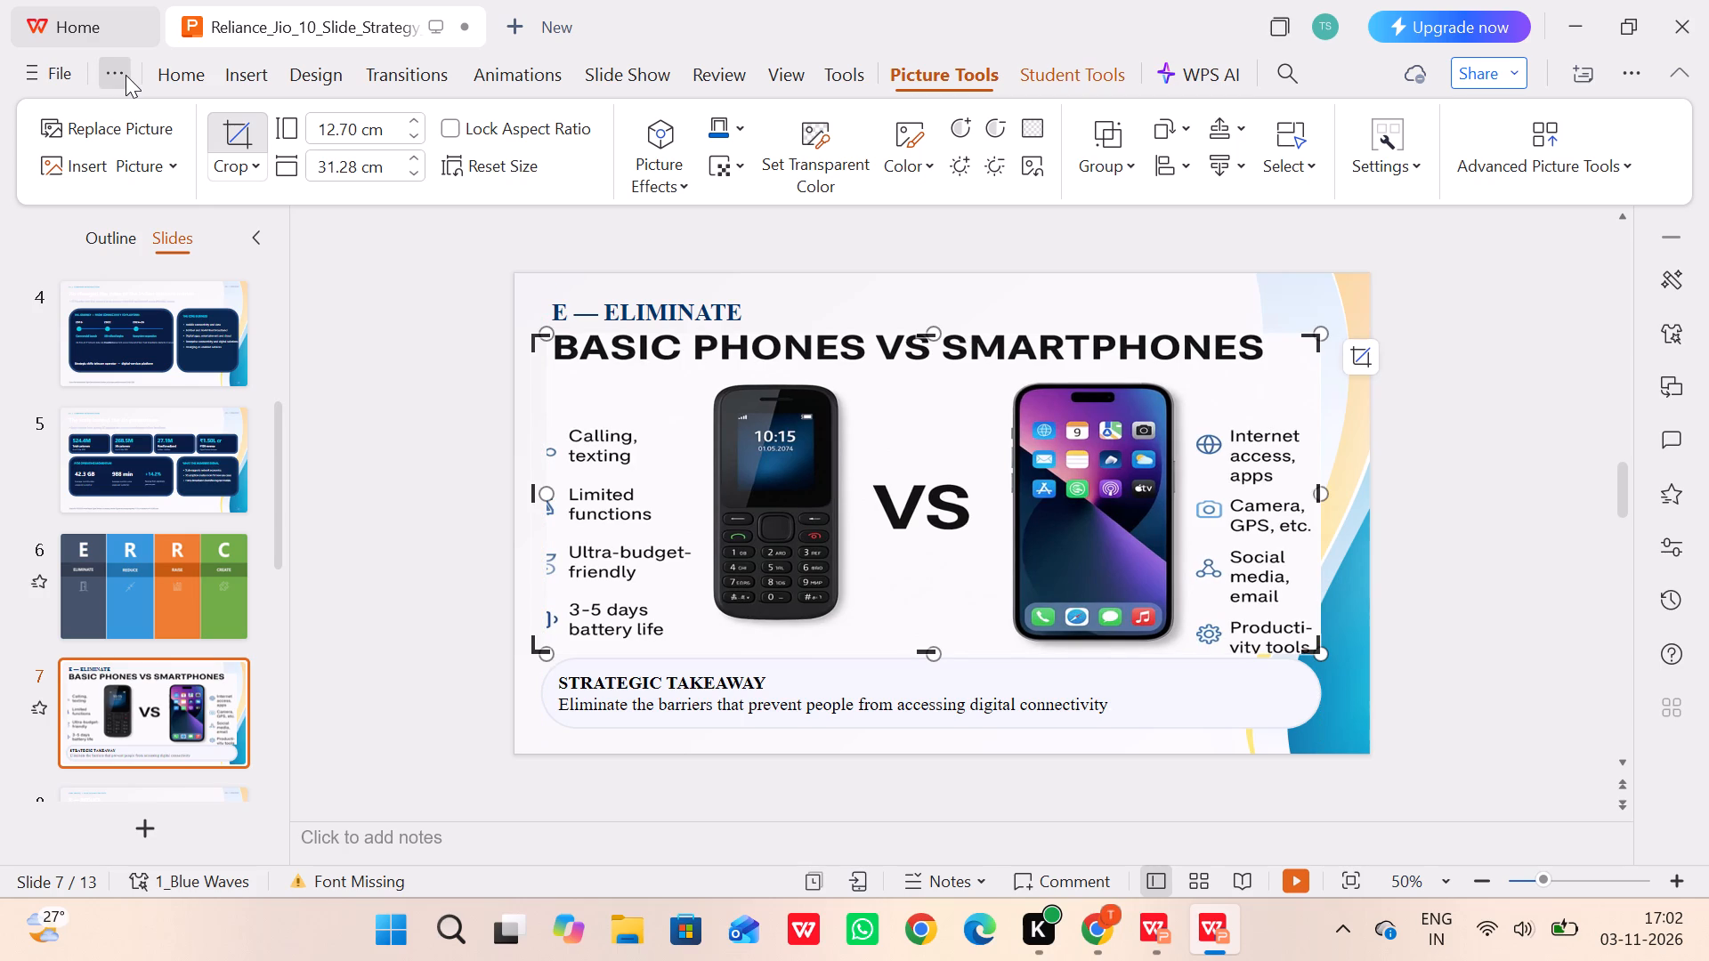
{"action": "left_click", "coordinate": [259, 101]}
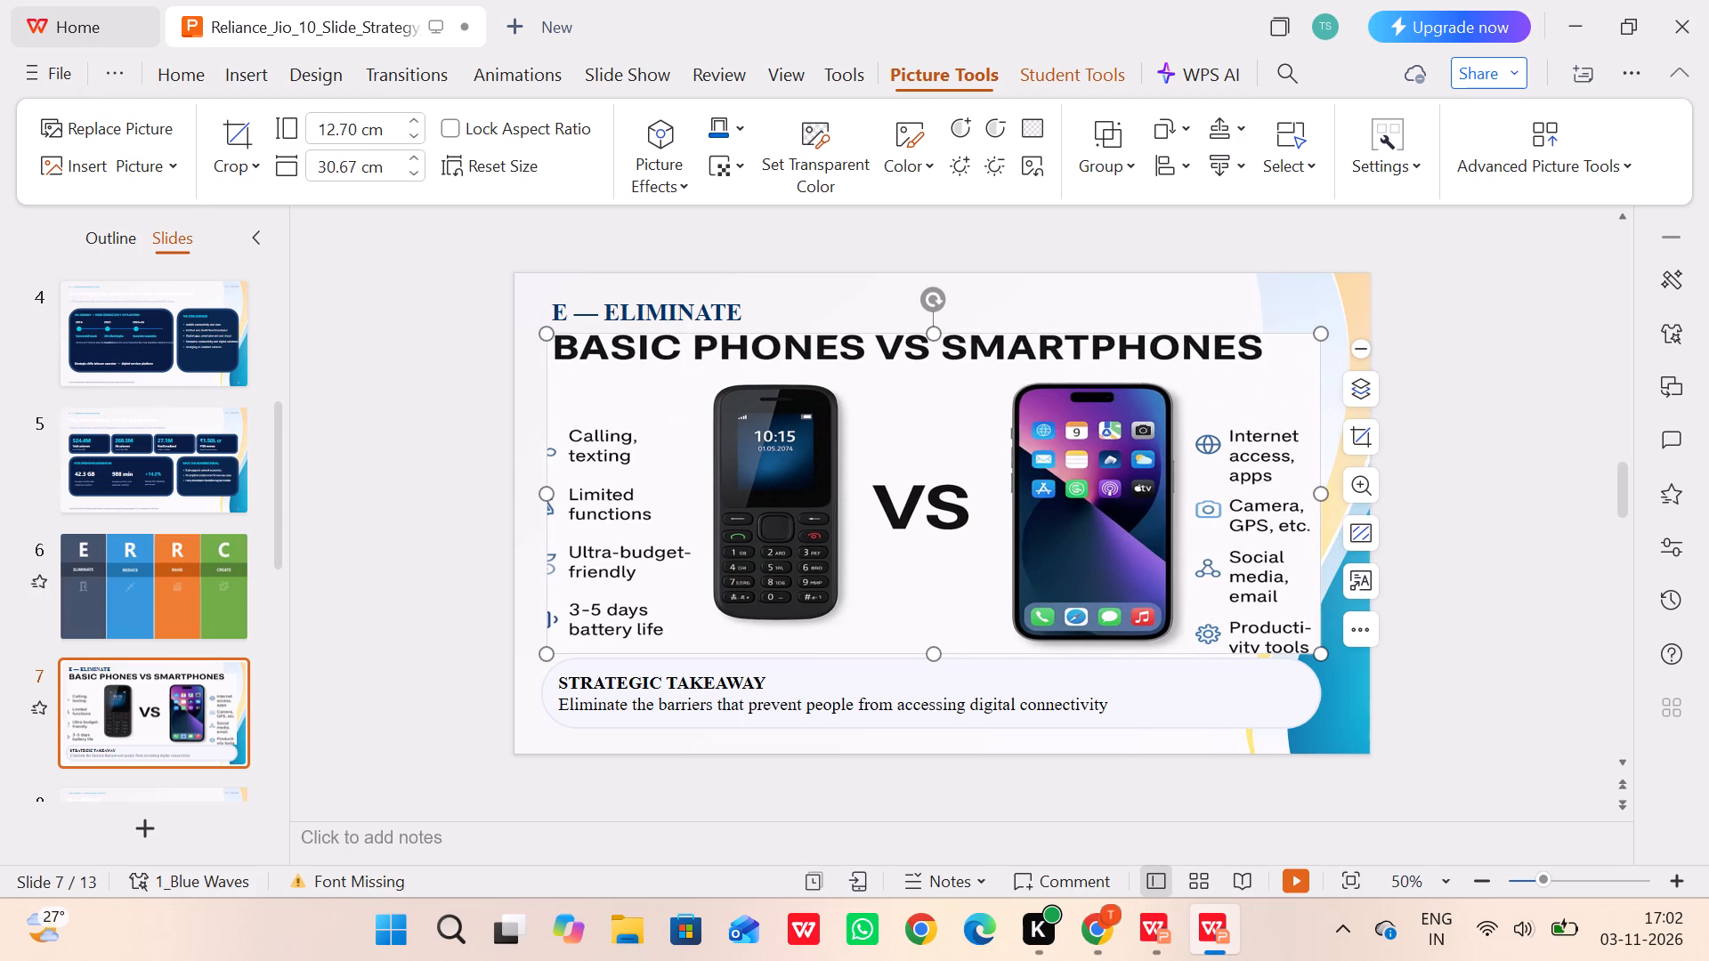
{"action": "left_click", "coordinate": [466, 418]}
Shift the phones picture slightly down and stretch it over the takeaway box to about 15.4 cm high and 31.6 cm wide.
{"action": "left_click", "coordinate": [832, 498]}
{"action": "left_click_drag", "start_coordinate": [864, 504], "coordinate": [865, 551]}
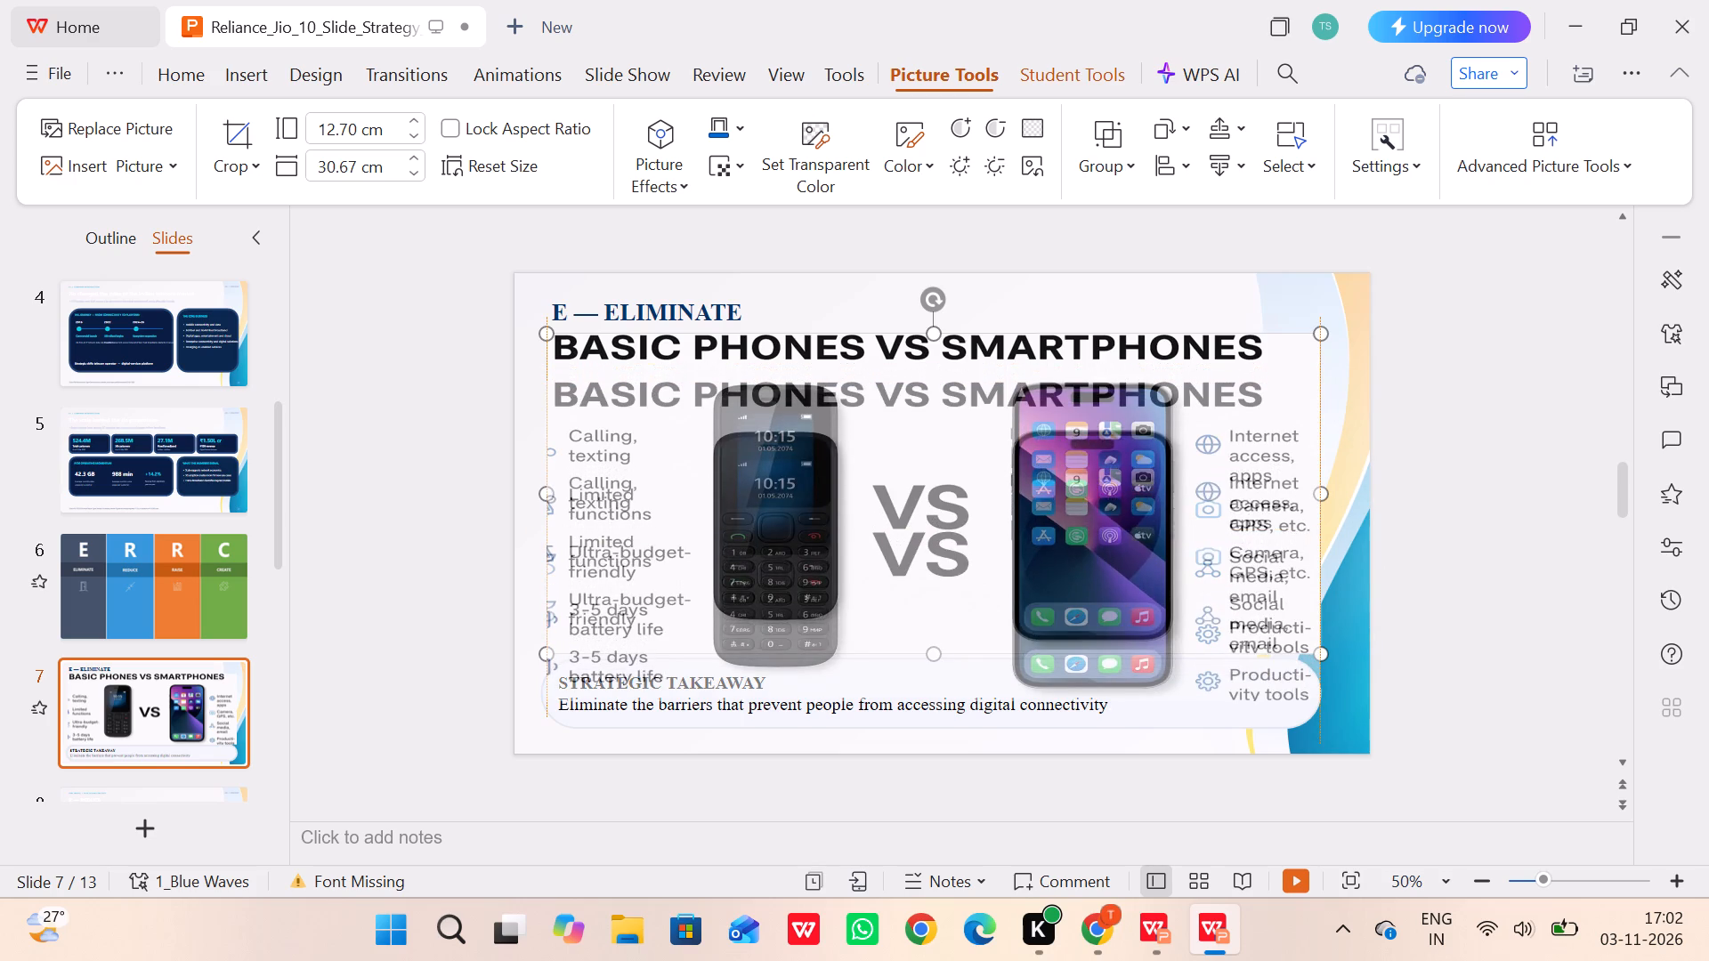
{"action": "left_click_drag", "start_coordinate": [865, 551], "coordinate": [863, 512]}
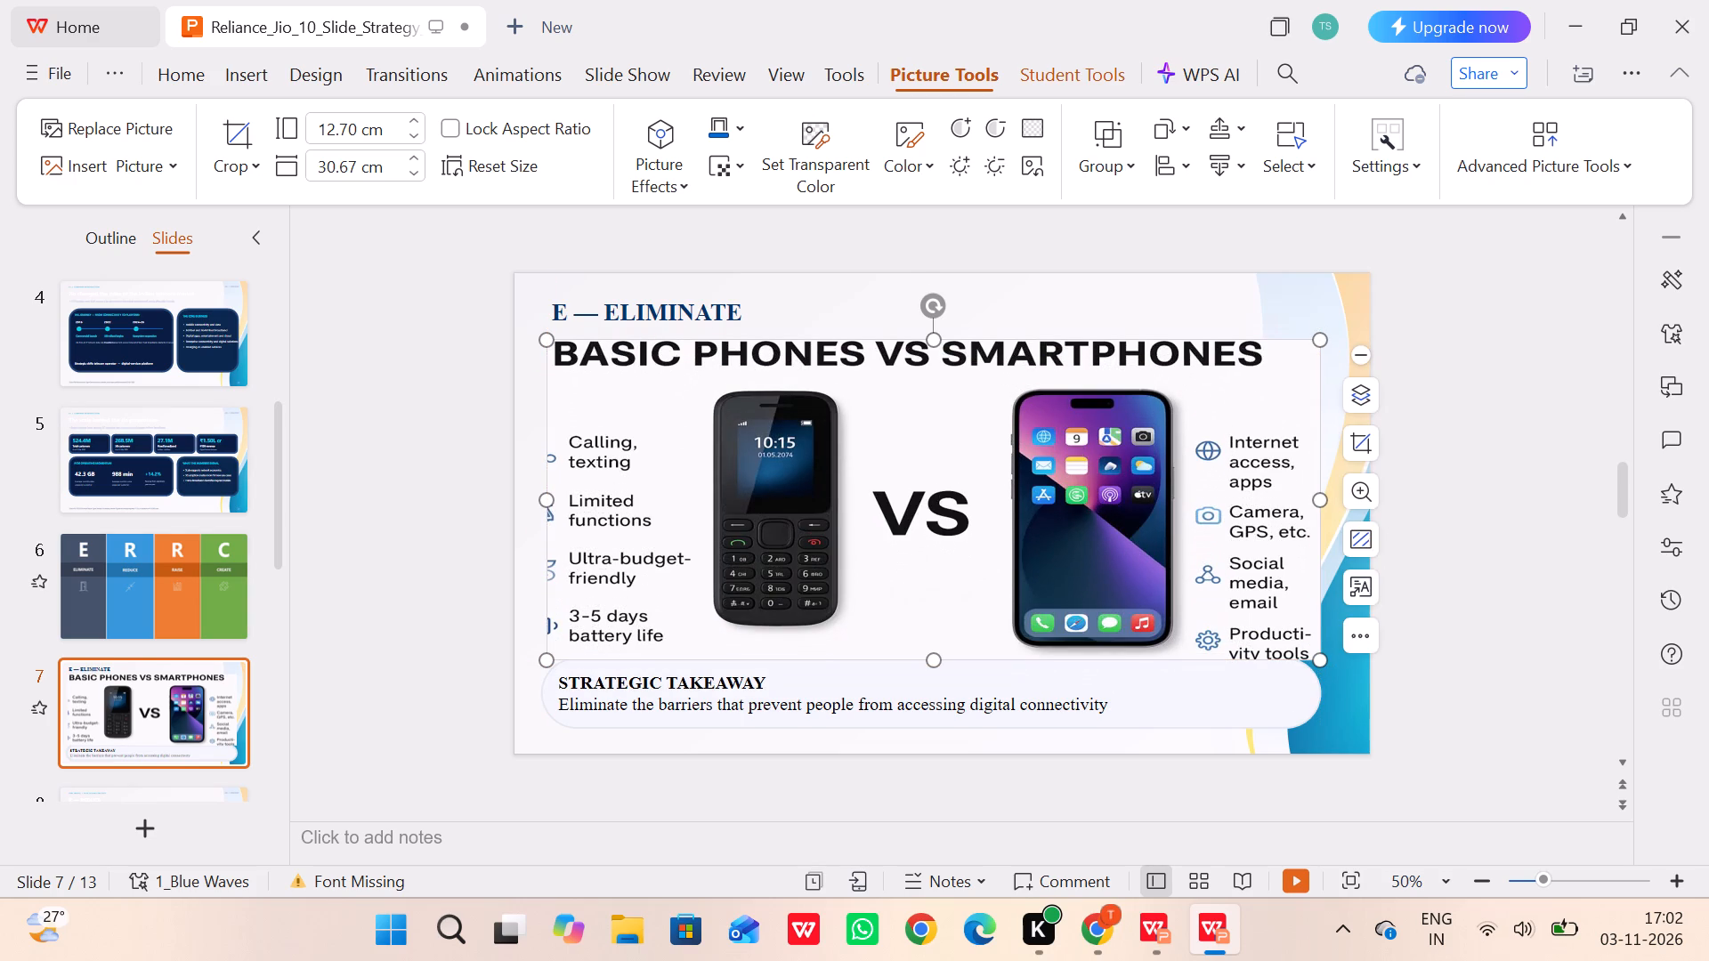
{"action": "left_click_drag", "start_coordinate": [934, 659], "coordinate": [935, 711]}
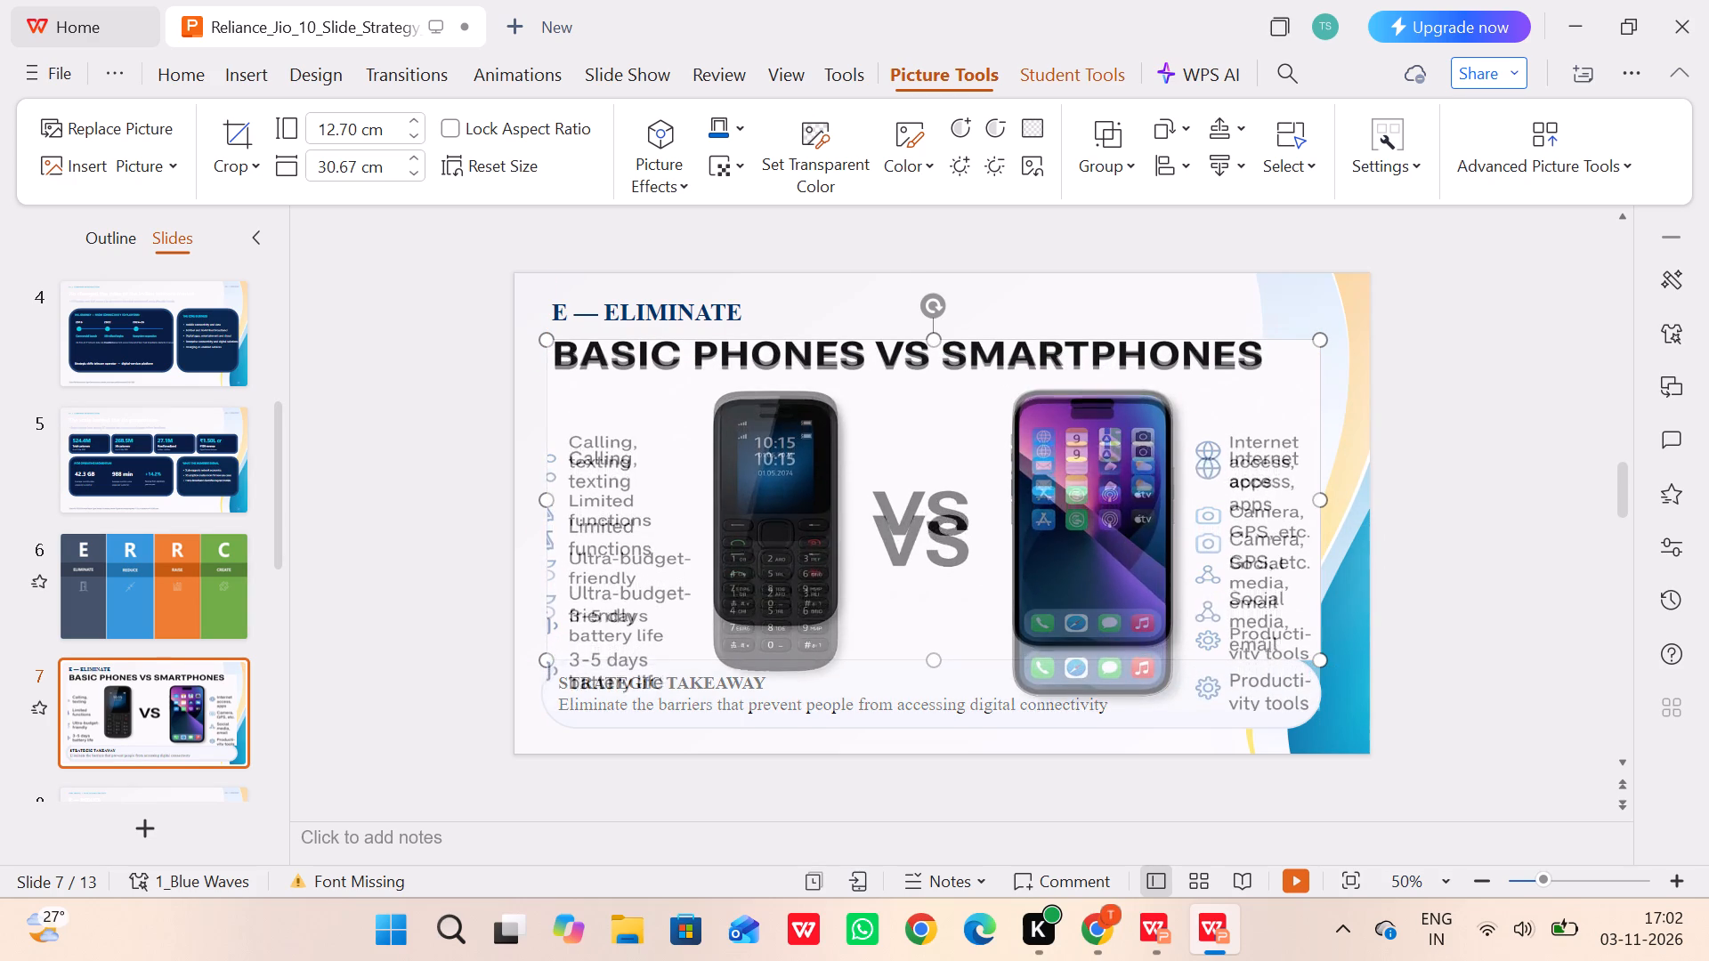
{"action": "left_click_drag", "start_coordinate": [935, 711], "coordinate": [948, 716]}
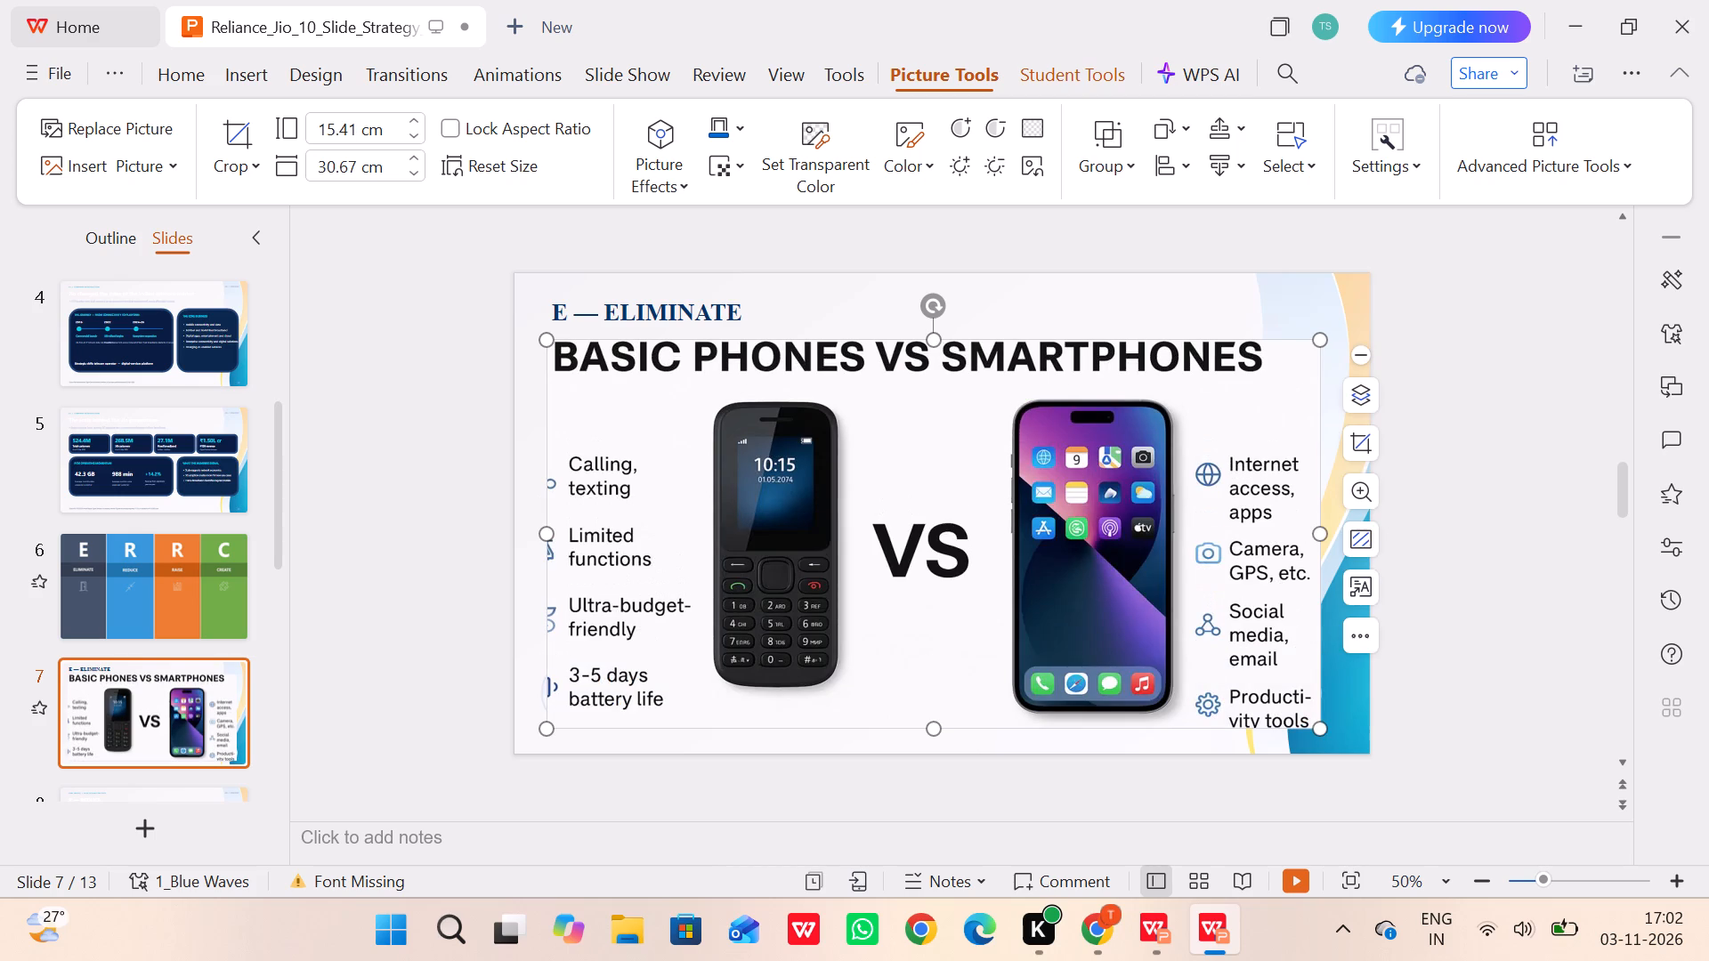
{"action": "left_click", "coordinate": [543, 534]}
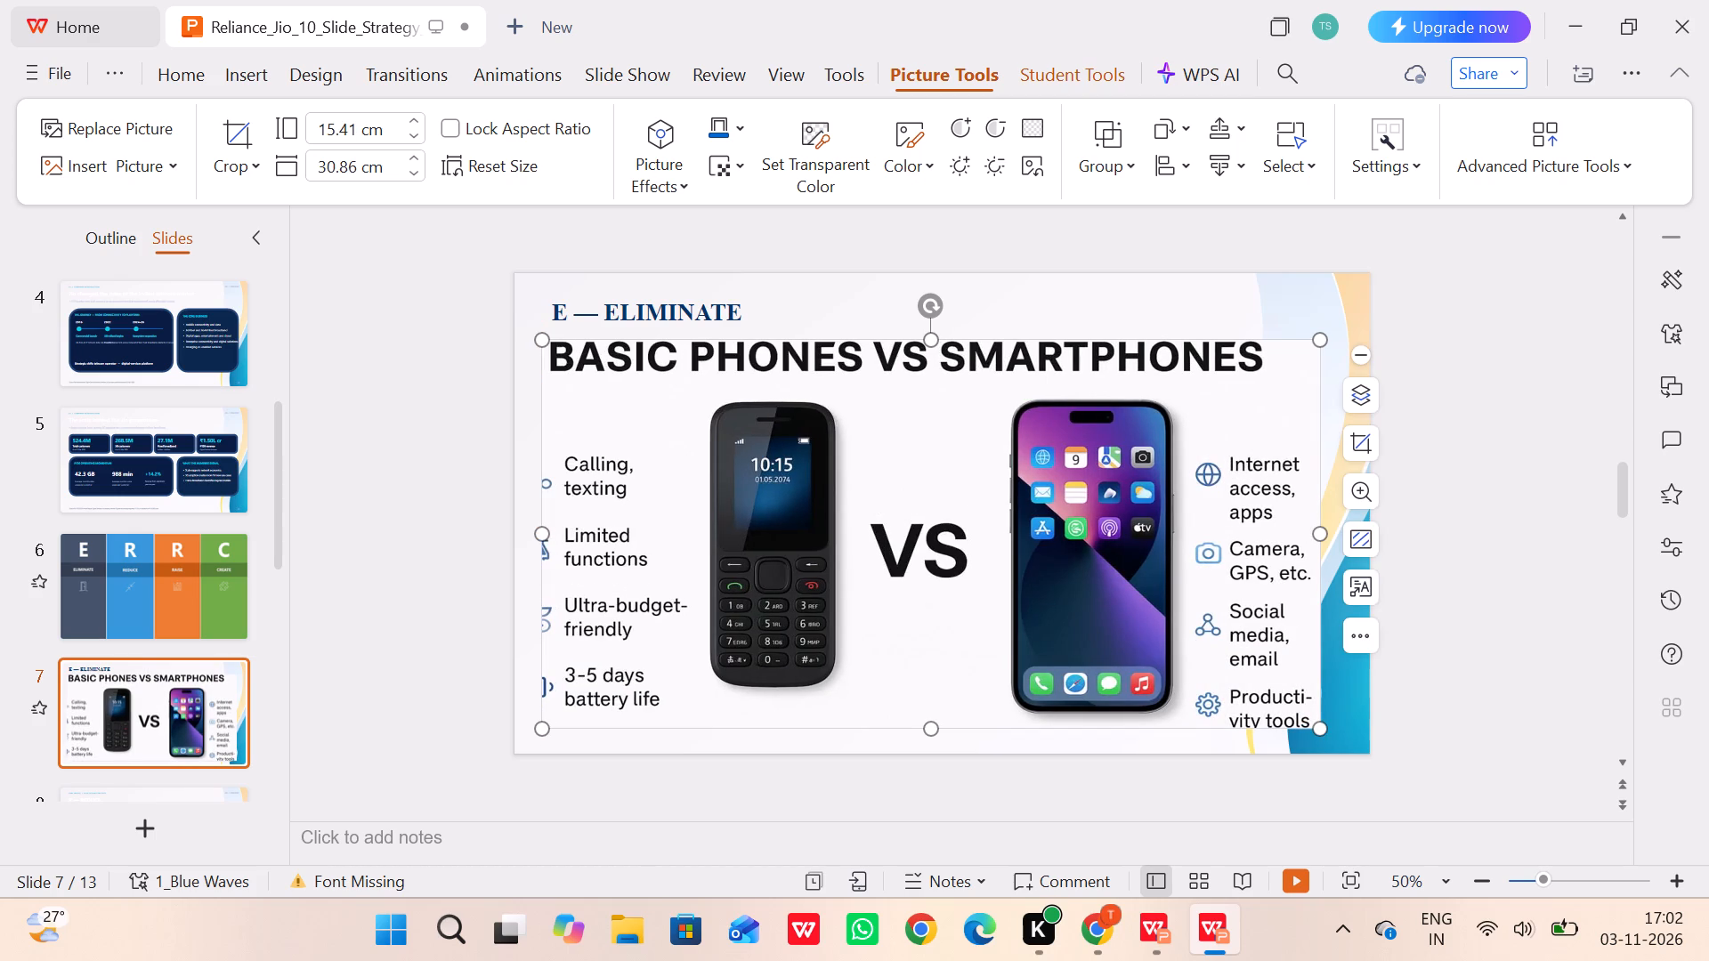
{"action": "left_click_drag", "start_coordinate": [1321, 534], "coordinate": [1339, 534]}
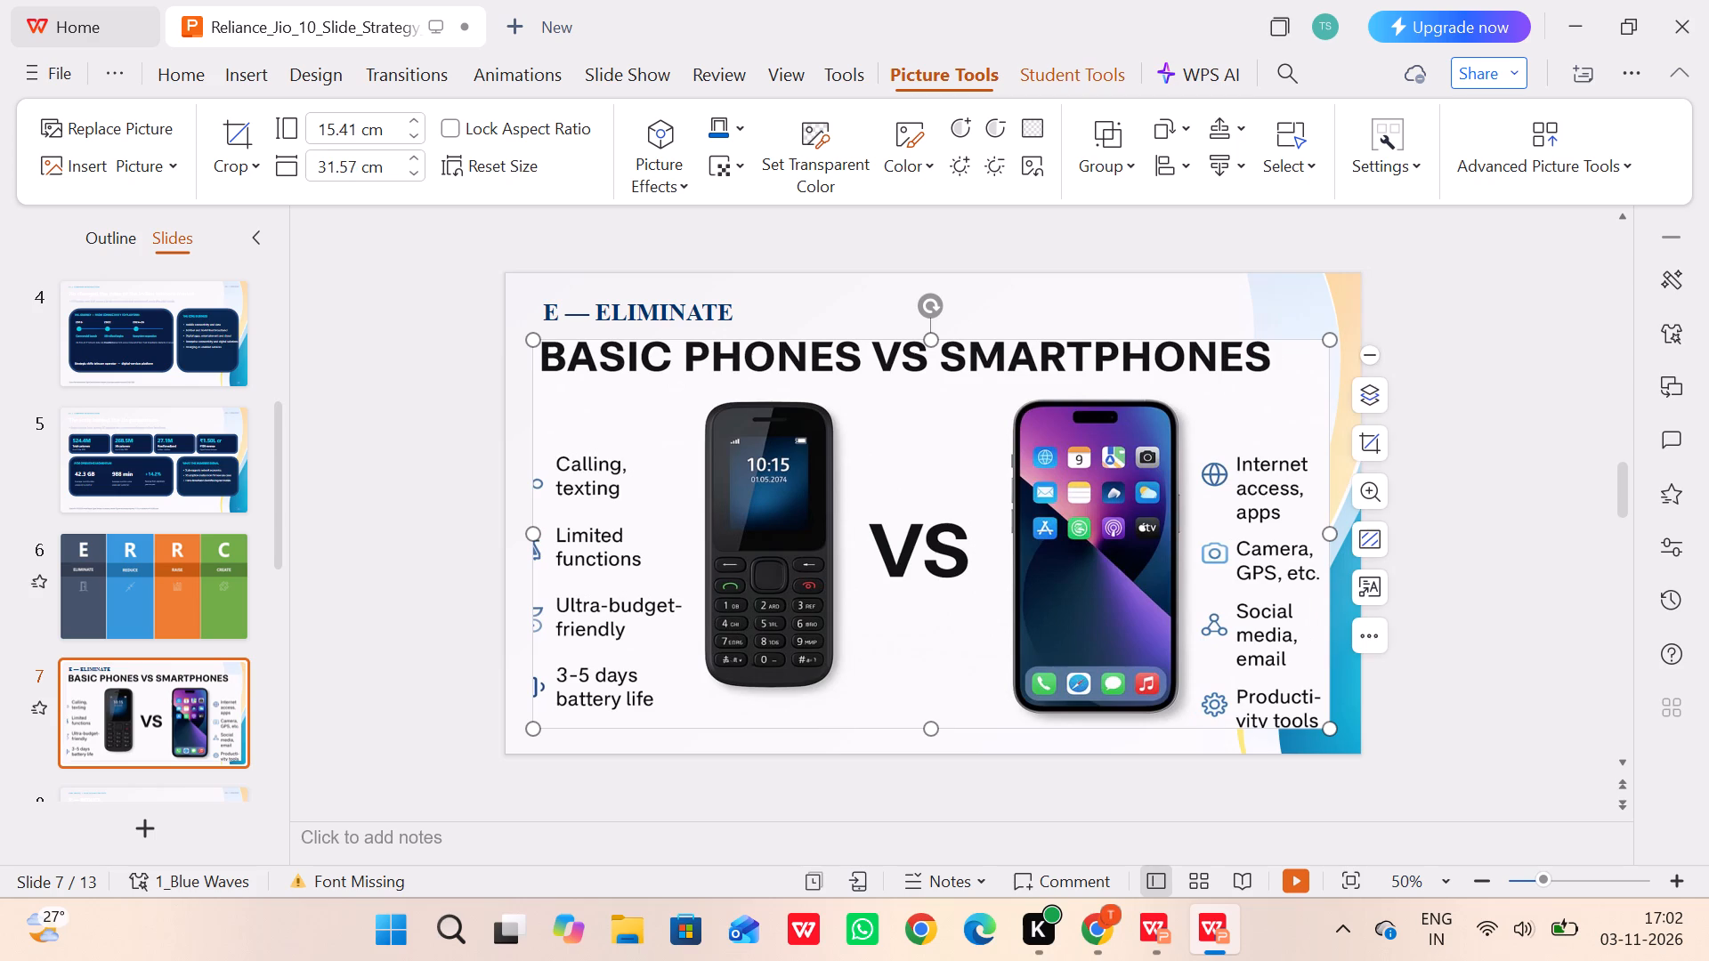
{"action": "left_click", "coordinate": [1518, 375]}
{"action": "left_click", "coordinate": [880, 394]}
Apply a Fly In entrance animation to the Basic Phones vs Smartphones picture on the ELIMINATE slide.
{"action": "left_click", "coordinate": [496, 77]}
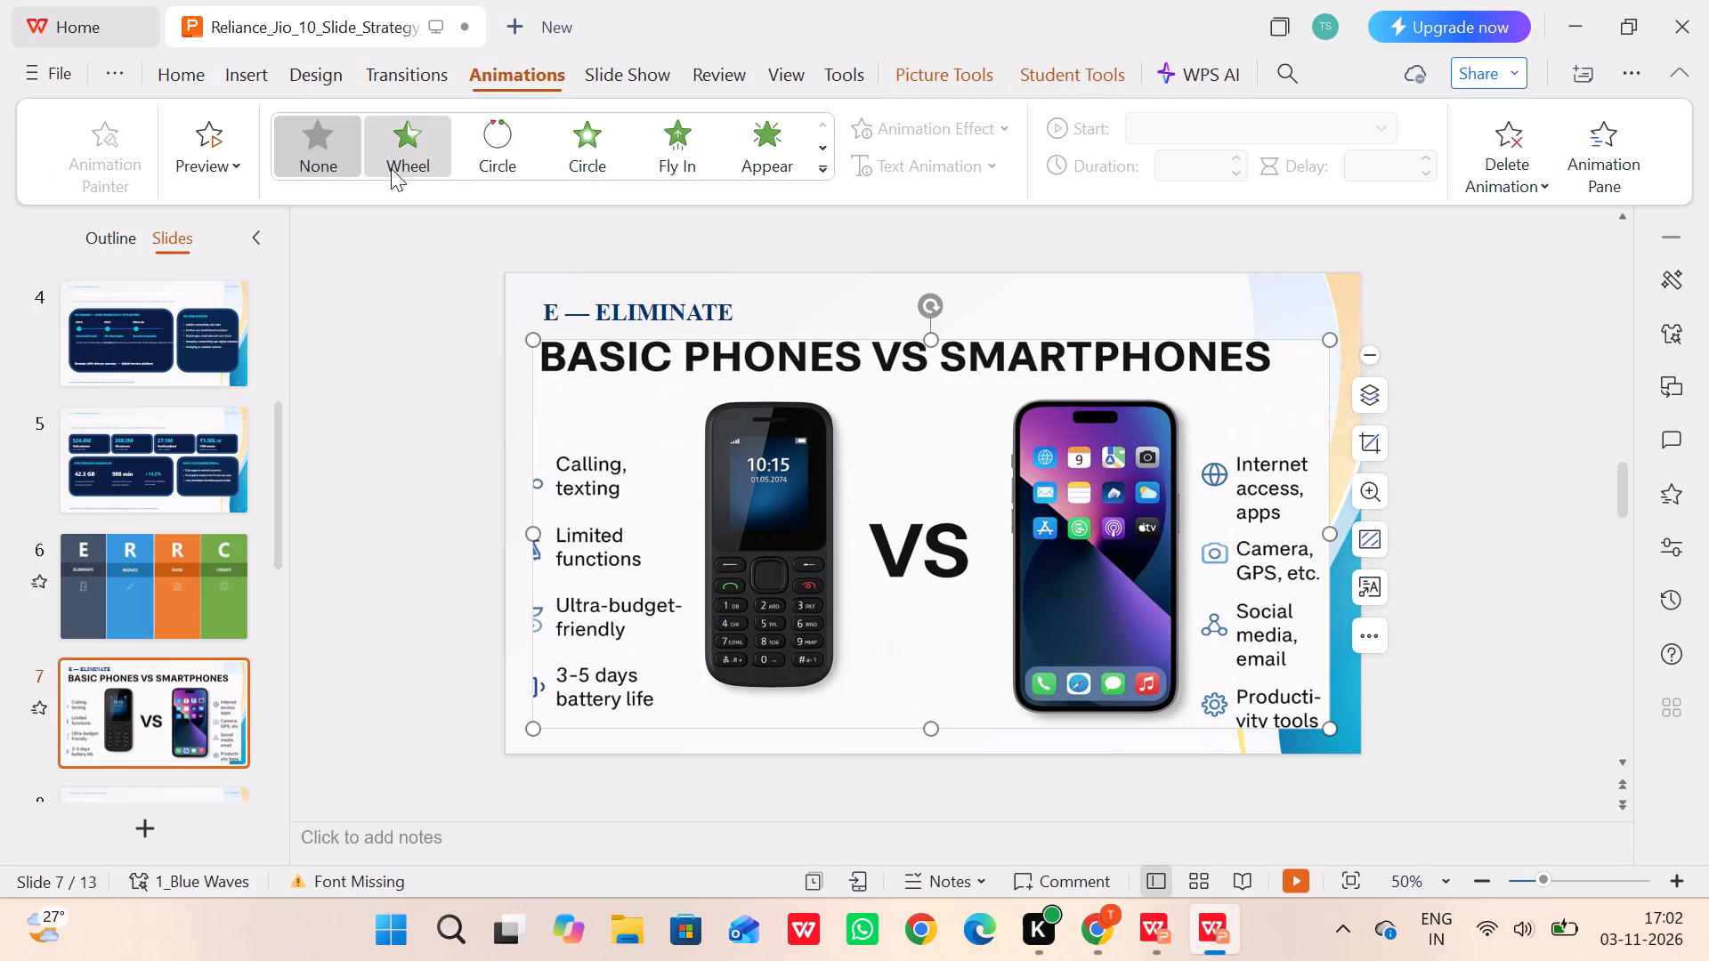
{"action": "left_click", "coordinate": [666, 157]}
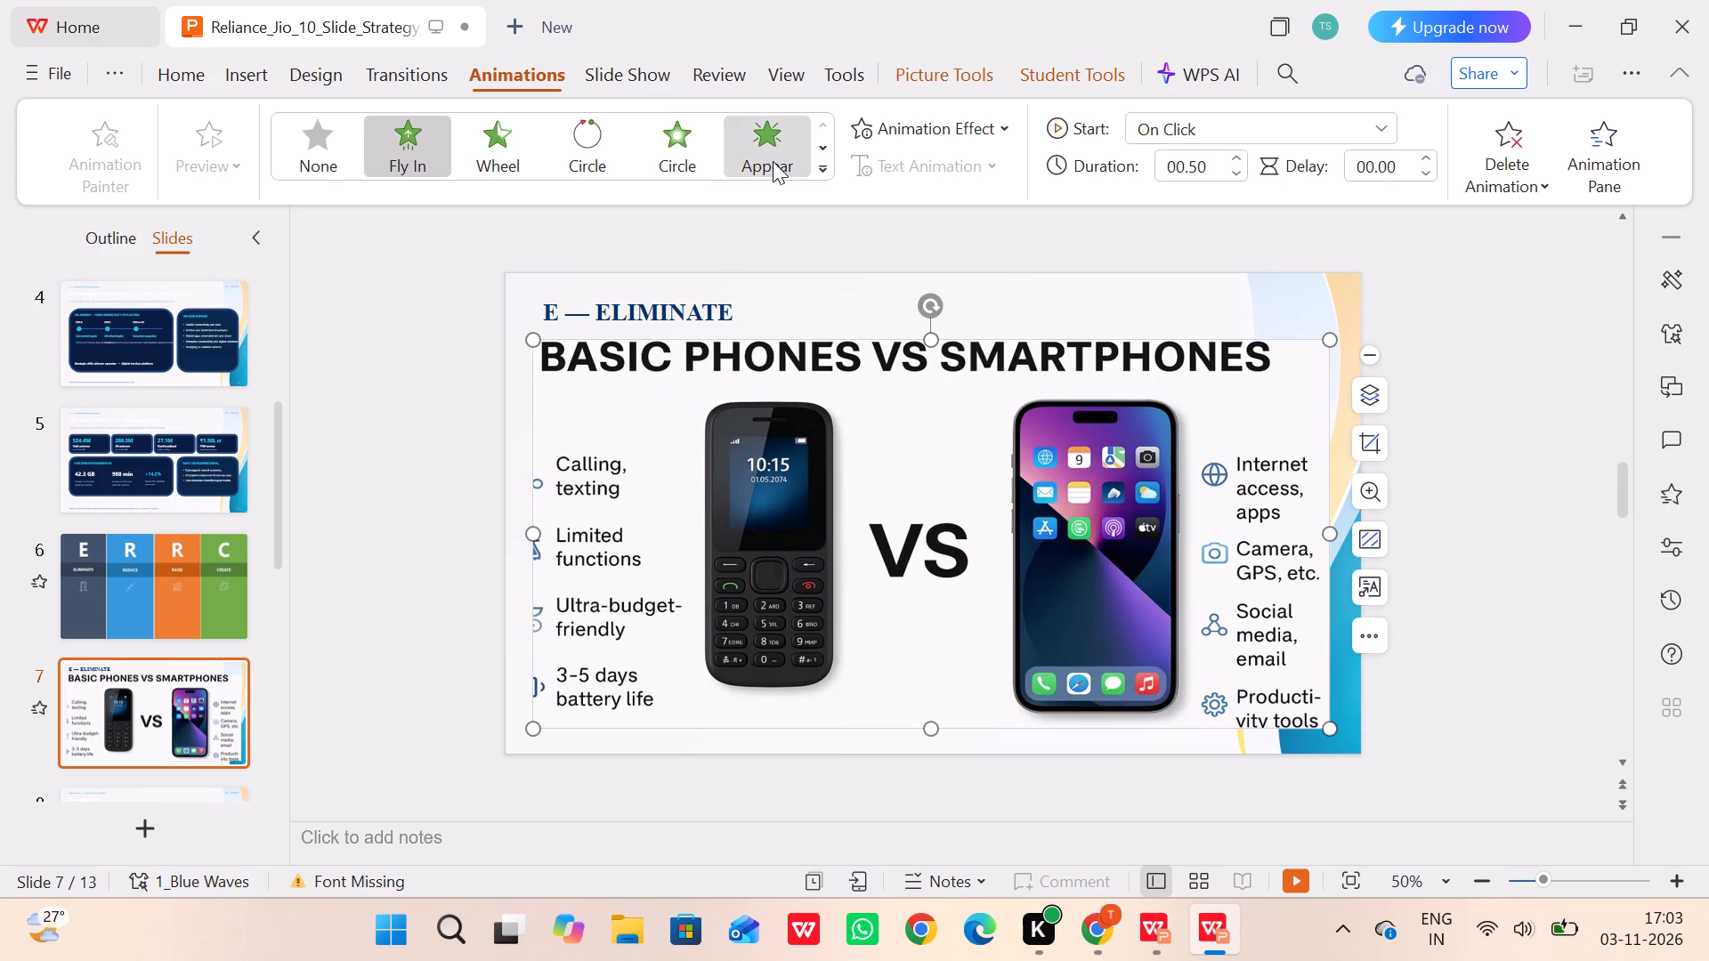
{"action": "left_click", "coordinate": [394, 367]}
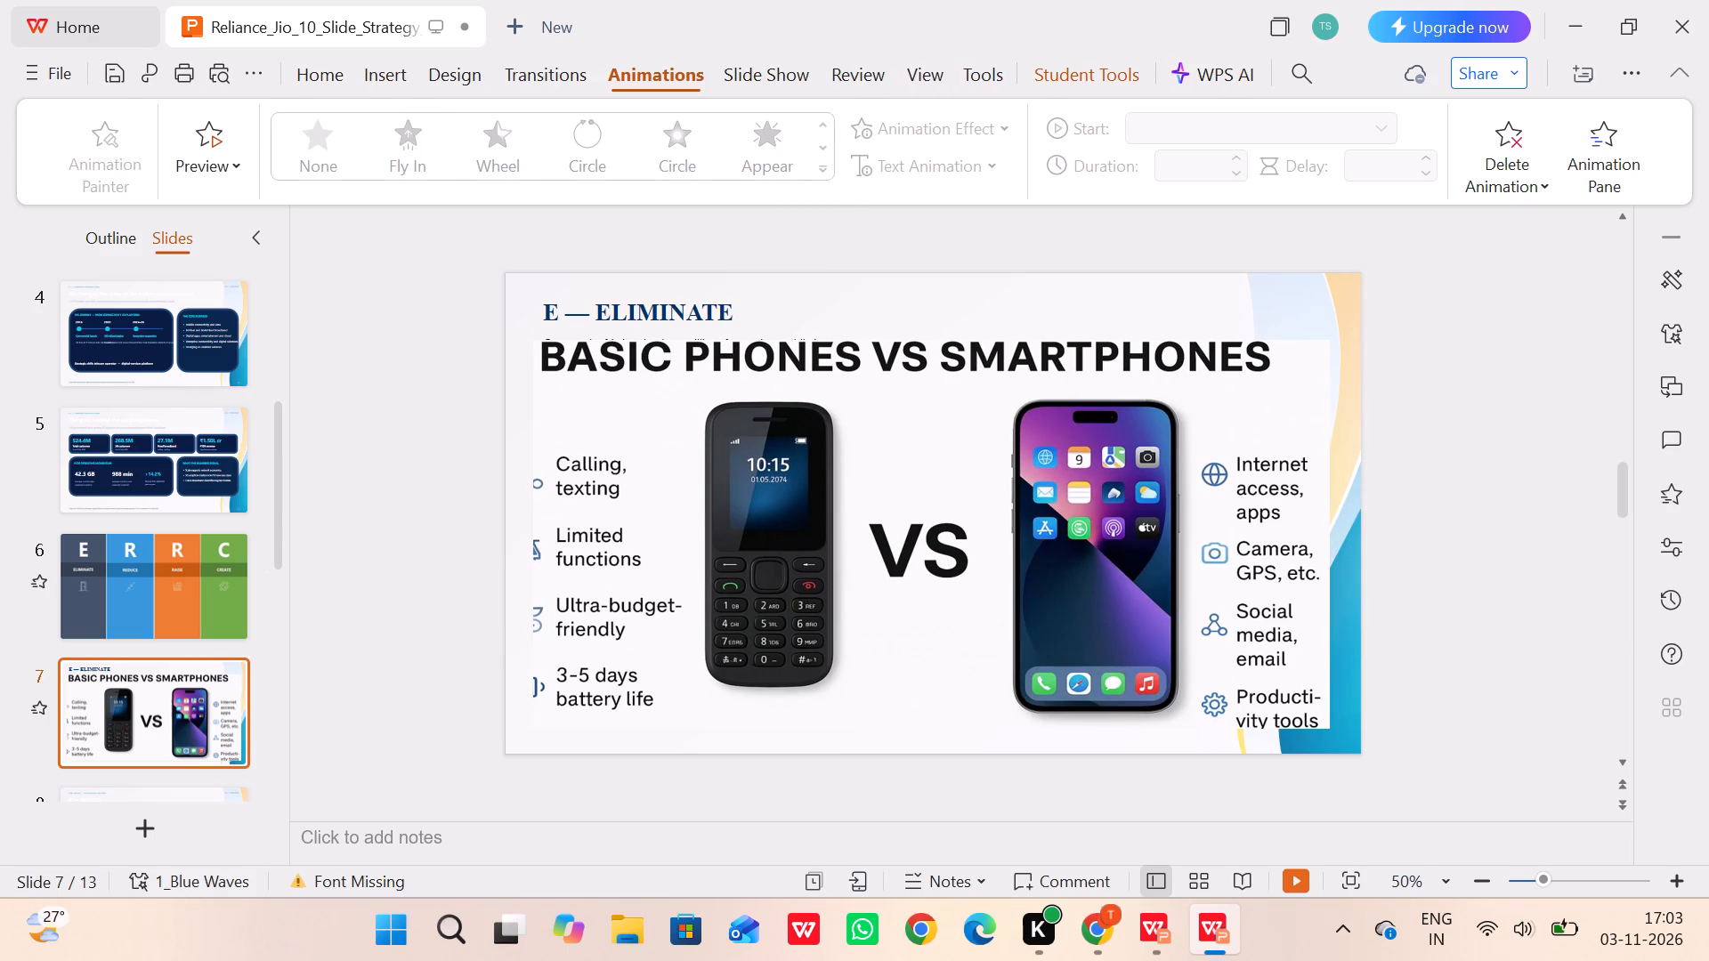
{"action": "left_click", "coordinate": [711, 420]}
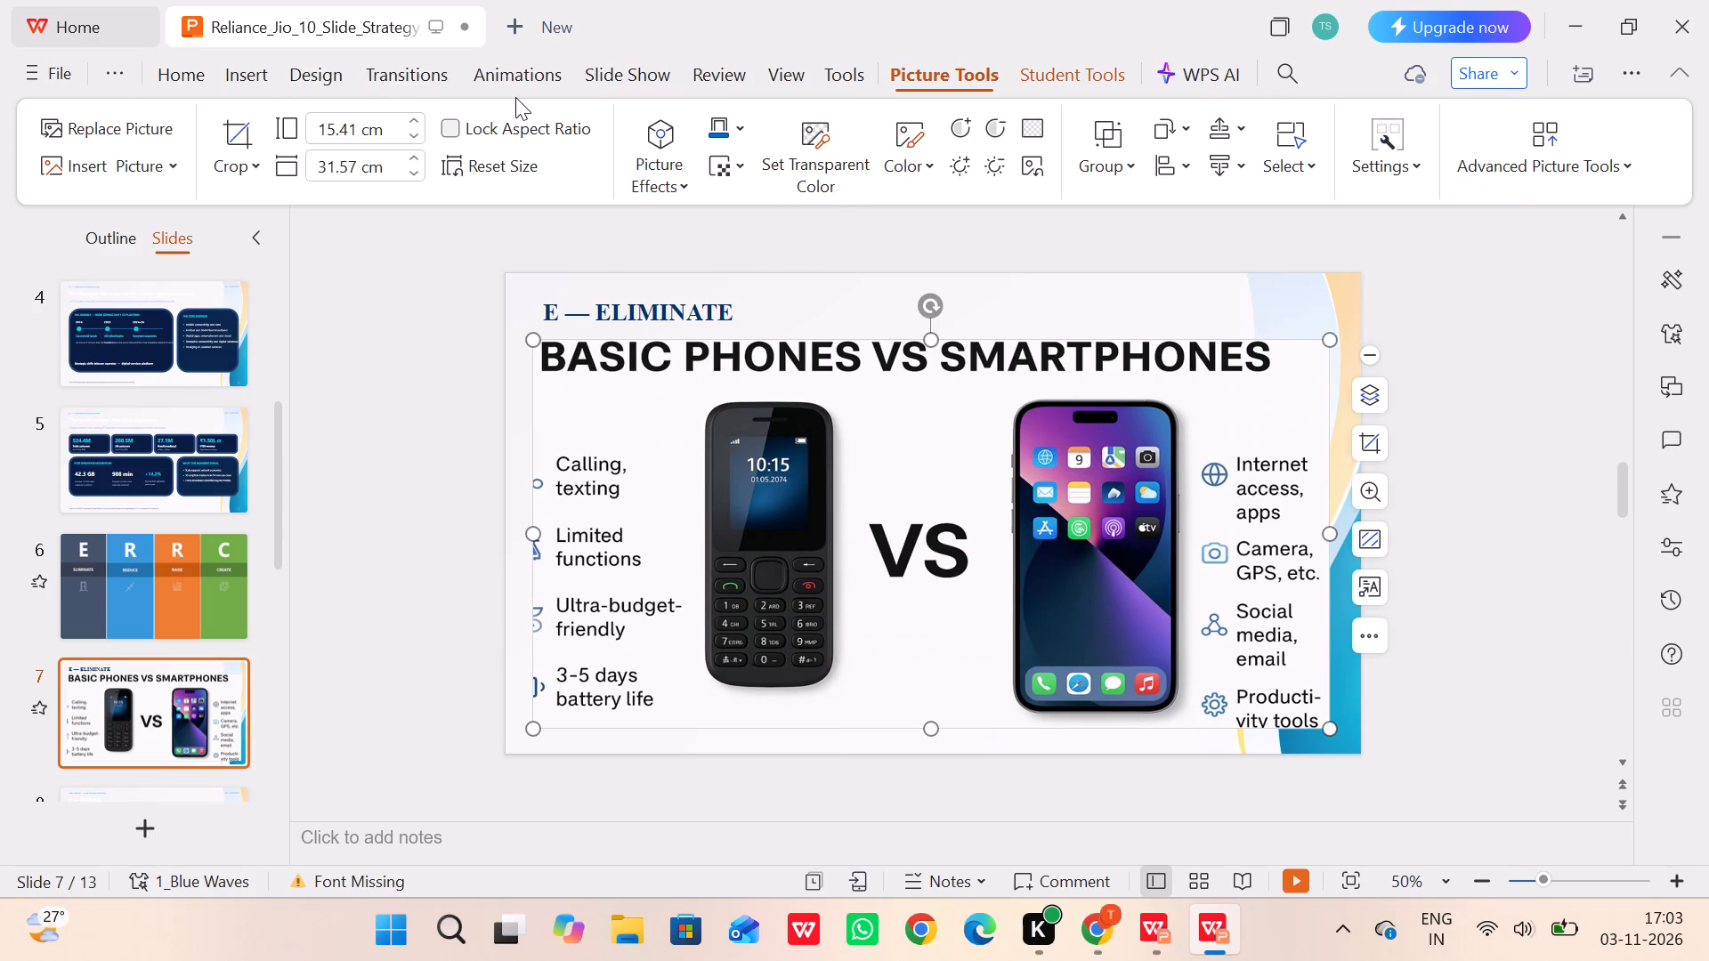
{"action": "left_click", "coordinate": [519, 83]}
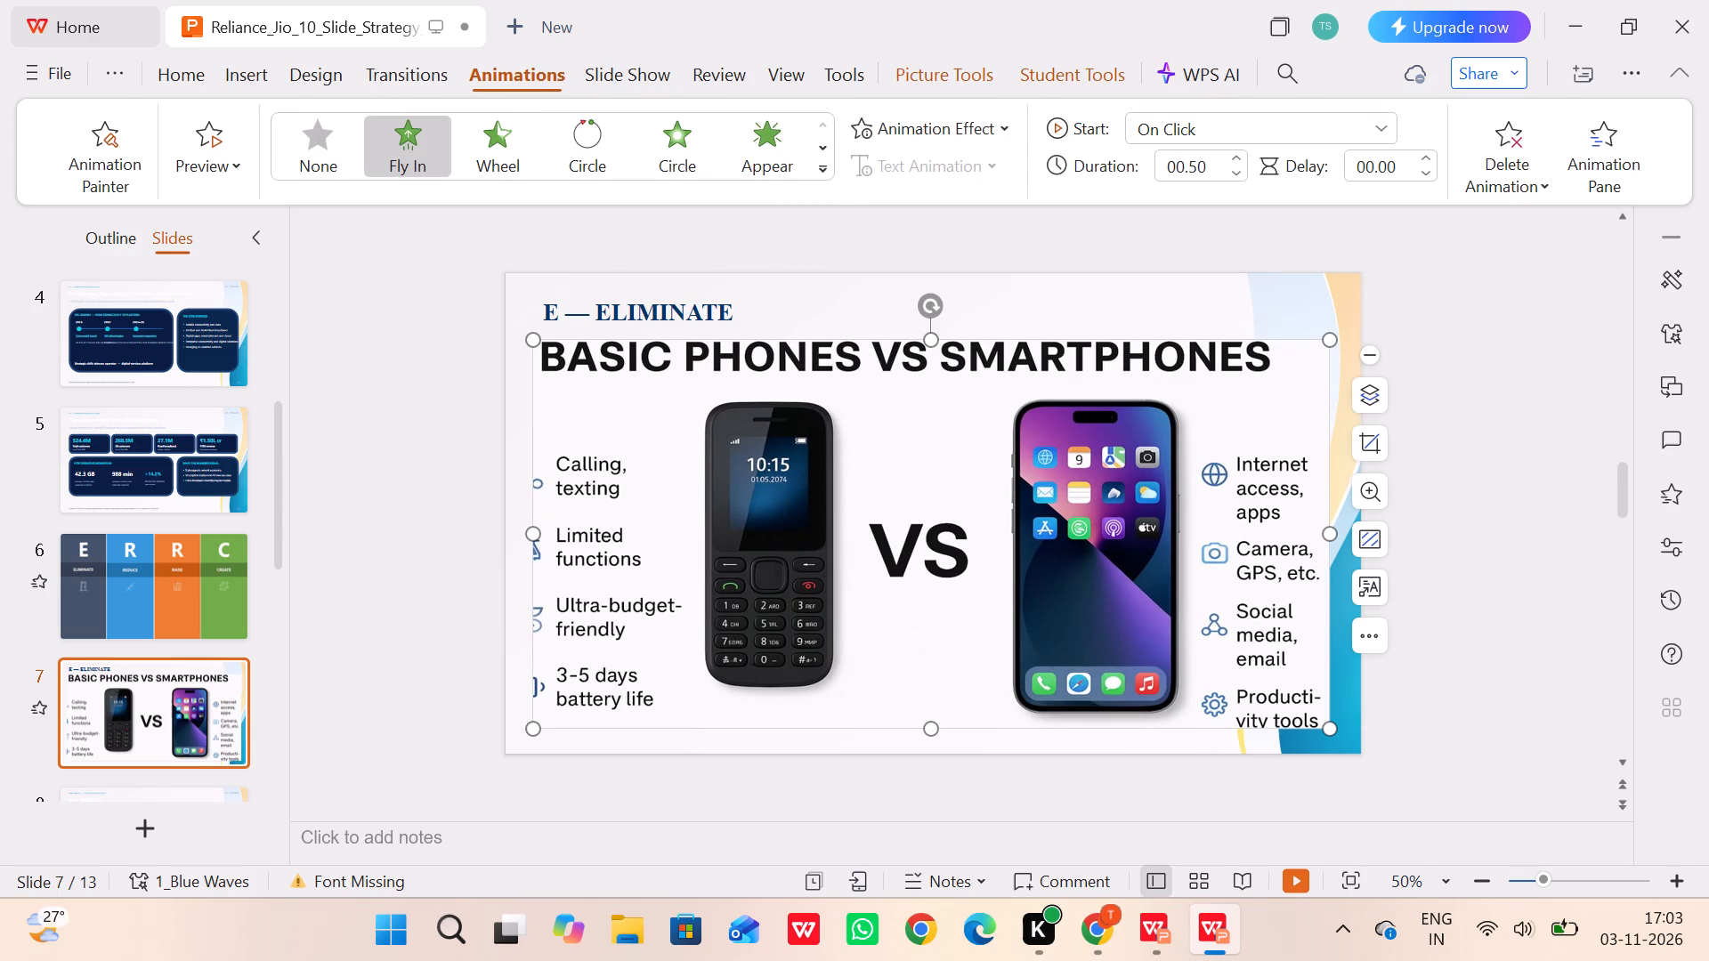
Play the slide show from the ERRC overview slide to the REDUCE slide, replaying the ELIMINATE slide's graphic and picture animations.
{"action": "double_click", "coordinate": [156, 586]}
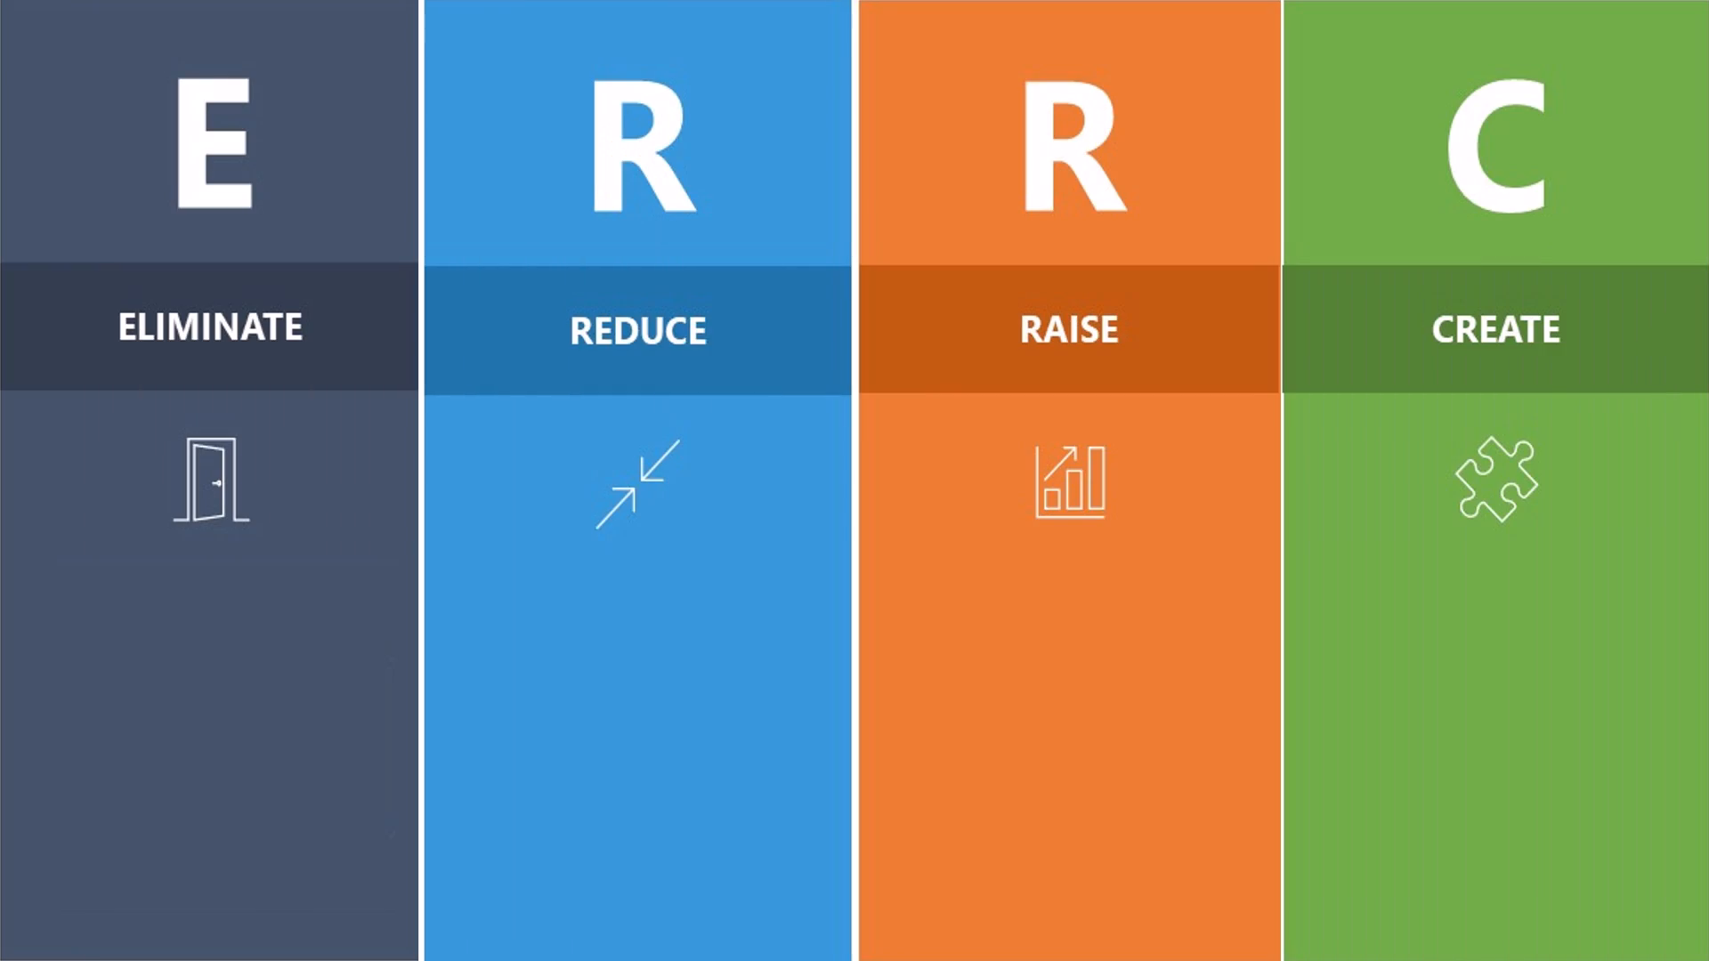
{"action": "key", "text": "Right"}
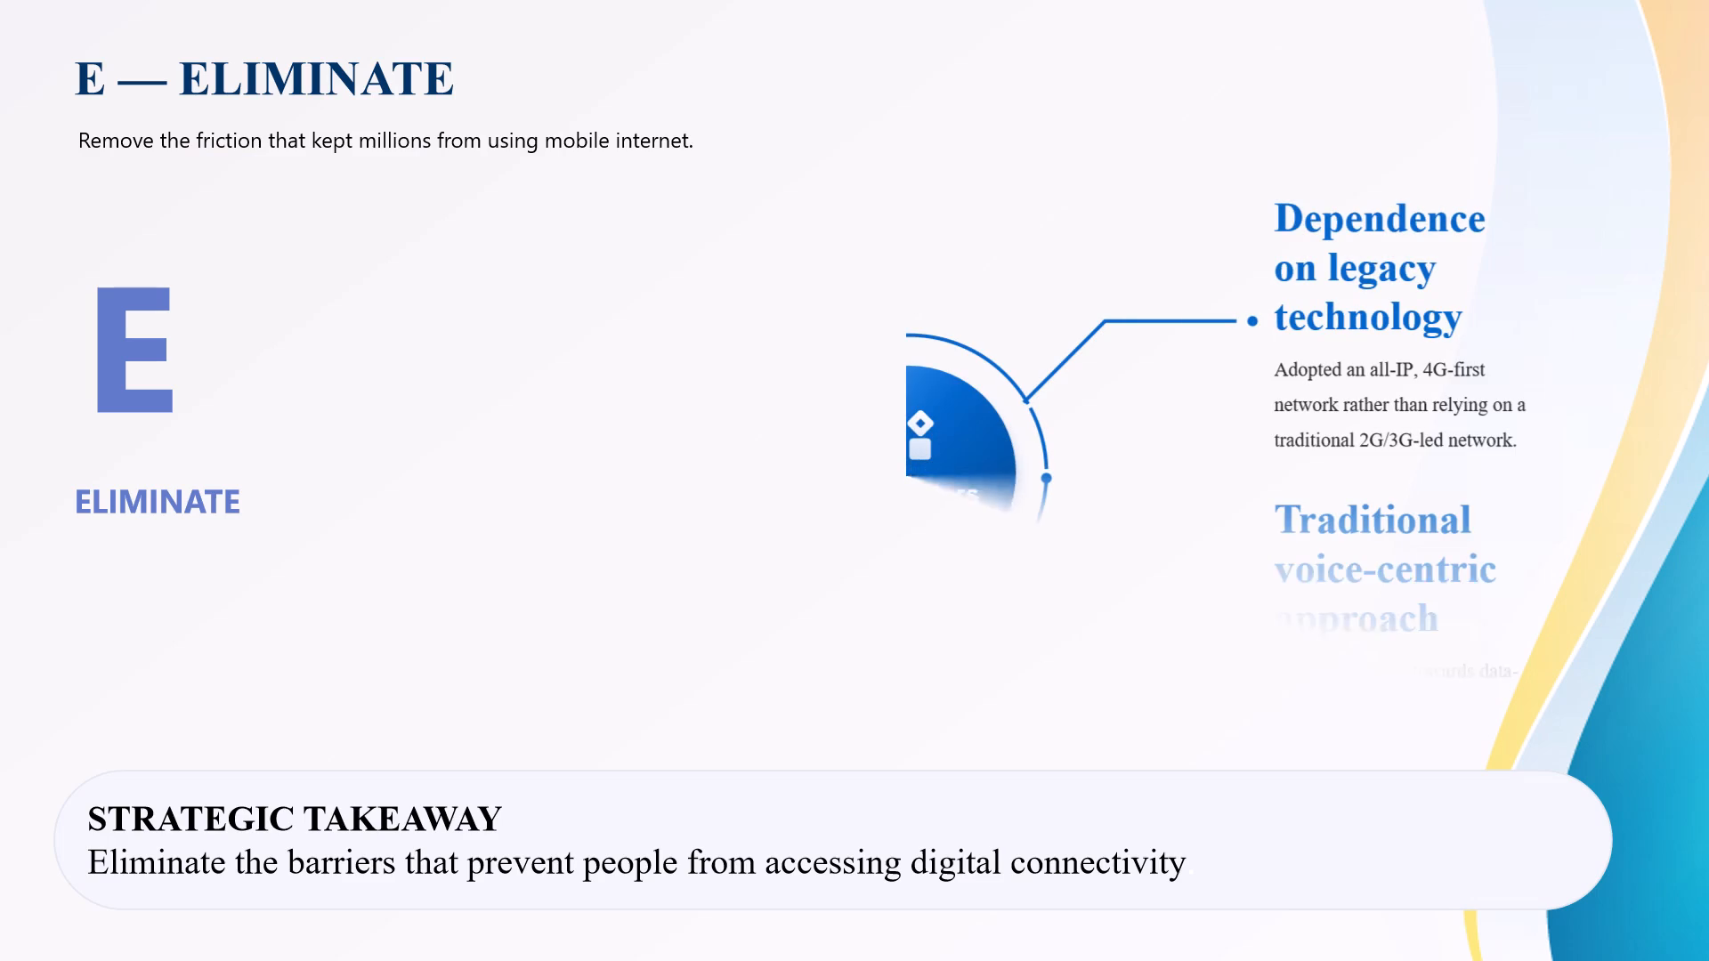
{"action": "key", "text": "Right"}
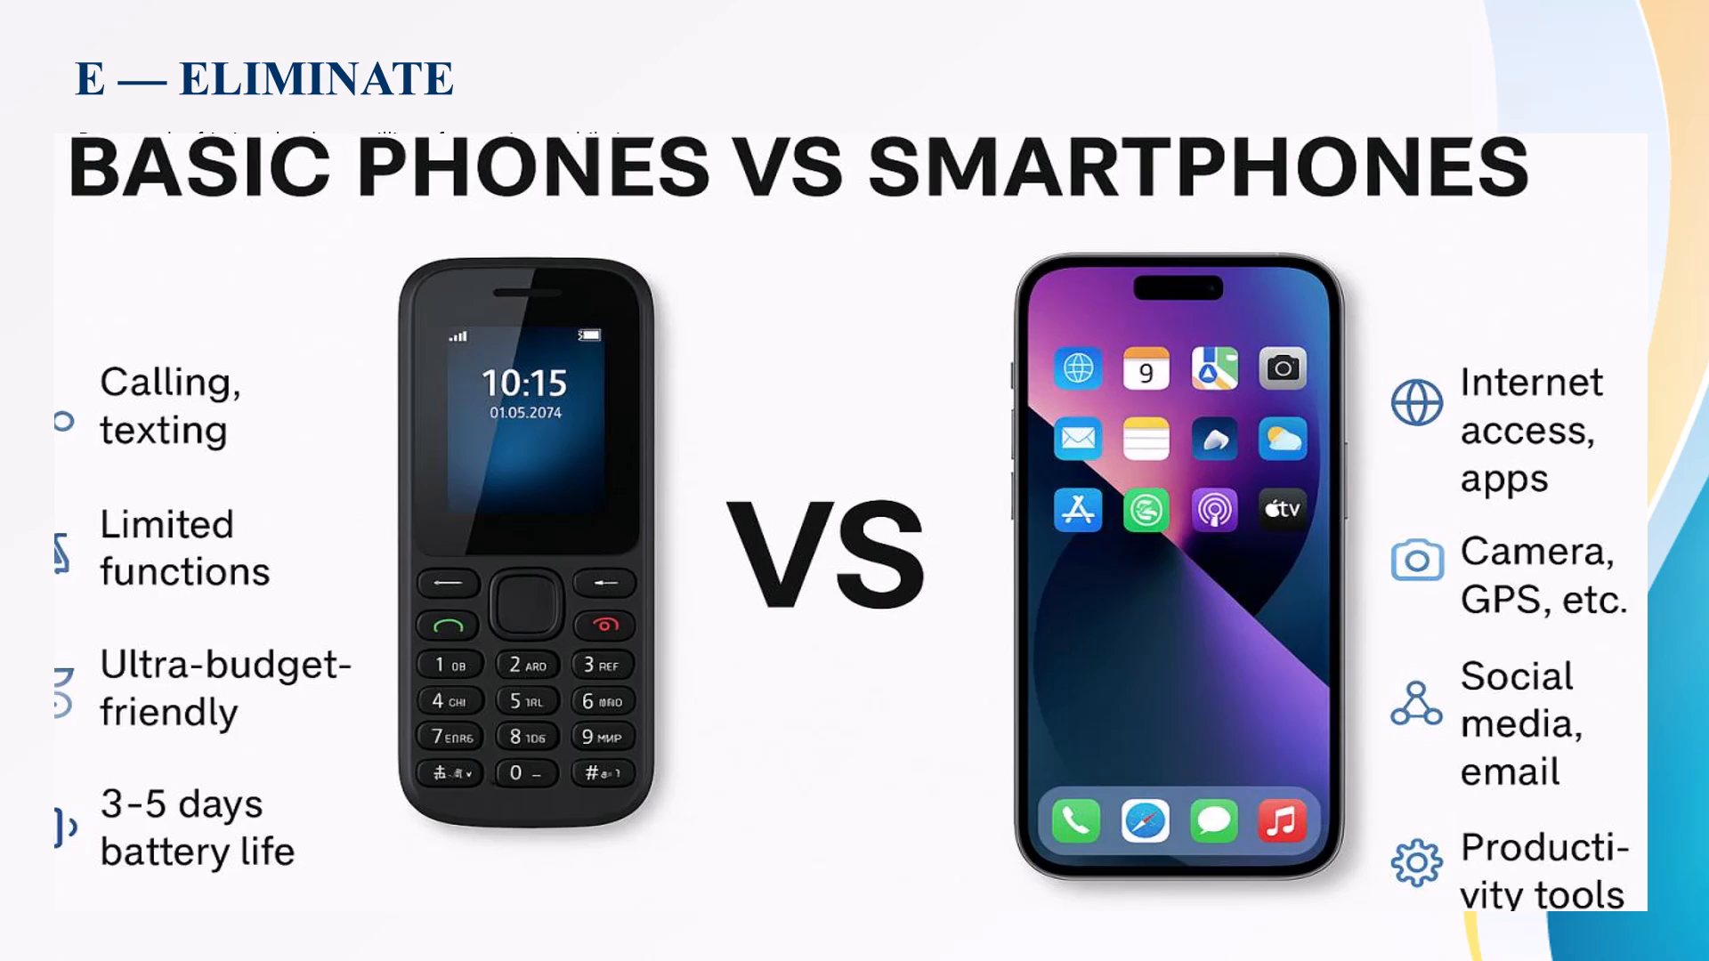
{"action": "key", "text": "Left"}
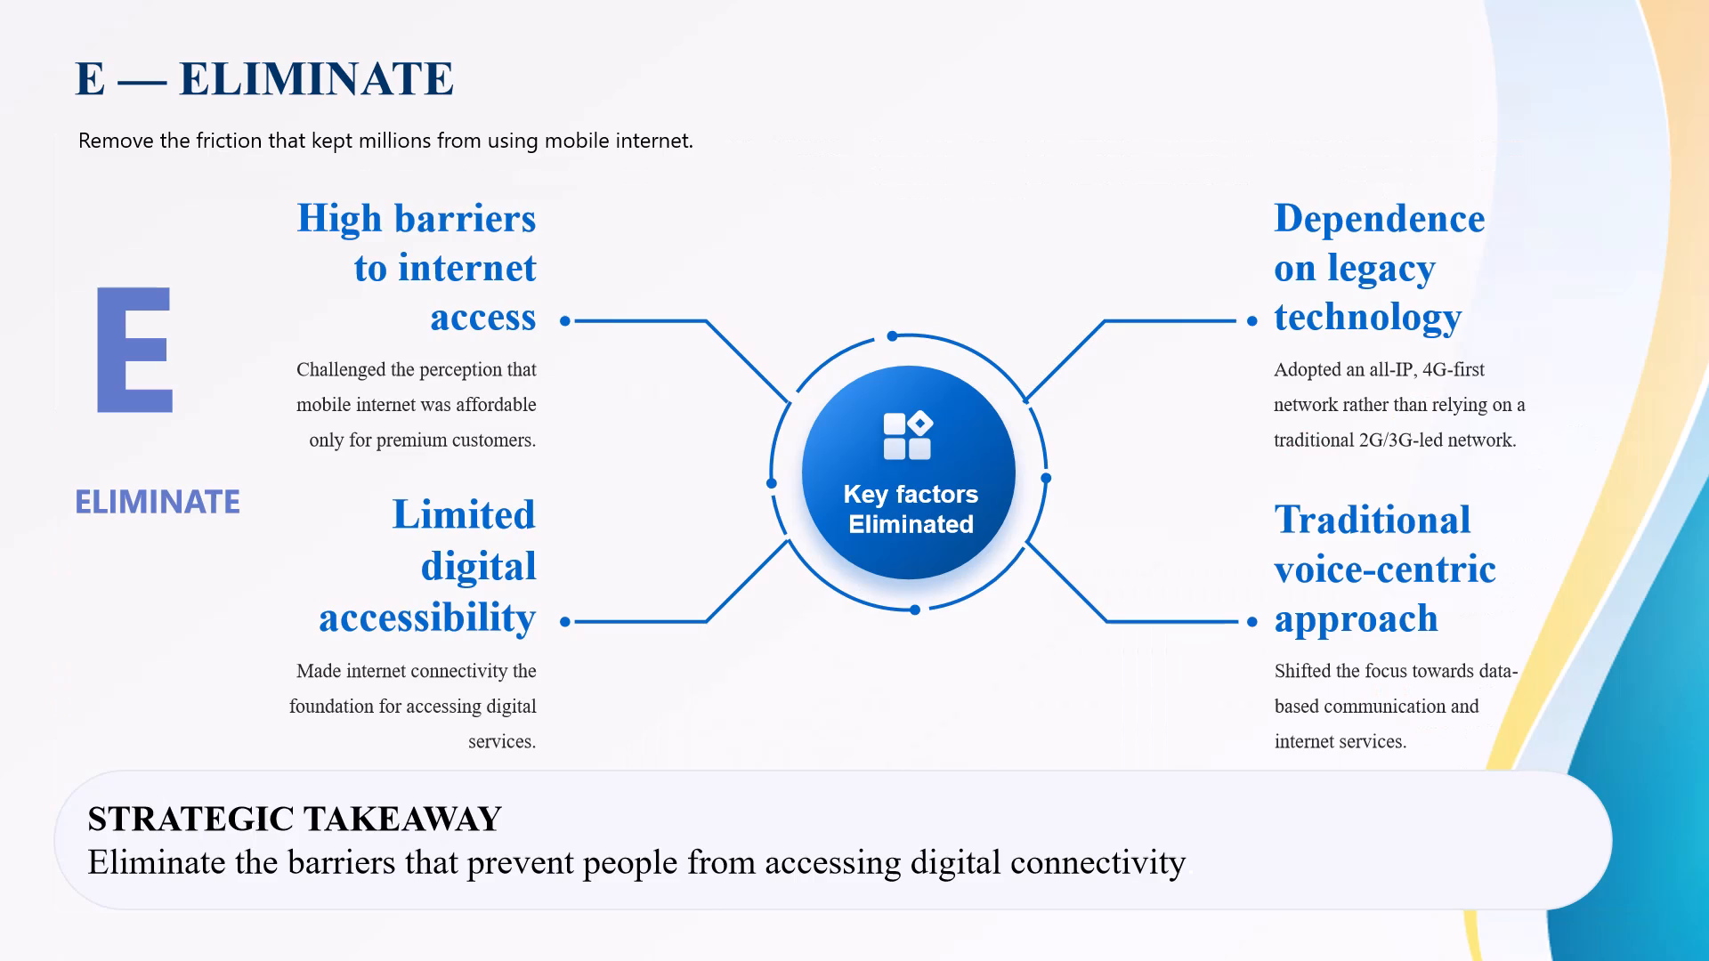
{"action": "key", "text": "Right"}
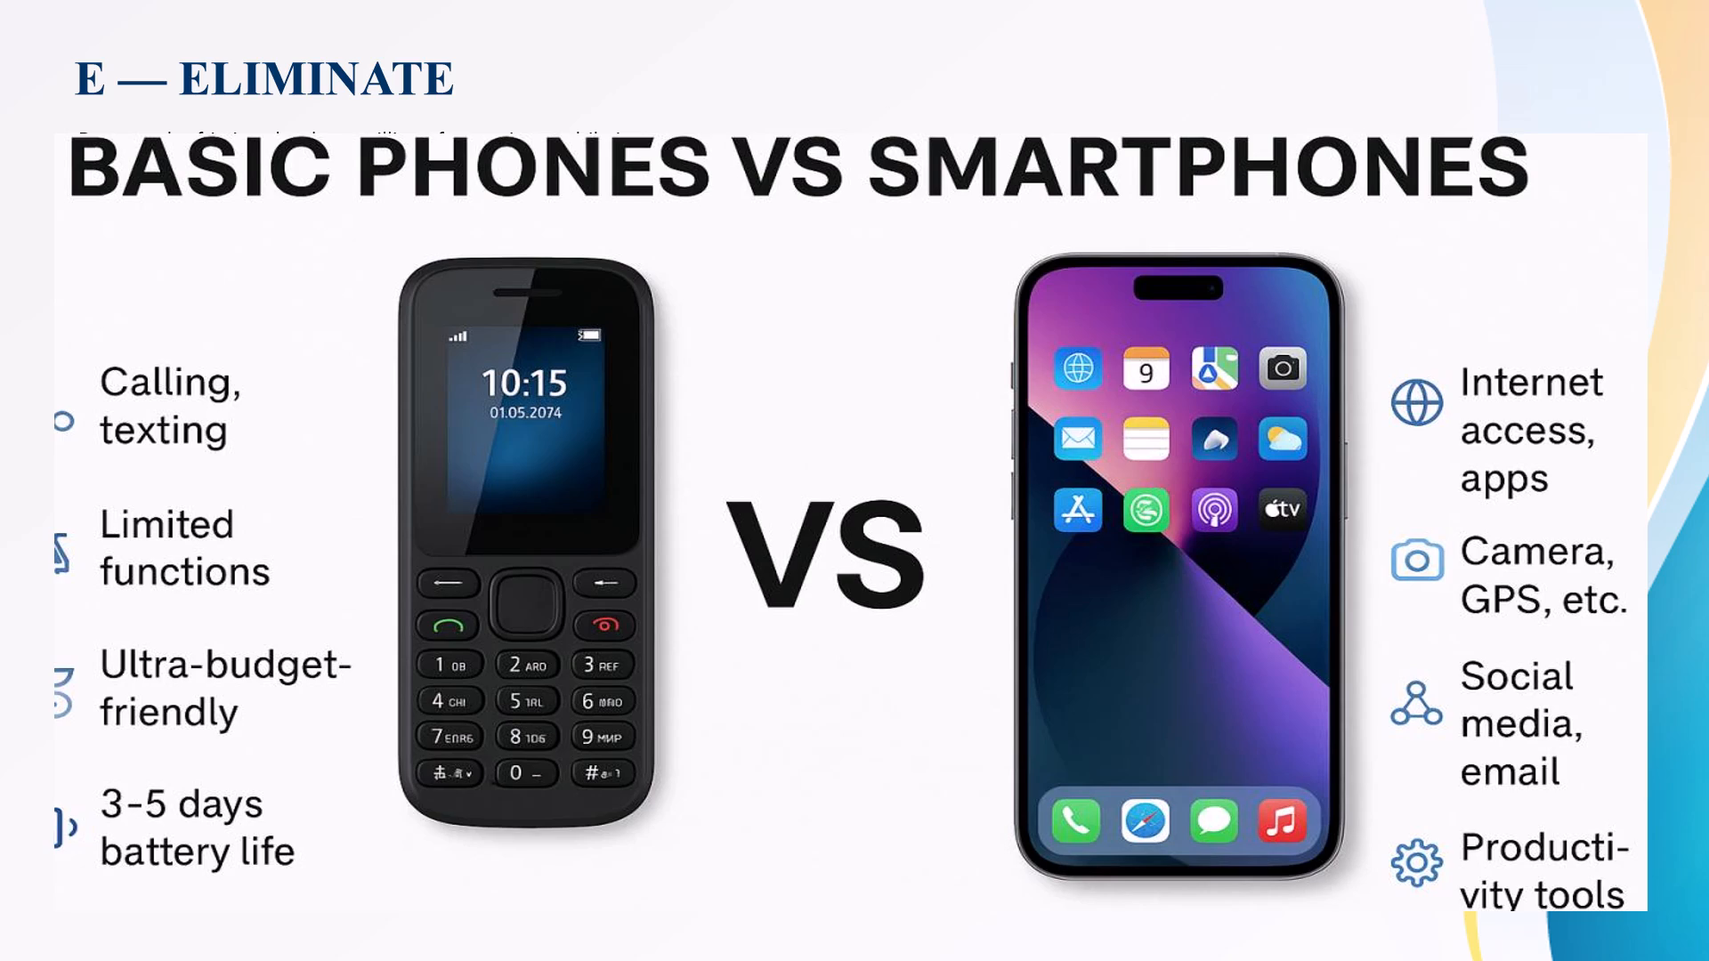
{"action": "key", "text": "Left"}
{"action": "key", "text": "Left"}
{"action": "key", "text": "Left"}
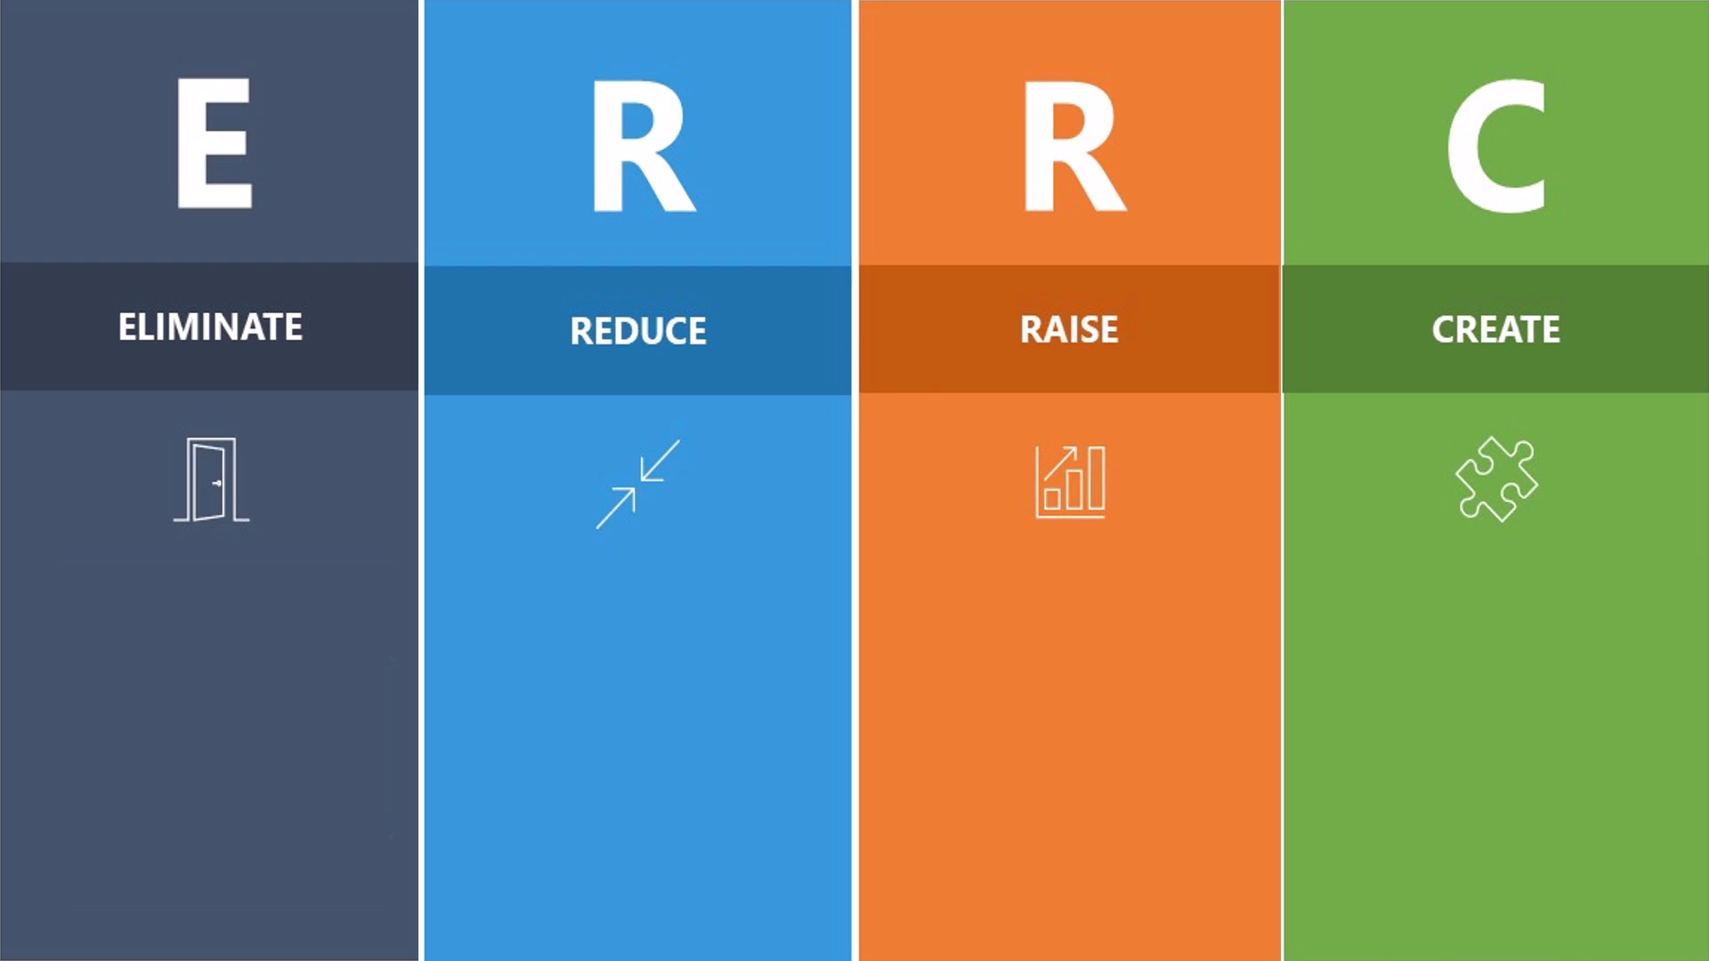
{"action": "key", "text": "Left"}
{"action": "key", "text": "Right"}
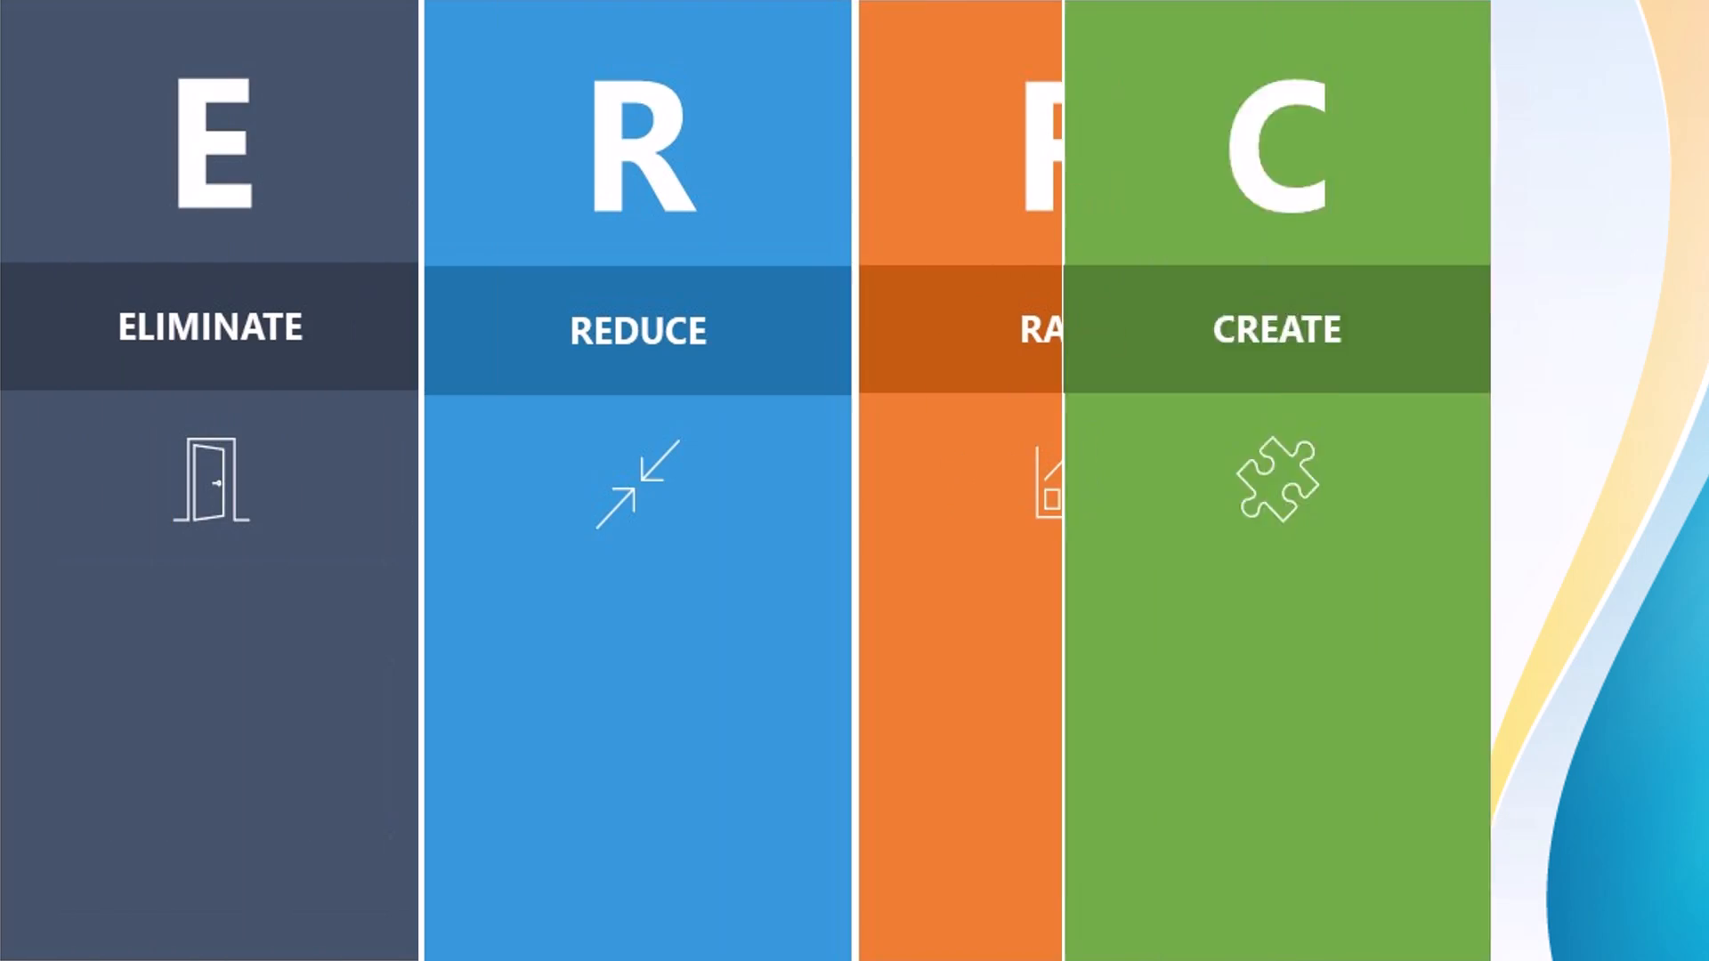
{"action": "key", "text": "Right"}
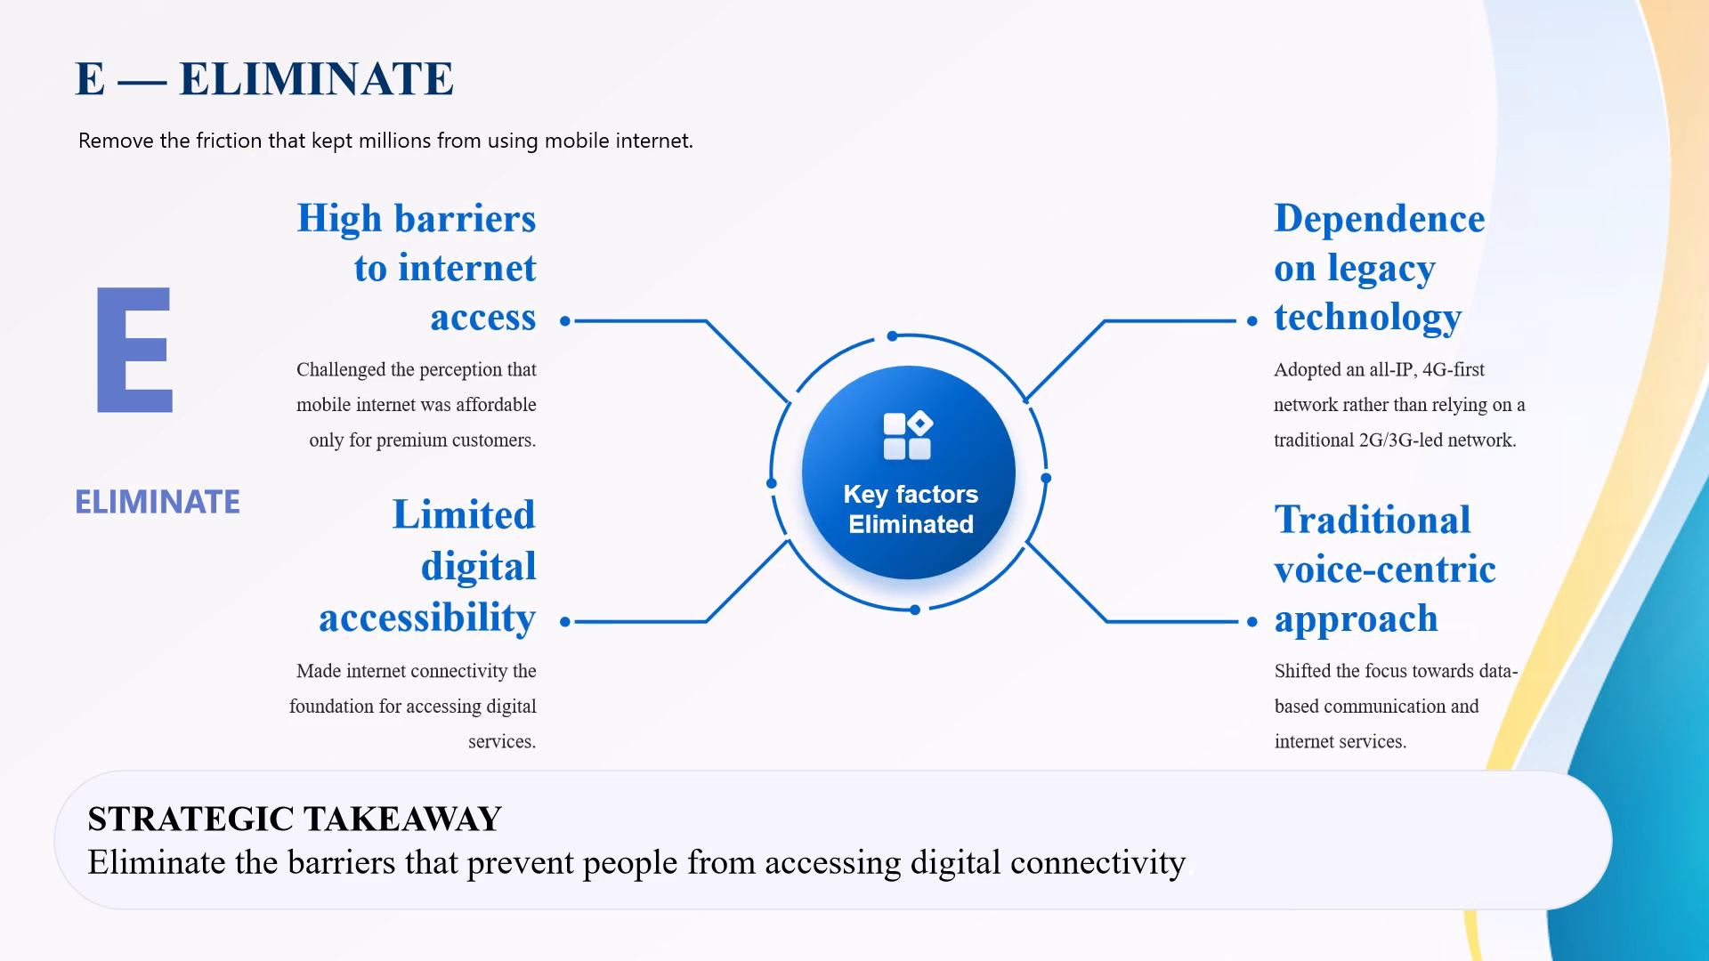
{"action": "key", "text": "Right"}
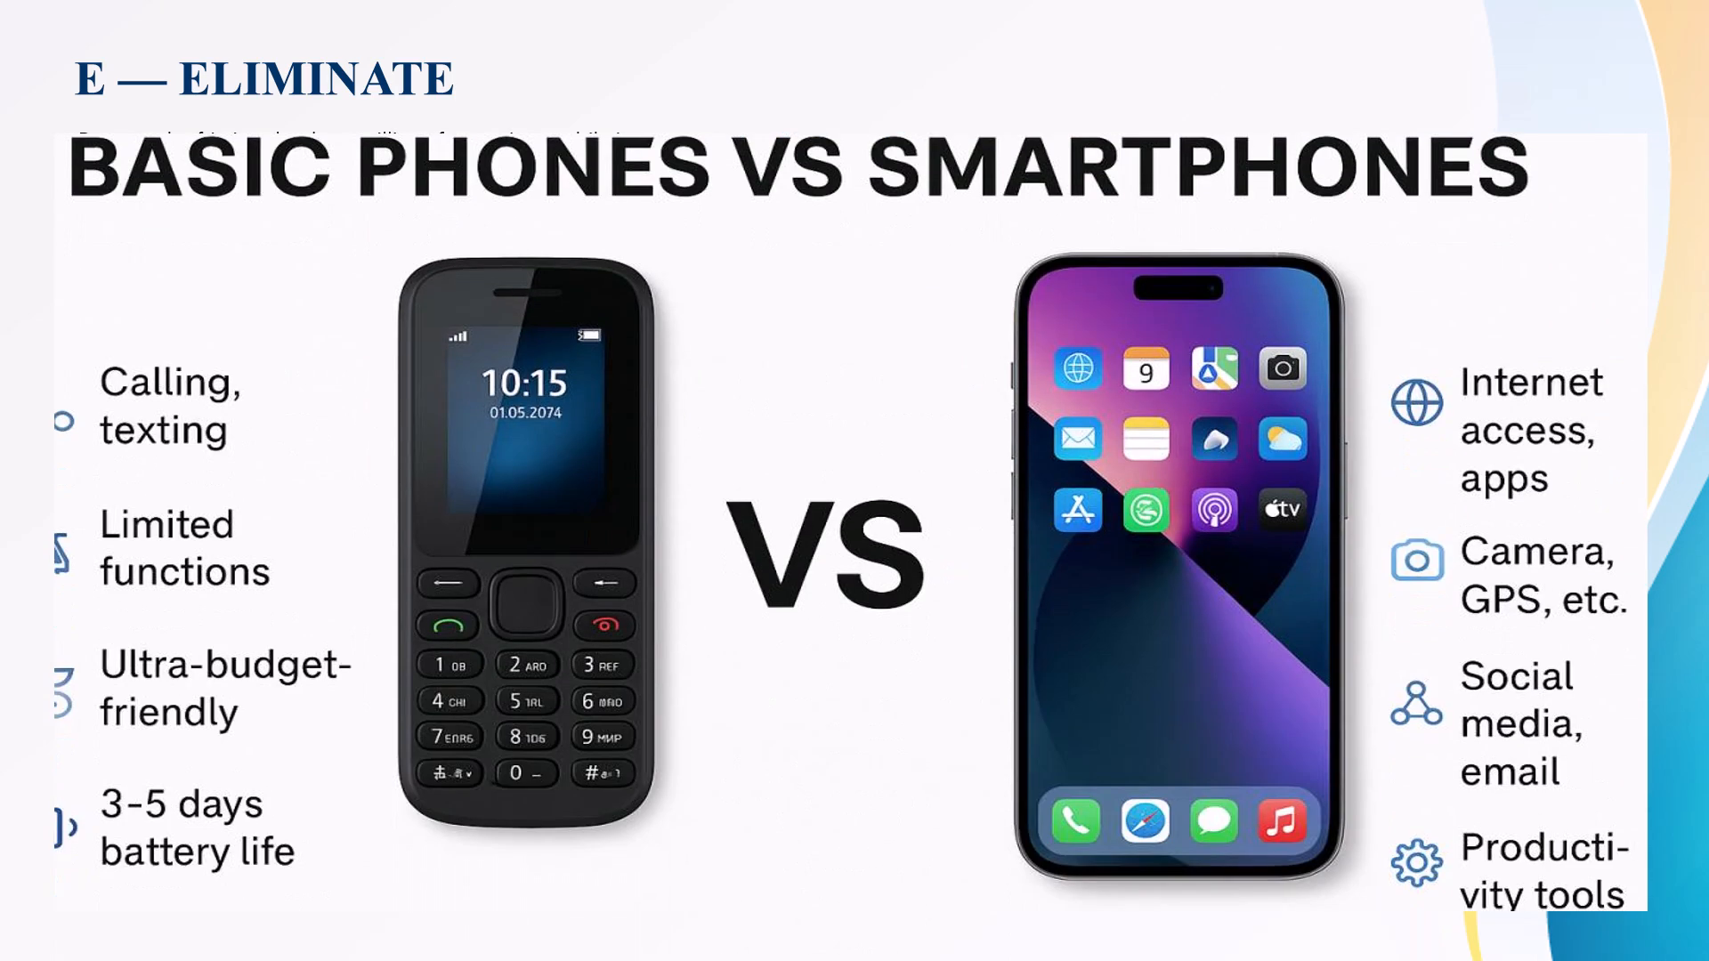
{"action": "key", "text": "Right"}
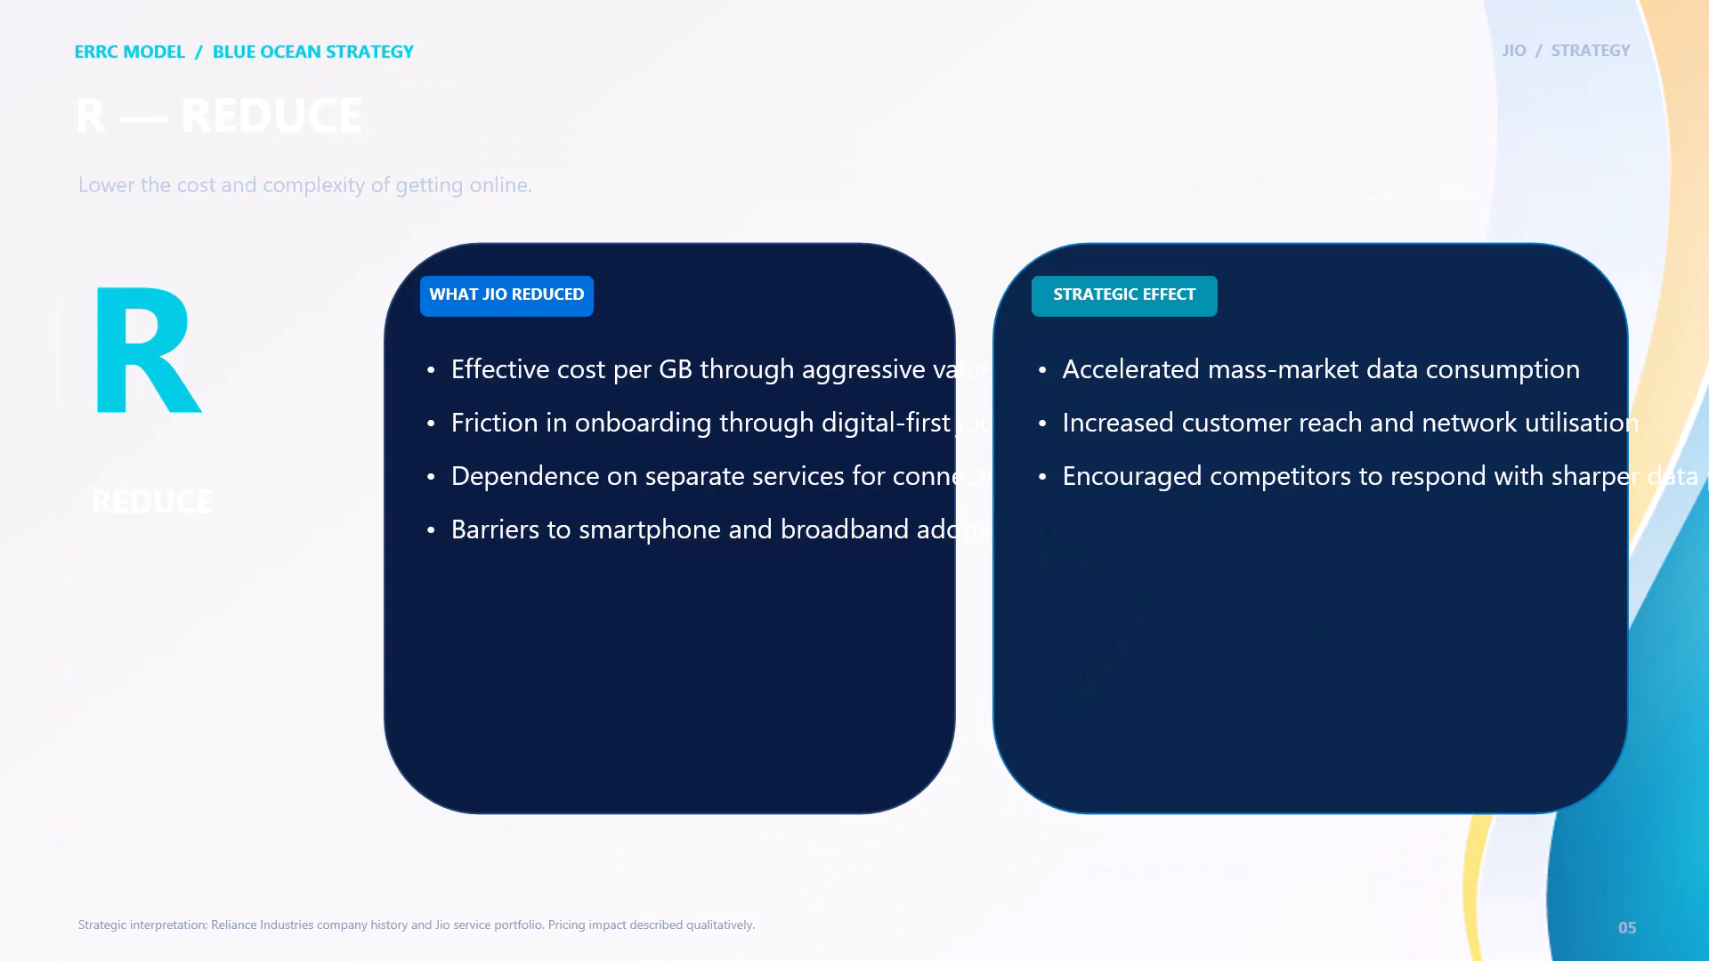
{"action": "key", "text": "Escape"}
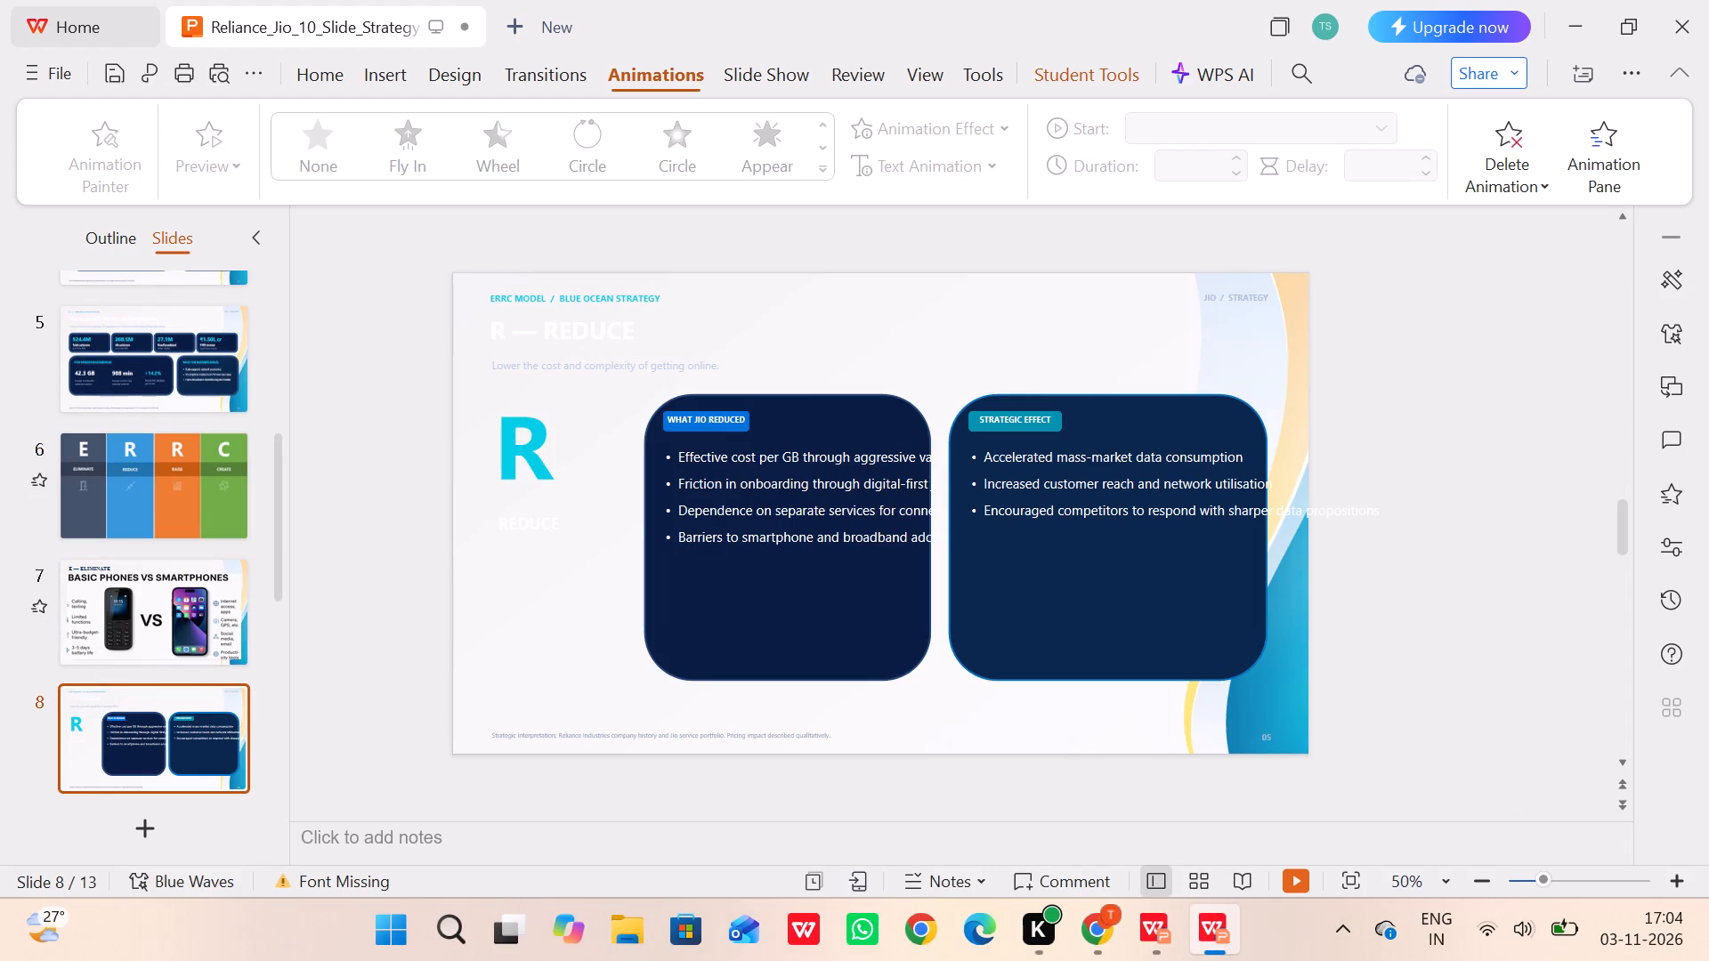
Play the slide show from the title slide through to the phones picture on the ELIMINATE slide.
{"action": "scroll", "coordinate": [166, 577], "scroll_direction": "up", "scroll_amount": 2}
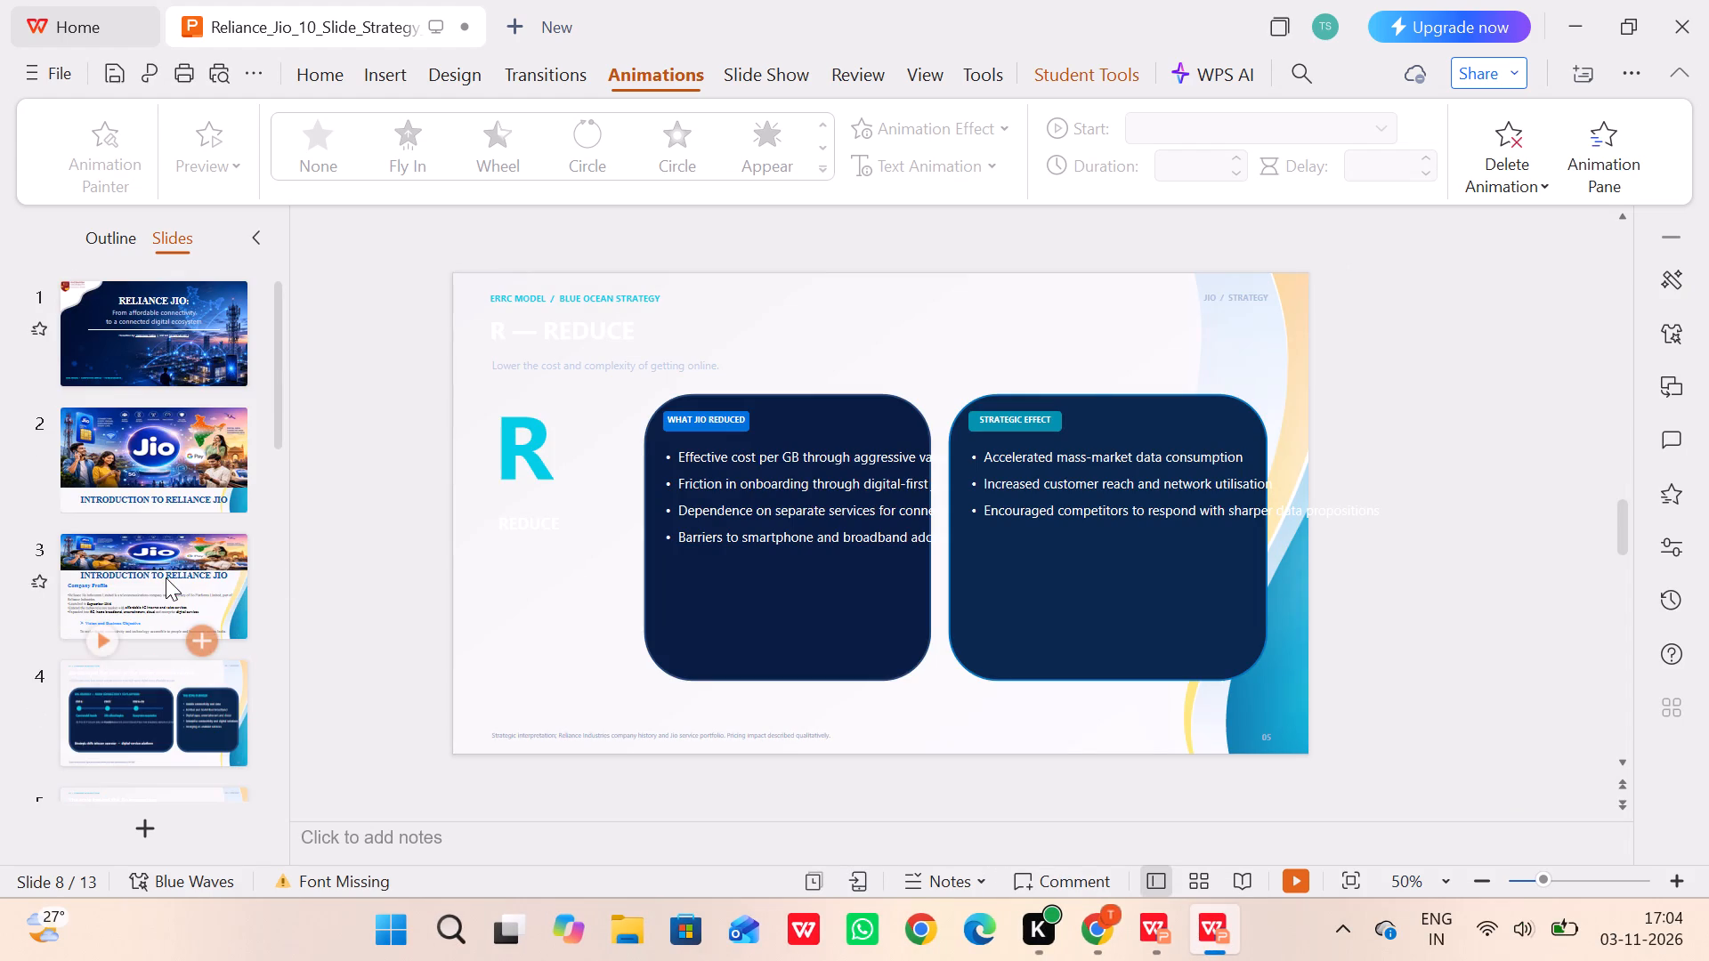
{"action": "double_click", "coordinate": [199, 349]}
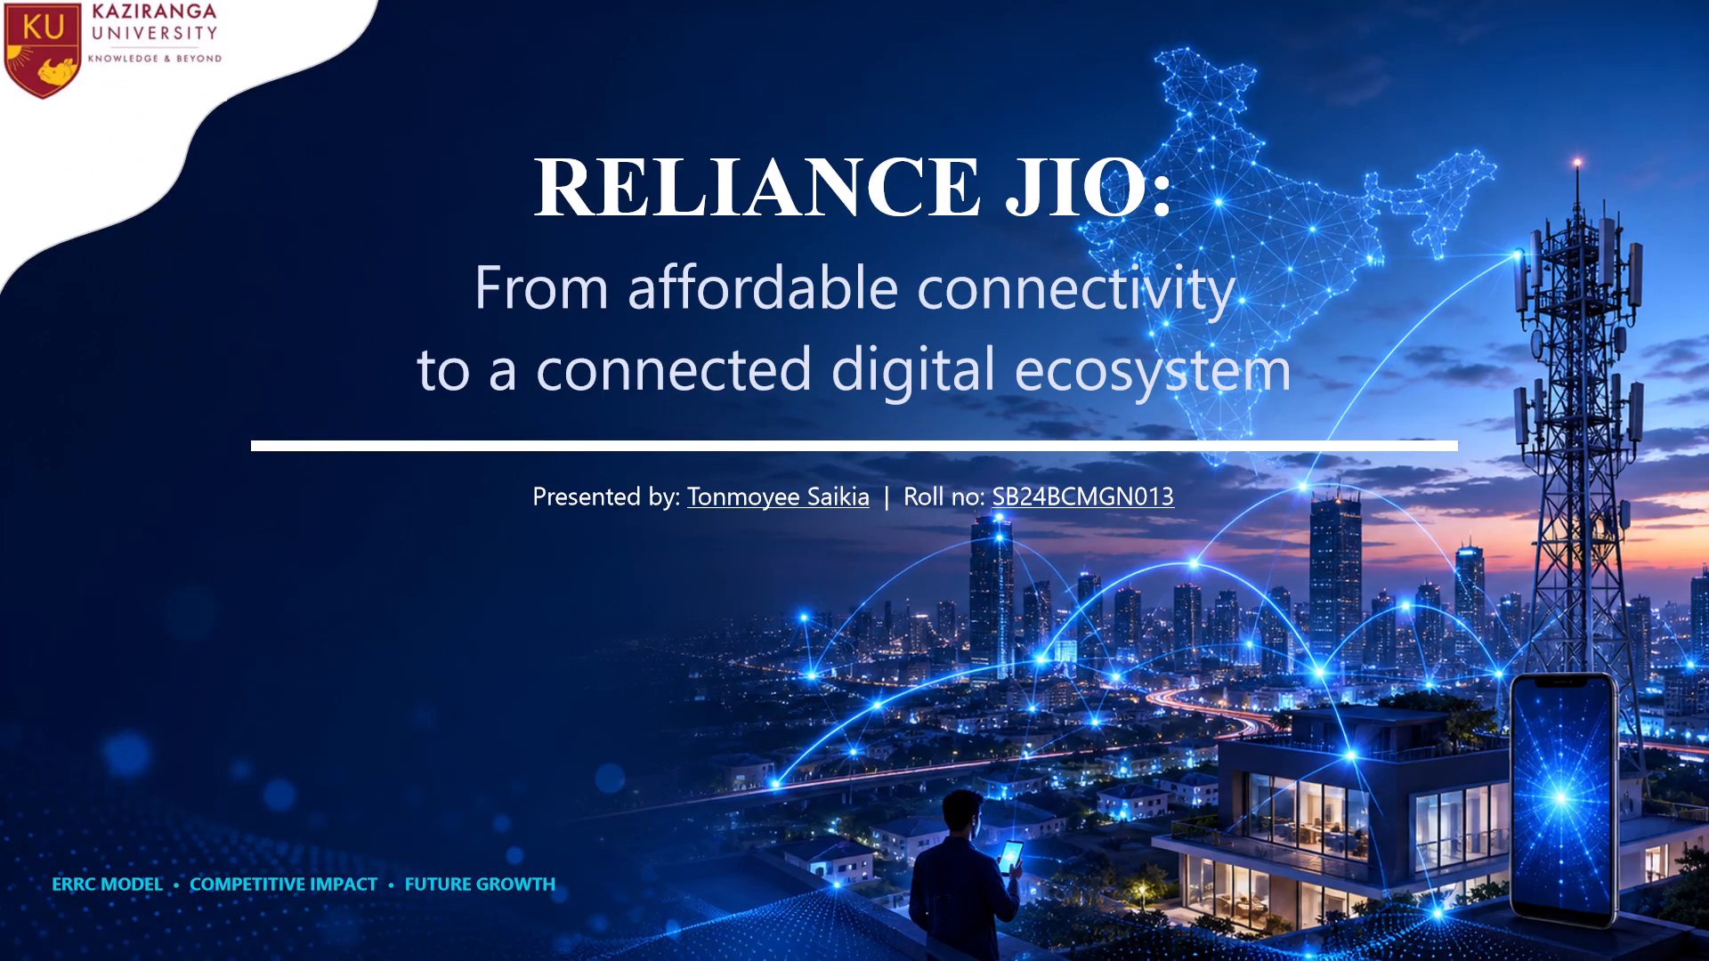
{"action": "key", "text": "Right"}
{"action": "key", "text": "Right"}
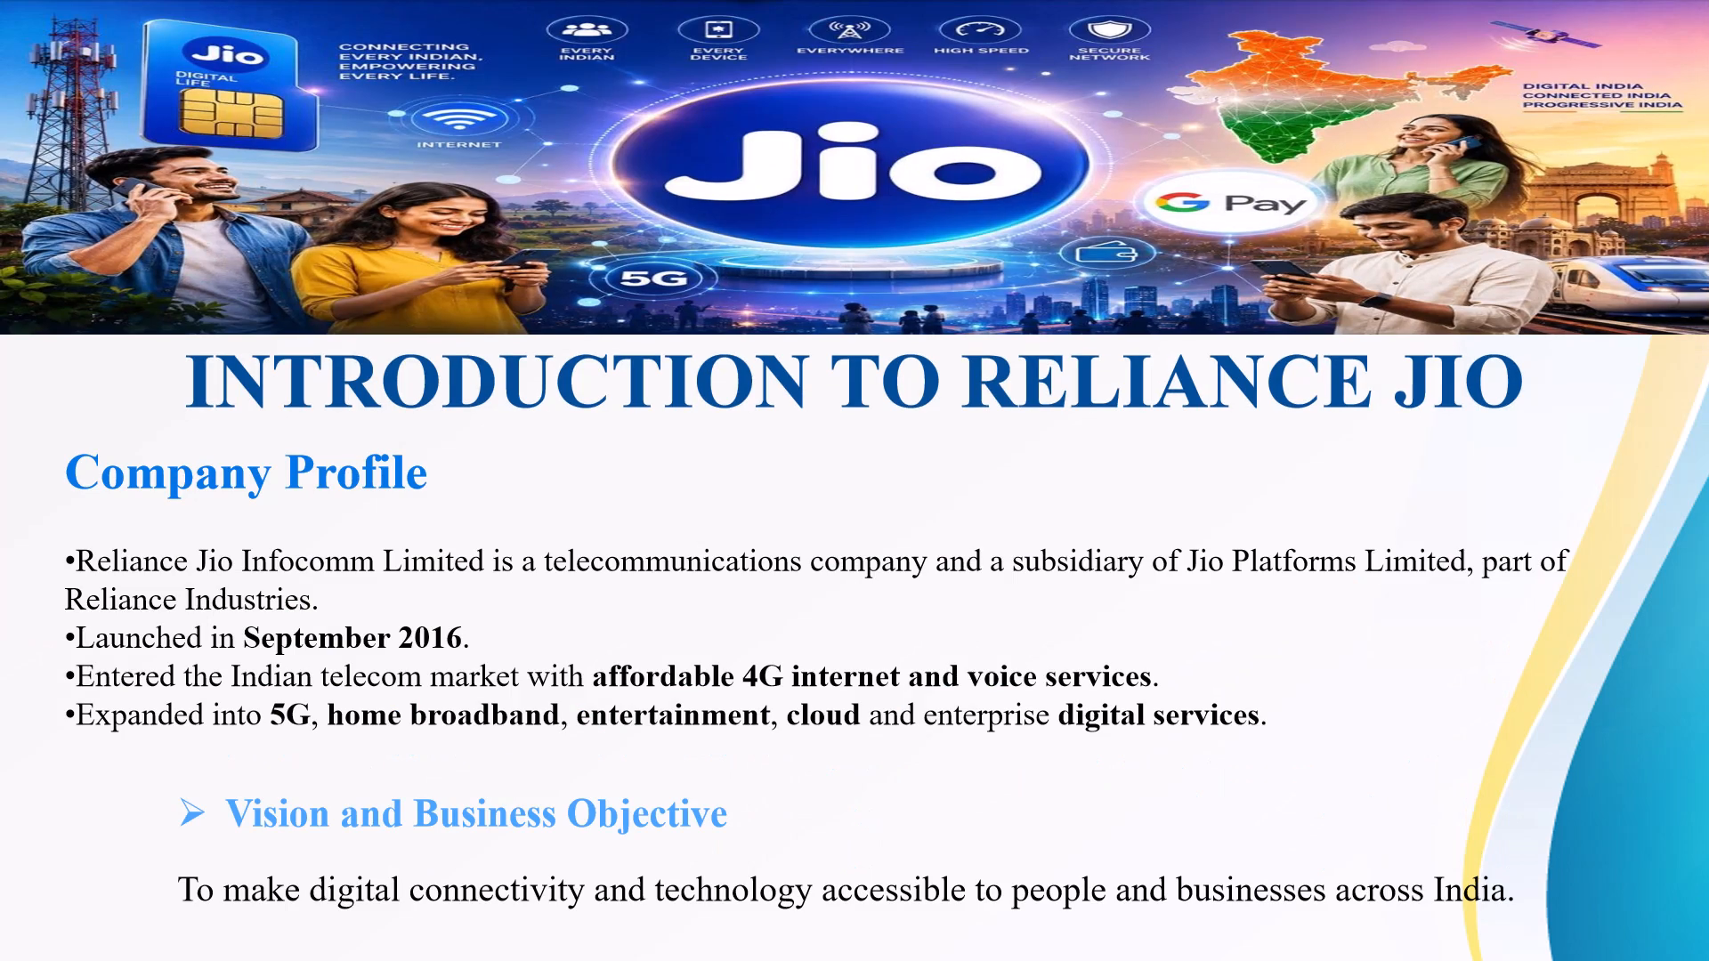
{"action": "key", "text": "Right"}
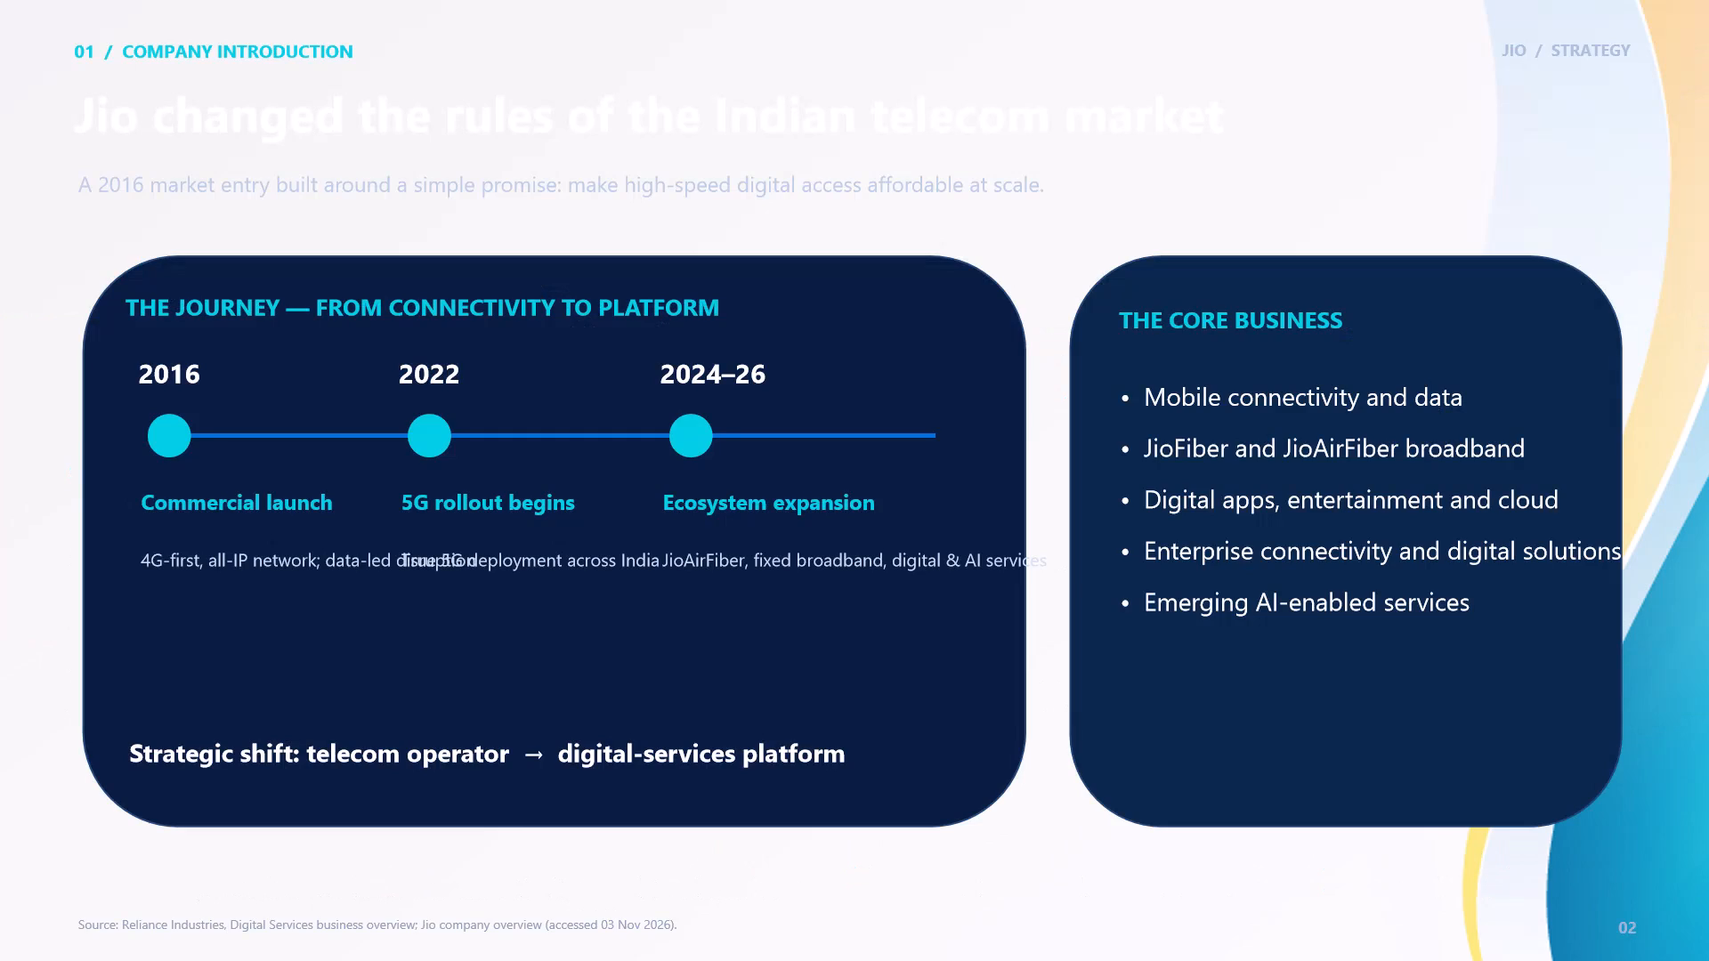
{"action": "key", "text": "Right"}
{"action": "key", "text": "Right"}
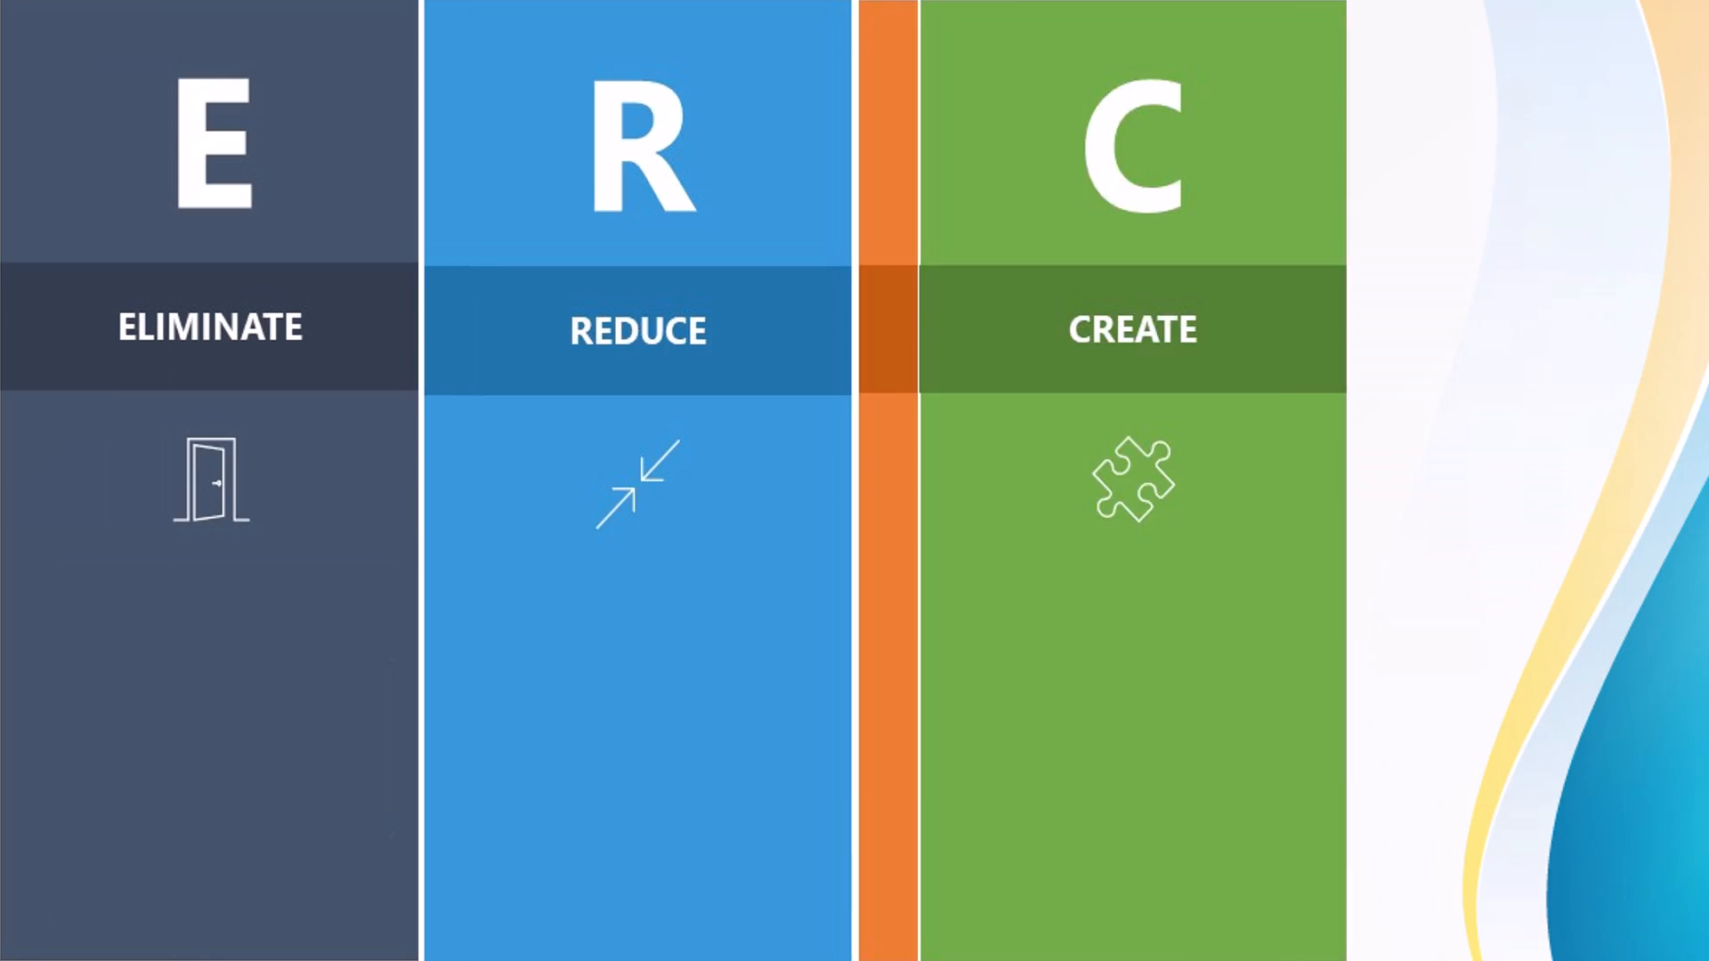
{"action": "key", "text": "Right"}
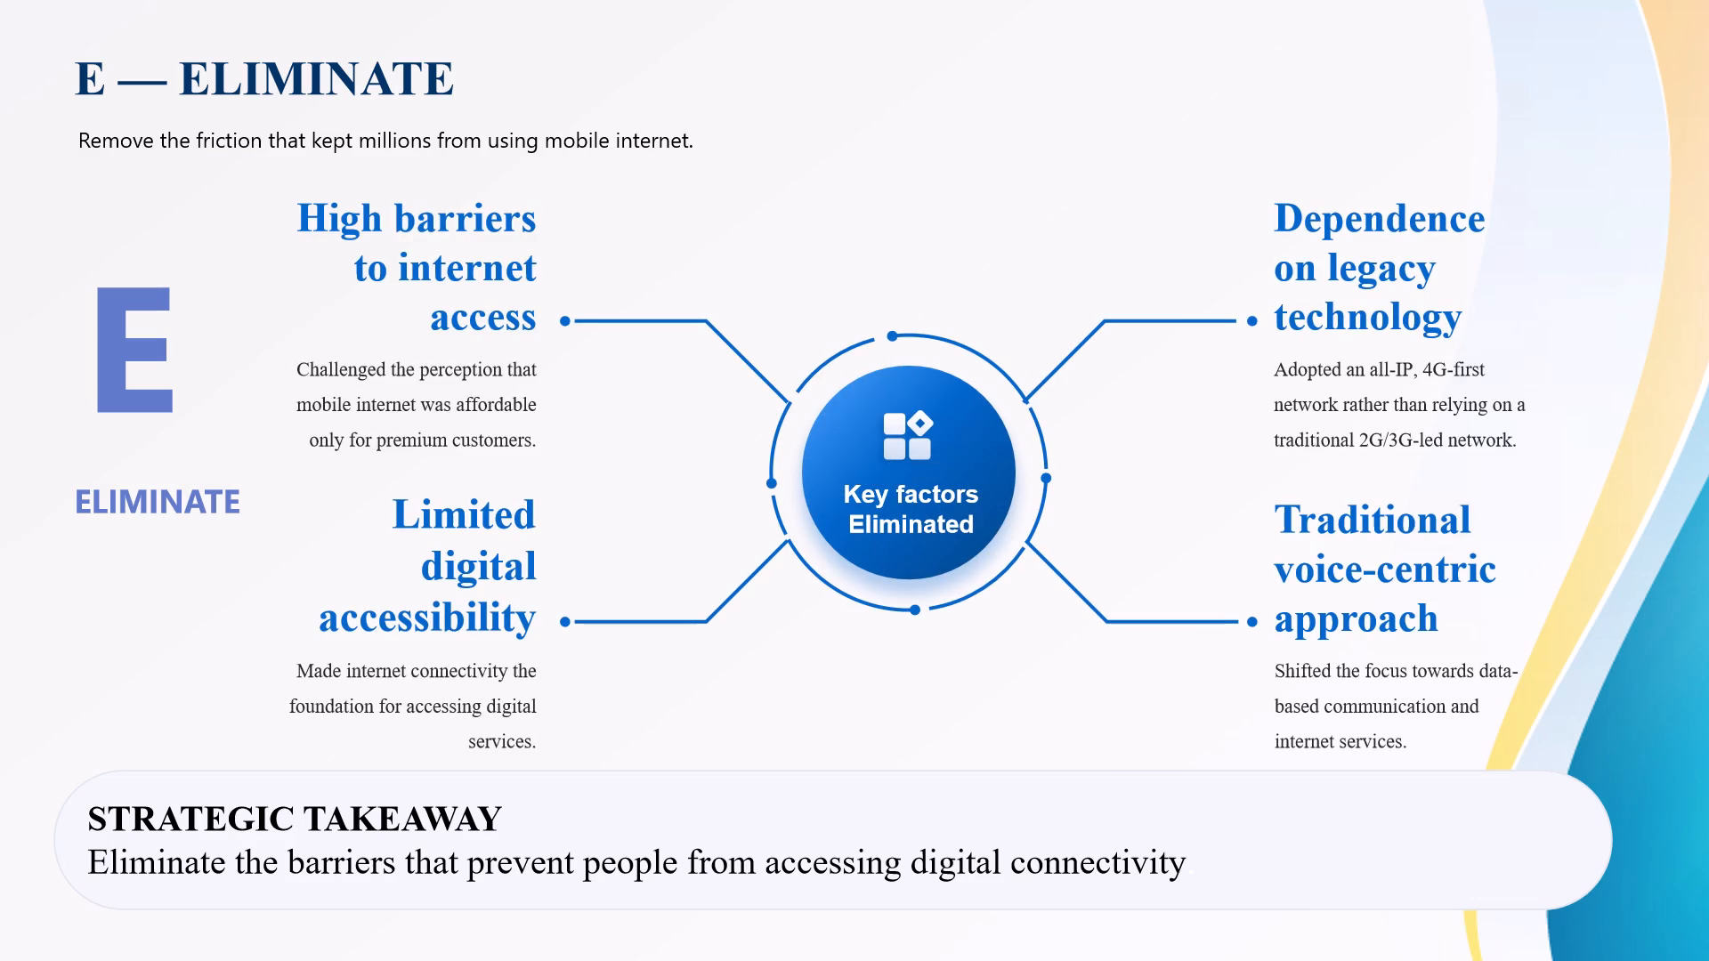
{"action": "key", "text": "Right"}
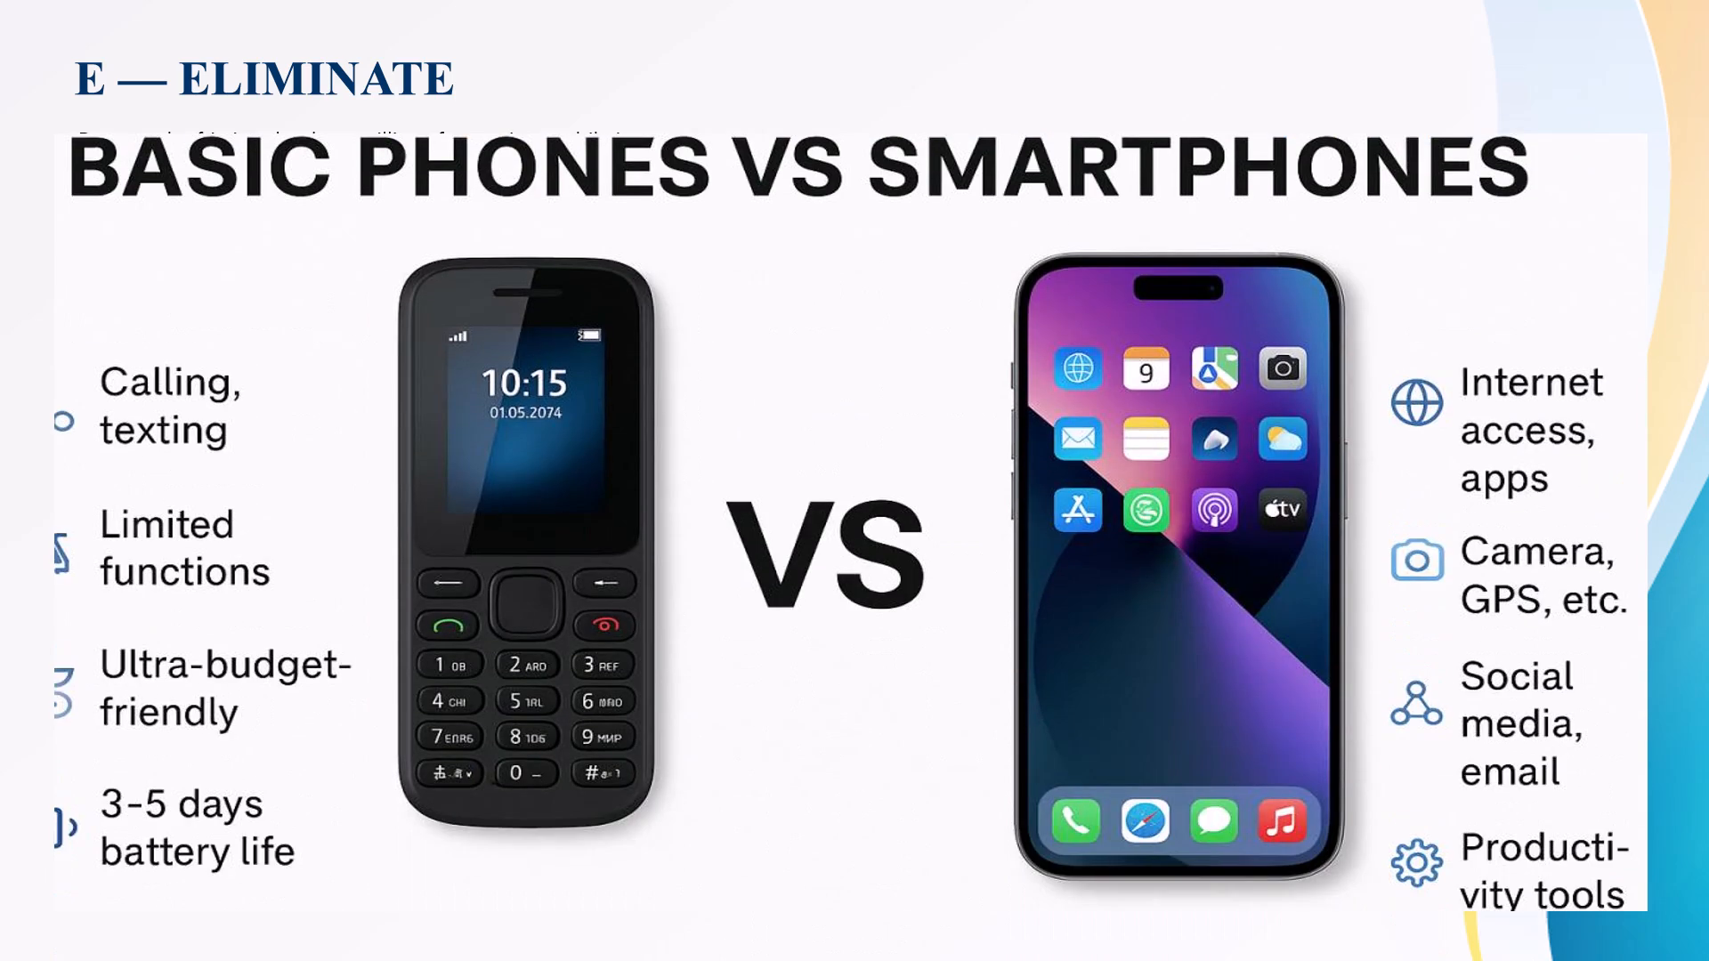
{"action": "key", "text": "Escape"}
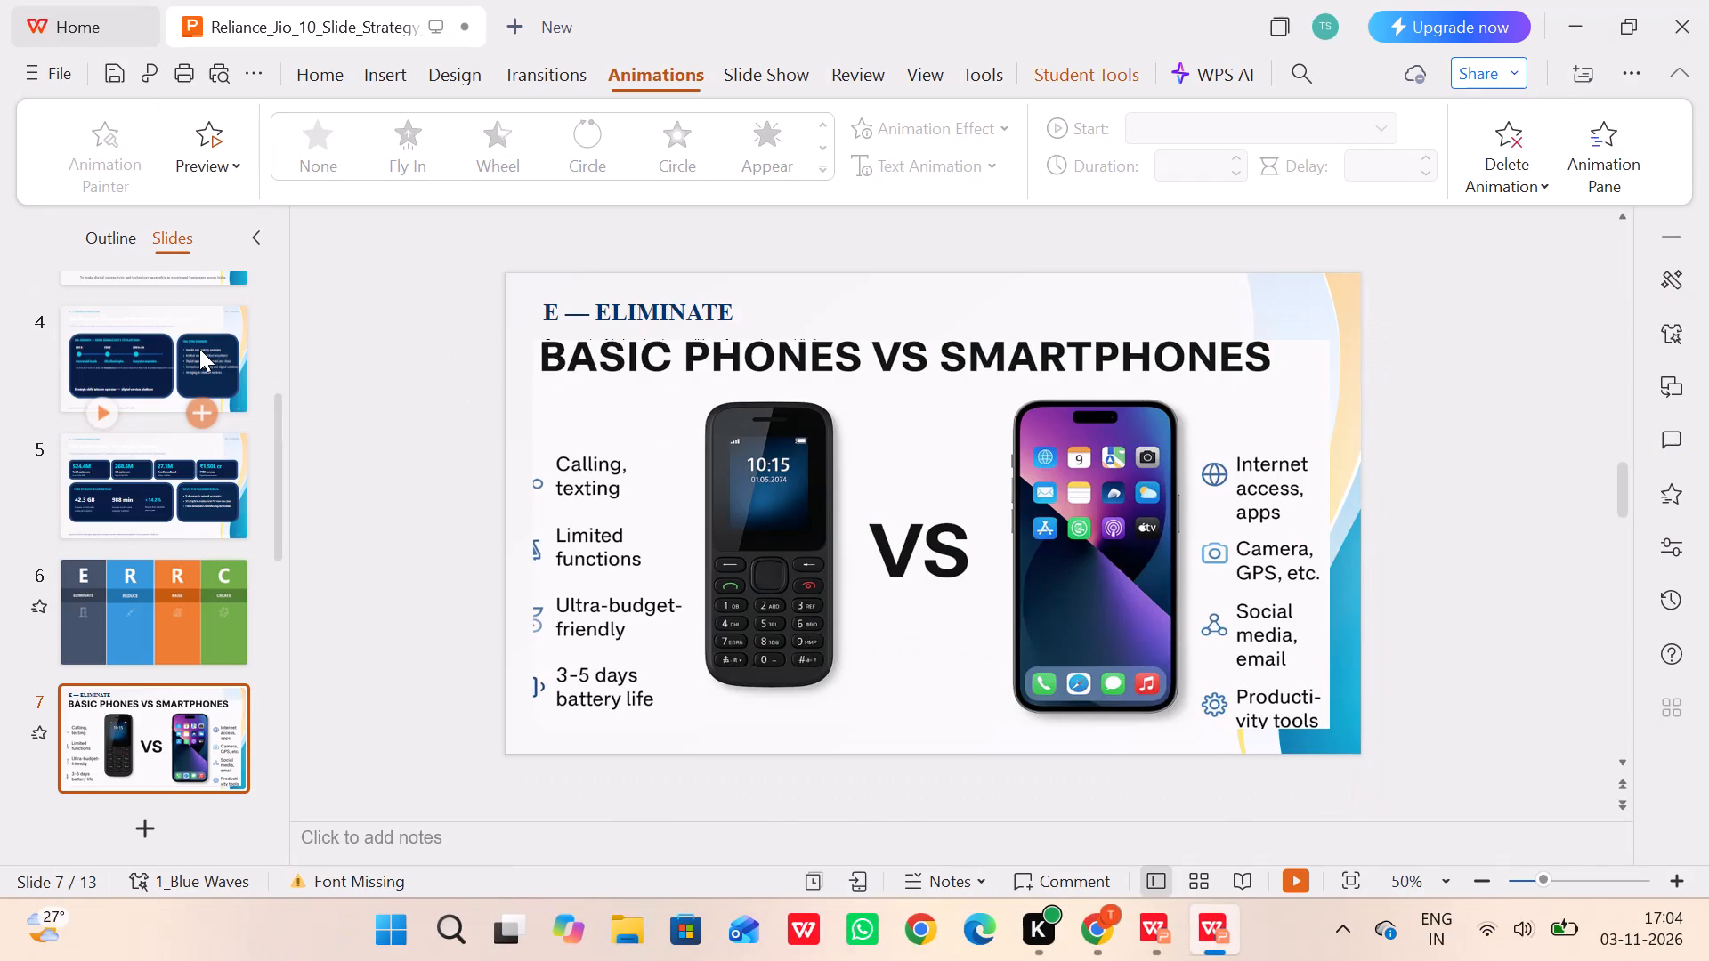
On the R — REDUCE slide, delete the "ERRC MODEL / BLUE OCEAN STRATEGY" text above the title.
{"action": "scroll", "coordinate": [157, 503], "scroll_direction": "down", "scroll_amount": 2}
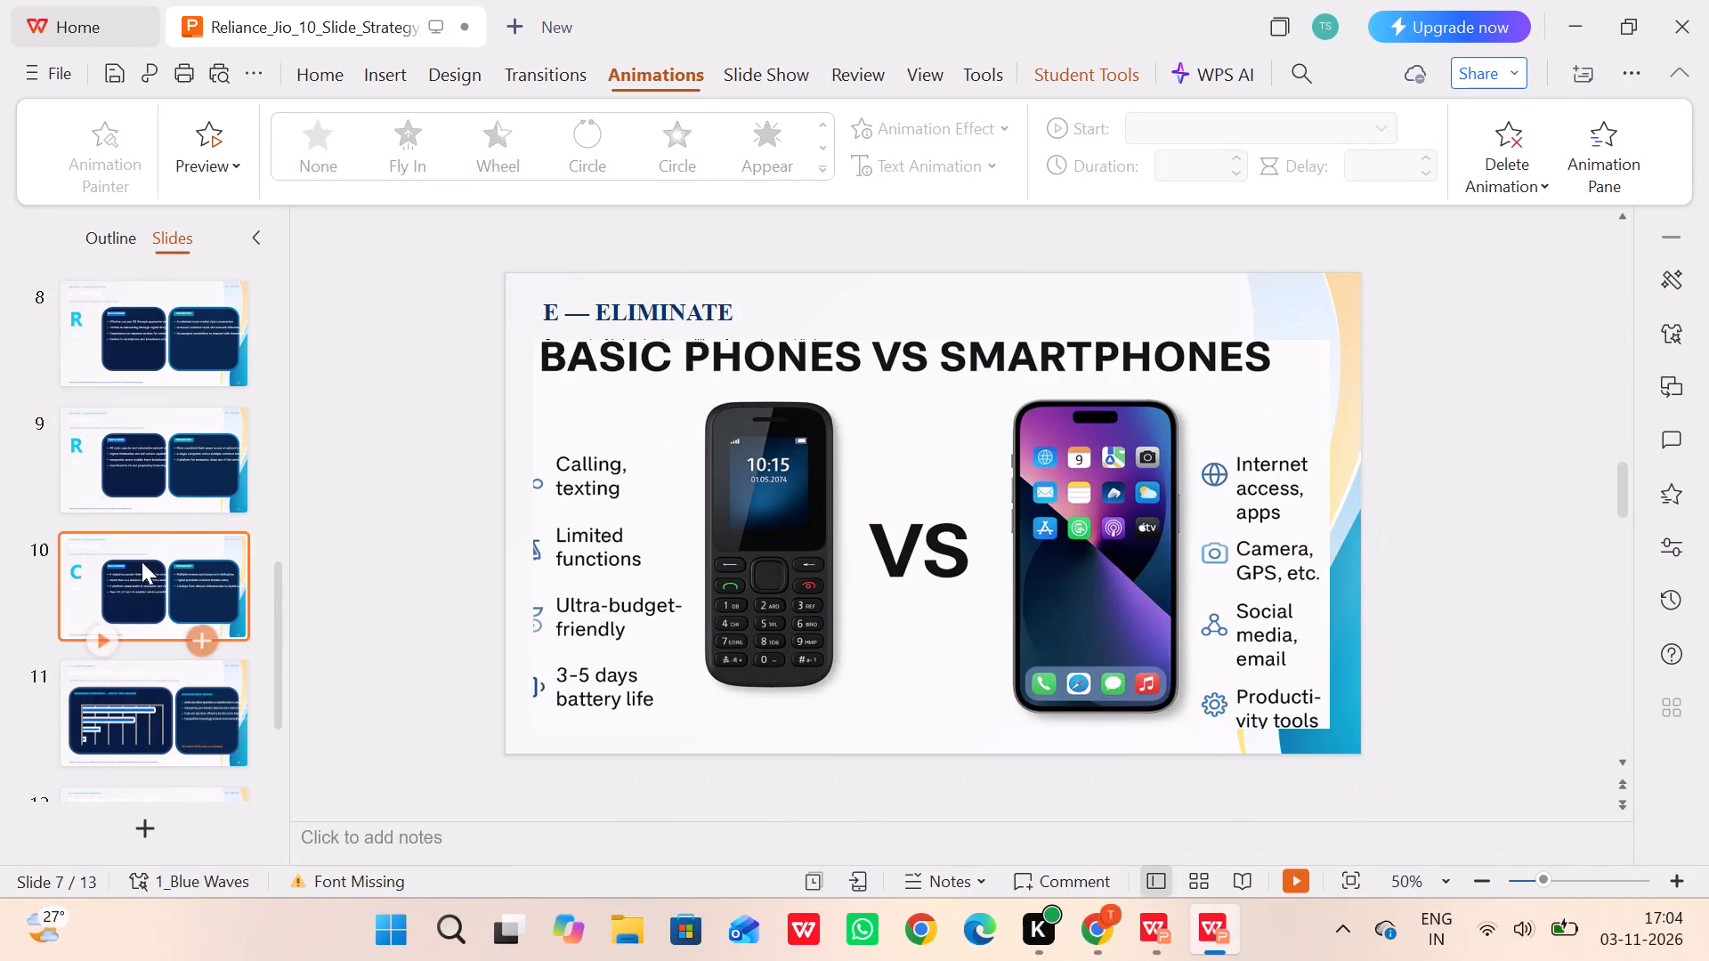
{"action": "scroll", "coordinate": [154, 506], "scroll_direction": "up", "scroll_amount": 1}
{"action": "scroll", "coordinate": [138, 576], "scroll_direction": "down", "scroll_amount": 1}
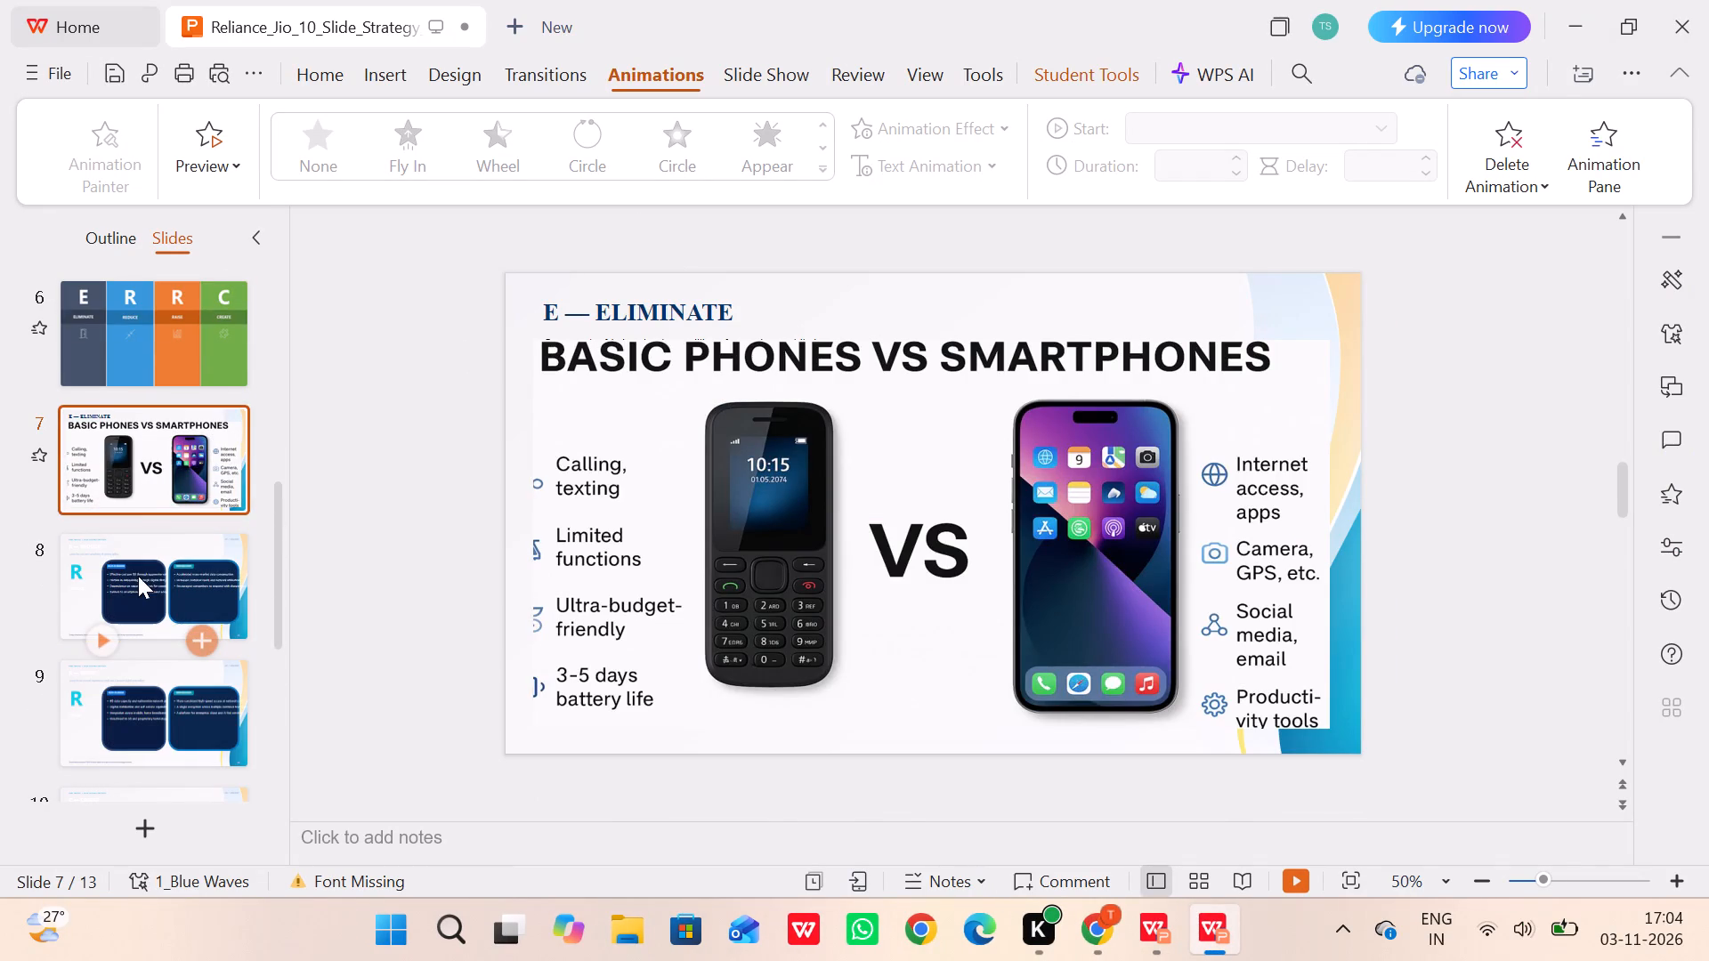
{"action": "left_click", "coordinate": [181, 563]}
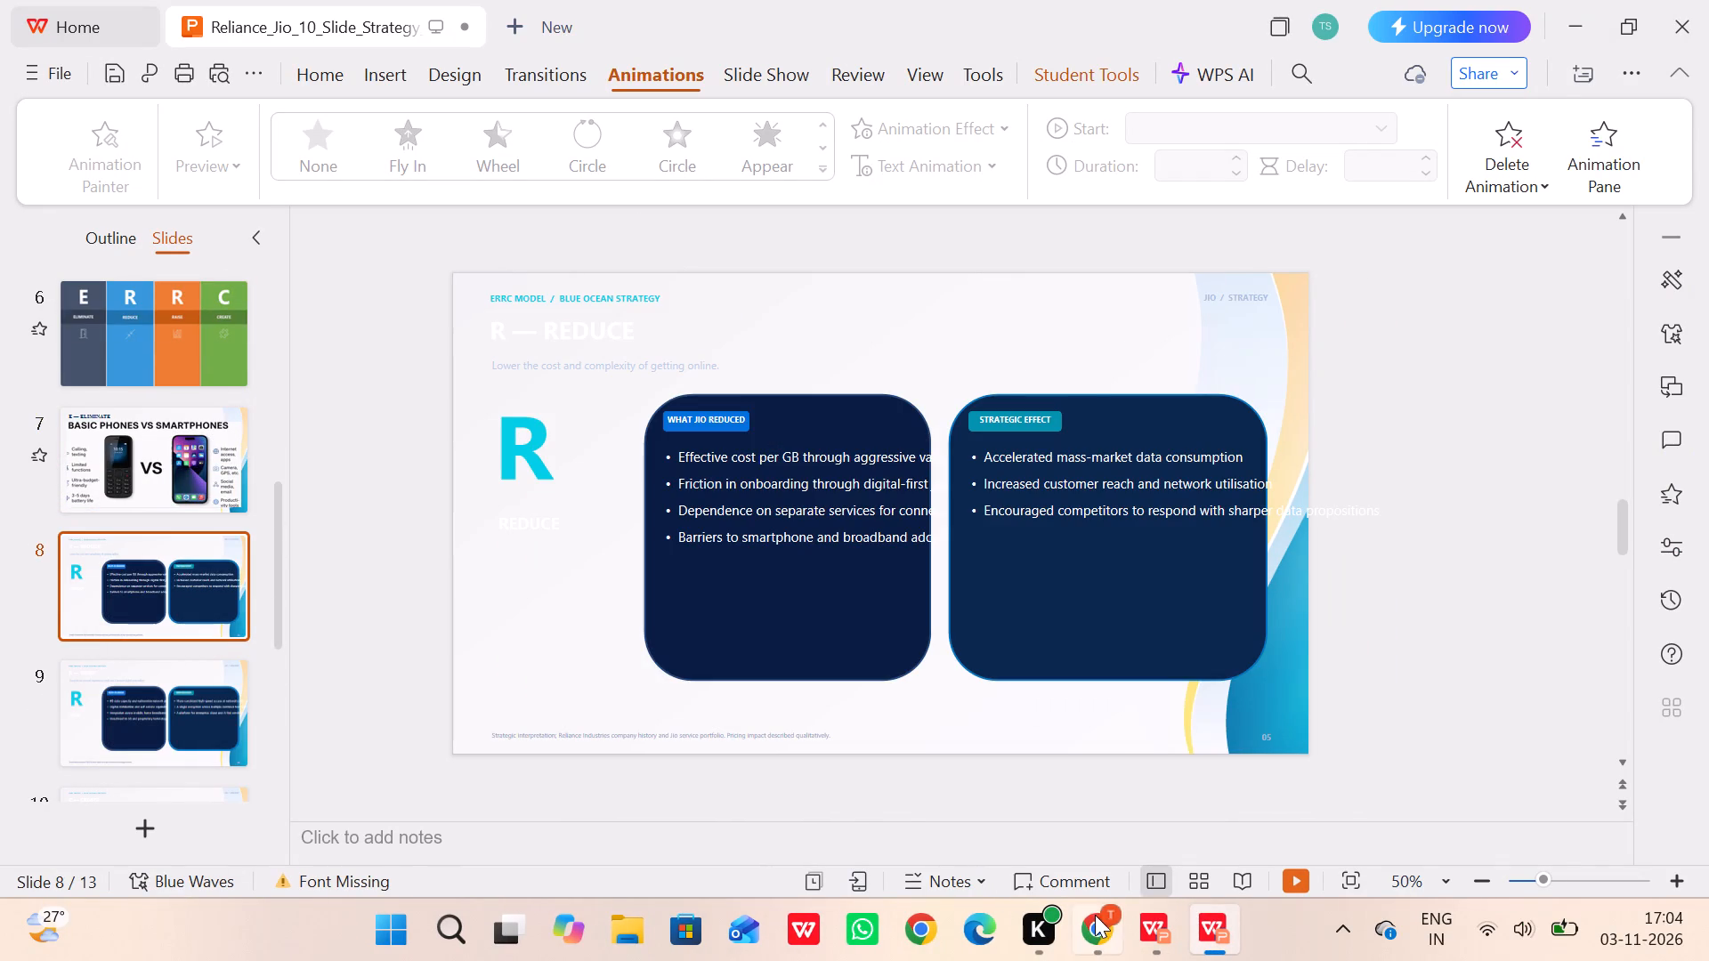
{"action": "left_click", "coordinate": [140, 456]}
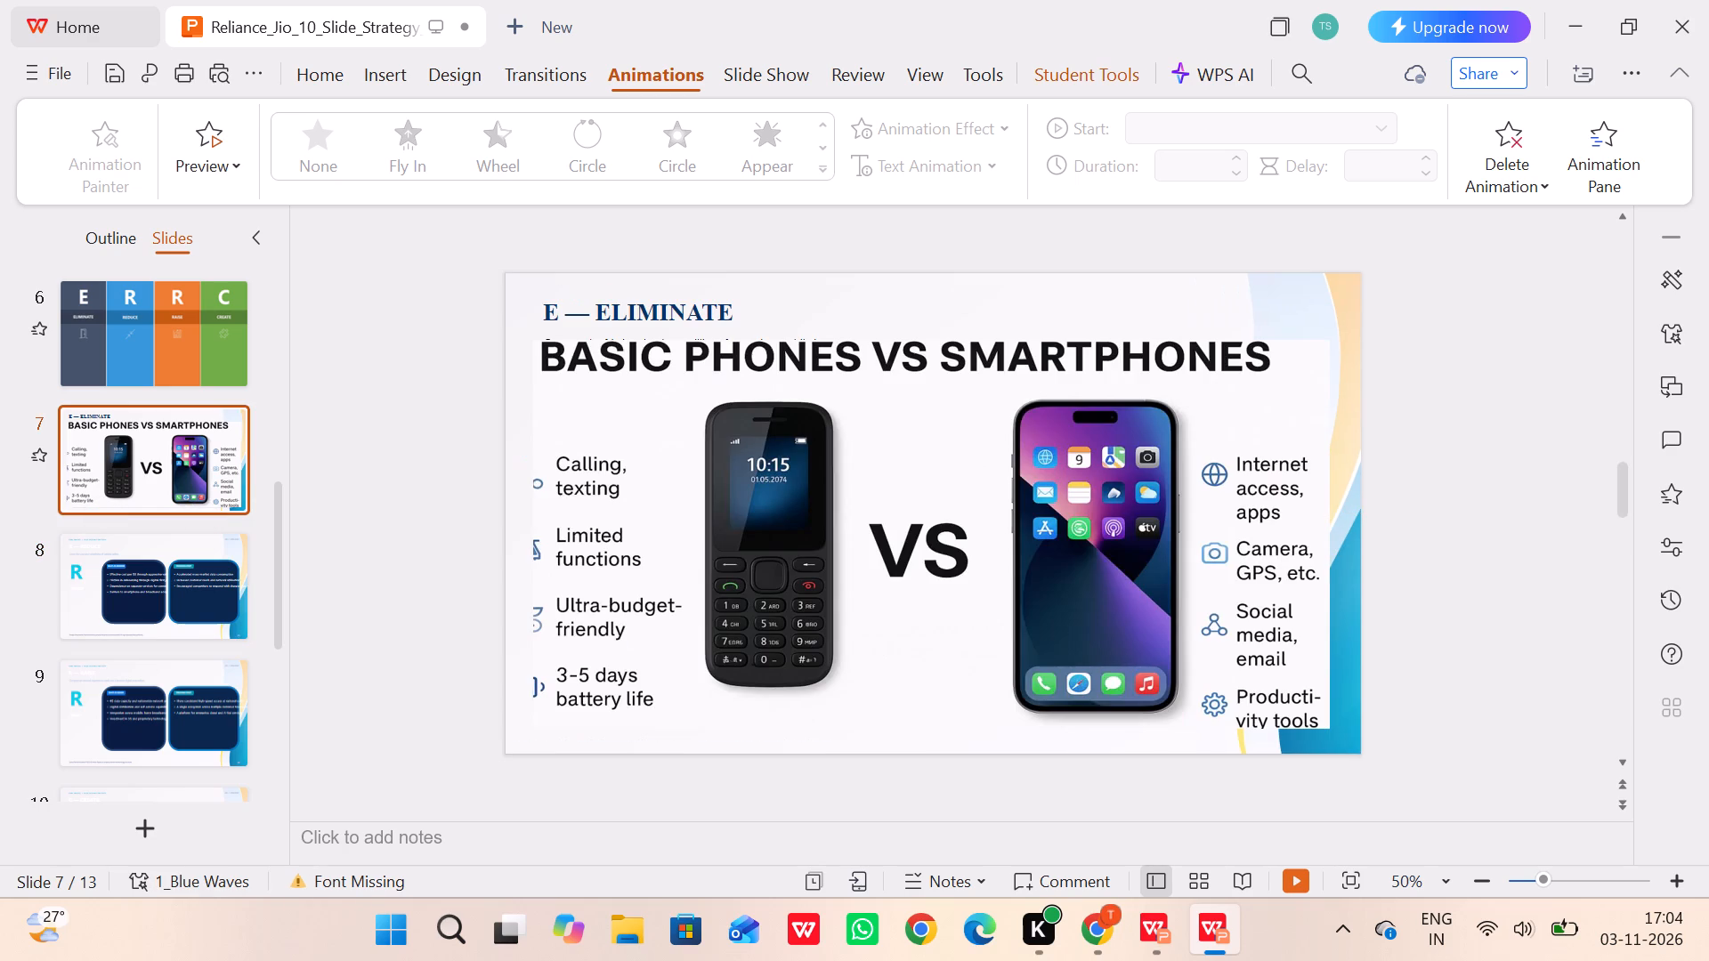
{"action": "left_click", "coordinate": [141, 603]}
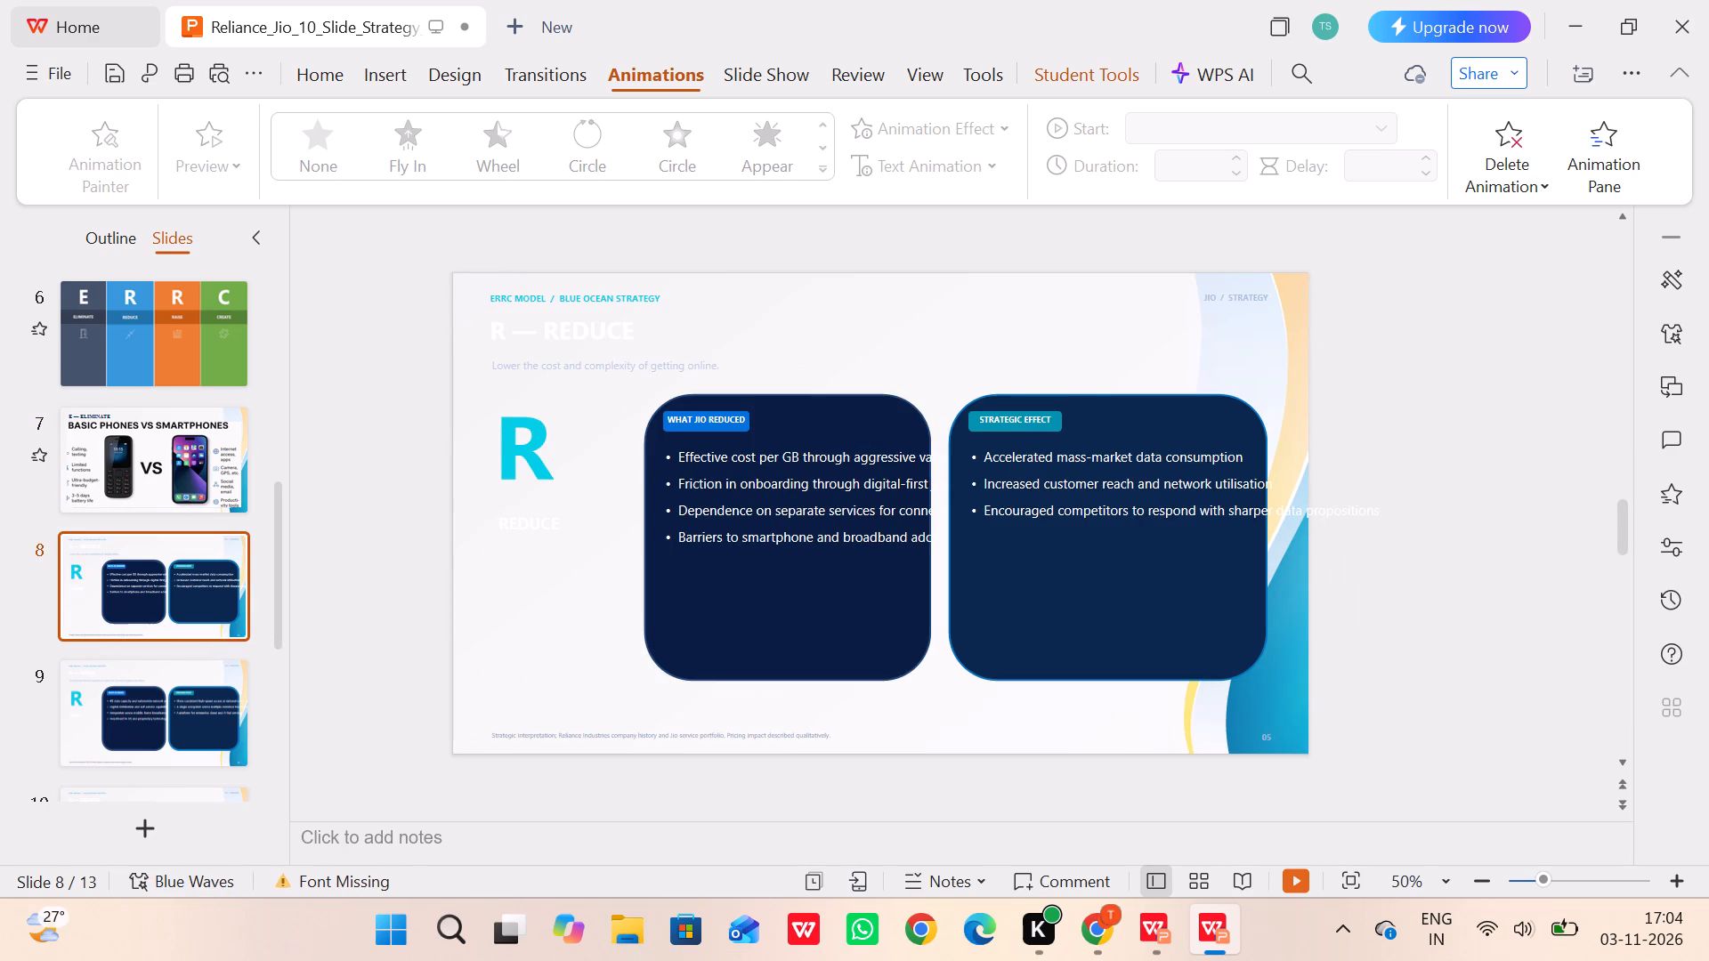
{"action": "left_click", "coordinate": [531, 451]}
{"action": "left_click_drag", "start_coordinate": [542, 449], "coordinate": [502, 445]}
{"action": "left_click", "coordinate": [587, 548]}
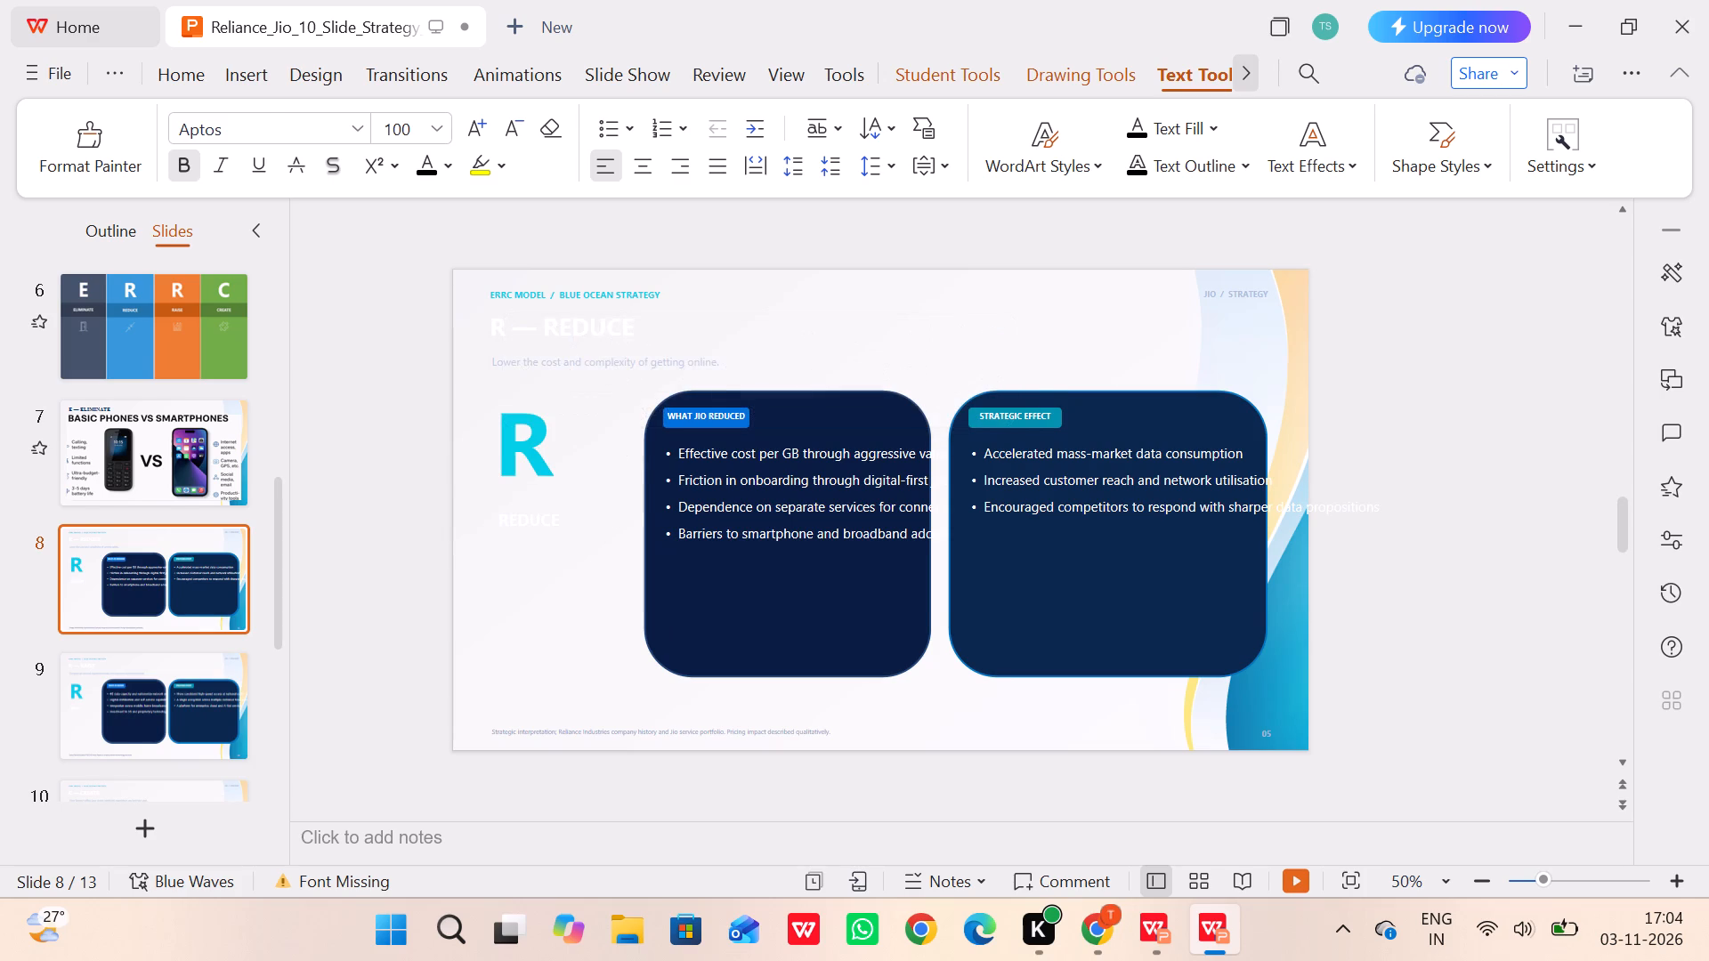
{"action": "left_click", "coordinate": [614, 295]}
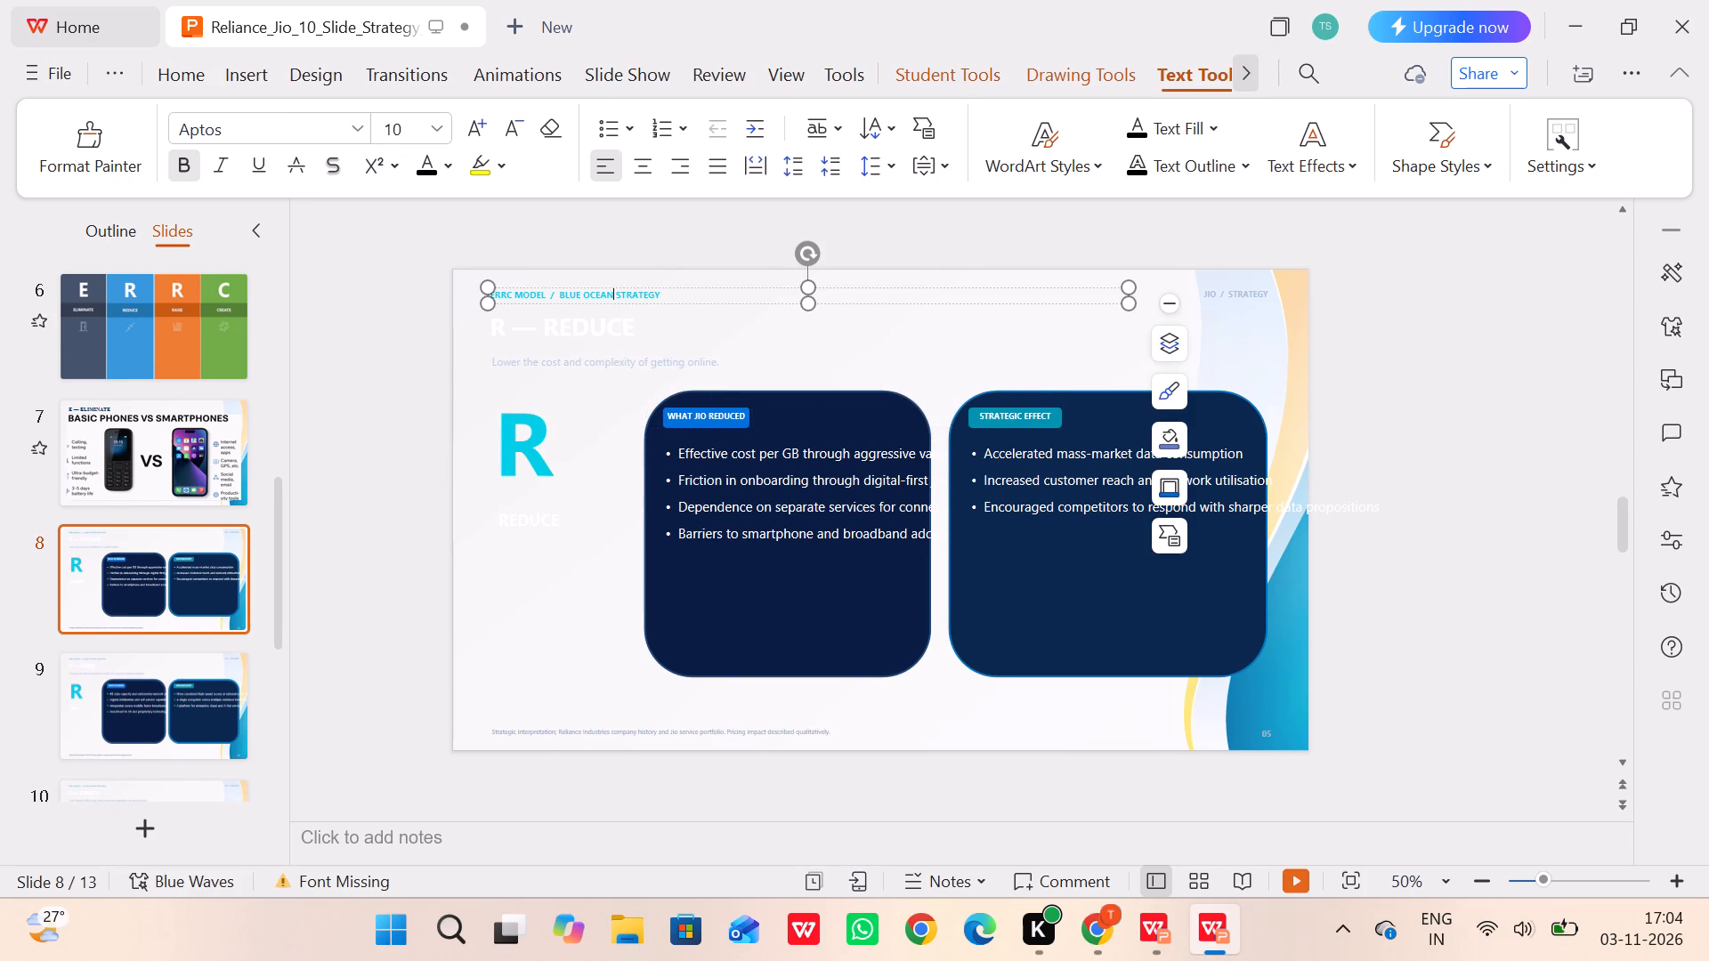
{"action": "left_click", "coordinate": [676, 289]}
{"action": "key", "text": "BackSpace"}
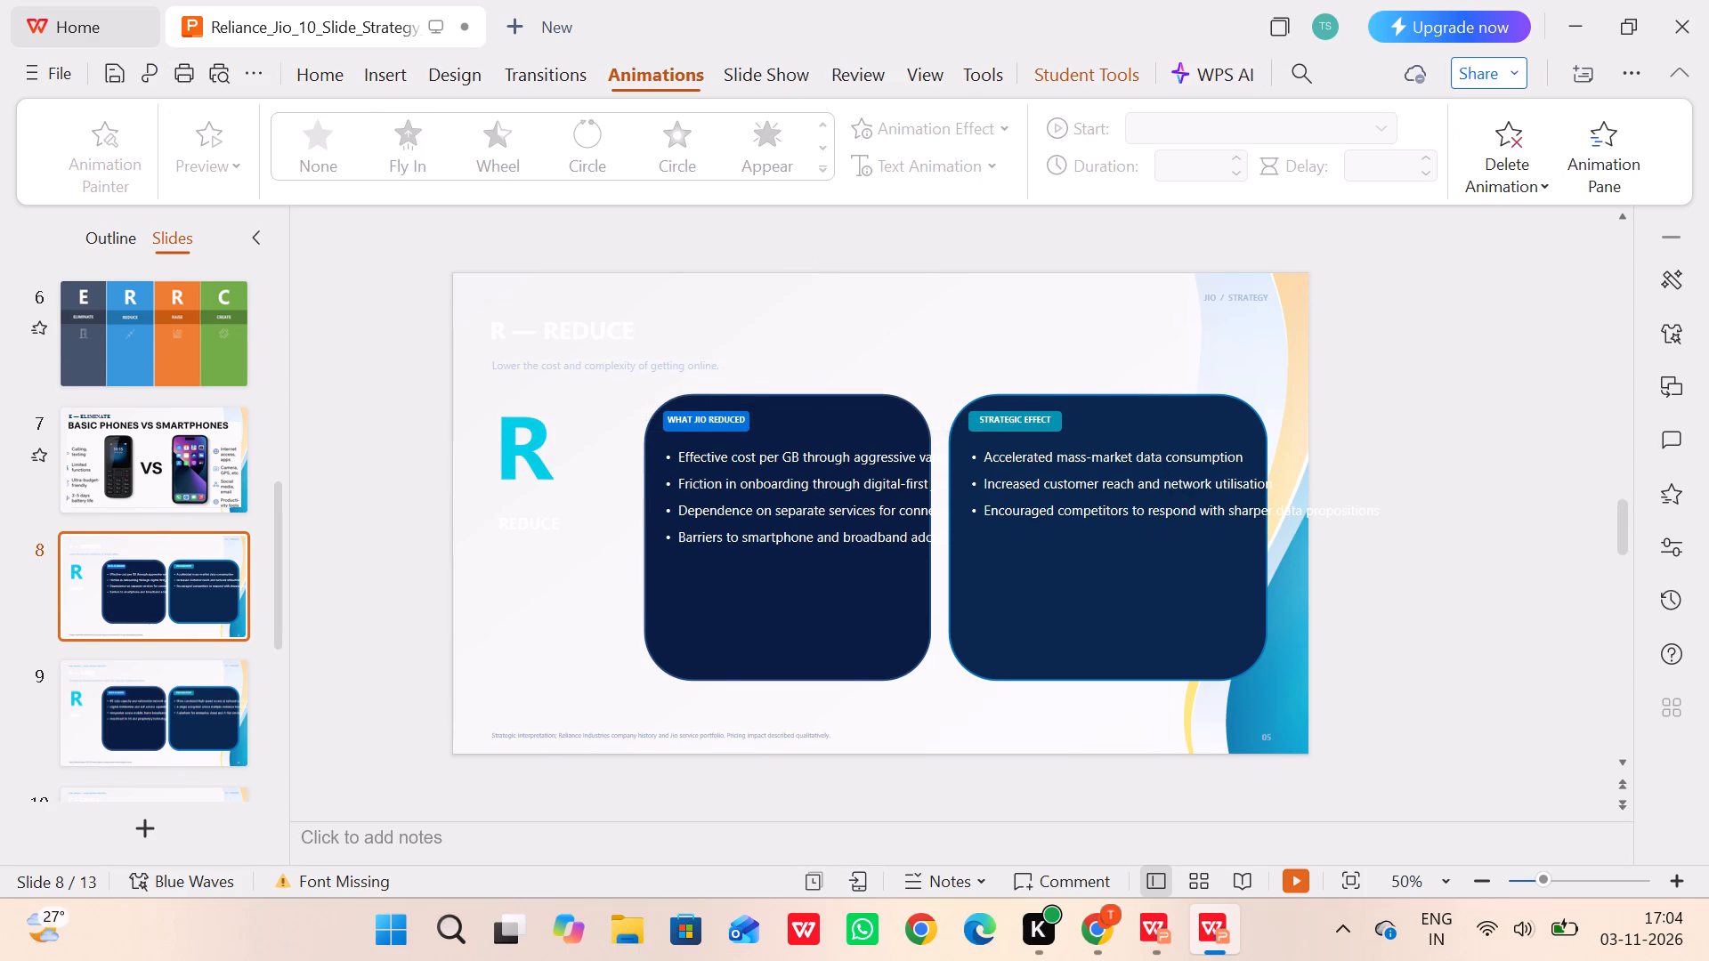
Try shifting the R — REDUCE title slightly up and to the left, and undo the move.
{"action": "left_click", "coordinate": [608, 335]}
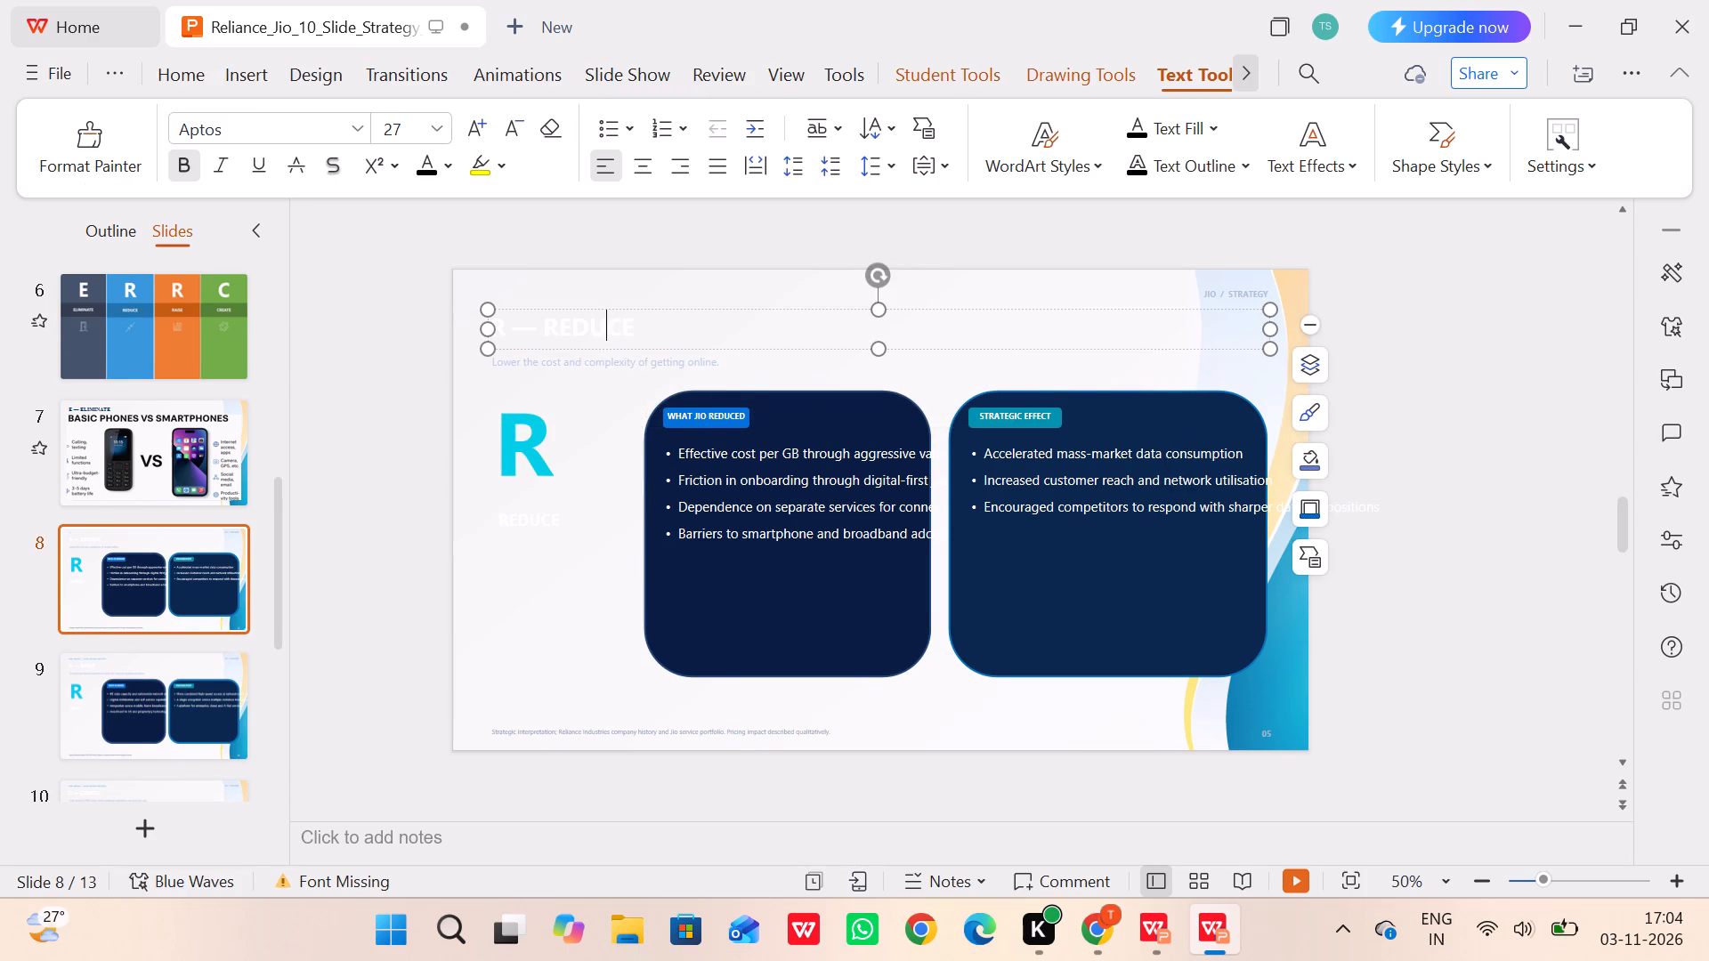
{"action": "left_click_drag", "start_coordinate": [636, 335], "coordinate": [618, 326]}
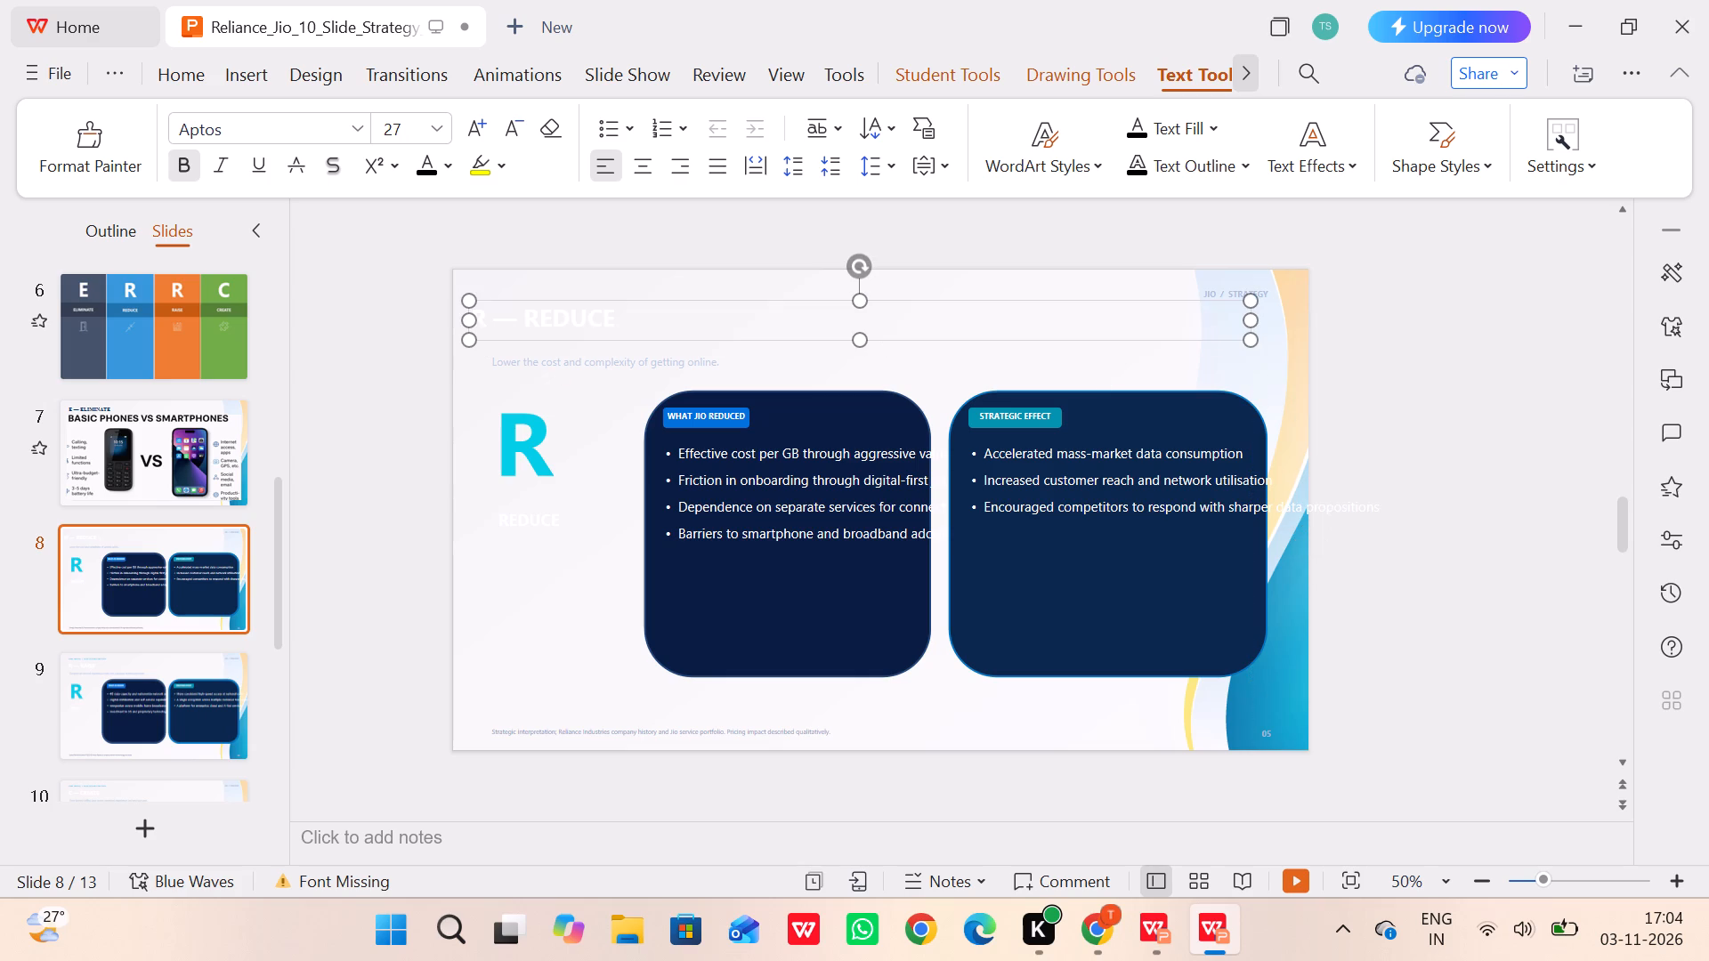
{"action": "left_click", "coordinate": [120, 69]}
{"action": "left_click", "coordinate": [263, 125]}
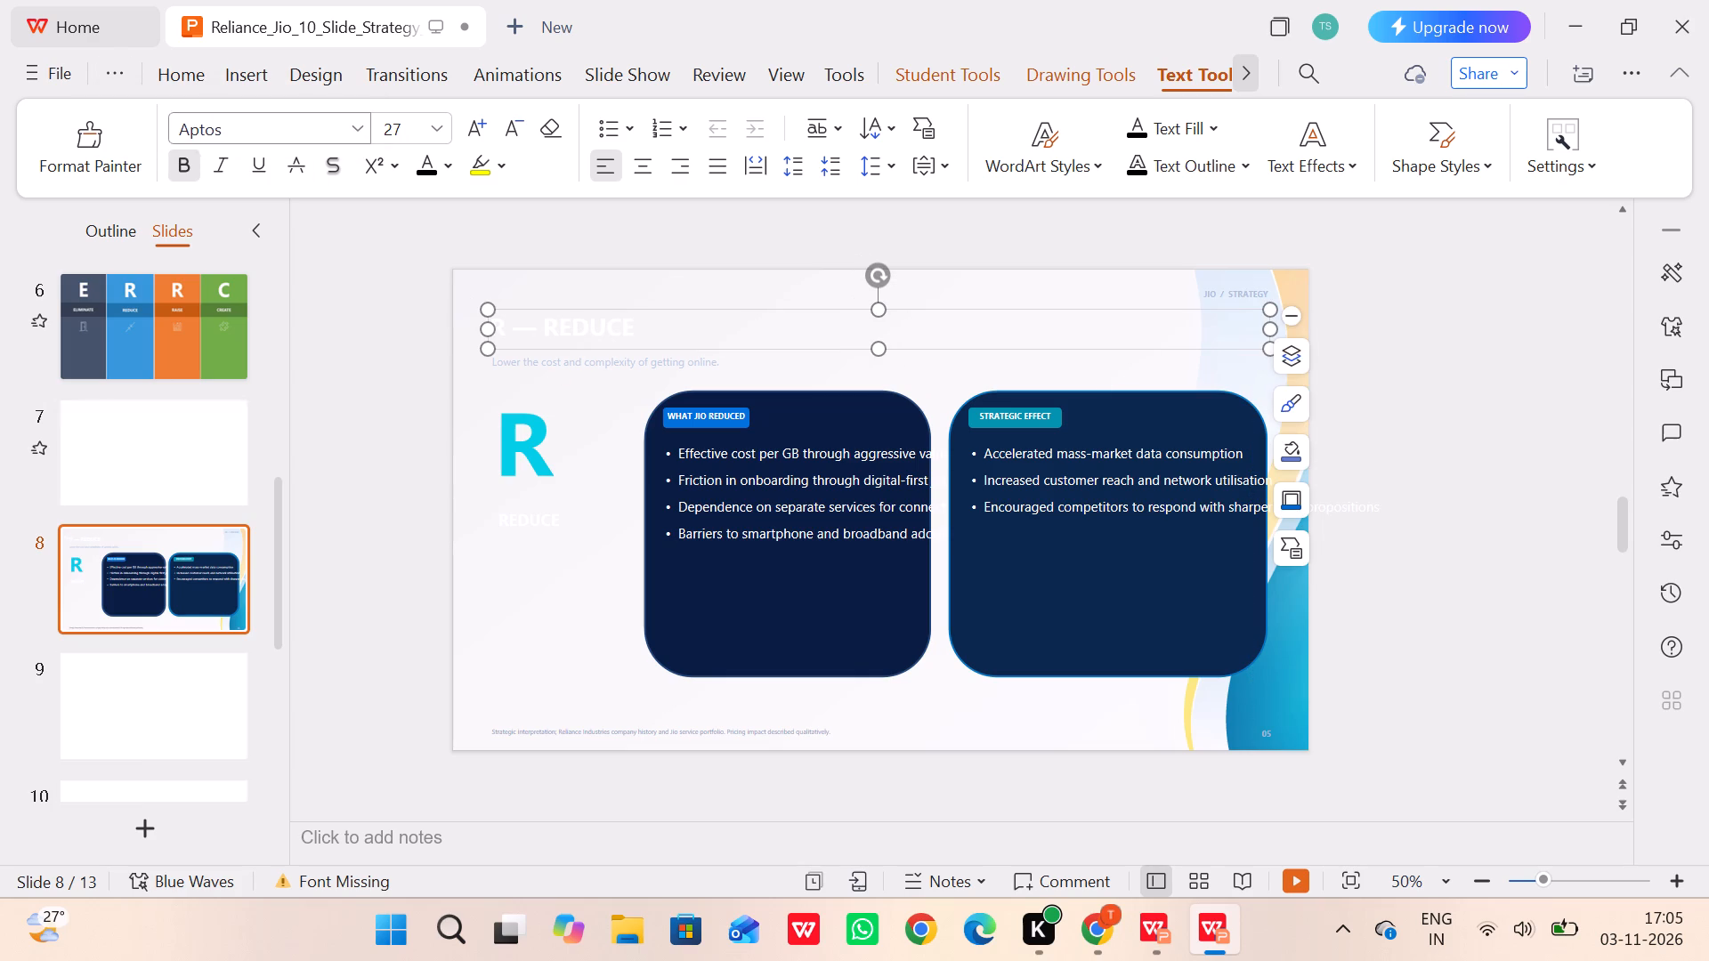
Move the R — REDUCE title slightly up toward the slide's top edge, keeping its left alignment.
{"action": "left_click_drag", "start_coordinate": [648, 303], "coordinate": [651, 281]}
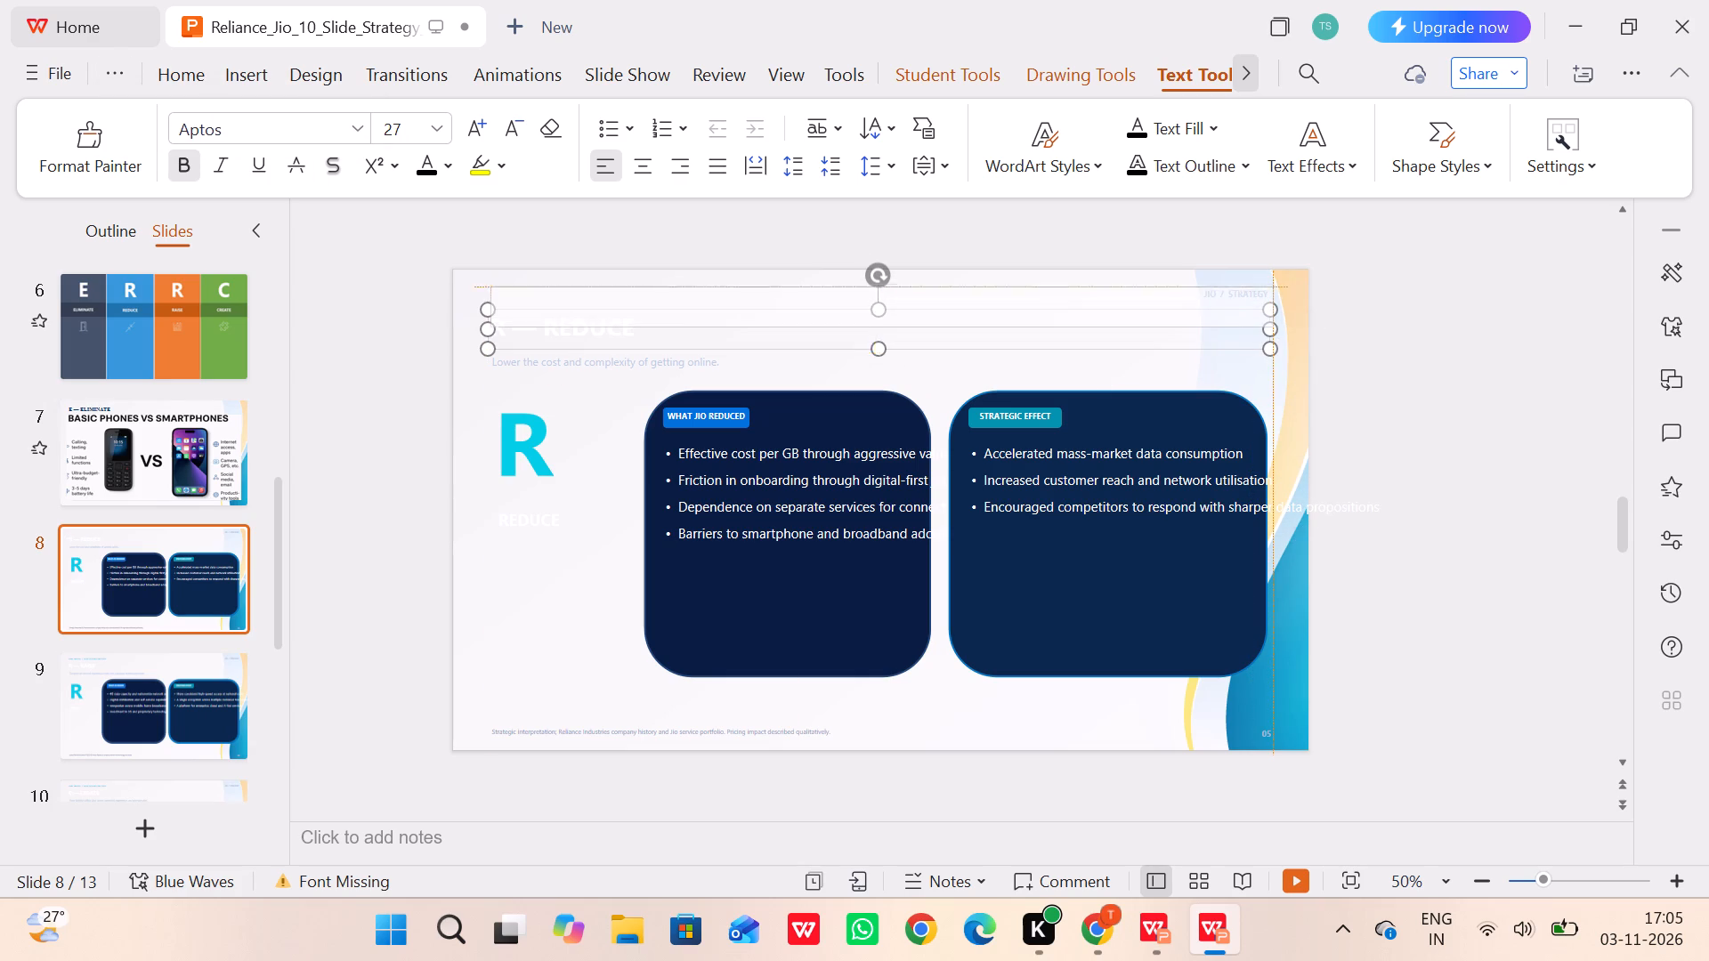
{"action": "left_click_drag", "start_coordinate": [651, 281], "coordinate": [648, 282]}
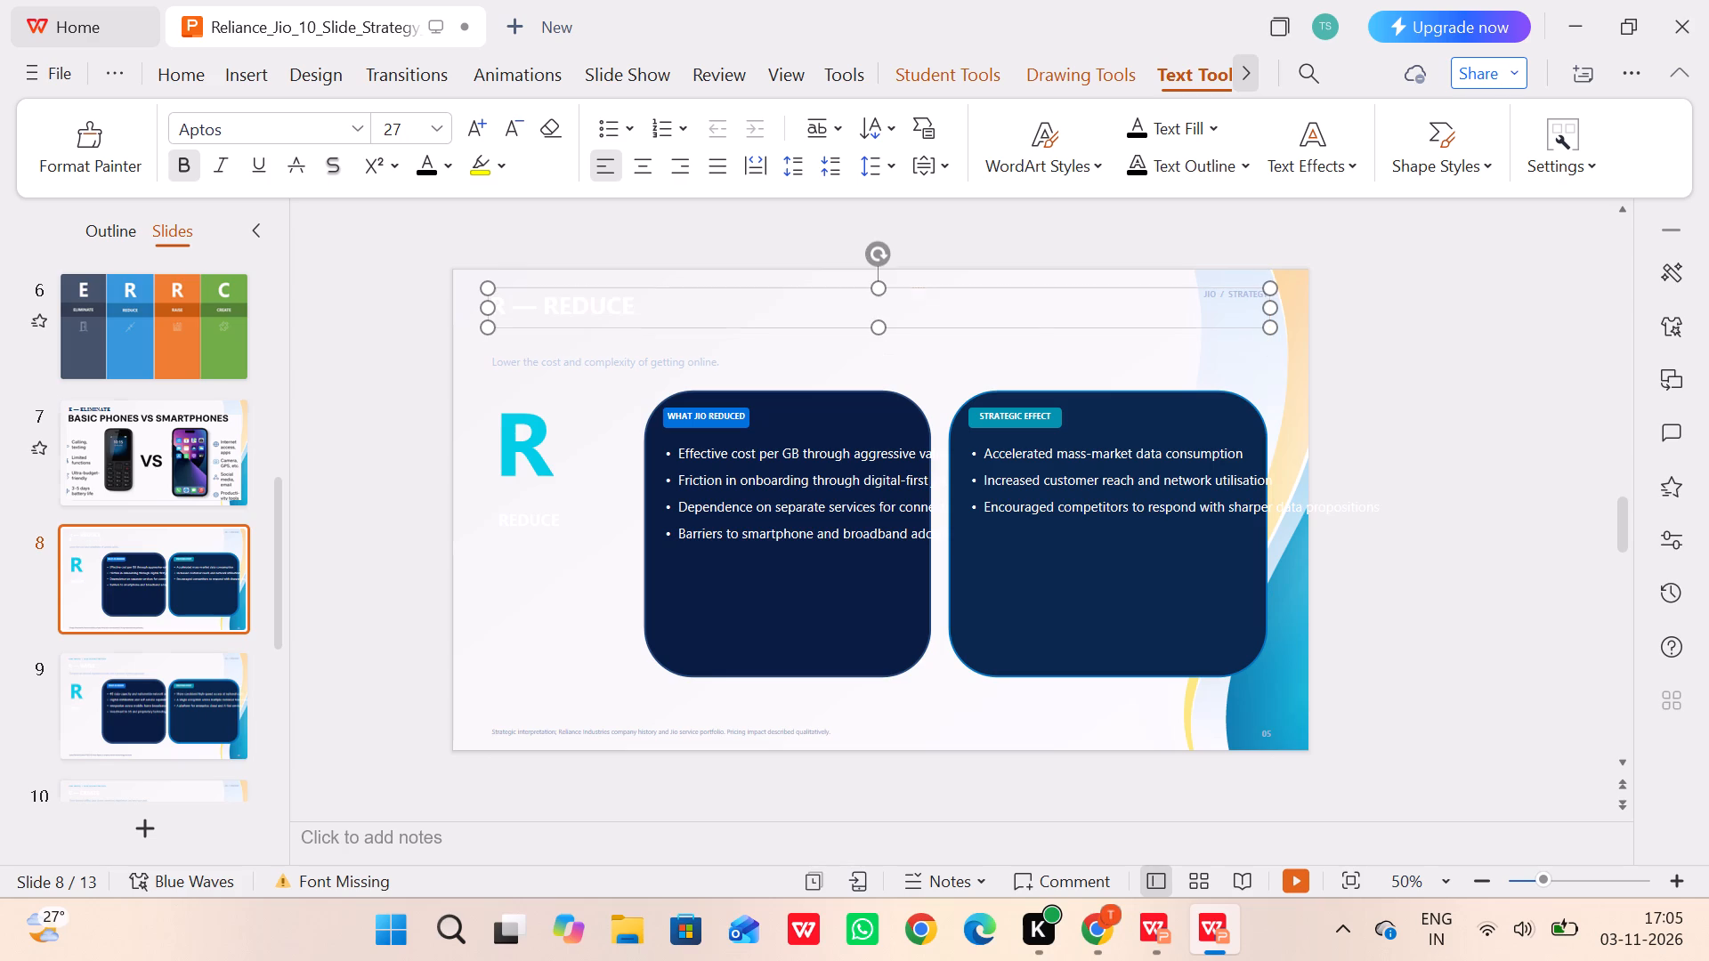
{"action": "left_click", "coordinate": [650, 284]}
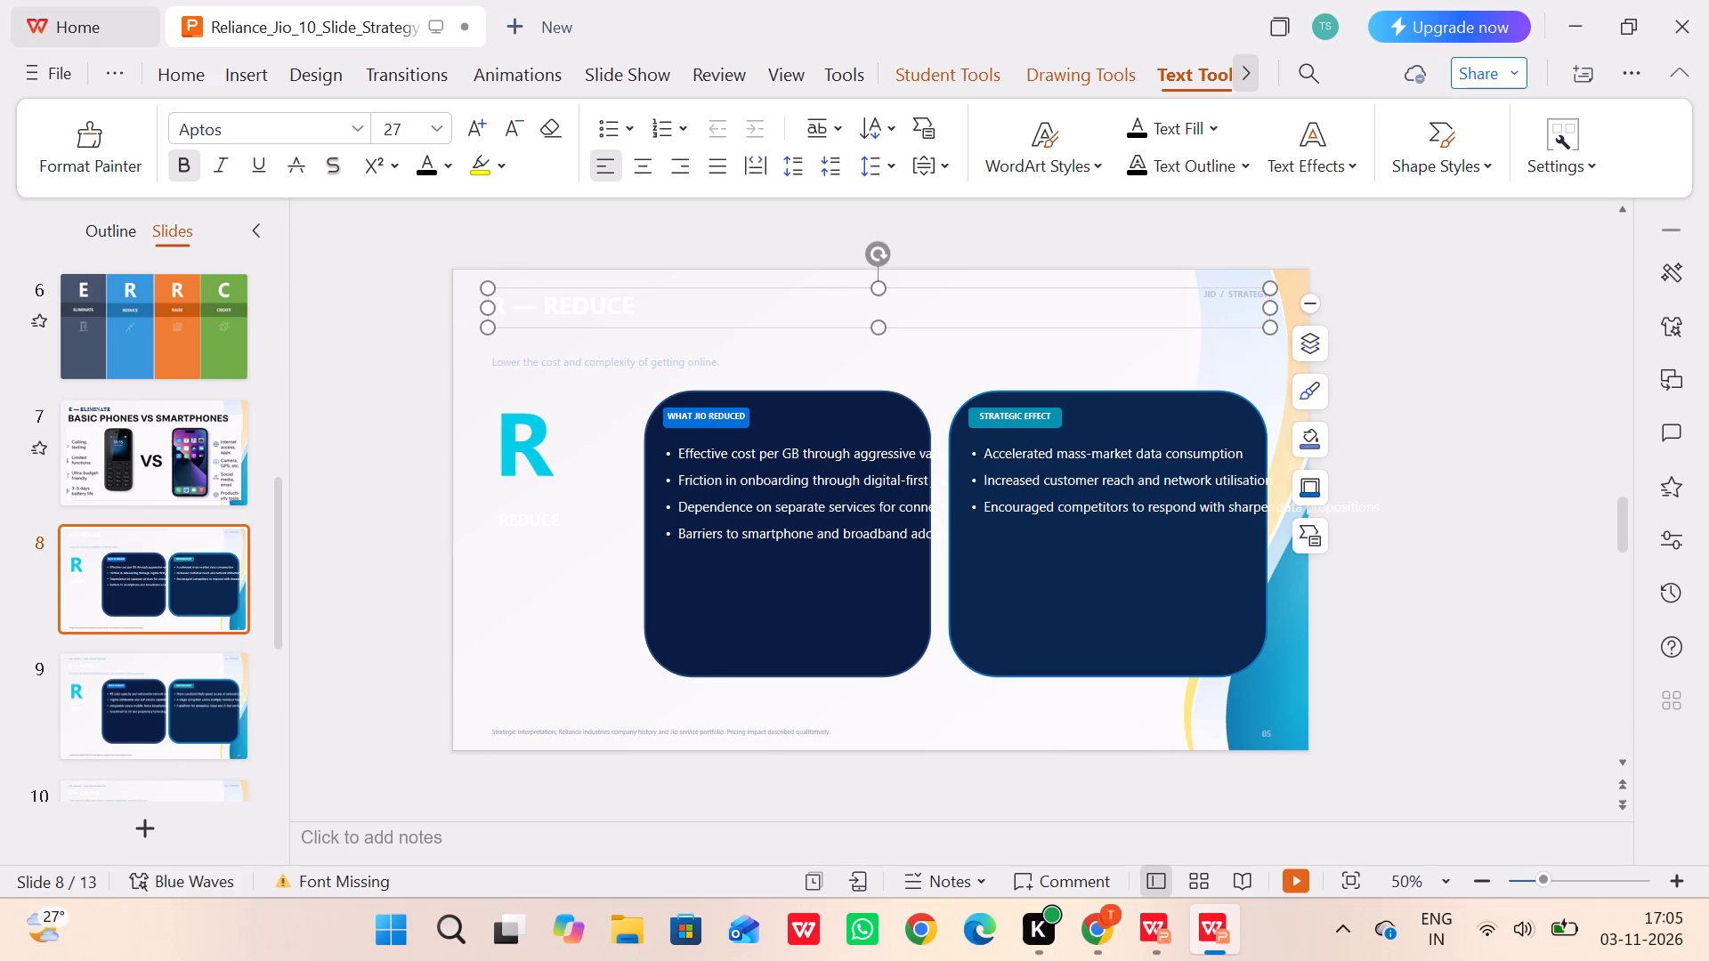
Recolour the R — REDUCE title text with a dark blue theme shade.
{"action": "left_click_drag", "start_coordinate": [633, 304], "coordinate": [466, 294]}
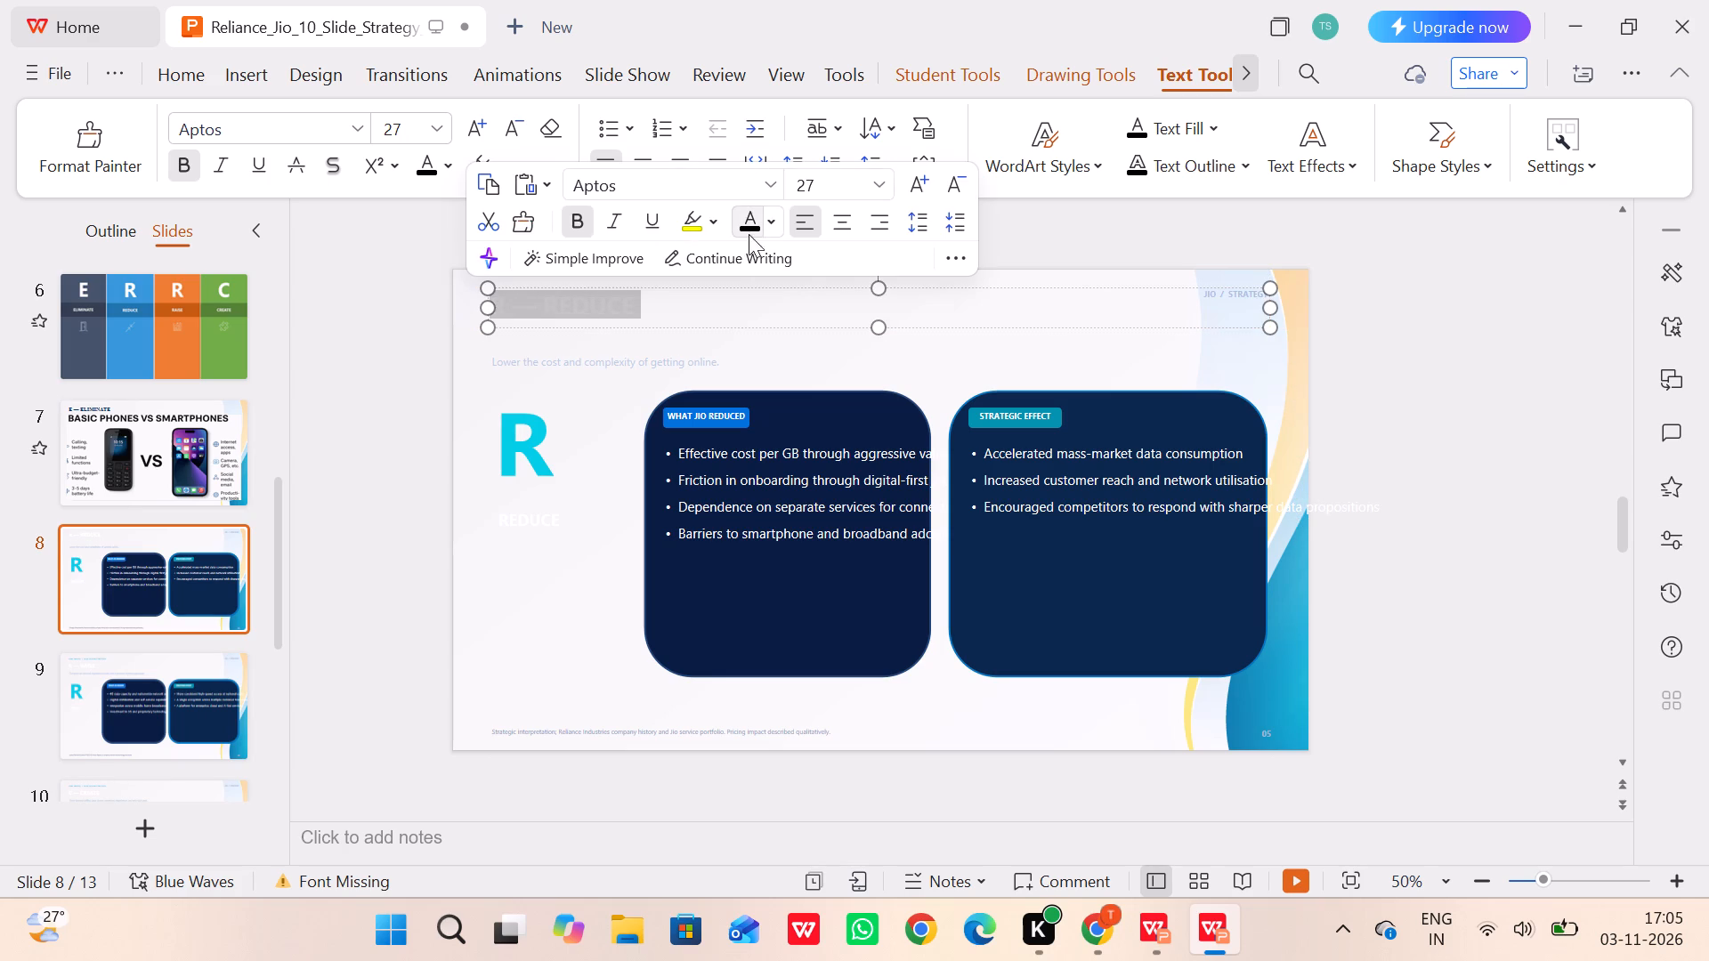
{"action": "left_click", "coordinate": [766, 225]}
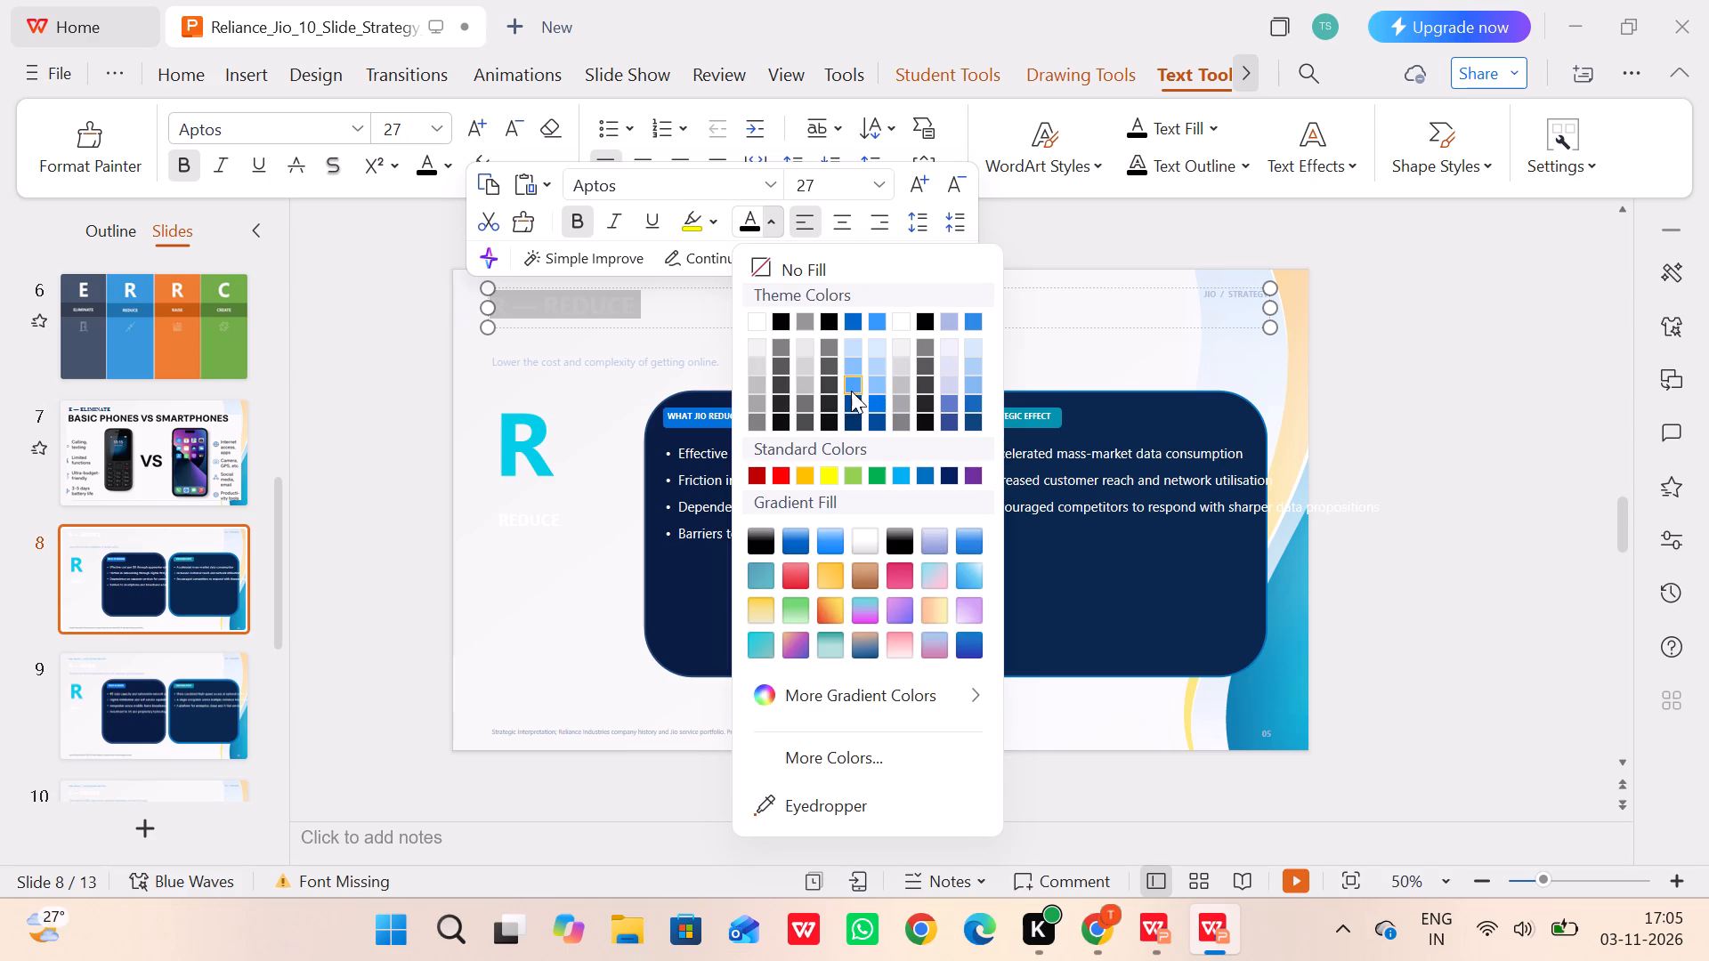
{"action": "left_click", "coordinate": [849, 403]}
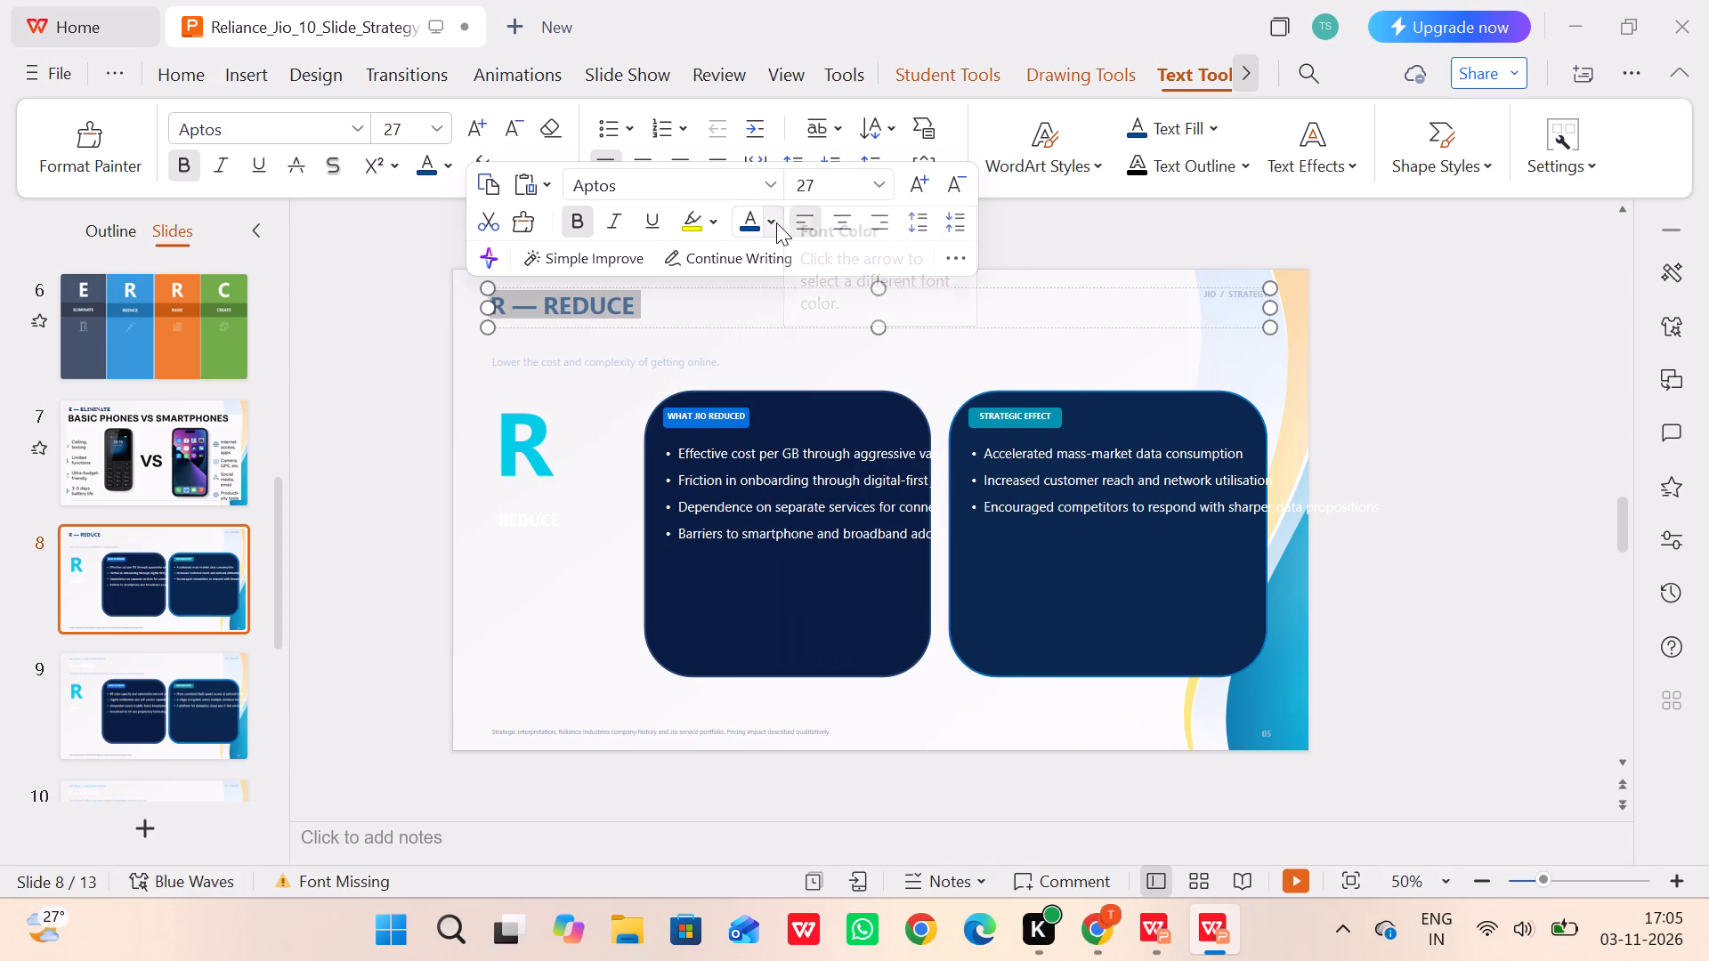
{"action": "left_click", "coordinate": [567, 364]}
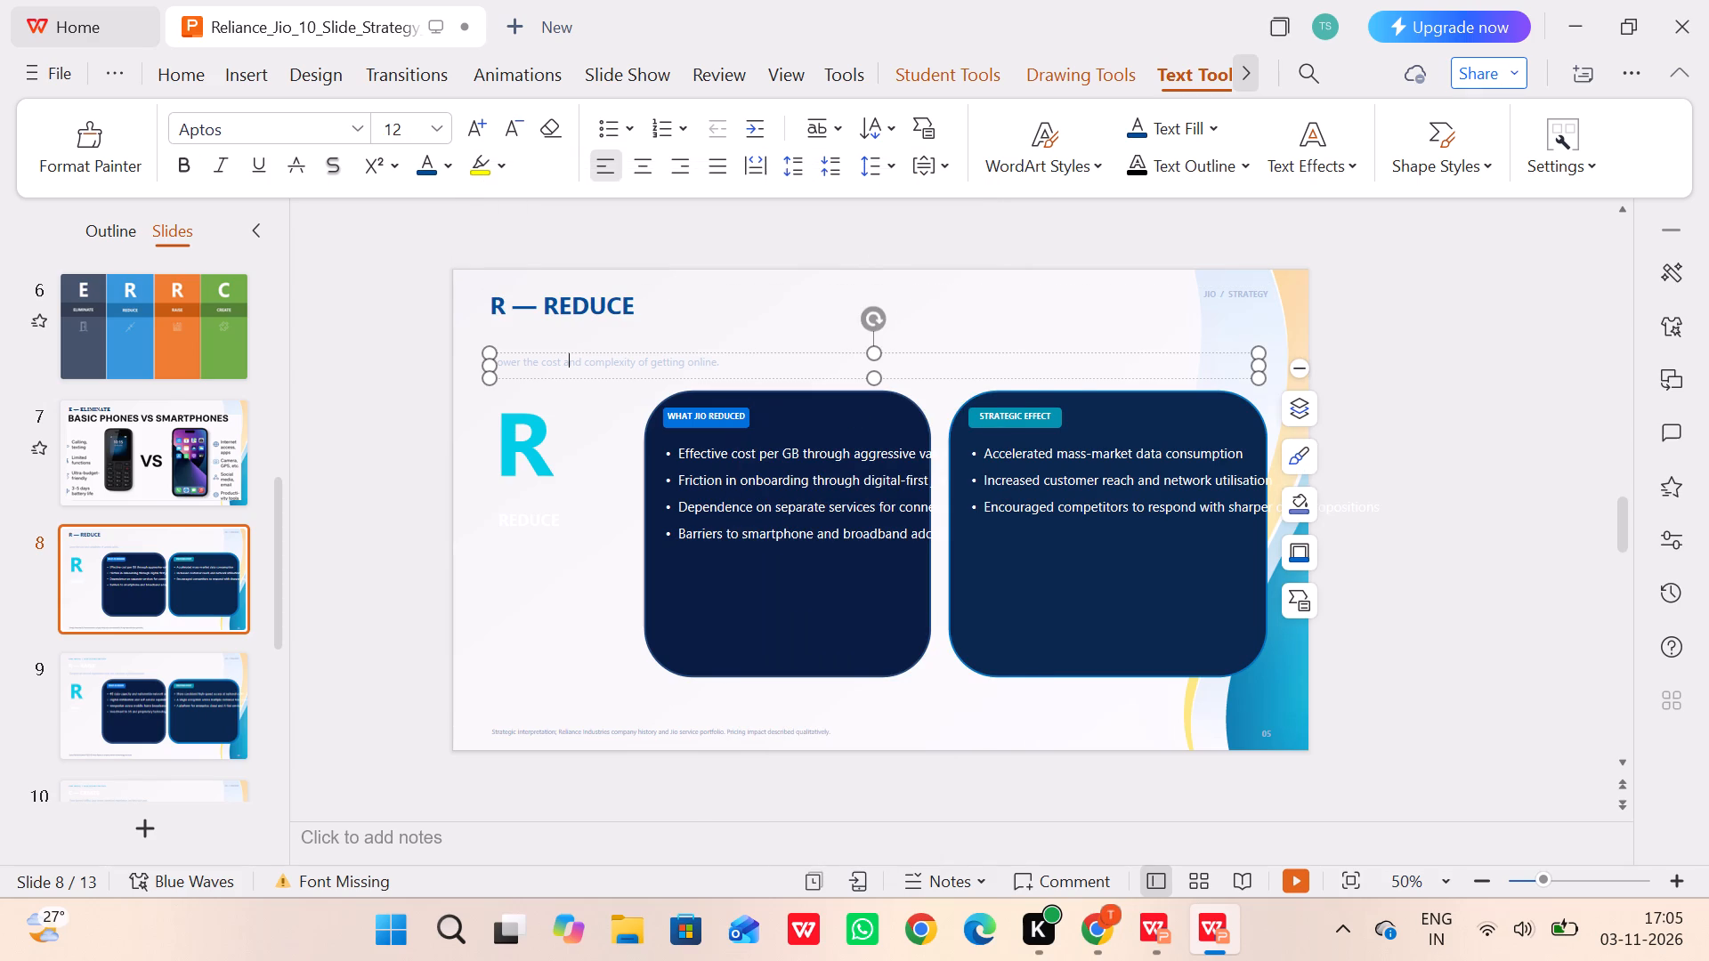
Restyle the R — REDUCE title like the ELIMINATE slide's heading, using the darkest blue theme shade and Times New Roman.
{"action": "left_click", "coordinate": [181, 419]}
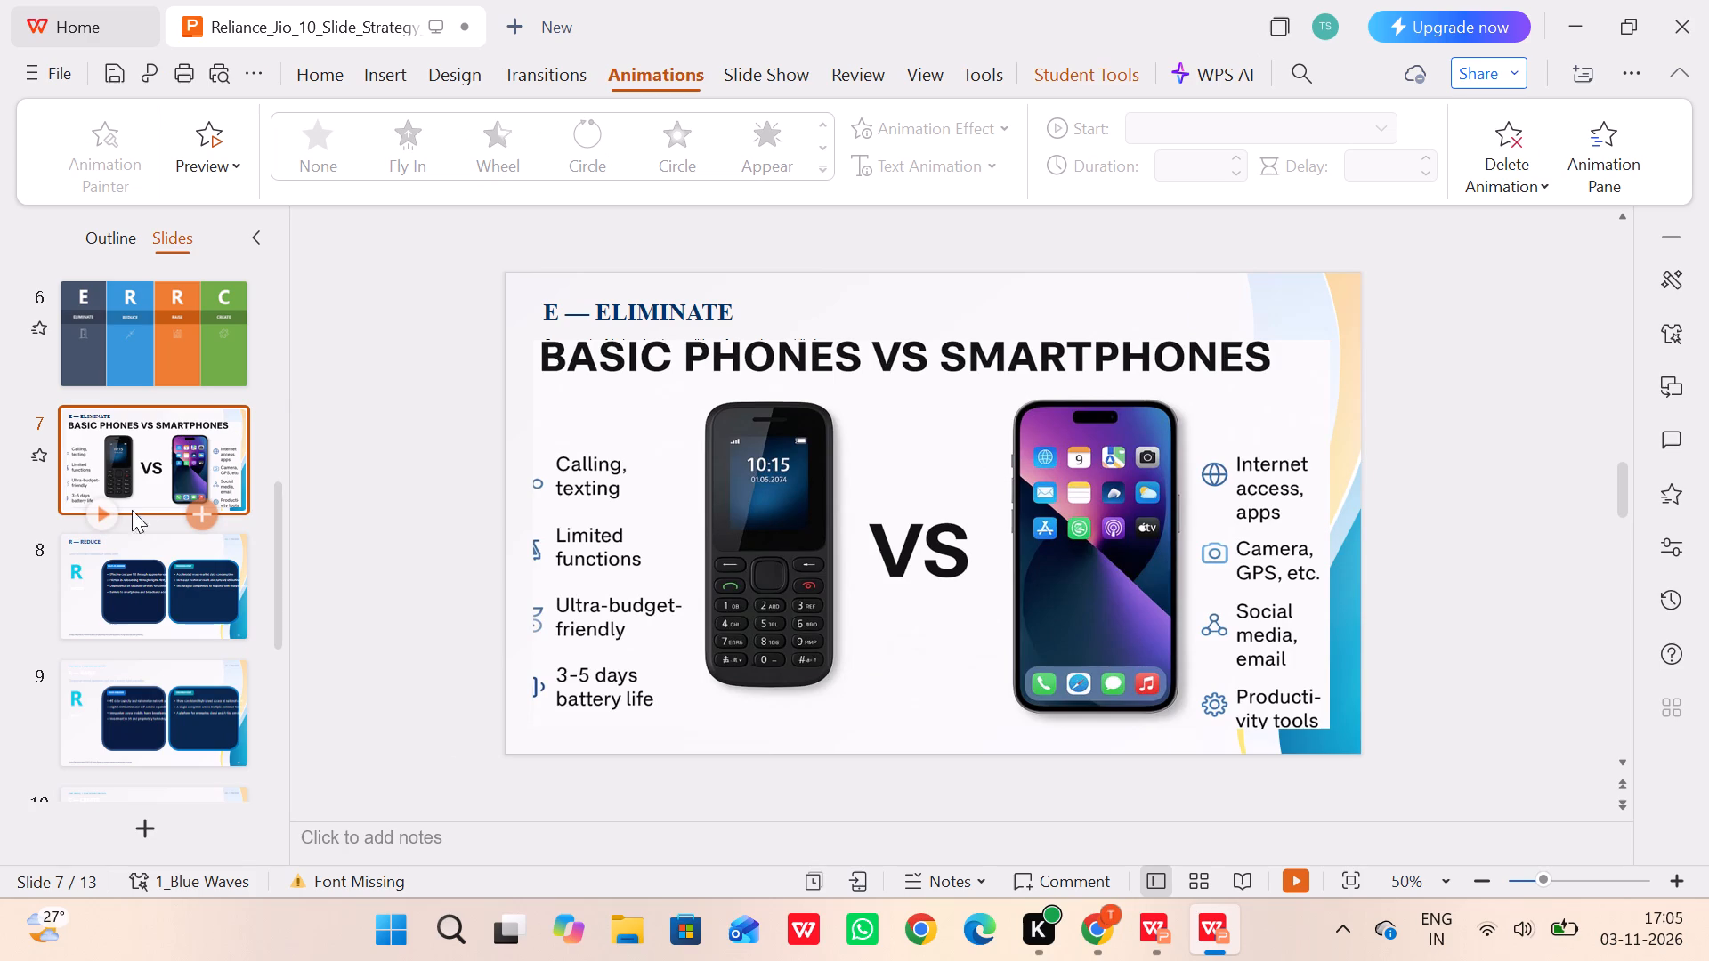
{"action": "left_click", "coordinate": [120, 545]}
{"action": "left_click", "coordinate": [631, 302]}
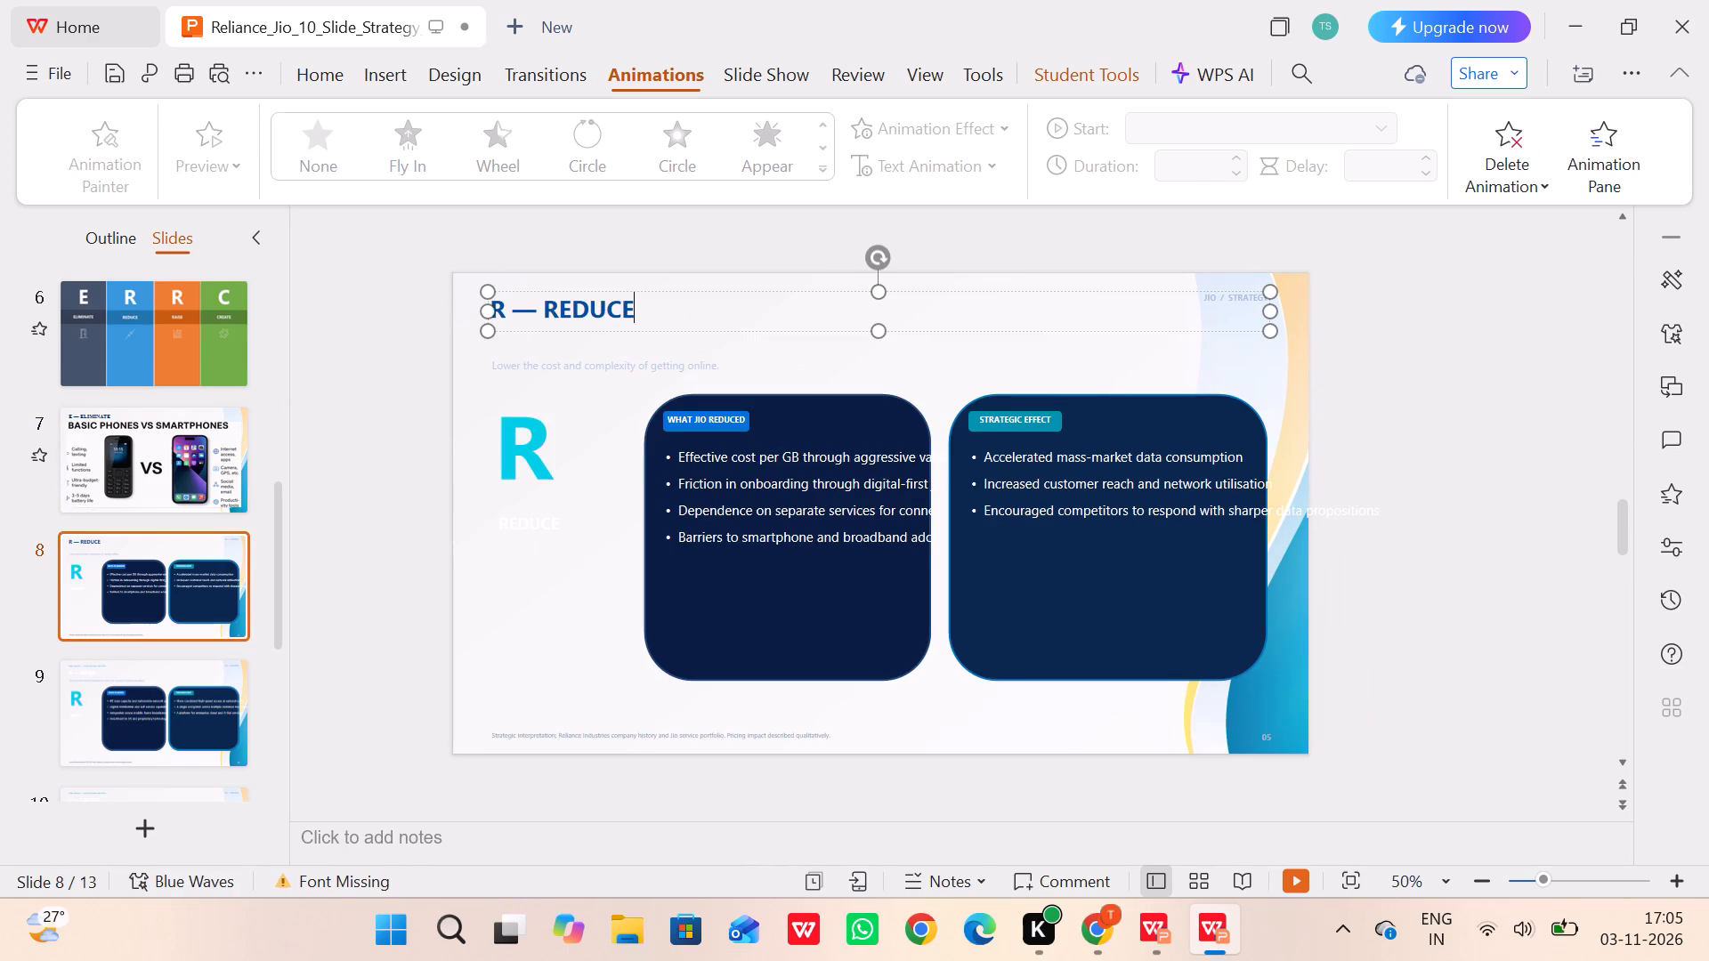
{"action": "left_click_drag", "start_coordinate": [633, 302], "coordinate": [466, 301]}
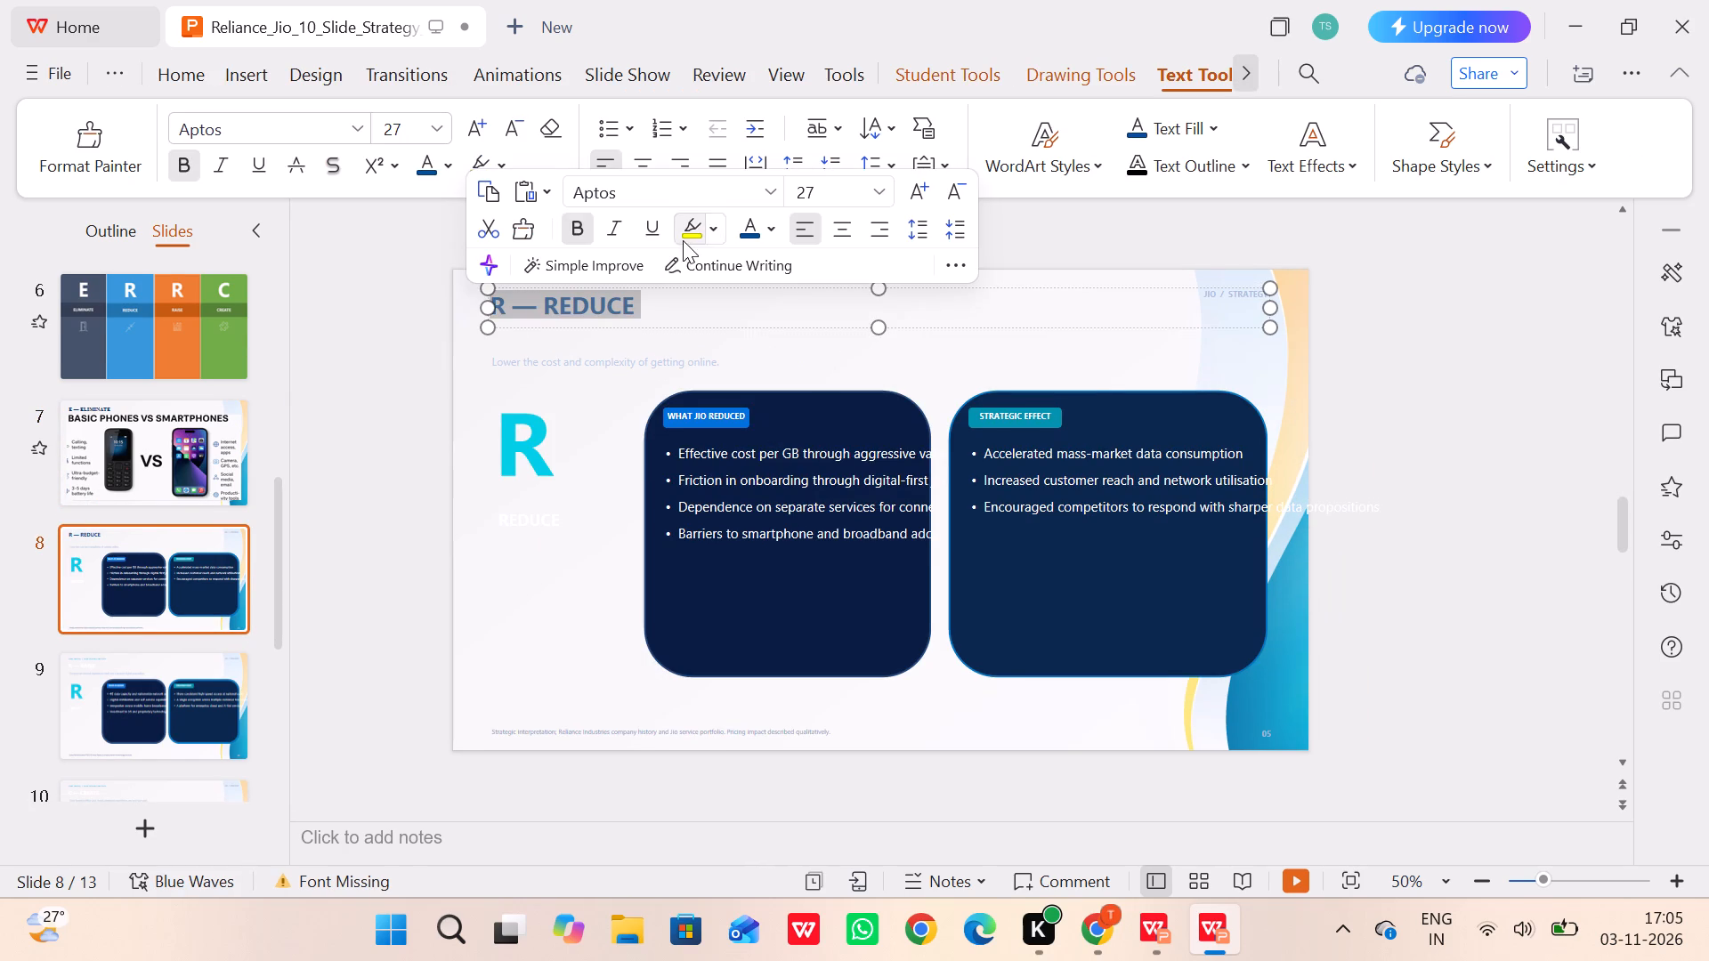
{"action": "left_click", "coordinate": [770, 230]}
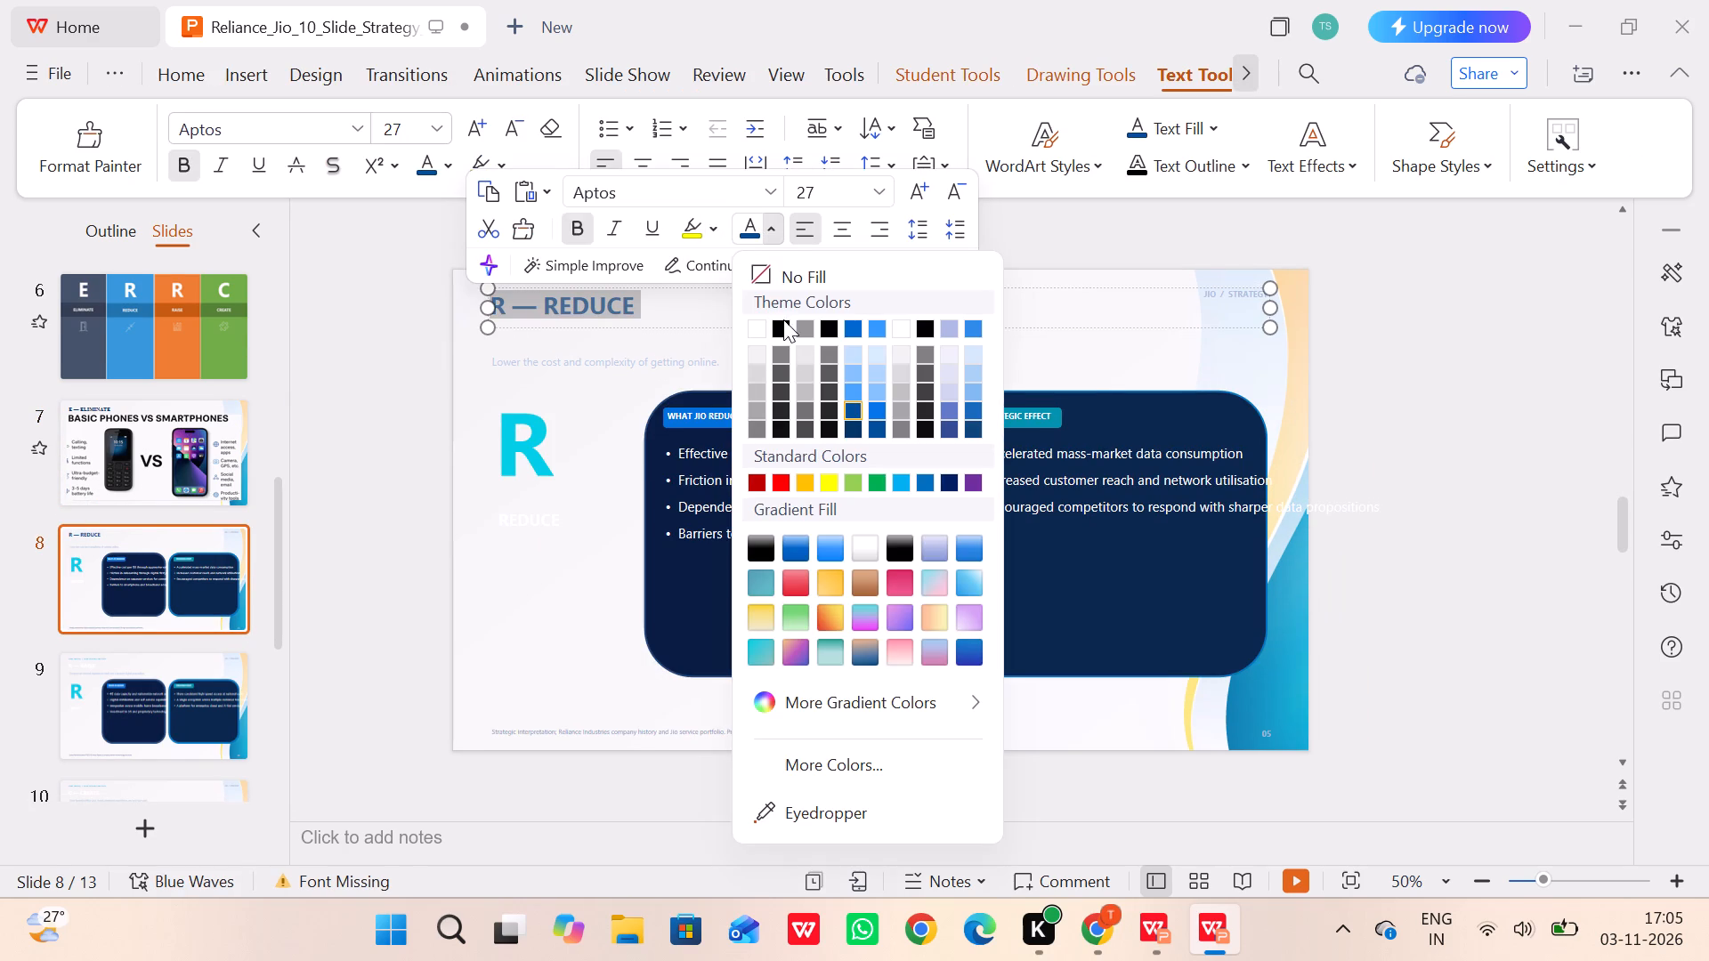
{"action": "left_click", "coordinate": [859, 424]}
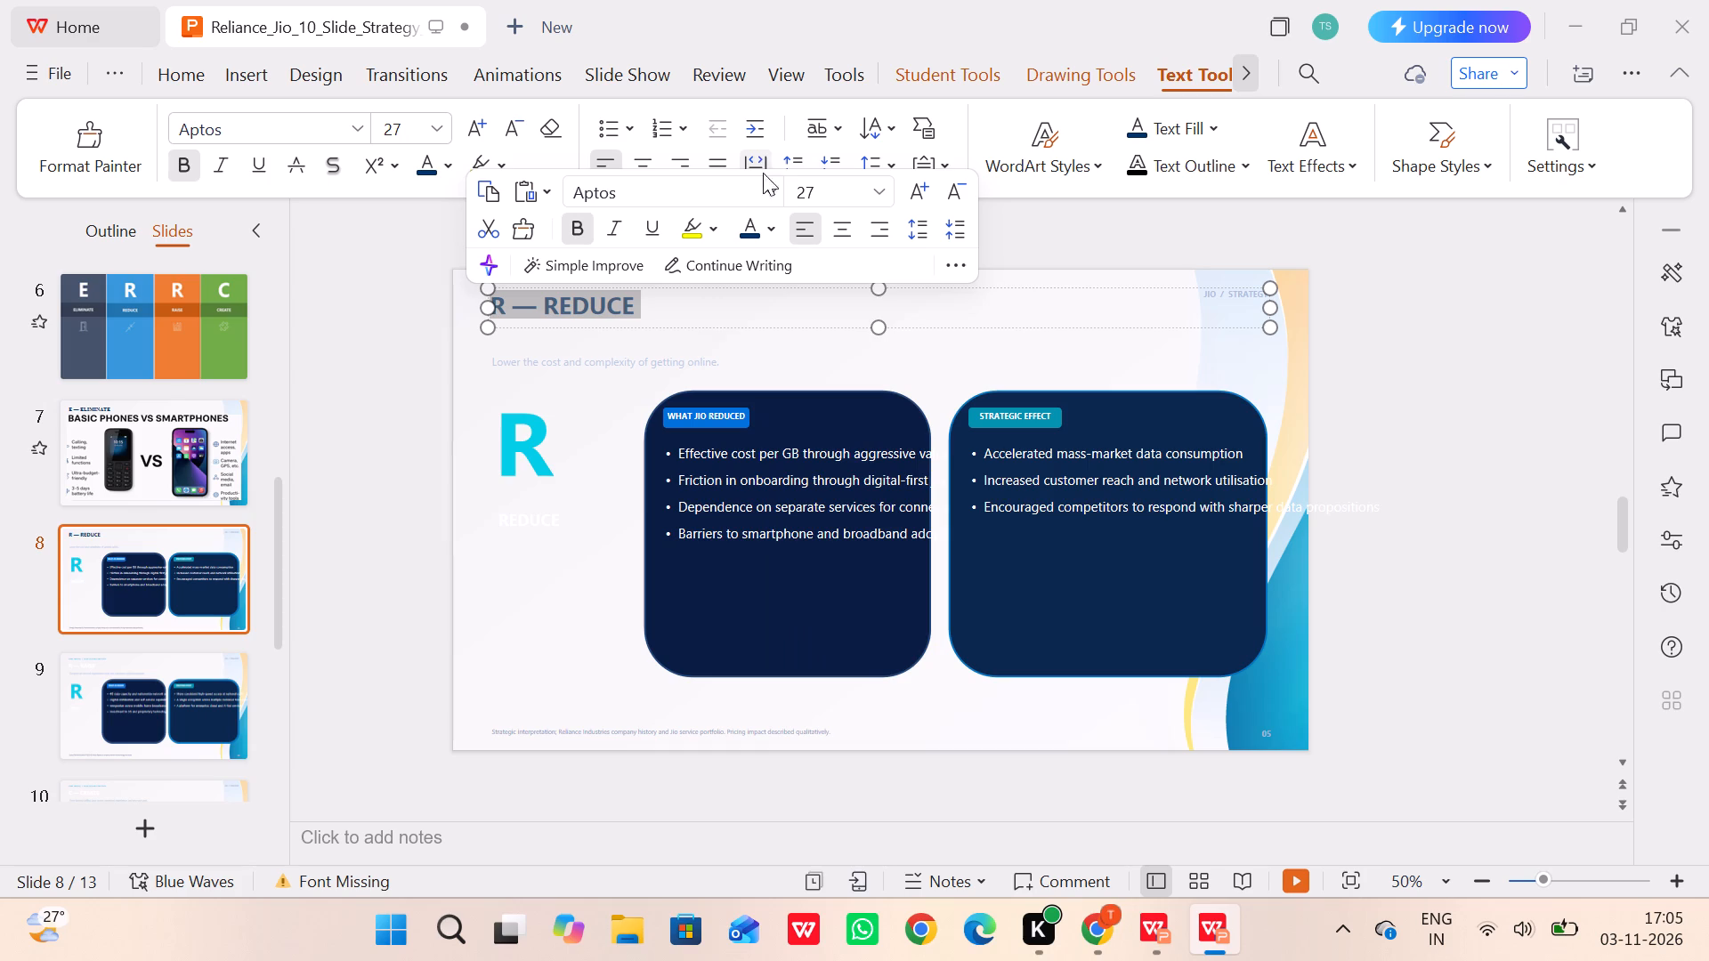
{"action": "left_click", "coordinate": [776, 184]}
{"action": "left_click", "coordinate": [790, 332]}
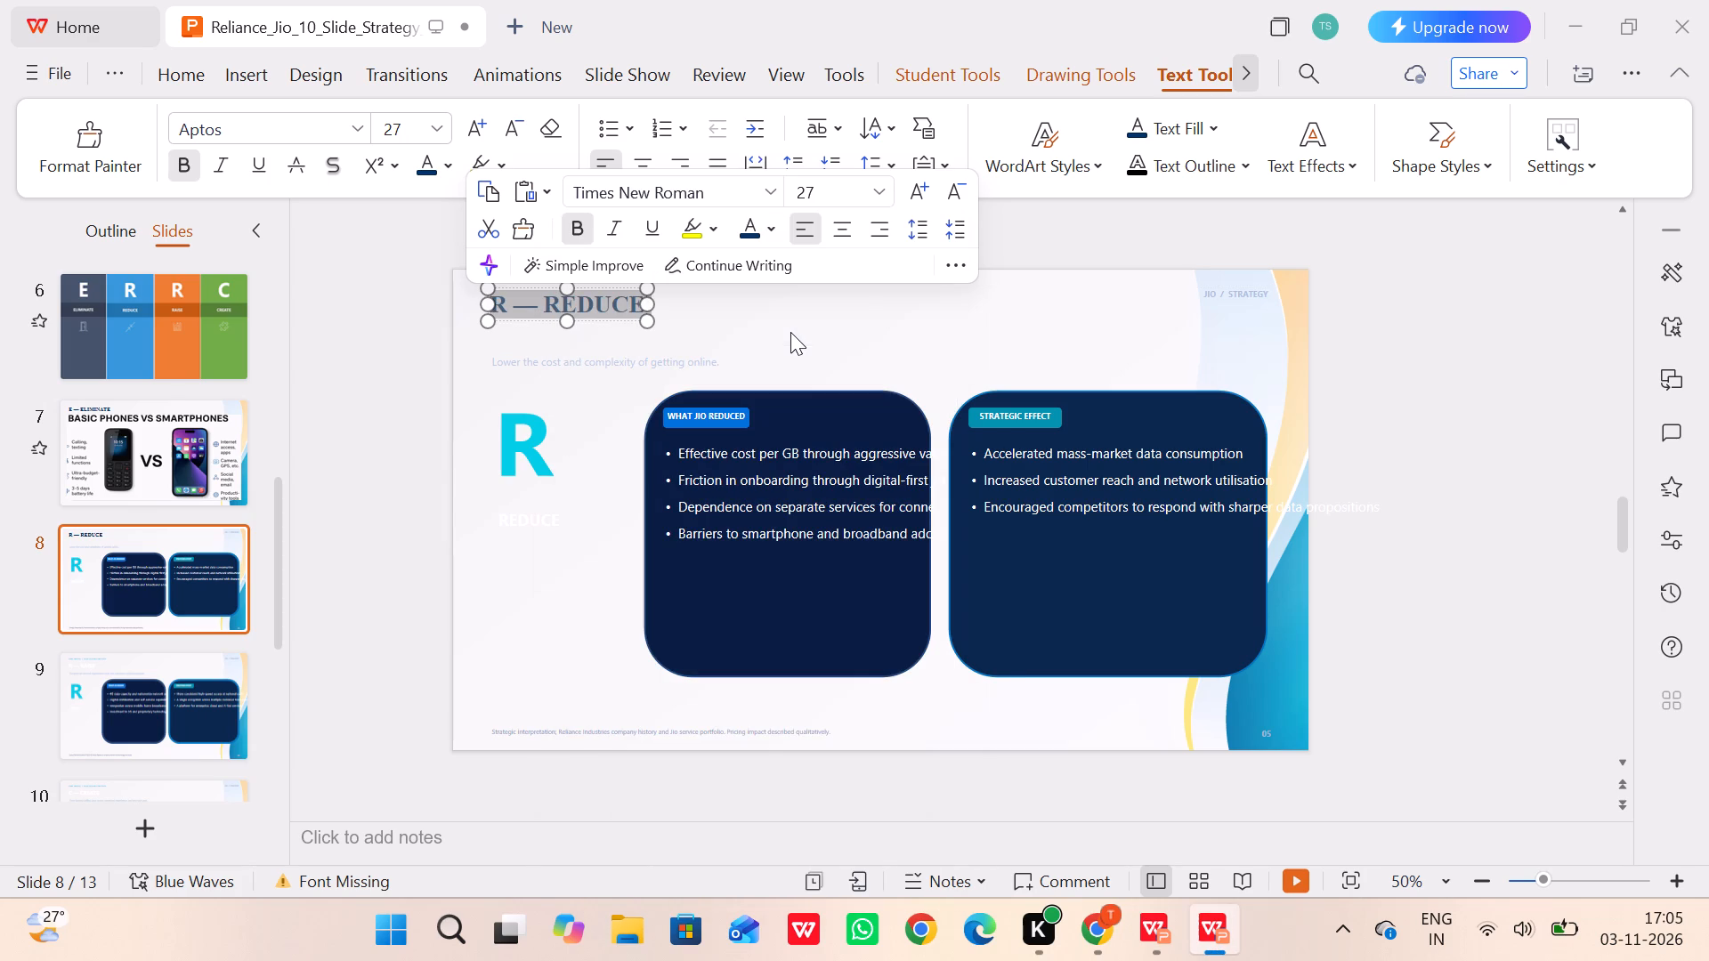
{"action": "left_click", "coordinate": [884, 198]}
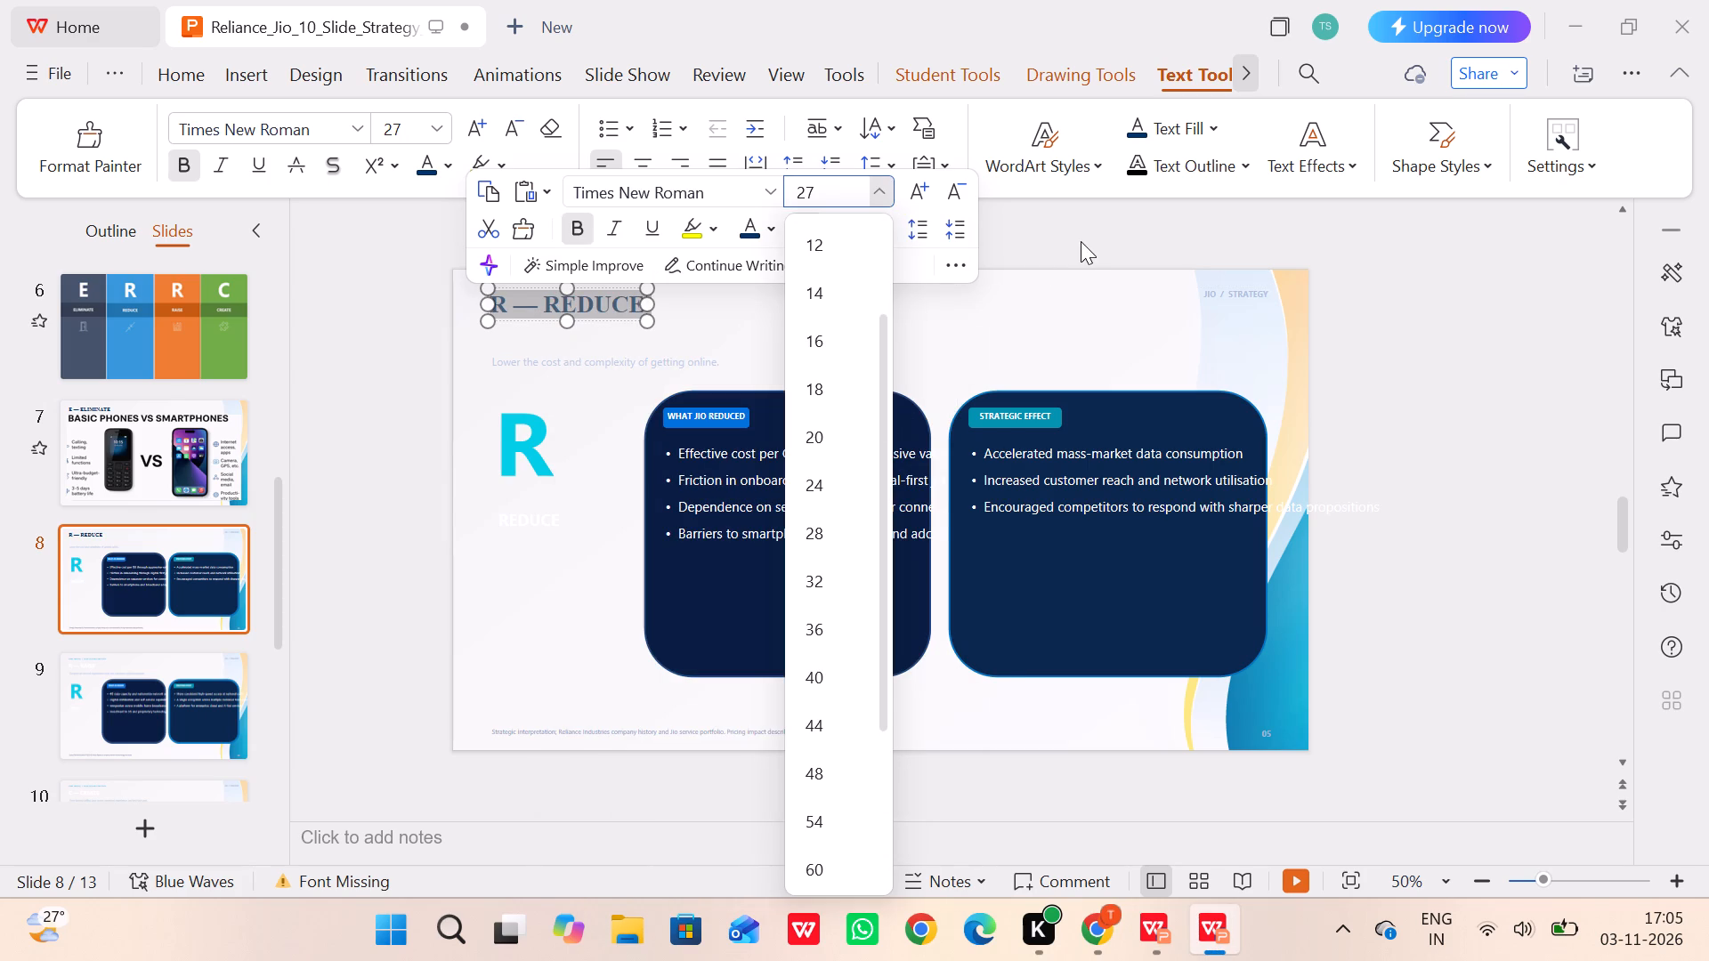
{"action": "left_click", "coordinate": [1026, 288]}
Delete the "JIO / STRATEGY" label and the "Strategic interpretation" source note from the REDUCE slide.
{"action": "left_click", "coordinate": [1229, 296]}
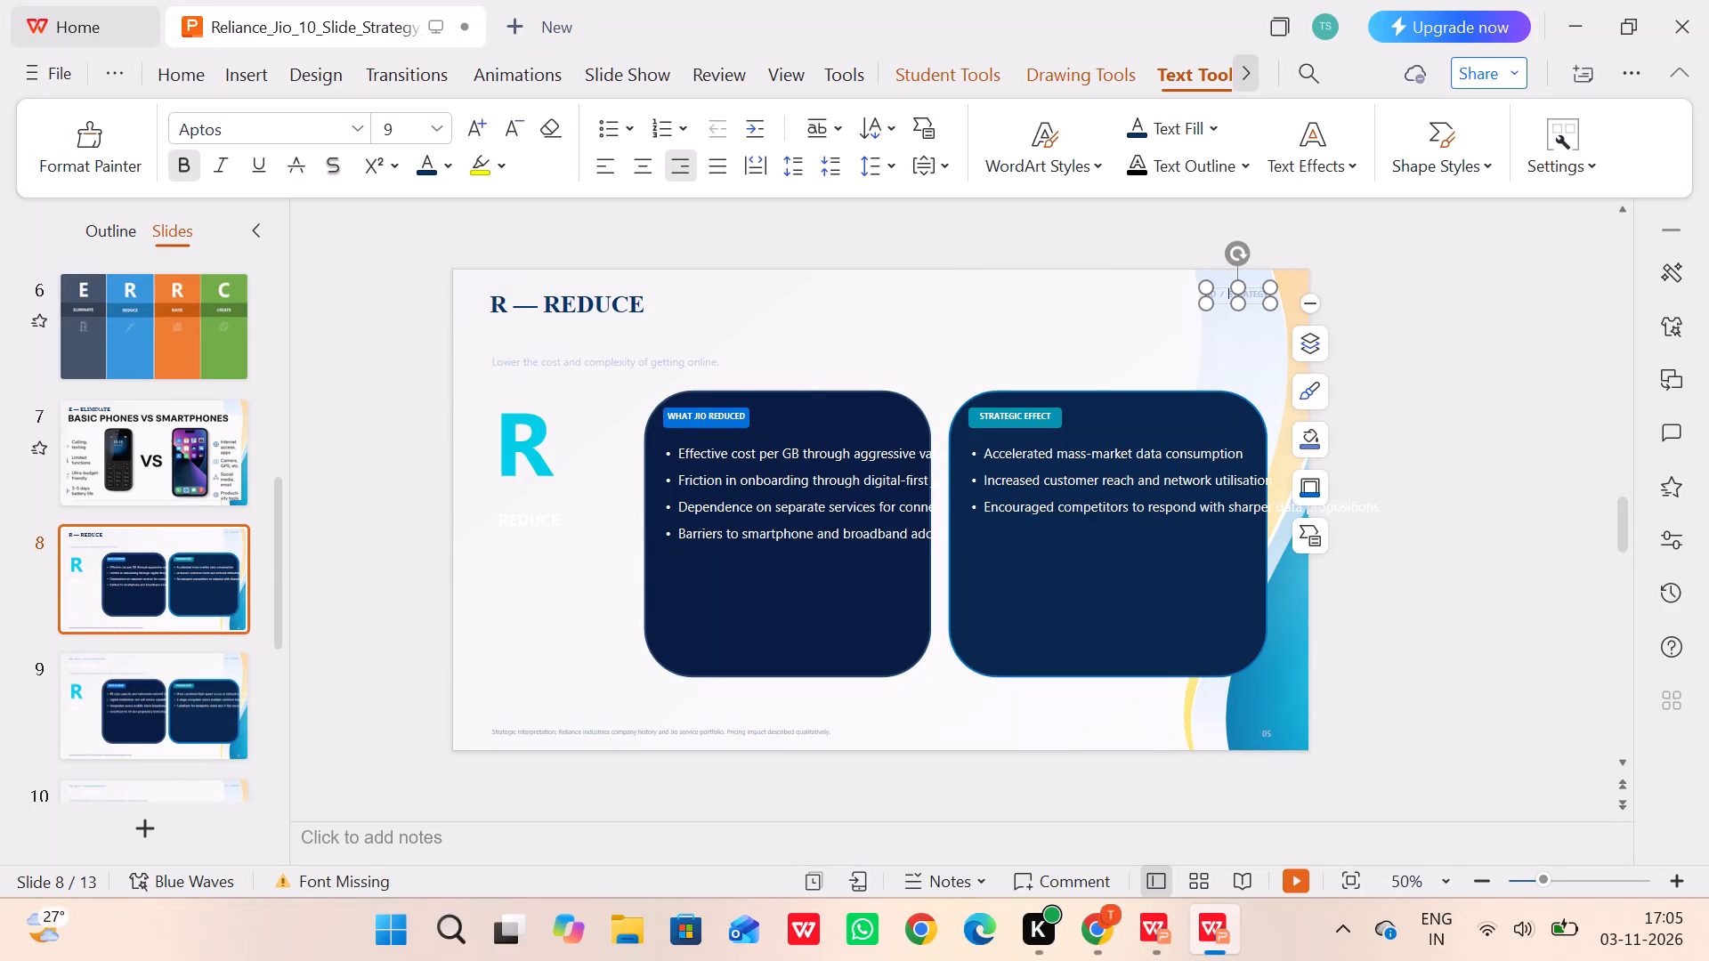
{"action": "left_click", "coordinate": [1248, 287]}
{"action": "key", "text": "BackSpace"}
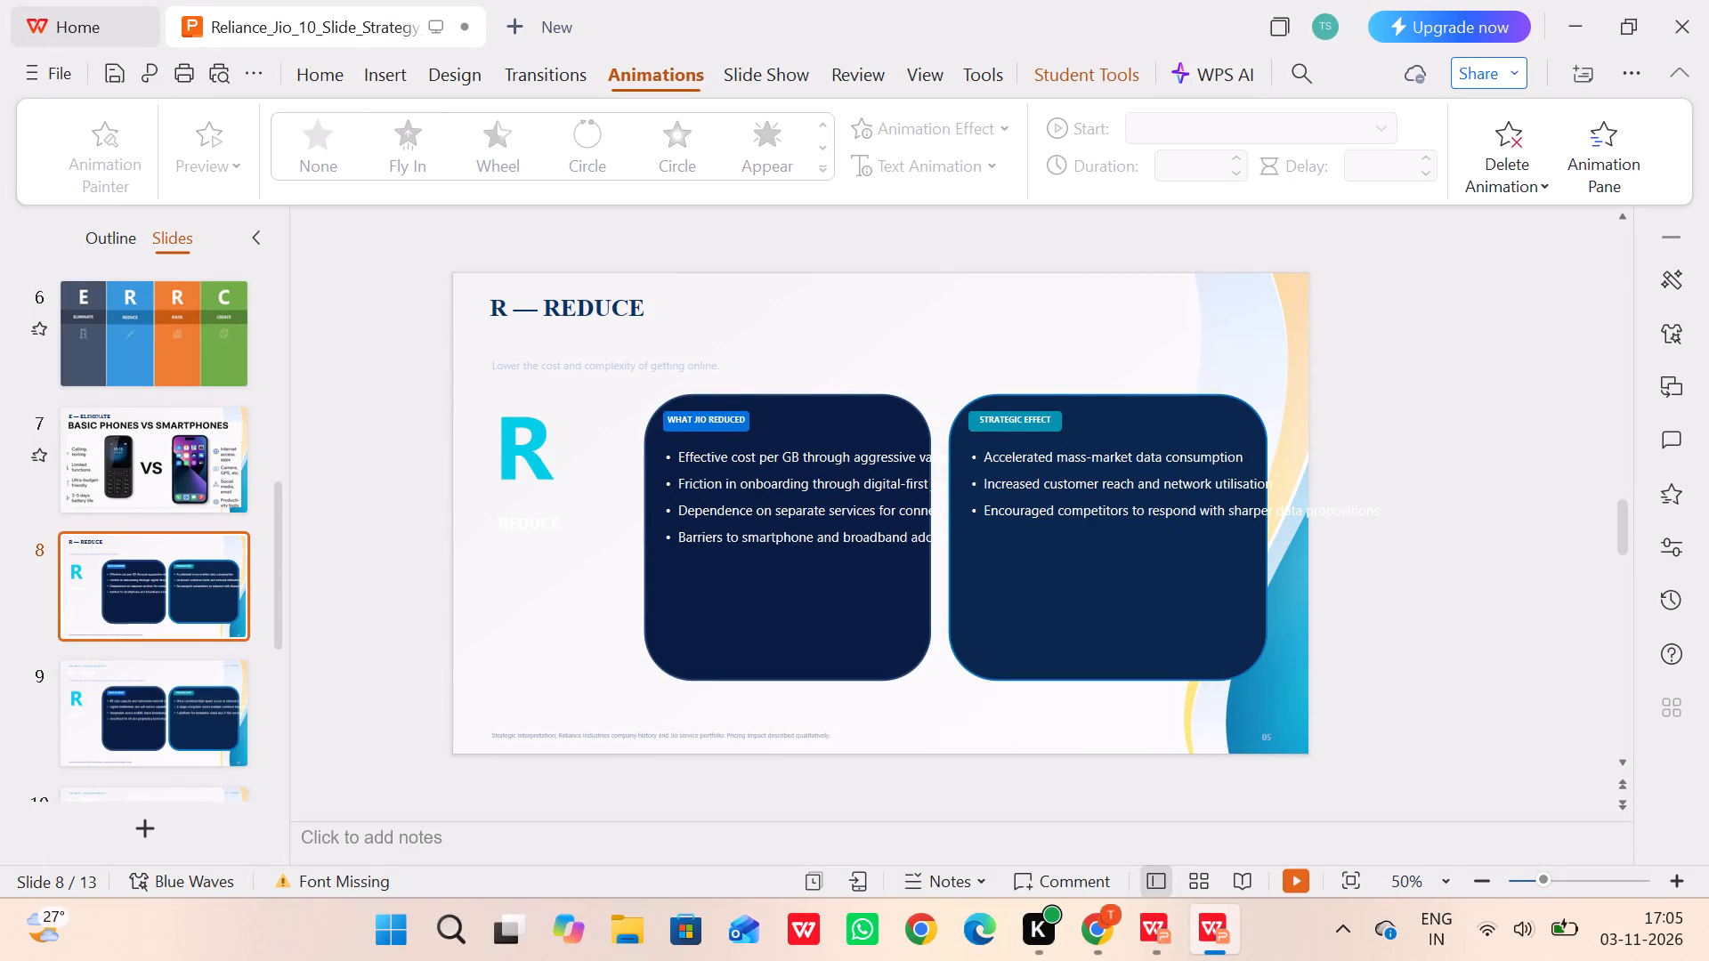
{"action": "left_click", "coordinate": [835, 733]}
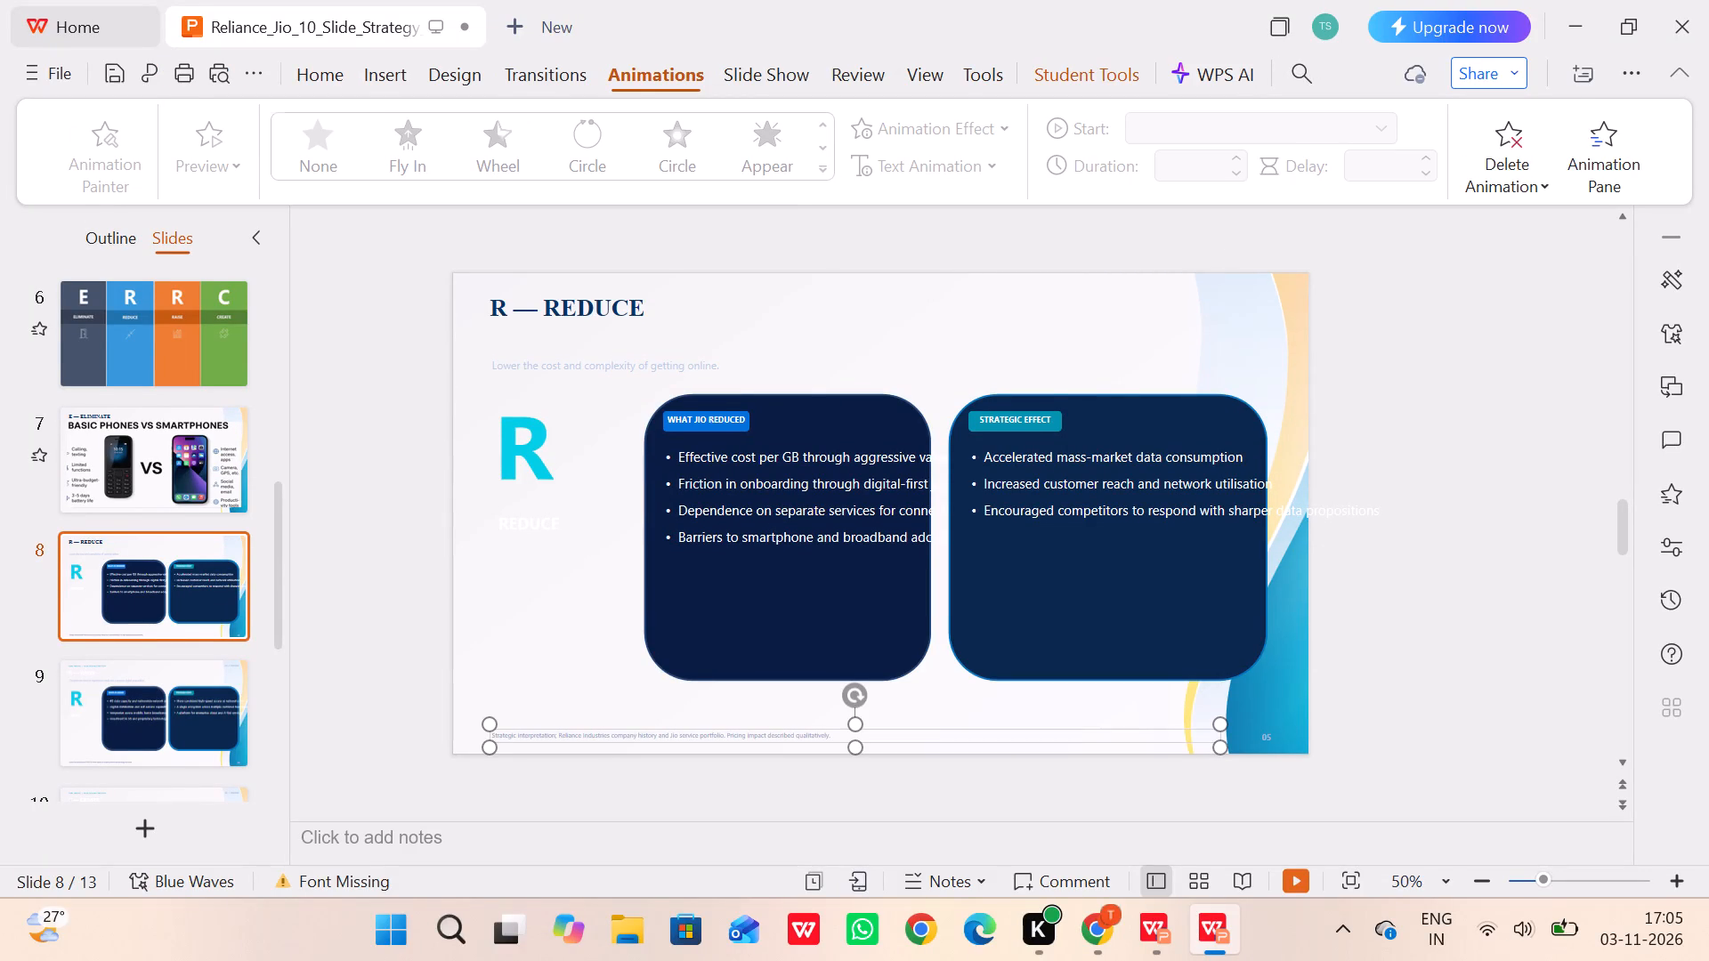
{"action": "key", "text": "BackSpace"}
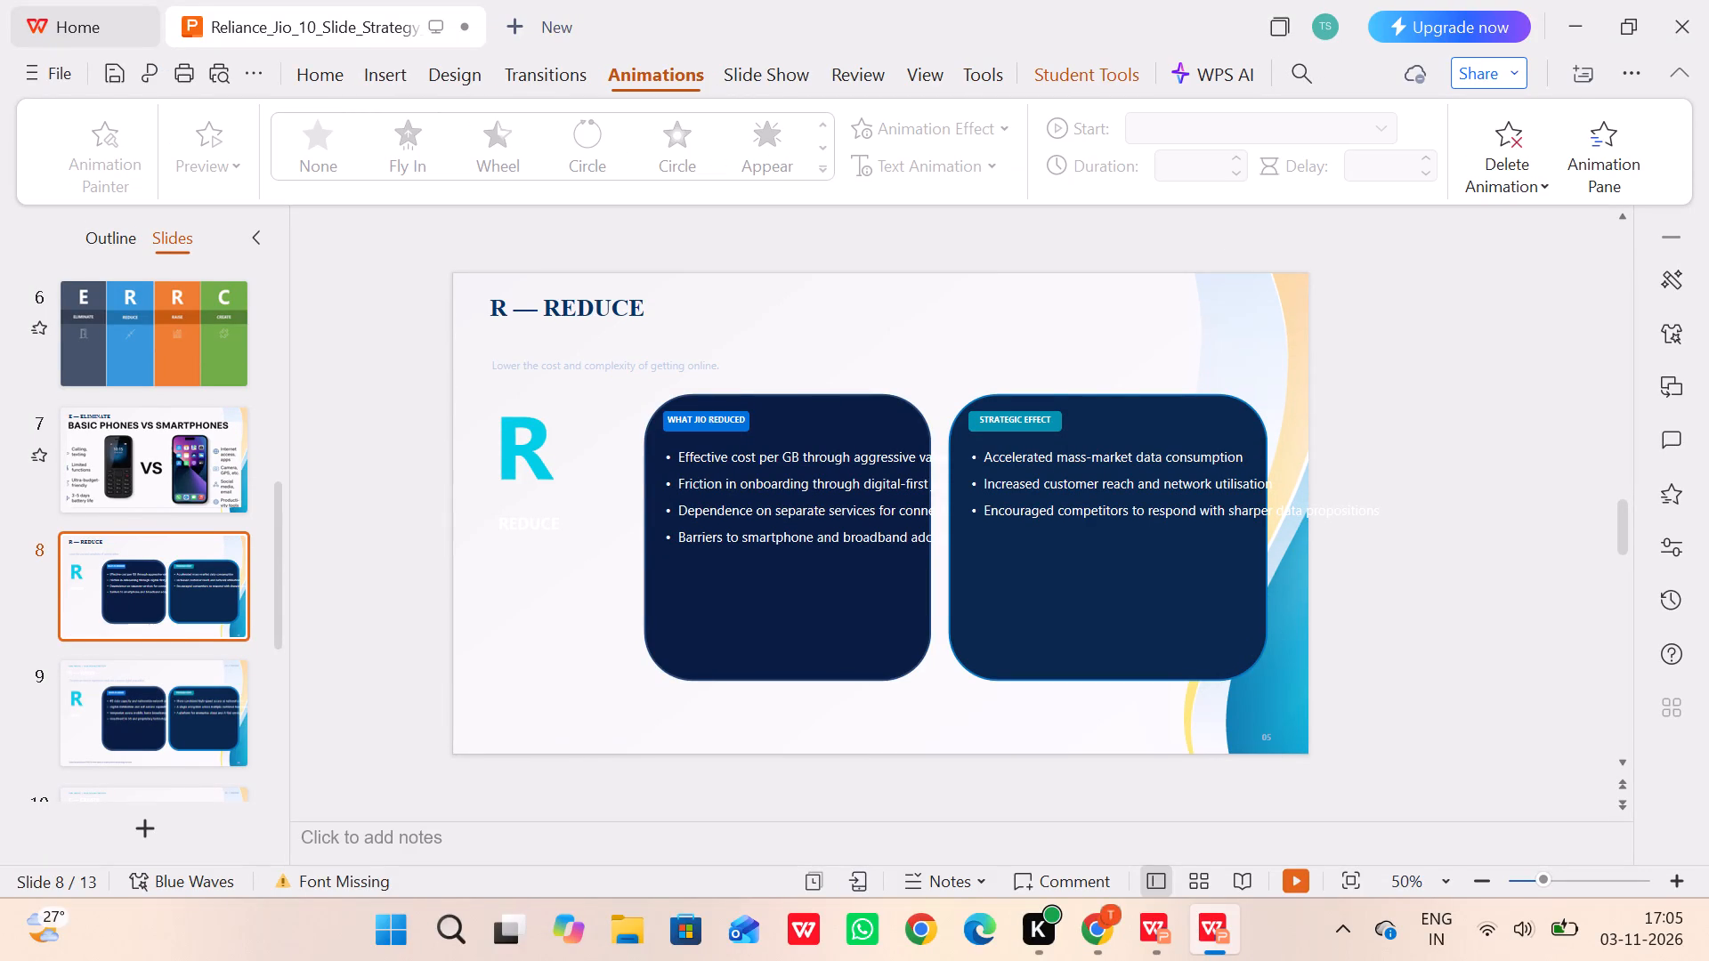
Recolour the white REDUCE label under the large R with a light blue theme shade.
{"action": "left_click", "coordinate": [545, 529]}
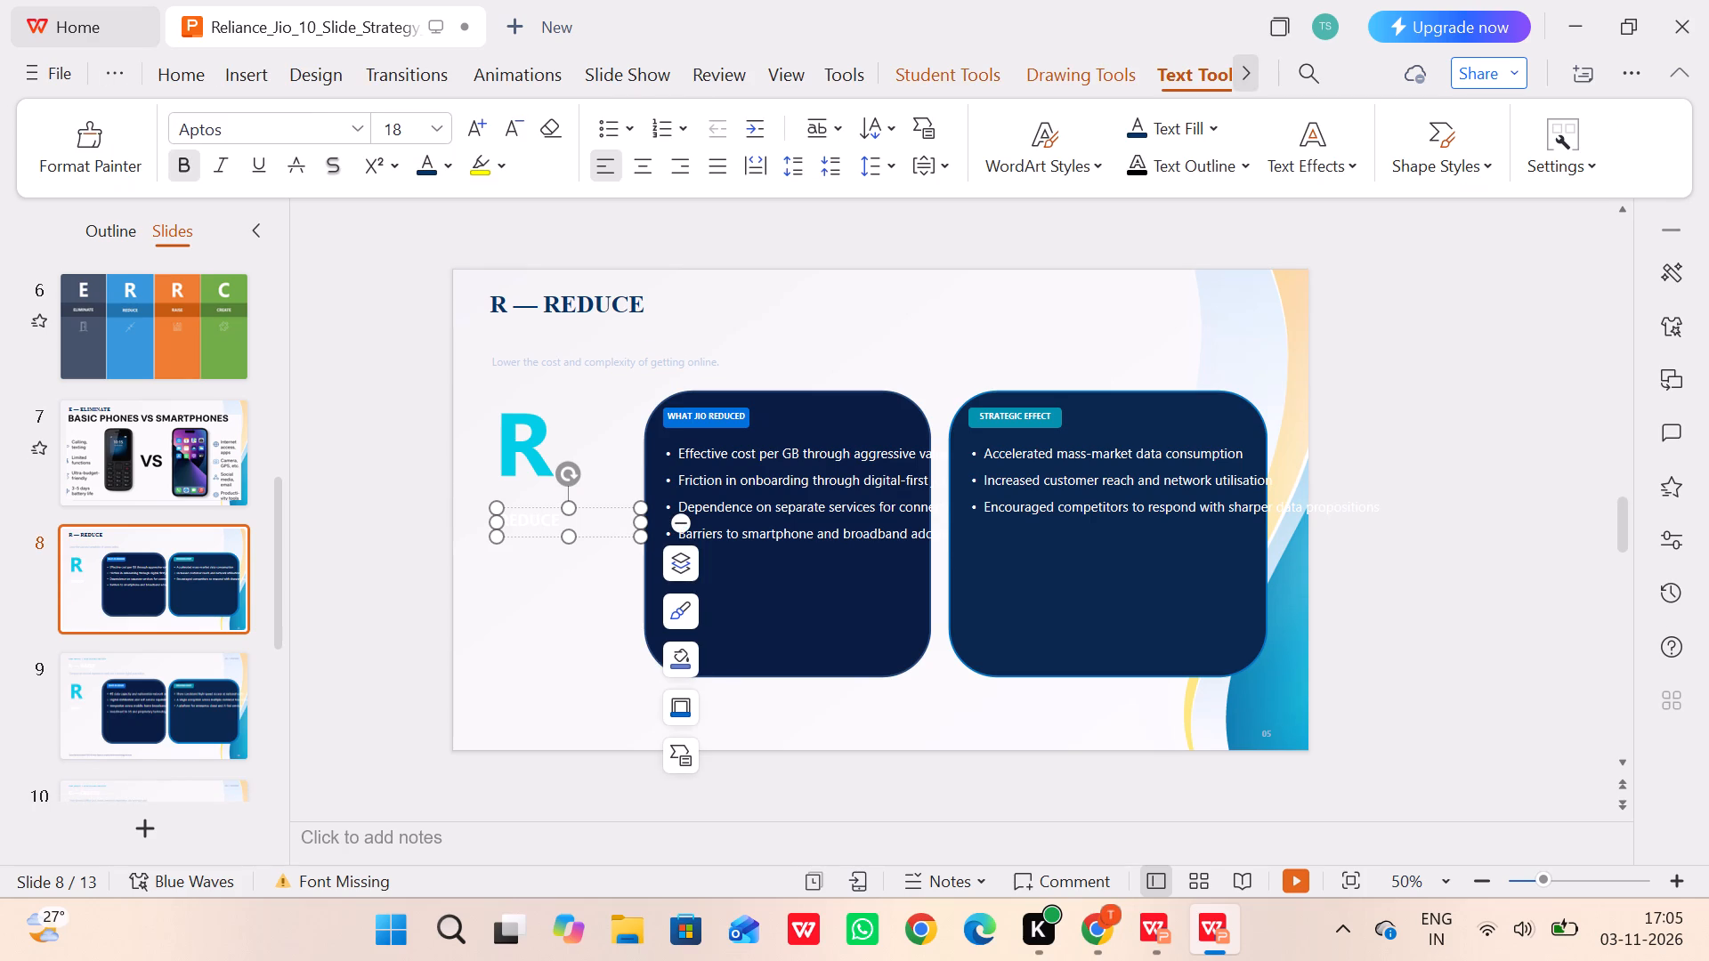
{"action": "left_click_drag", "start_coordinate": [557, 517], "coordinate": [441, 529]}
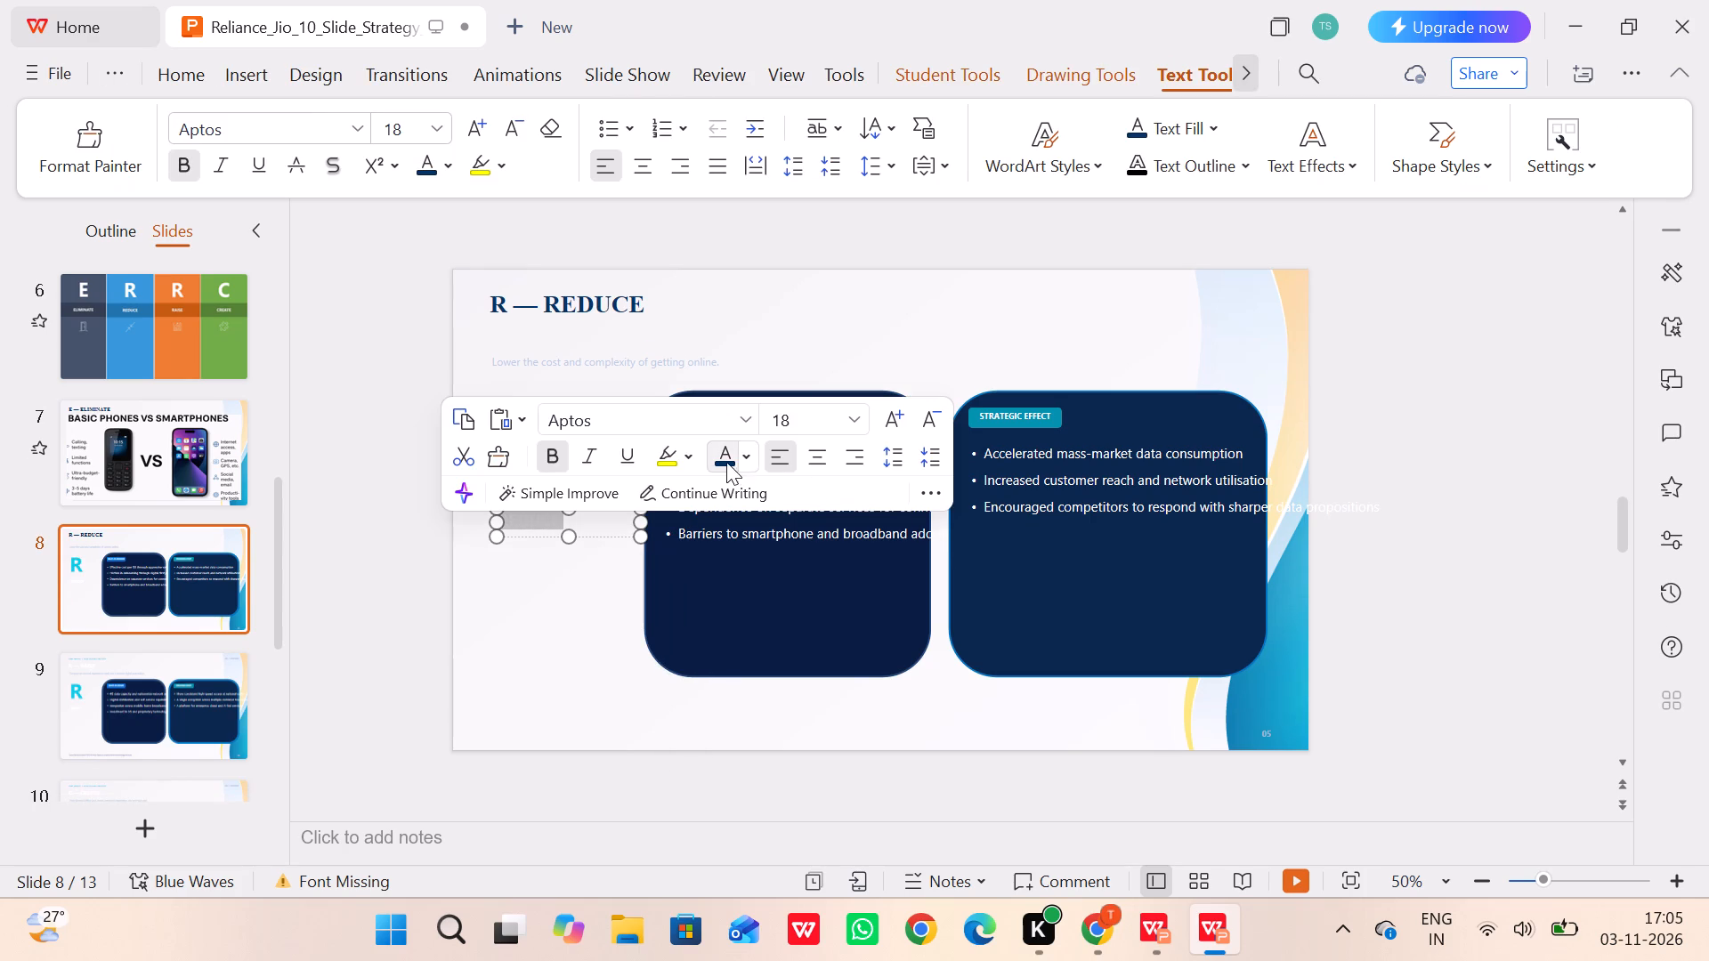
{"action": "left_click", "coordinate": [739, 462]}
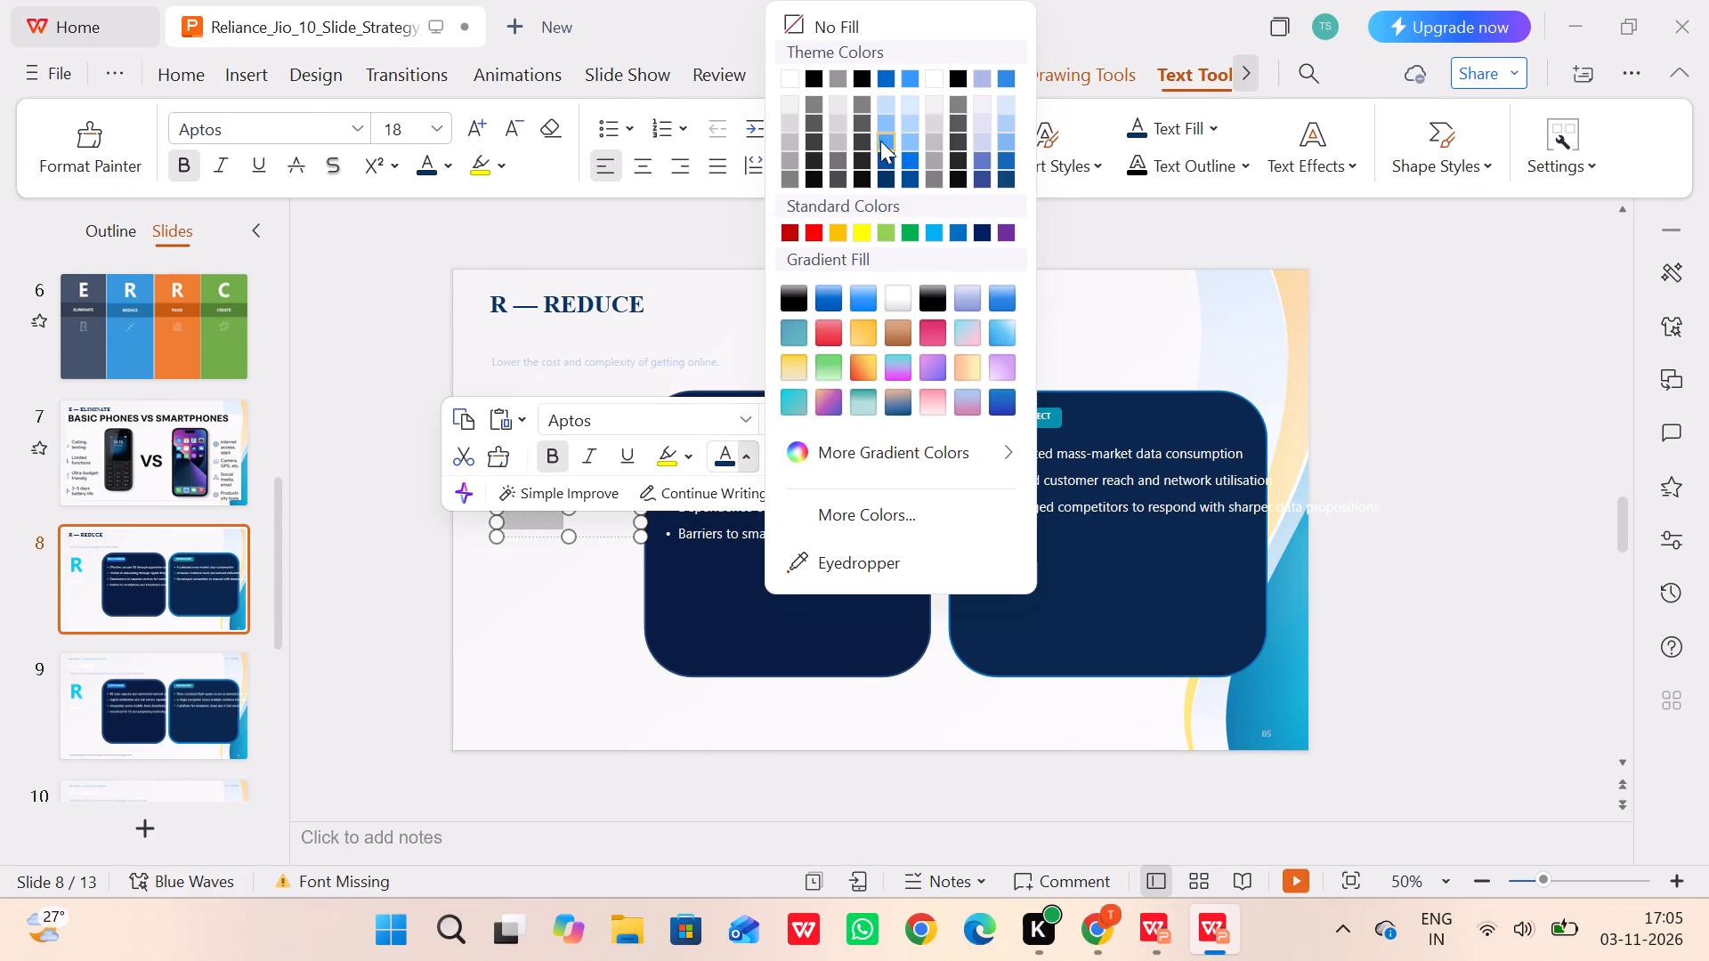
{"action": "left_click", "coordinate": [881, 141]}
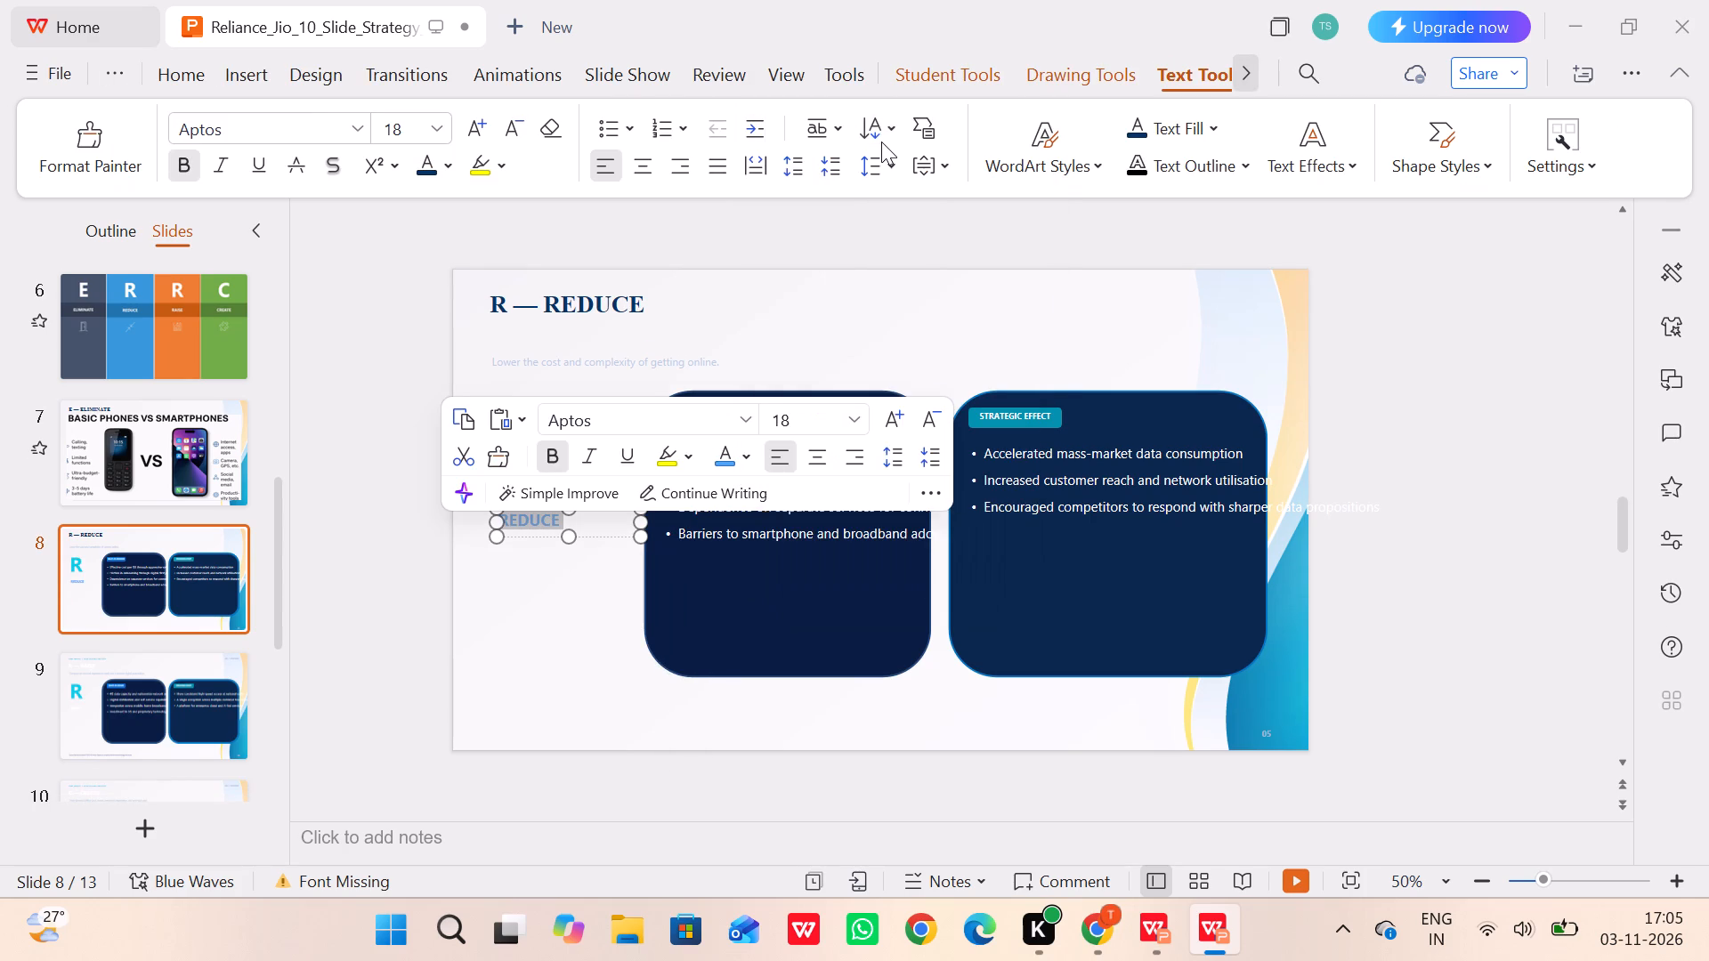
{"action": "left_click", "coordinate": [595, 641]}
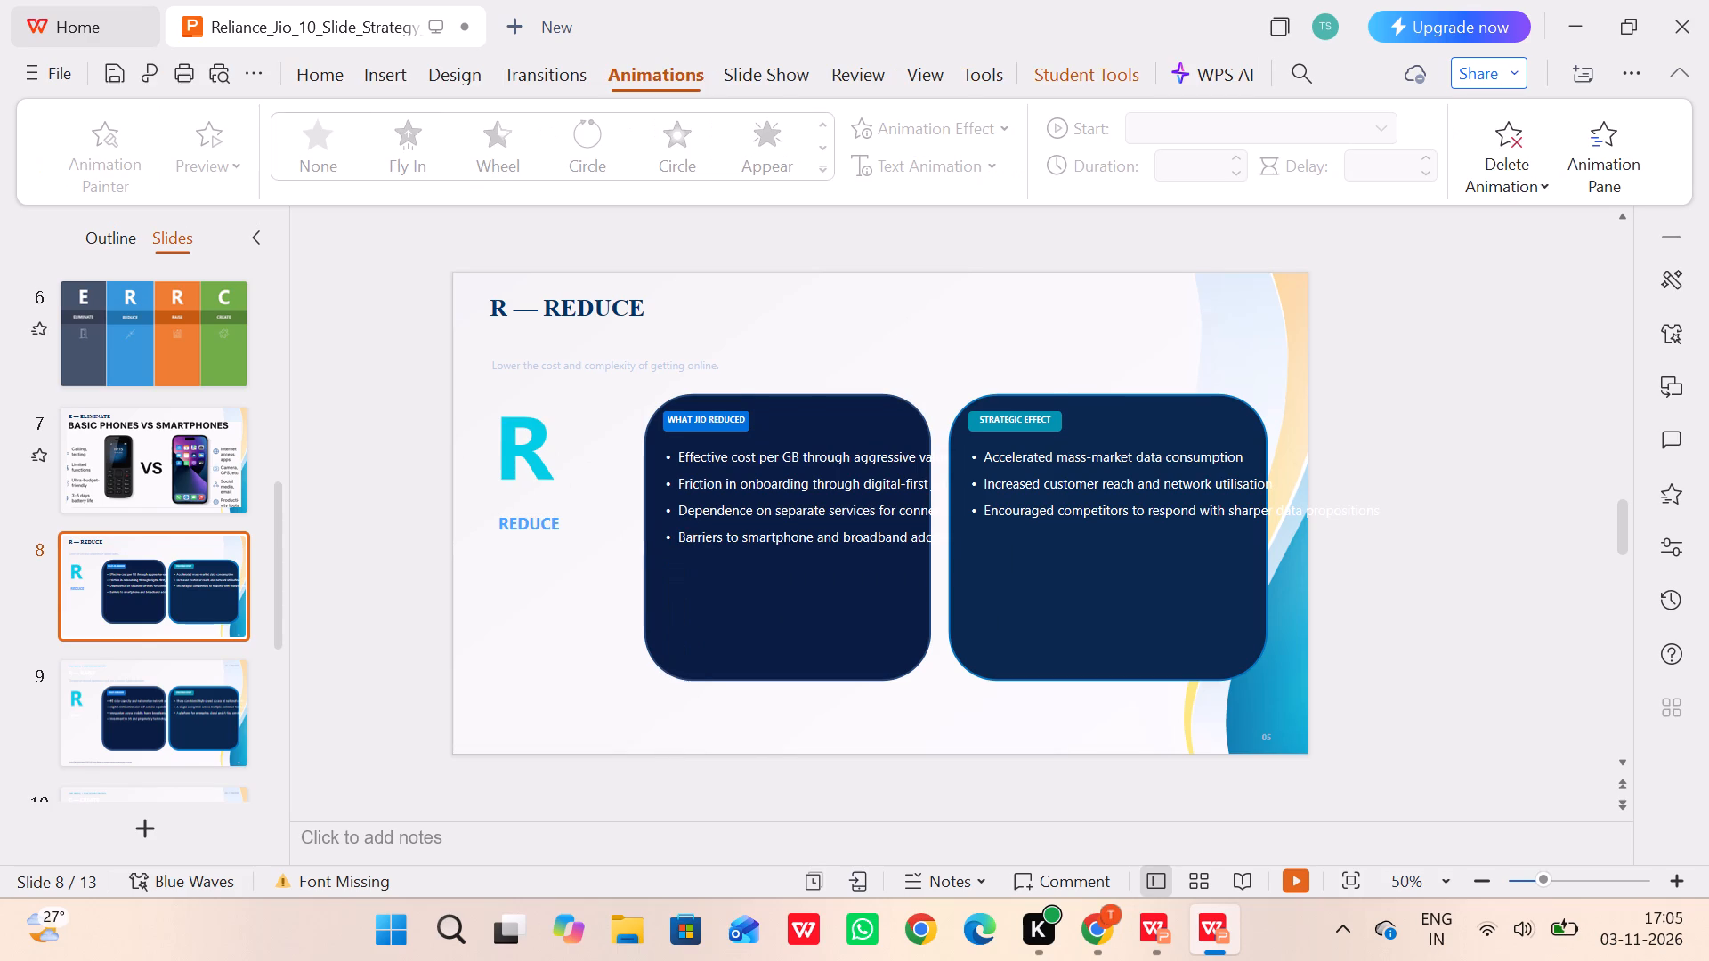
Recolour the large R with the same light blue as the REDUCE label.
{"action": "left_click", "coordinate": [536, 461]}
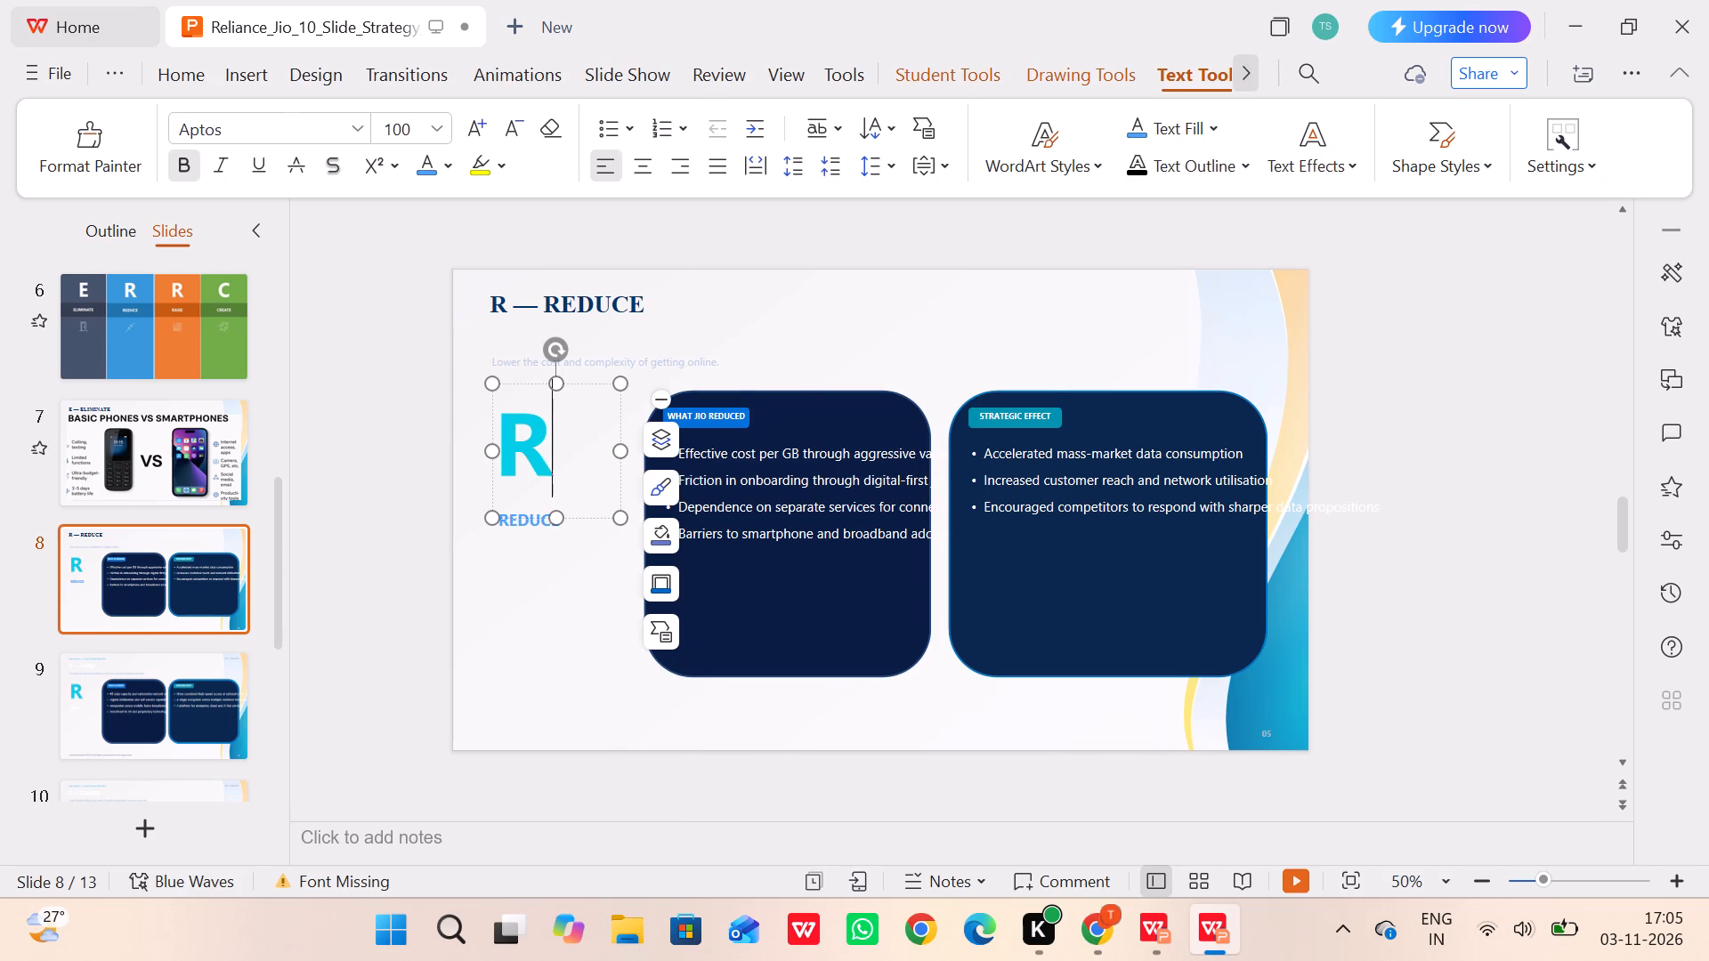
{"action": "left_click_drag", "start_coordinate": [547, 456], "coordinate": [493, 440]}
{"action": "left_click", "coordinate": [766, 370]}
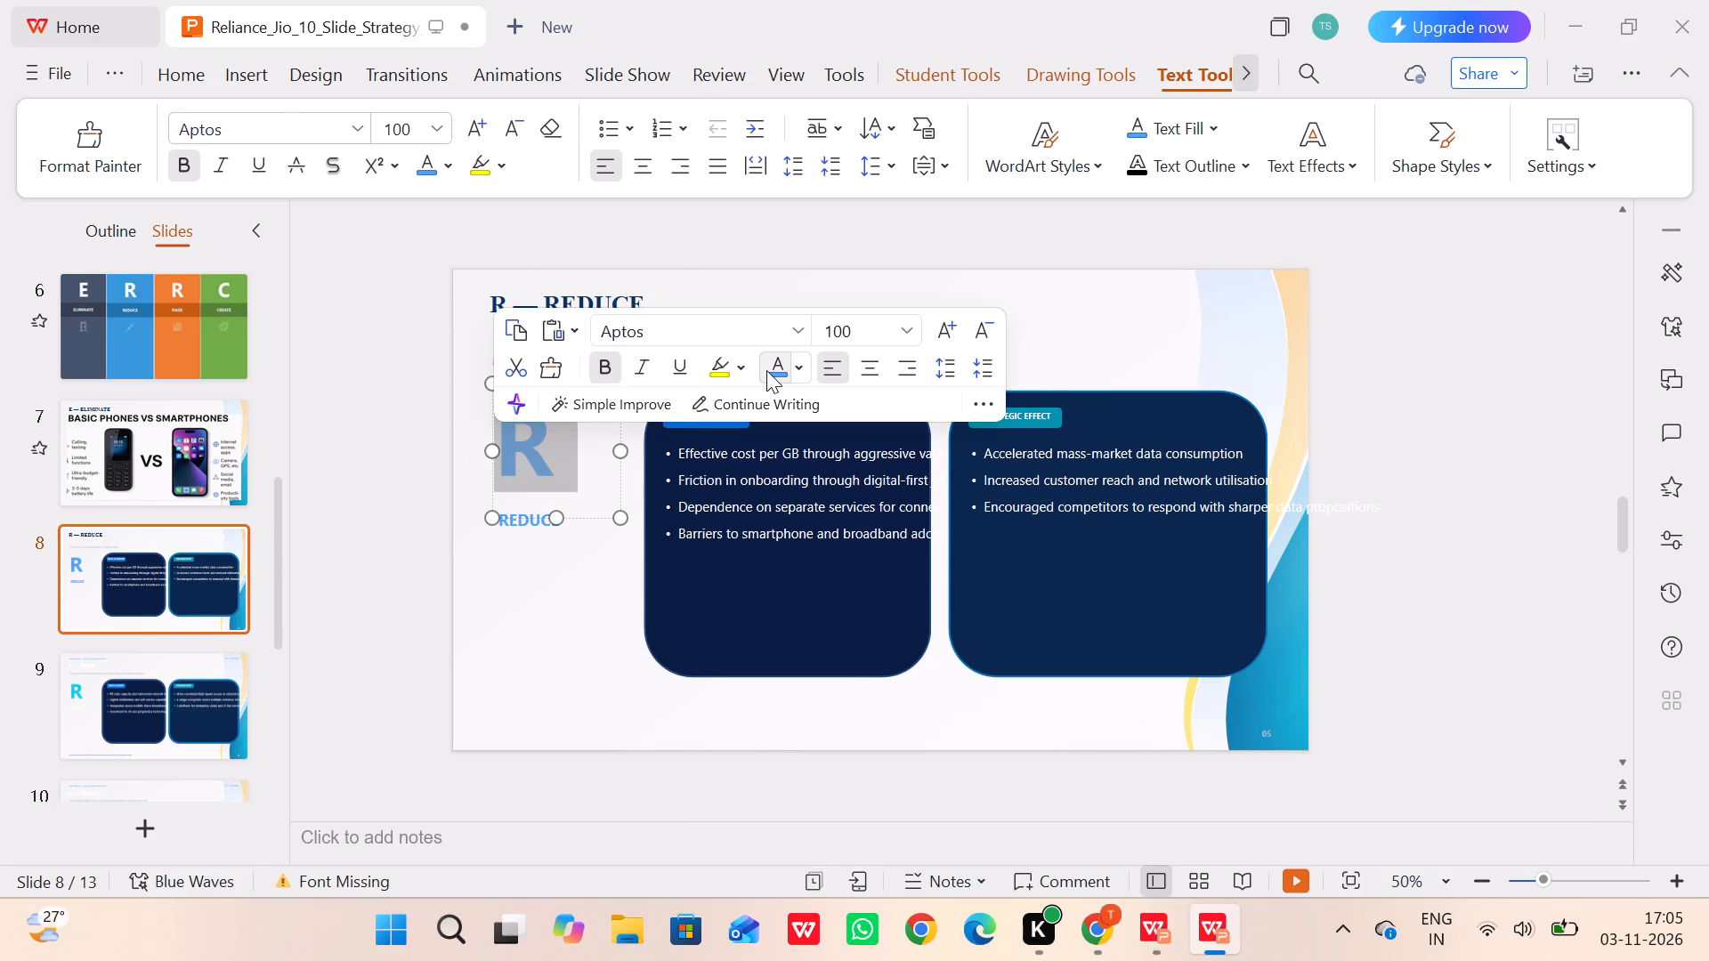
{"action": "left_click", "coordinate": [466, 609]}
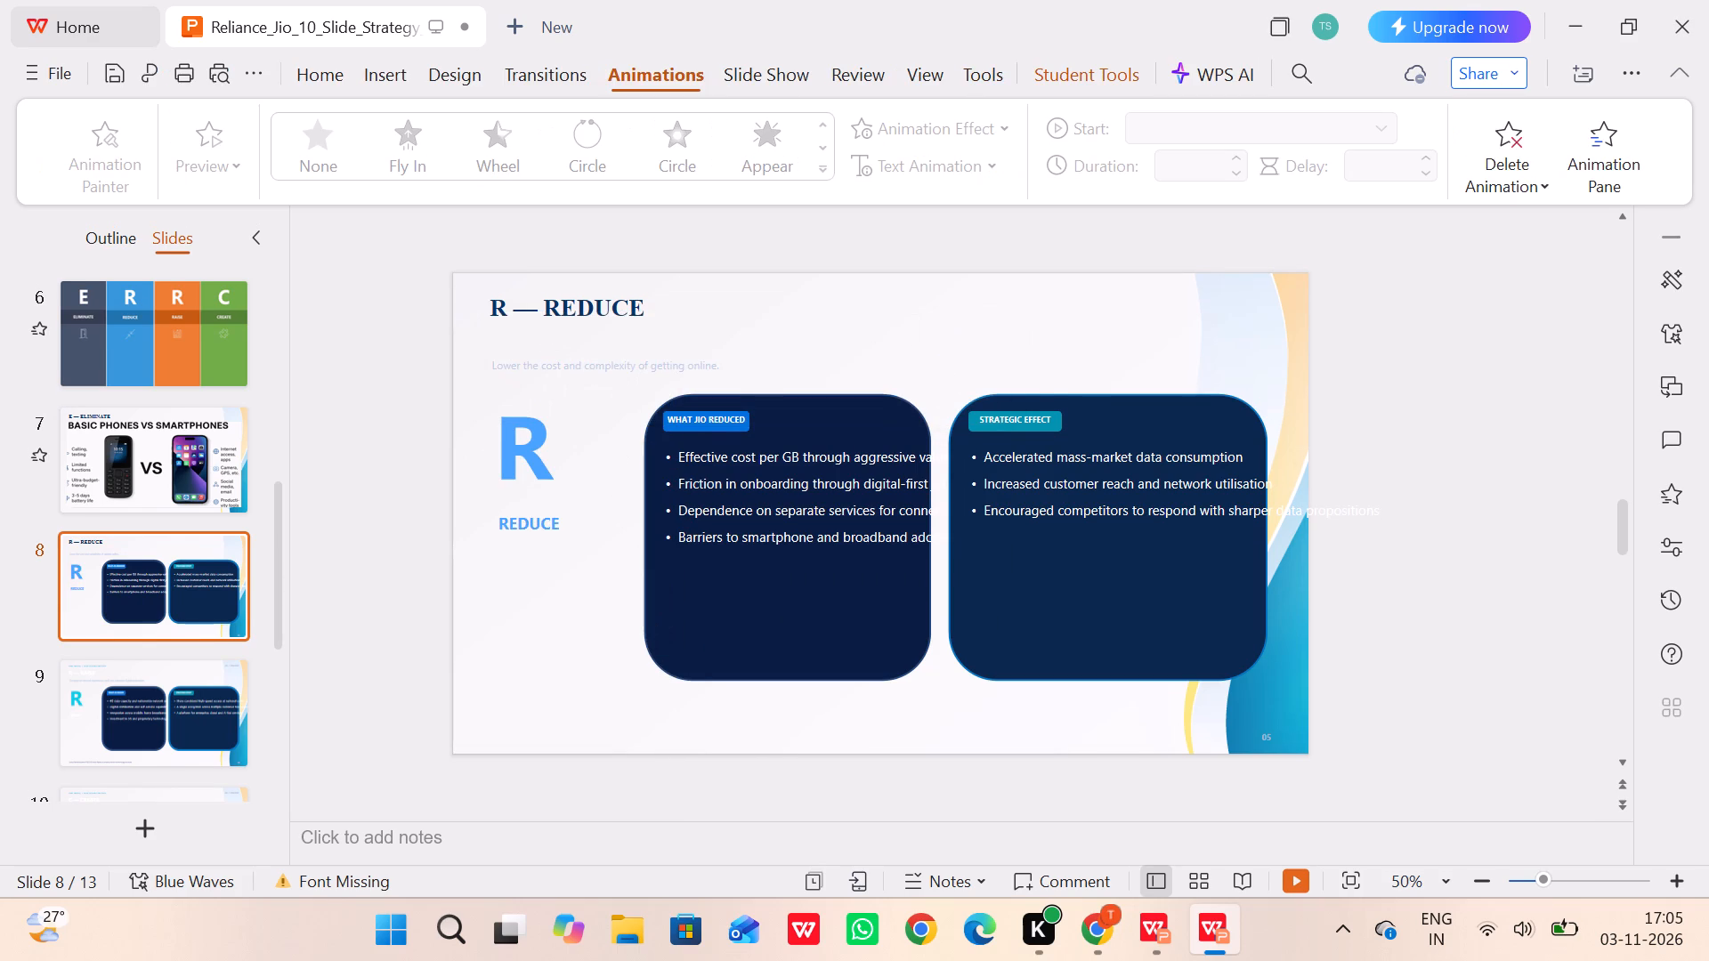
Recolour the large R with the bright blue base theme colour.
{"action": "left_click", "coordinate": [517, 451]}
{"action": "left_click_drag", "start_coordinate": [544, 449], "coordinate": [476, 452]}
{"action": "left_click", "coordinate": [782, 380]}
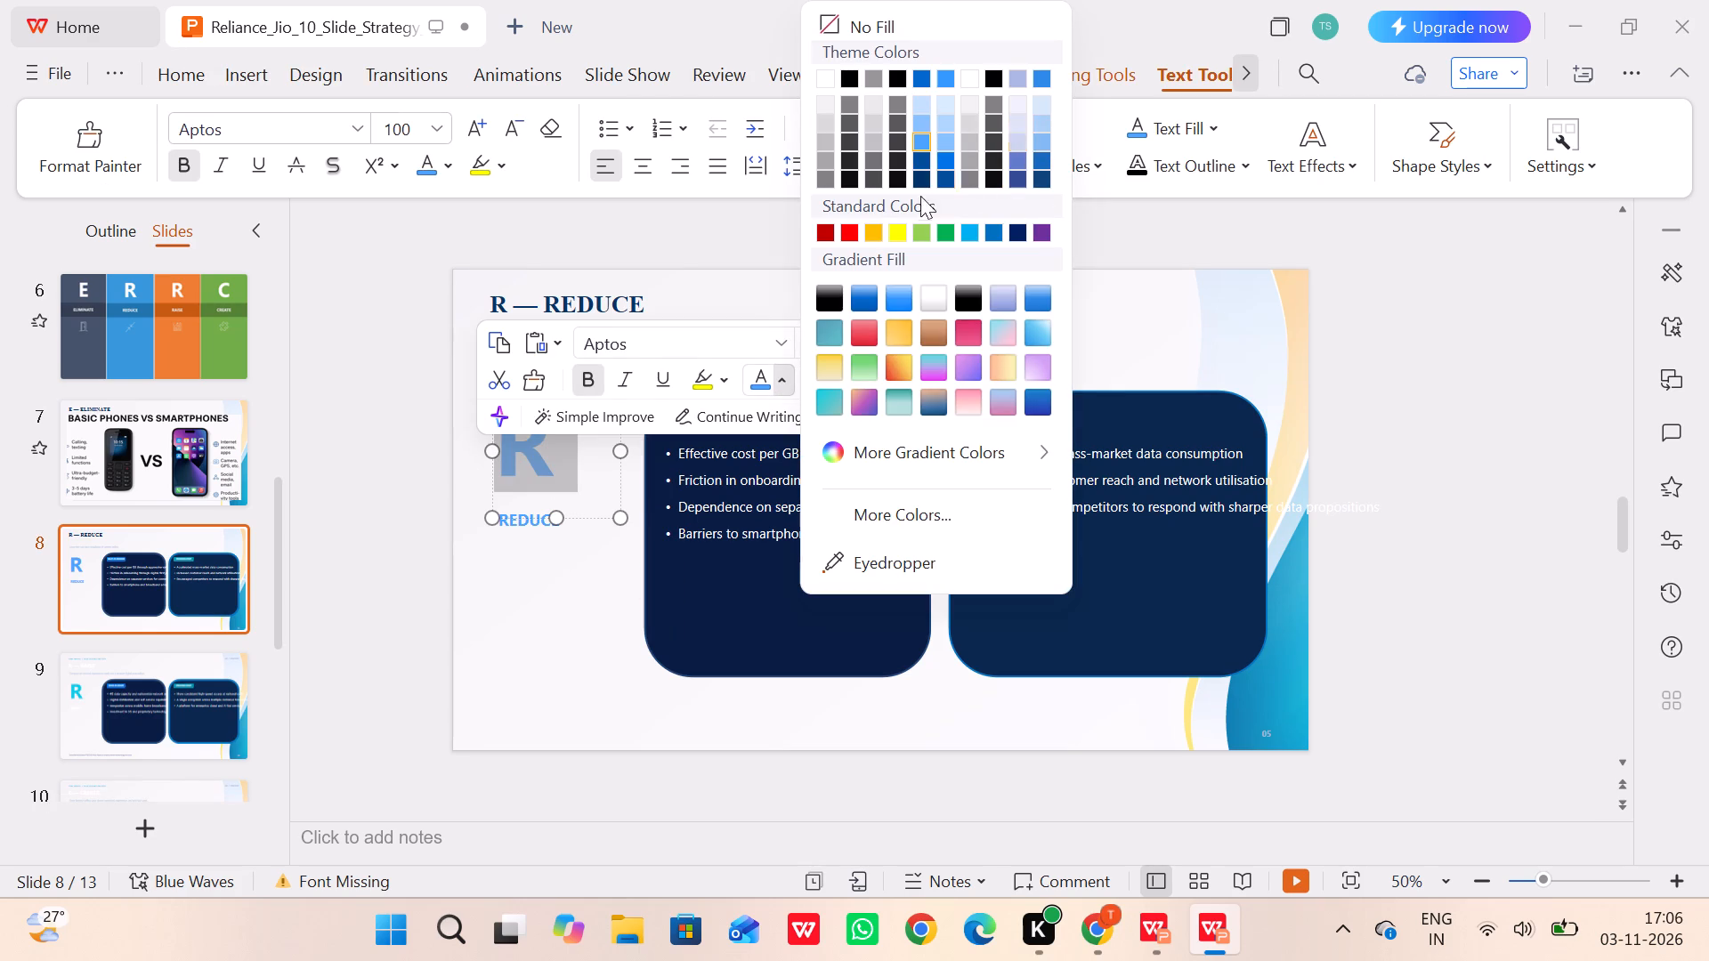
{"action": "left_click", "coordinate": [944, 75]}
{"action": "left_click", "coordinate": [602, 583]}
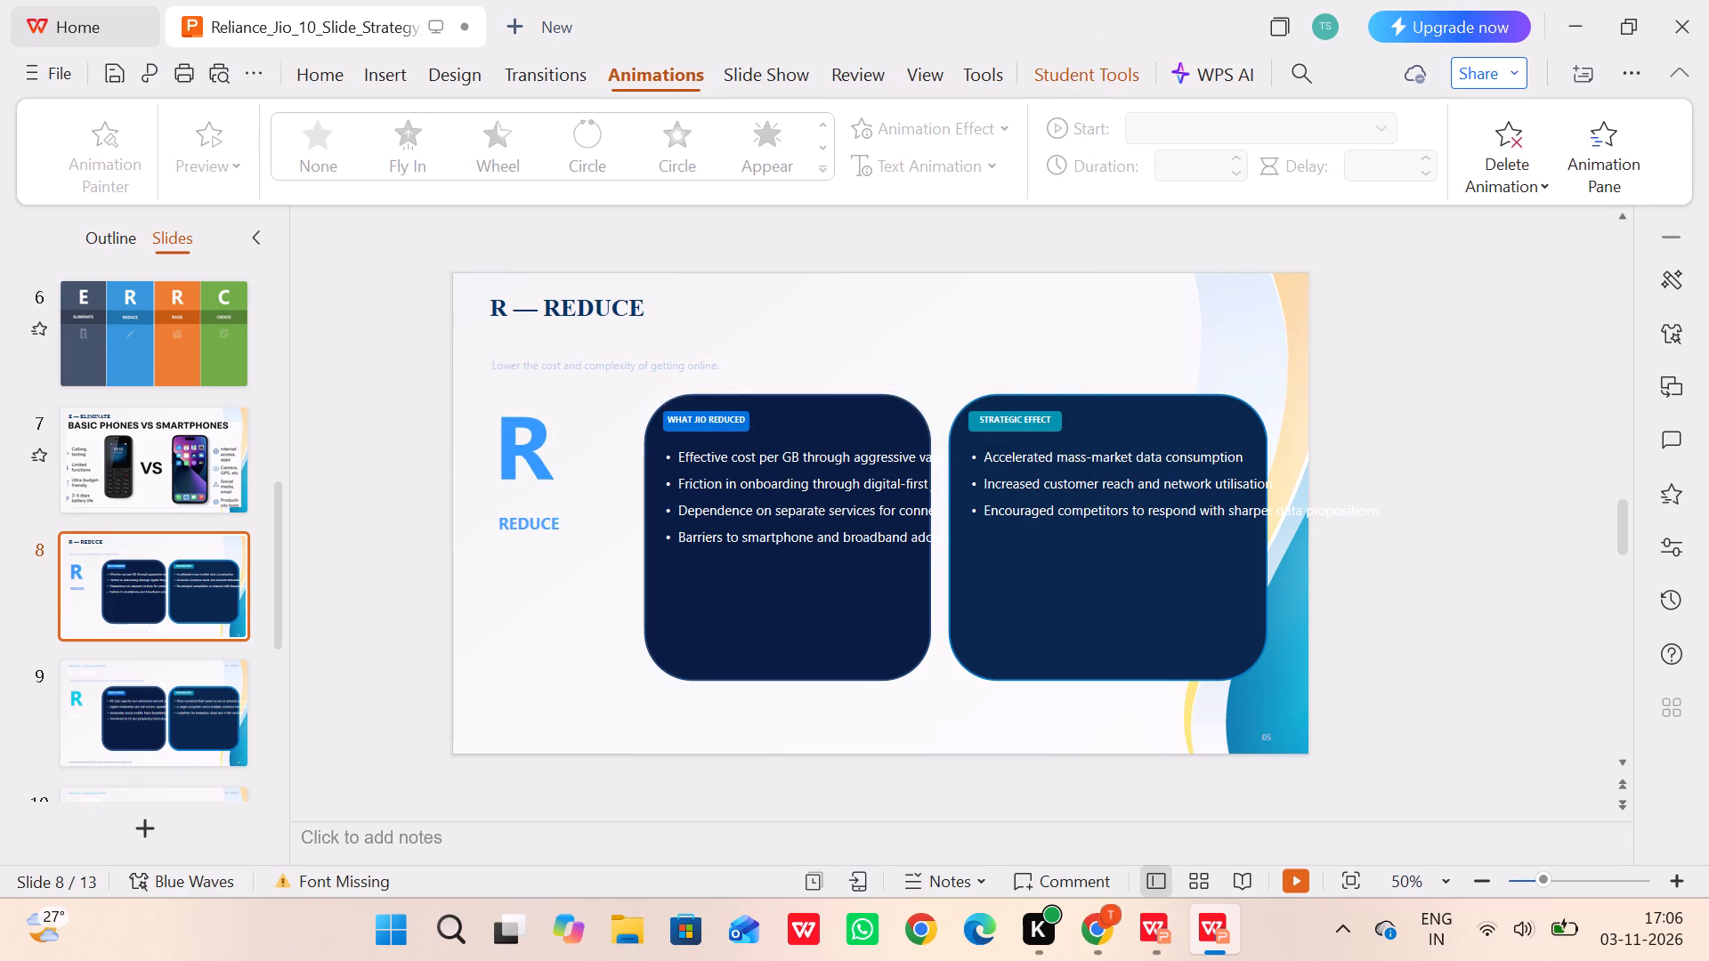
Move the "Lower the cost and complexity of getting online" subtitle up to sit directly beneath the R — REDUCE title.
{"action": "left_click", "coordinate": [645, 353]}
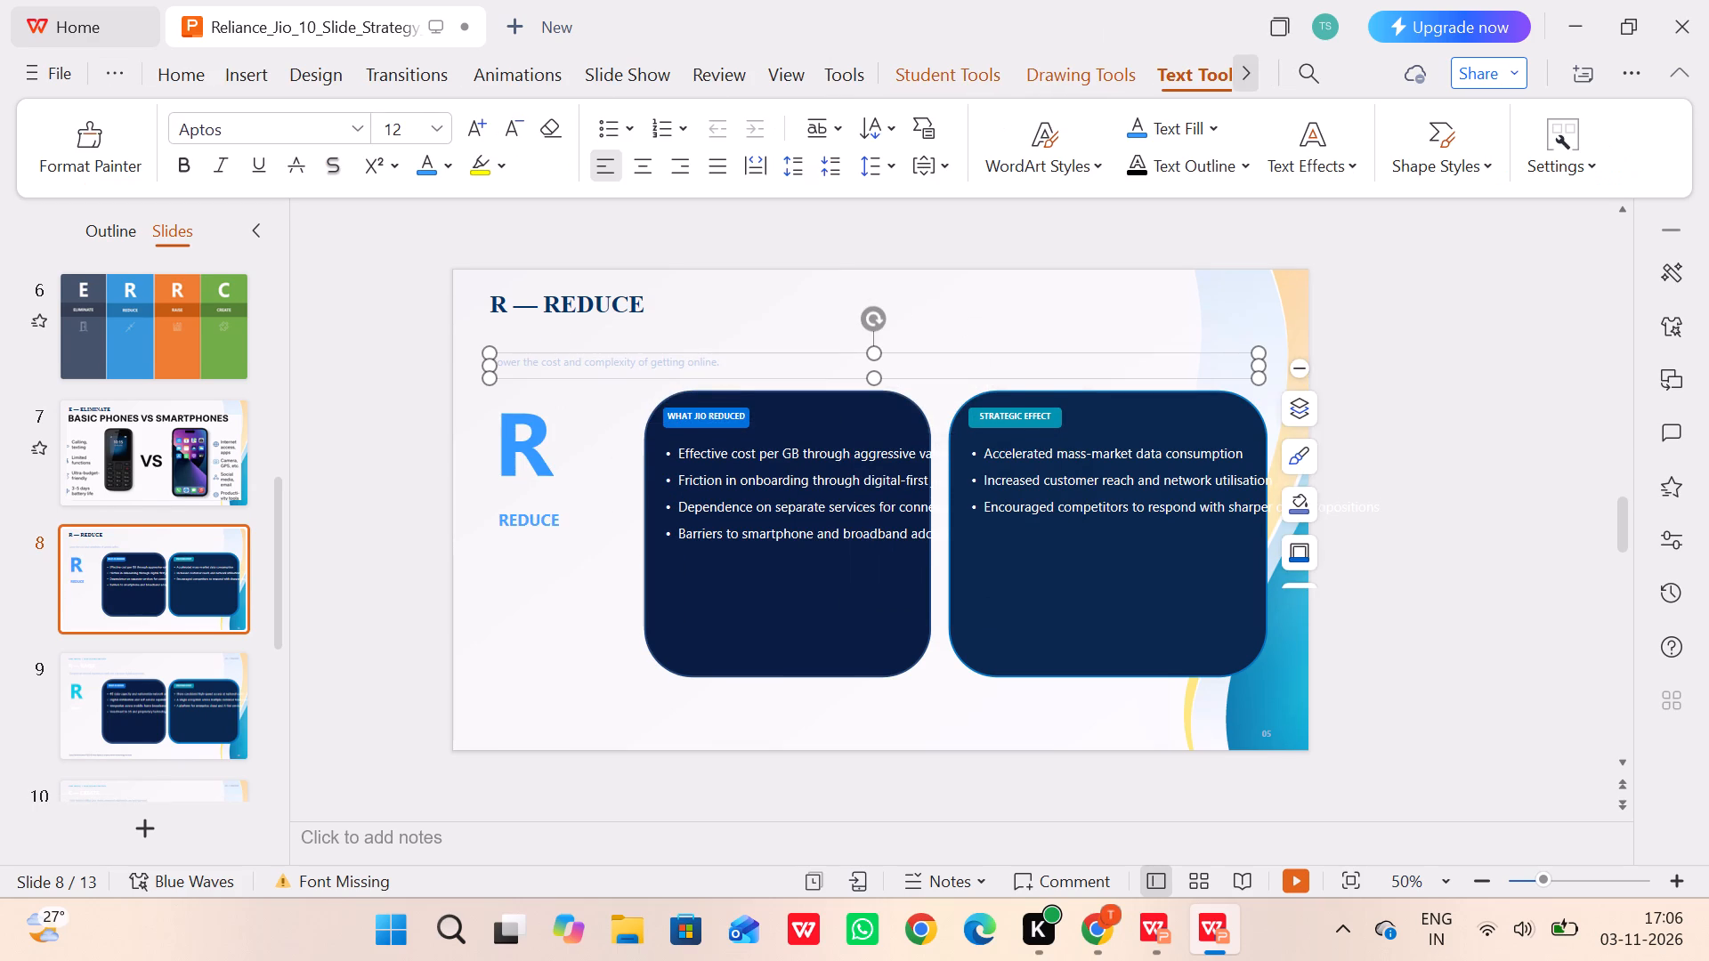
{"action": "left_click_drag", "start_coordinate": [641, 349], "coordinate": [639, 326]}
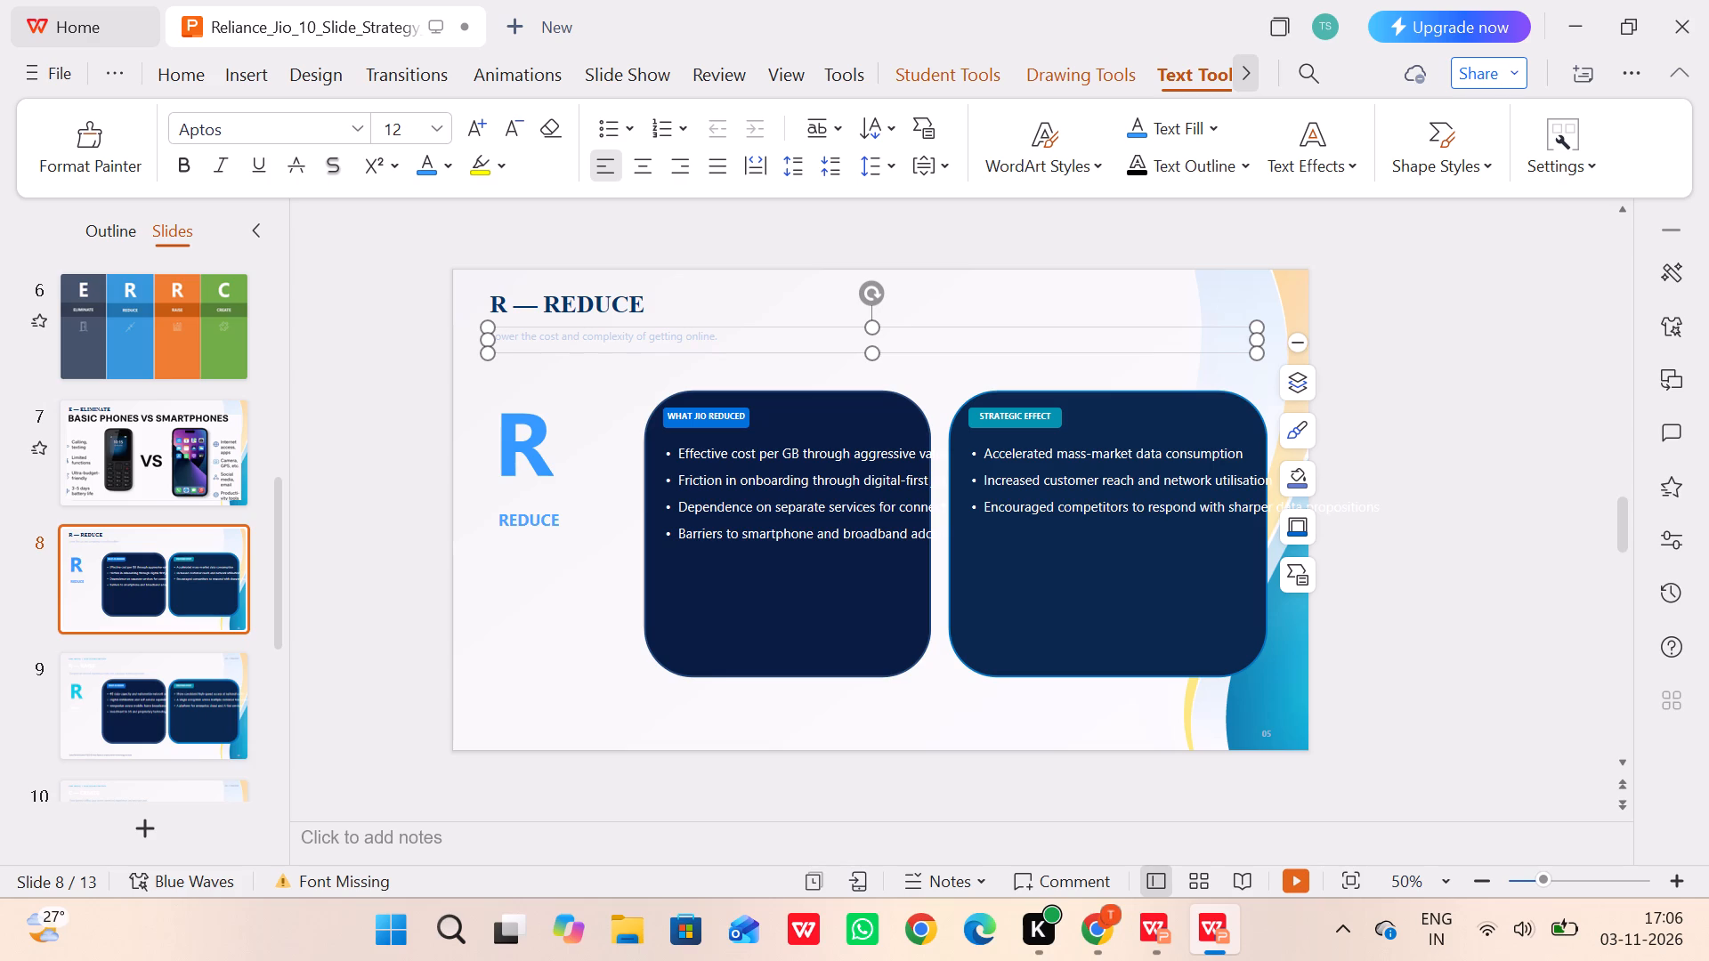
Delete the "05" page number from the REDUCE slide's lower corner.
{"action": "left_click", "coordinate": [1278, 729]}
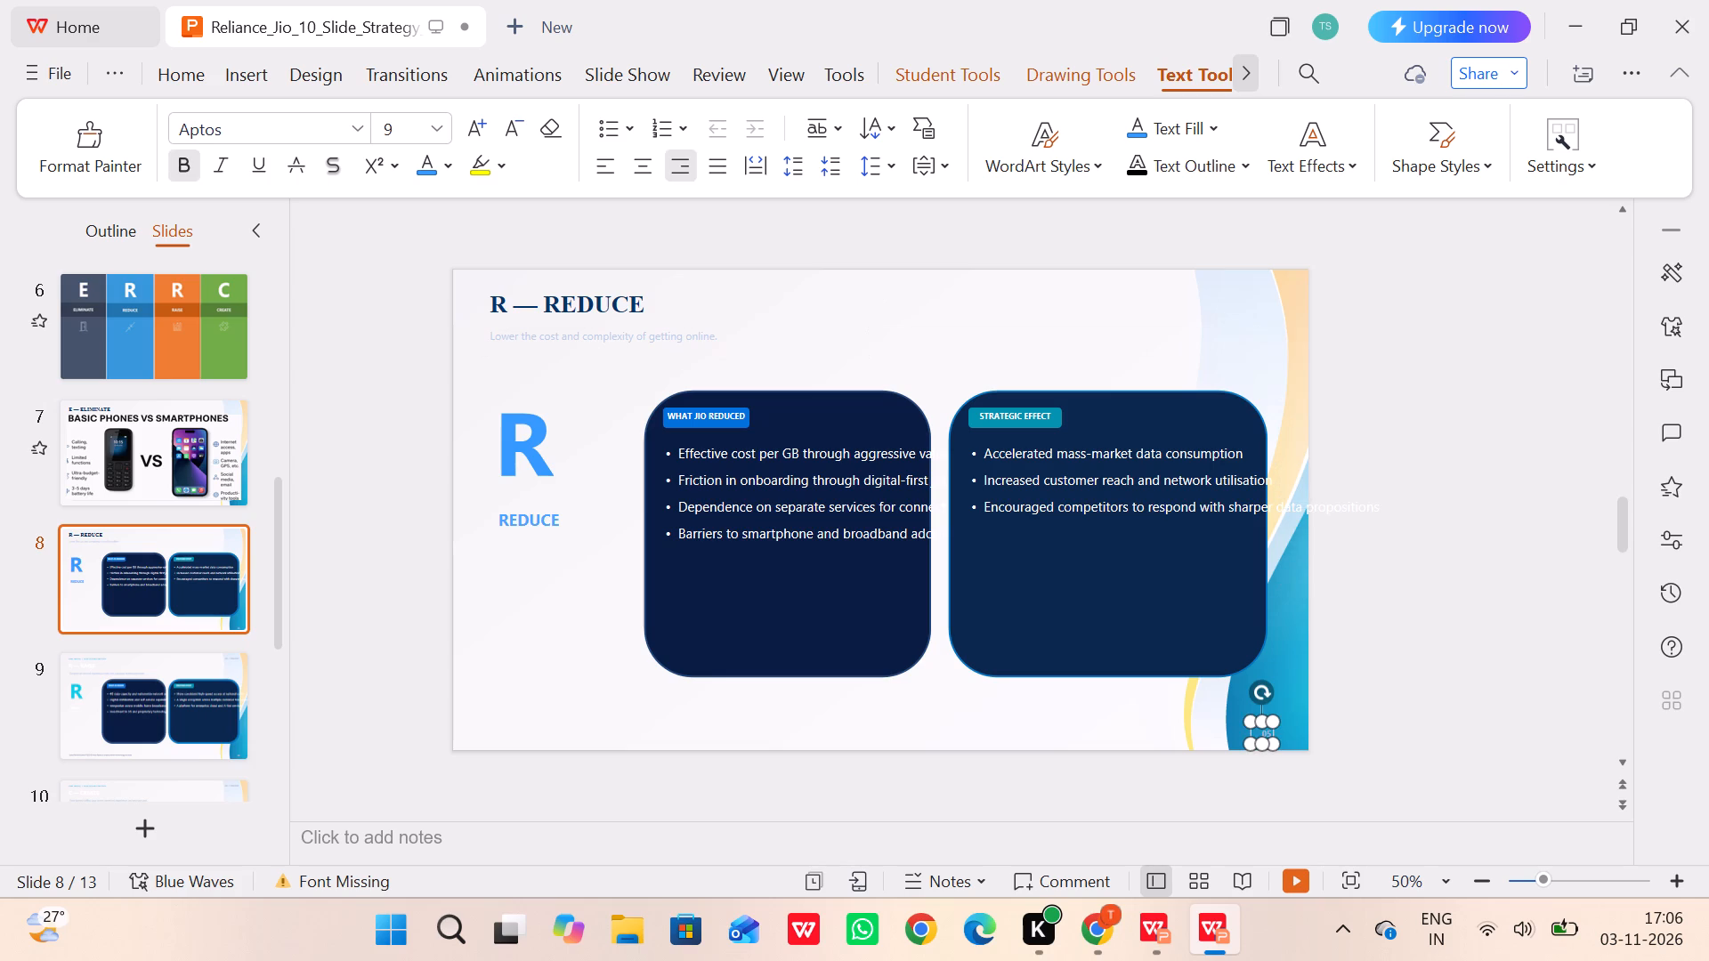
{"action": "left_click", "coordinate": [1256, 732]}
{"action": "key", "text": "BackSpace"}
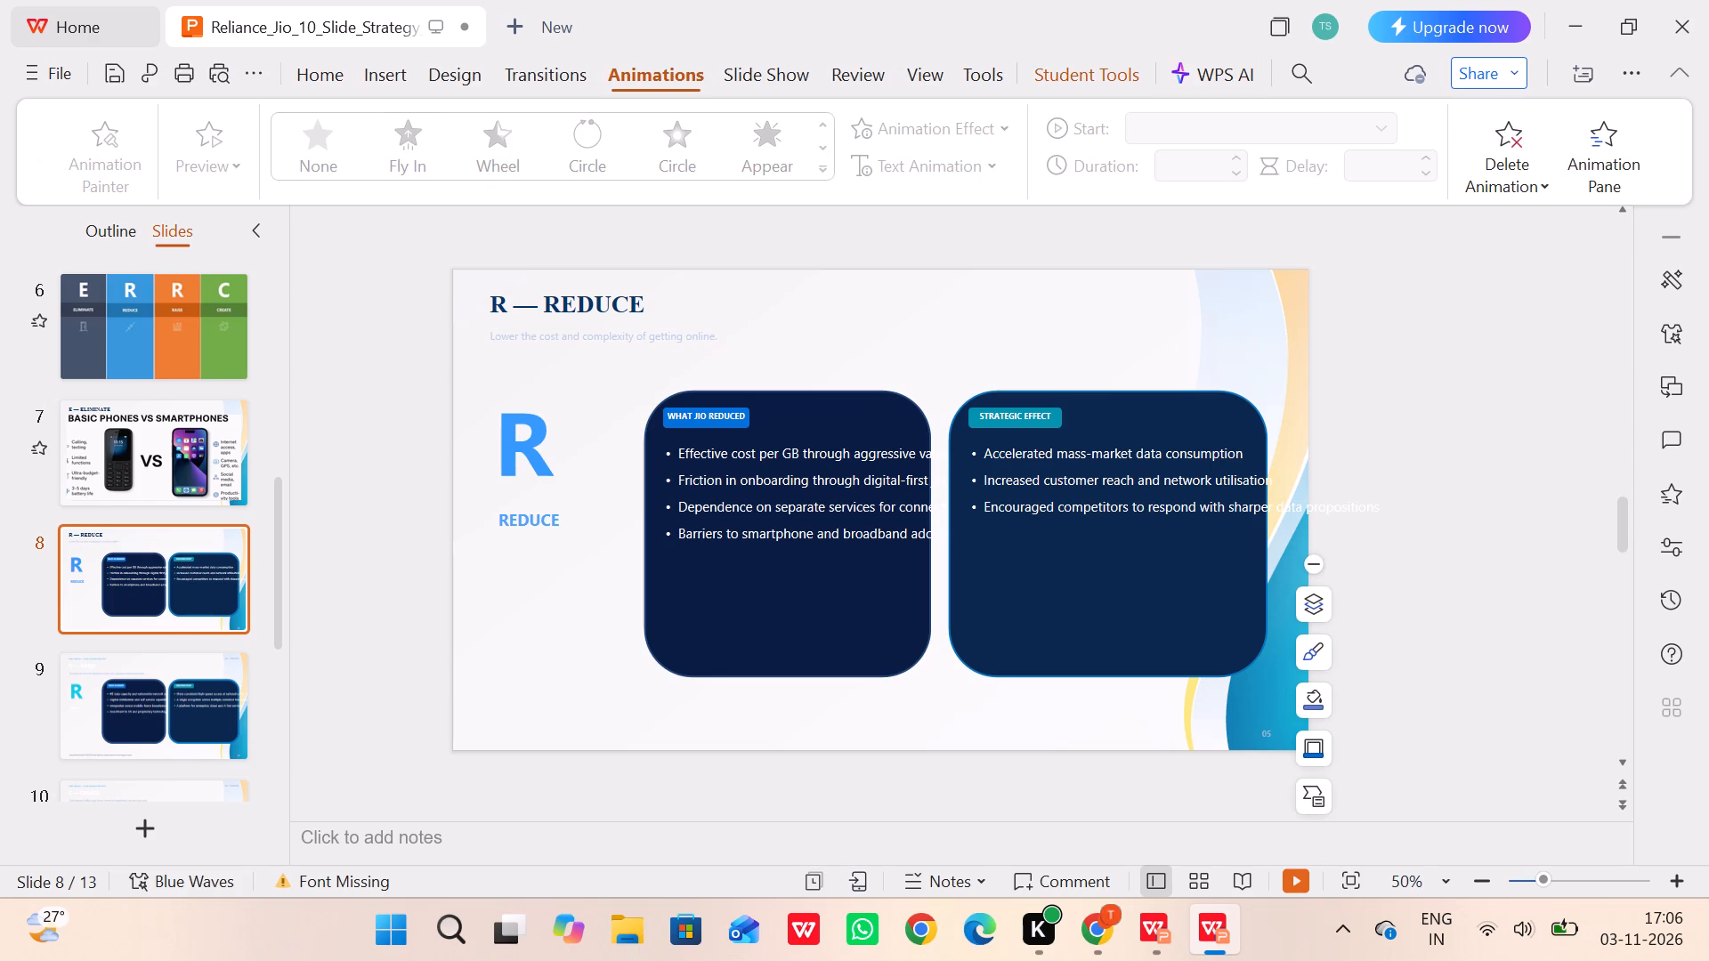
{"action": "left_click", "coordinate": [1267, 738]}
{"action": "left_click", "coordinate": [1271, 732]}
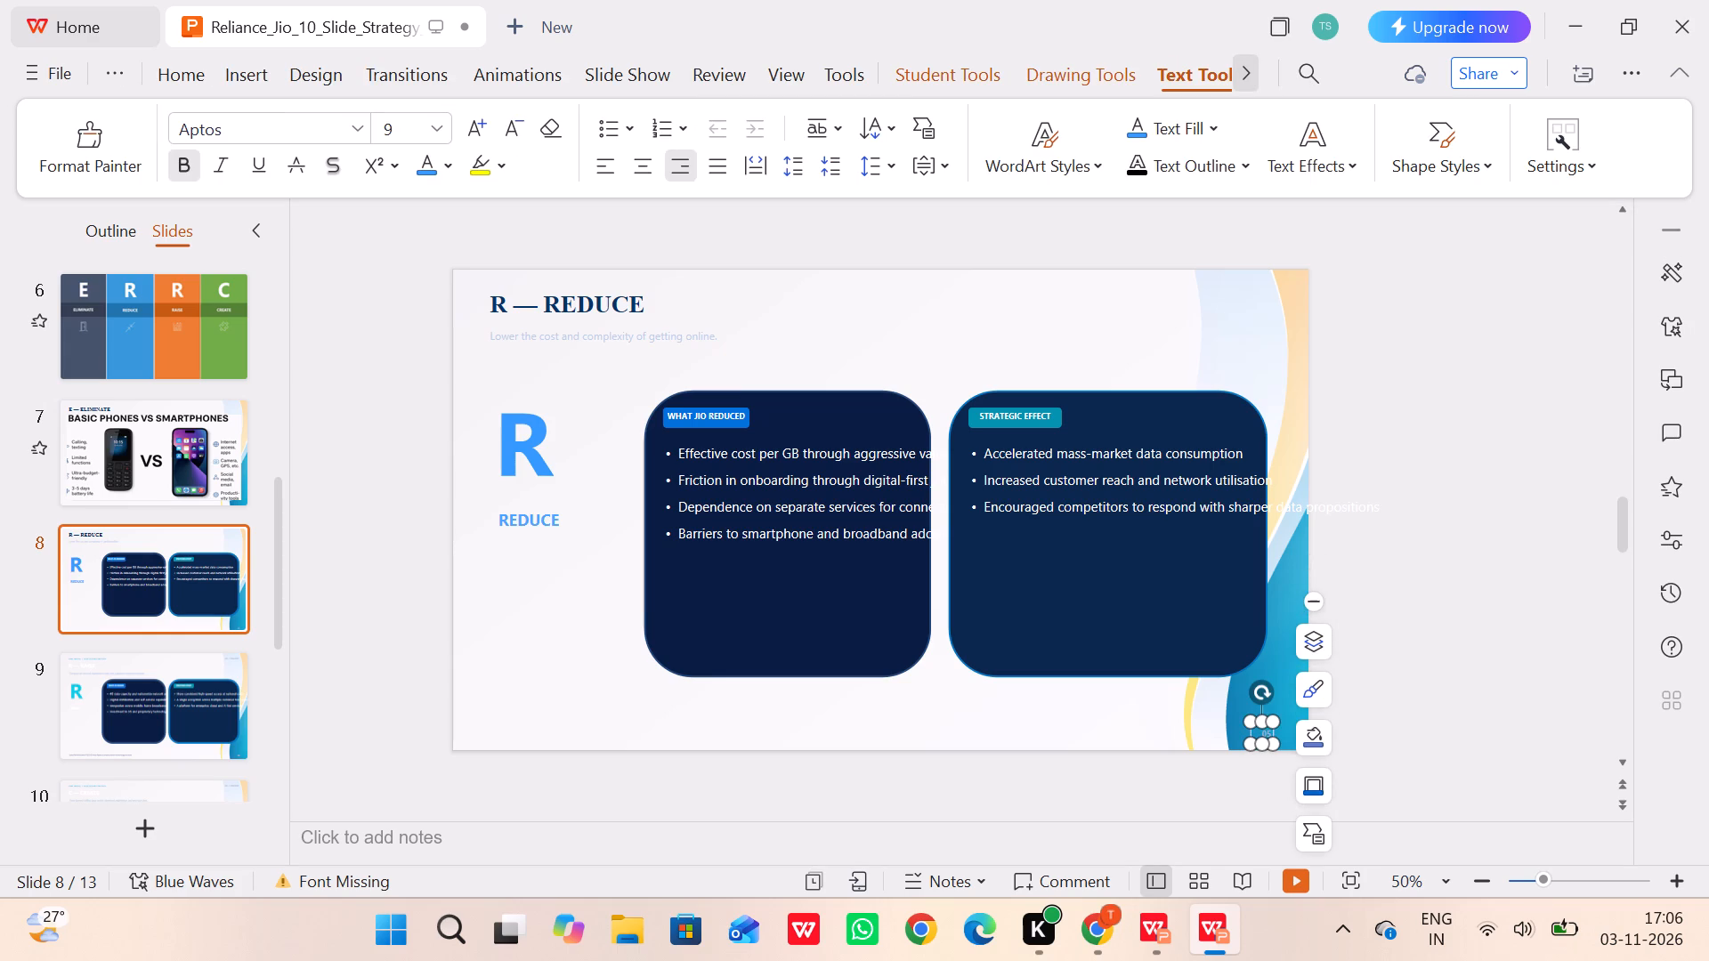
{"action": "key", "text": "BackSpace"}
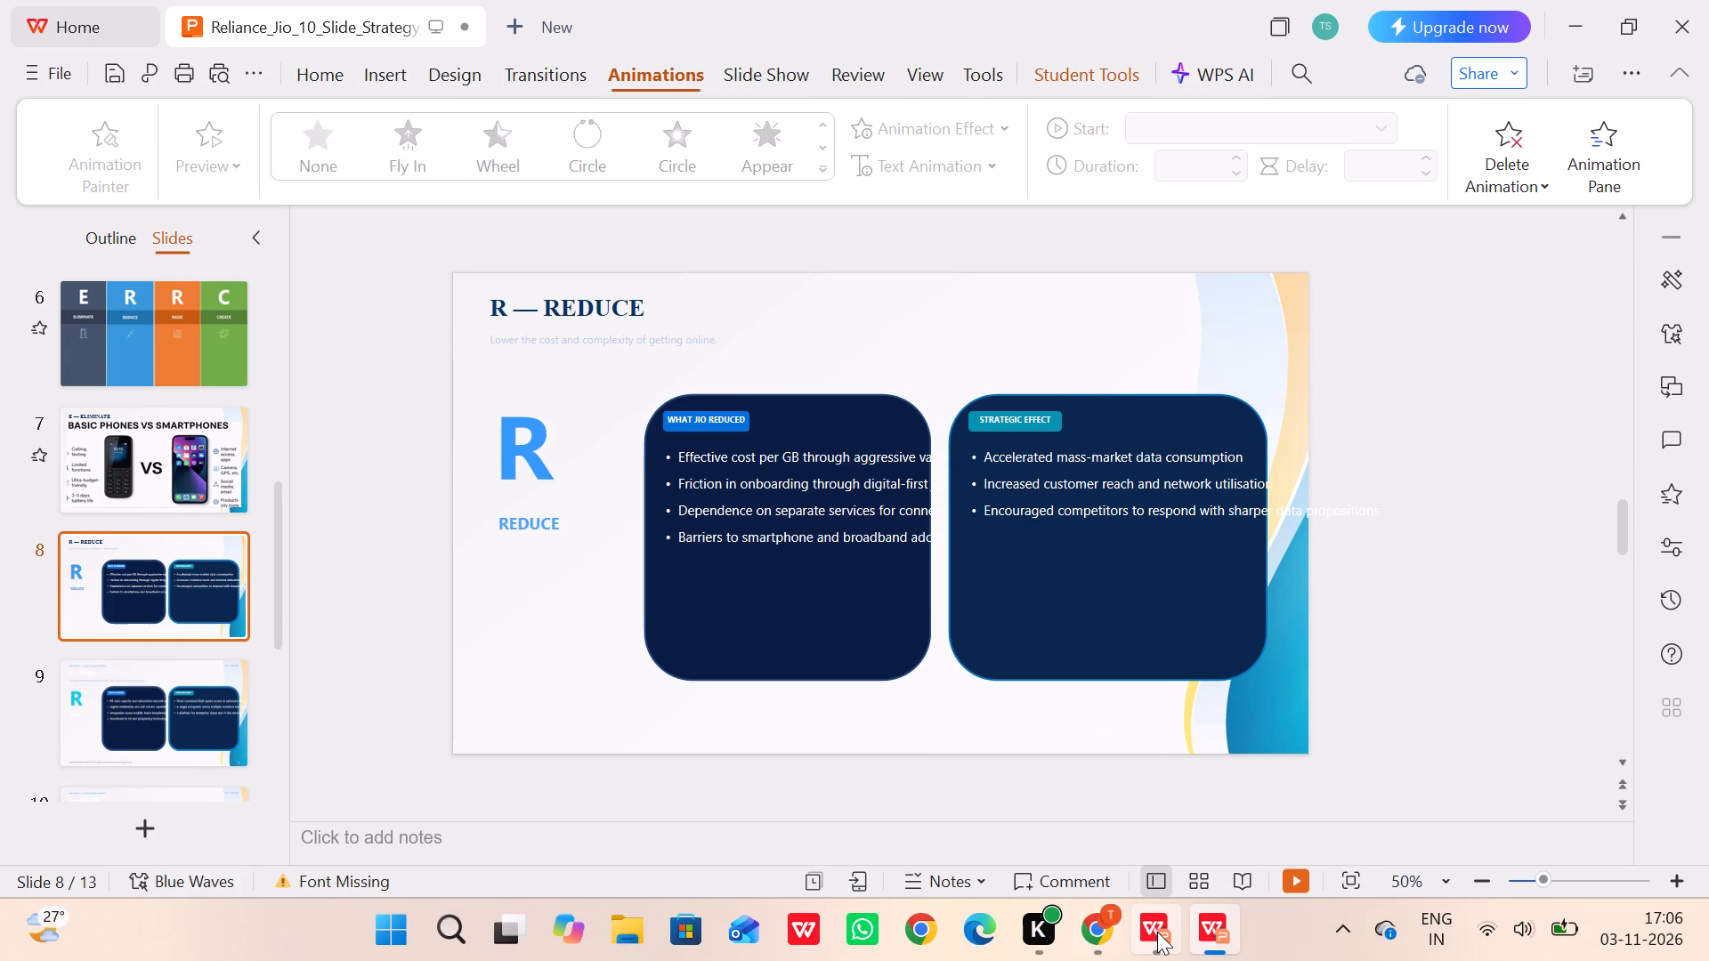
{"action": "left_click", "coordinate": [1088, 921]}
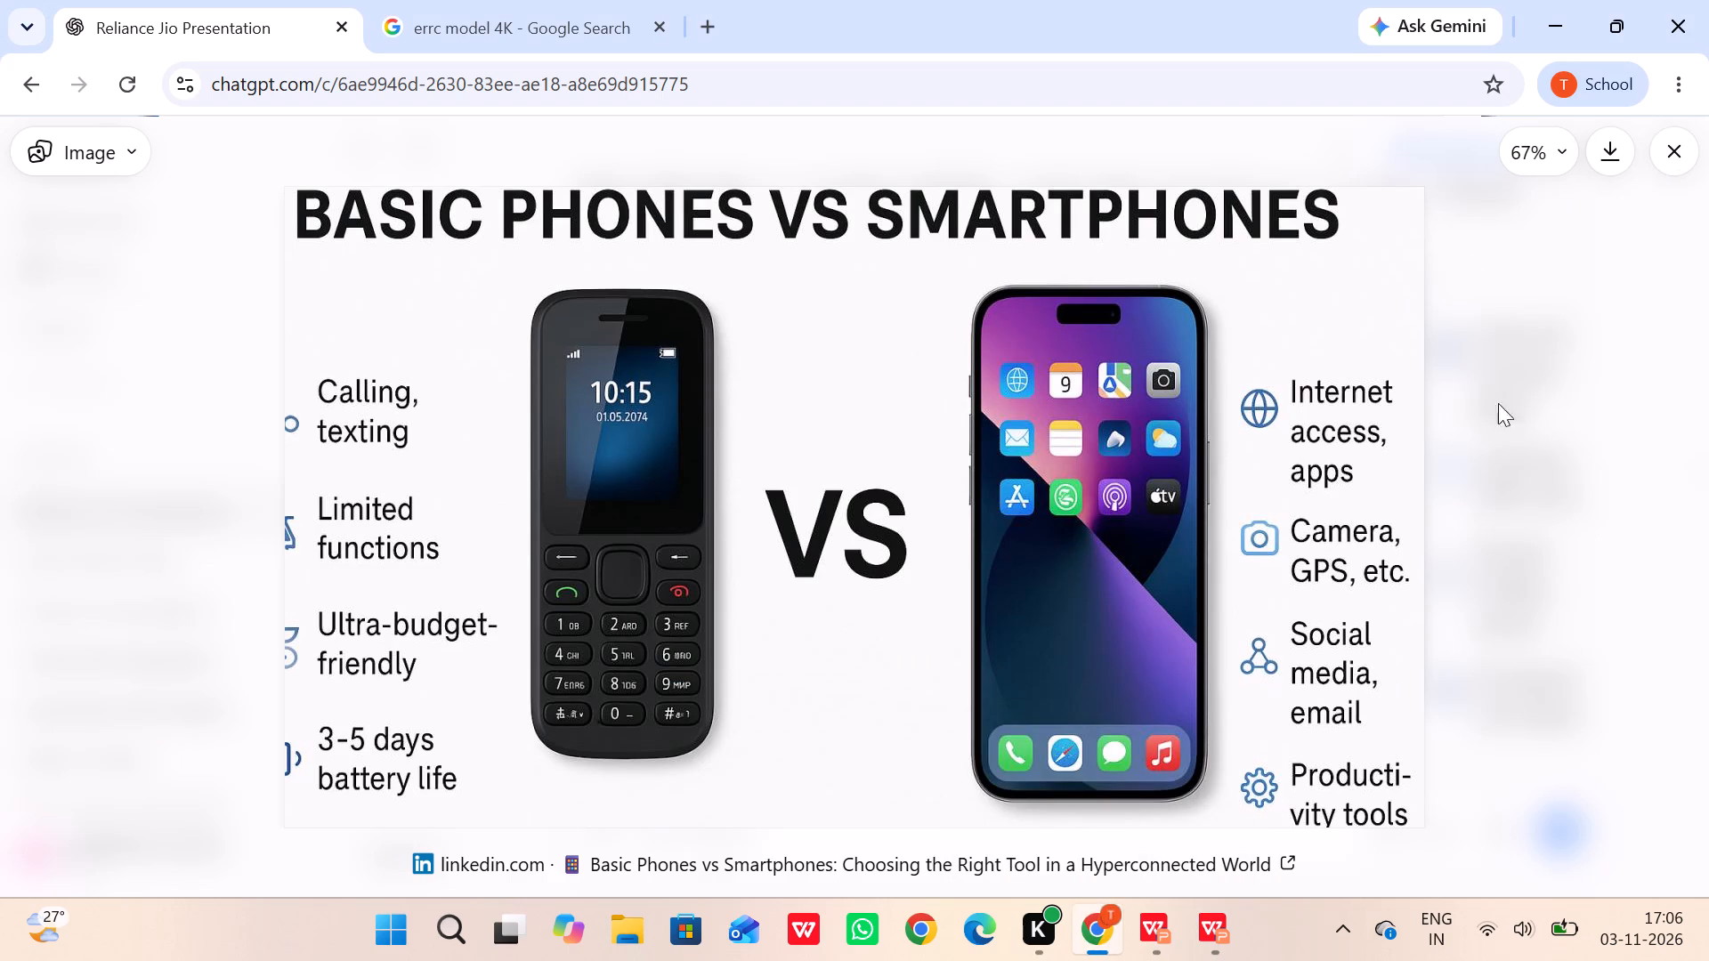
{"action": "left_click", "coordinate": [1674, 146]}
{"action": "scroll", "coordinate": [1078, 557], "scroll_direction": "down", "scroll_amount": 3}
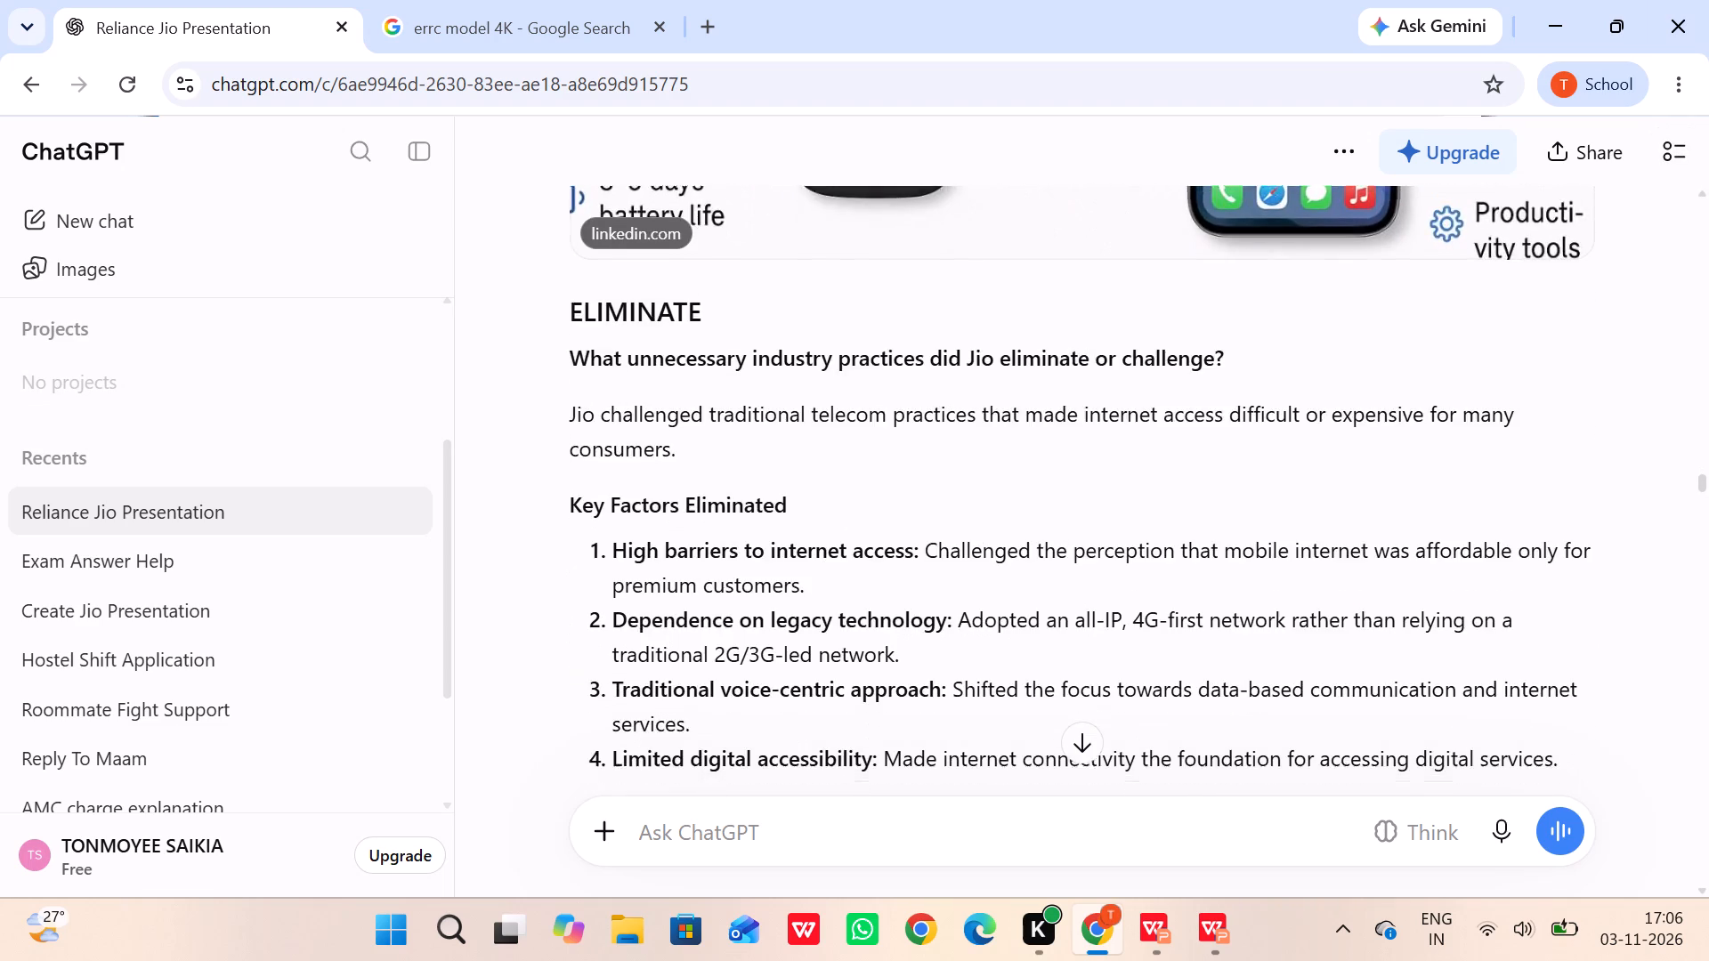
{"action": "scroll", "coordinate": [1078, 557], "scroll_direction": "down", "scroll_amount": 3}
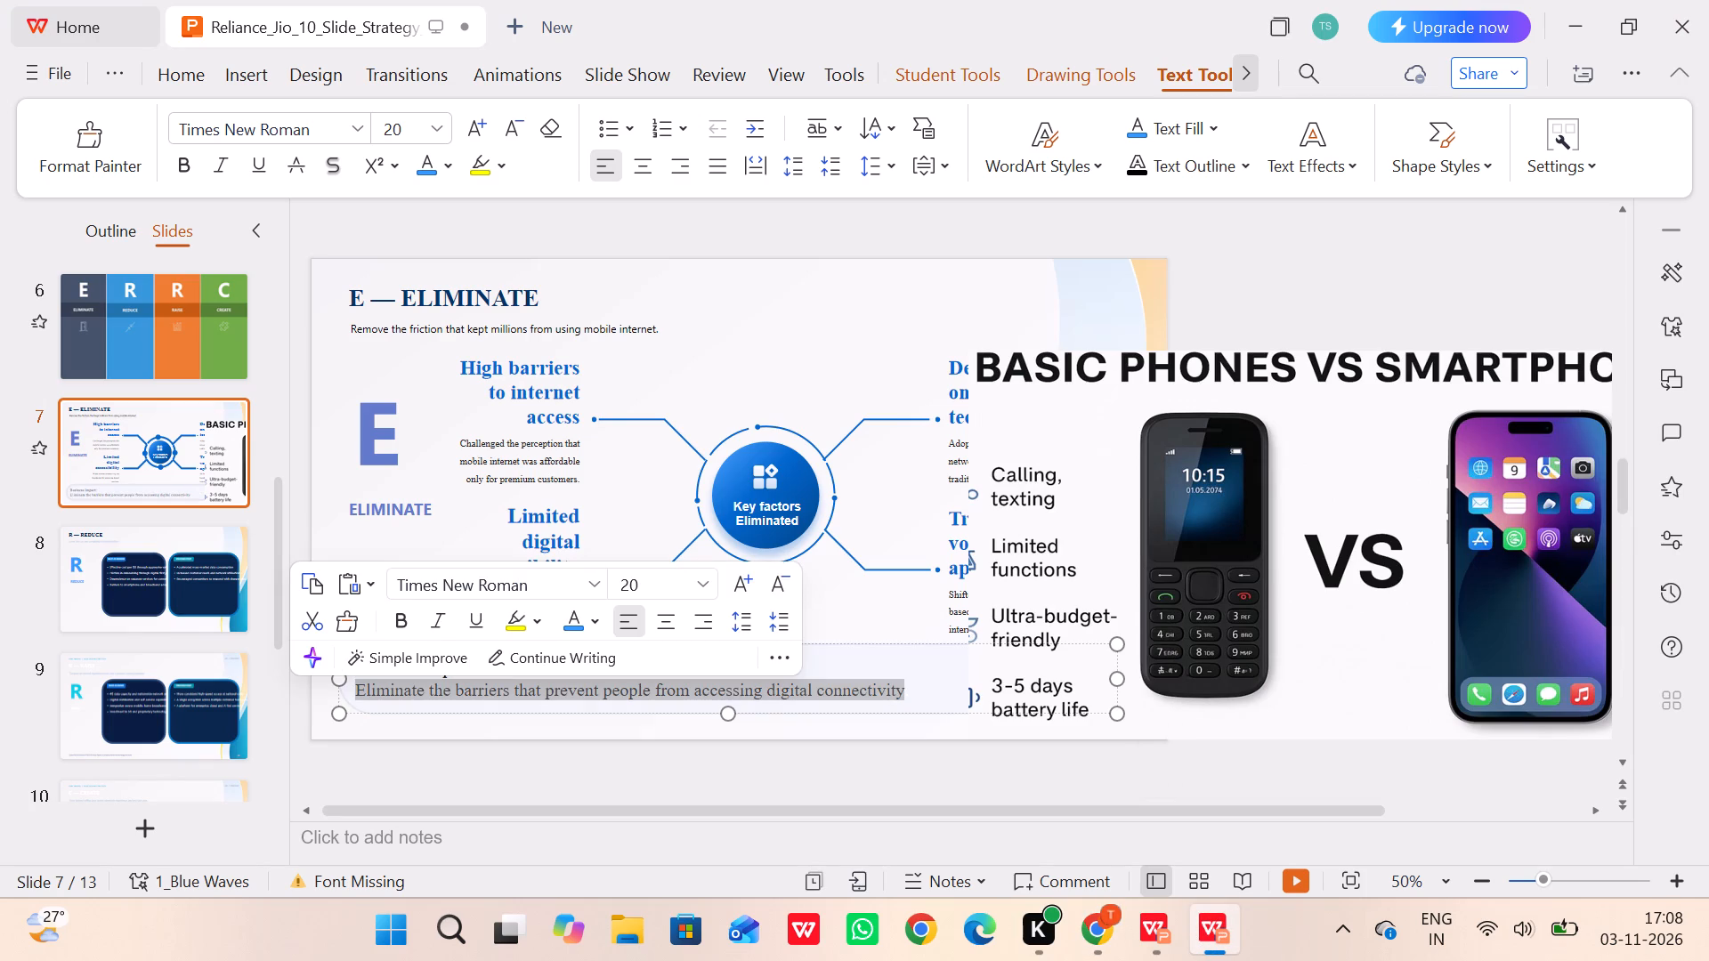
{"action": "left_click", "coordinate": [350, 577]}
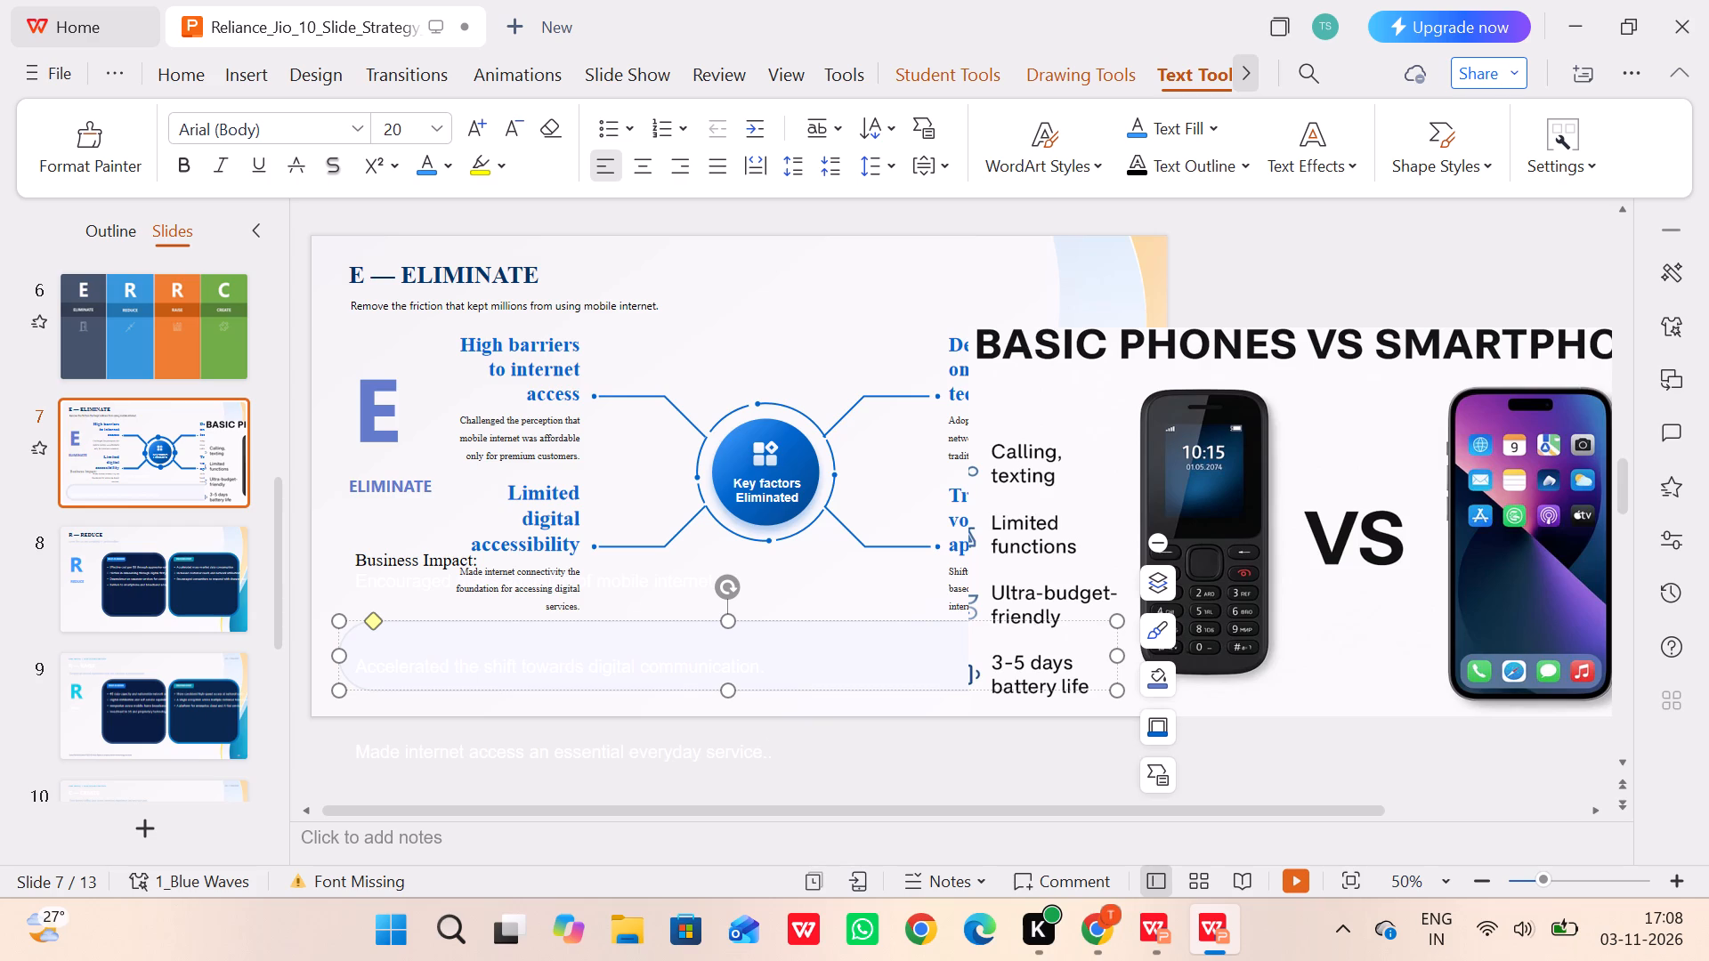
Remove the blank lines between the three pasted points in the Business Impact box.
{"action": "left_click", "coordinate": [429, 723]}
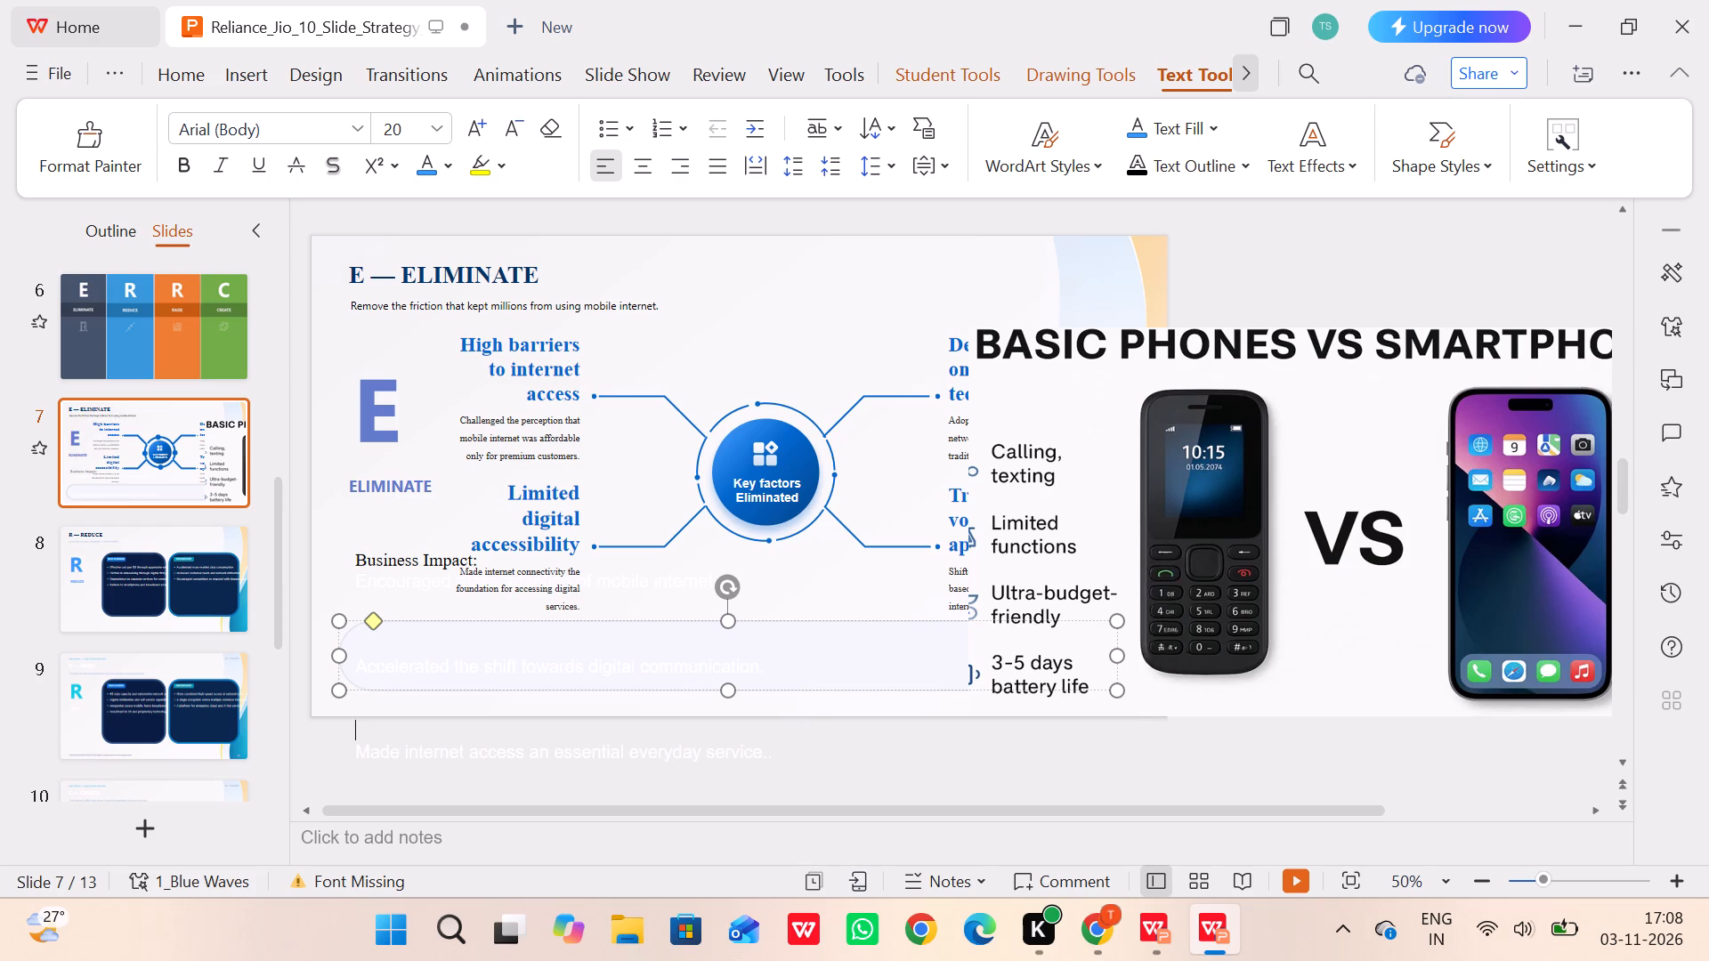
{"action": "key", "text": "BackSpace"}
{"action": "key", "text": "BackSpace"}
{"action": "key", "text": "BackSpace"}
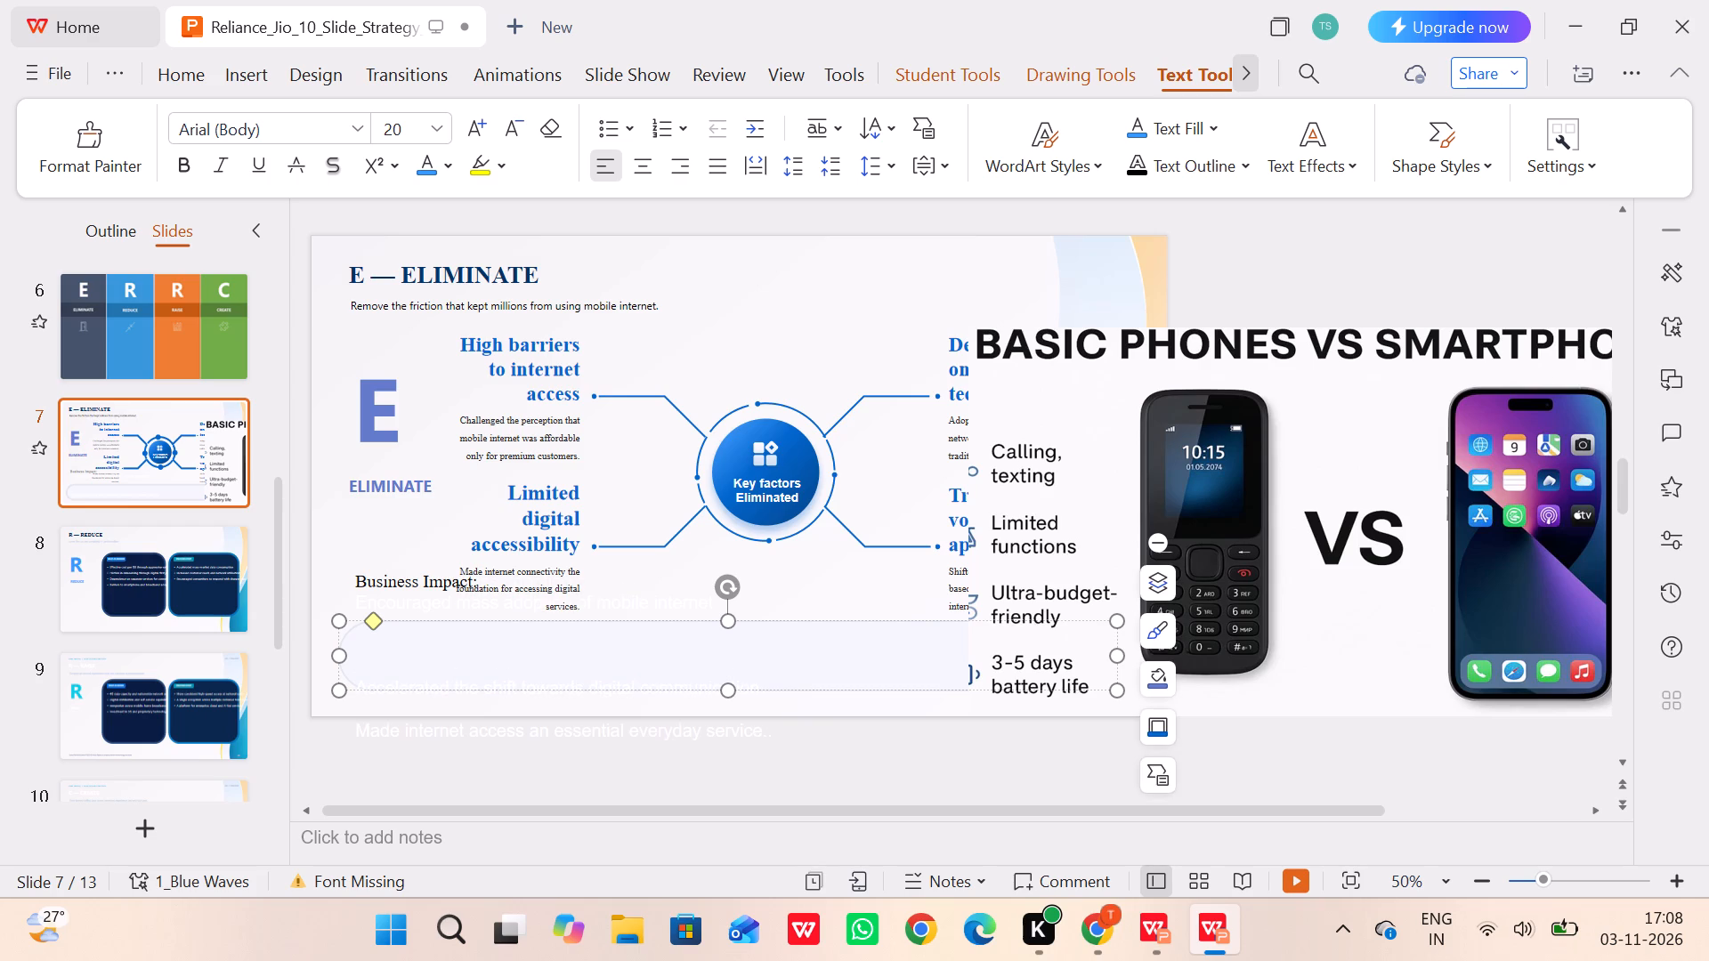
{"action": "left_click", "coordinate": [385, 673]}
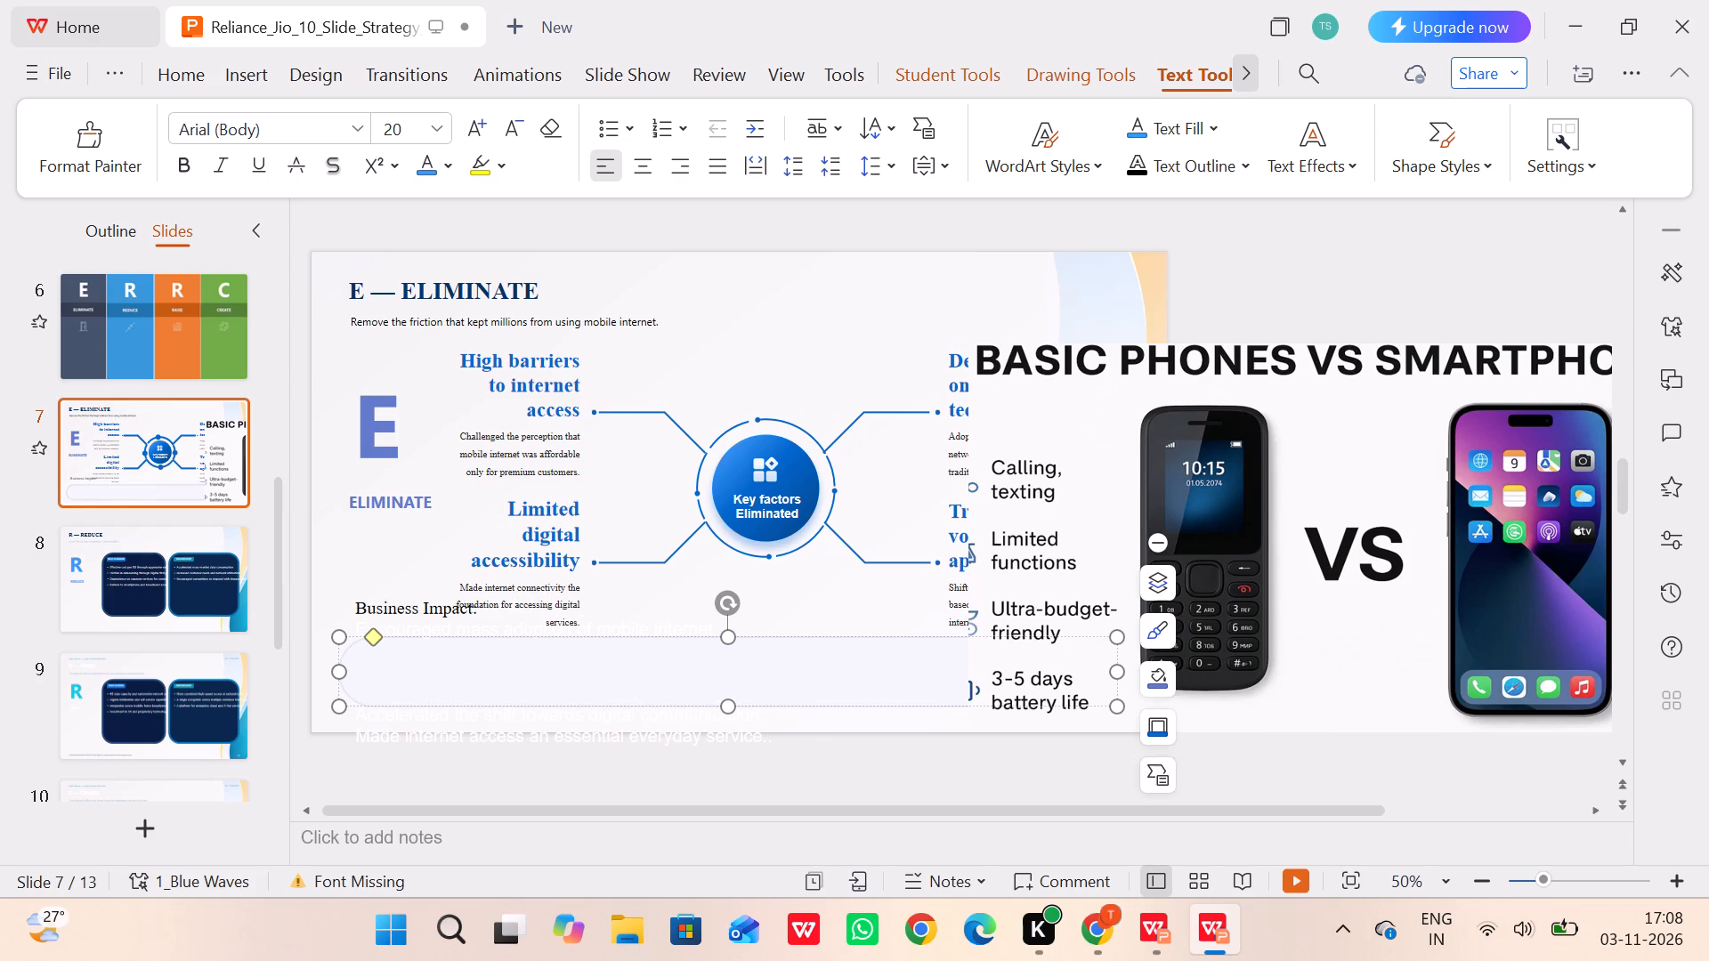
{"action": "key", "text": "BackSpace"}
{"action": "key", "text": "BackSpace"}
{"action": "key", "text": "BackSpace"}
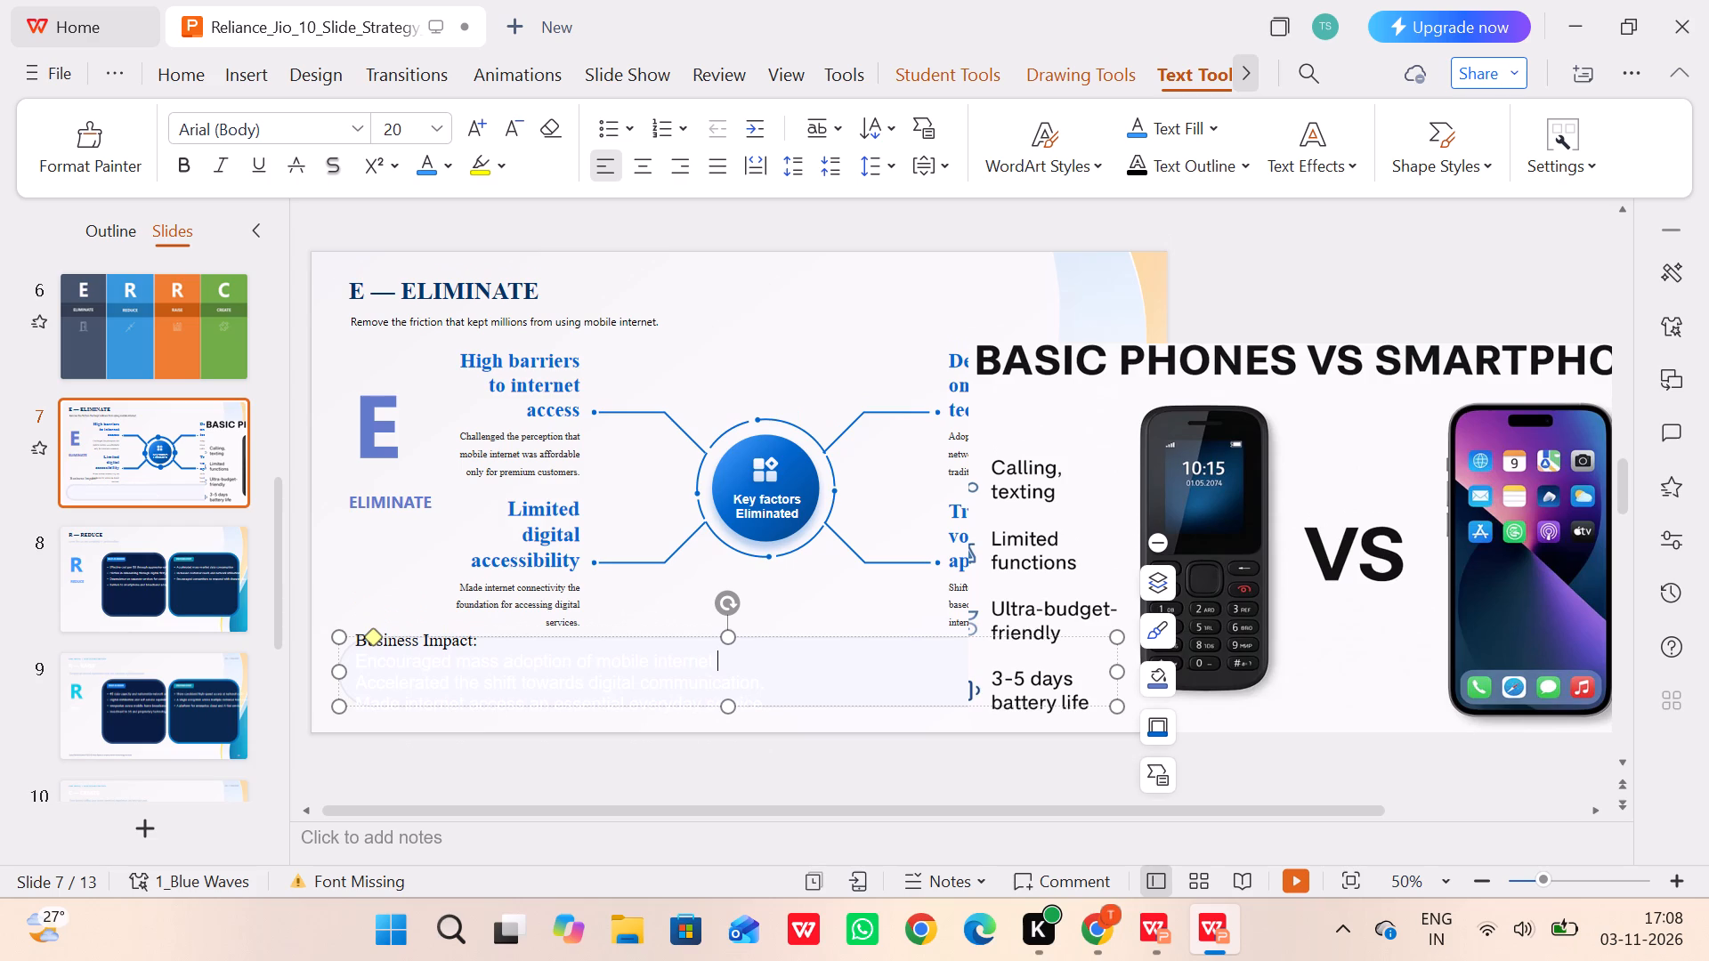
Recolour the three points under "Business Impact:" with the black theme colour.
{"action": "left_click_drag", "start_coordinate": [358, 656], "coordinate": [720, 787]}
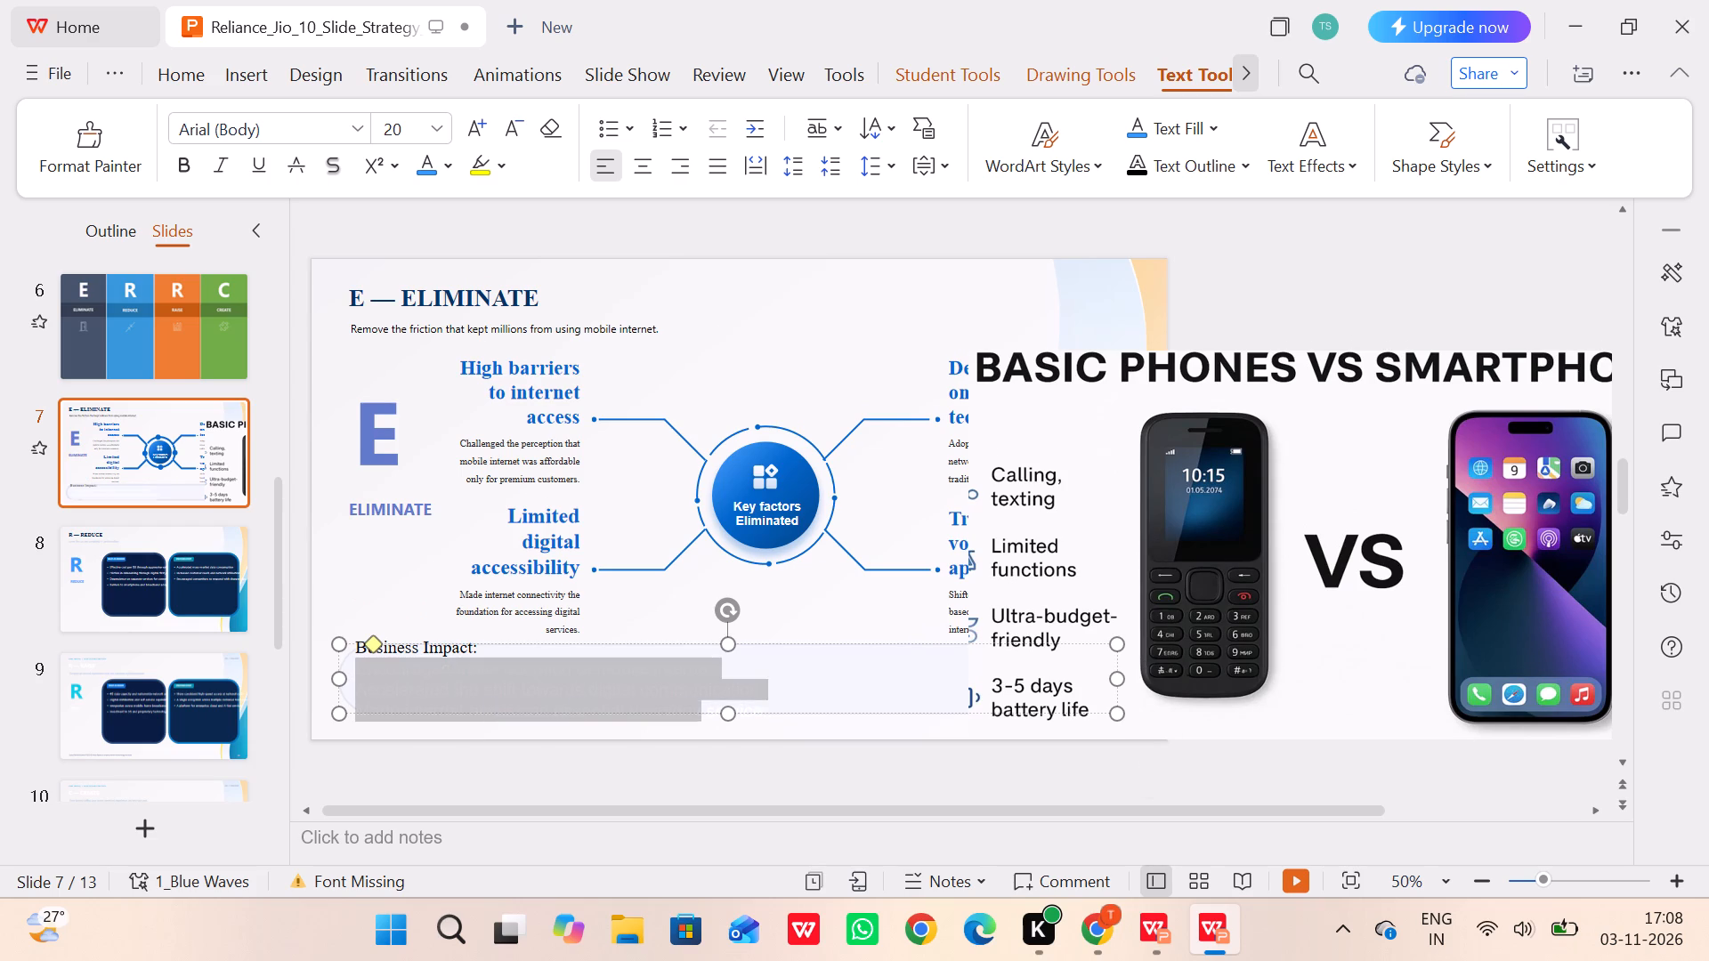
{"action": "left_click_drag", "start_coordinate": [720, 787], "coordinate": [818, 797]}
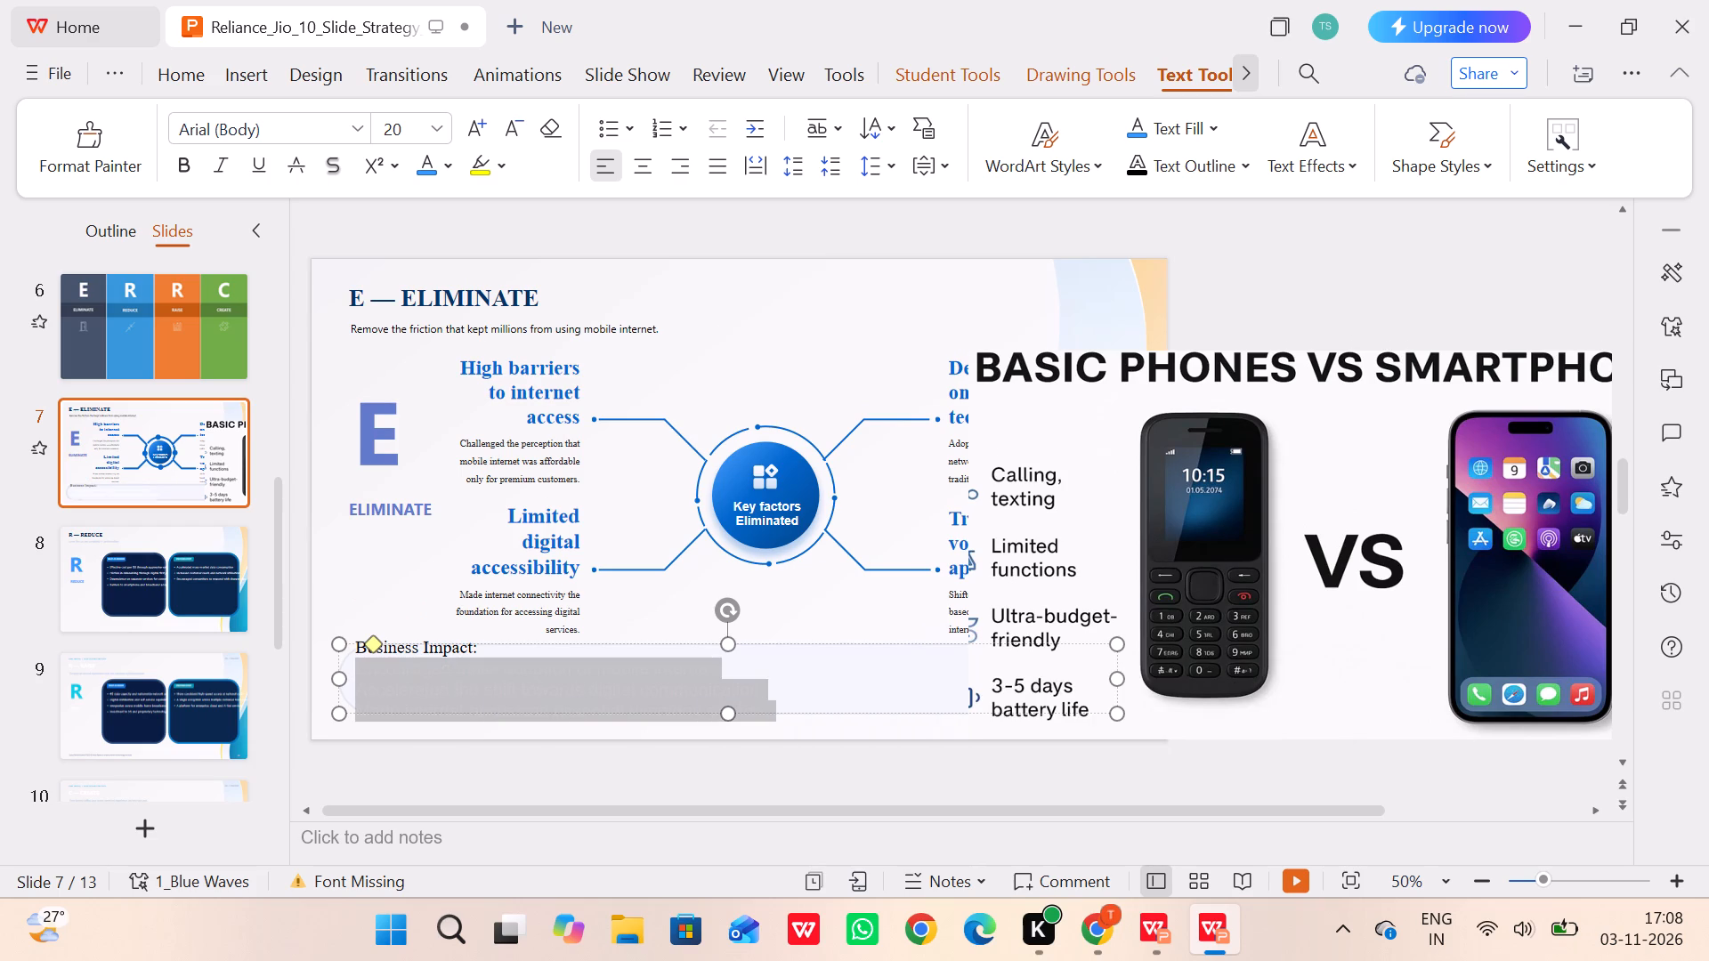
{"action": "left_click", "coordinate": [449, 167]}
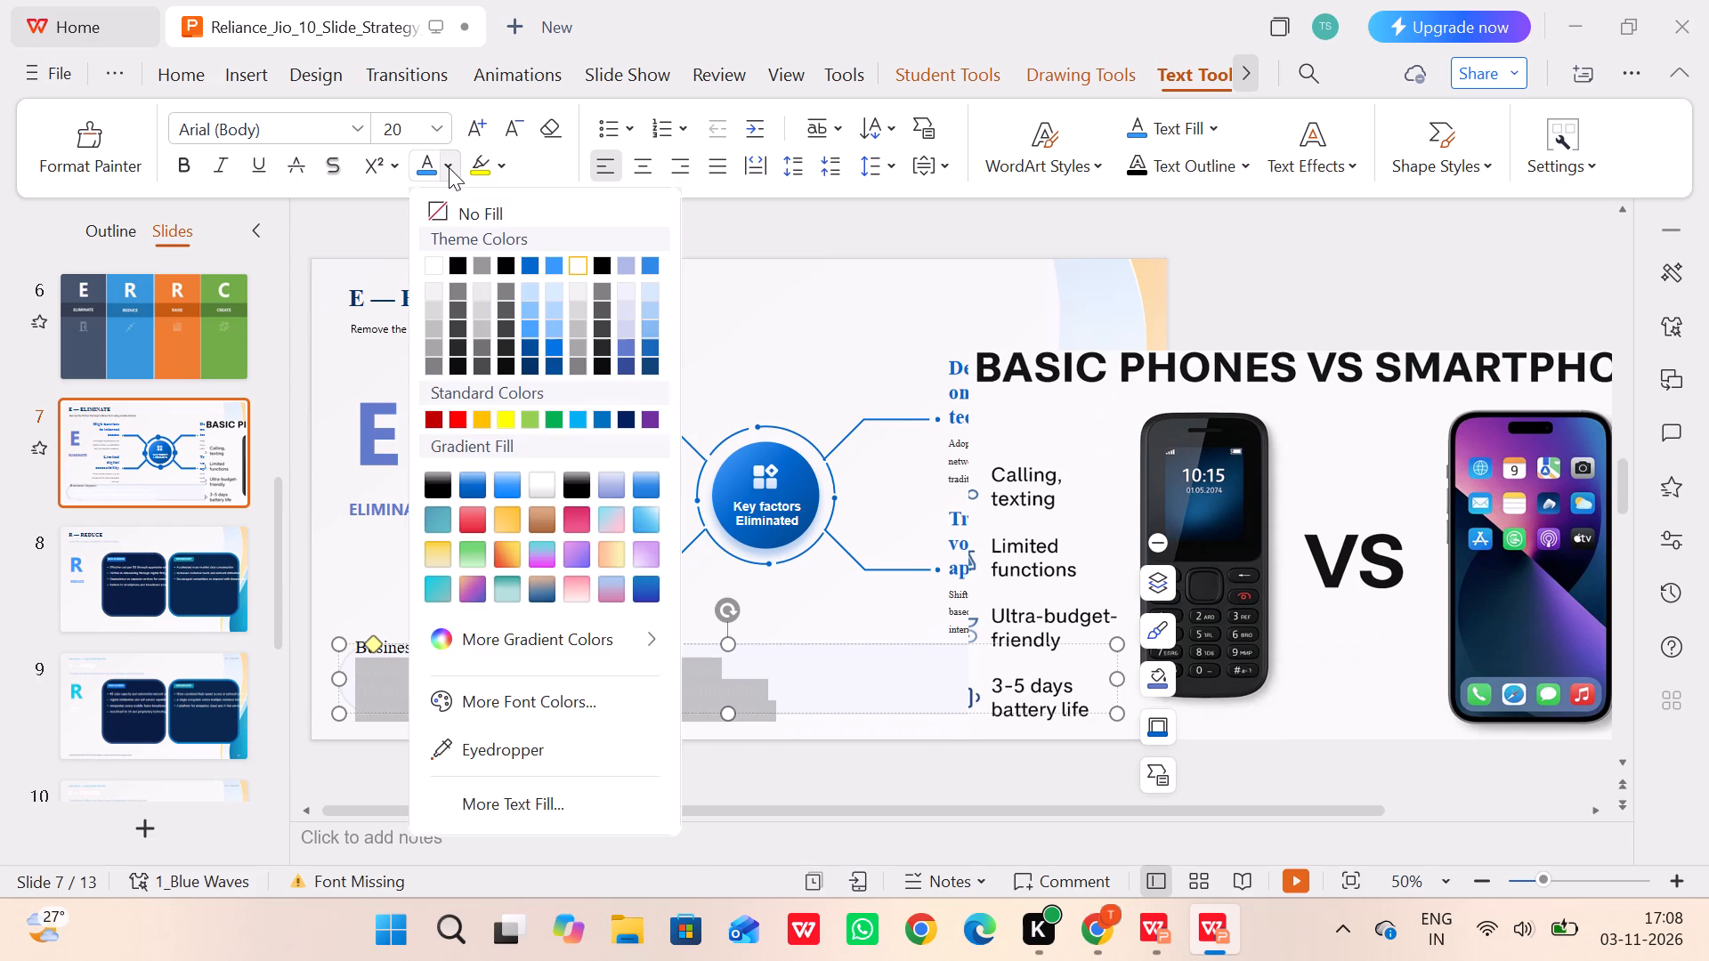
{"action": "left_click", "coordinate": [454, 262]}
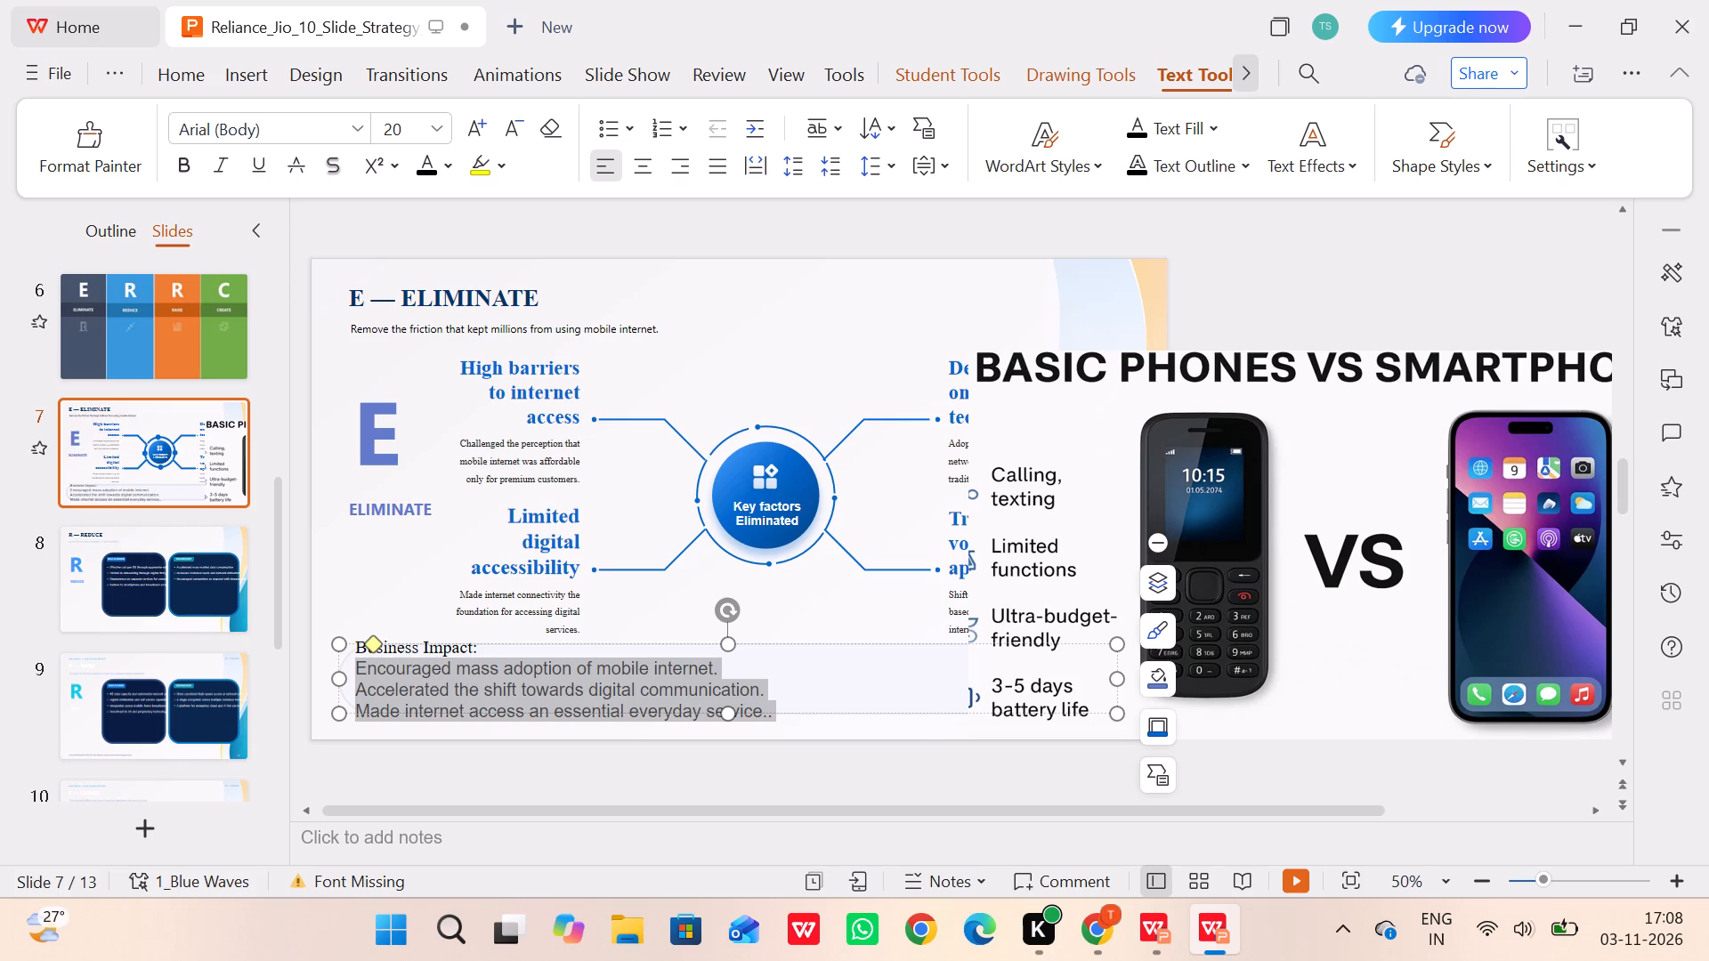
{"action": "left_click", "coordinate": [822, 707]}
Make the "Business Impact:" heading on the ELIMINATE slide bold.
{"action": "left_click", "coordinate": [805, 671]}
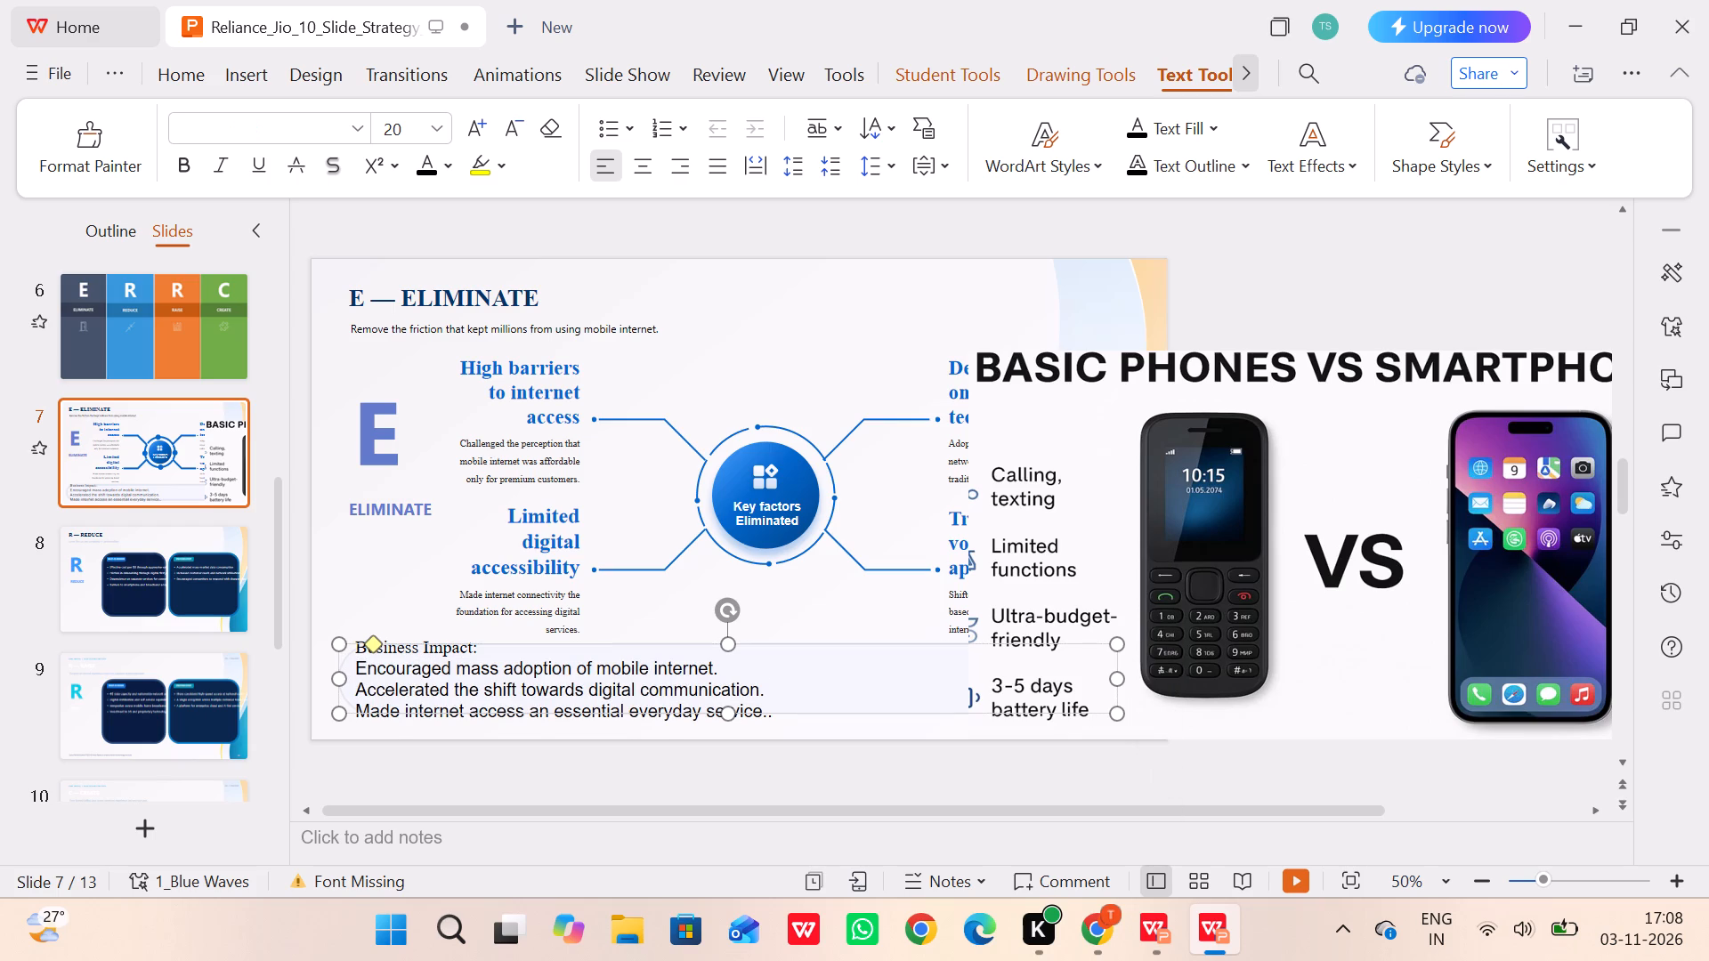
{"action": "left_click", "coordinate": [833, 661]}
{"action": "left_click", "coordinate": [660, 666]}
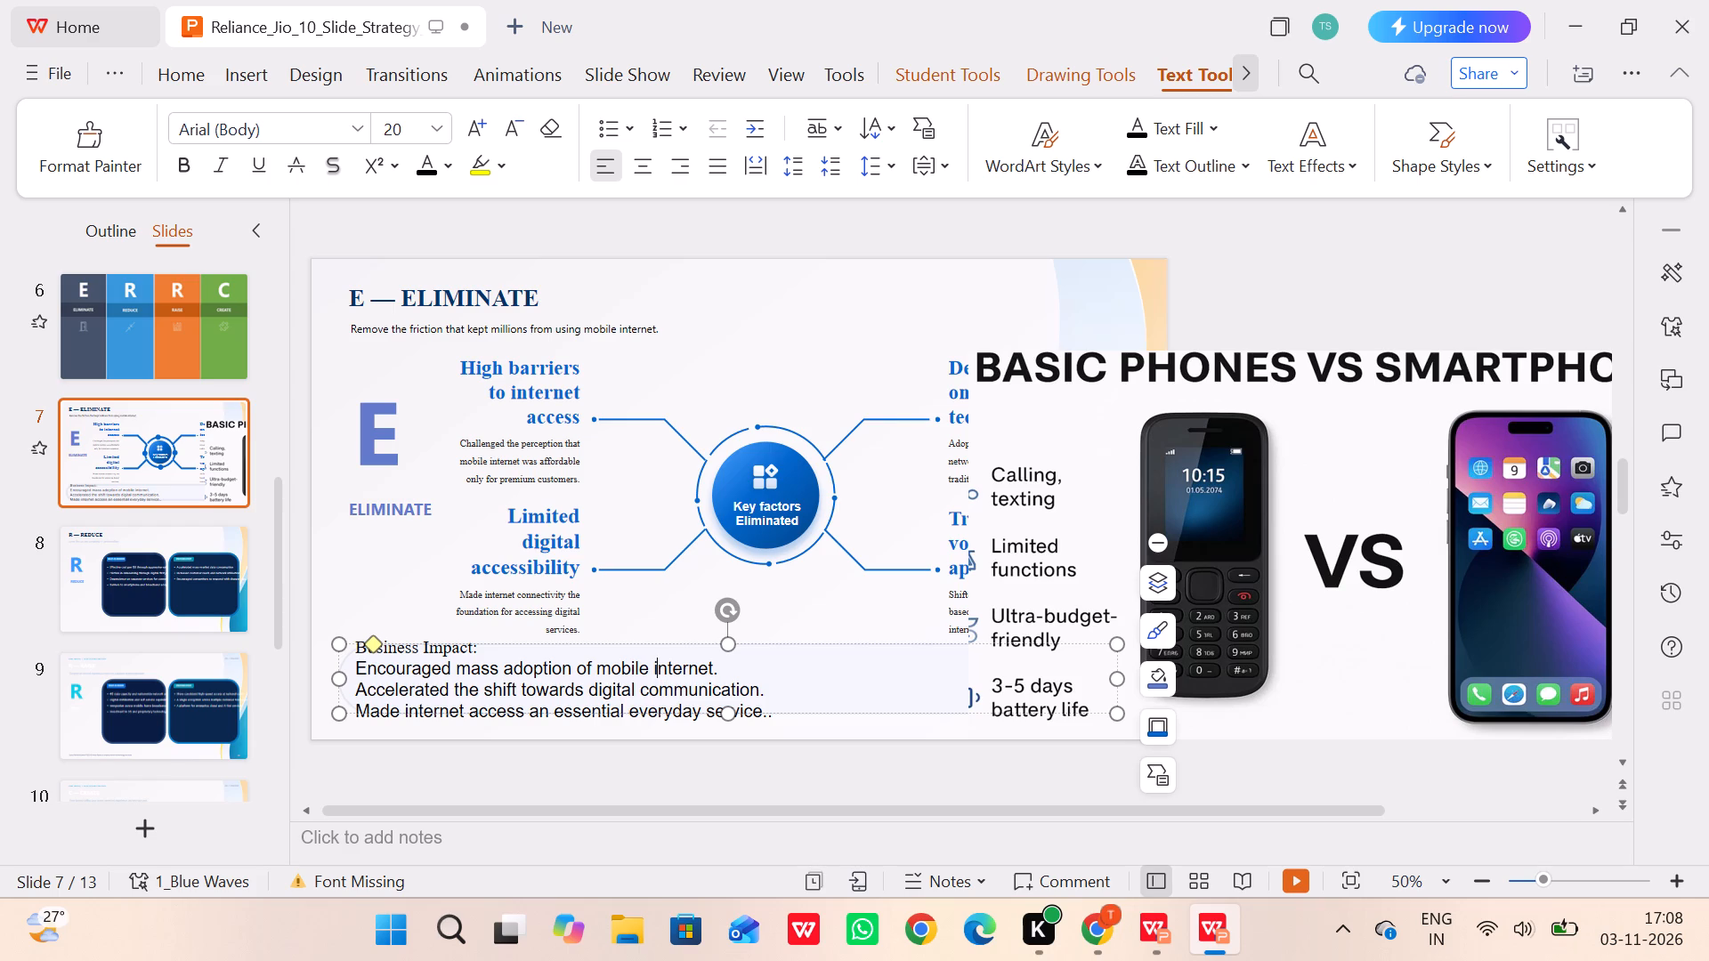
{"action": "left_click_drag", "start_coordinate": [474, 650], "coordinate": [439, 655]}
{"action": "left_click", "coordinate": [439, 655]}
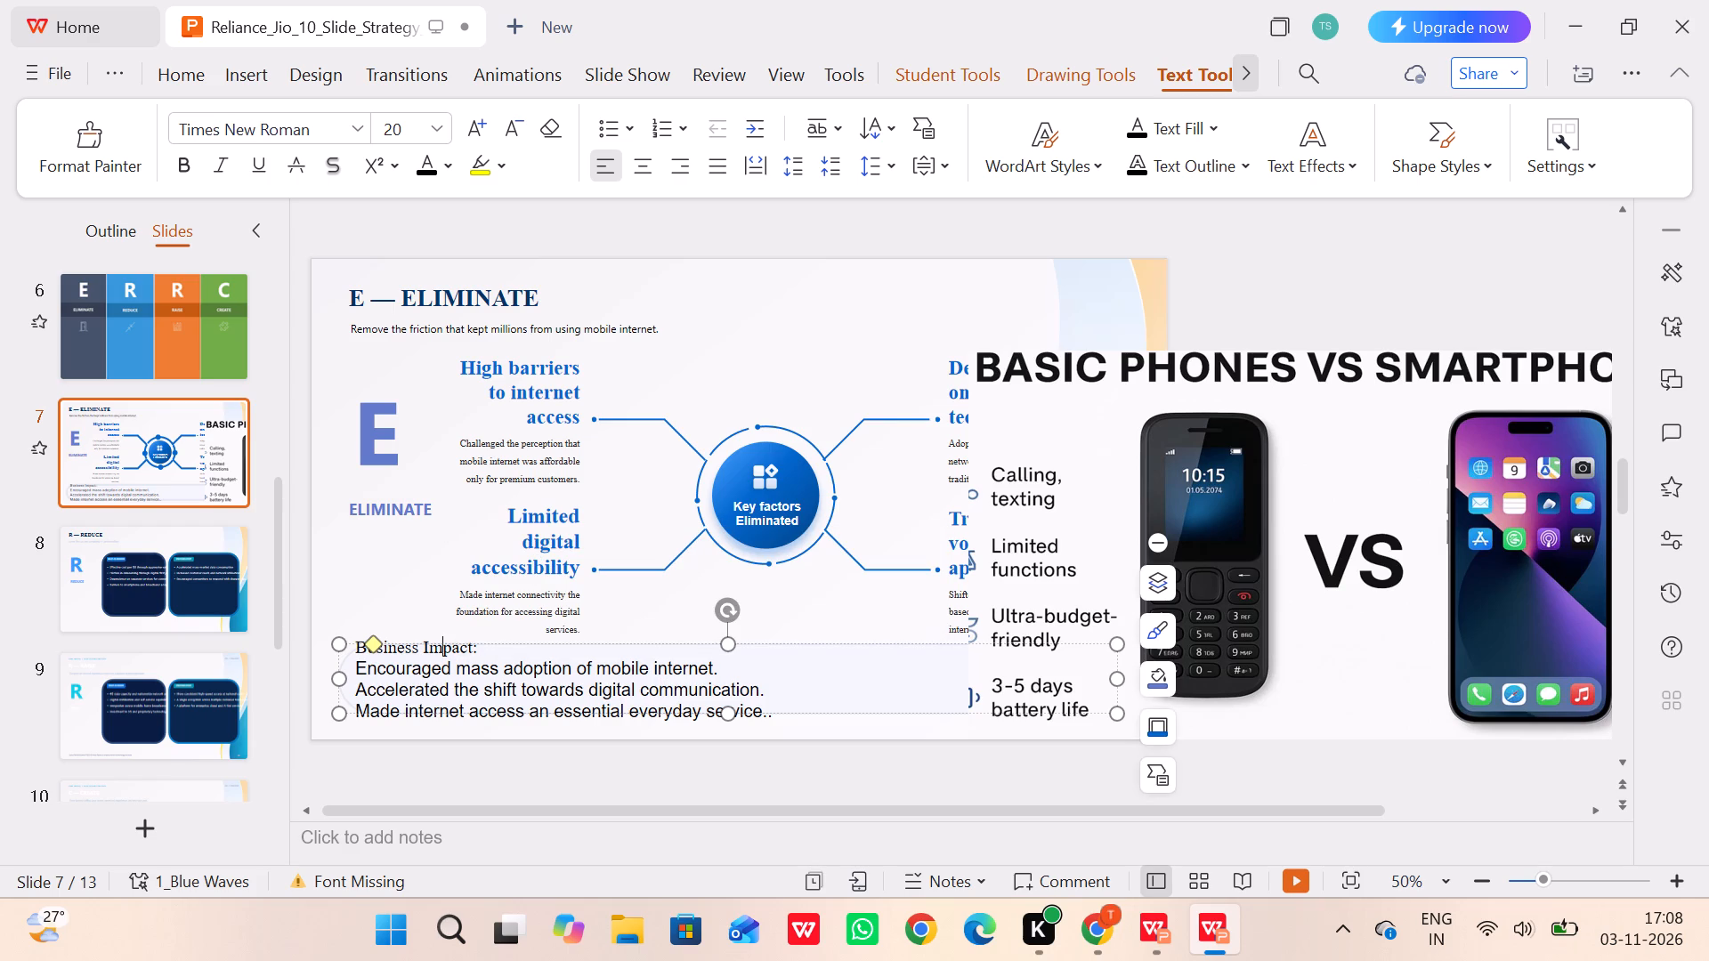
{"action": "left_click_drag", "start_coordinate": [357, 649], "coordinate": [518, 641]}
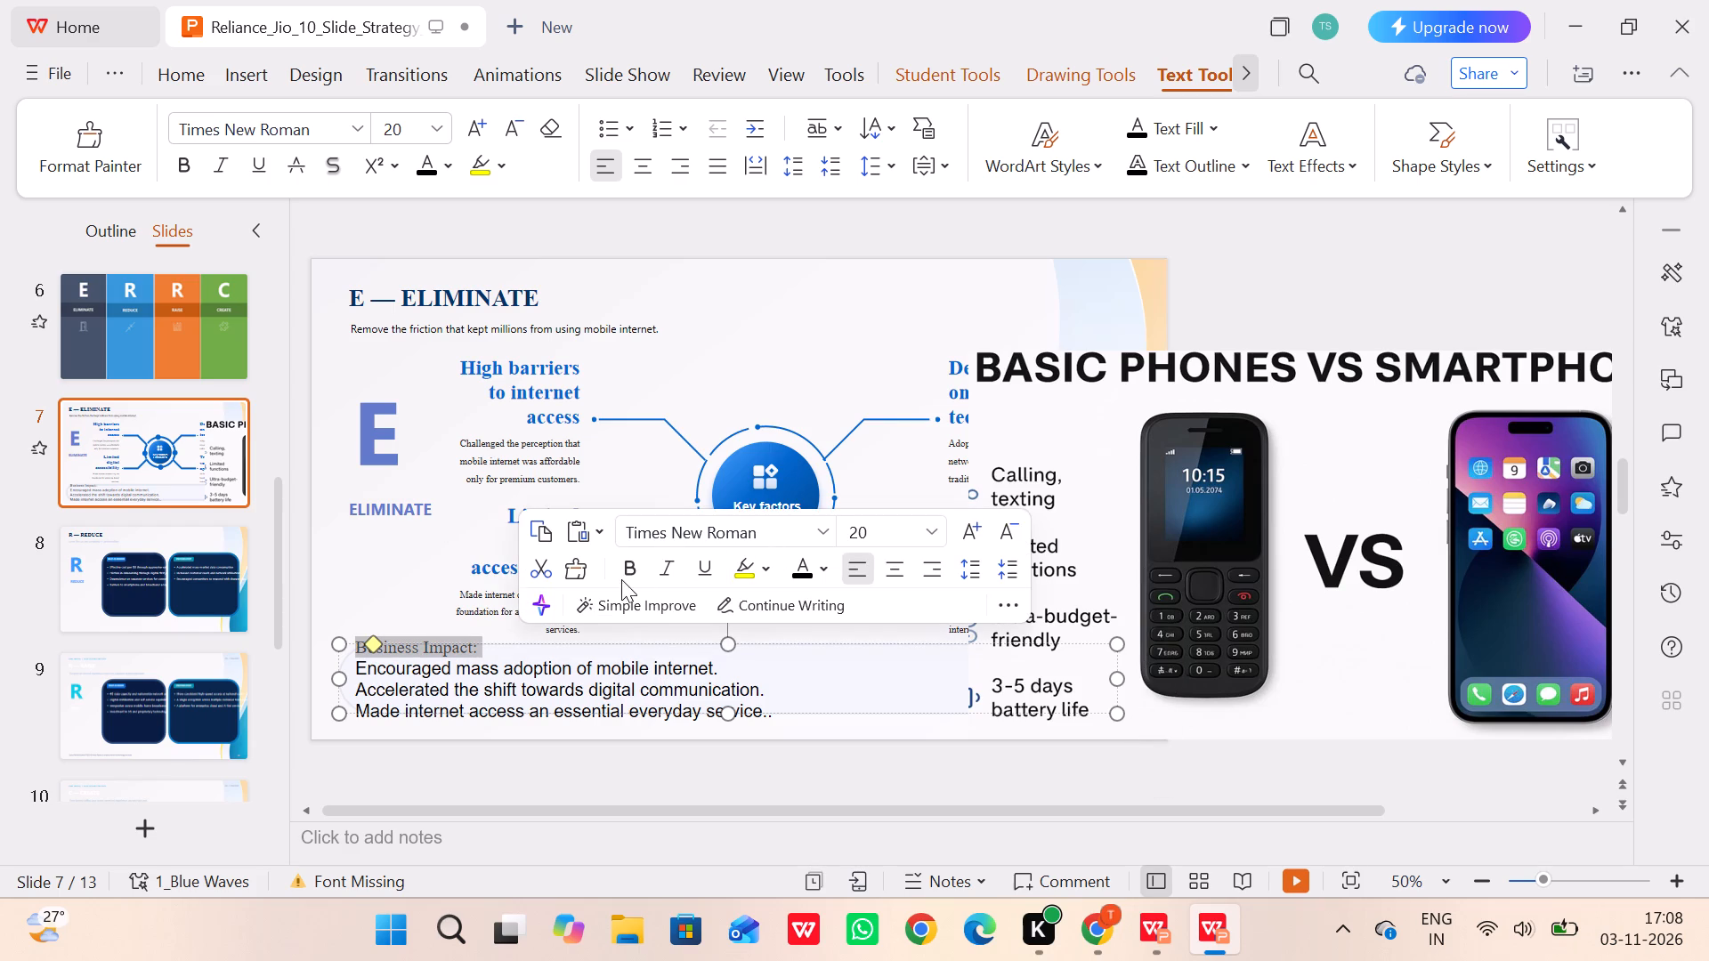
{"action": "left_click", "coordinate": [619, 583]}
{"action": "left_click", "coordinate": [677, 699]}
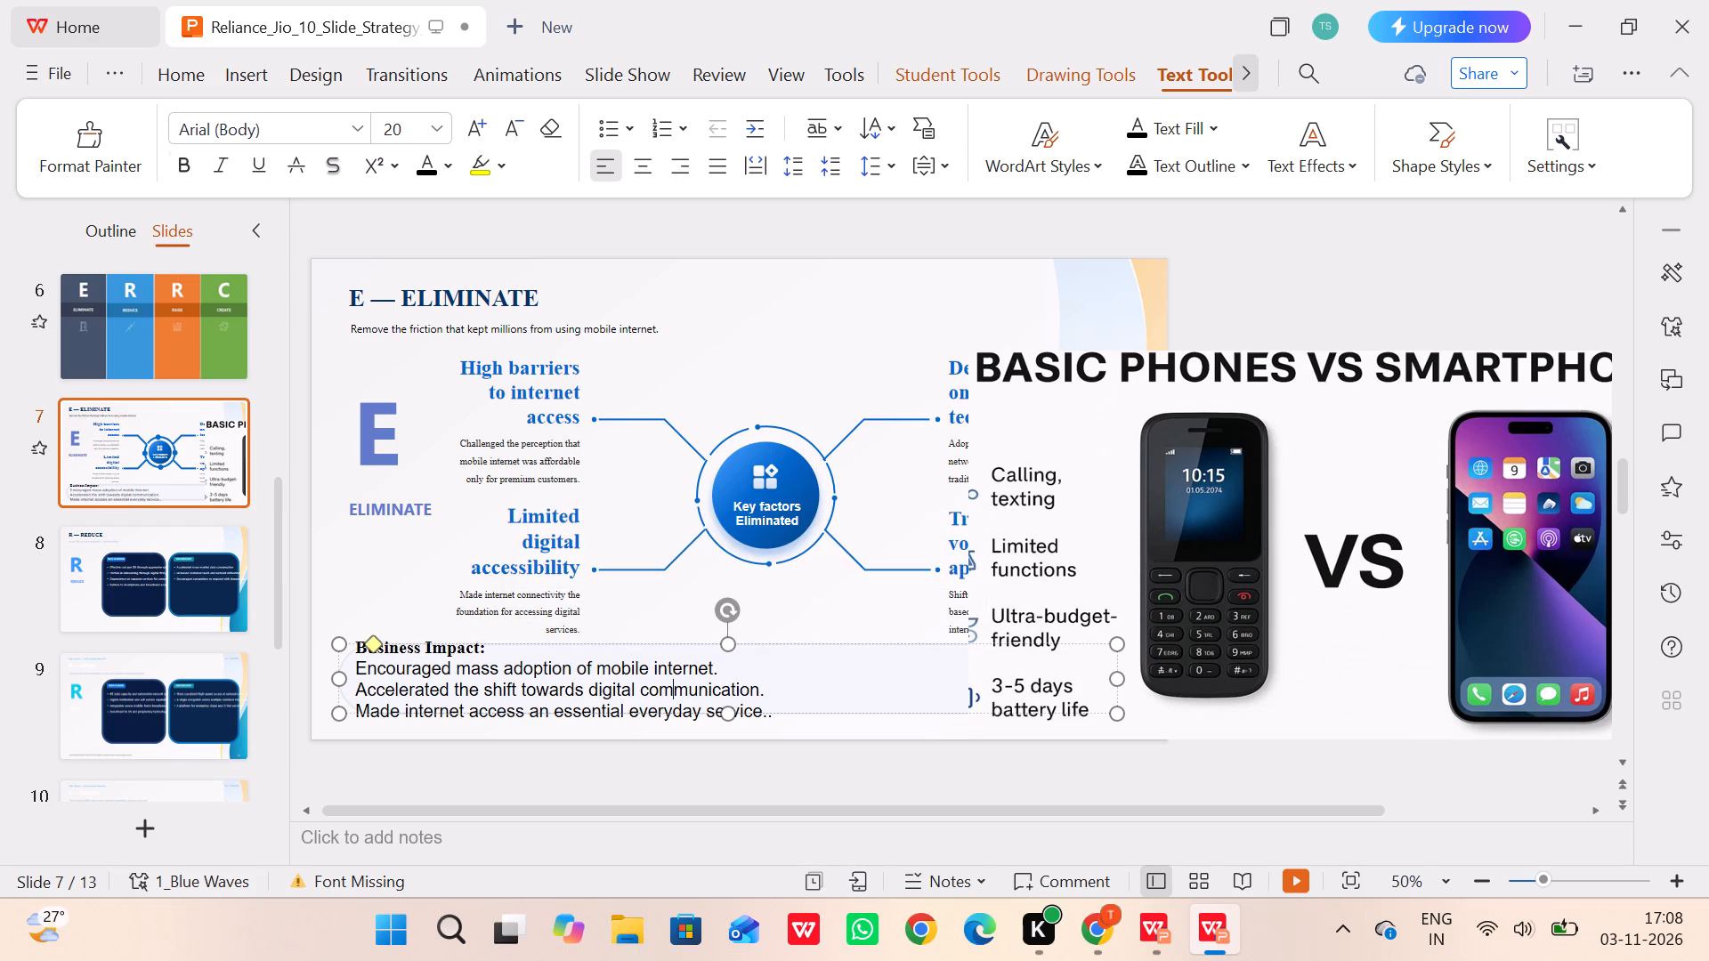
Set the heading and the three points in the Business Impact box to the Times New Roman font.
{"action": "left_click_drag", "start_coordinate": [360, 650], "coordinate": [432, 654]}
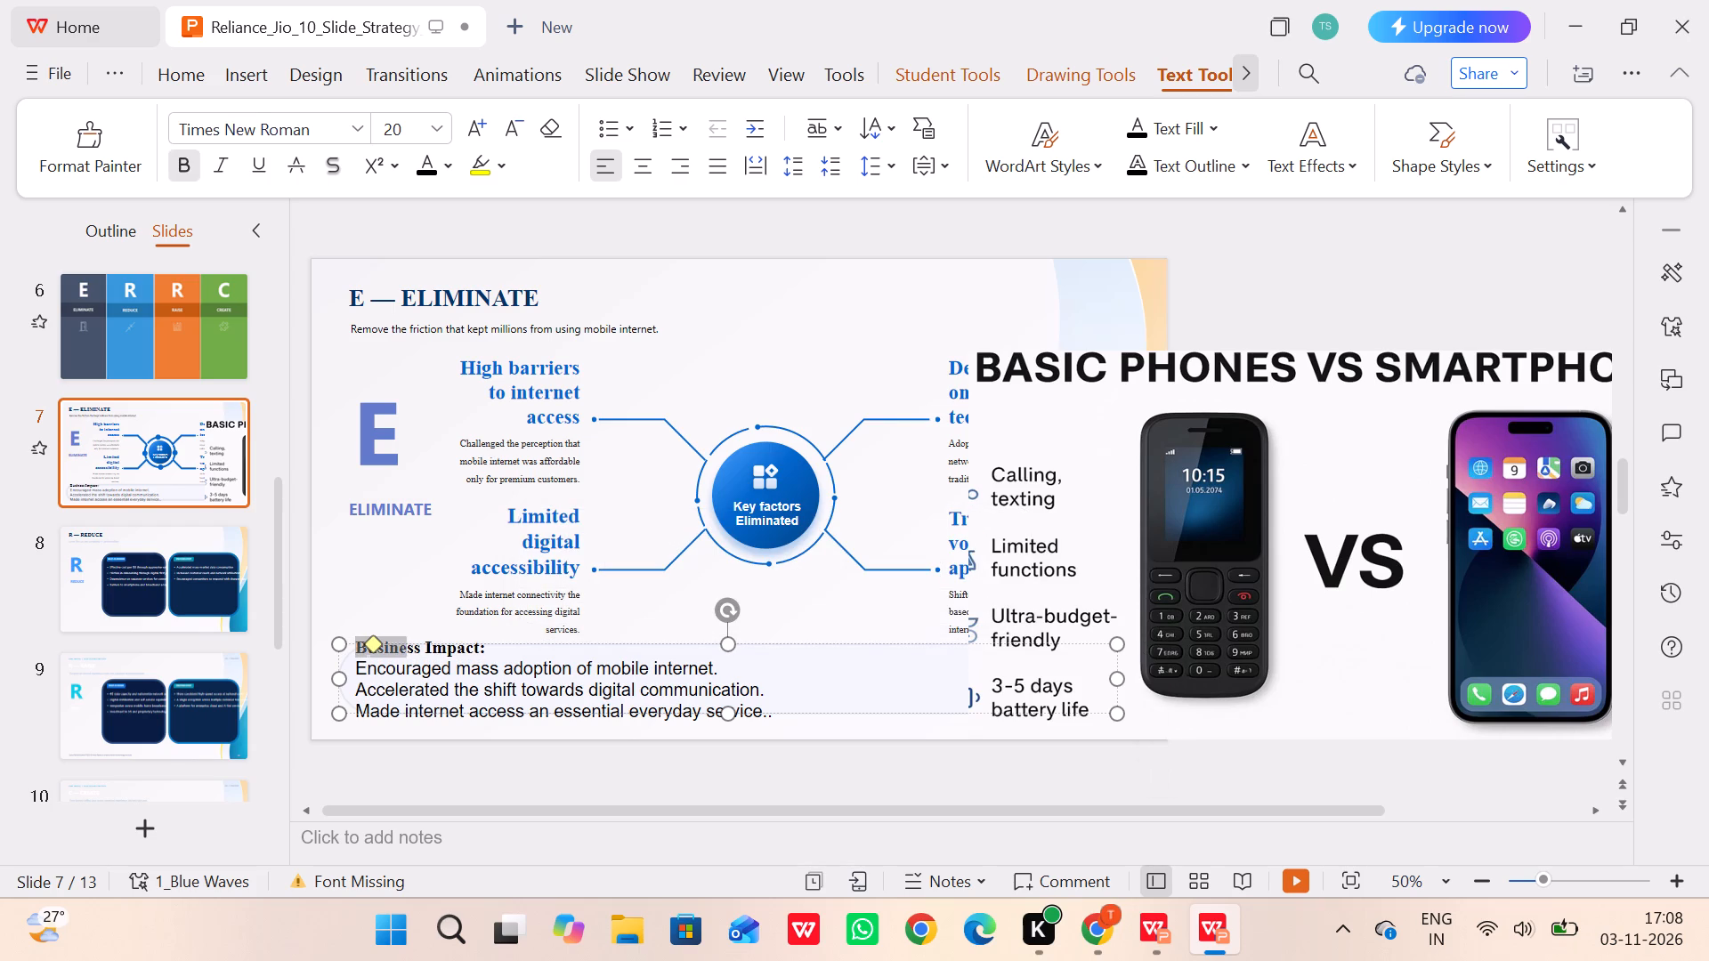
{"action": "left_click_drag", "start_coordinate": [432, 654], "coordinate": [876, 757]}
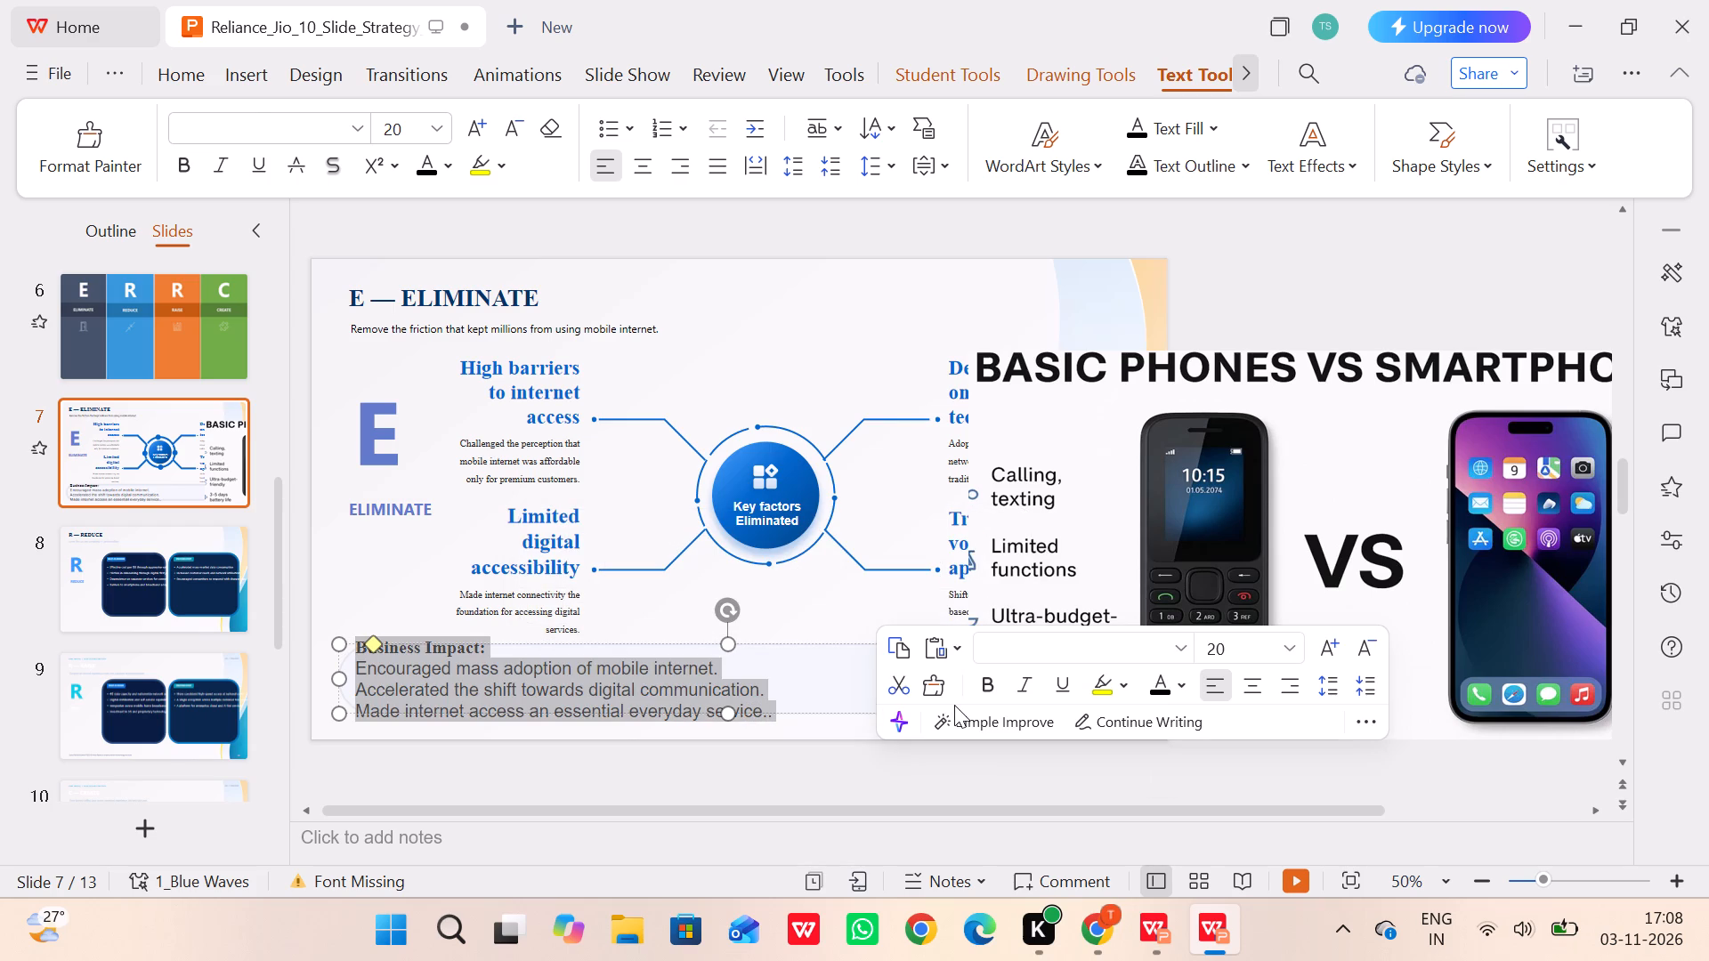
{"action": "left_click", "coordinate": [1187, 647]}
{"action": "left_click", "coordinate": [1188, 117]}
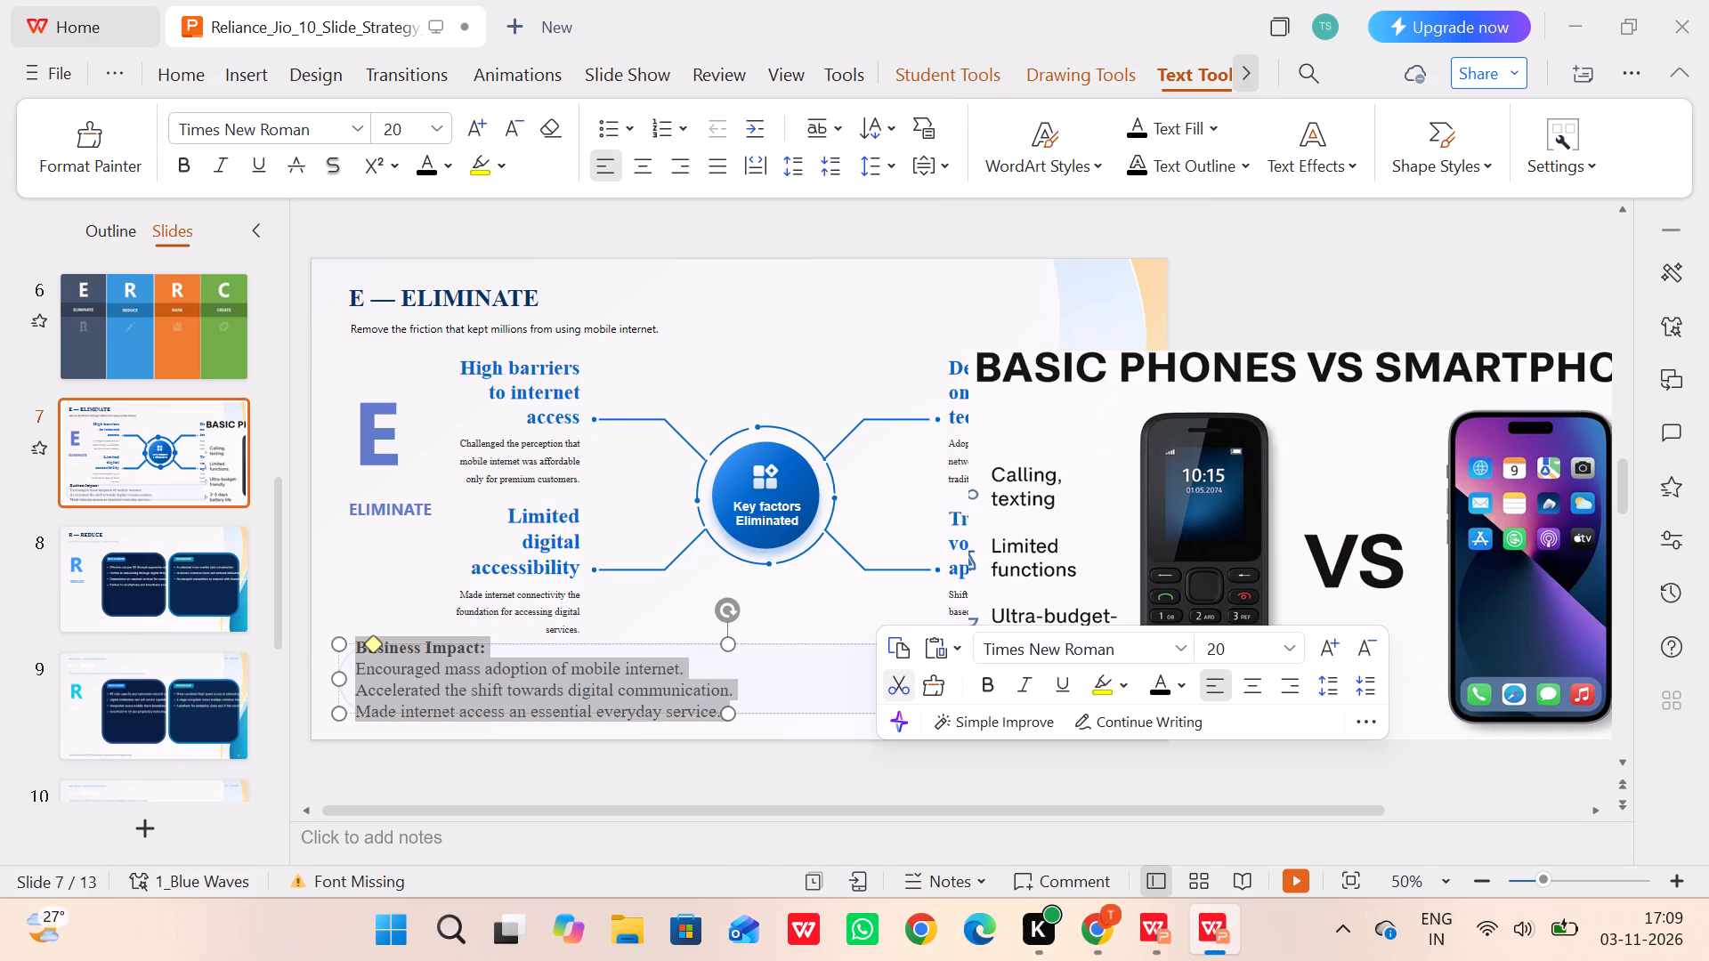
{"action": "left_click", "coordinate": [701, 708]}
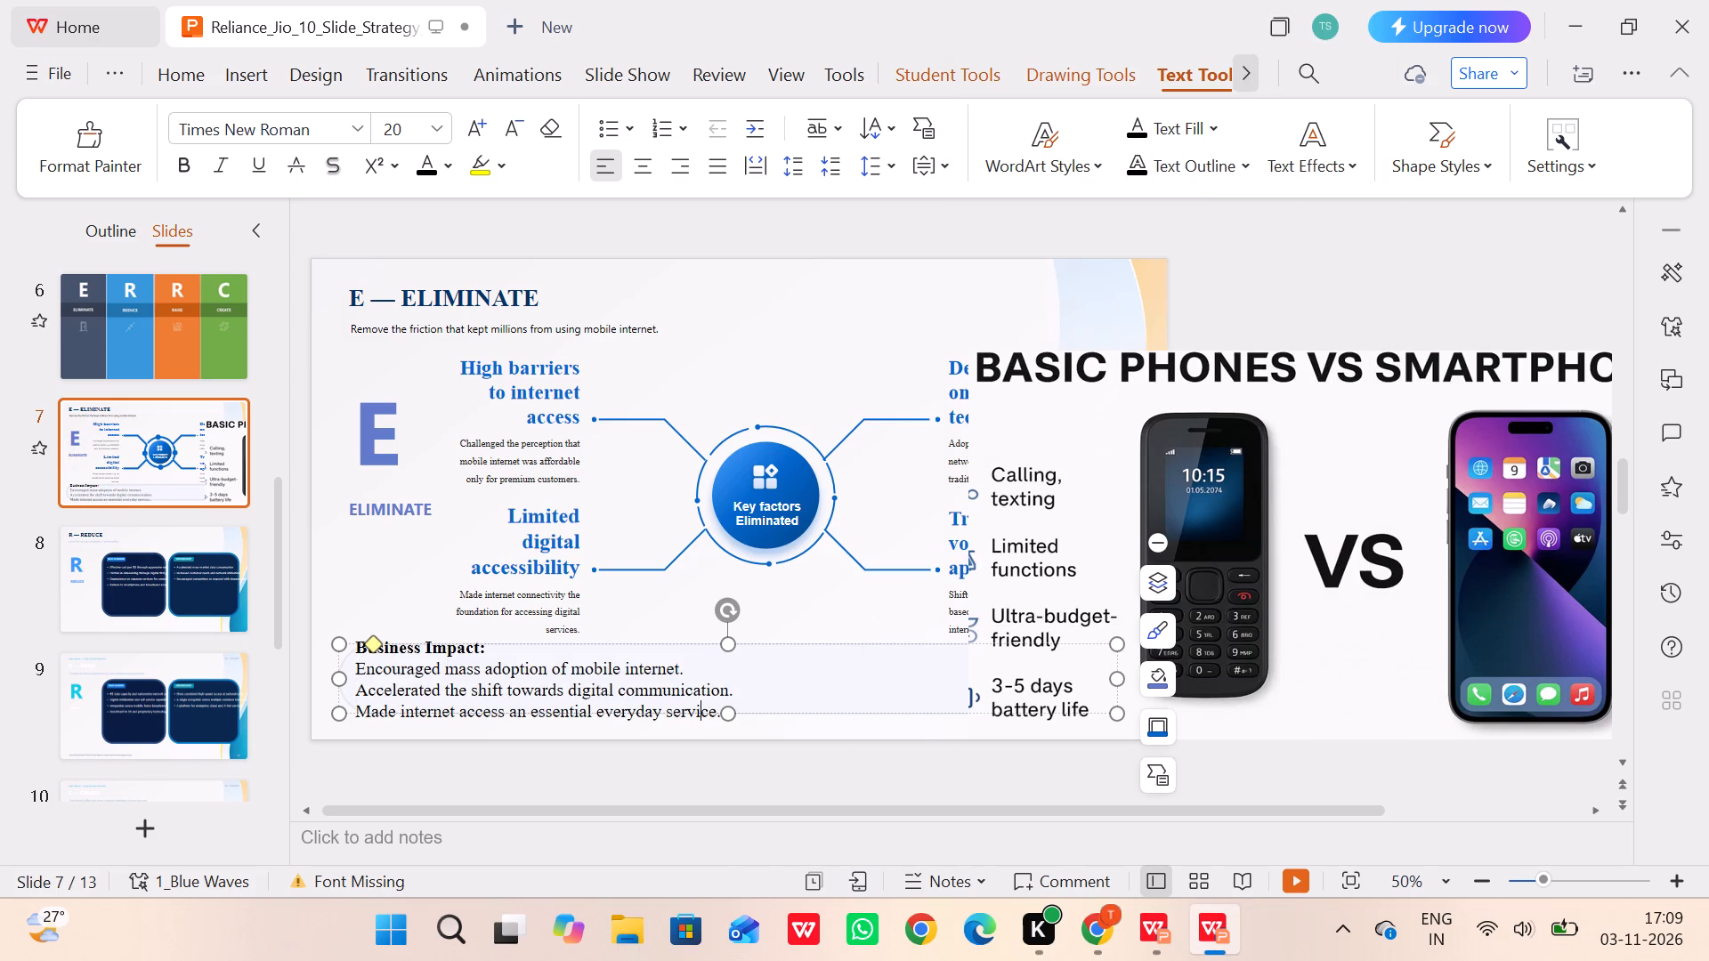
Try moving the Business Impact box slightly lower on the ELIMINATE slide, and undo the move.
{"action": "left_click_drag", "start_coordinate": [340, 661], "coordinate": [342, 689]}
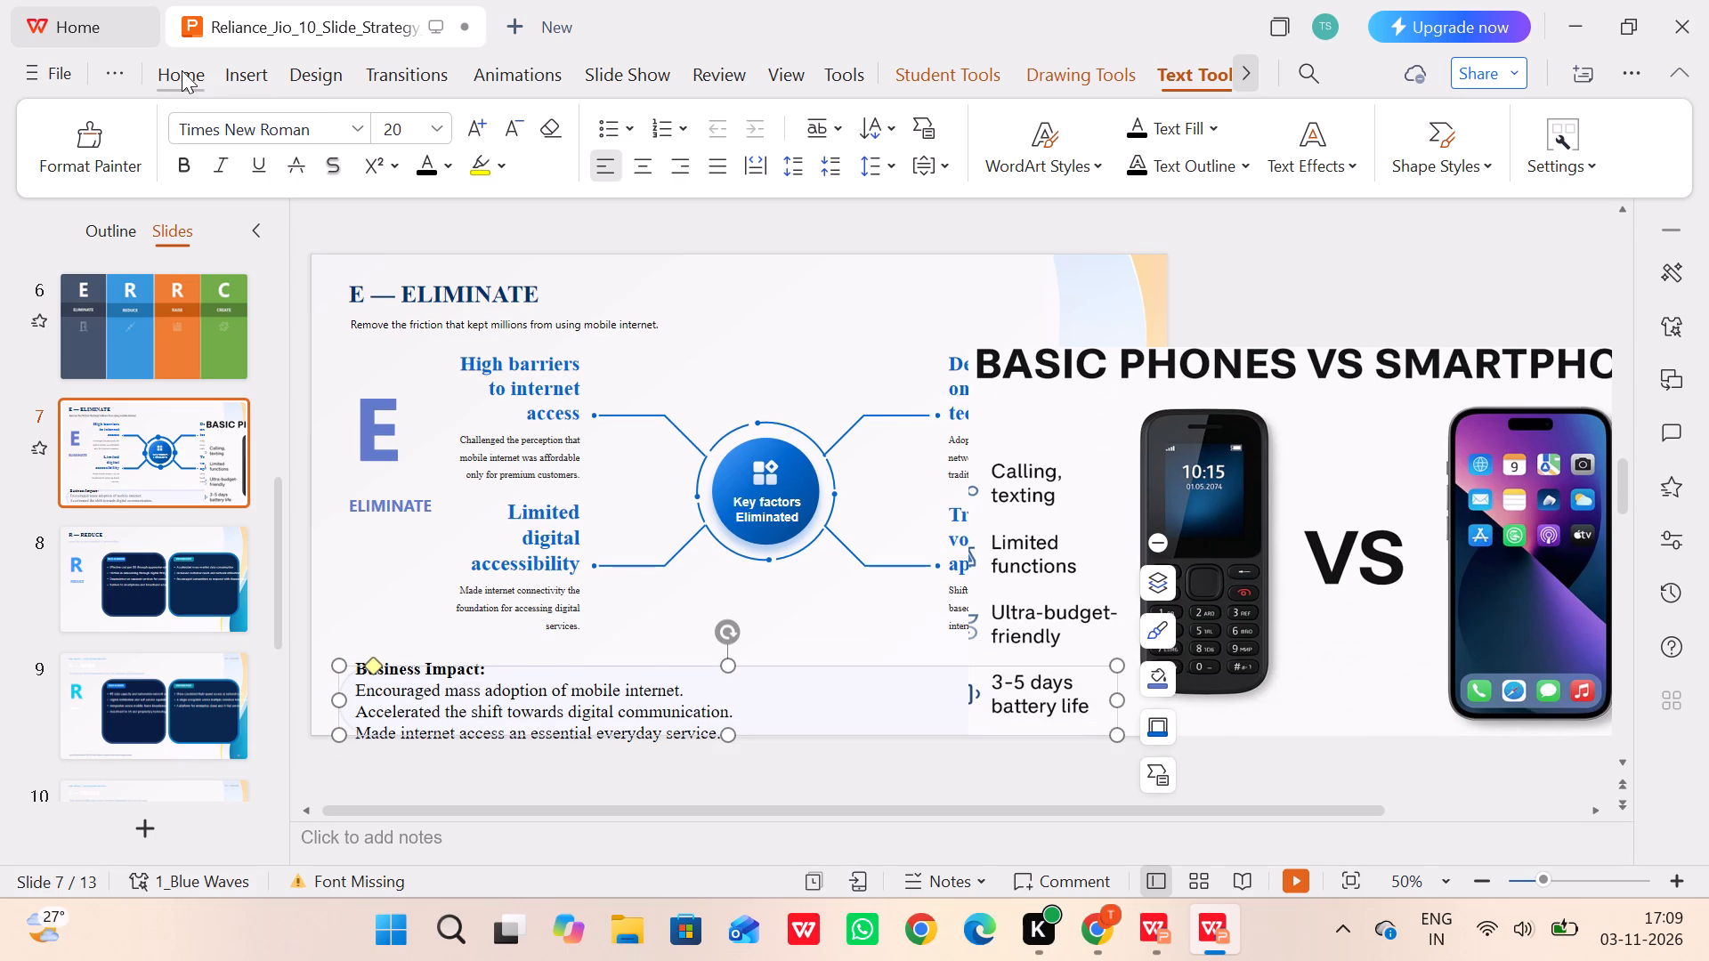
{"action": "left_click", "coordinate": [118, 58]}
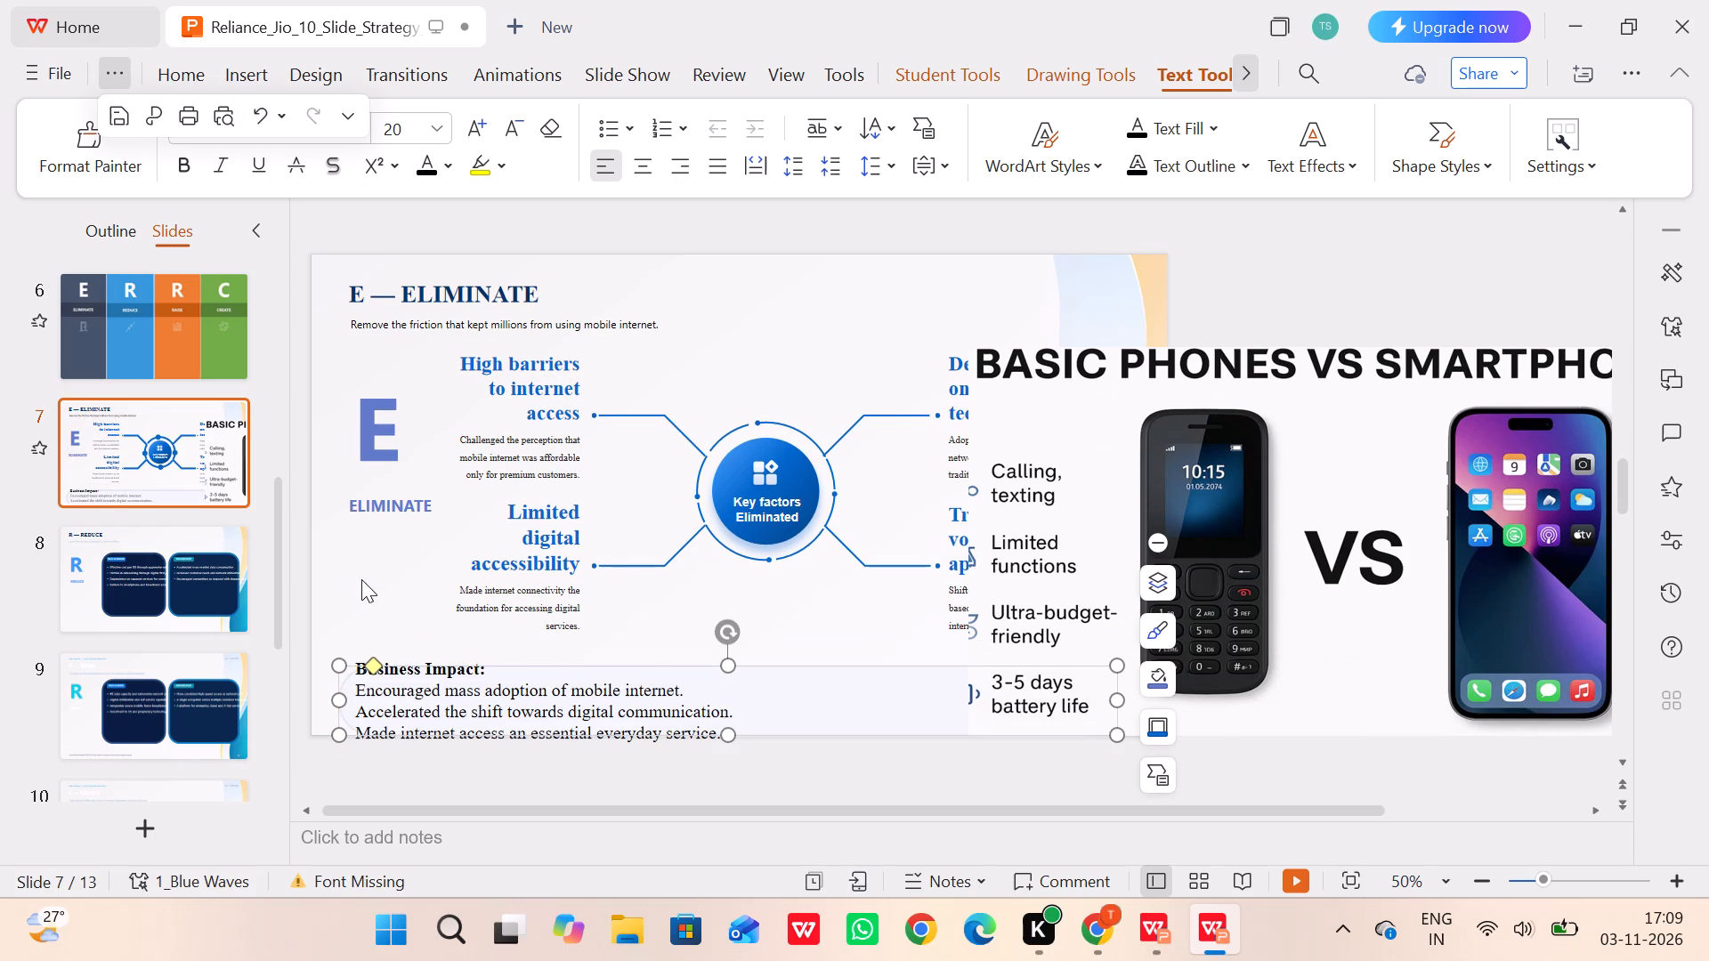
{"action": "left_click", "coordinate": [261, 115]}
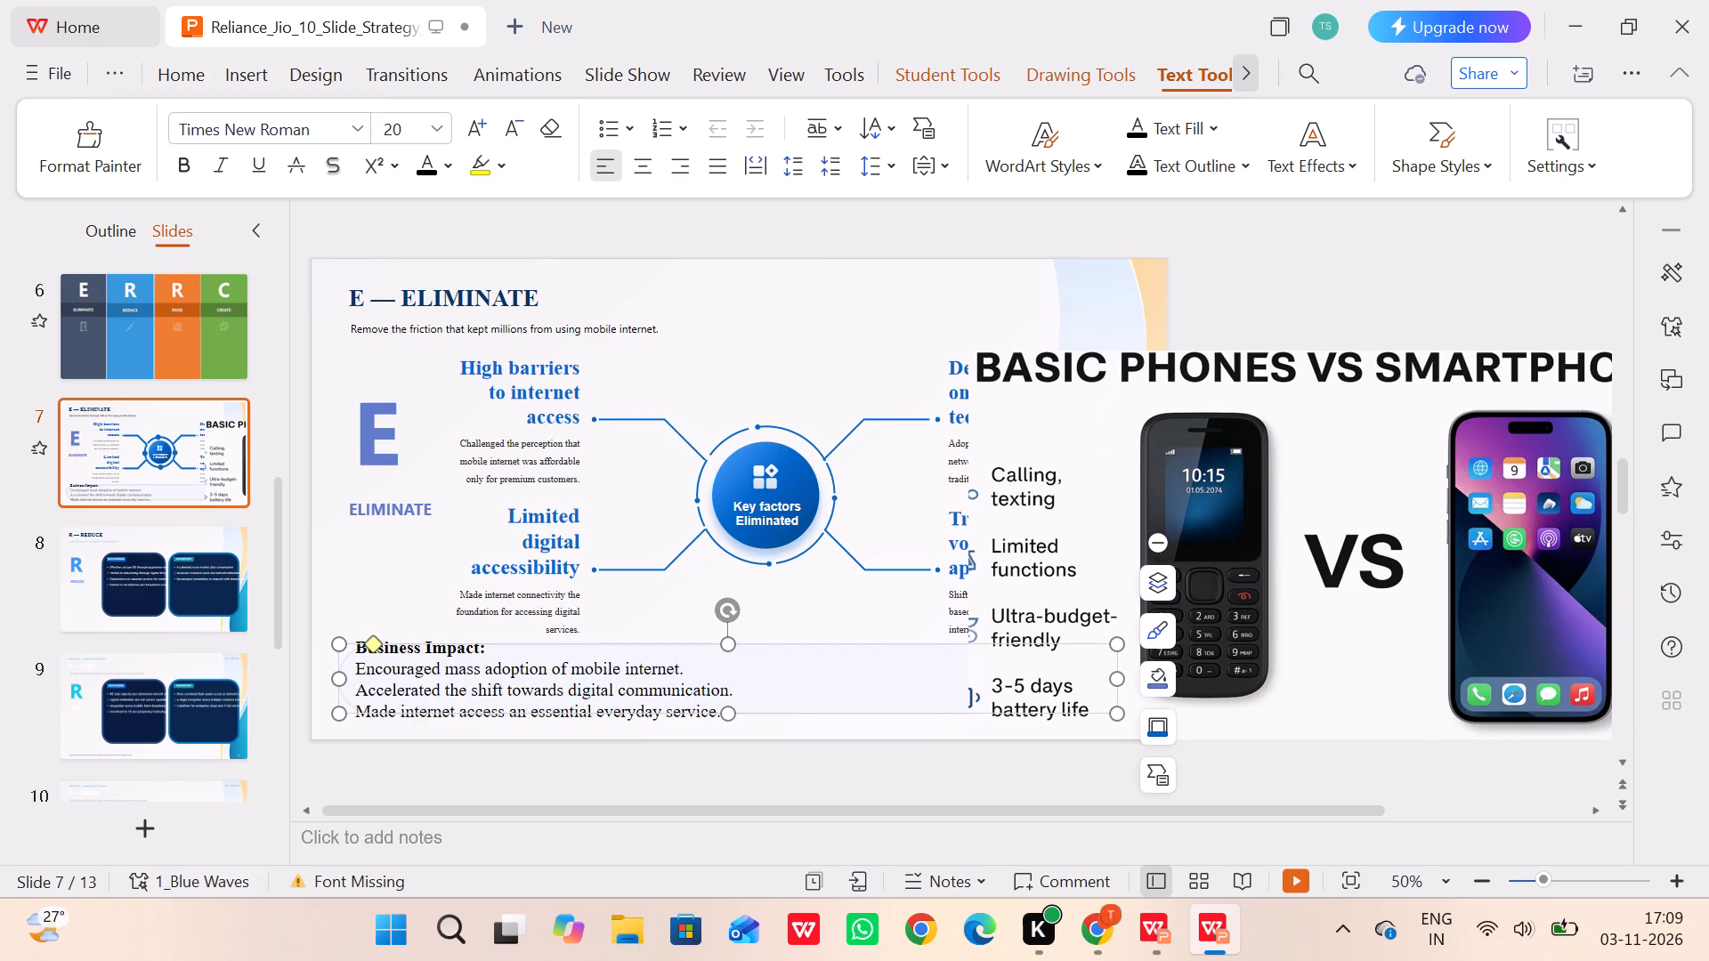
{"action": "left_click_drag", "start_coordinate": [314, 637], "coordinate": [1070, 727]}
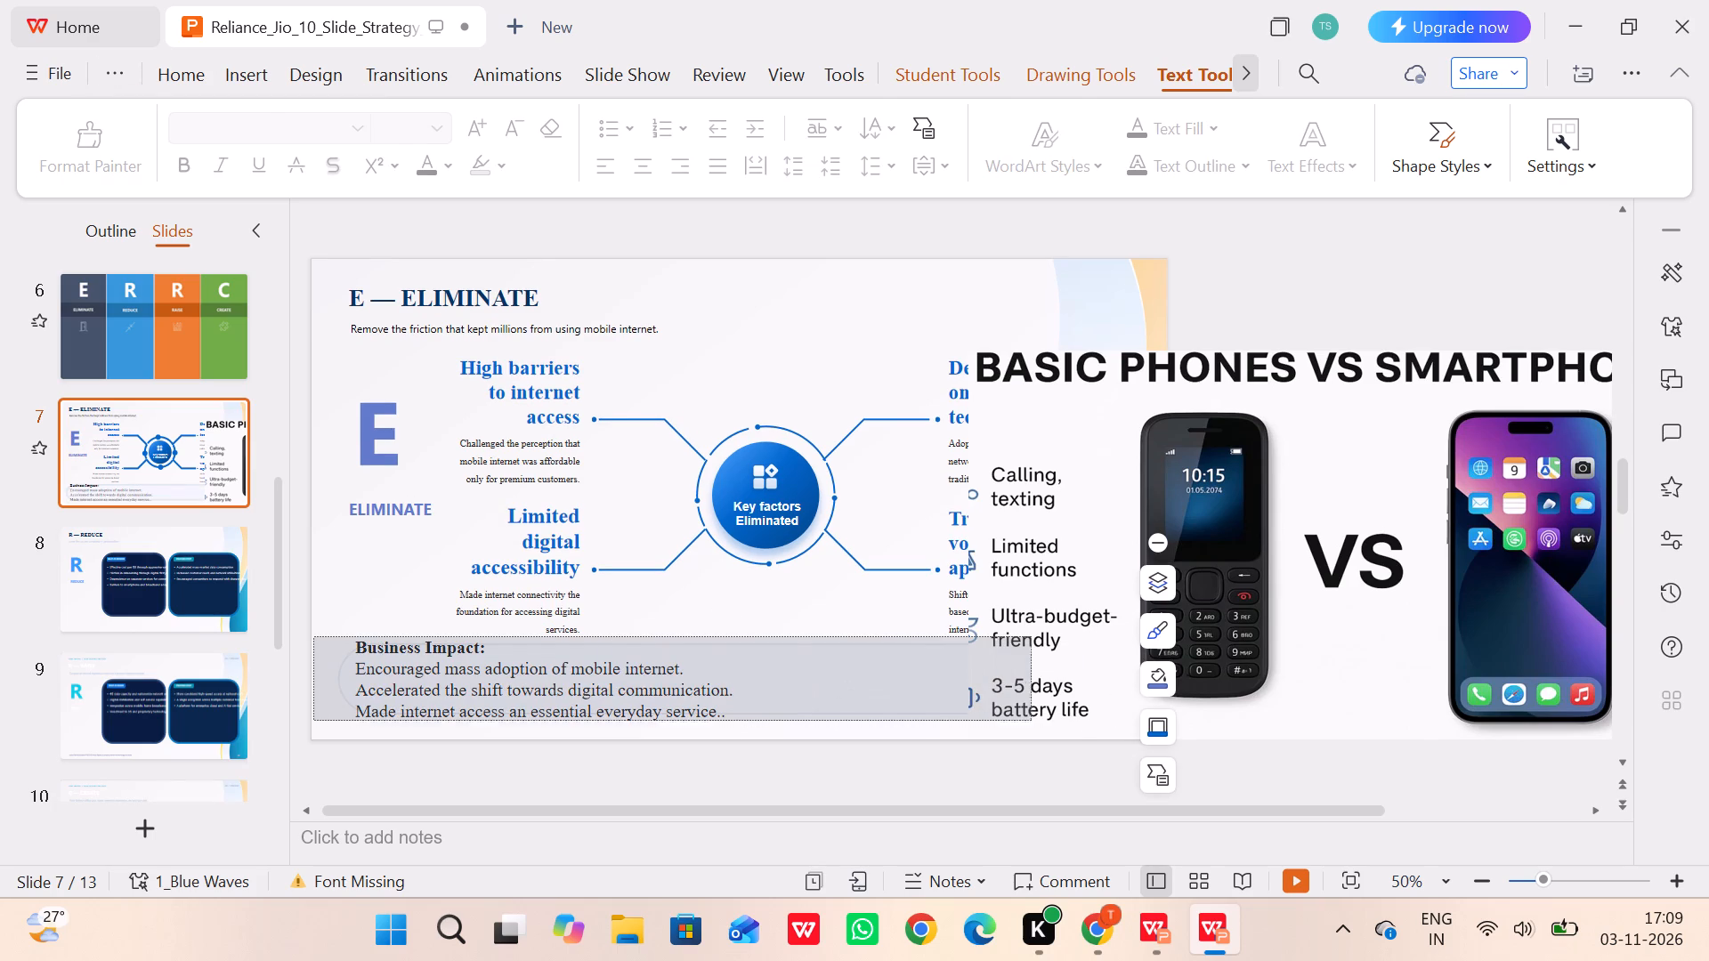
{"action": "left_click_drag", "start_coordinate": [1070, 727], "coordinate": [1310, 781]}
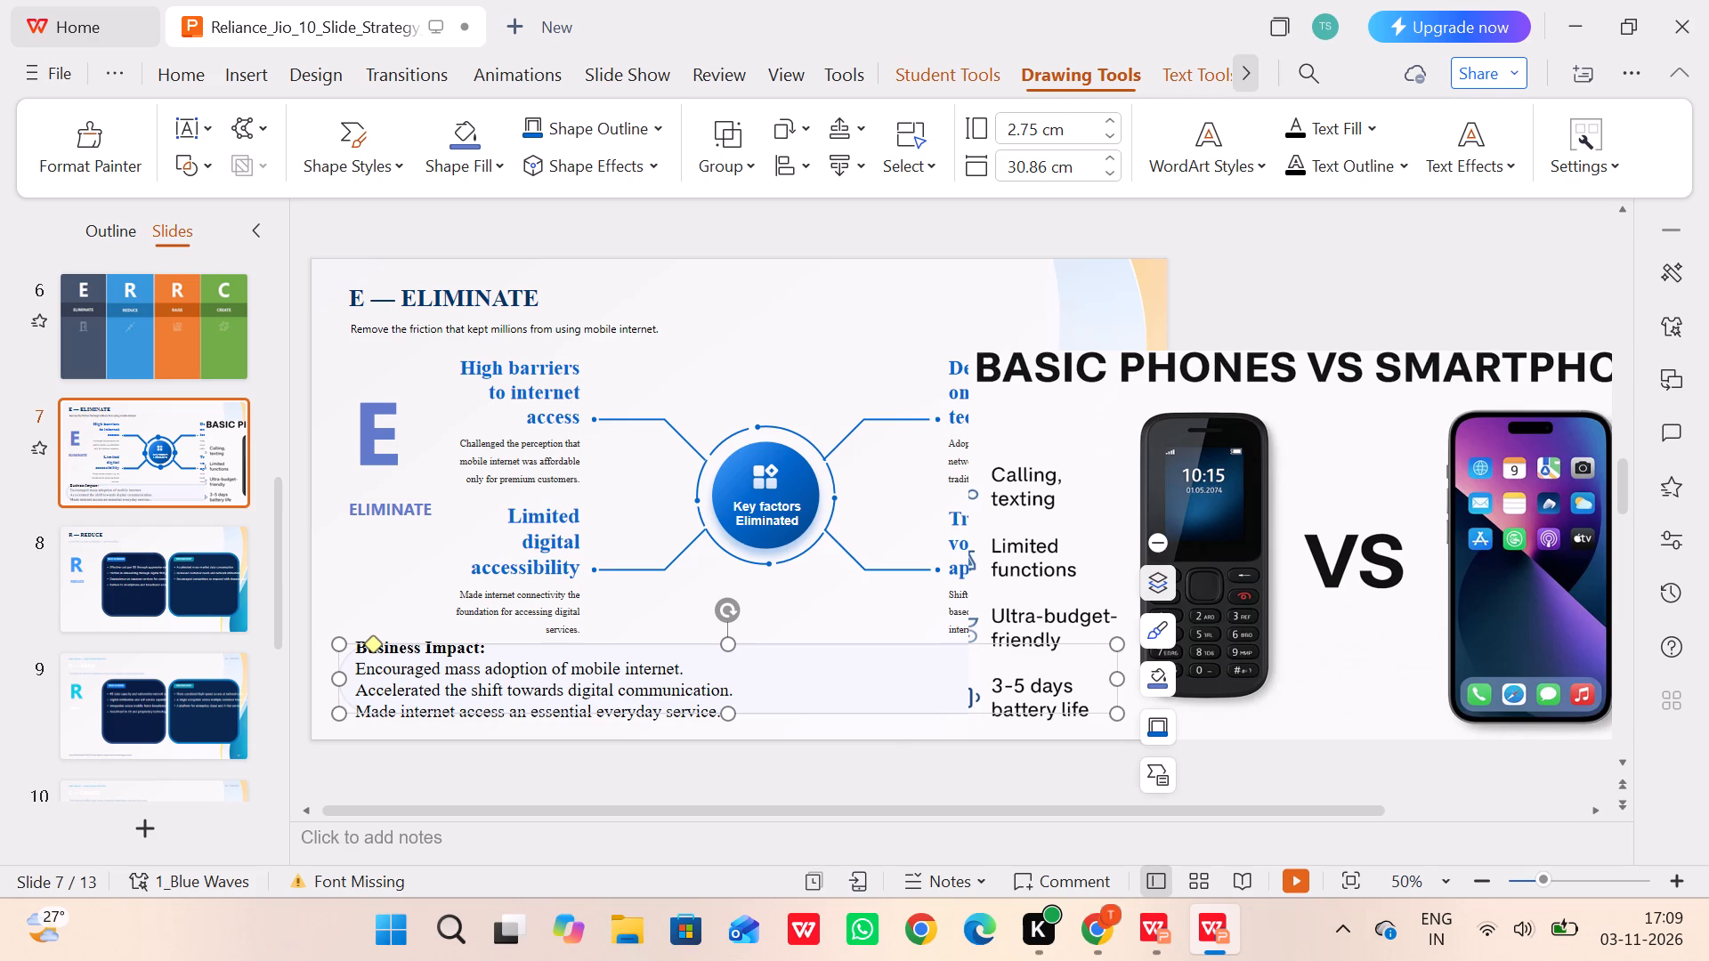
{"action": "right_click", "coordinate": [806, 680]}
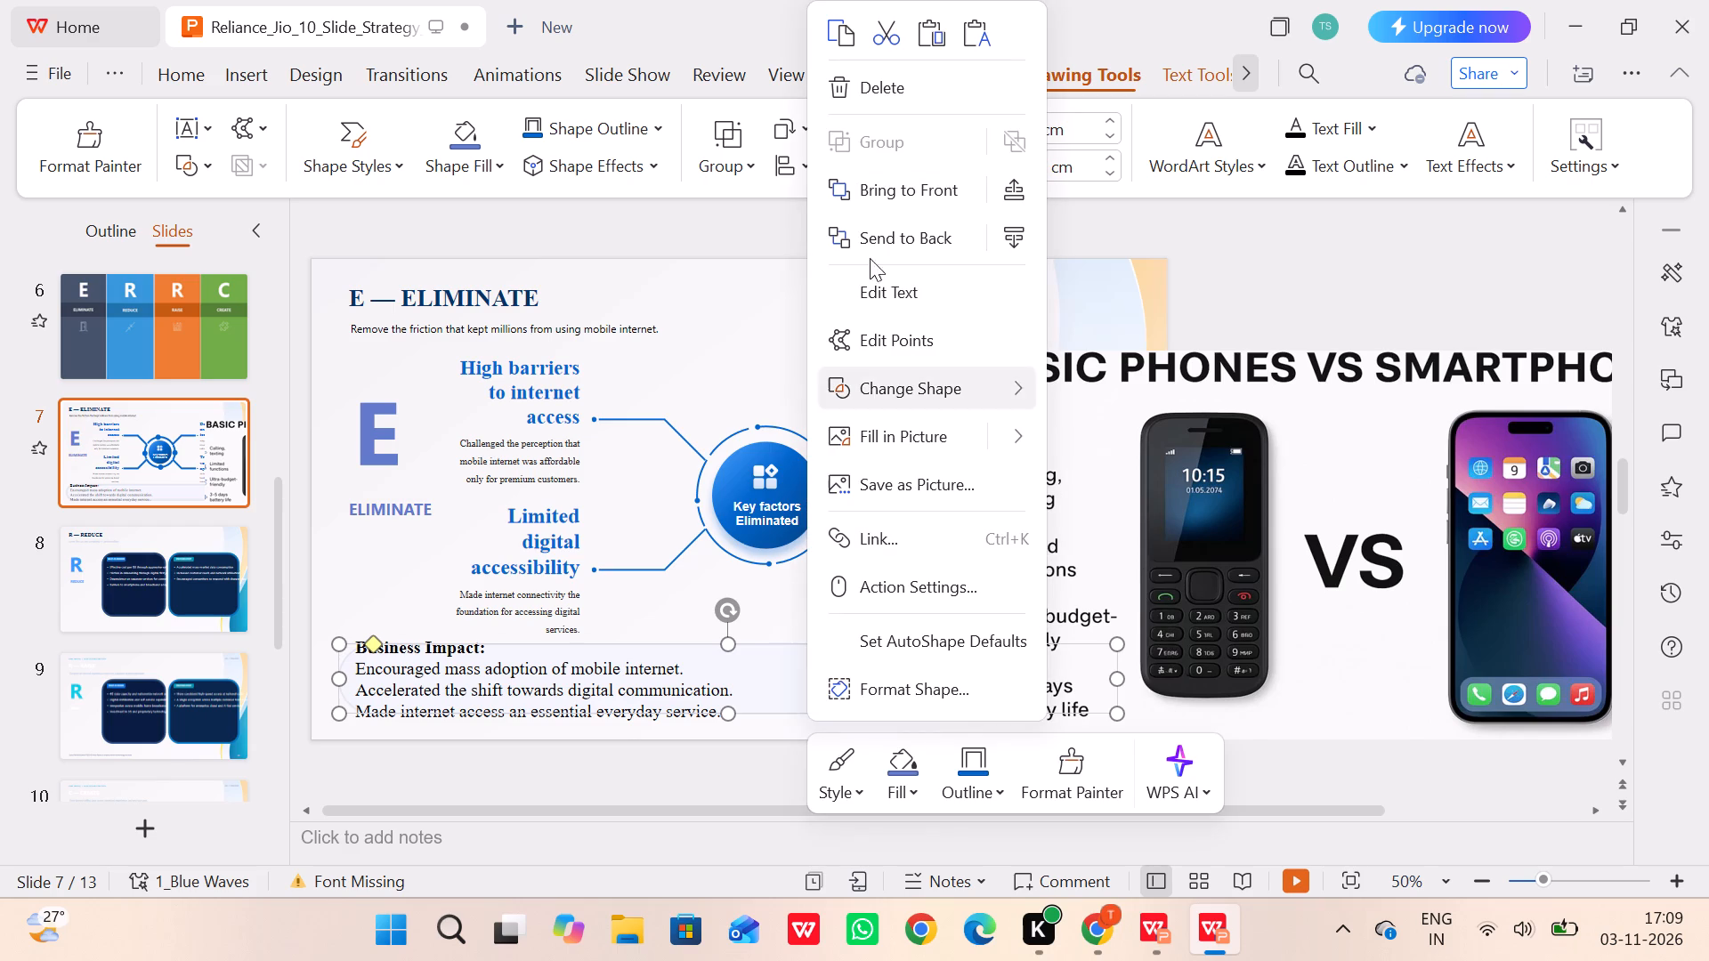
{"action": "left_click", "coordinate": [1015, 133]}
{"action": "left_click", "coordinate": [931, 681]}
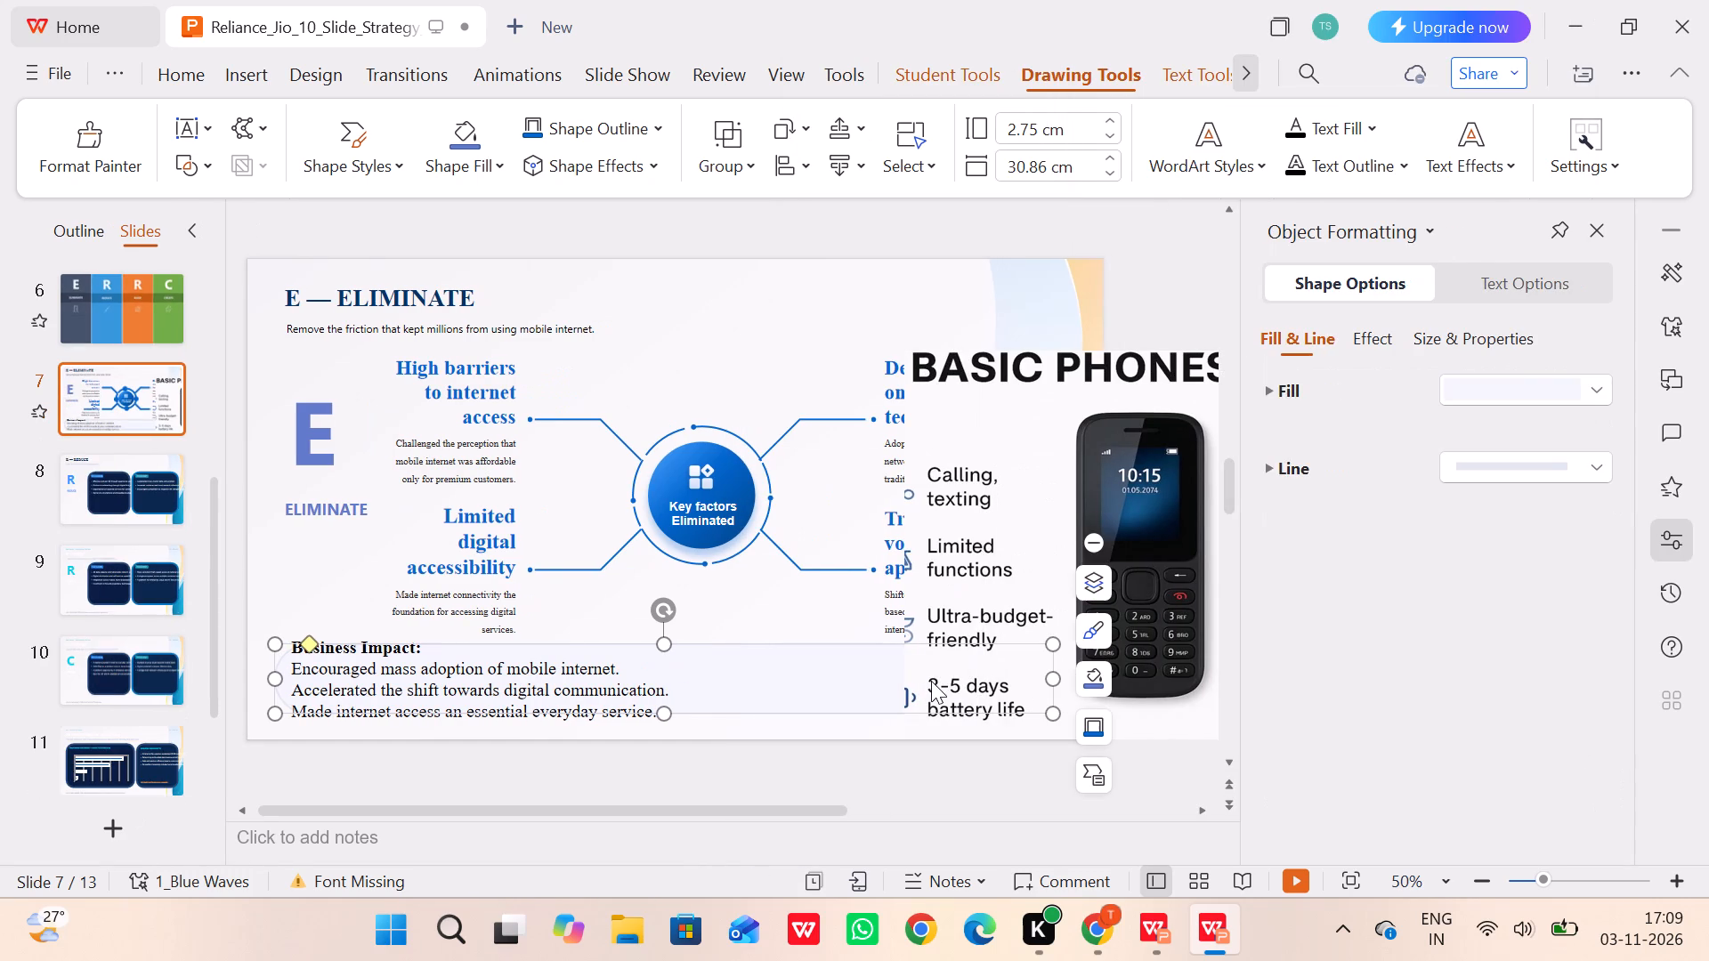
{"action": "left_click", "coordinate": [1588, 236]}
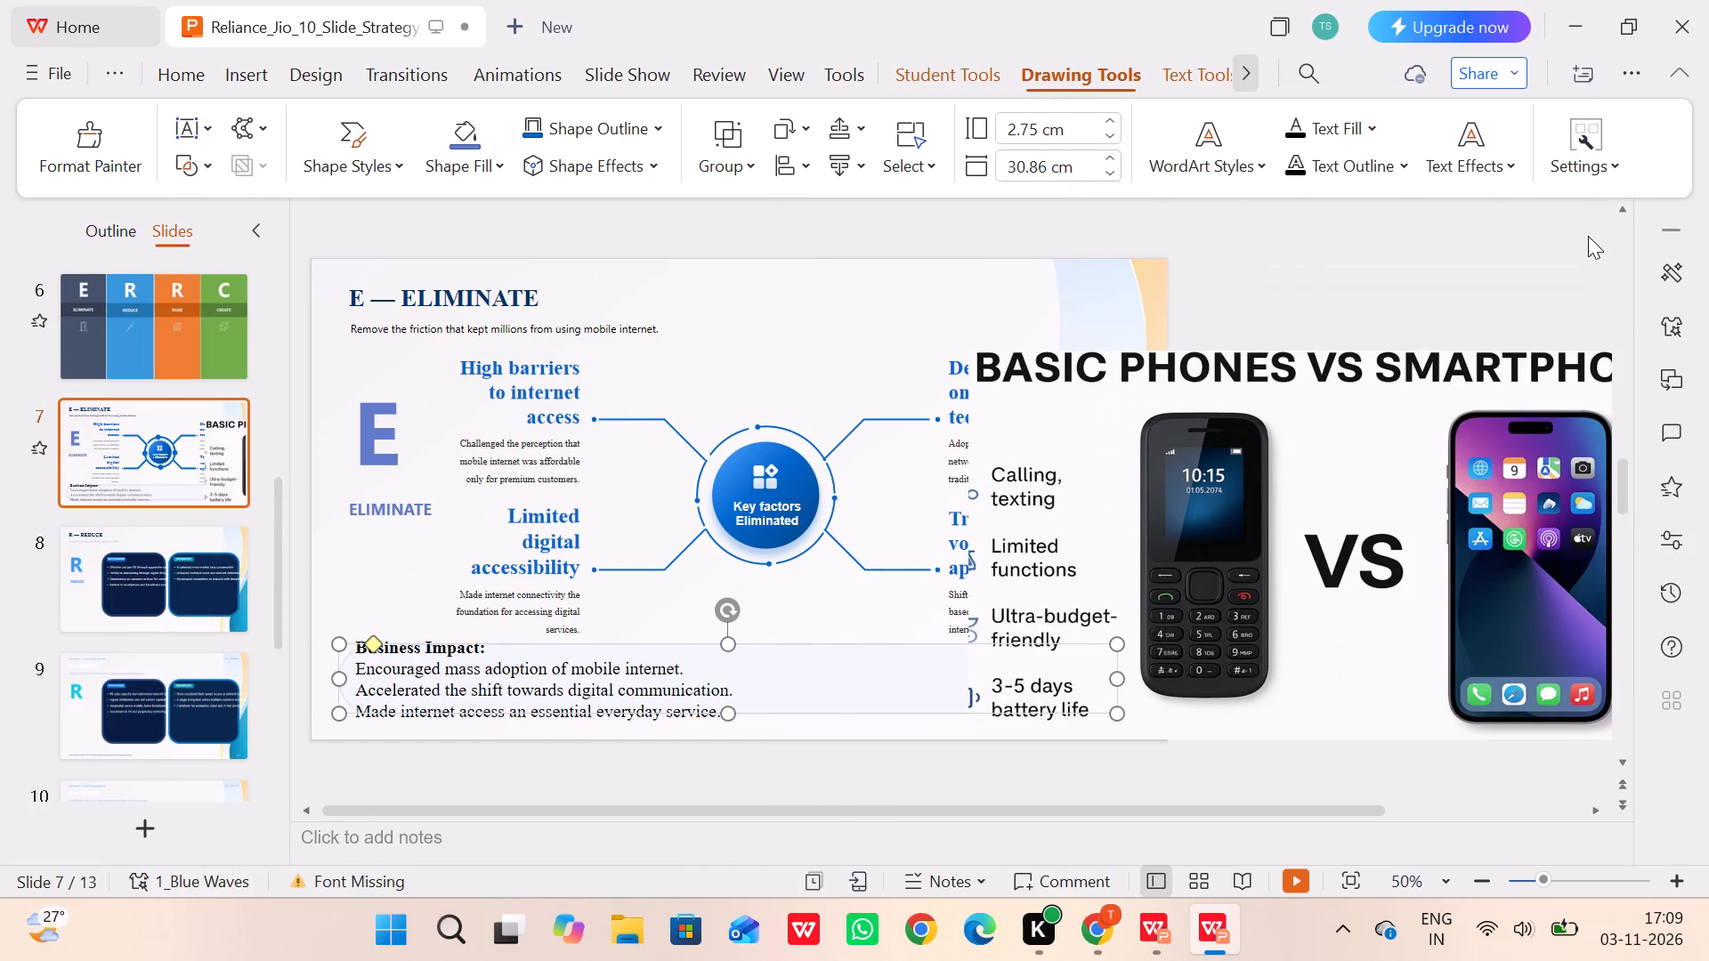
Set the font size of all the text in the Business Impact box to 16.
{"action": "left_click", "coordinate": [715, 662]}
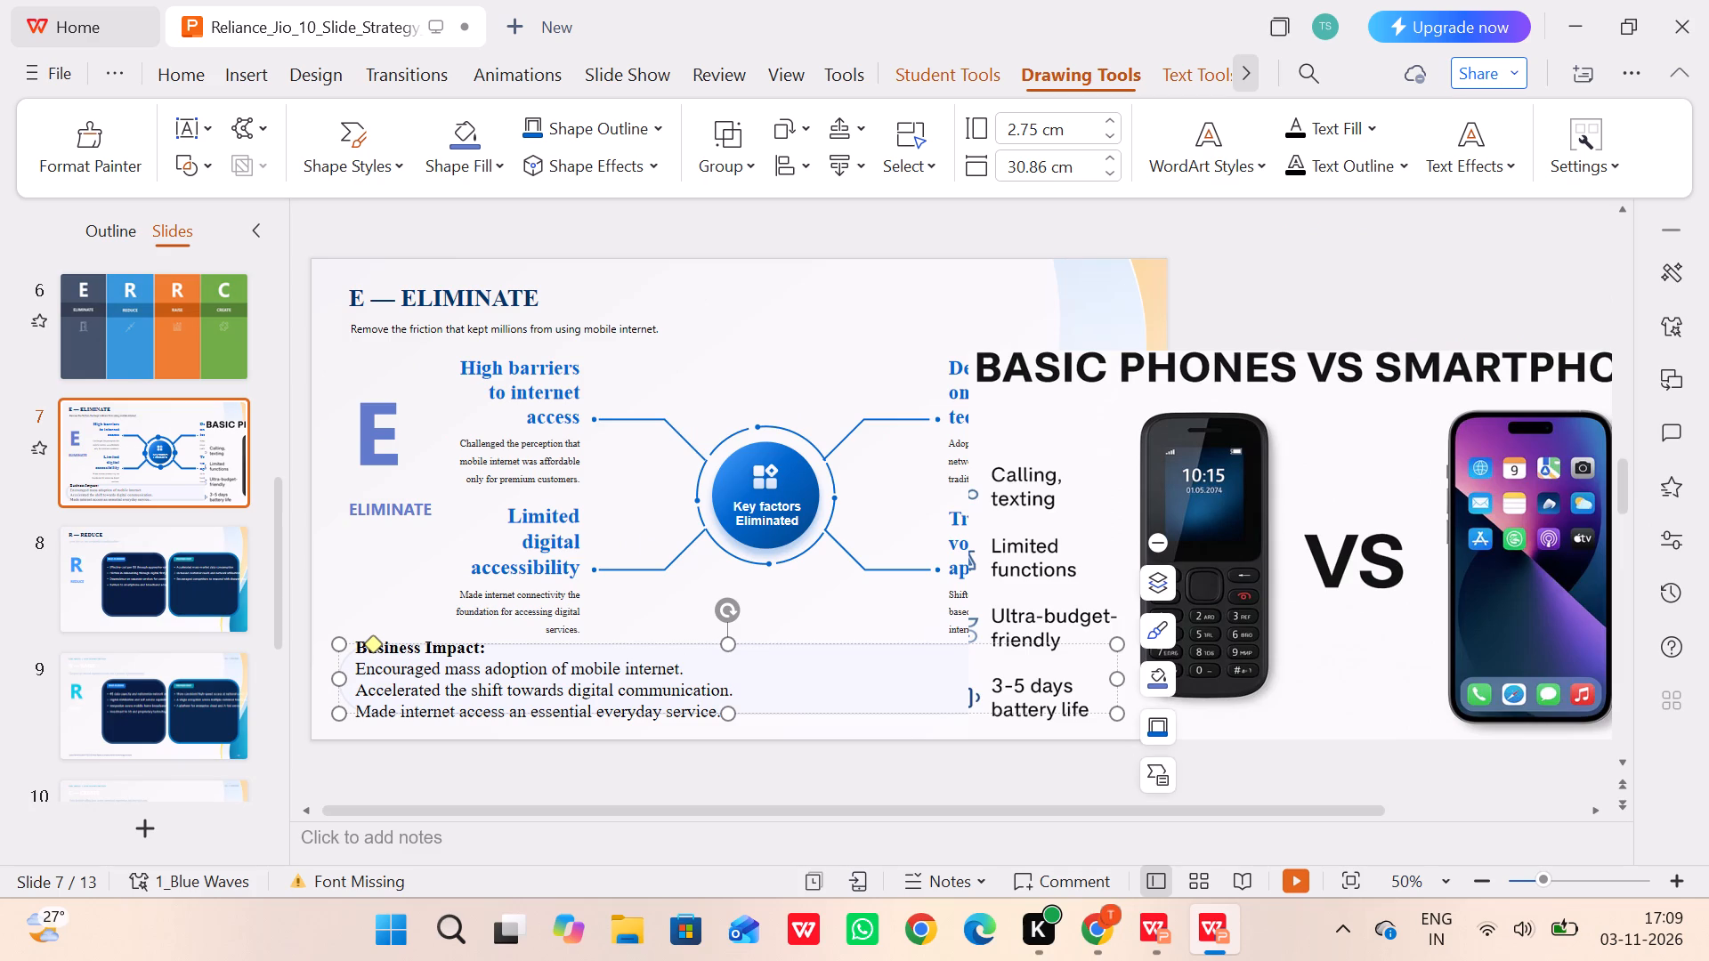
{"action": "left_click_drag", "start_coordinate": [358, 649], "coordinate": [810, 745]}
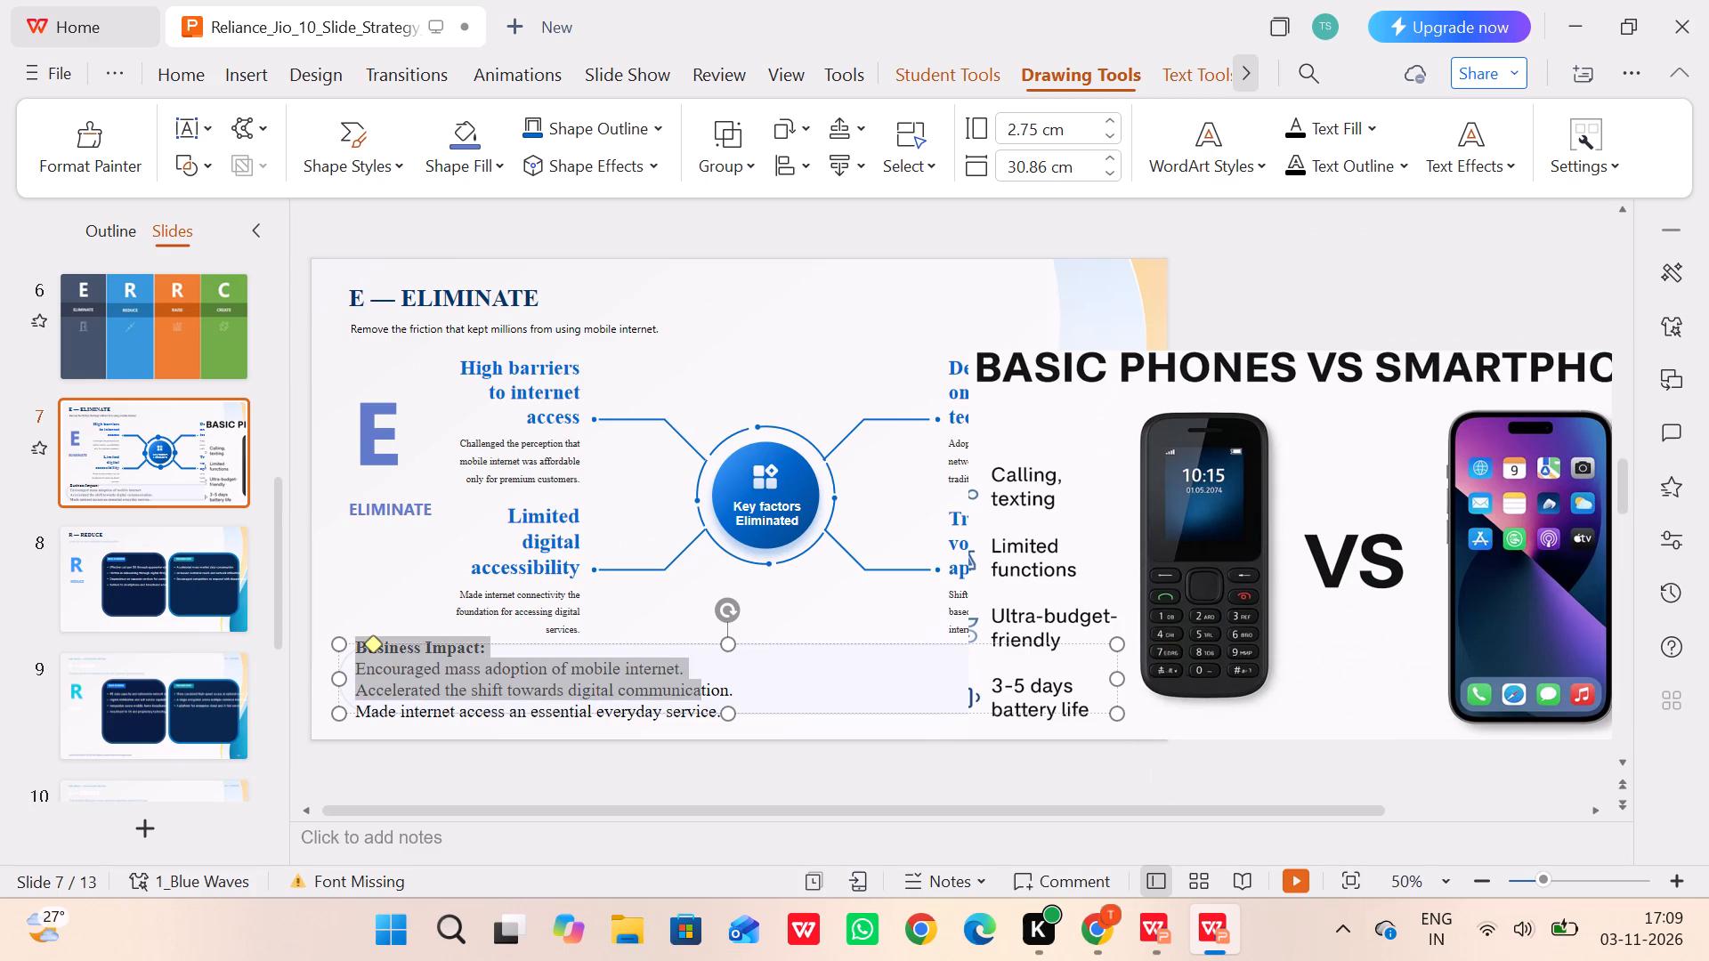
{"action": "left_click_drag", "start_coordinate": [810, 745], "coordinate": [808, 743]}
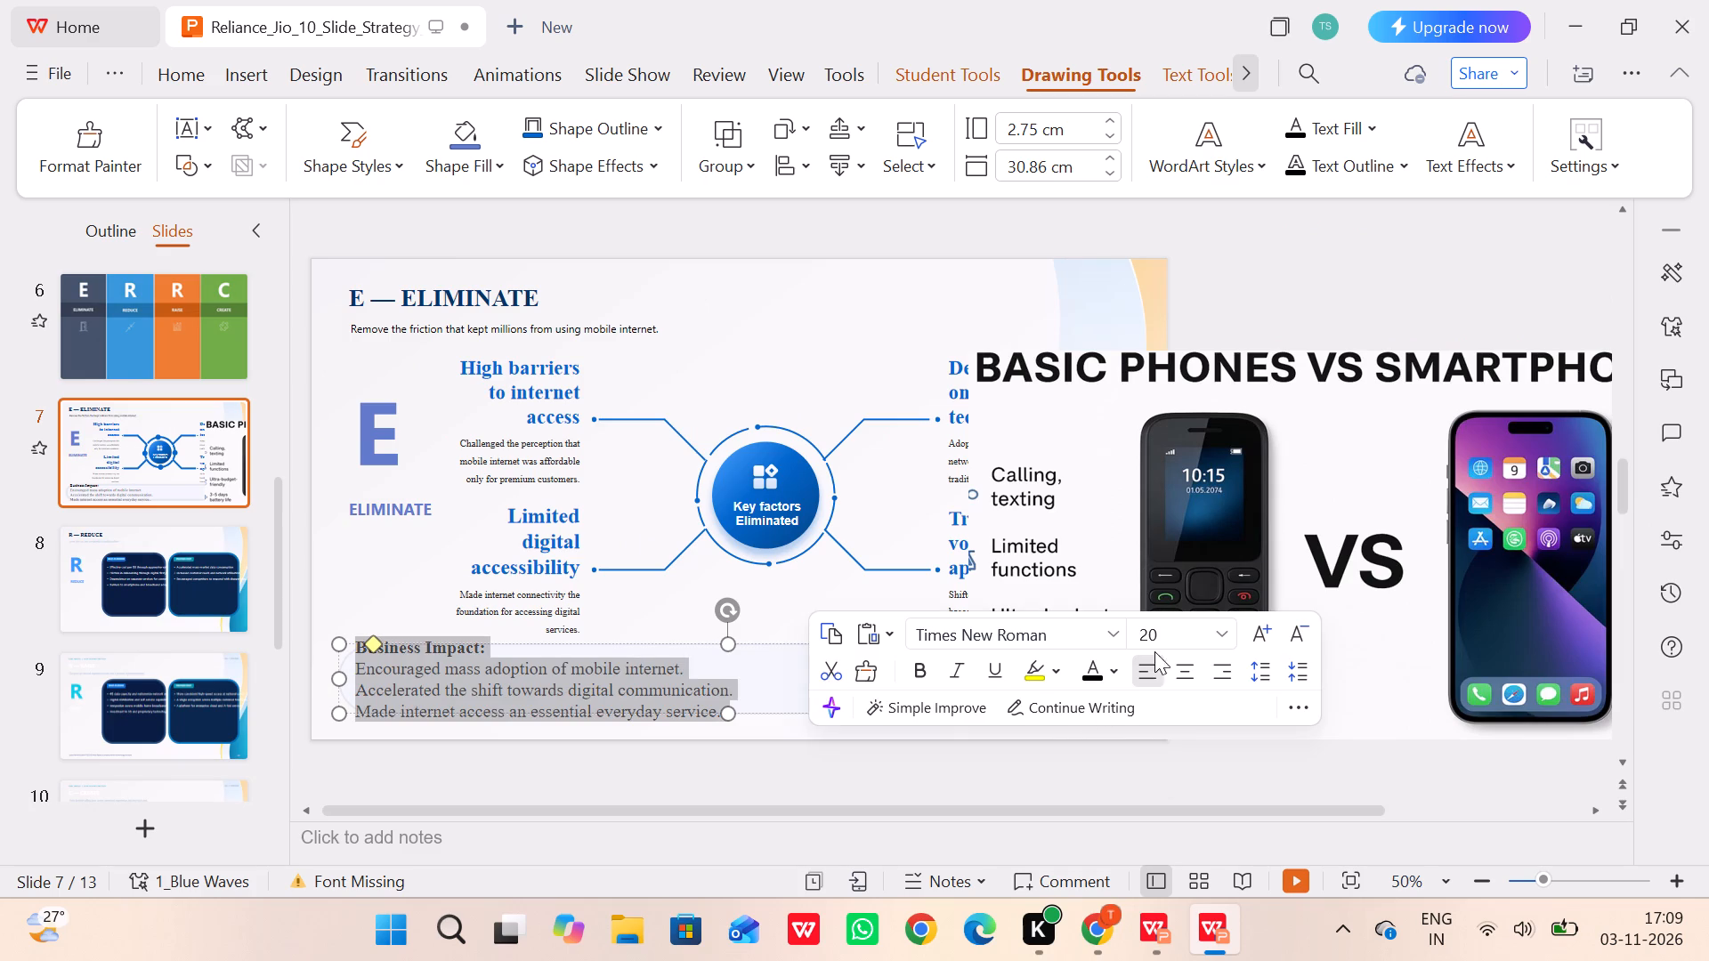
{"action": "left_click", "coordinate": [1220, 635]}
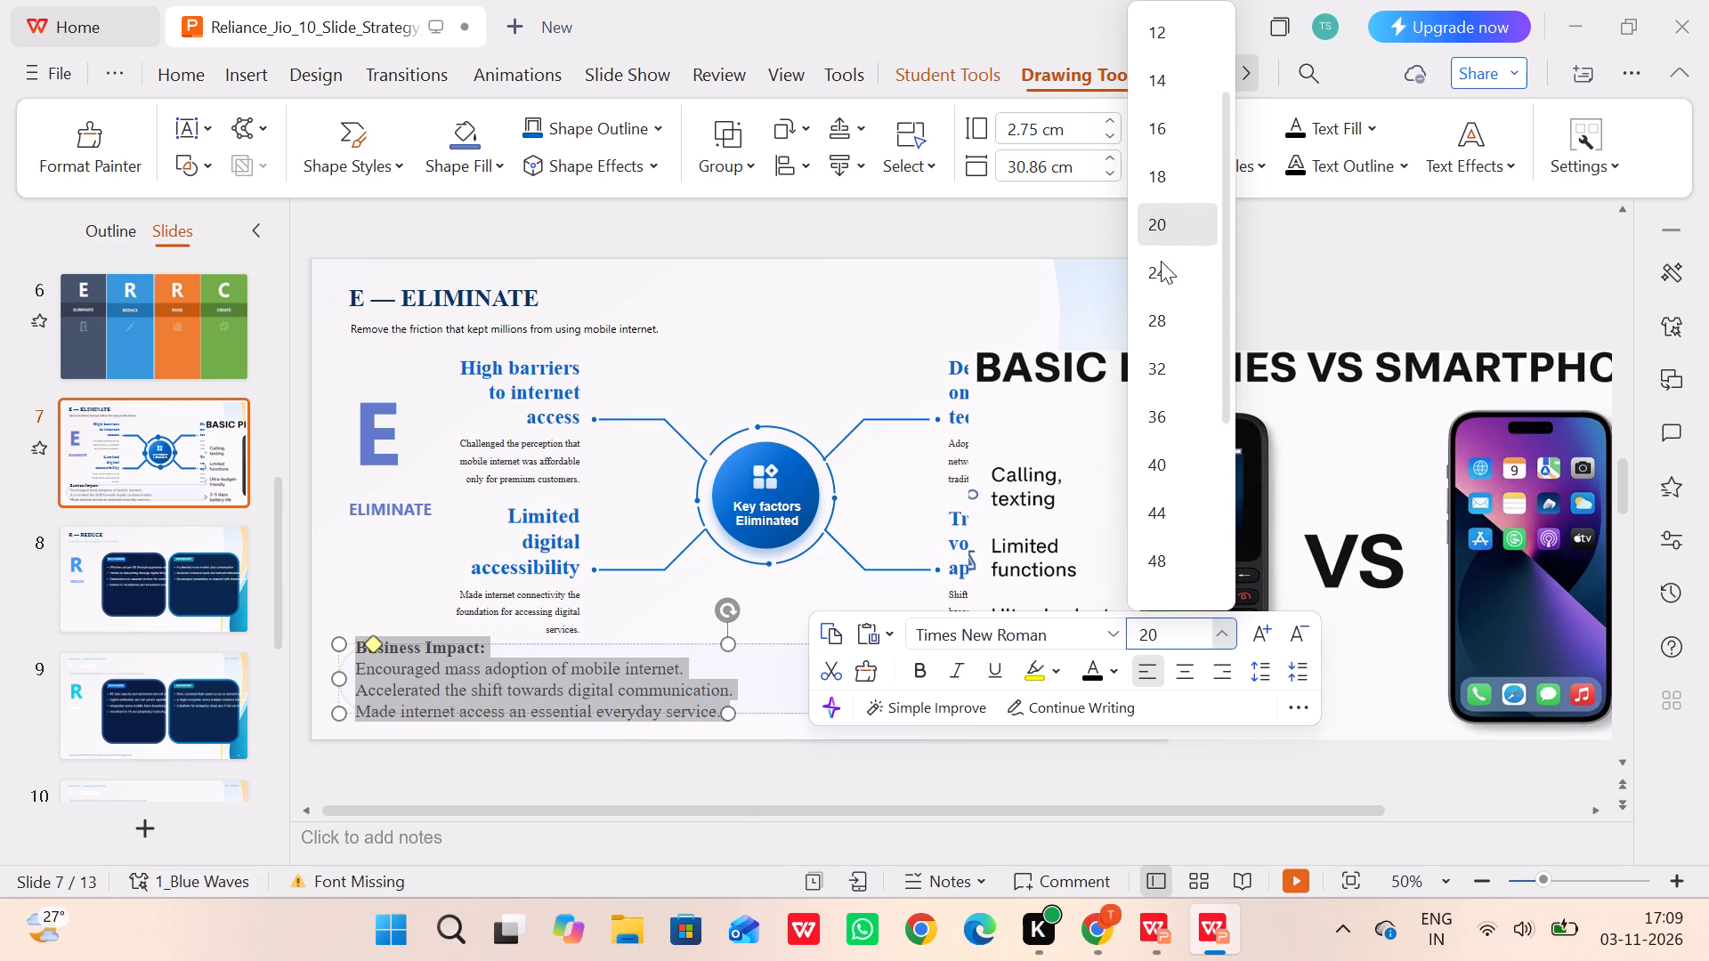
{"action": "left_click", "coordinate": [1173, 141]}
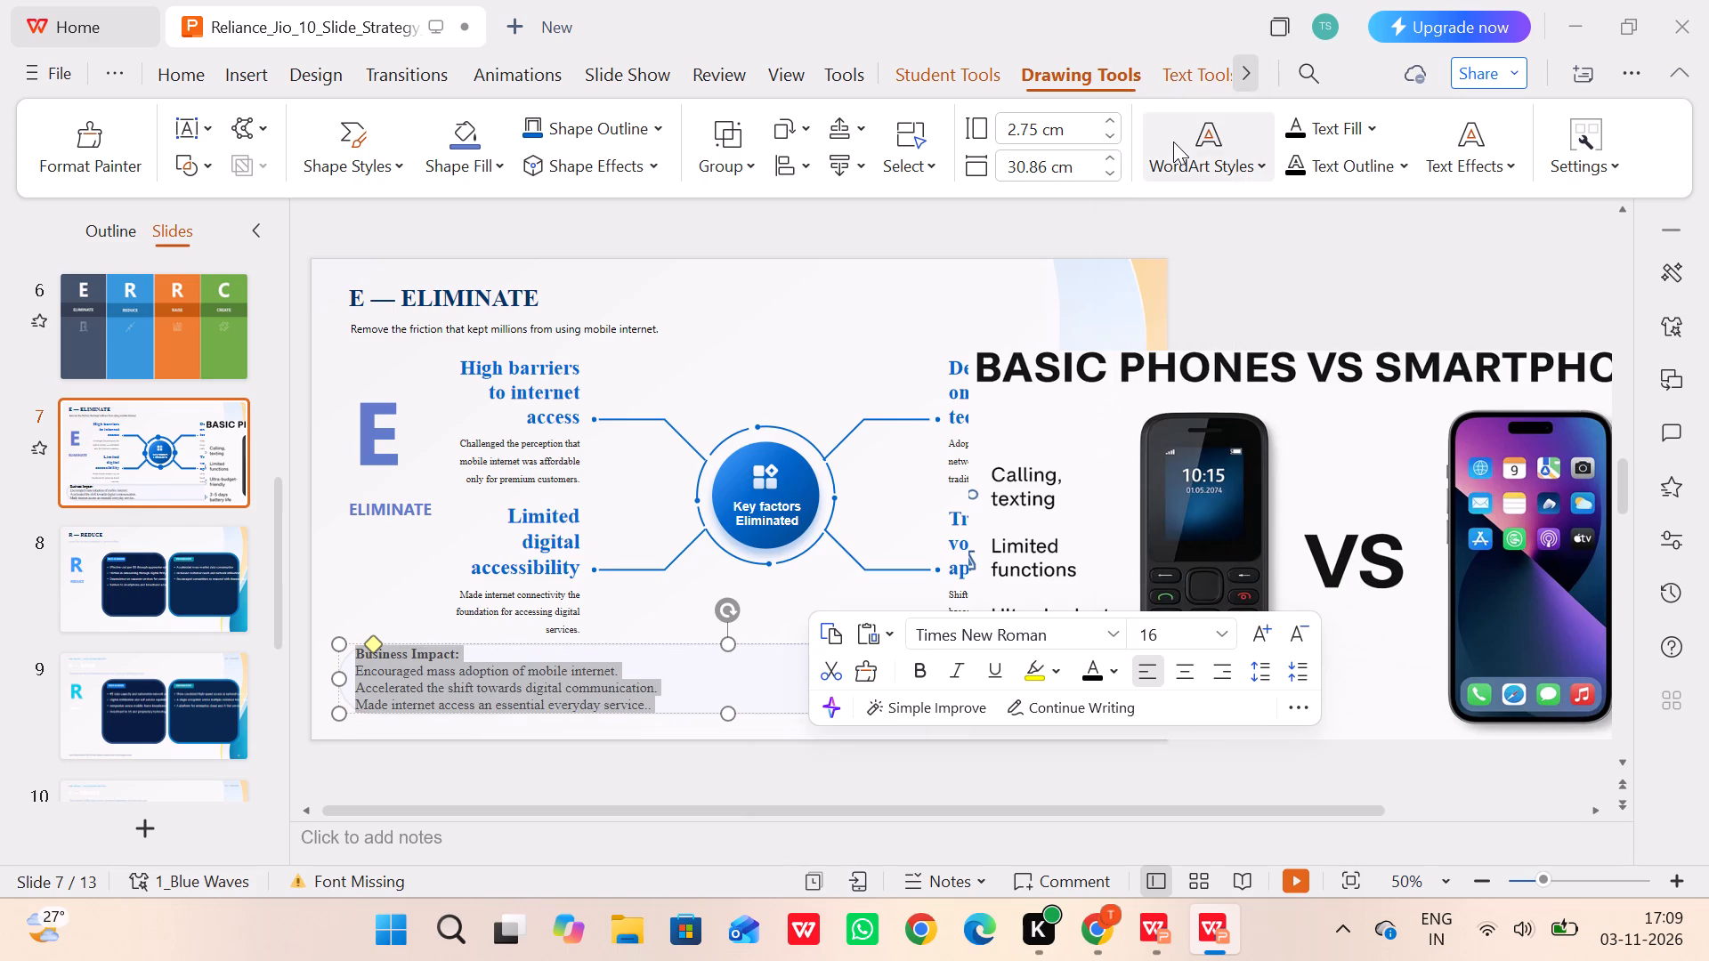
{"action": "left_click", "coordinate": [669, 744]}
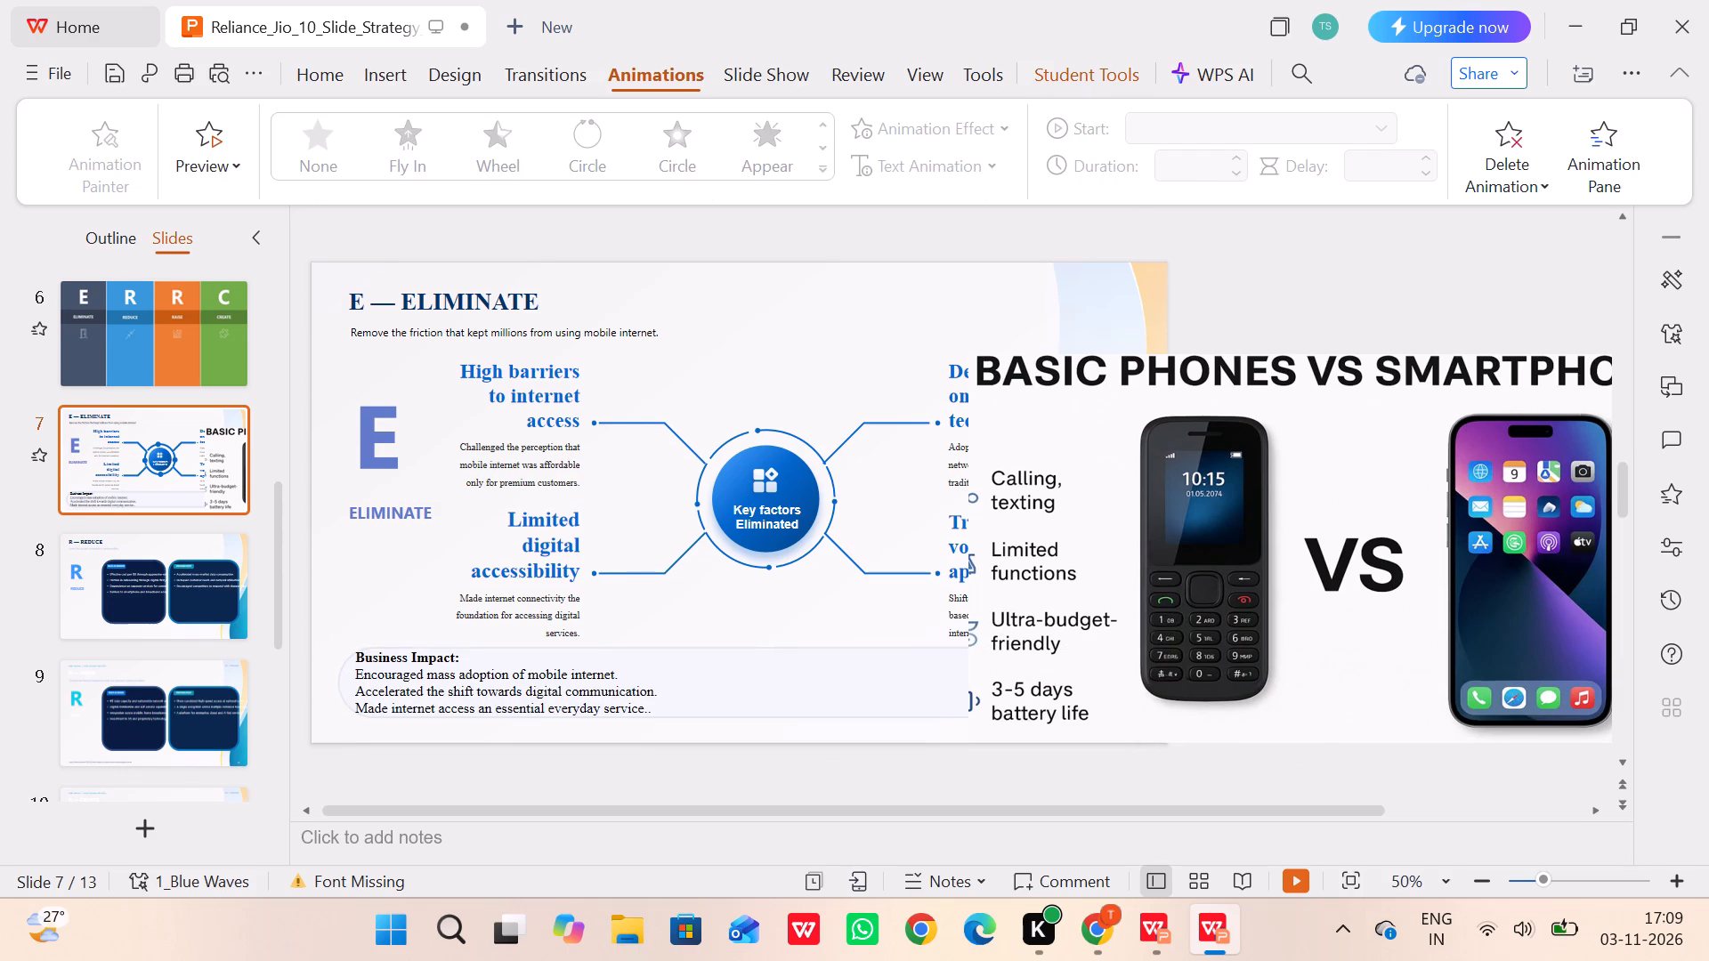
Extend the Business Impact box downward to a height of about 3.28 cm.
{"action": "left_click", "coordinate": [717, 687]}
{"action": "left_click_drag", "start_coordinate": [725, 709], "coordinate": [724, 720]}
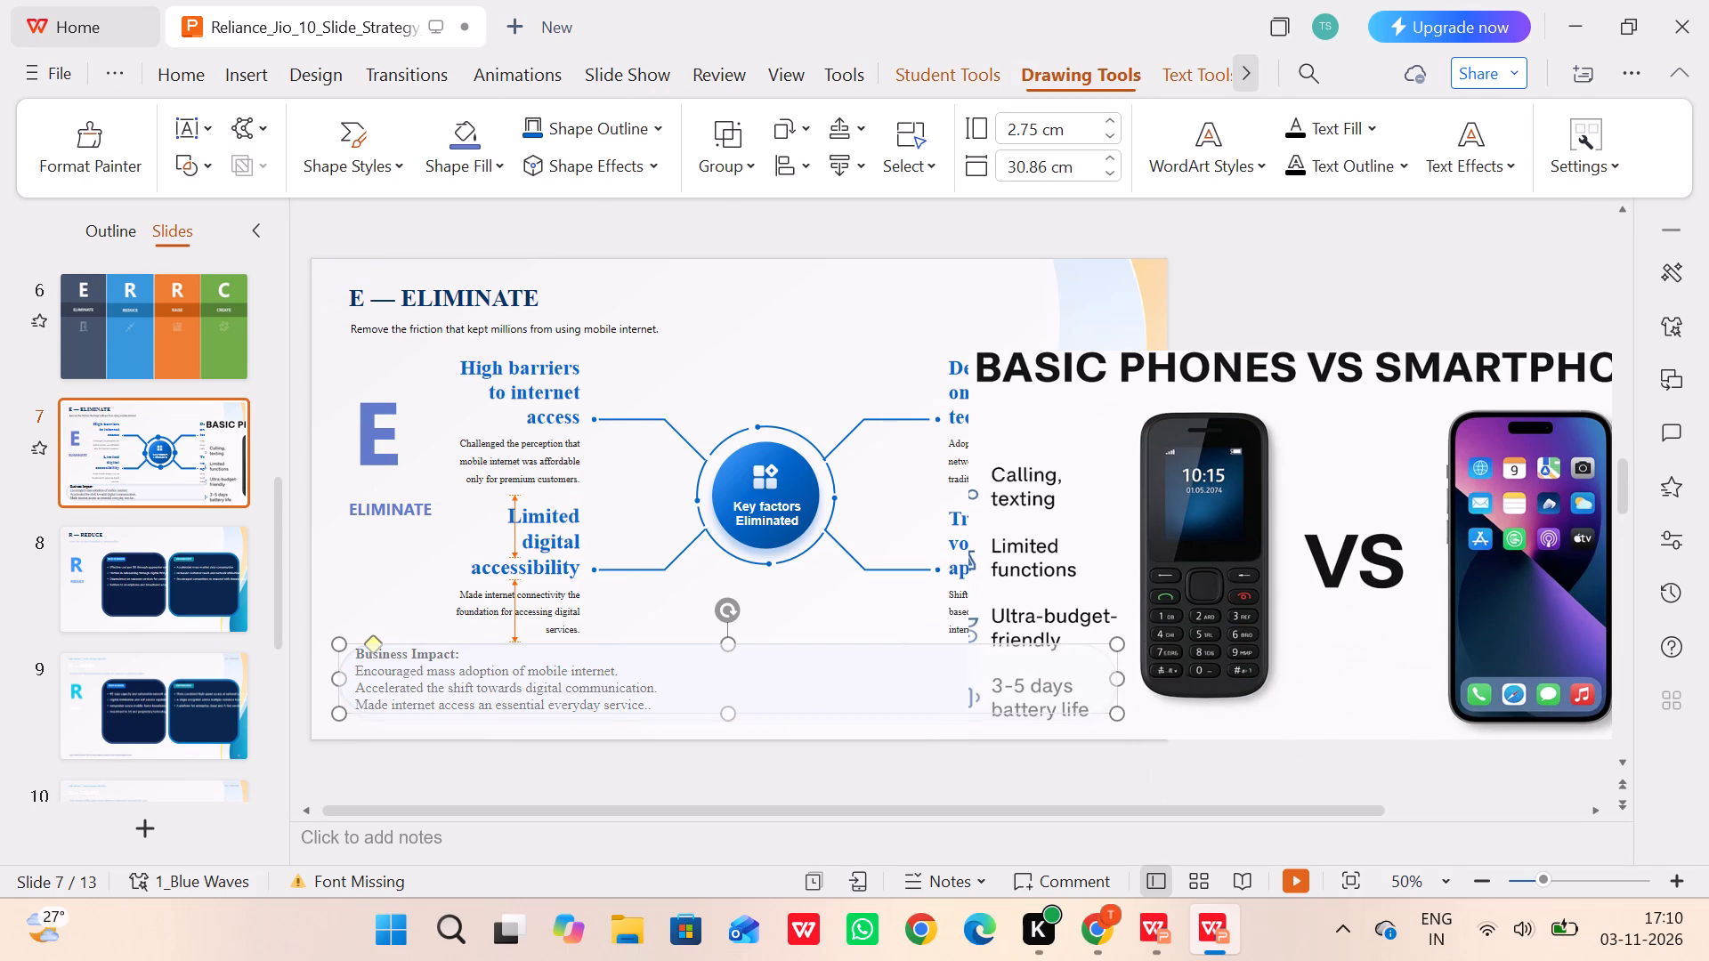
{"action": "left_click_drag", "start_coordinate": [724, 720], "coordinate": [725, 724]}
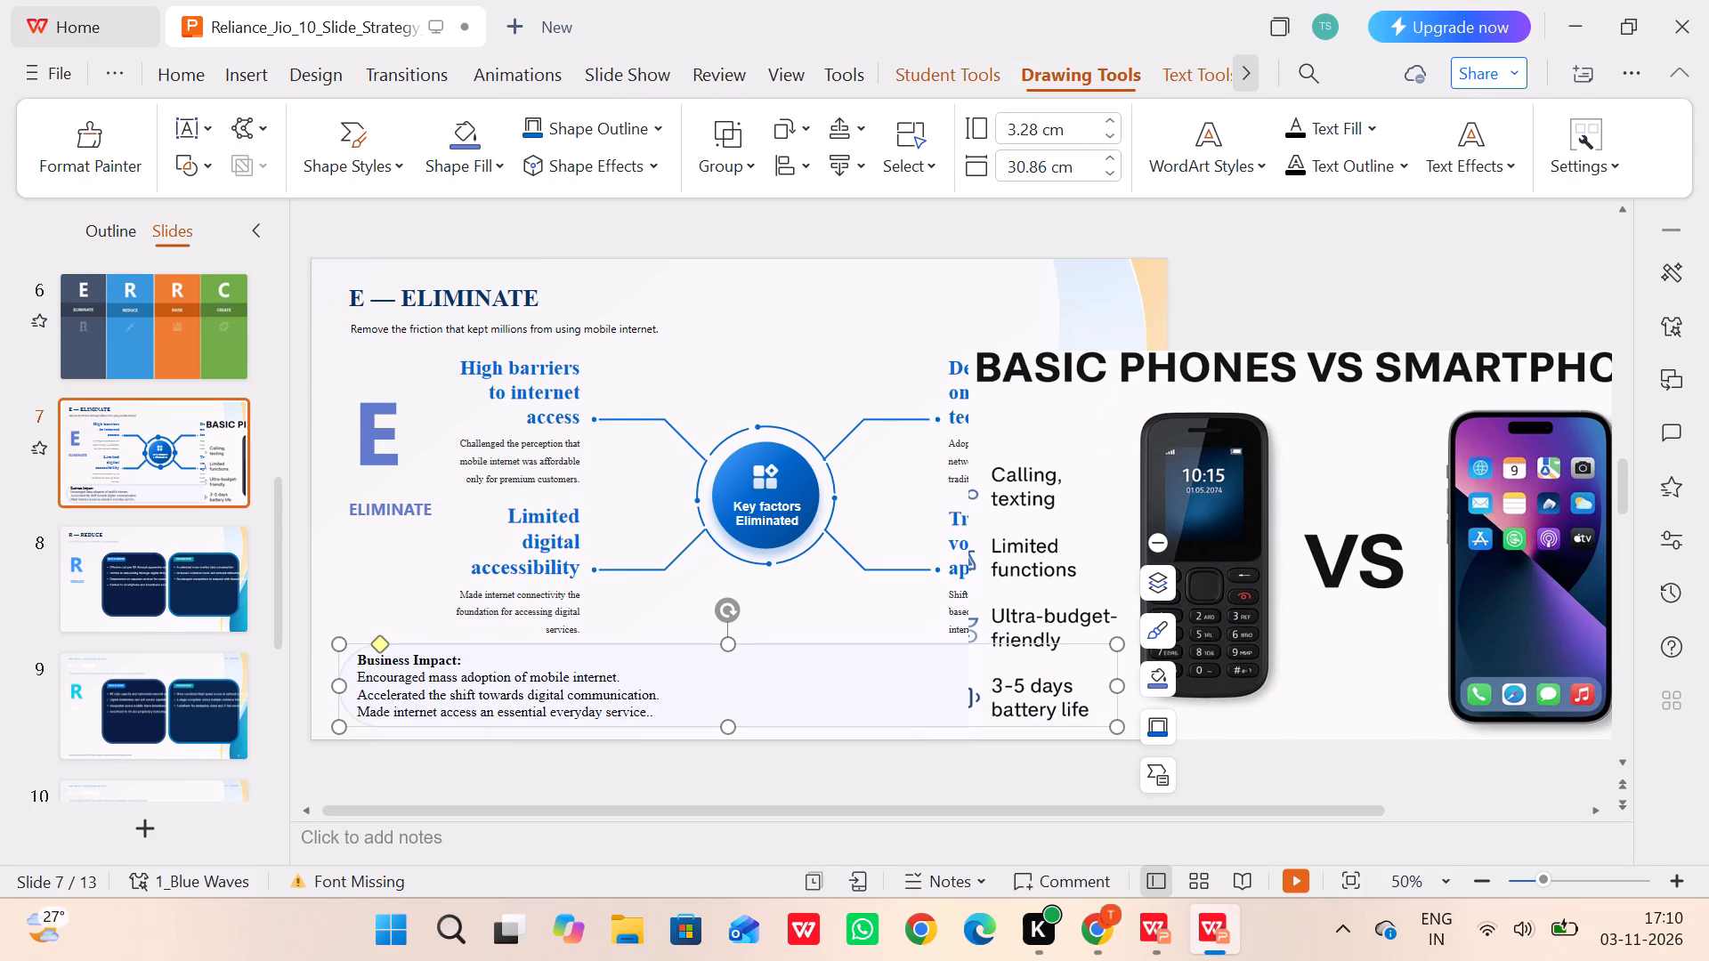
{"action": "left_click", "coordinate": [727, 644]}
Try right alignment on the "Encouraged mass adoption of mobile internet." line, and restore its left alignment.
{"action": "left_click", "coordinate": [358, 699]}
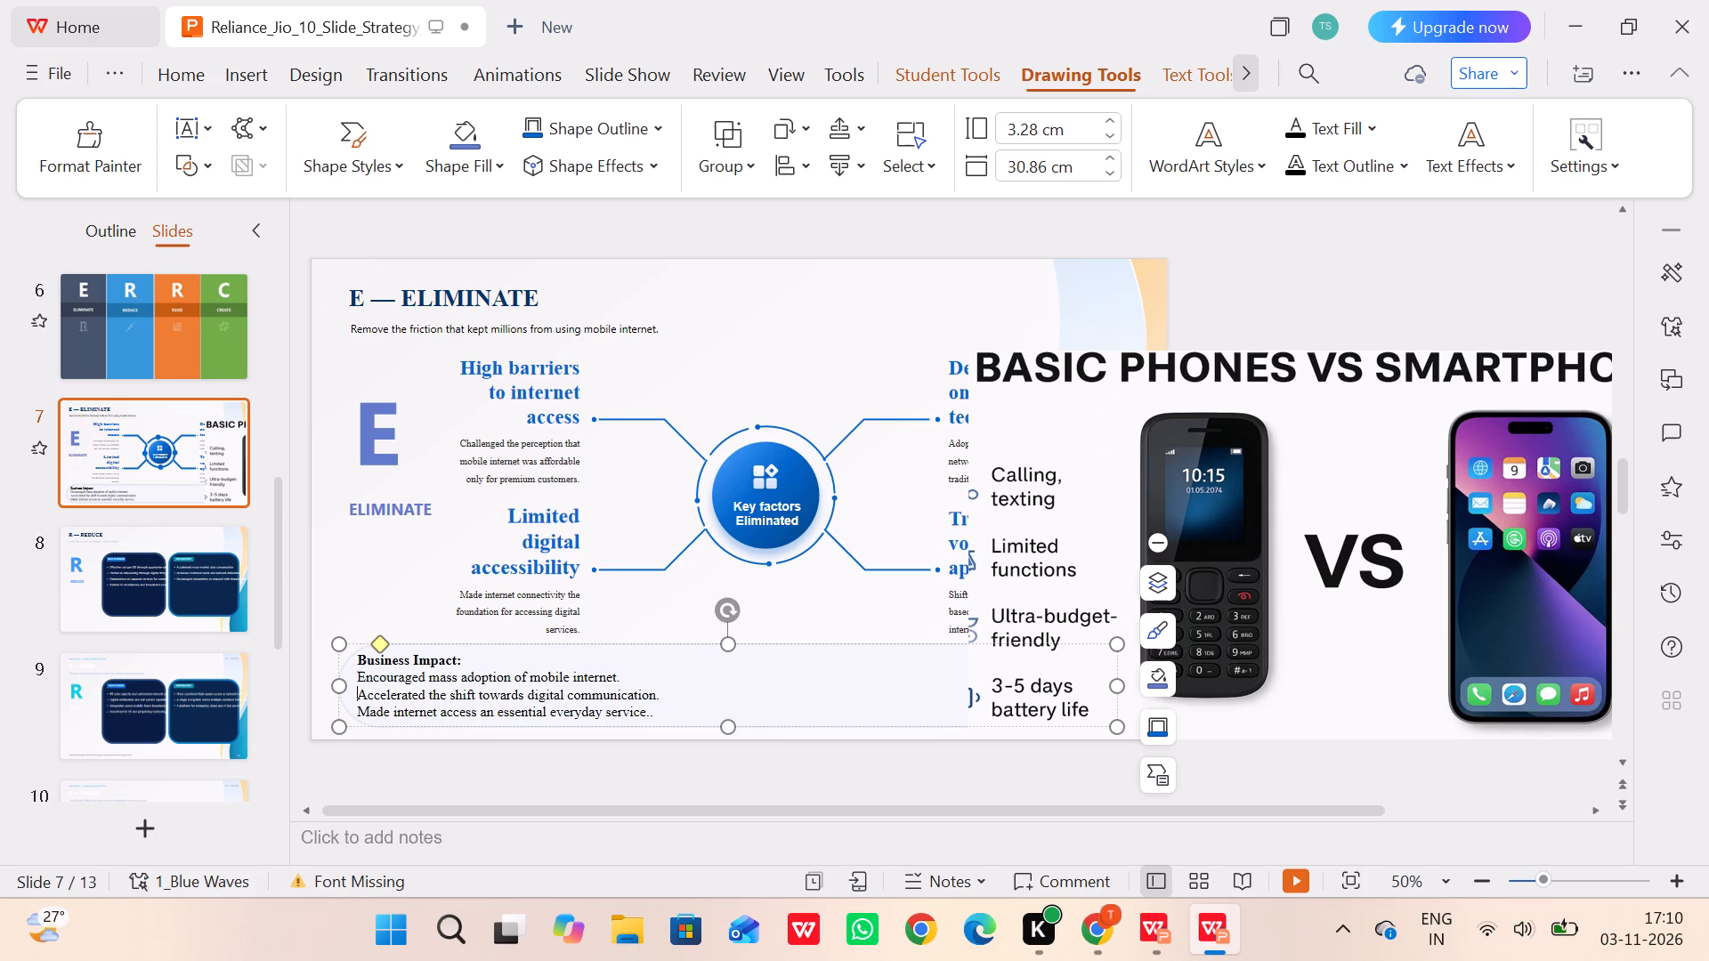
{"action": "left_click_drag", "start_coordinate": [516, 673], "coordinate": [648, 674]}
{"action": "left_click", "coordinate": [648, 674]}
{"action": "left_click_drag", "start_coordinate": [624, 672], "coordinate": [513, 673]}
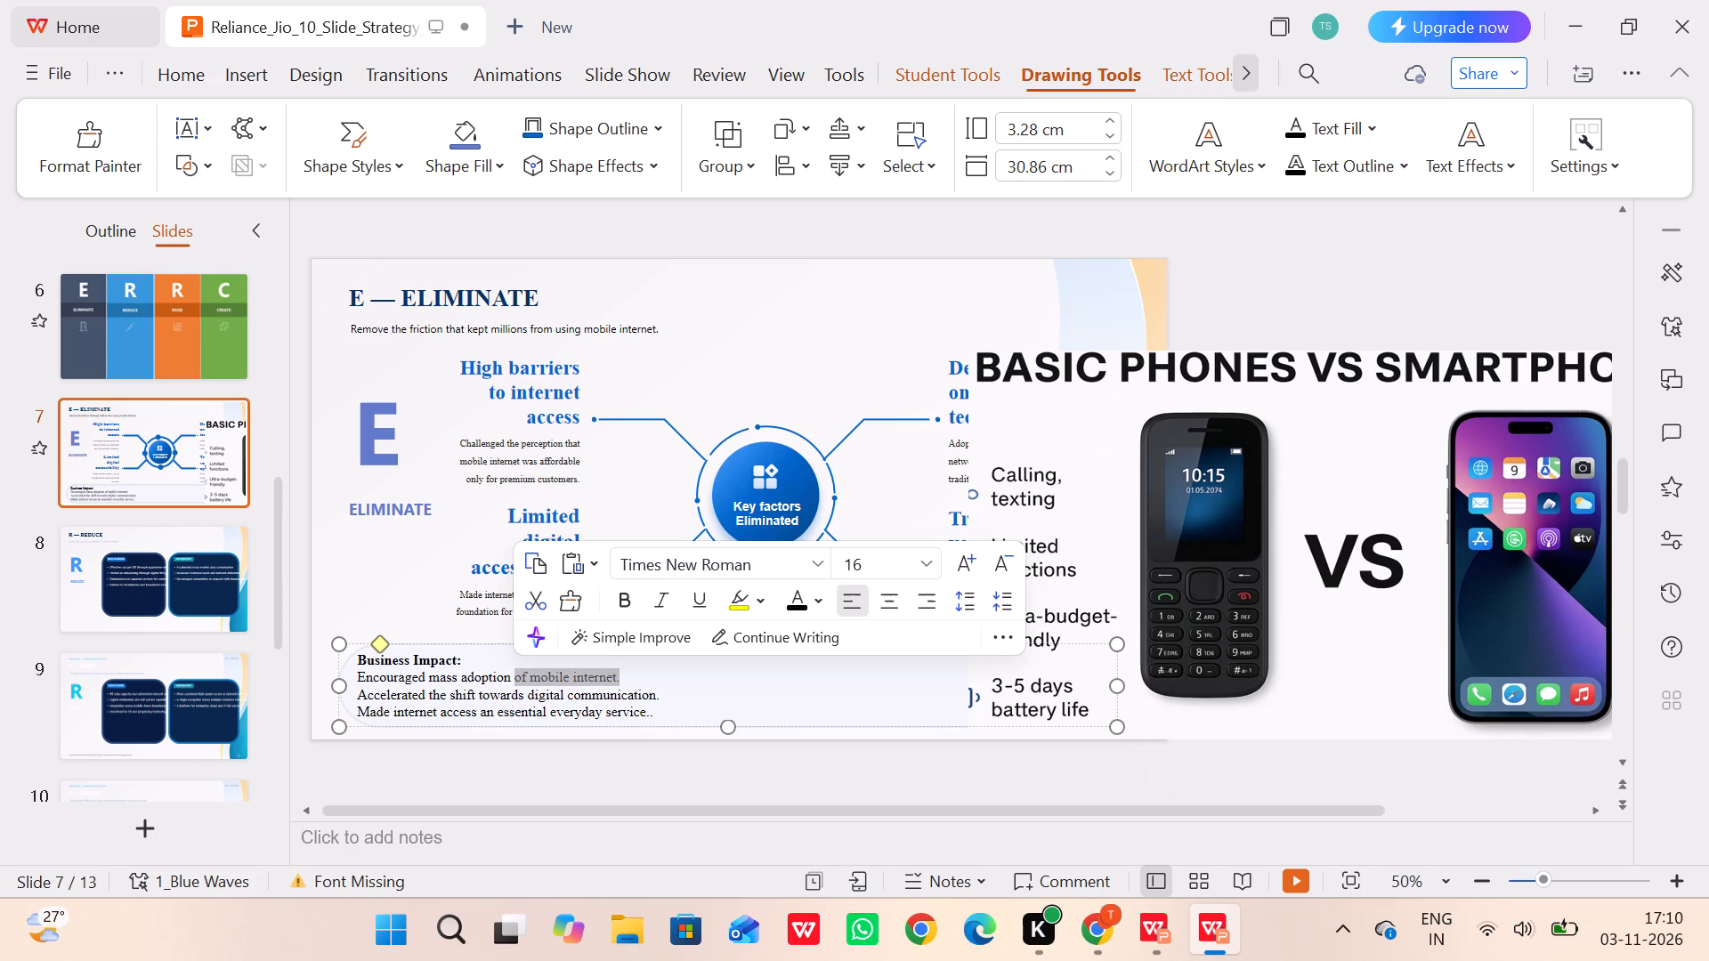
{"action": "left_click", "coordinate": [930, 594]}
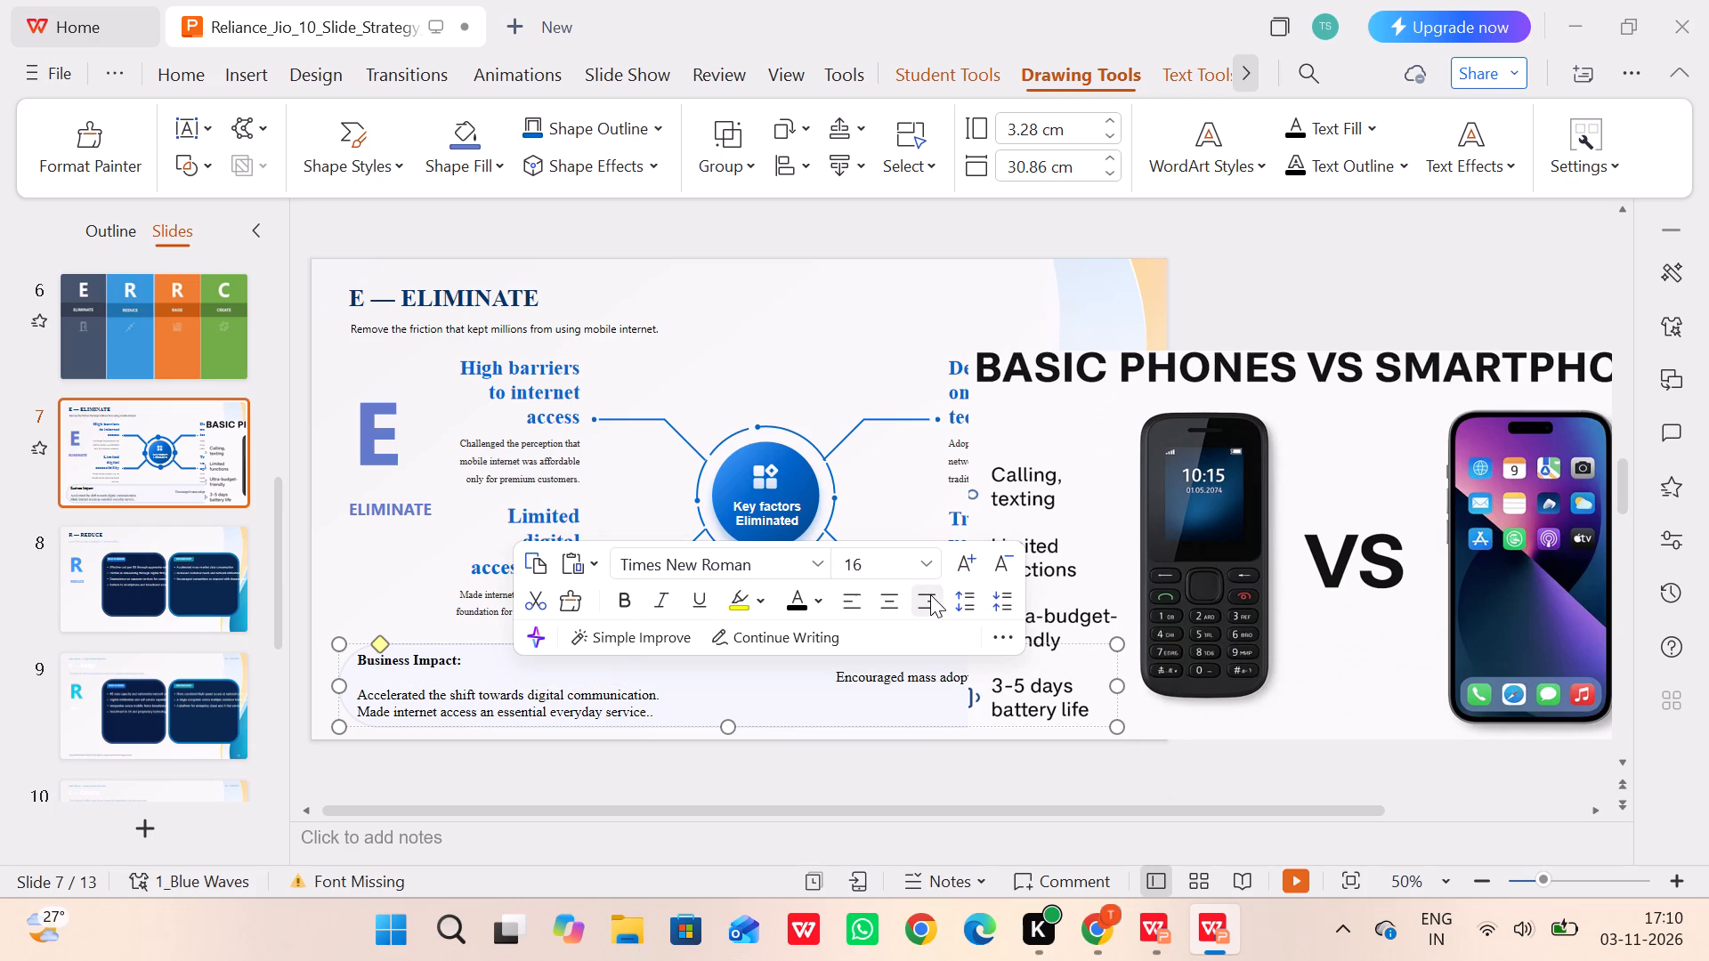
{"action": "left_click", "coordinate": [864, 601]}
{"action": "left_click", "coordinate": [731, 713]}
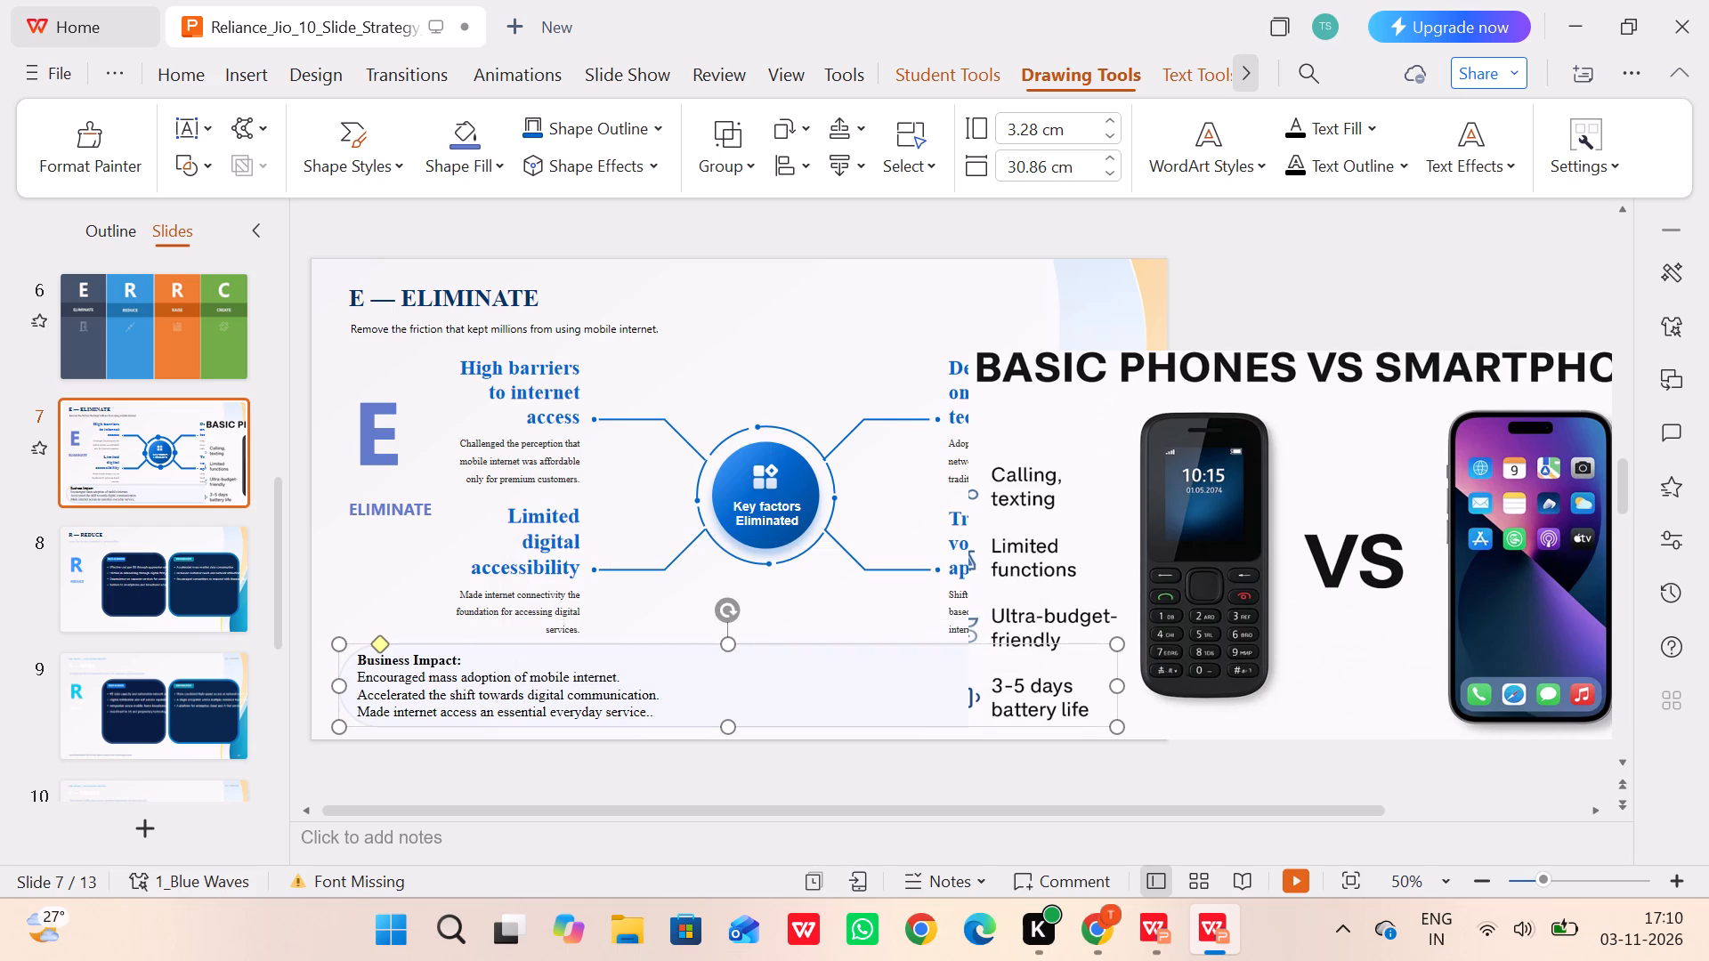
Delete the Business Impact box together with its text from the ELIMINATE slide.
{"action": "left_click", "coordinate": [665, 715]}
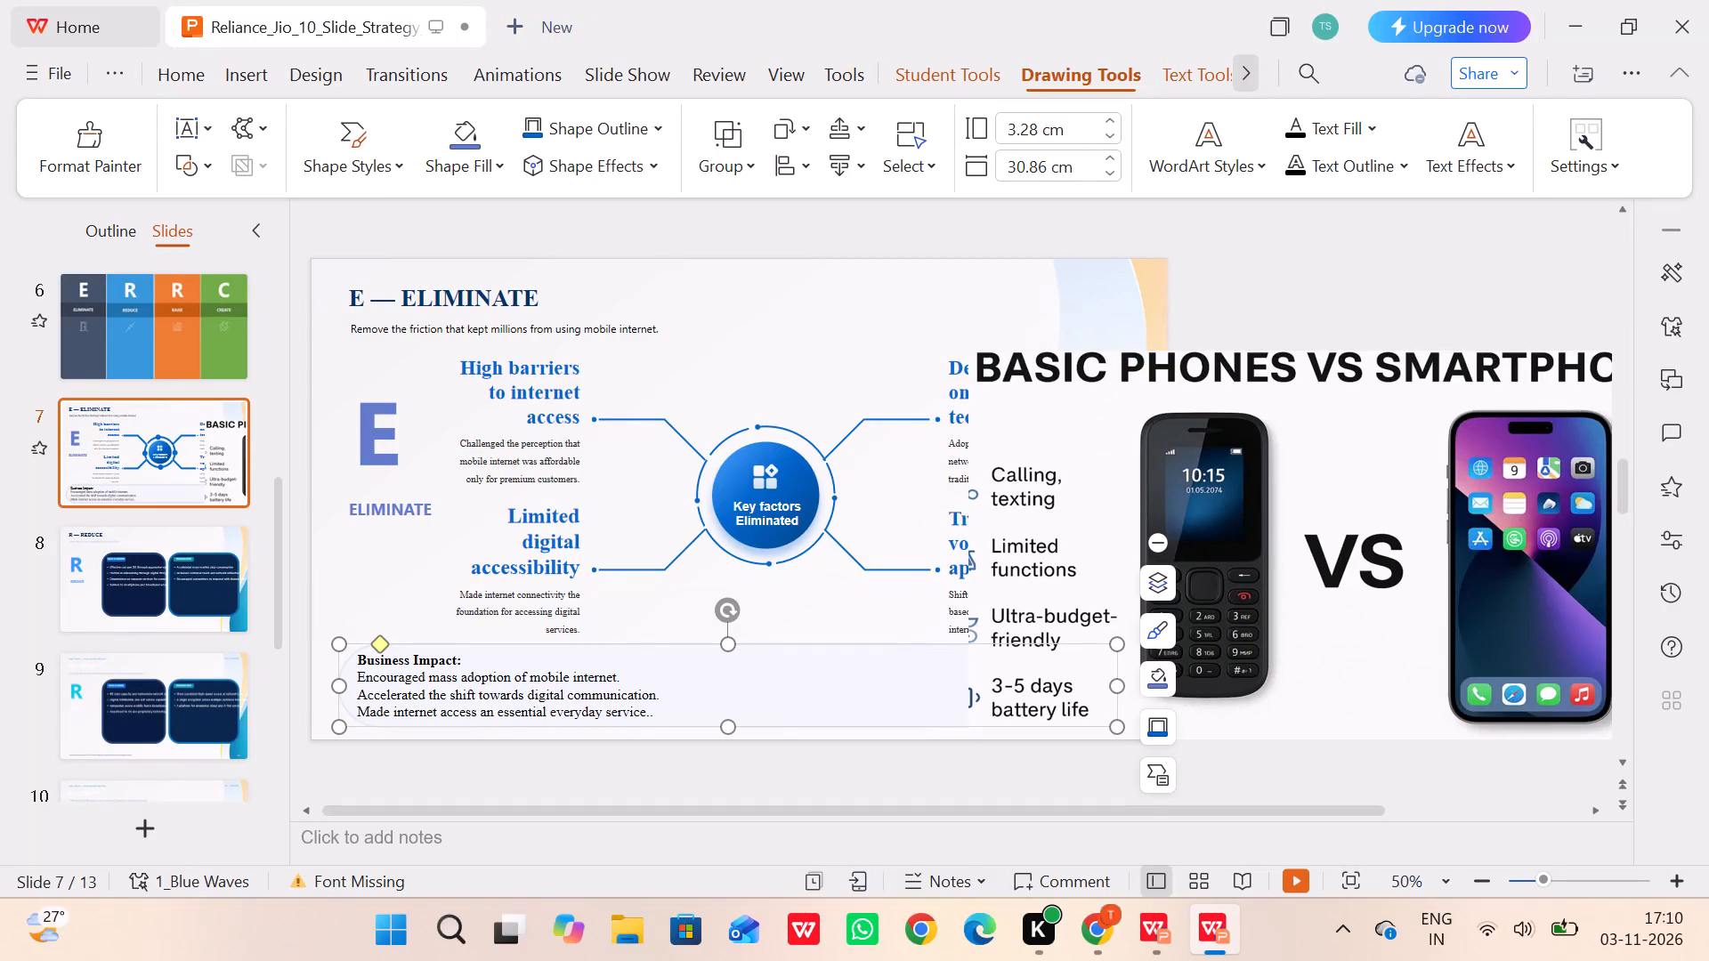
{"action": "left_click_drag", "start_coordinate": [344, 622], "coordinate": [897, 674]}
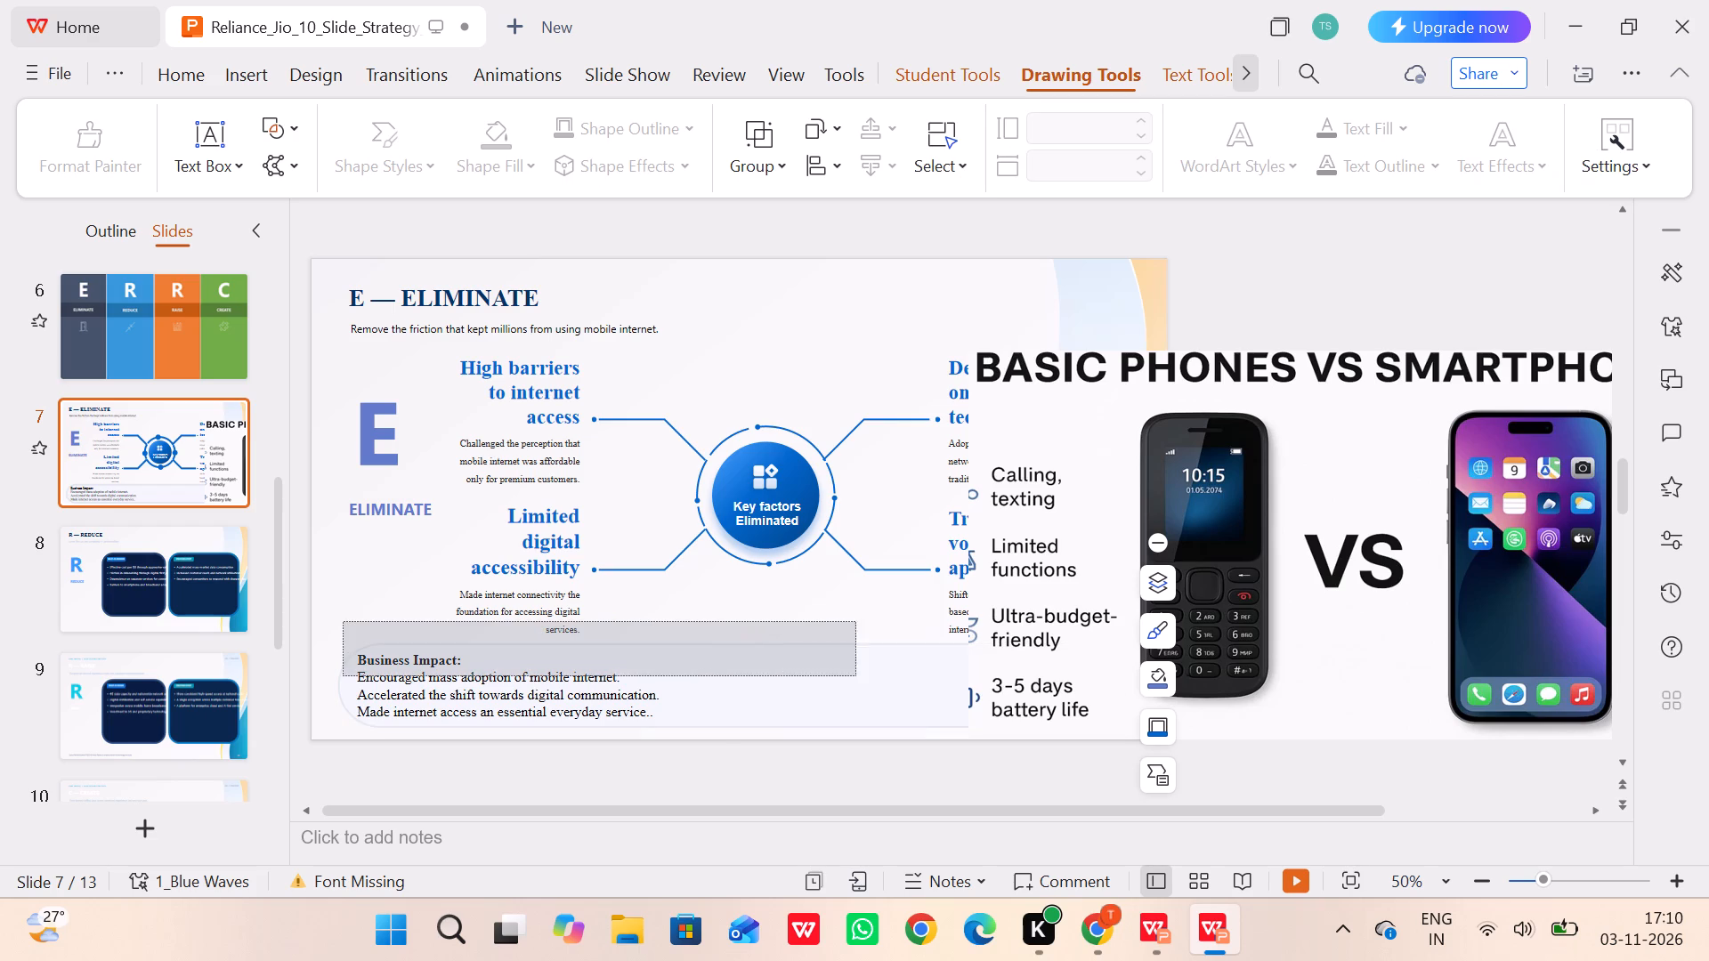
{"action": "left_click_drag", "start_coordinate": [897, 674], "coordinate": [1322, 757]}
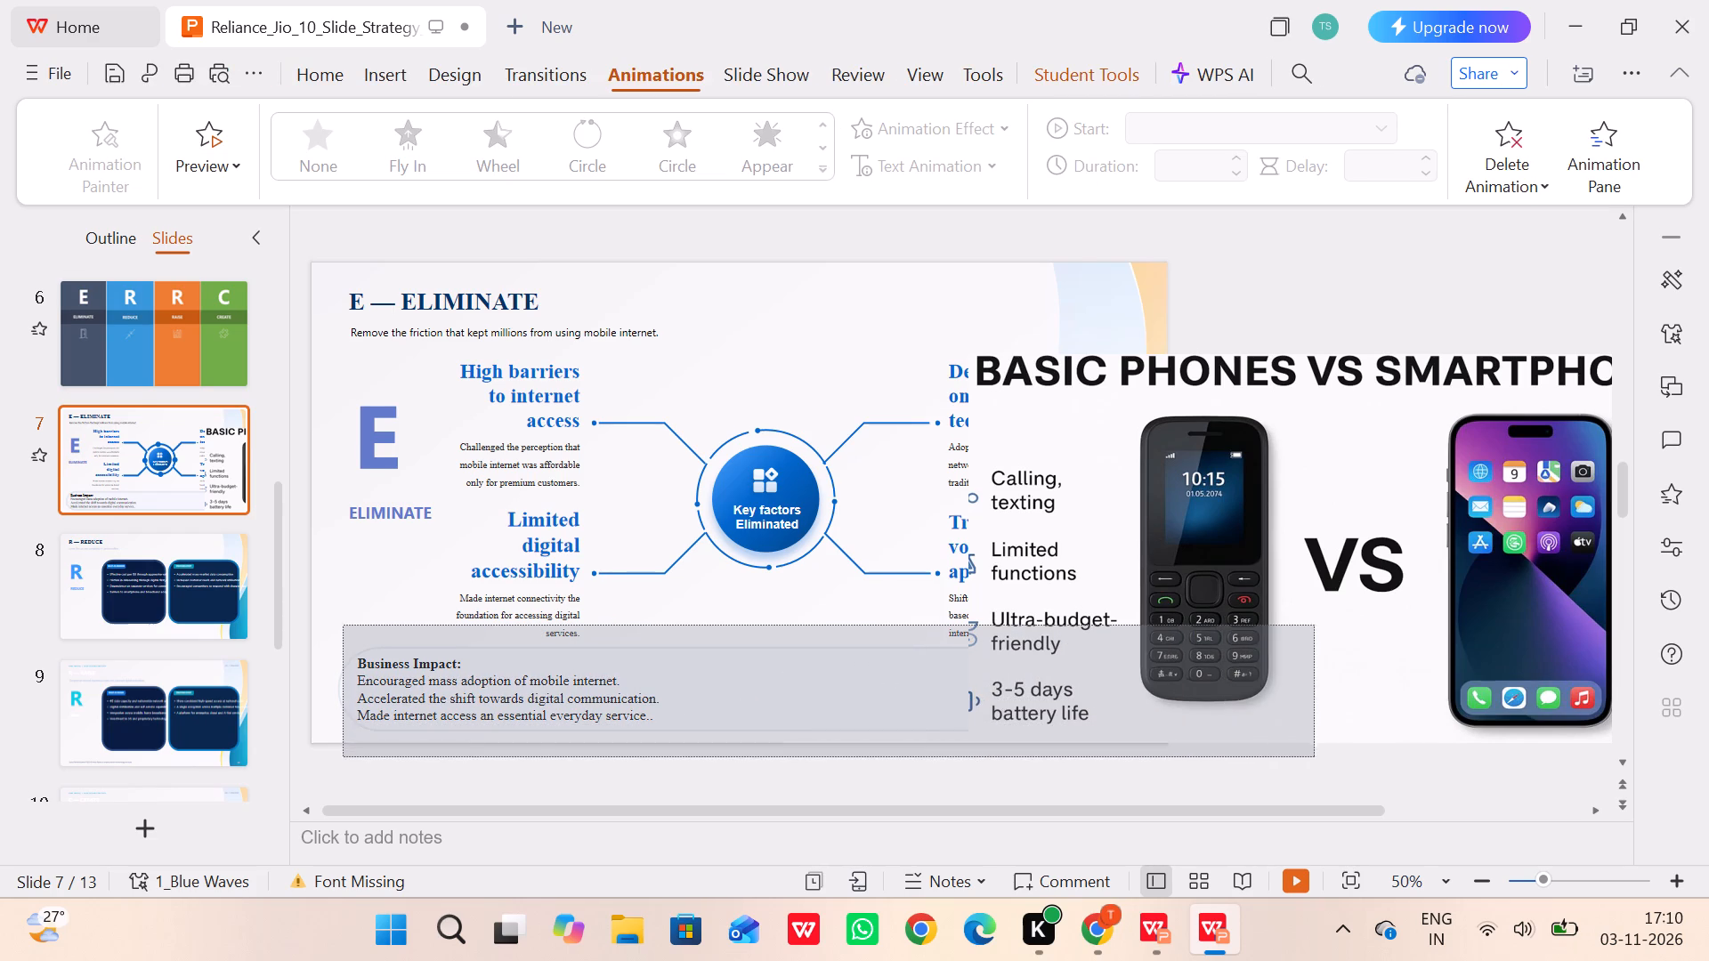
{"action": "left_click_drag", "start_coordinate": [1322, 757], "coordinate": [1338, 756]}
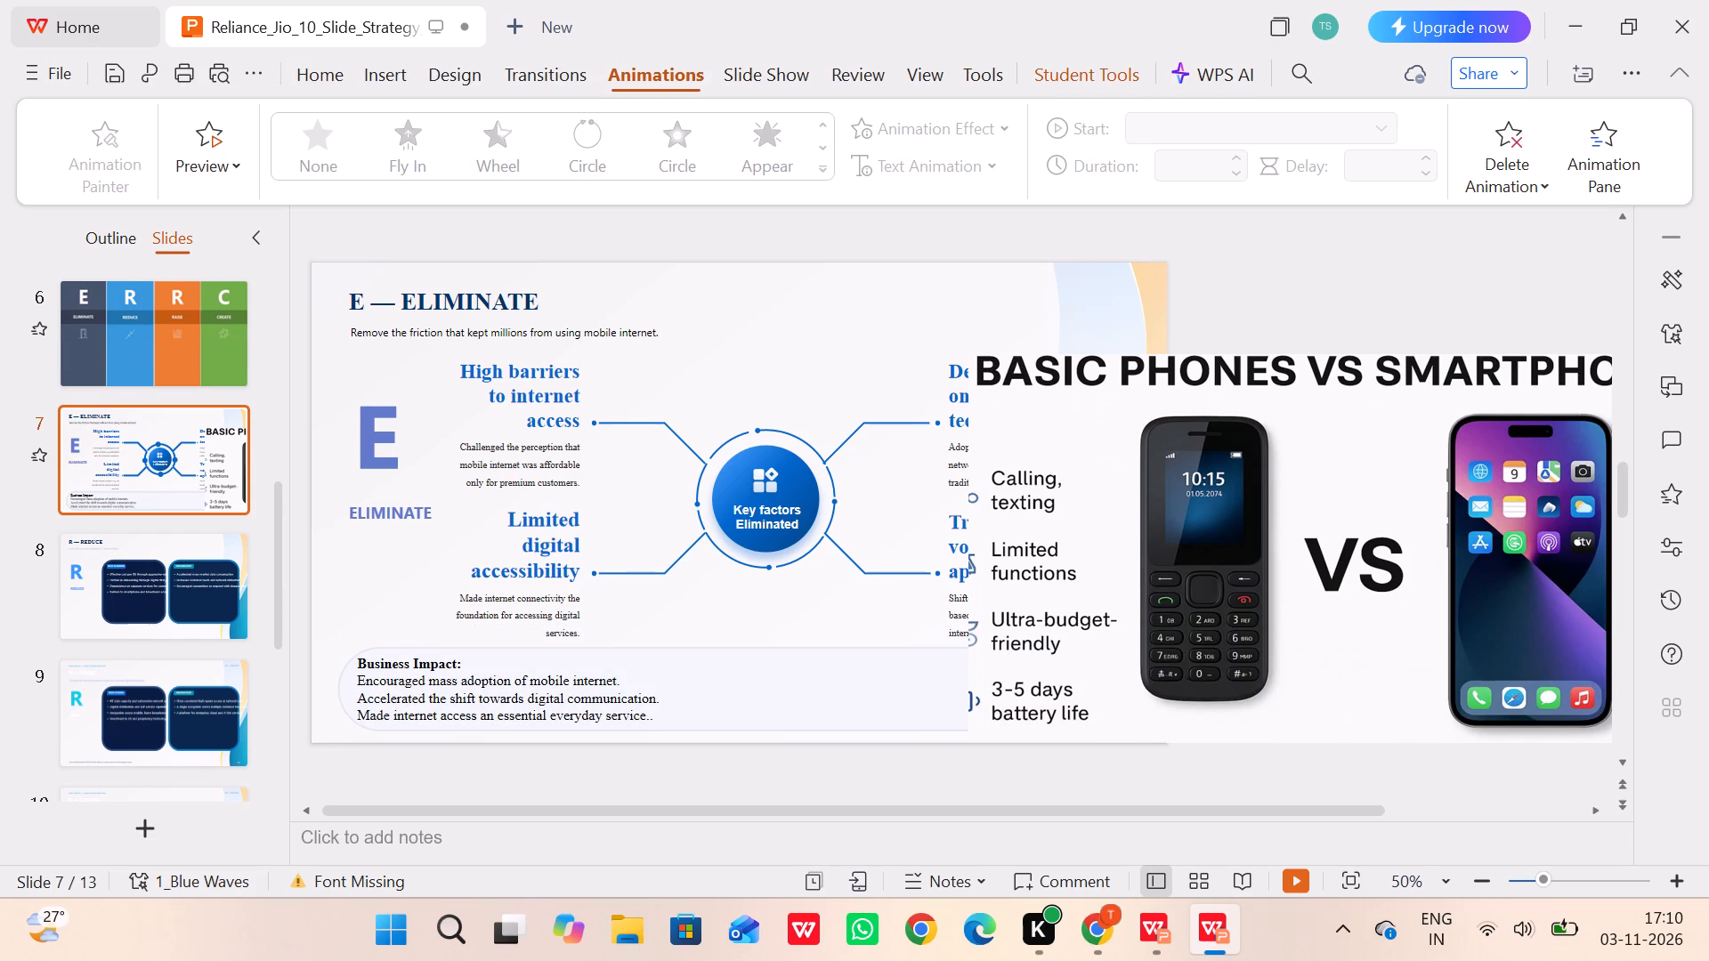
{"action": "left_click", "coordinate": [681, 655]}
{"action": "key", "text": "BackSpace"}
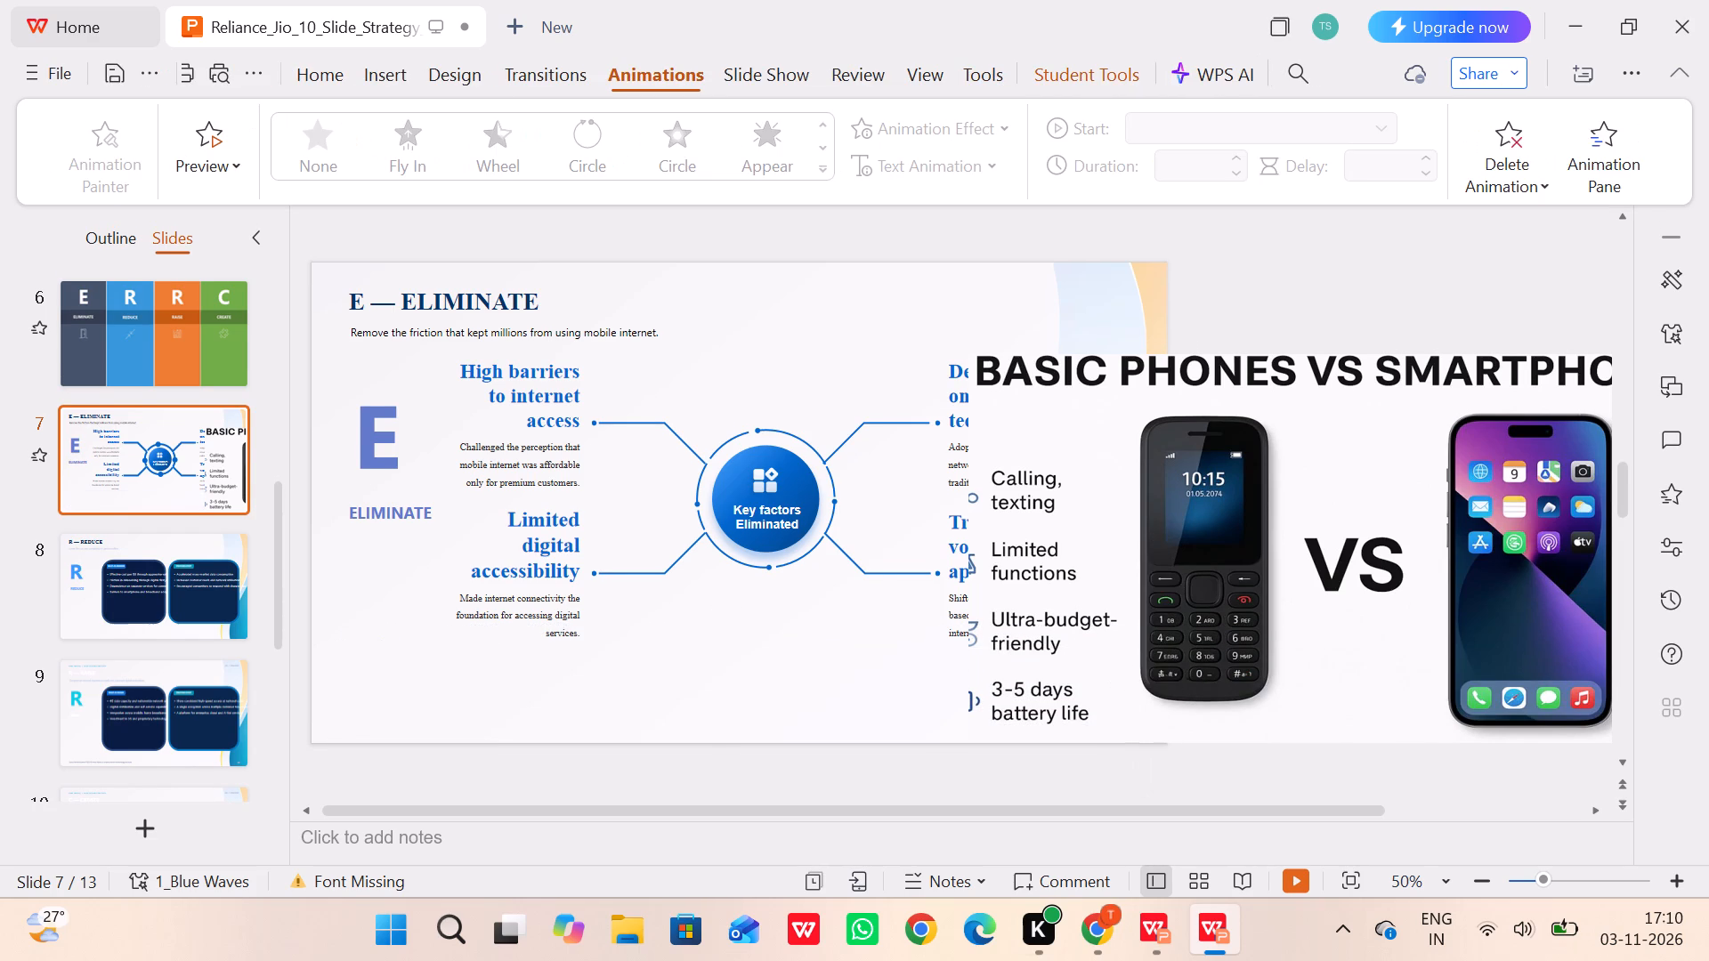
Switch to the SEBI RBI presentation and copy the rounded background shape behind the closing statement on the Conclusion slide.
{"action": "left_click", "coordinate": [1170, 957]}
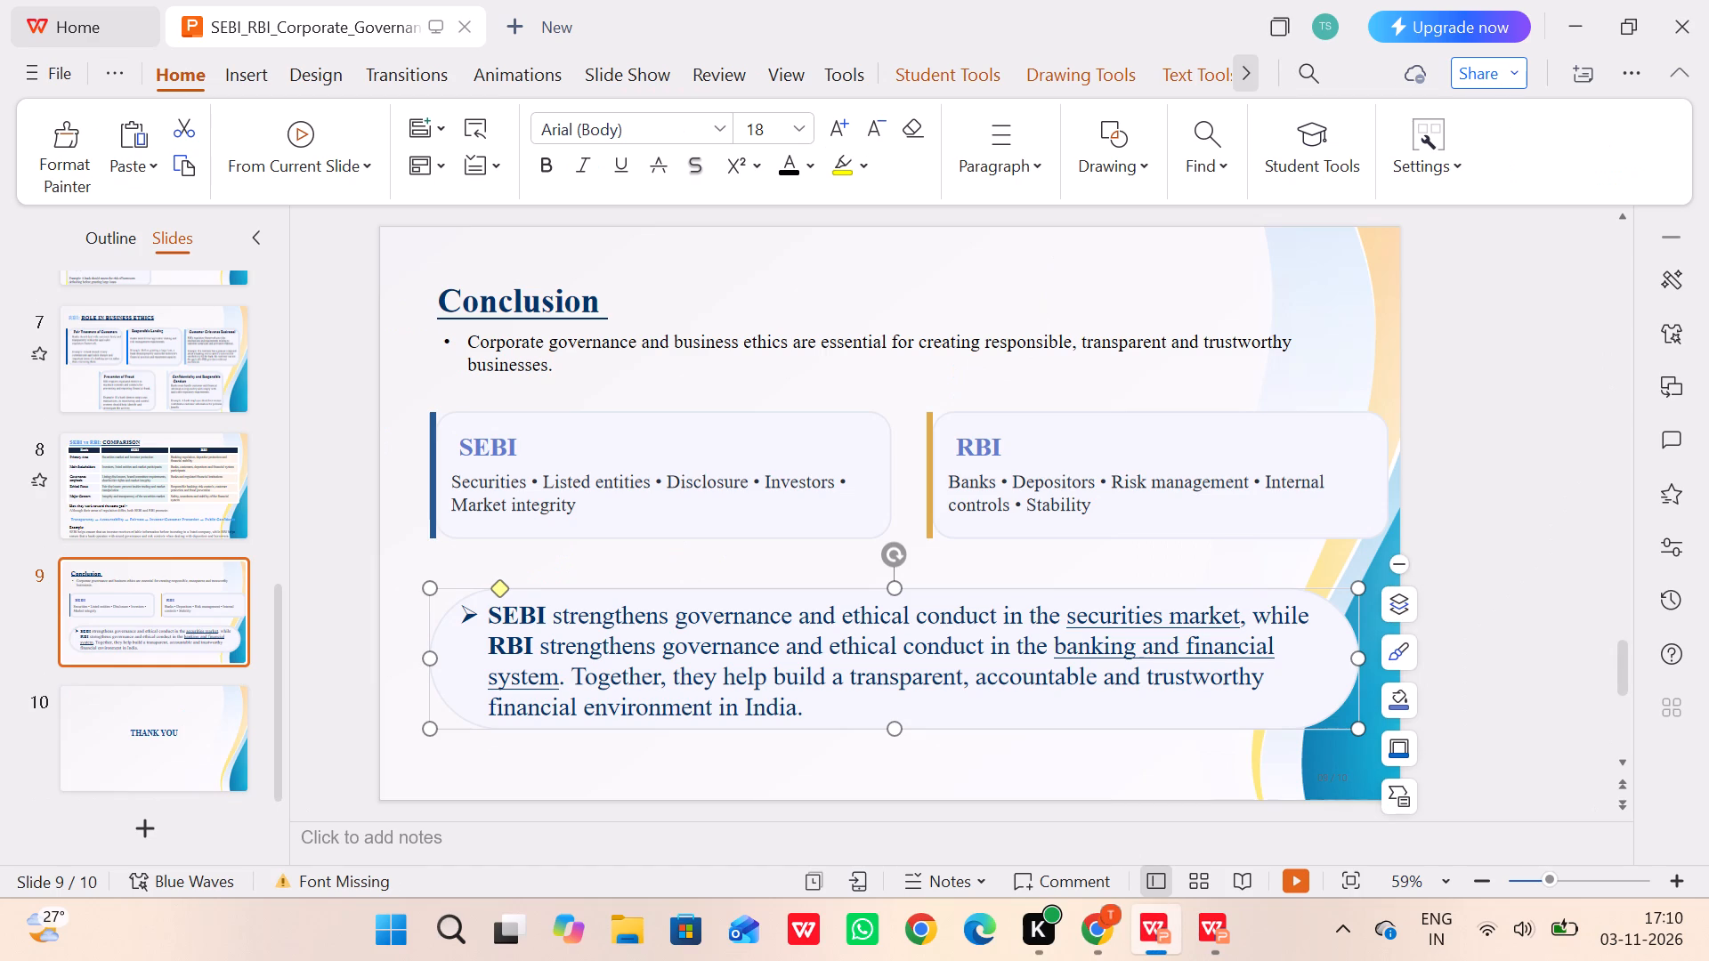
{"action": "left_click", "coordinate": [841, 593]}
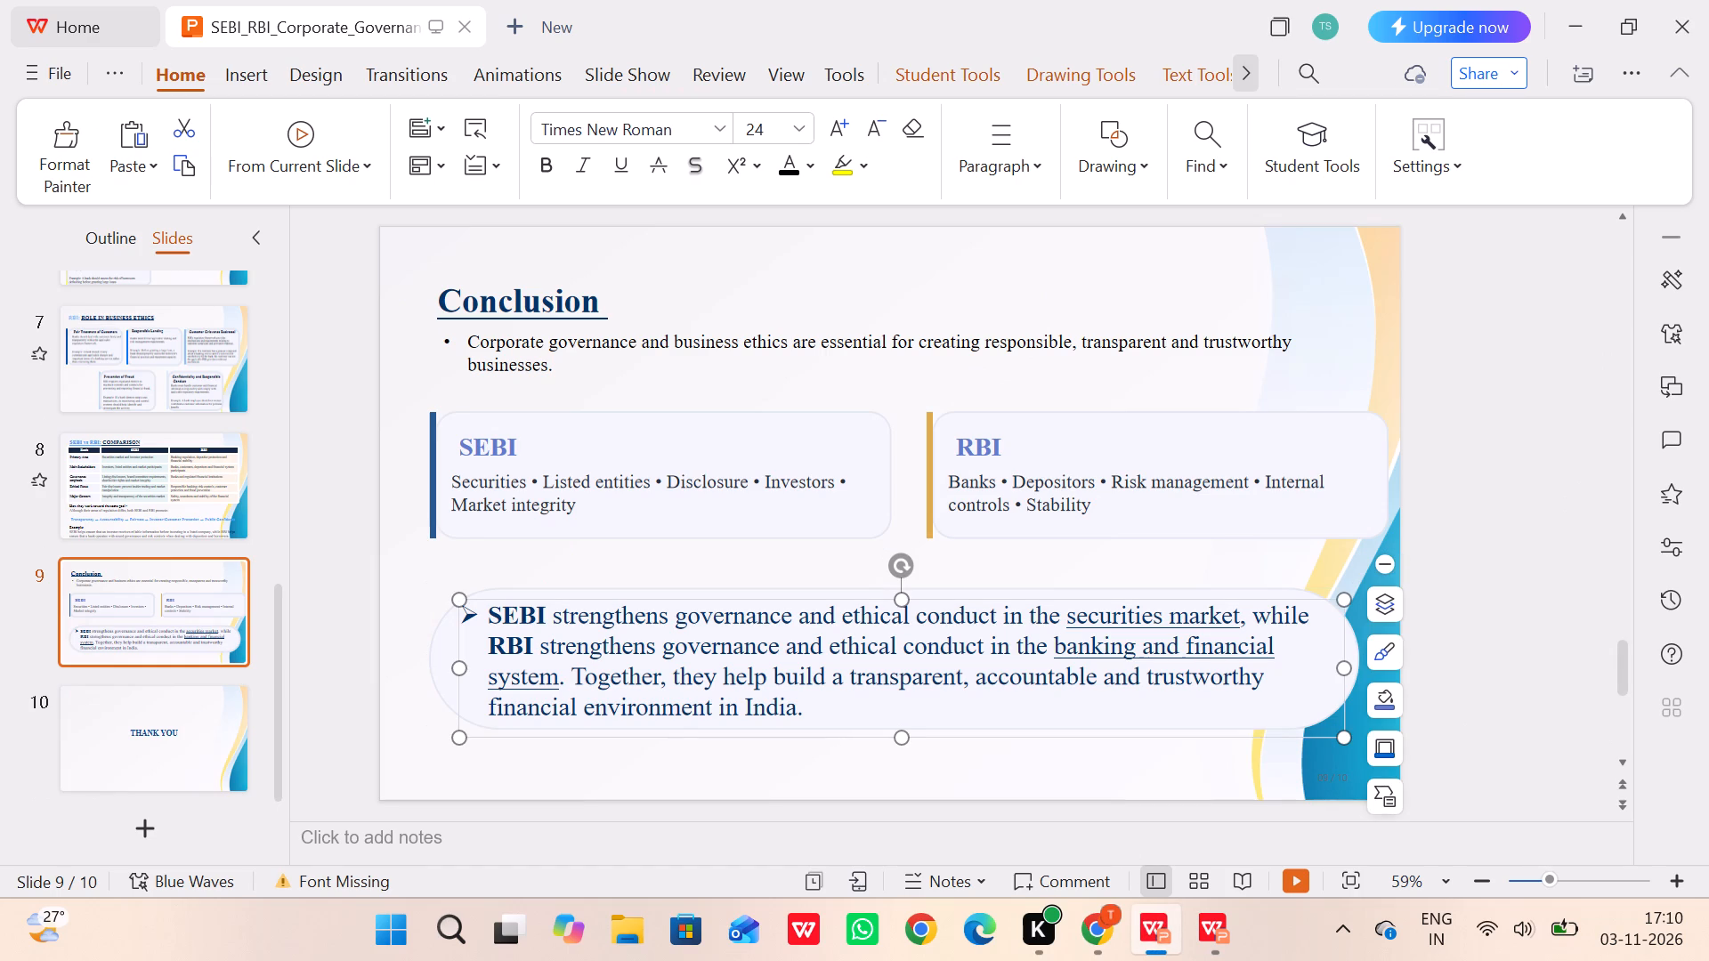
{"action": "left_click", "coordinate": [830, 588]}
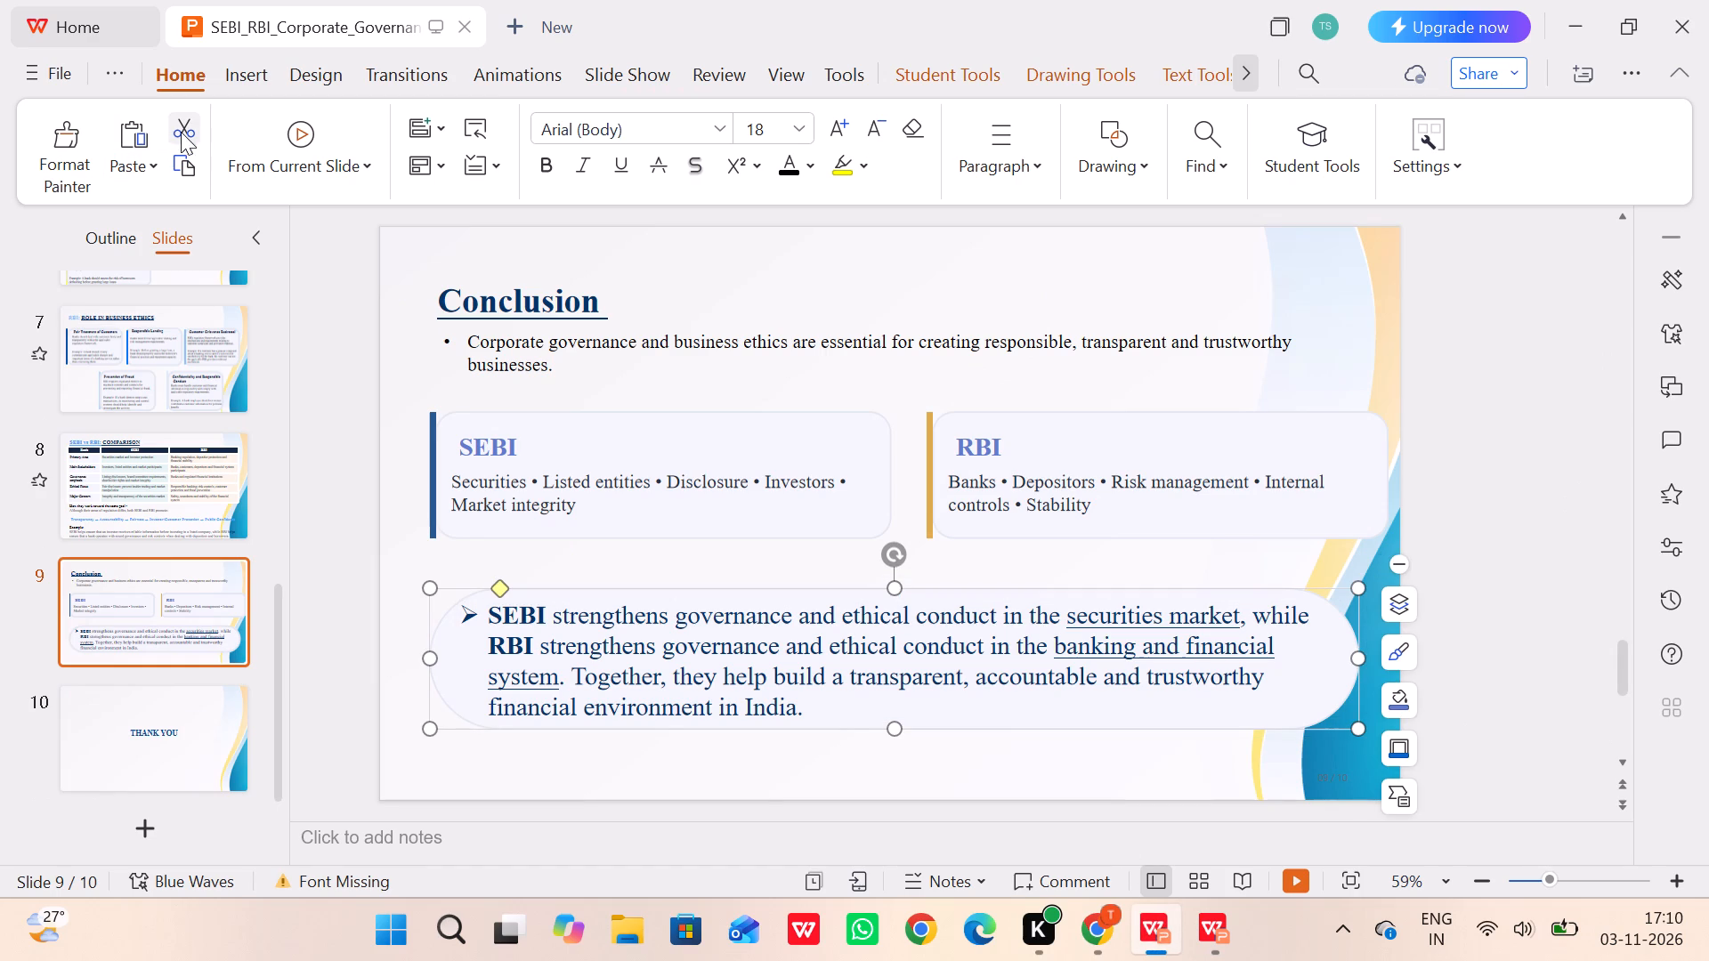
{"action": "left_click", "coordinate": [174, 161]}
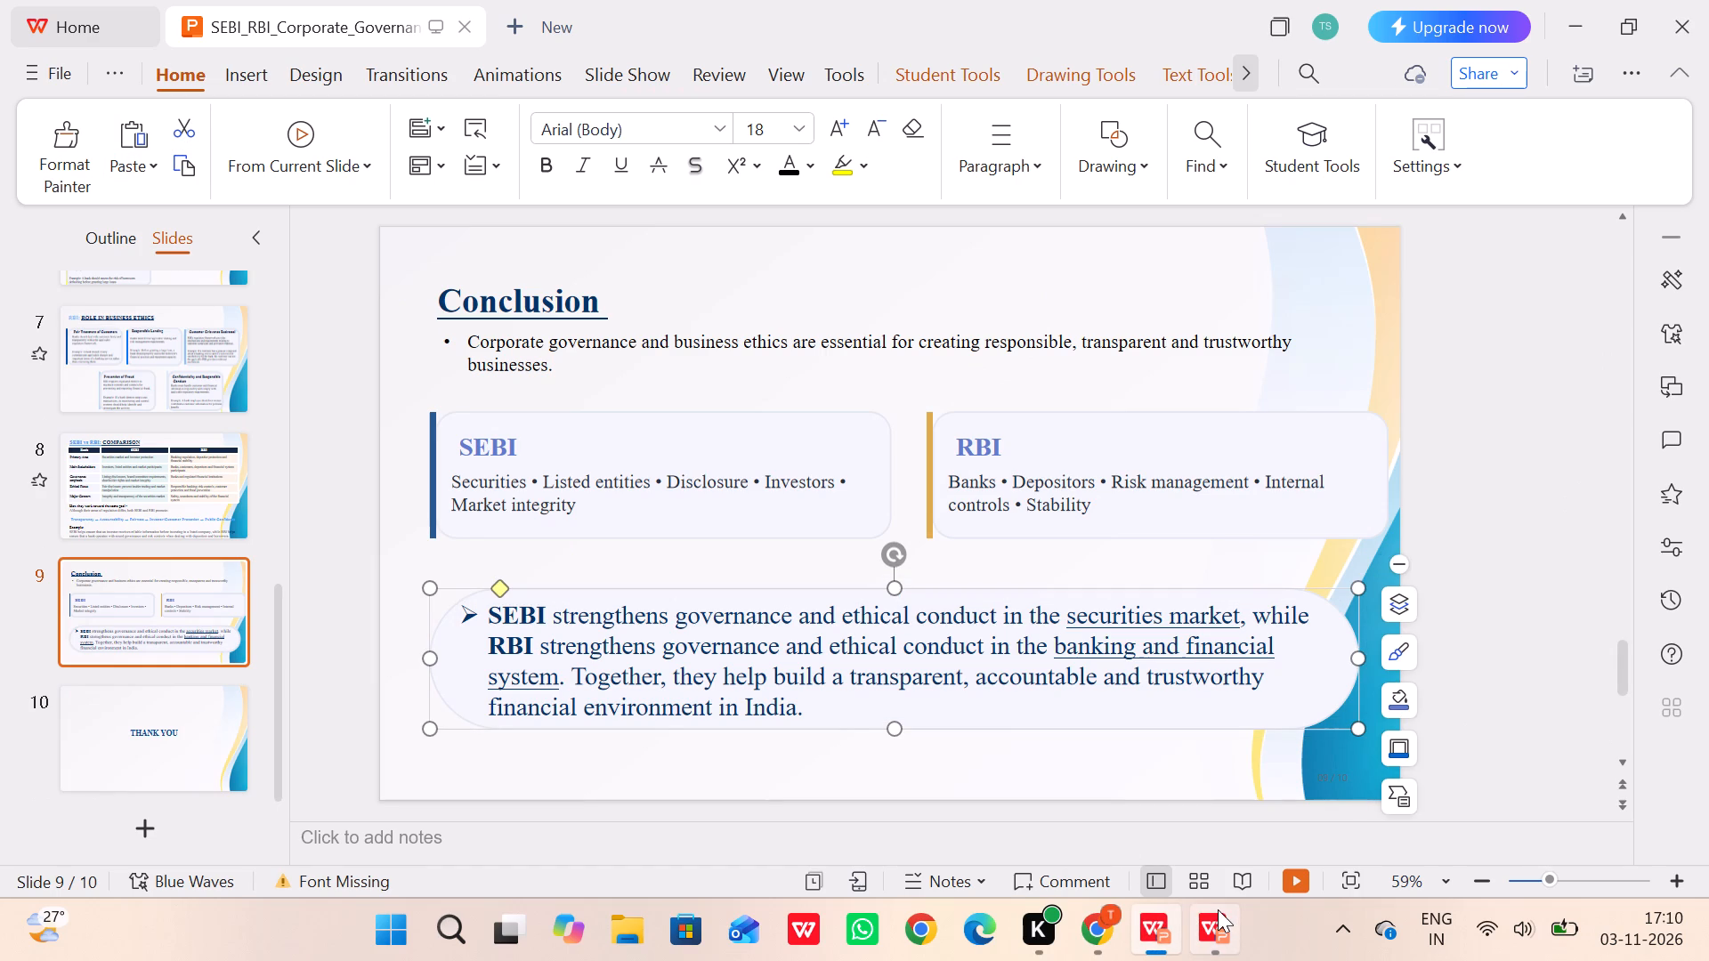
Return to the Reliance Jio presentation and move the BASIC PHONES VS SMARTPHONES picture up and left, clear of the ELIMINATE slide's bottom area.
{"action": "left_click", "coordinate": [1218, 909]}
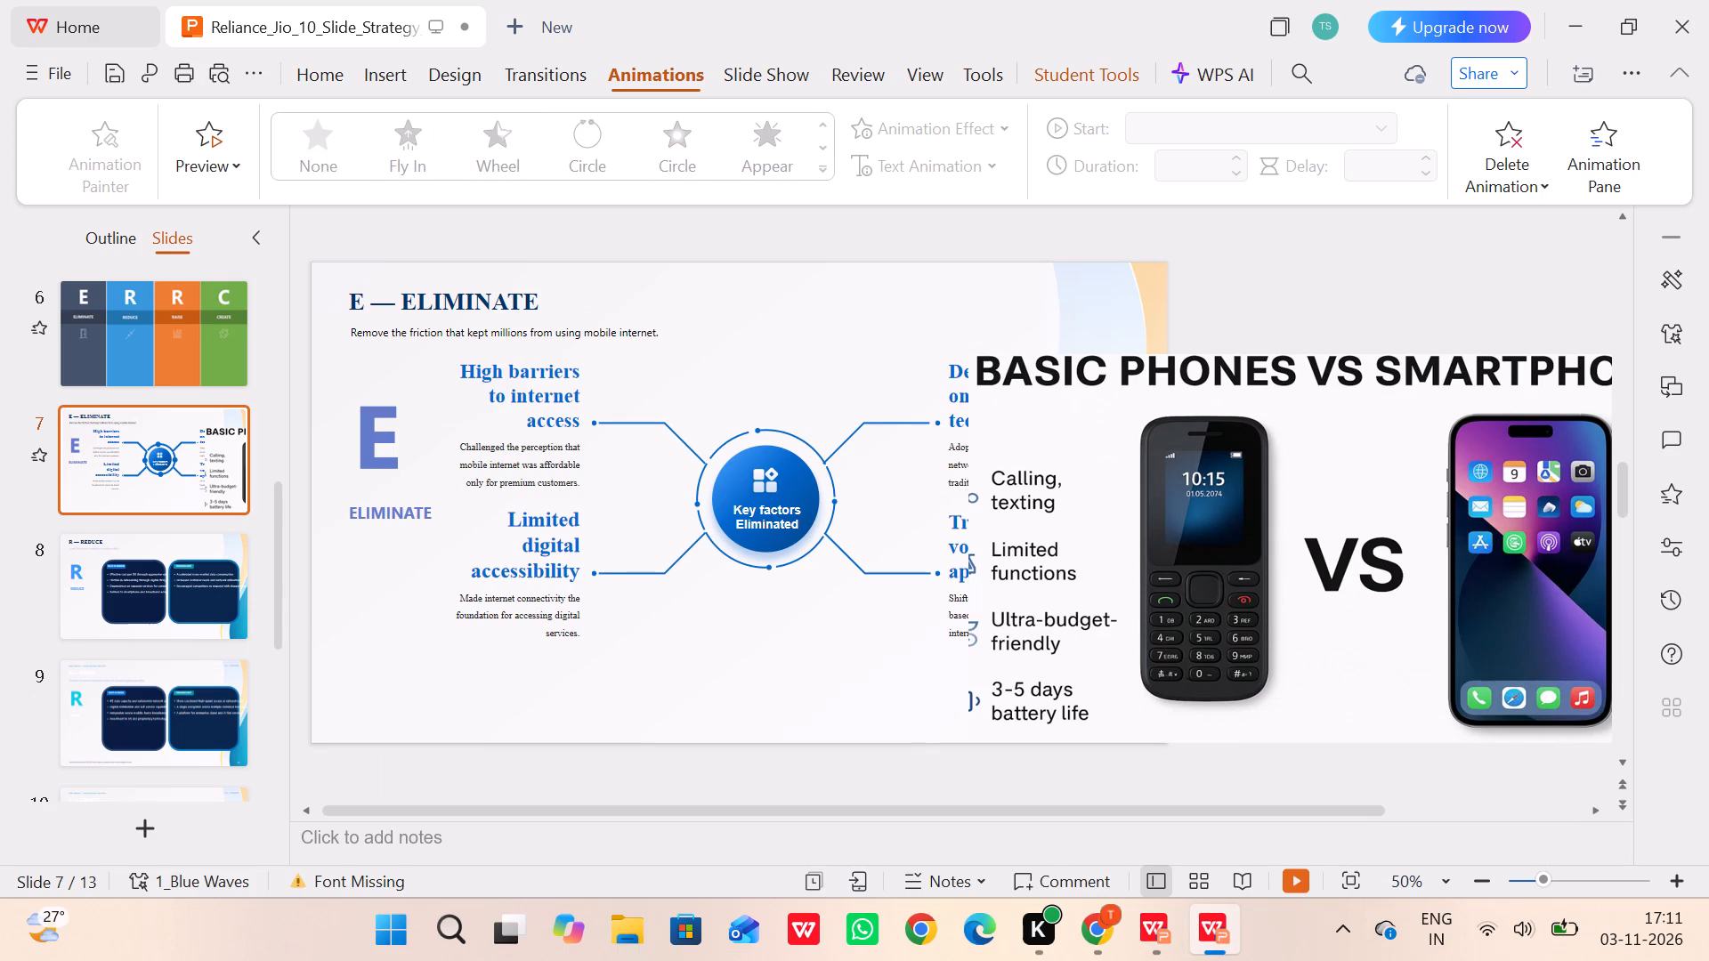
{"action": "left_click", "coordinate": [1275, 361]}
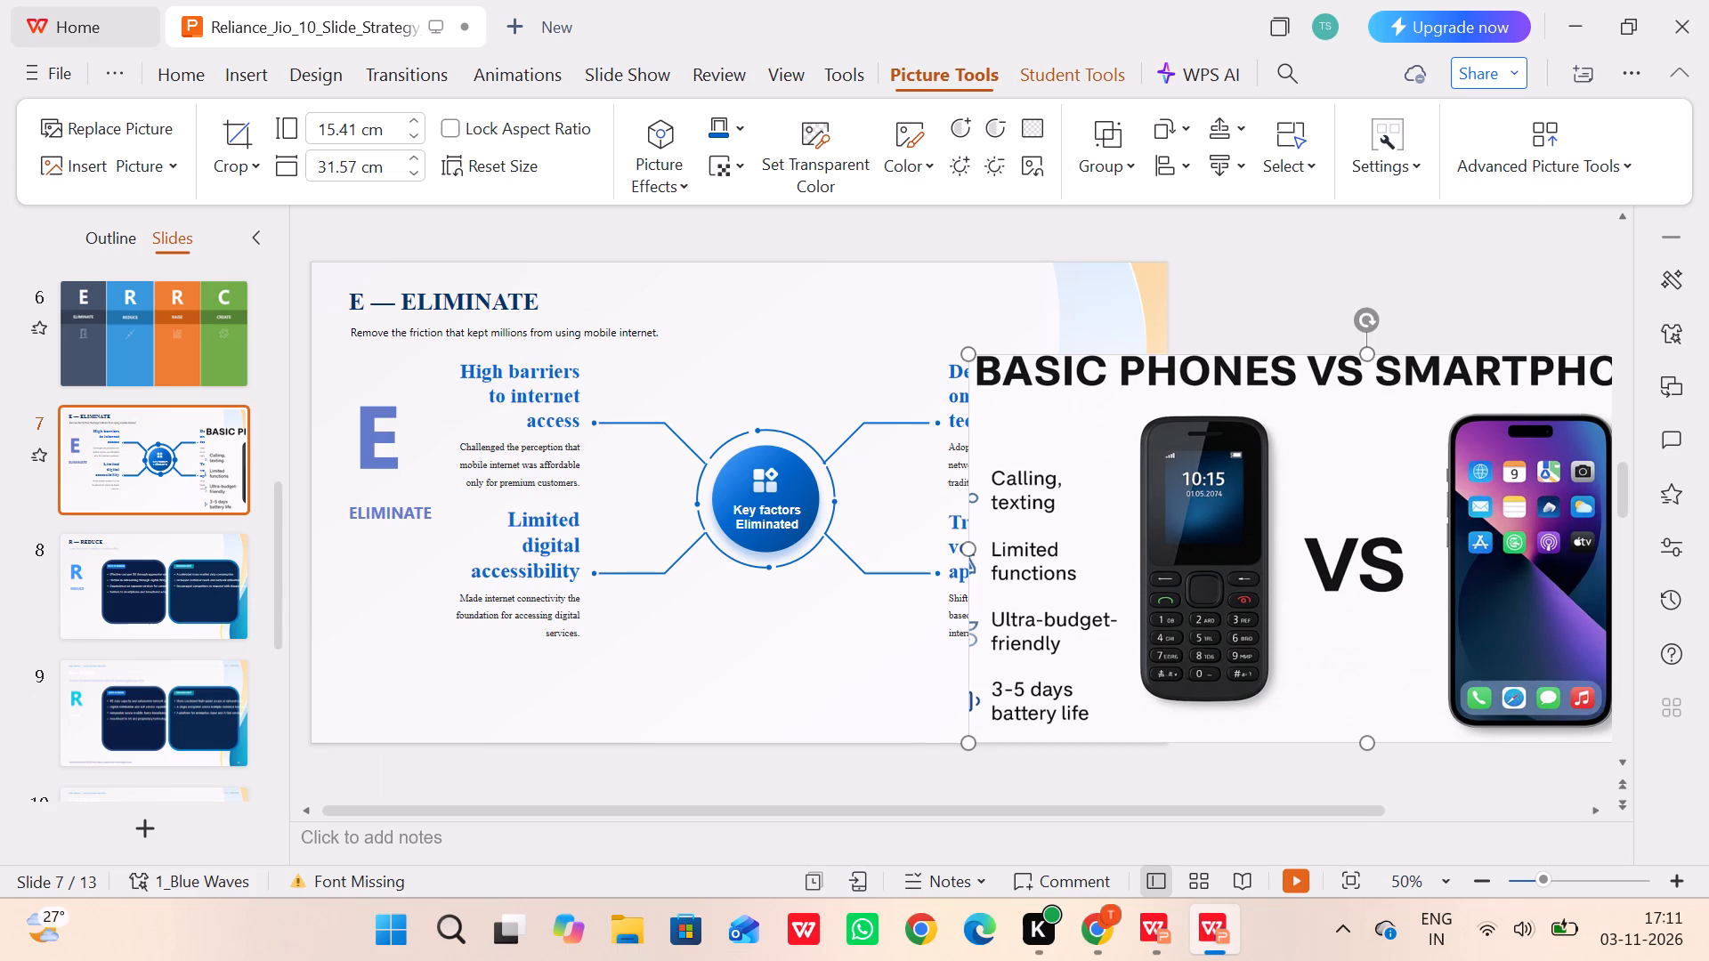
{"action": "left_click_drag", "start_coordinate": [1301, 372], "coordinate": [1658, 592]}
{"action": "left_click", "coordinate": [1658, 592]}
{"action": "left_click_drag", "start_coordinate": [1361, 436], "coordinate": [1614, 637]}
{"action": "left_click_drag", "start_coordinate": [1369, 545], "coordinate": [1502, 529]}
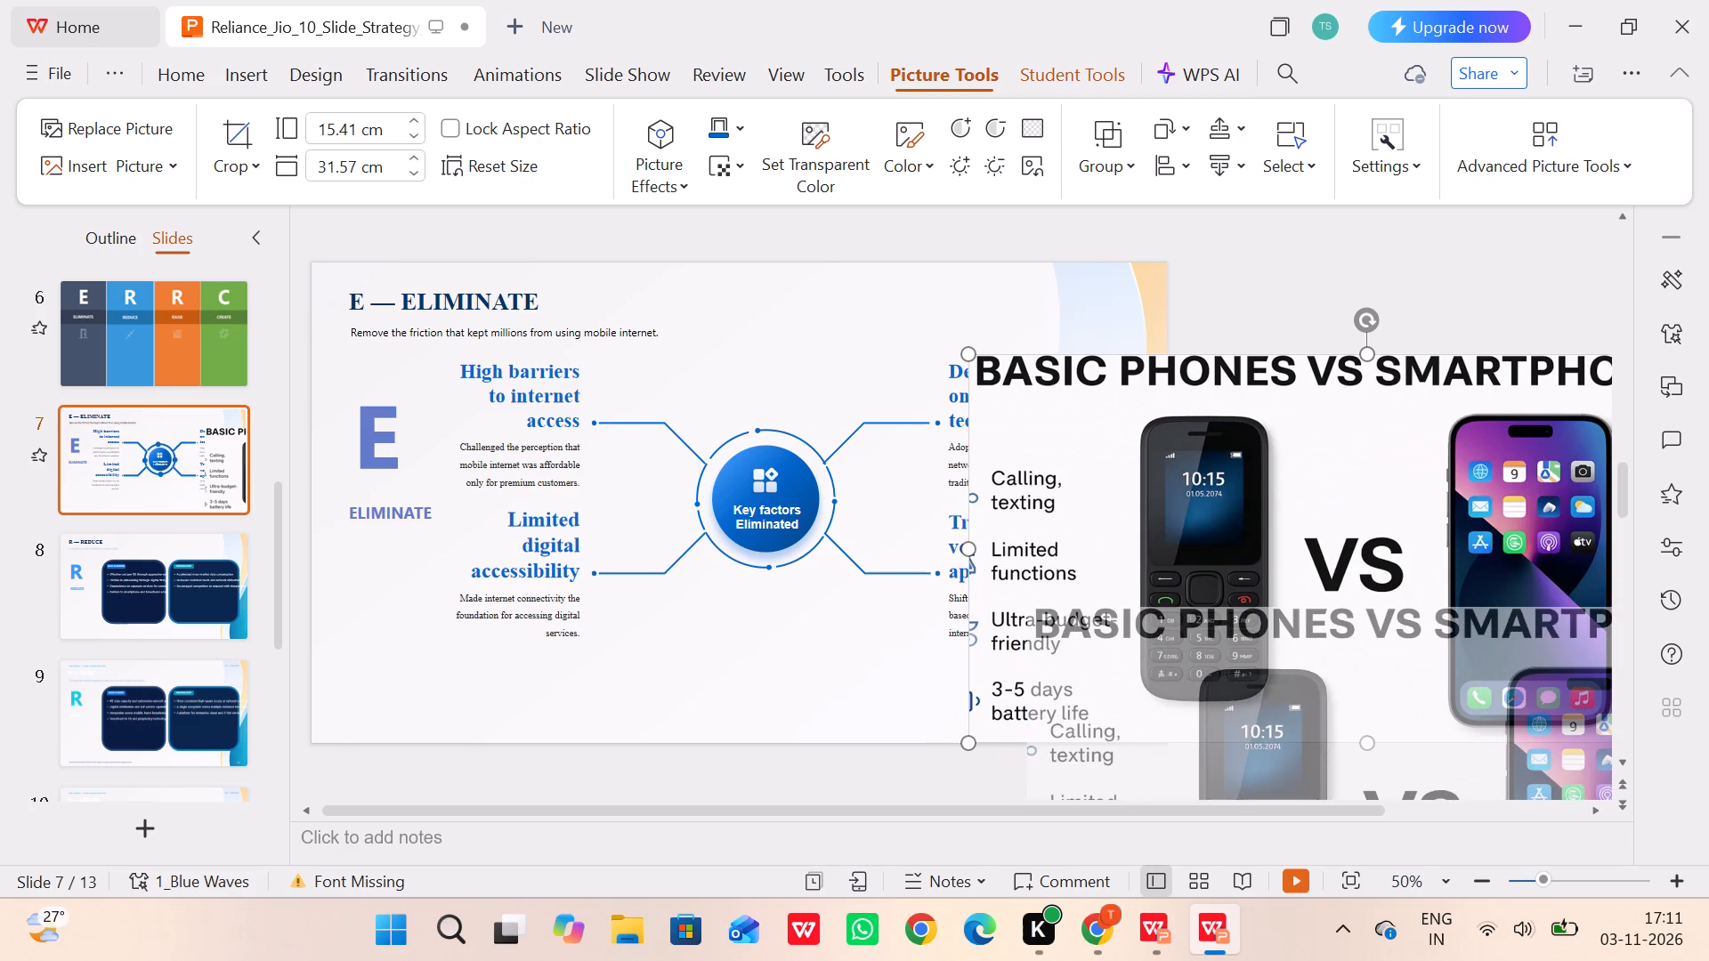
{"action": "left_click_drag", "start_coordinate": [1502, 529], "coordinate": [1241, 424]}
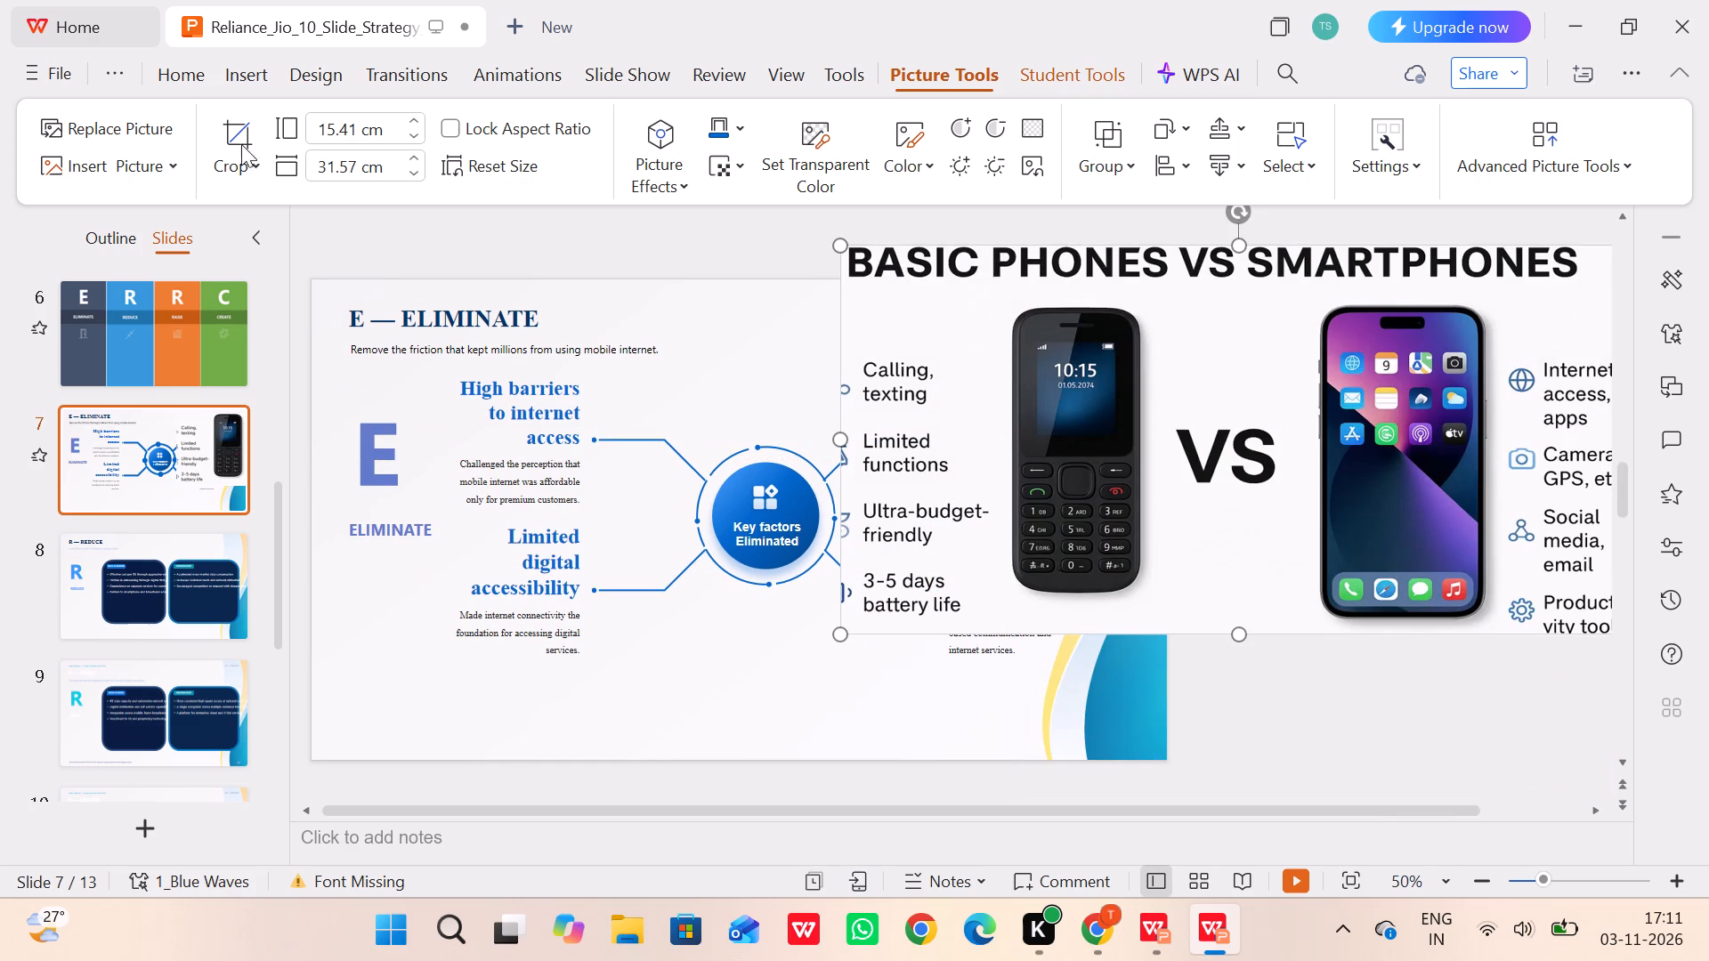
Paste the copied rounded shape onto the ELIMINATE slide.
{"action": "left_click", "coordinate": [227, 70]}
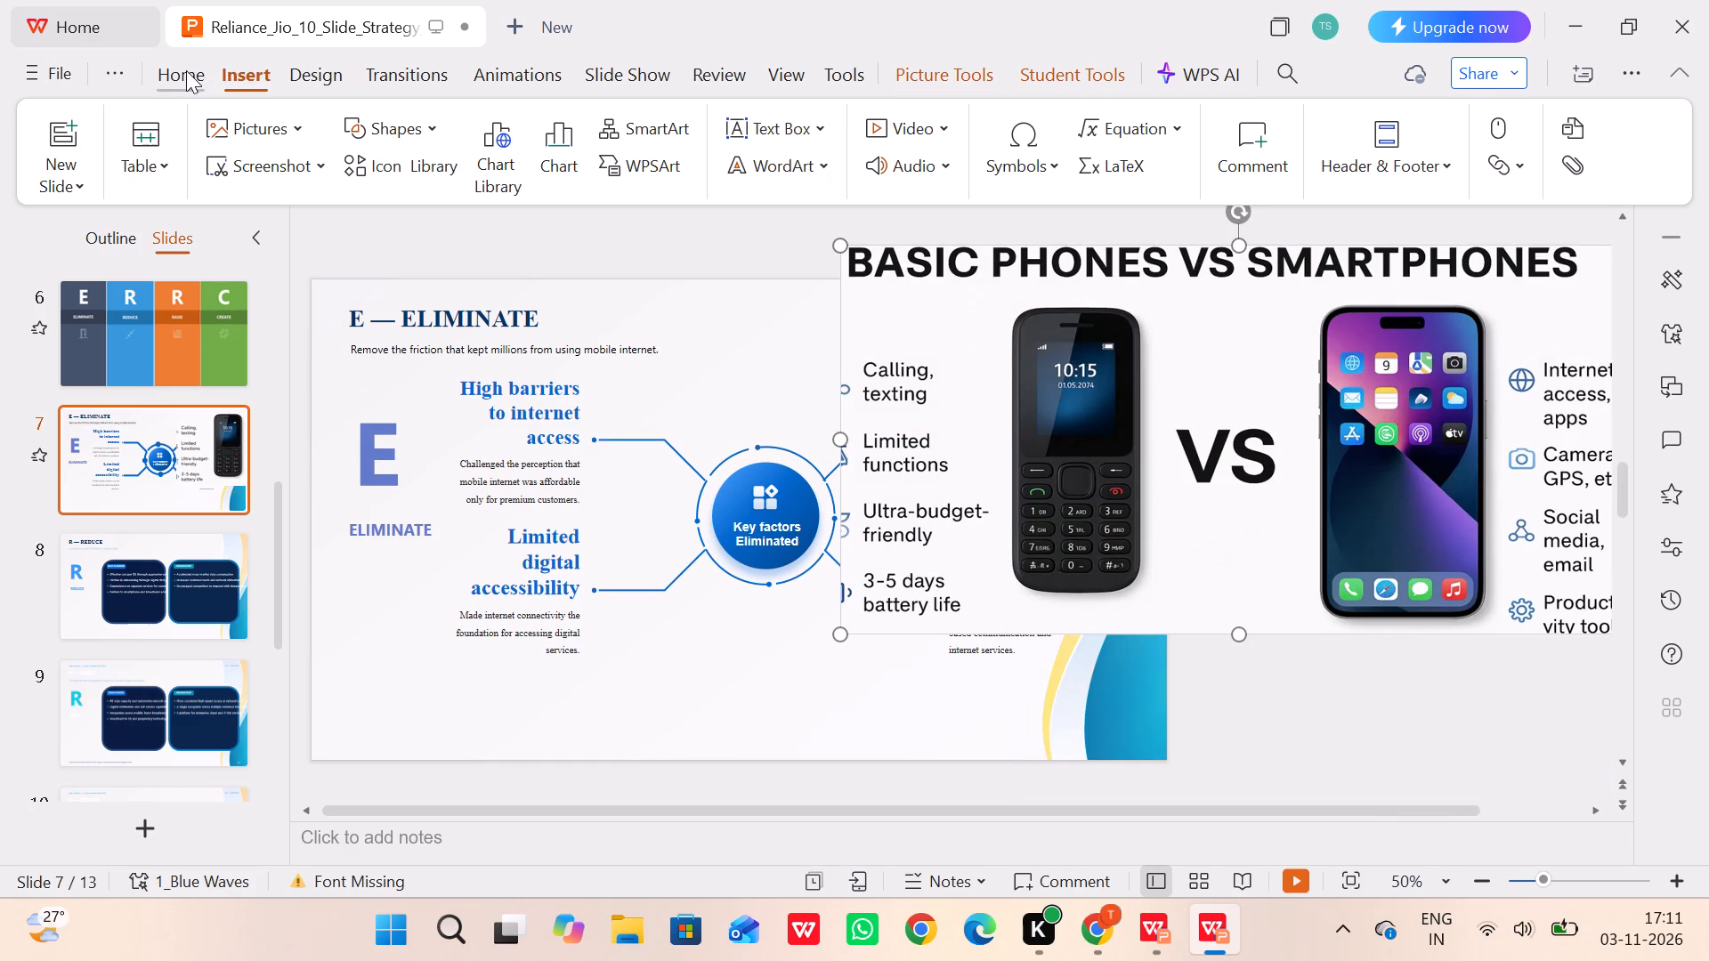
{"action": "left_click", "coordinate": [186, 70]}
{"action": "left_click", "coordinate": [119, 136]}
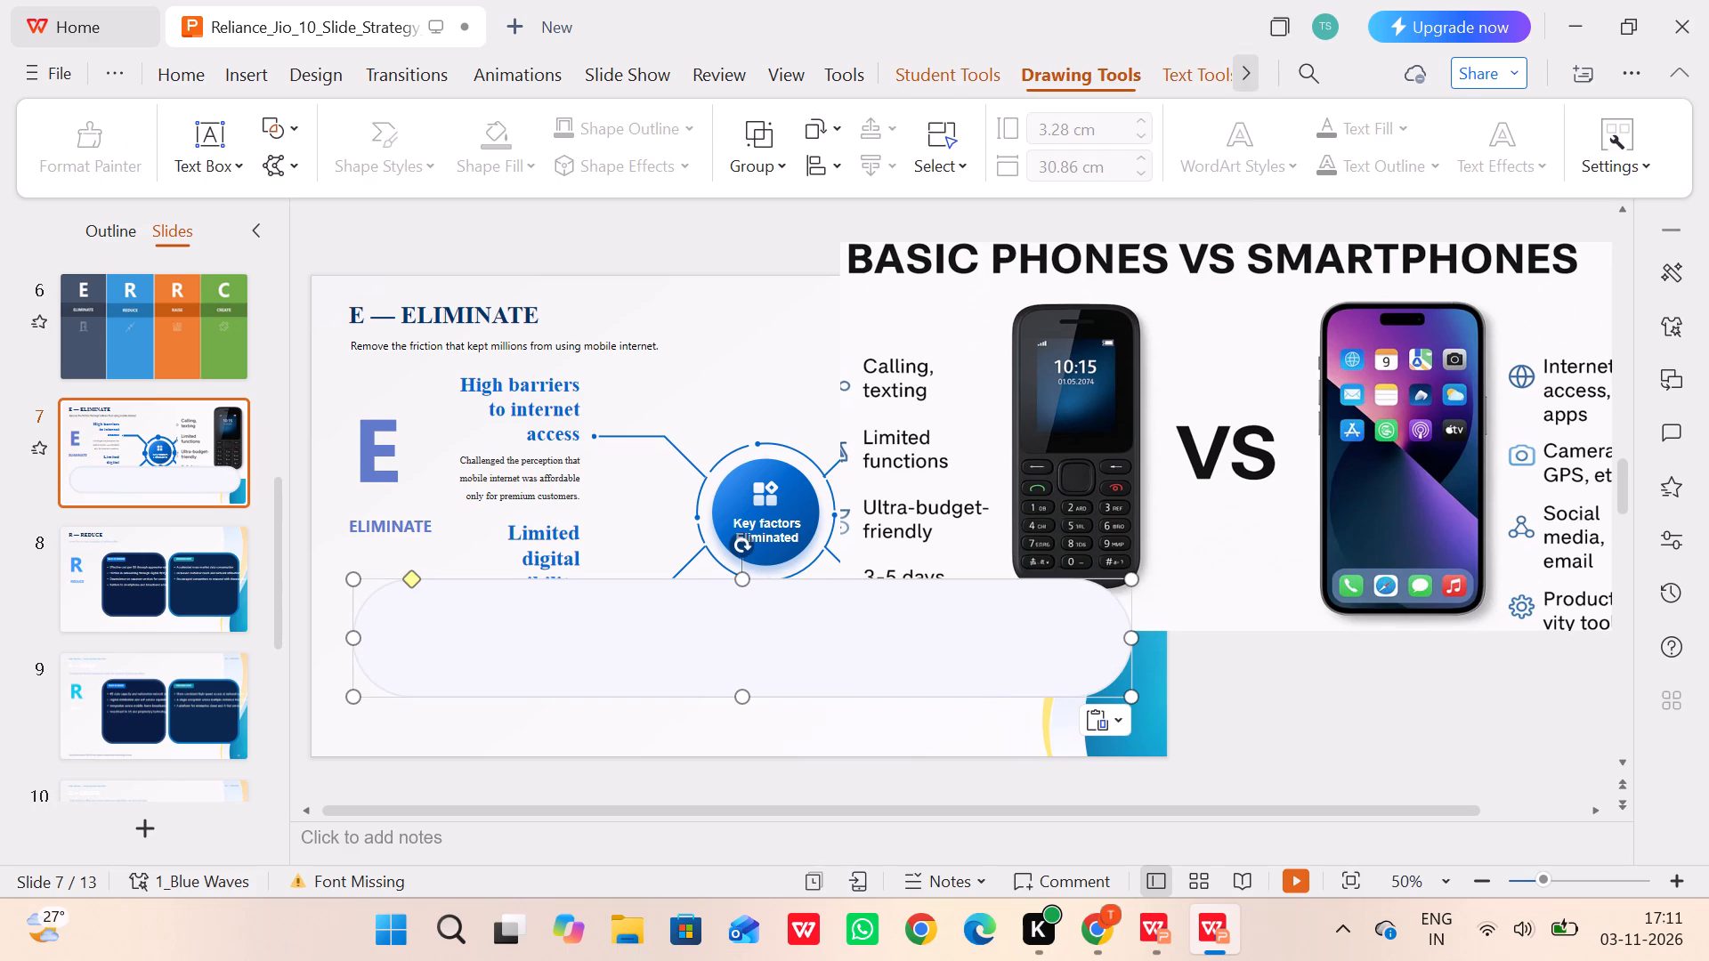
Shrink the pasted rounded shape to about 1.62 cm high and 10.54 cm wide and place it below the Limited digital accessibility text.
{"action": "left_click_drag", "start_coordinate": [1127, 633], "coordinate": [640, 637]}
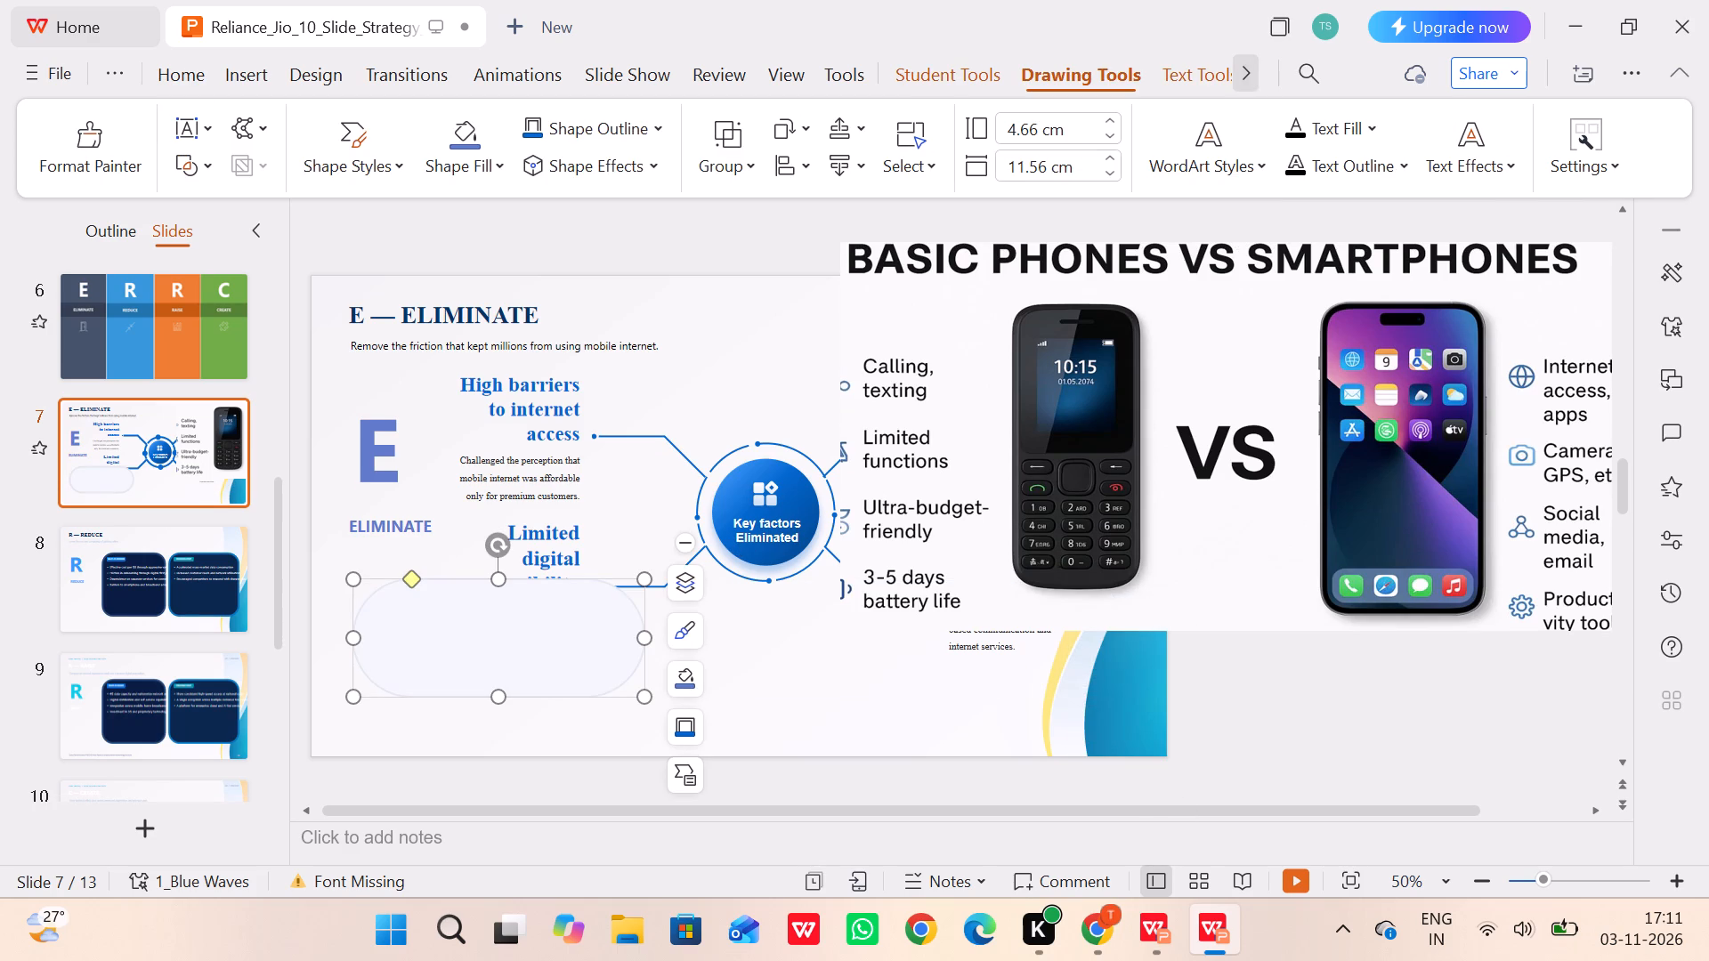
{"action": "left_click_drag", "start_coordinate": [498, 580], "coordinate": [489, 654]}
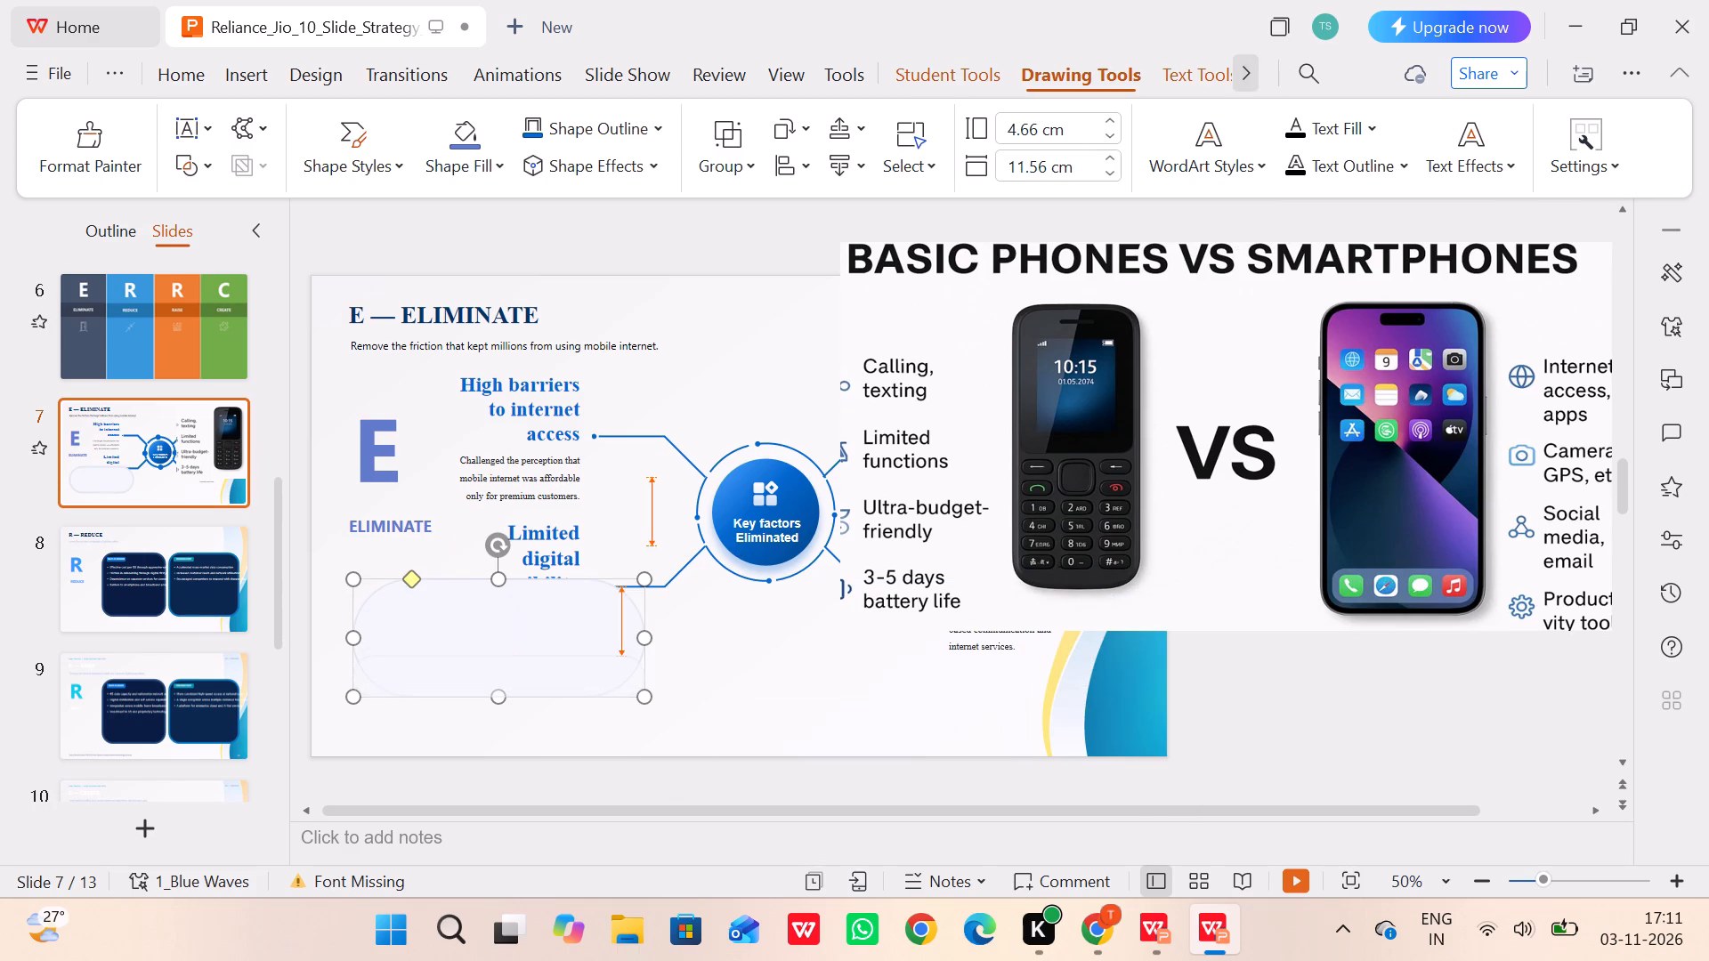
{"action": "left_click_drag", "start_coordinate": [489, 654], "coordinate": [490, 654]}
{"action": "left_click_drag", "start_coordinate": [435, 671], "coordinate": [453, 712]}
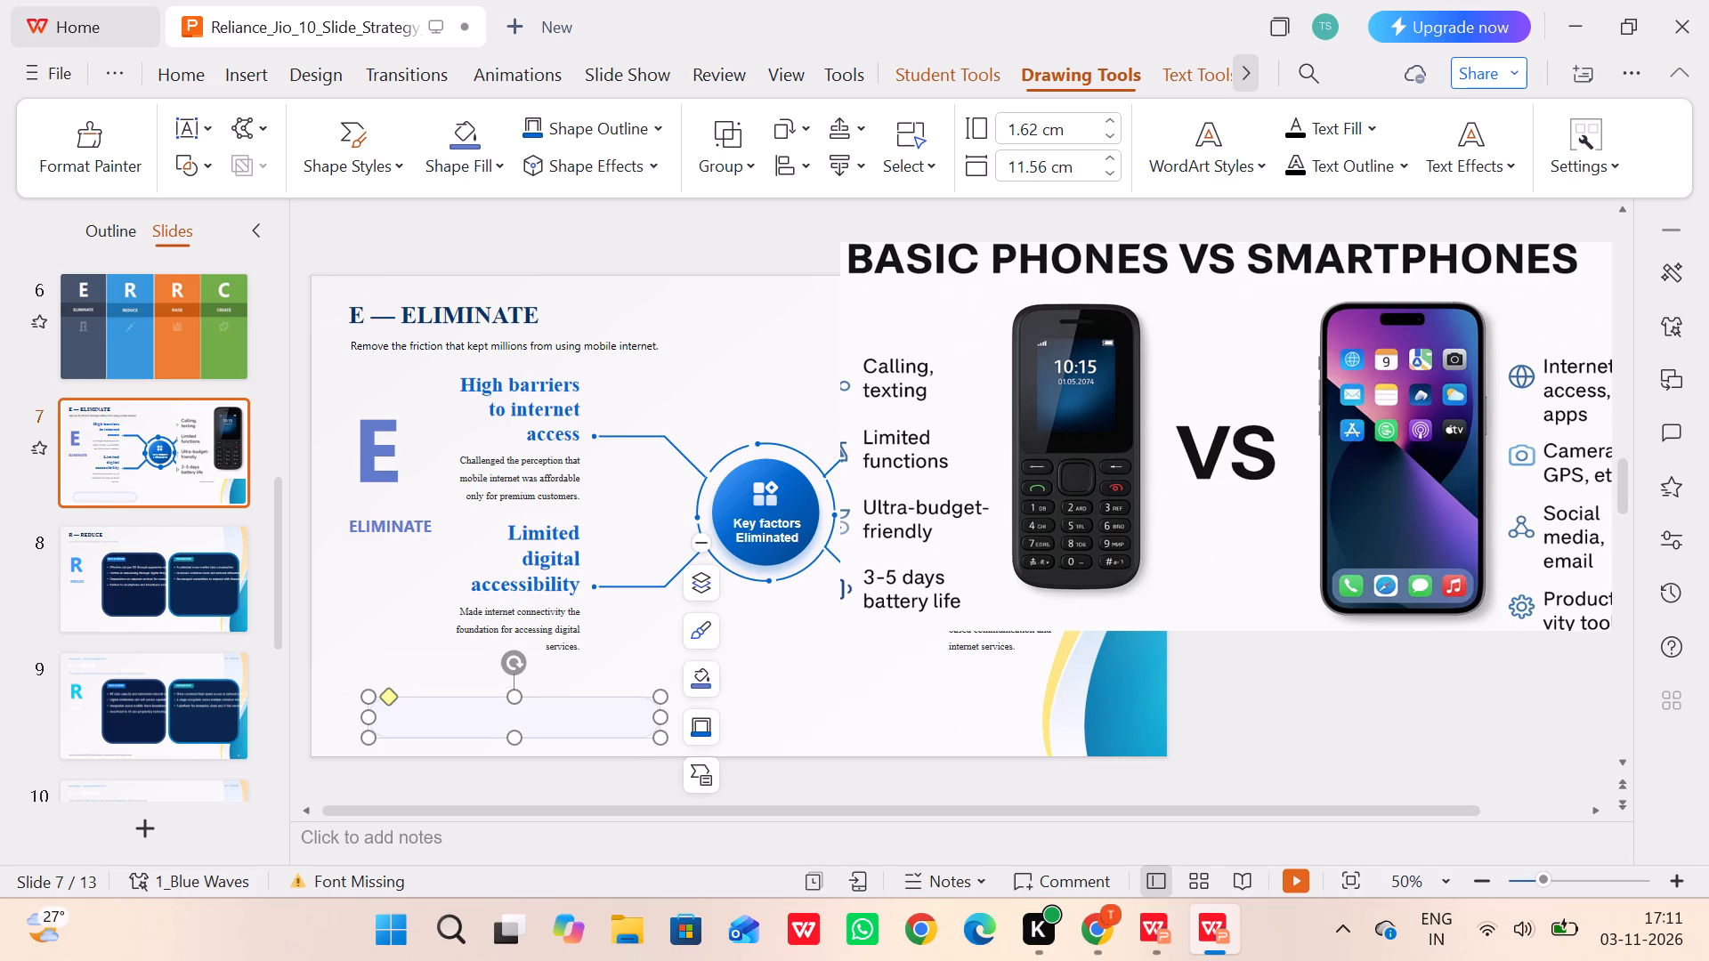
{"action": "left_click_drag", "start_coordinate": [662, 716], "coordinate": [636, 715]}
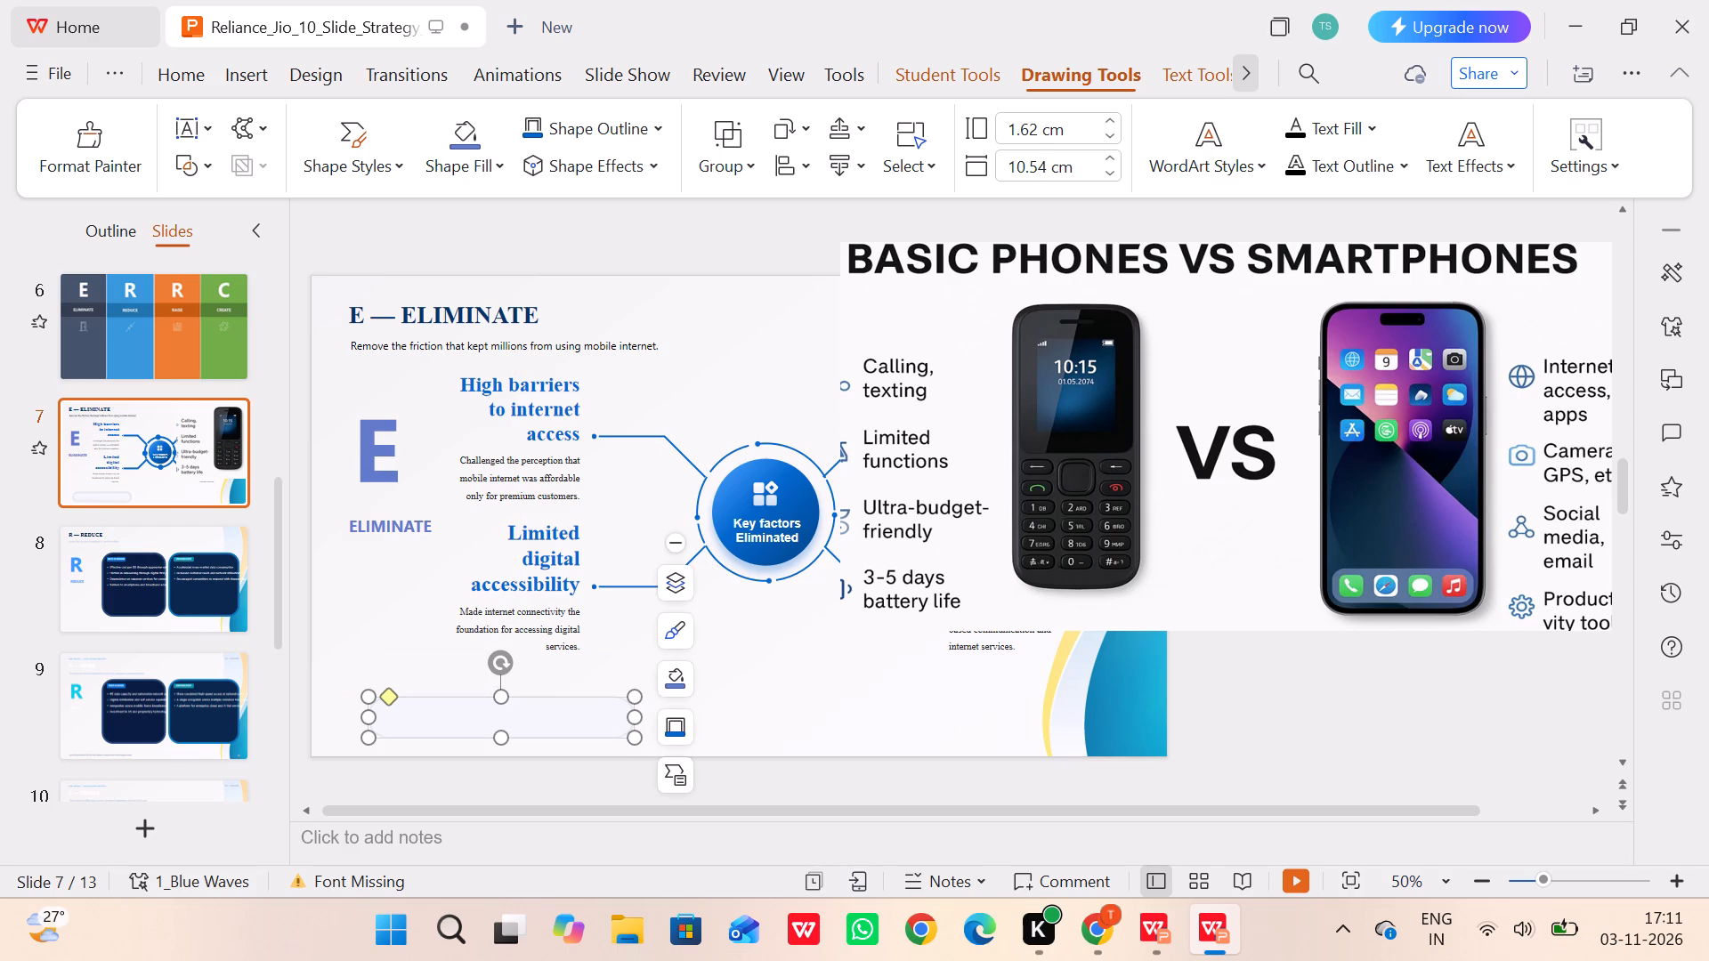
Move the small rounded shape to the bottom middle of the slide, roughly beneath the Key factors Eliminated circle.
{"action": "left_click_drag", "start_coordinate": [514, 713], "coordinate": [768, 714]}
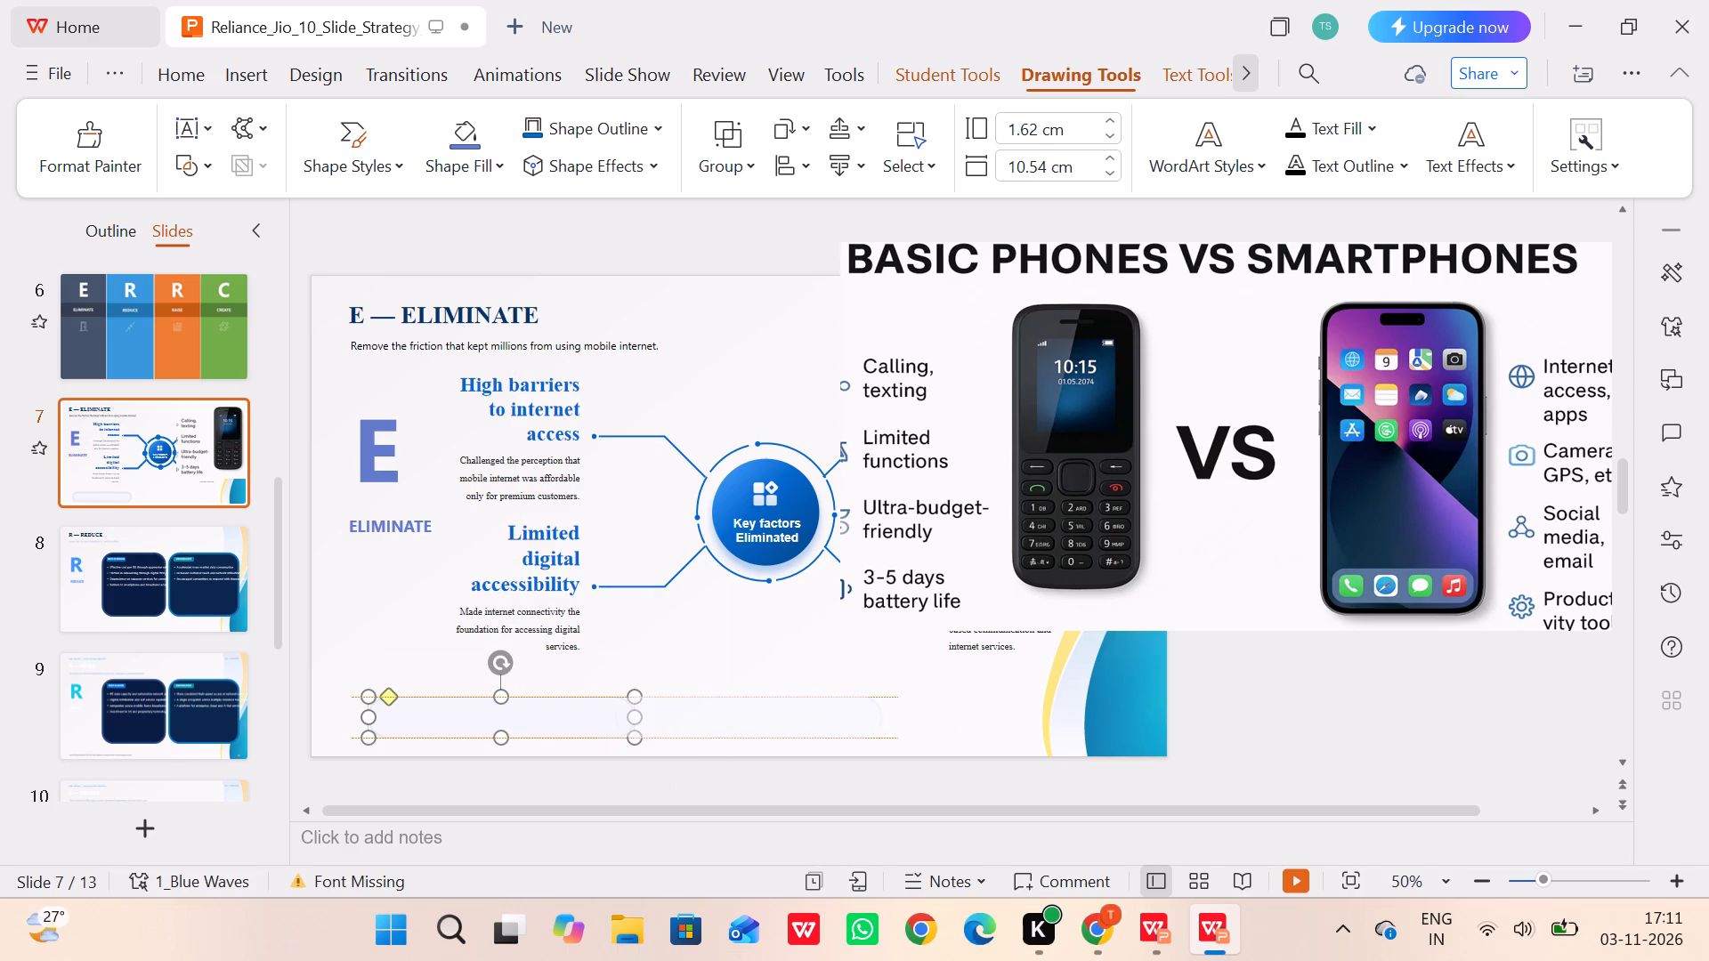
{"action": "left_click_drag", "start_coordinate": [768, 714], "coordinate": [774, 716]}
{"action": "left_click_drag", "start_coordinate": [806, 713], "coordinate": [783, 714]}
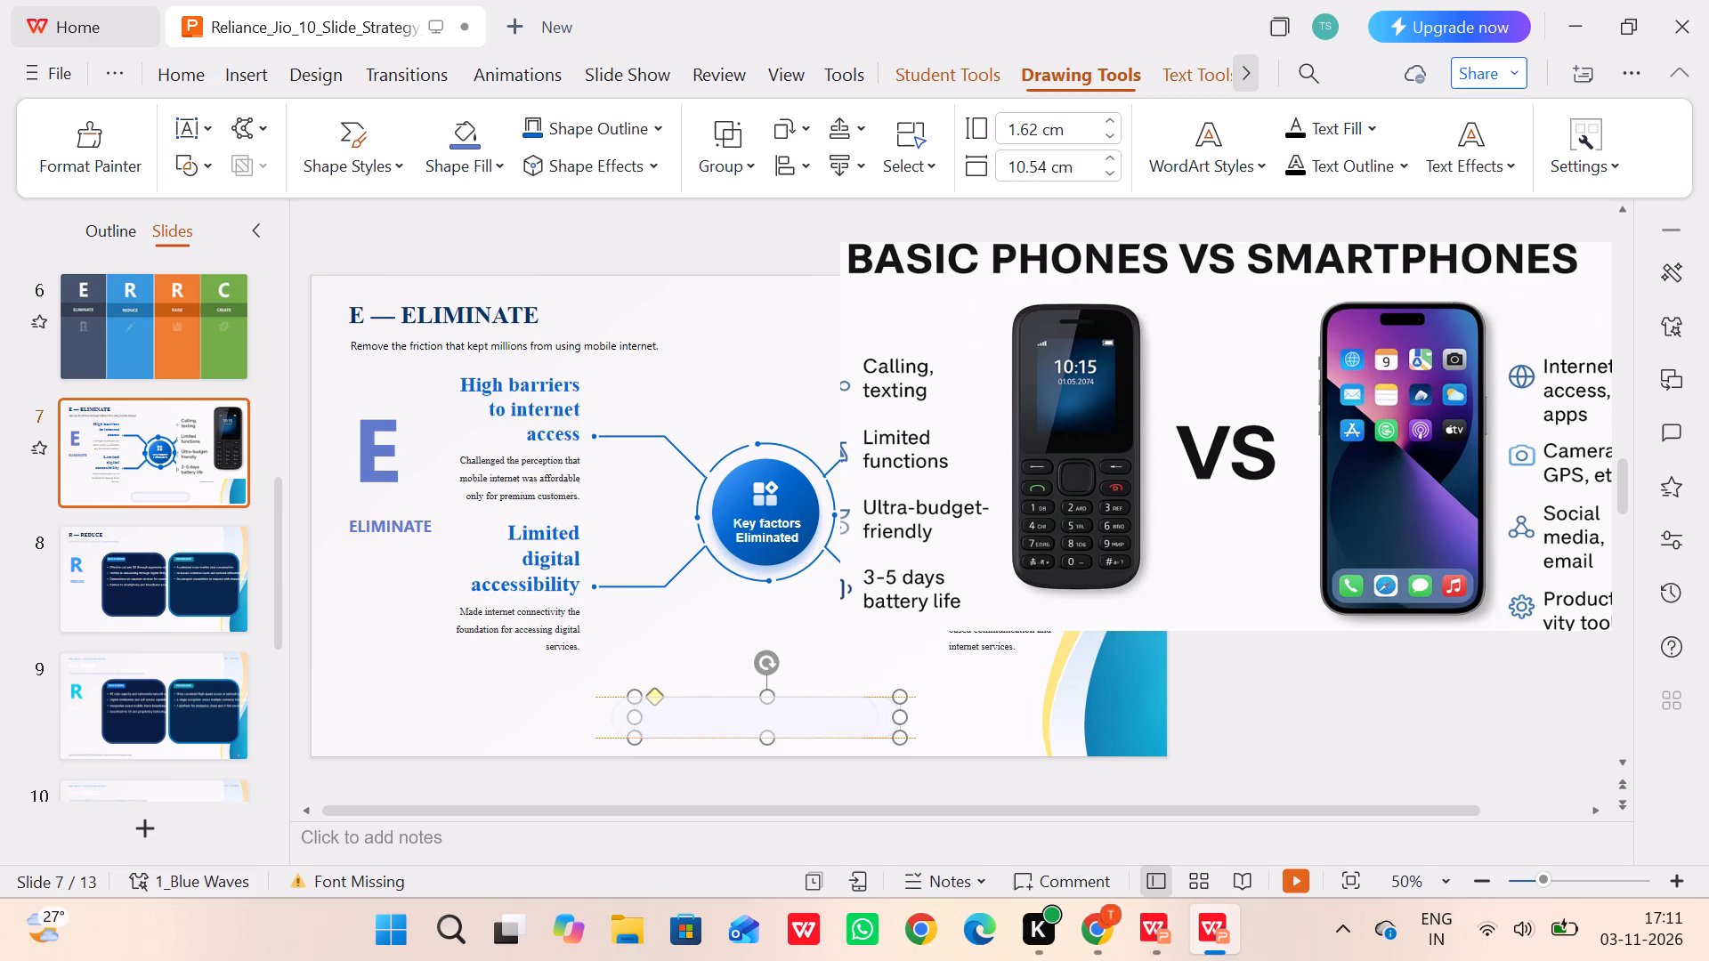
{"action": "left_click_drag", "start_coordinate": [783, 714], "coordinate": [783, 715]}
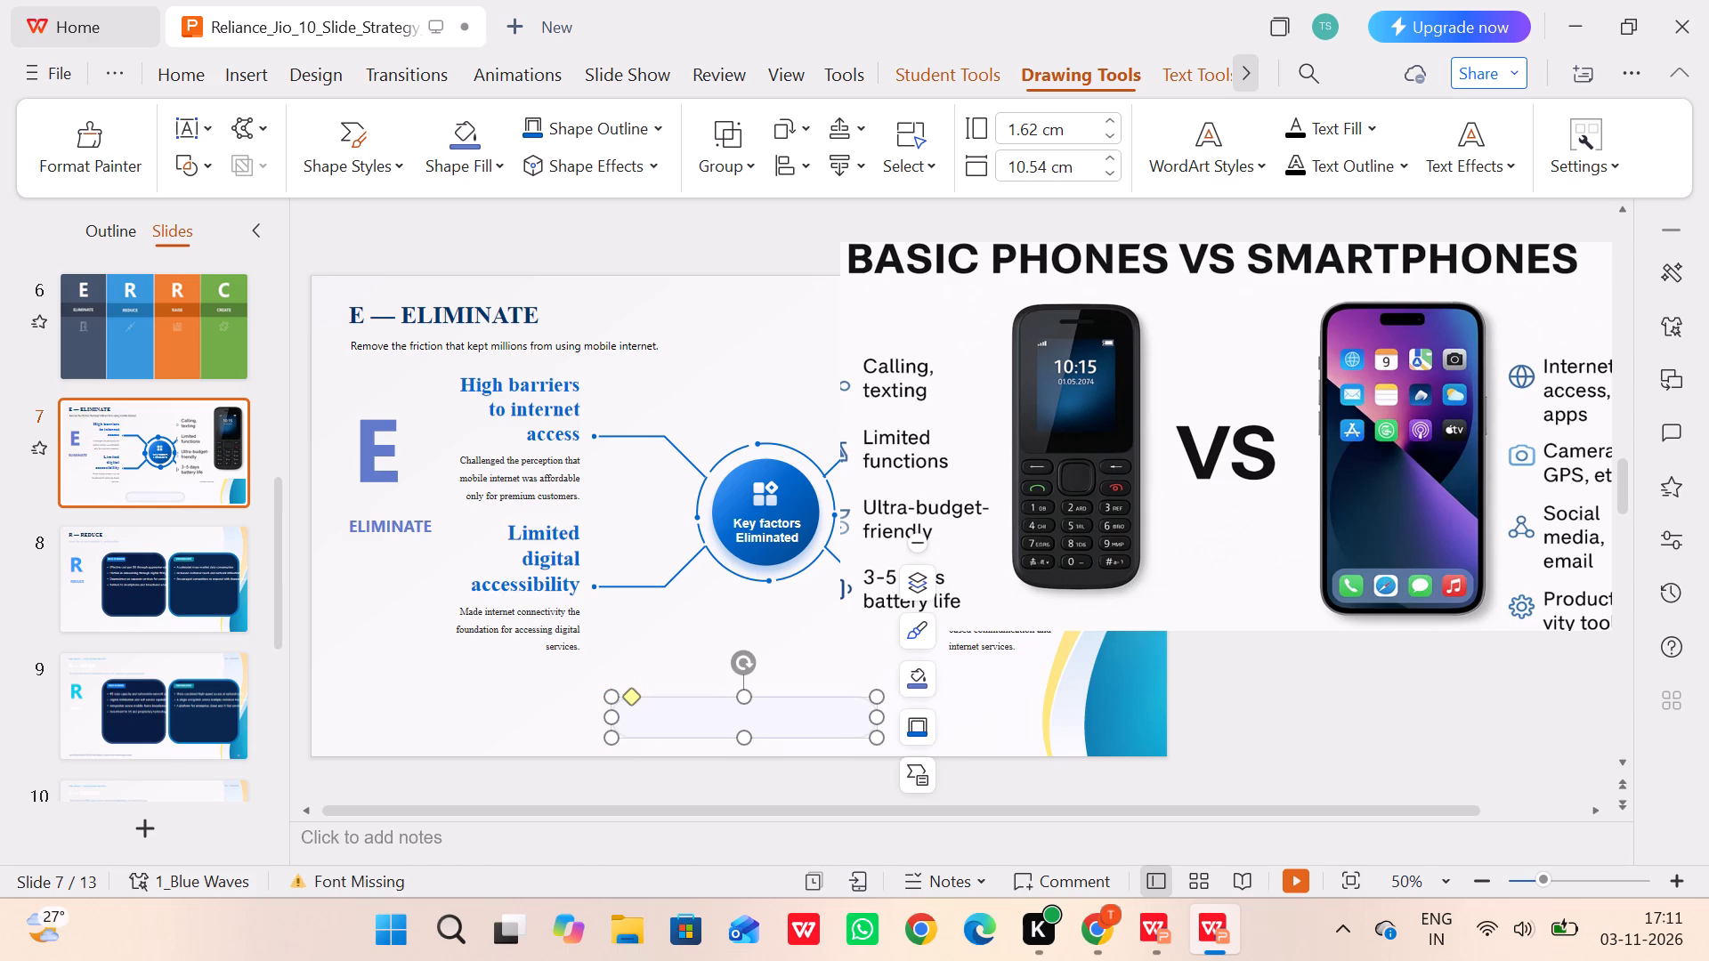
Make two copies of the small rounded shape on the ELIMINATE slide.
{"action": "left_click", "coordinate": [671, 711]}
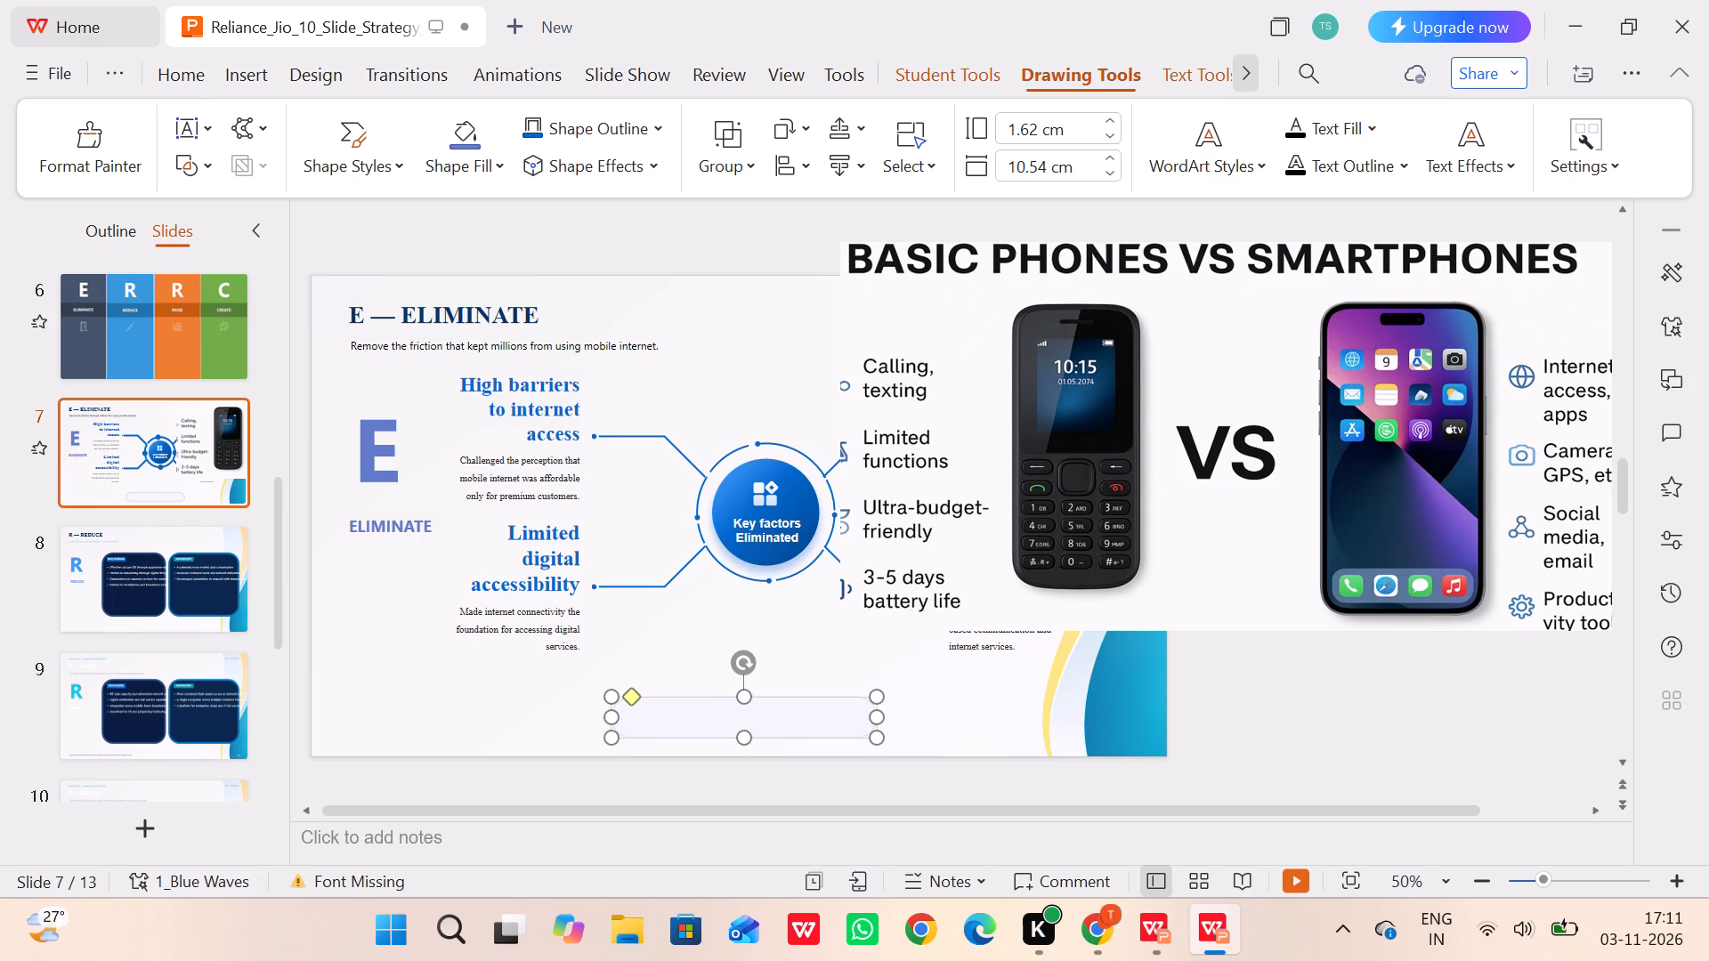
{"action": "right_click", "coordinate": [671, 711]}
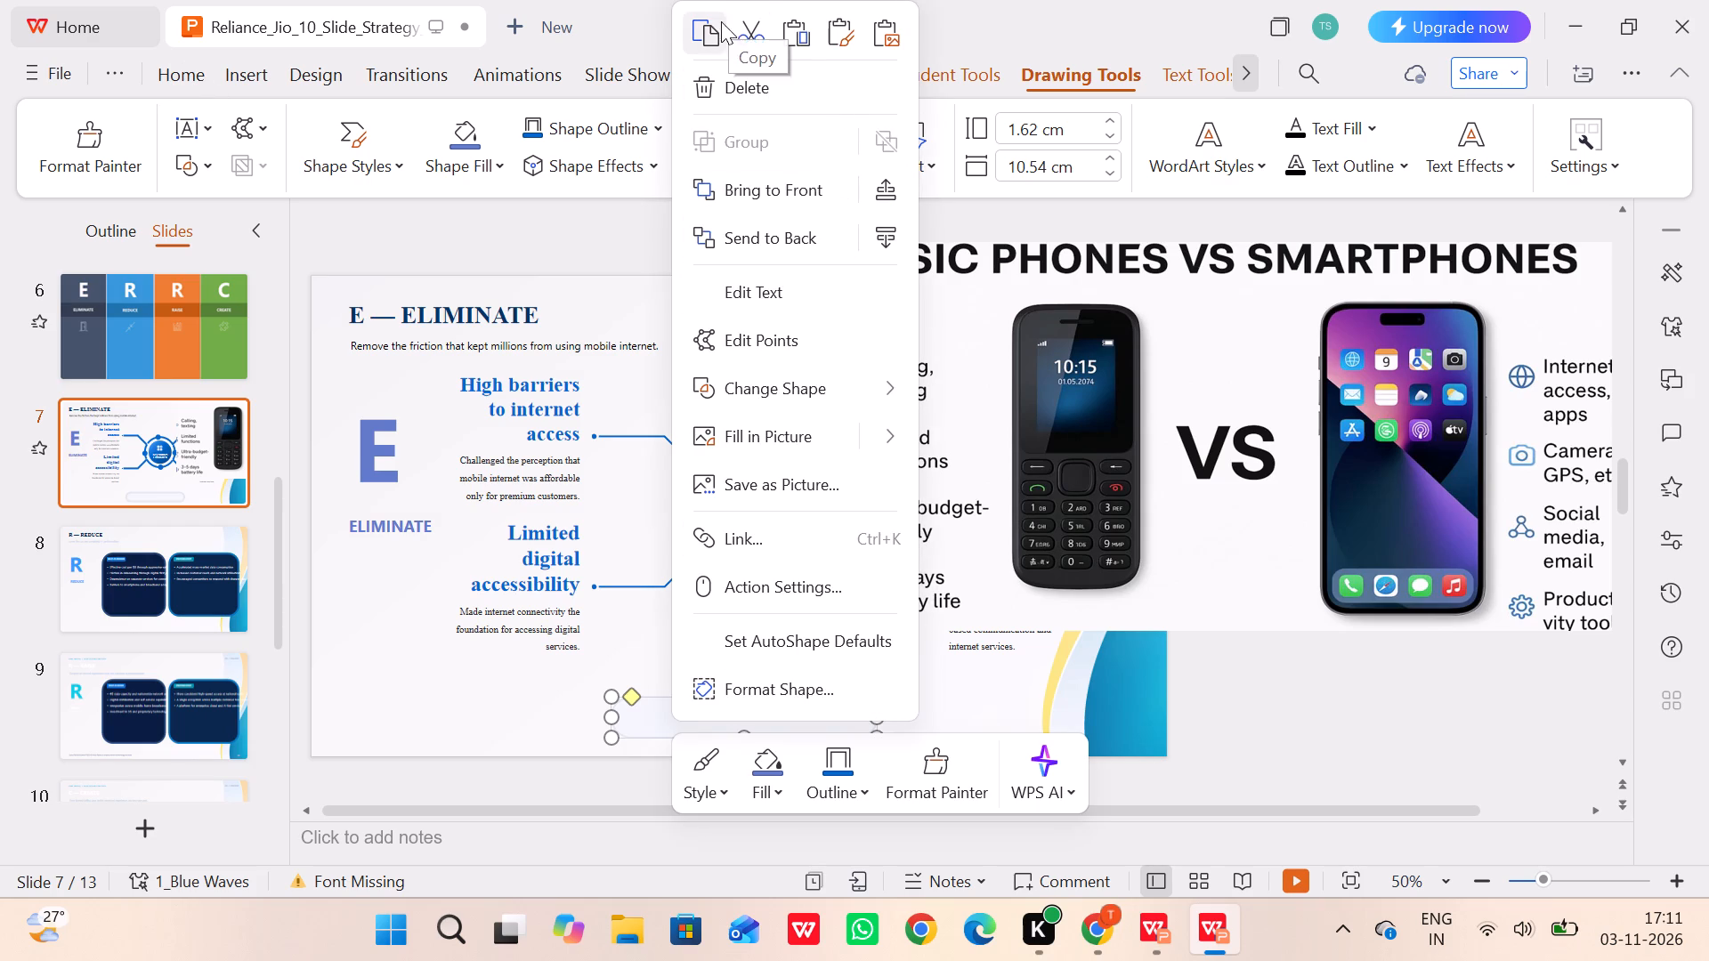
{"action": "left_click", "coordinate": [709, 34]}
{"action": "left_click", "coordinate": [178, 76]}
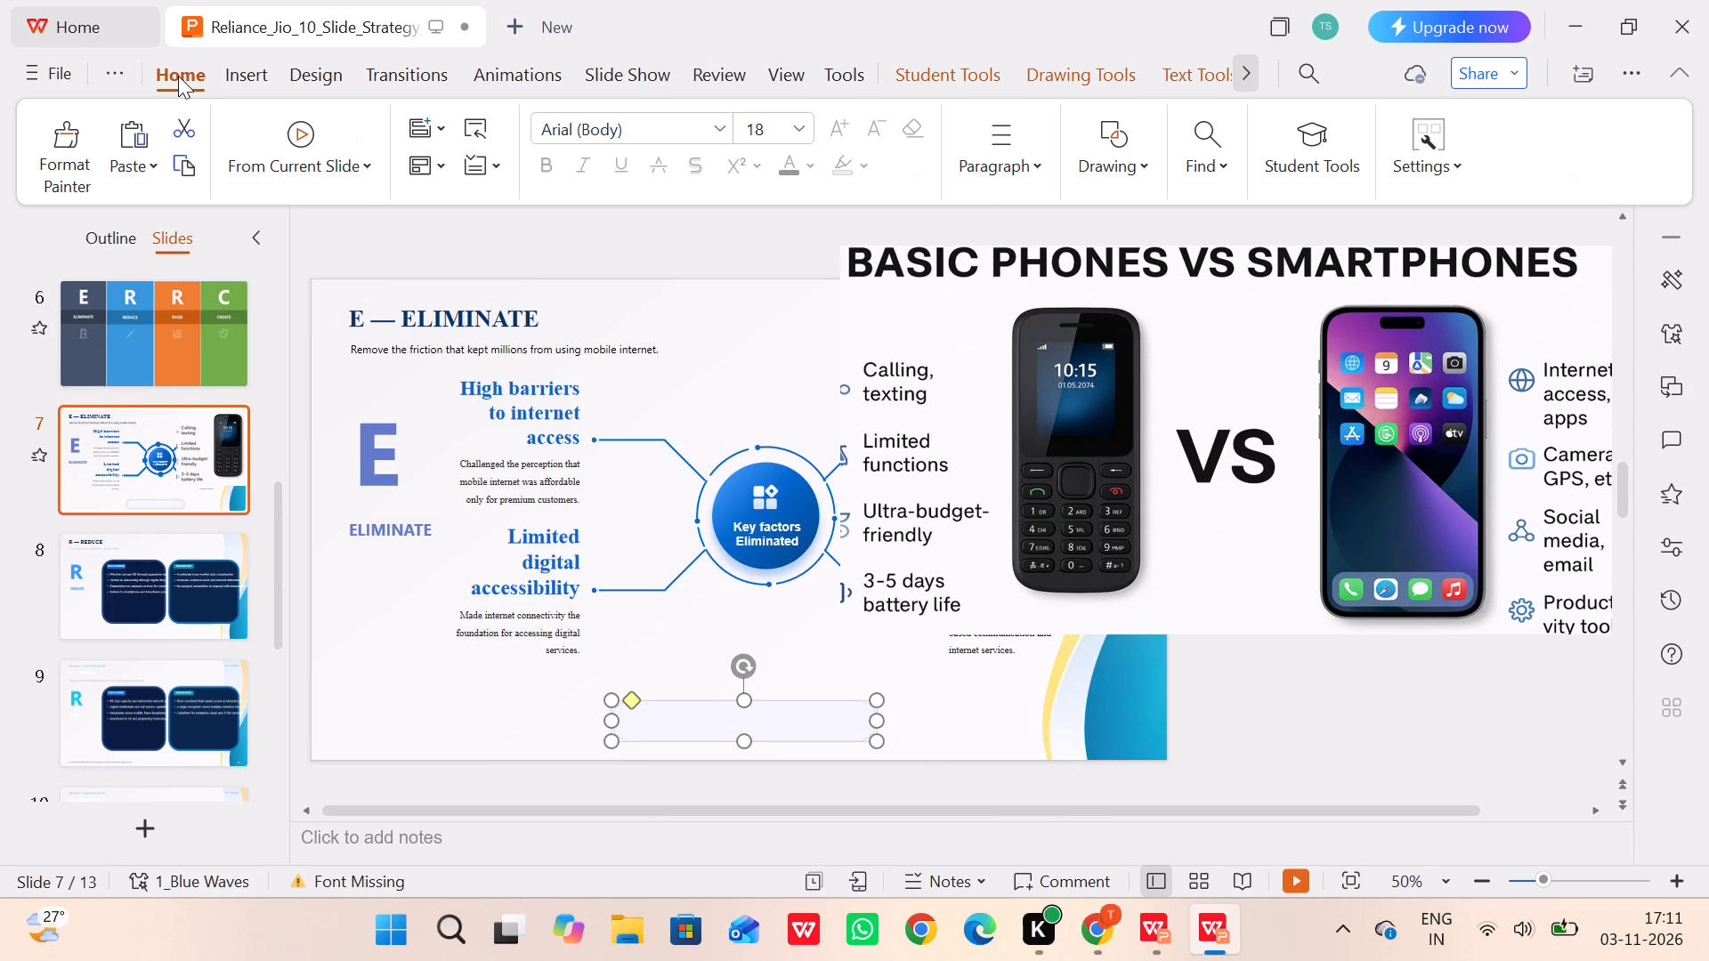
{"action": "left_click", "coordinate": [134, 119]}
{"action": "left_click", "coordinate": [134, 119]}
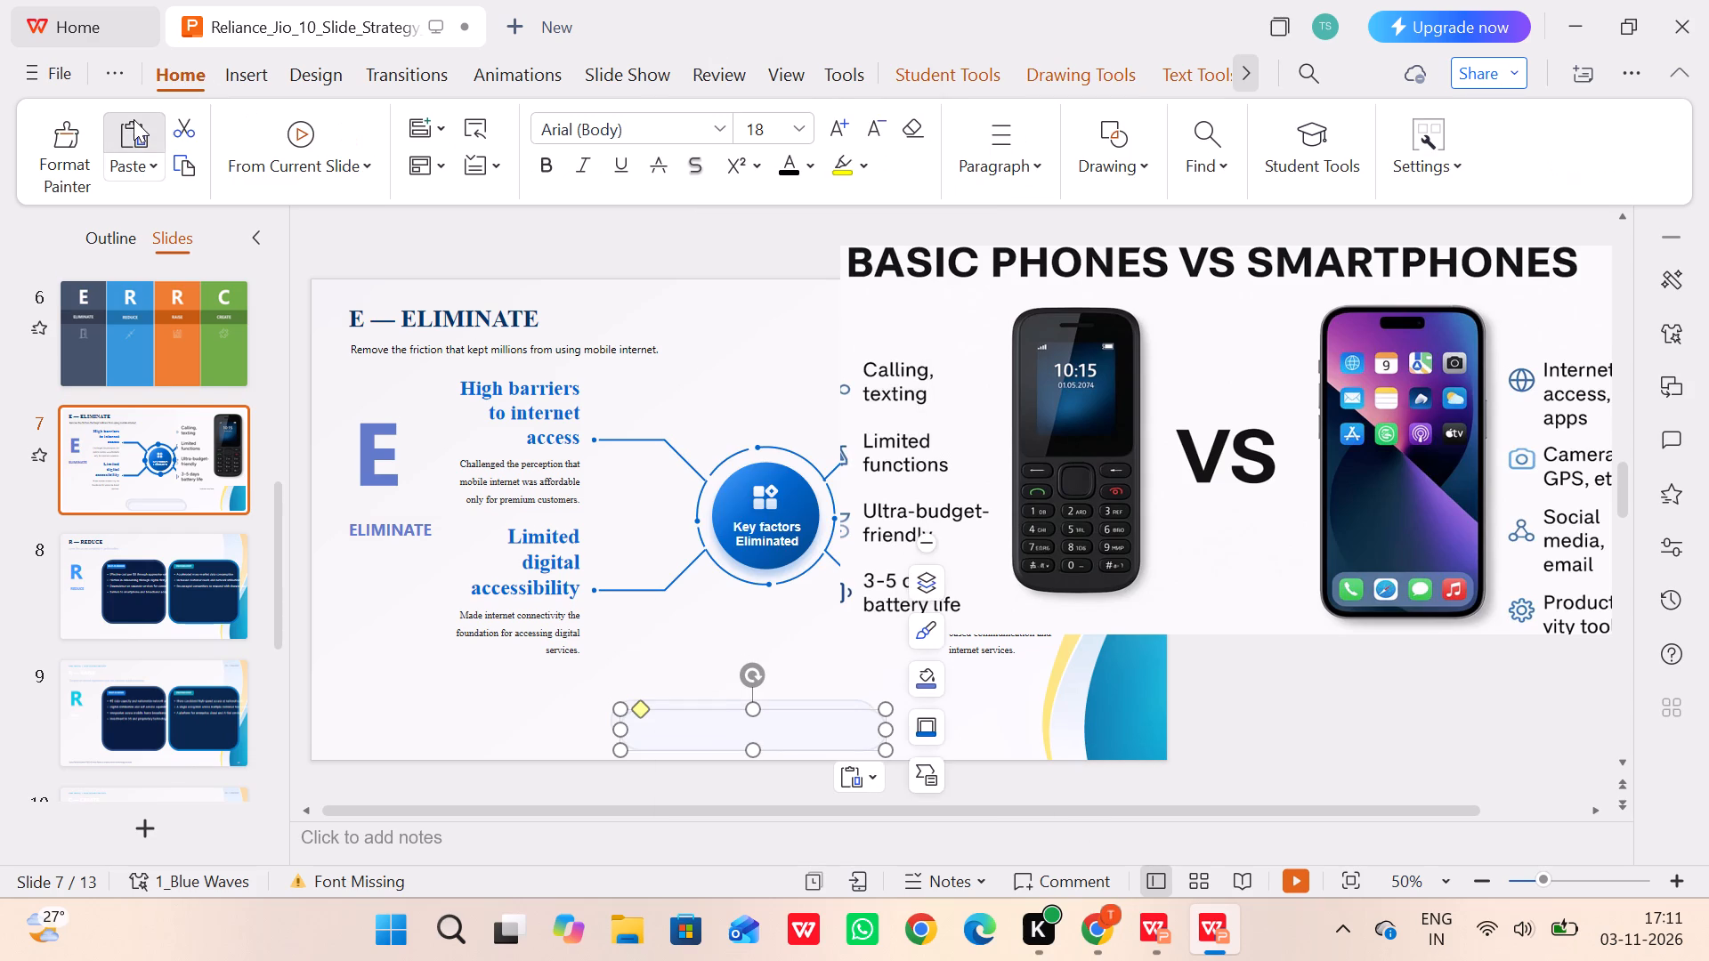
Arrange the three rounded shapes in one aligned, evenly spaced row along the bottom of the ELIMINATE slide.
{"action": "left_click_drag", "start_coordinate": [694, 736], "coordinate": [590, 714]}
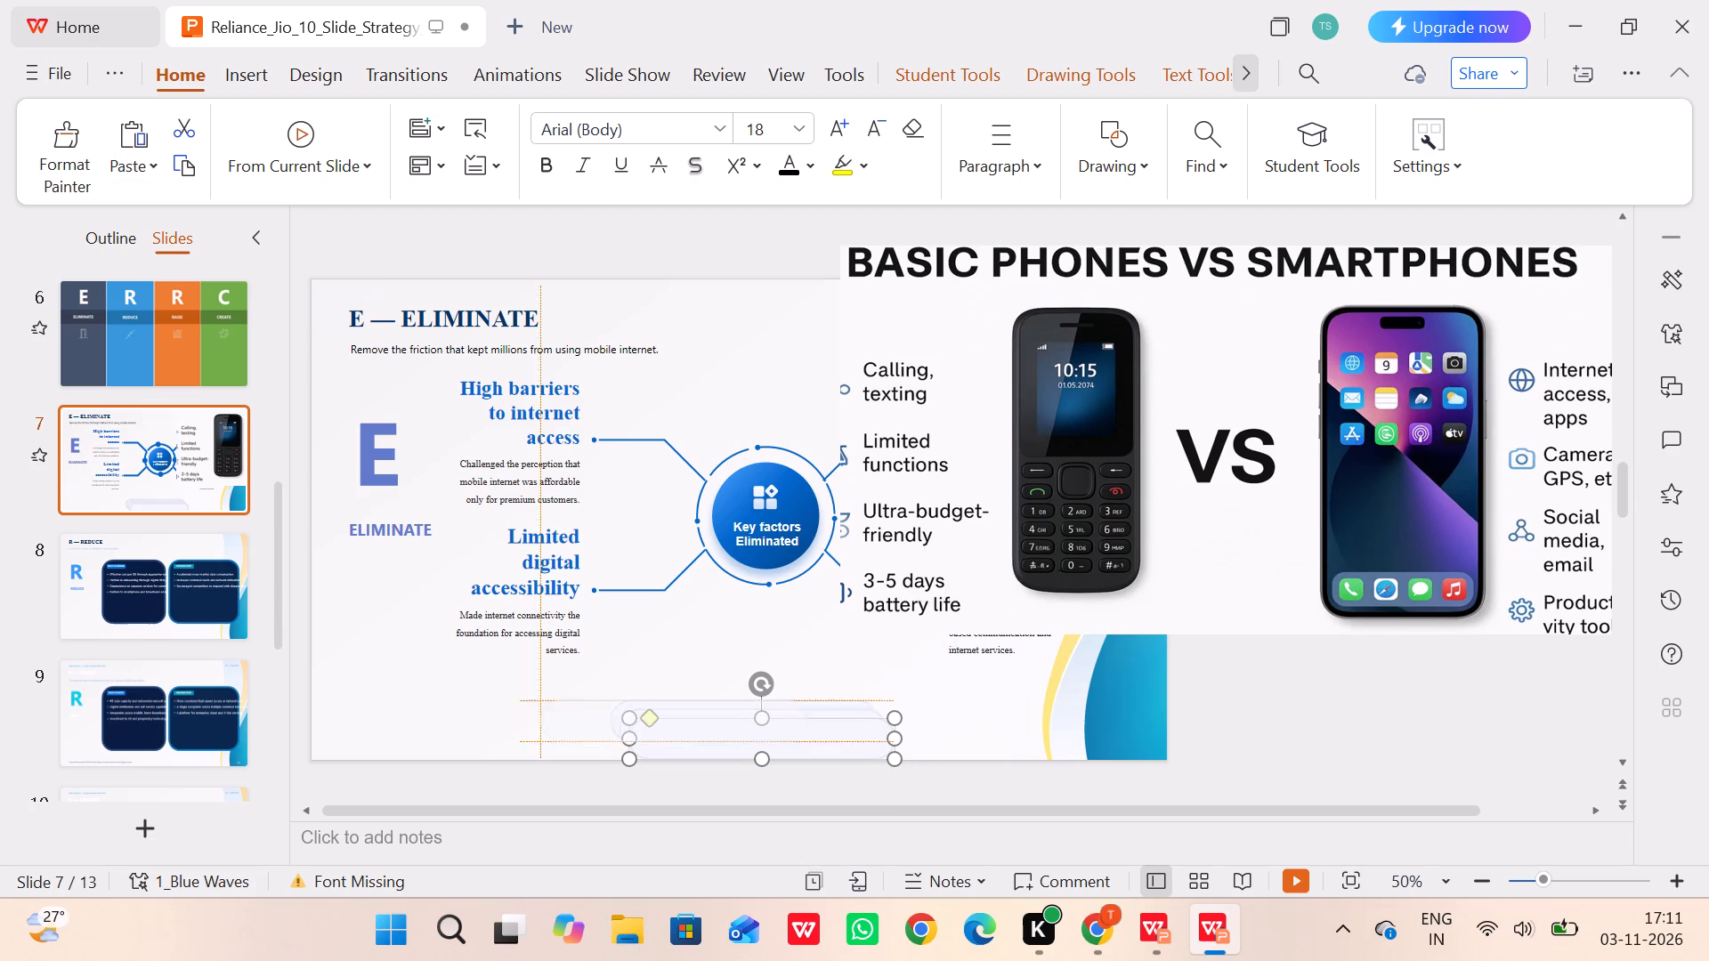
{"action": "left_click_drag", "start_coordinate": [590, 714], "coordinate": [409, 719]}
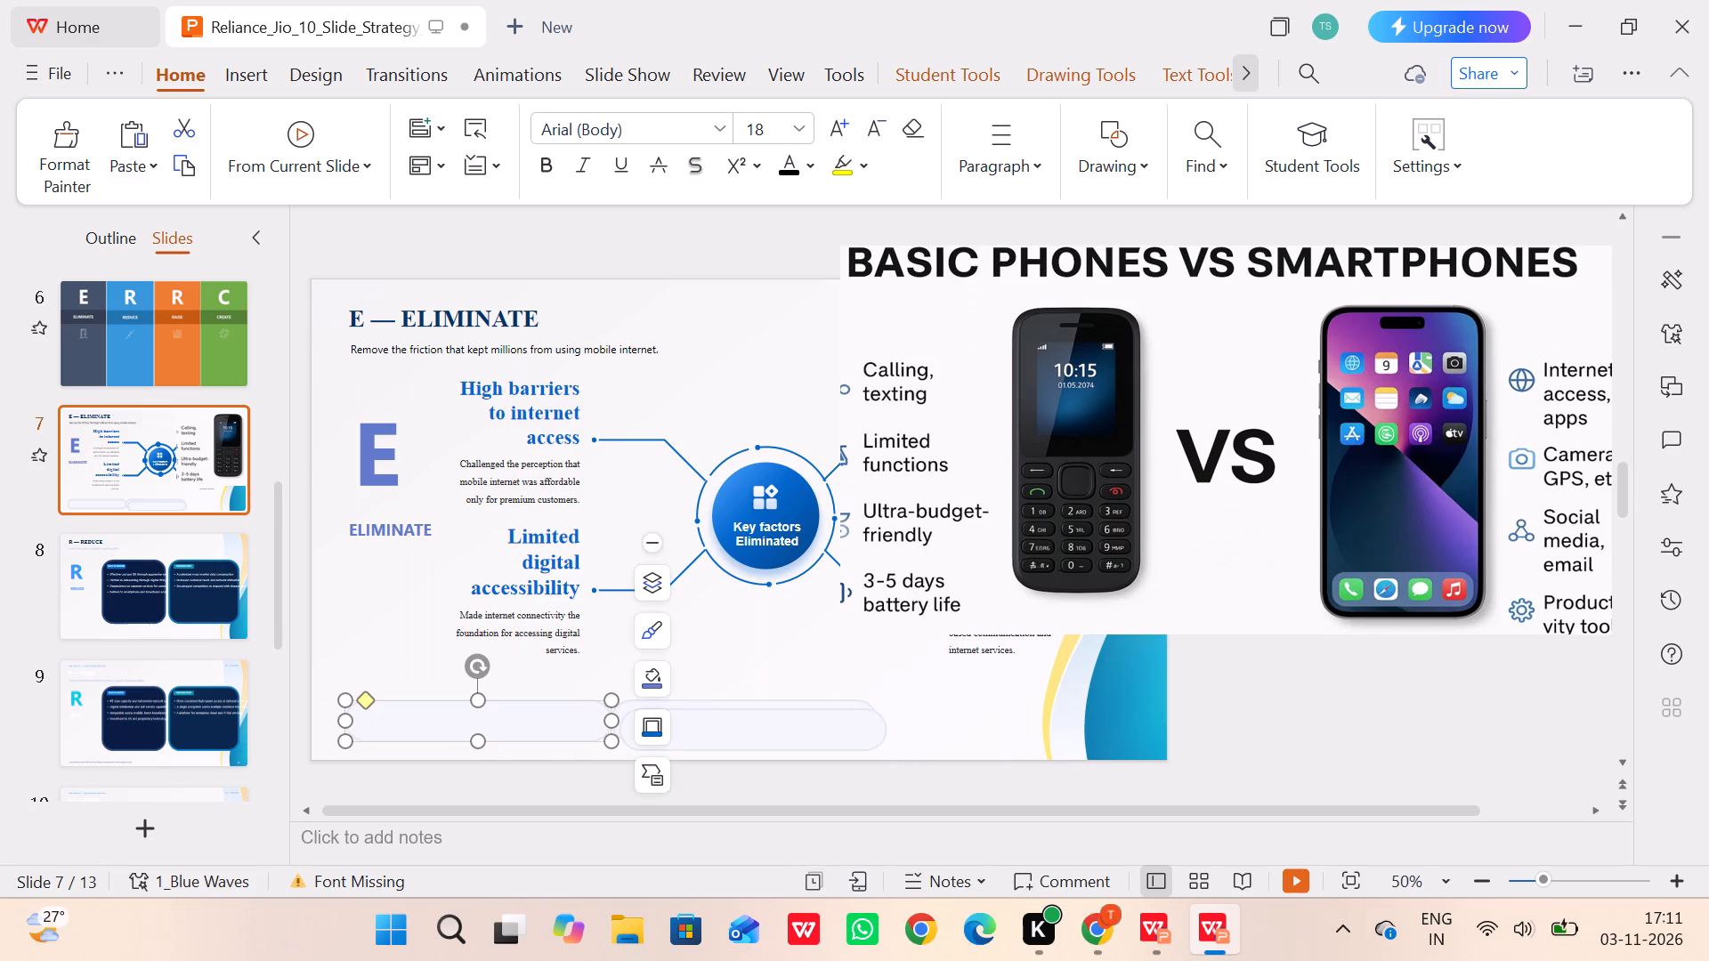
{"action": "left_click_drag", "start_coordinate": [741, 730], "coordinate": [1020, 720]}
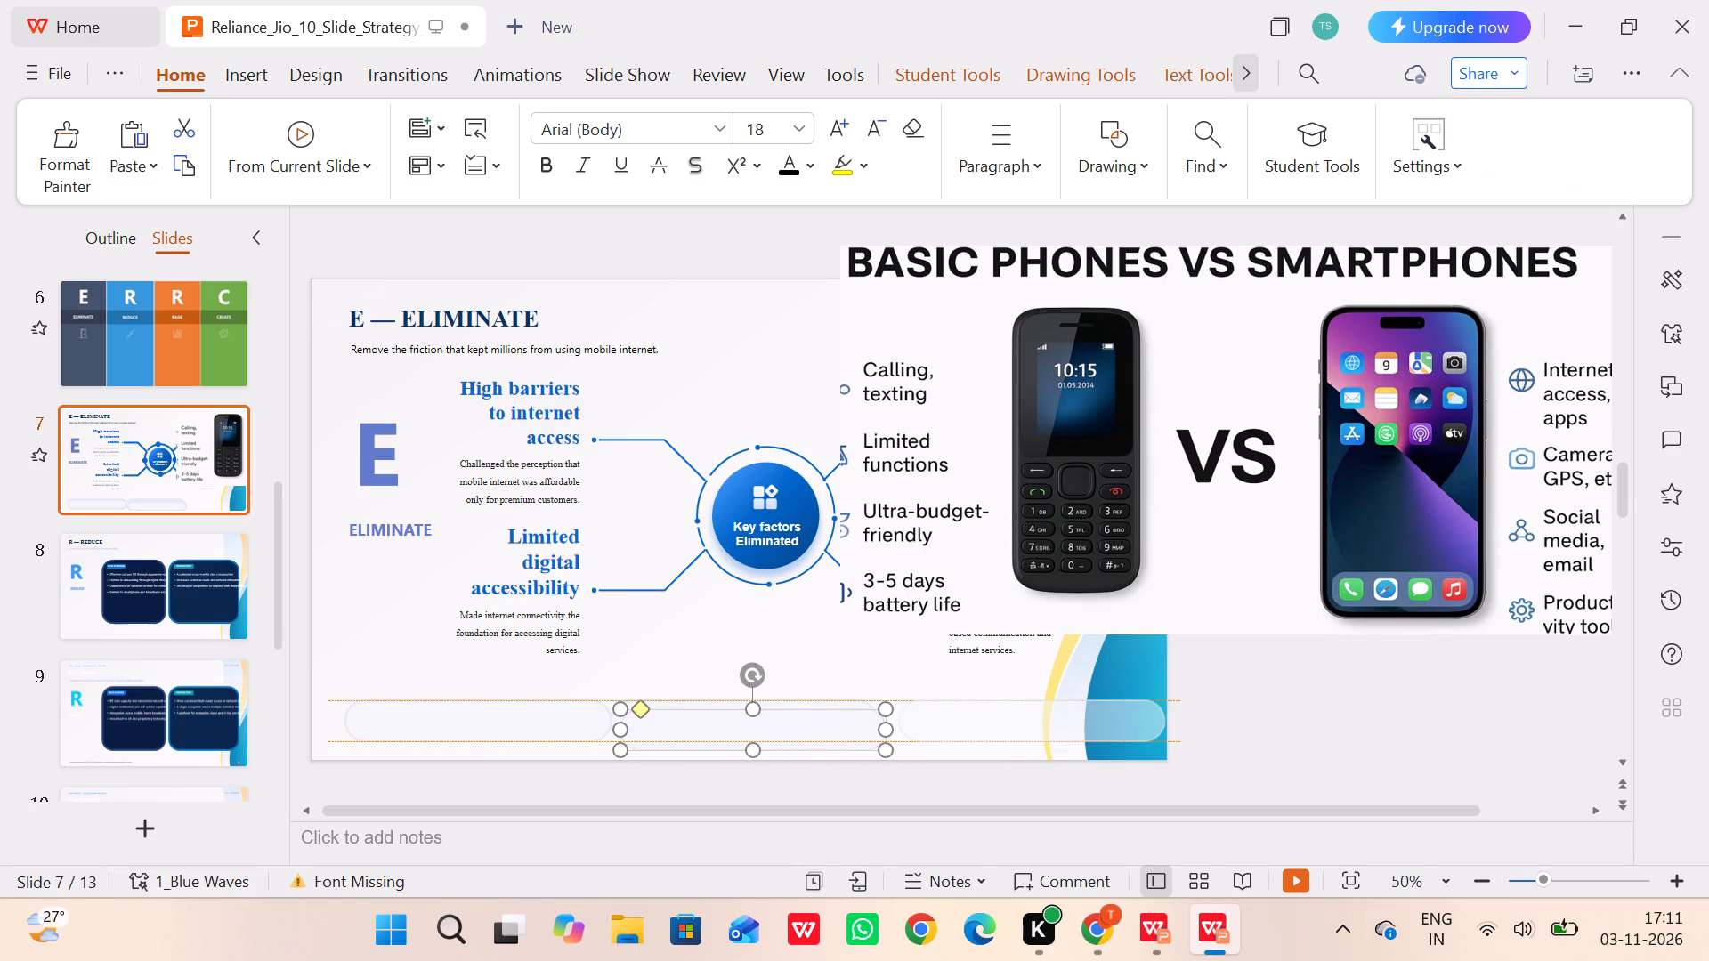
{"action": "left_click_drag", "start_coordinate": [1020, 720], "coordinate": [1017, 723]}
{"action": "left_click_drag", "start_coordinate": [806, 715], "coordinate": [814, 715]}
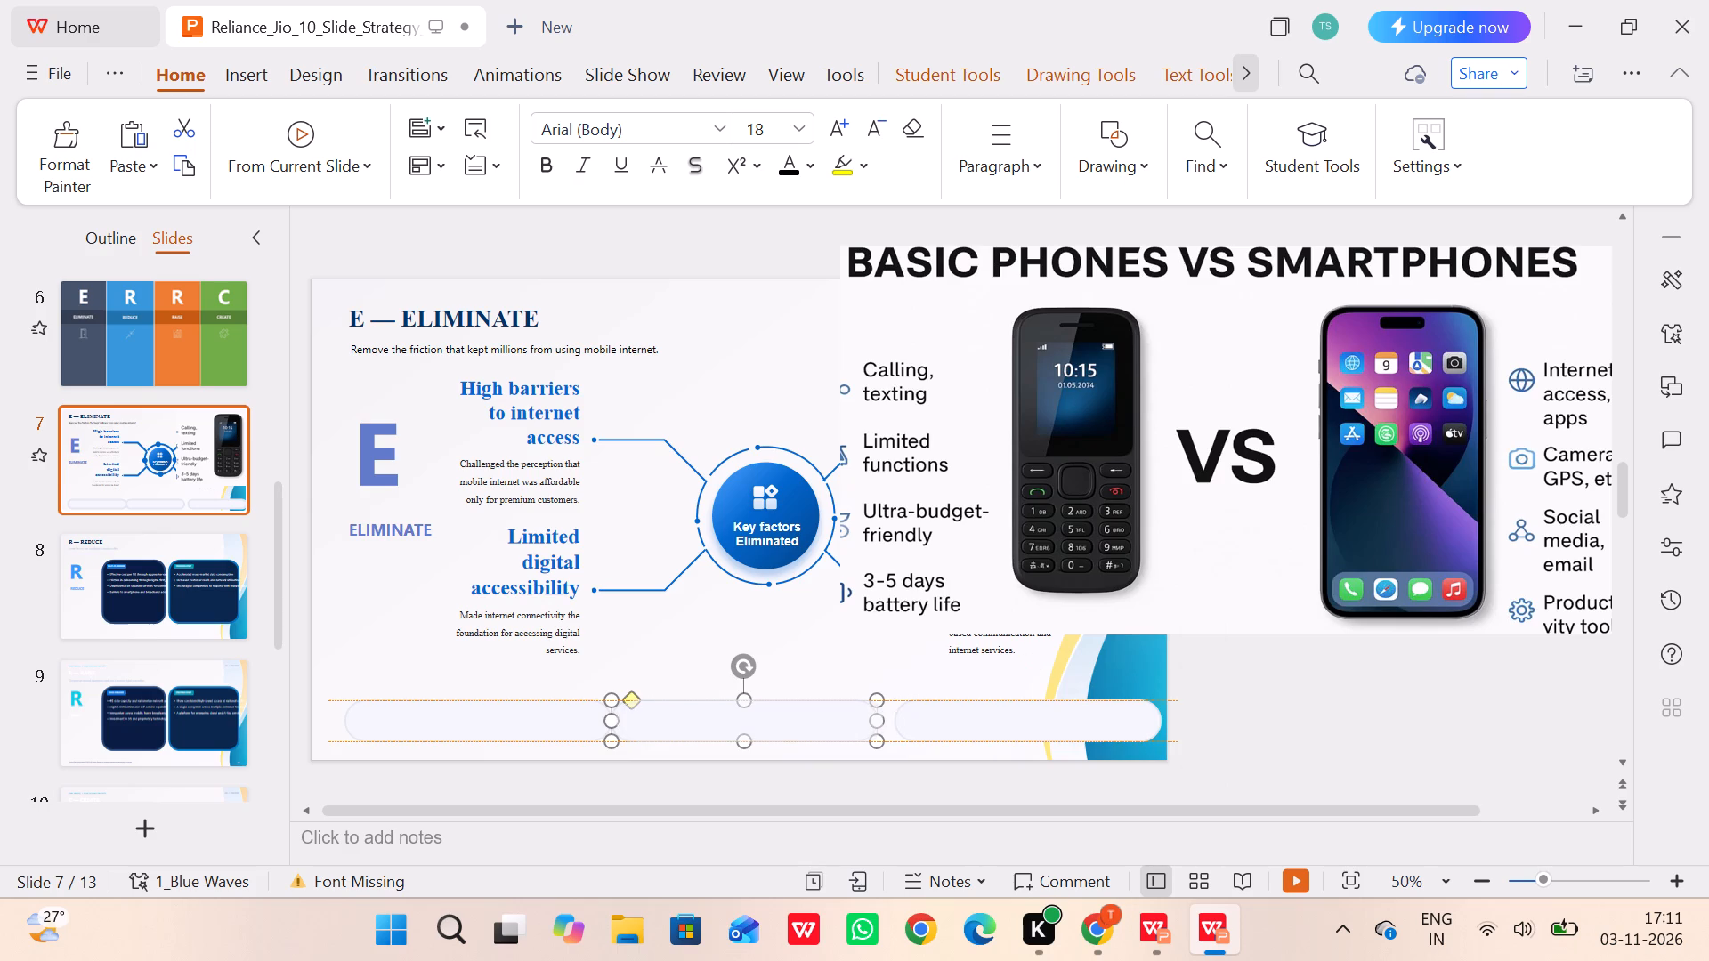
{"action": "left_click_drag", "start_coordinate": [814, 715], "coordinate": [816, 714]}
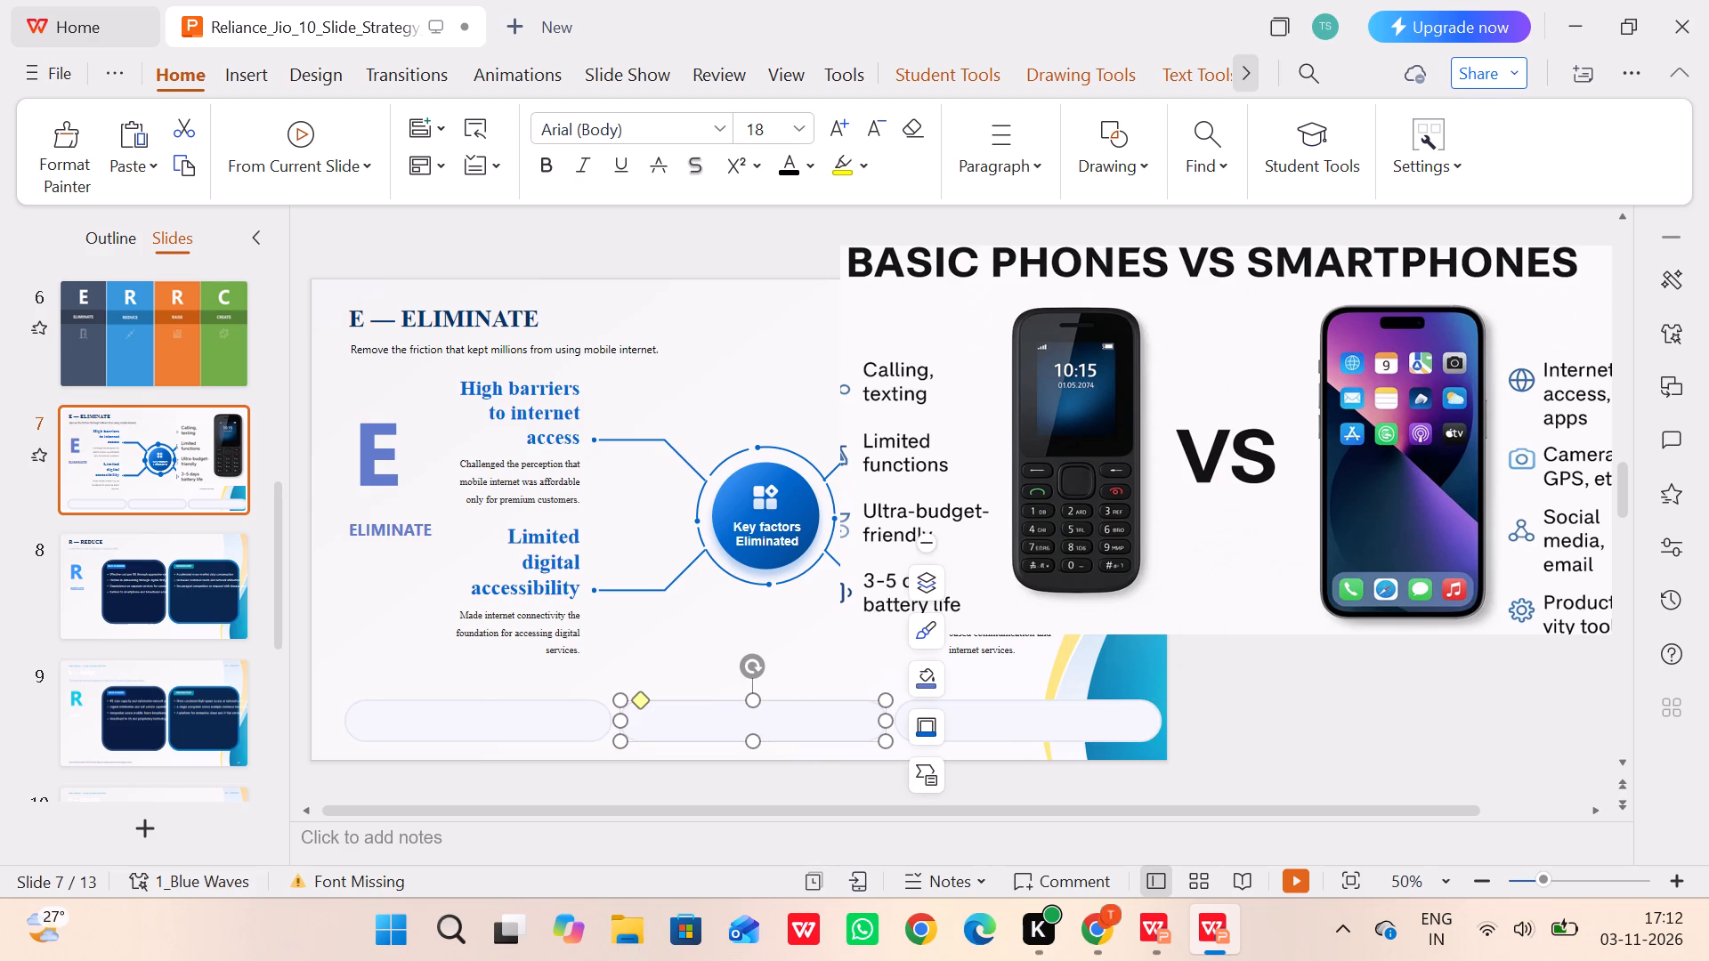
{"action": "left_click", "coordinate": [562, 714]}
{"action": "left_click_drag", "start_coordinate": [562, 714], "coordinate": [549, 714]}
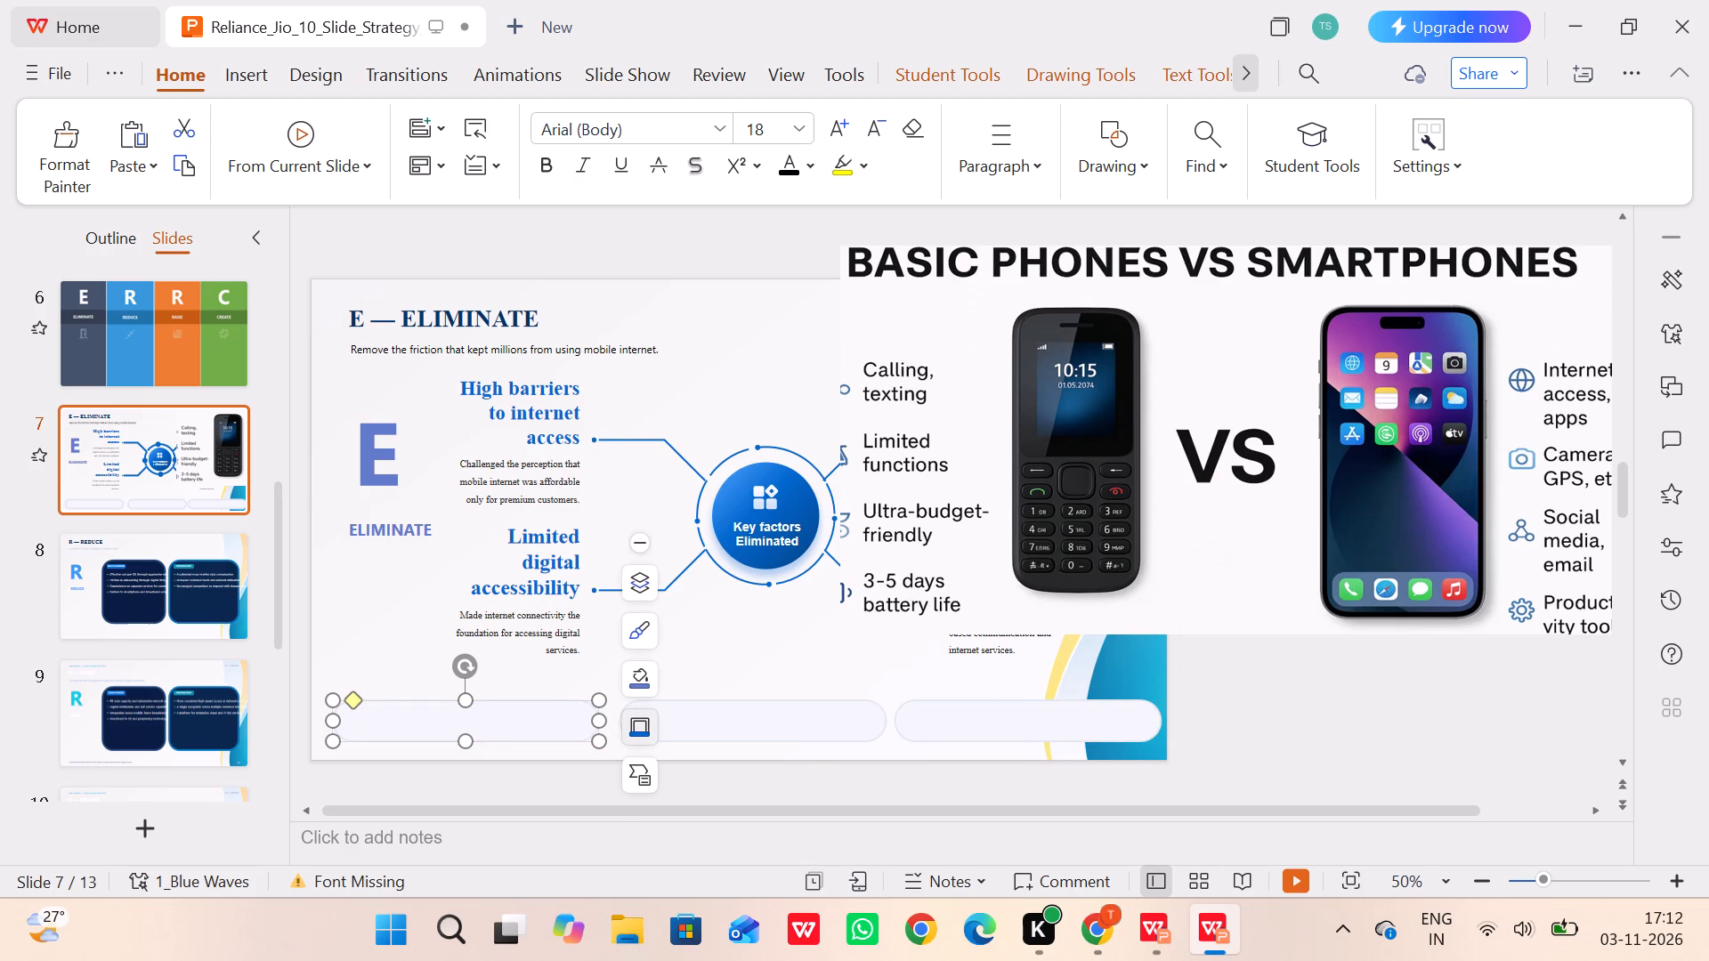
{"action": "left_click_drag", "start_coordinate": [543, 722], "coordinate": [551, 720]}
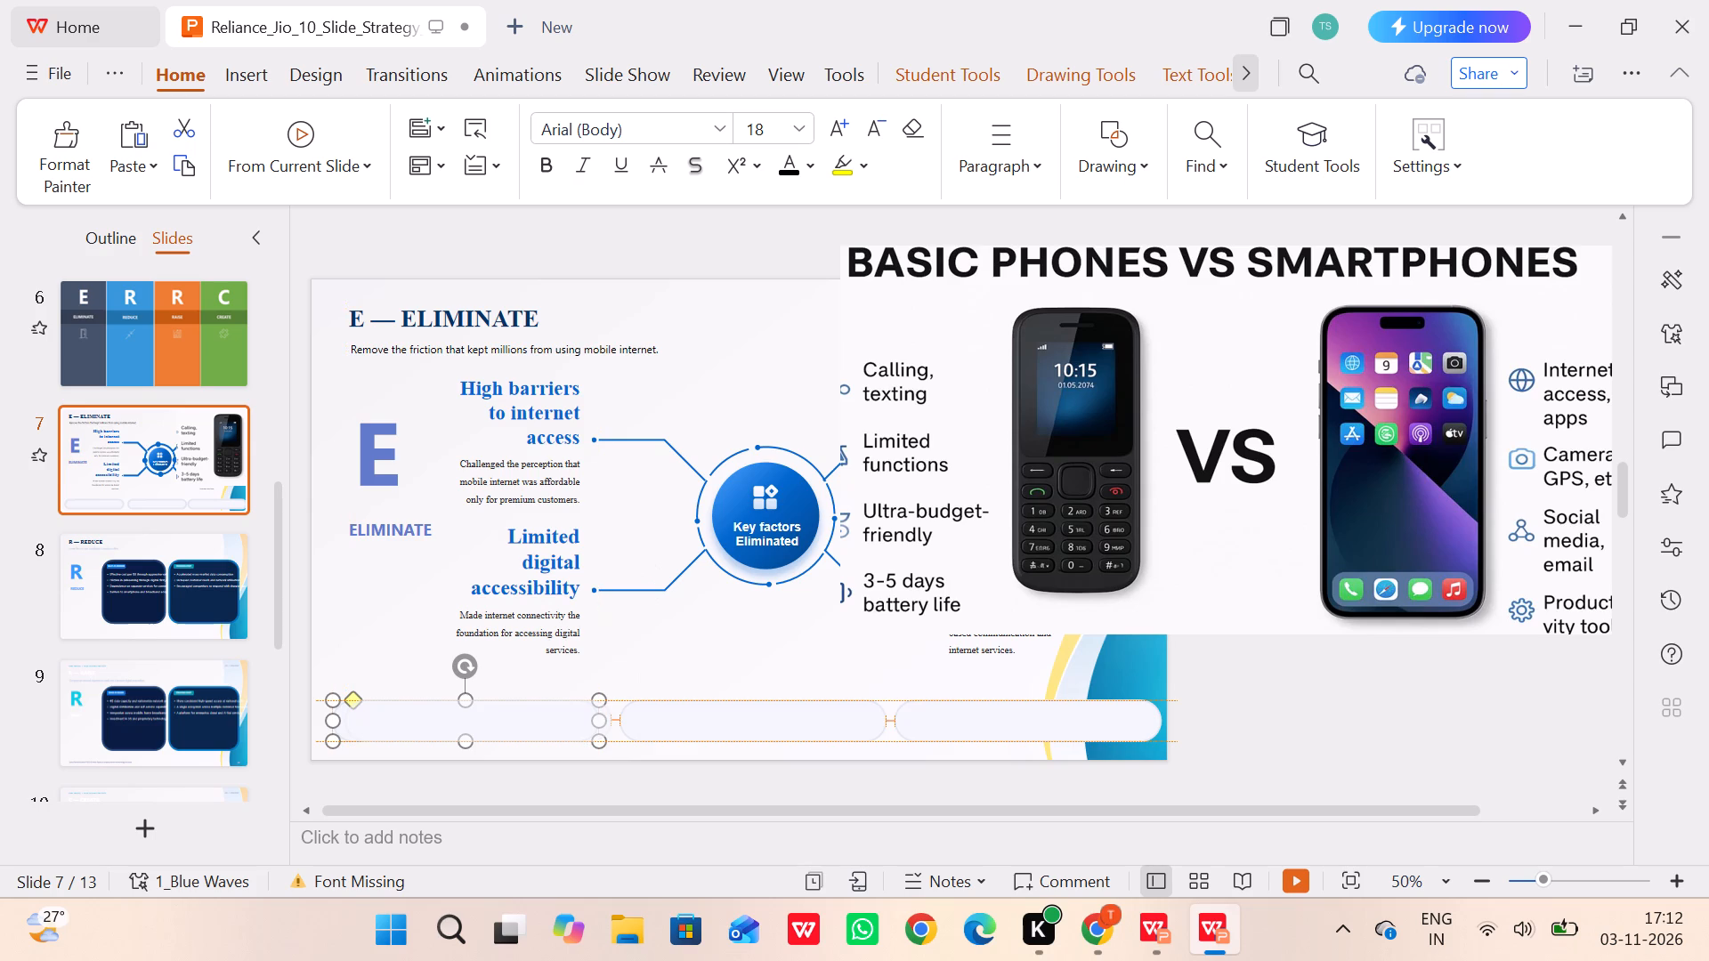
Nudge the rounded boxes along the bottom of the ELIMINATE slide so the middle one sits evenly between its neighbours.
{"action": "left_click_drag", "start_coordinate": [551, 720], "coordinate": [555, 720]}
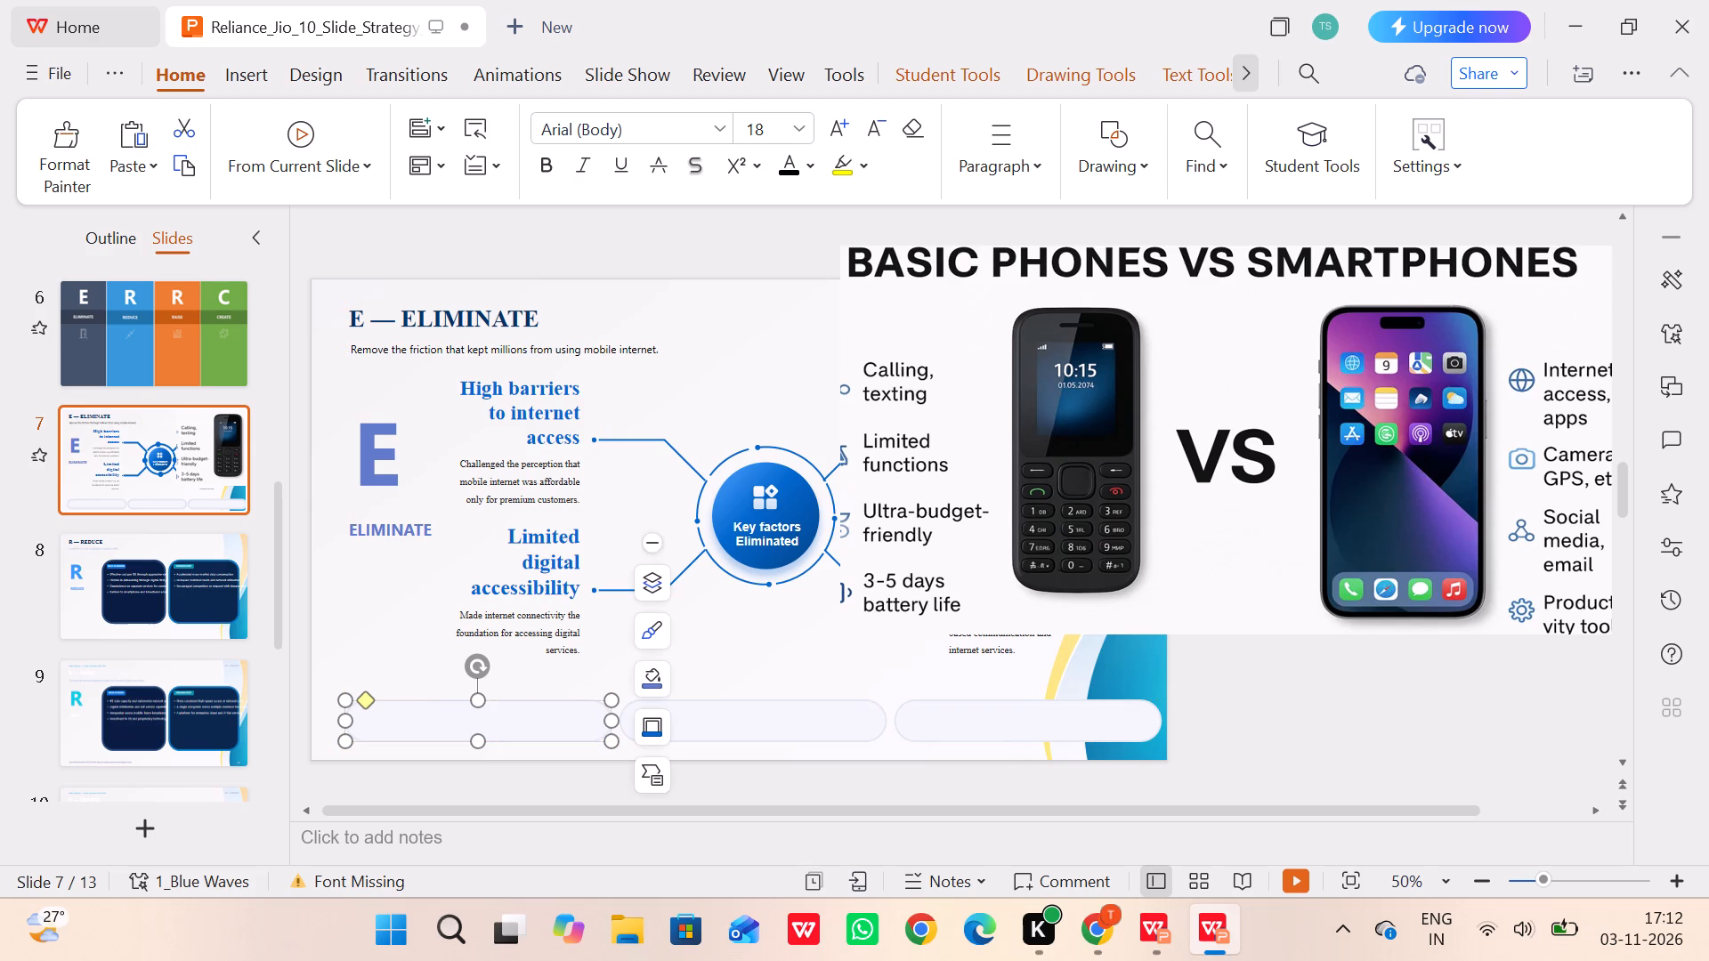
{"action": "left_click", "coordinate": [571, 714]}
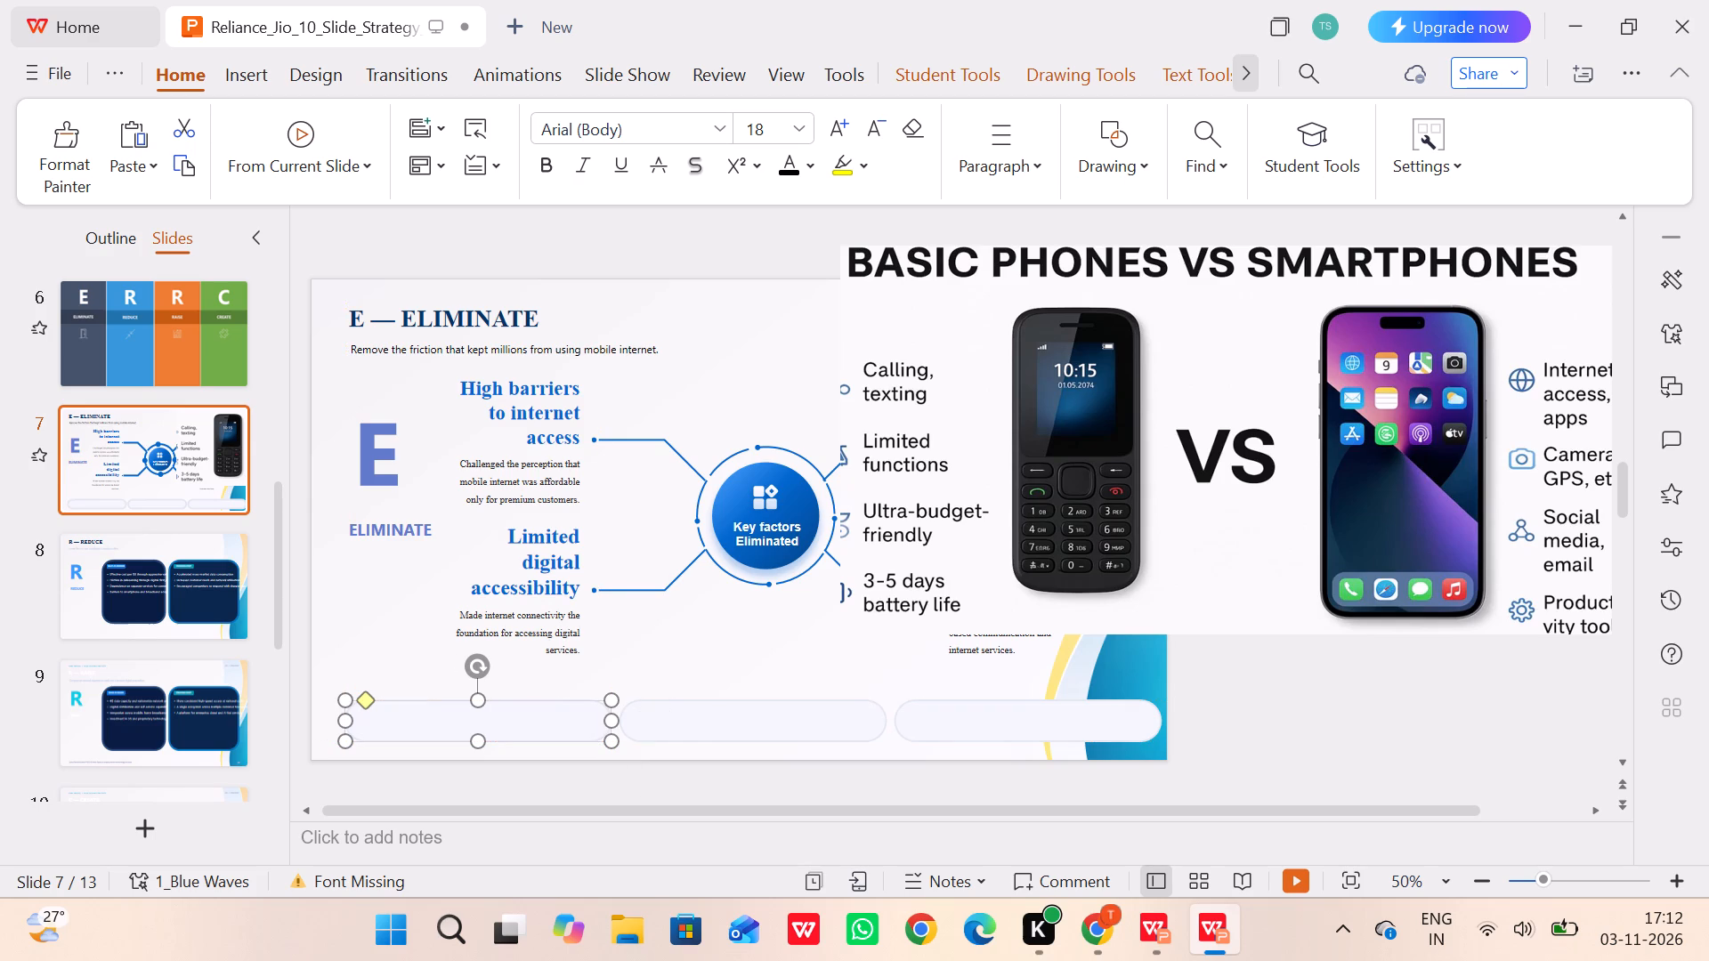
{"action": "left_click", "coordinate": [760, 717]}
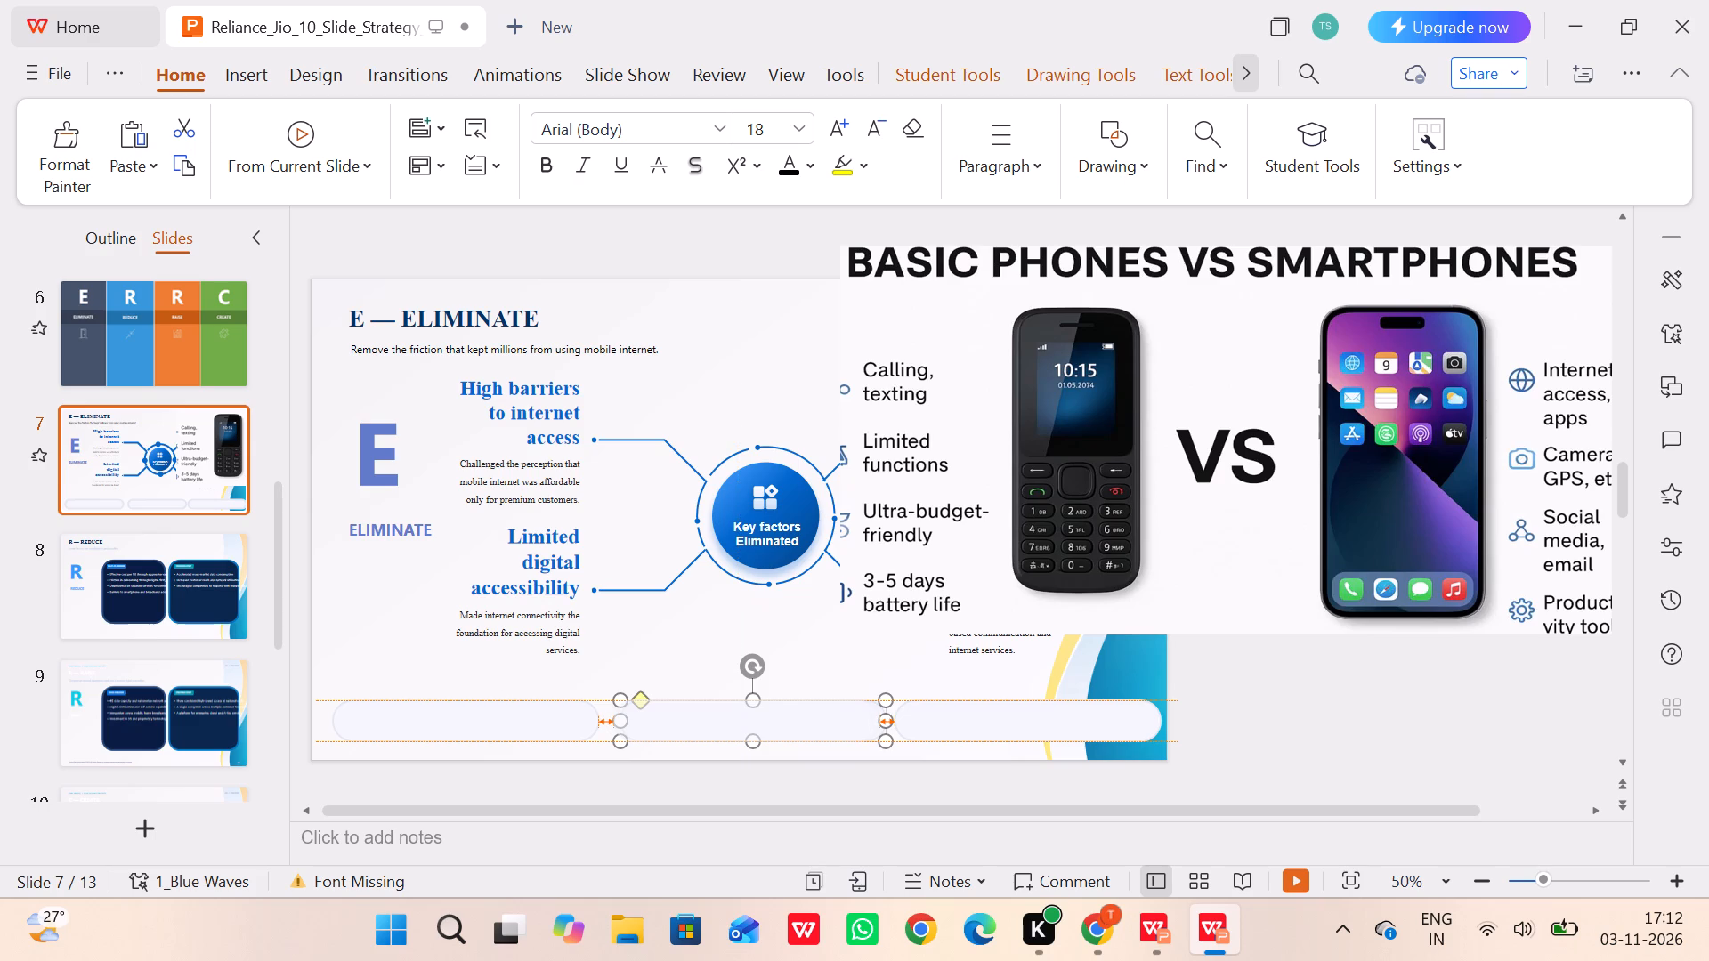
{"action": "left_click", "coordinate": [1108, 721]}
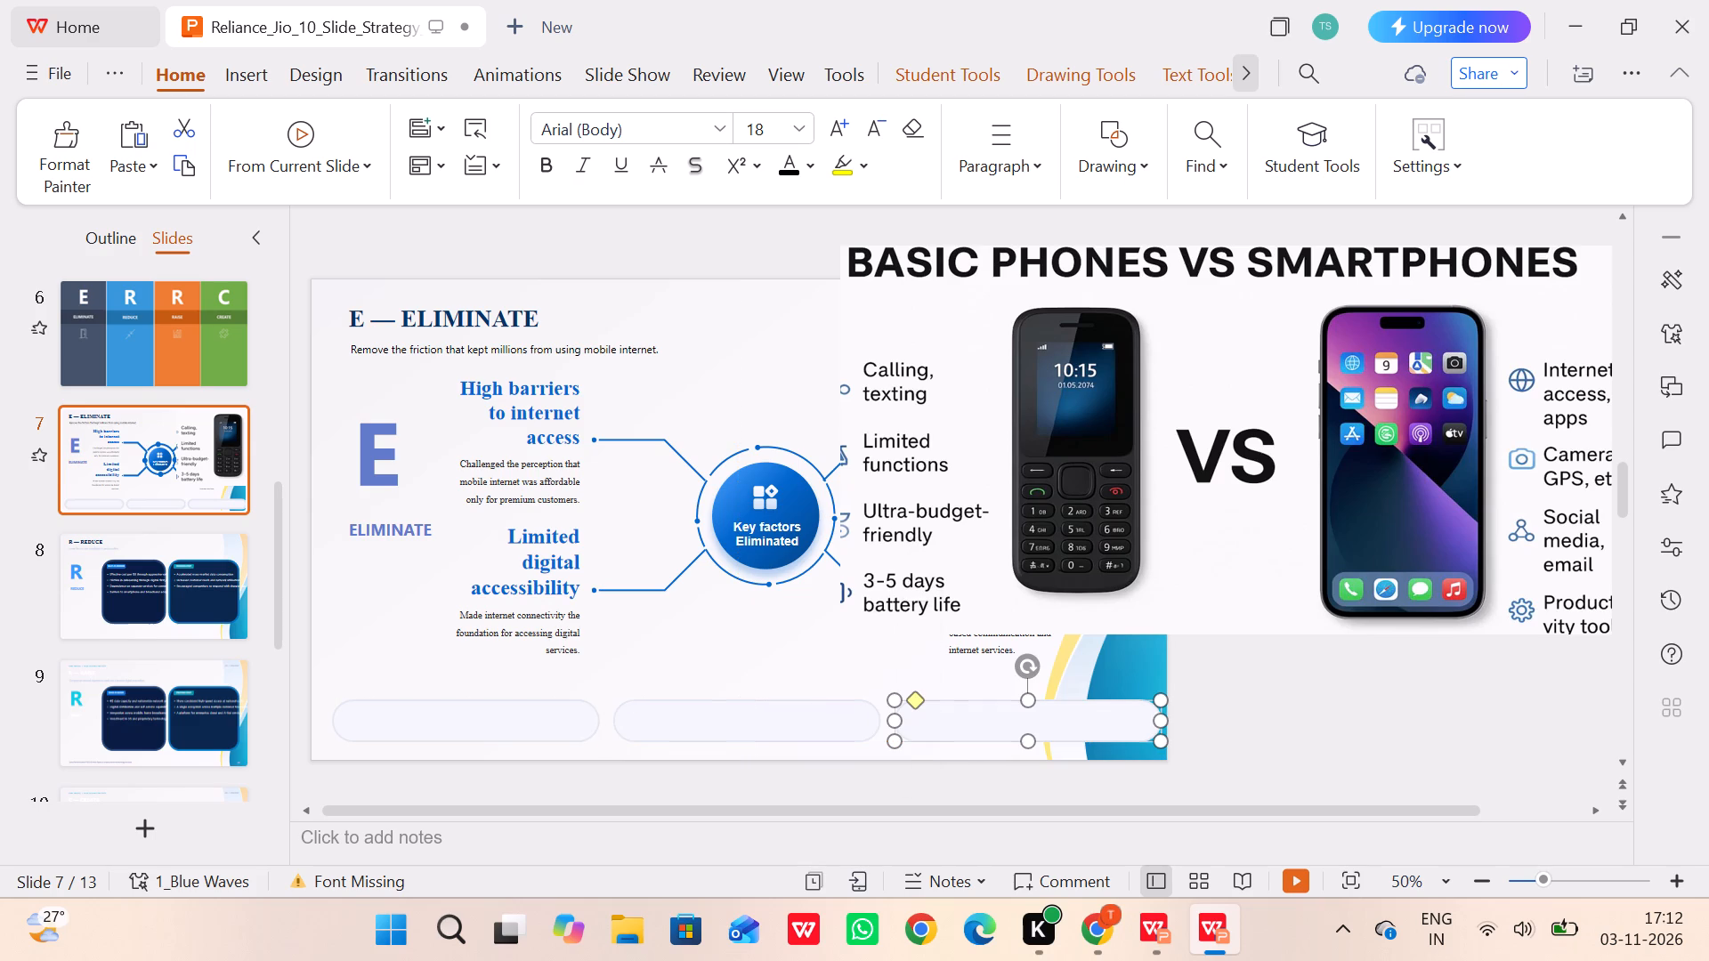
{"action": "left_click", "coordinate": [1291, 718]}
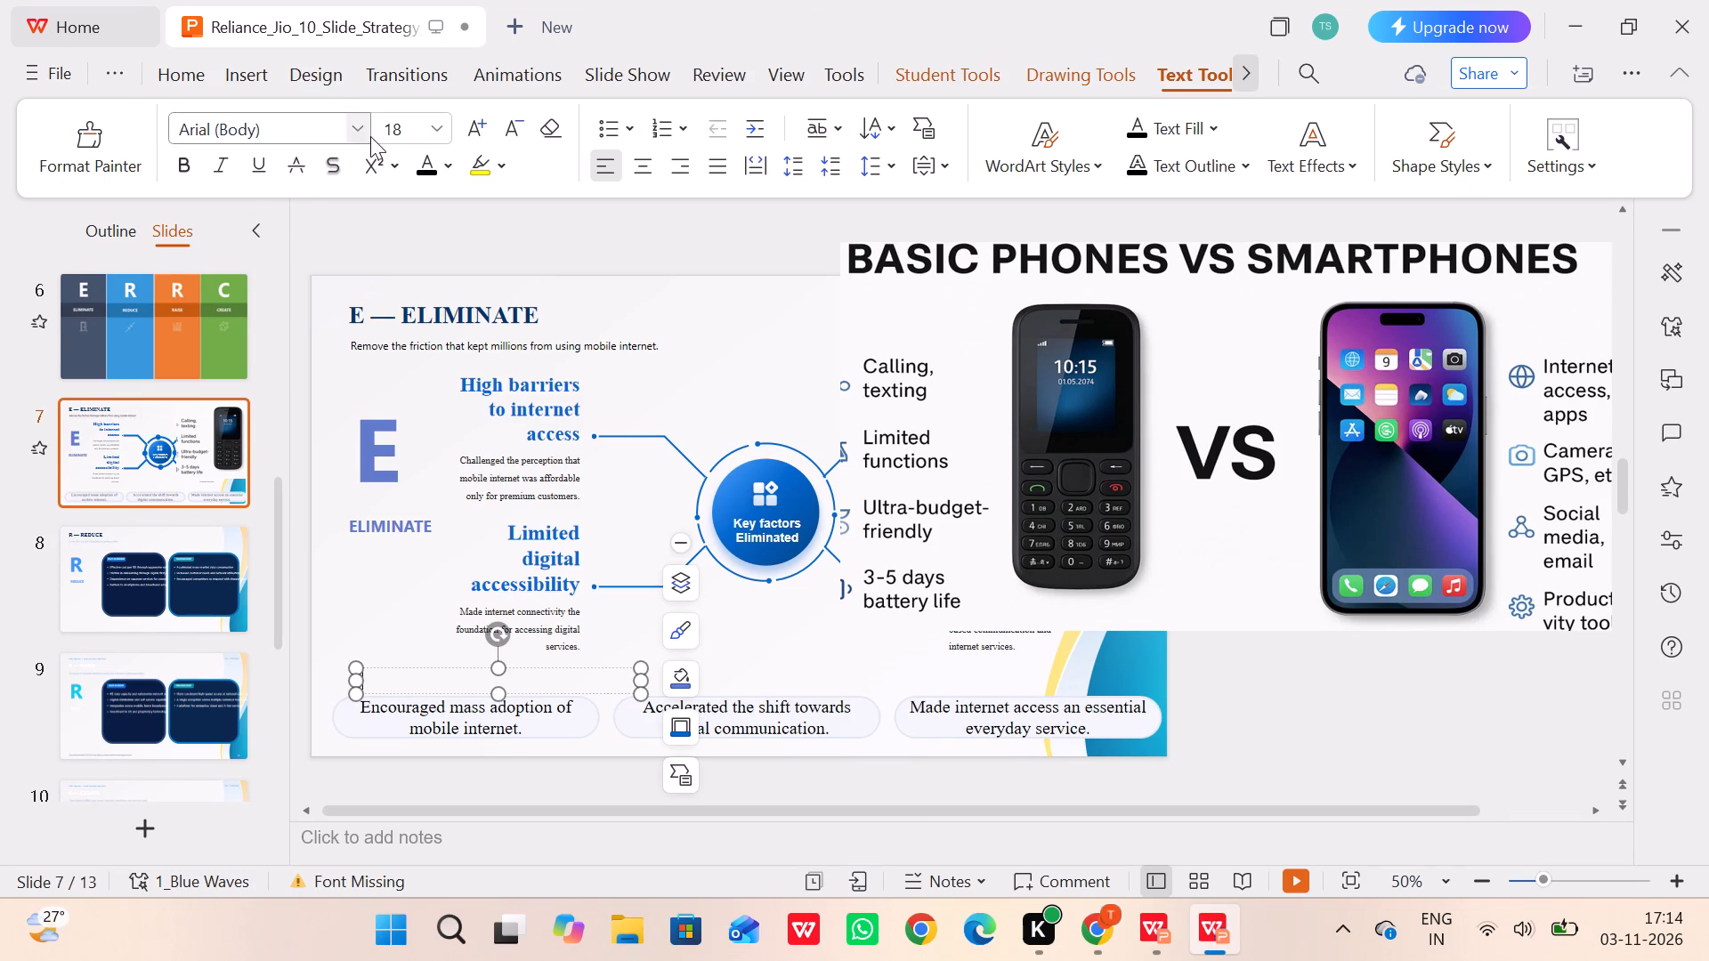
{"action": "left_click", "coordinate": [176, 75]}
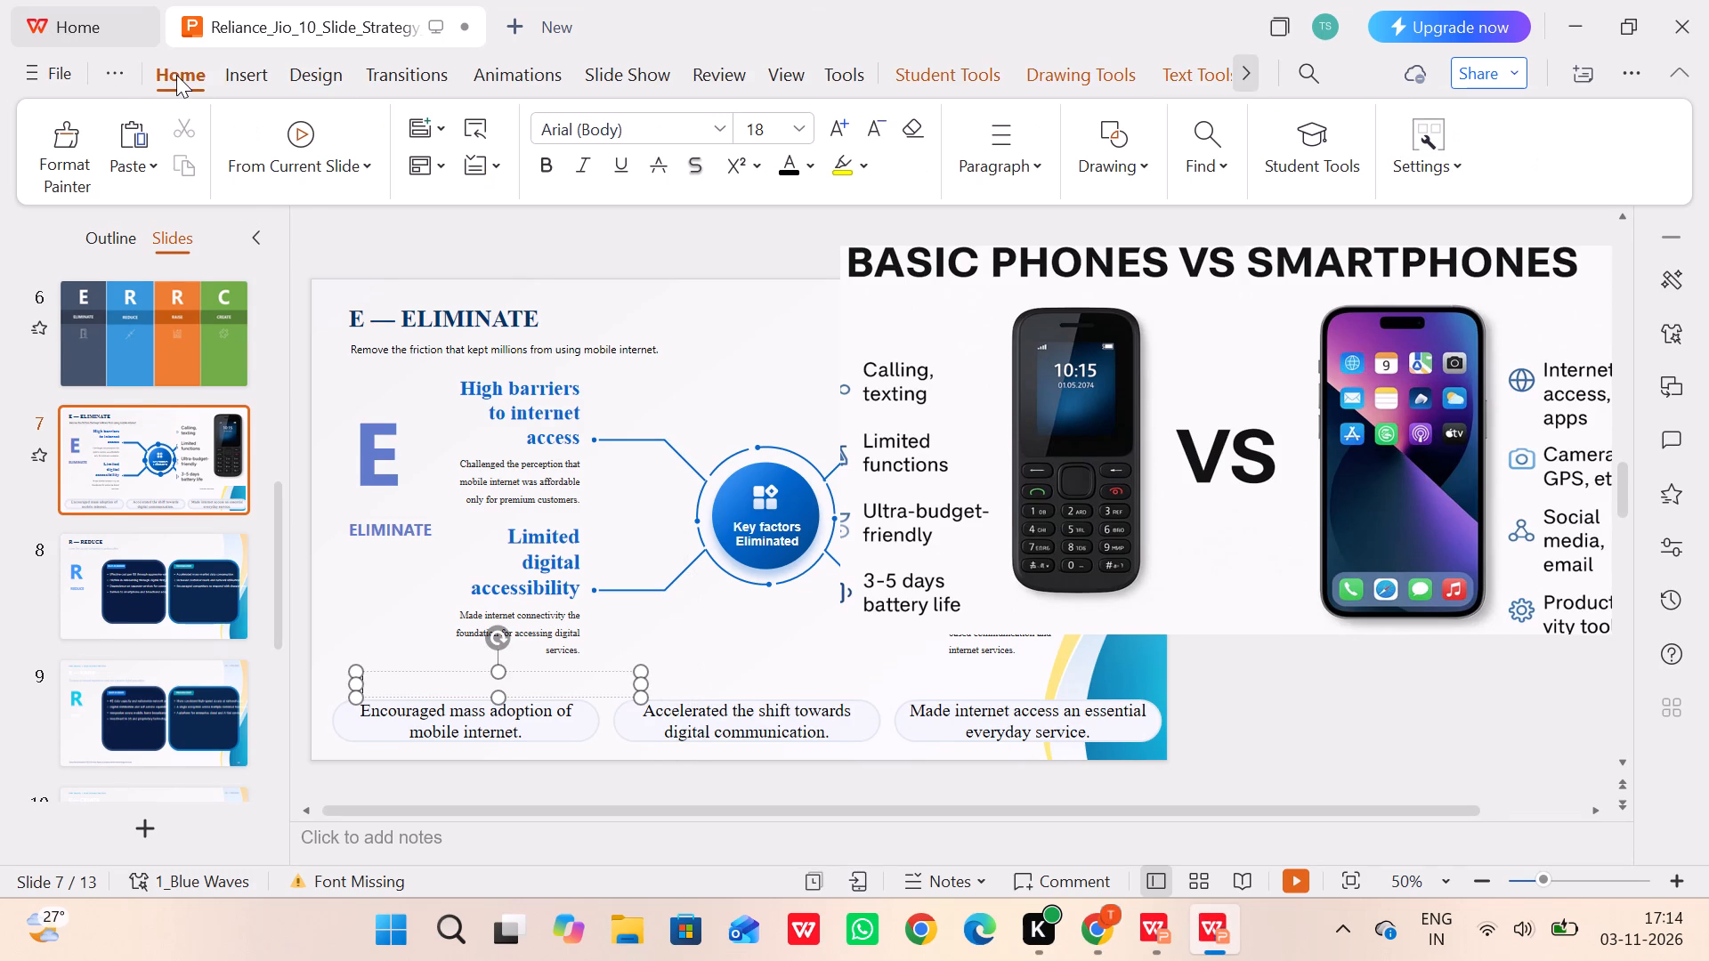
{"action": "left_click", "coordinate": [140, 117]}
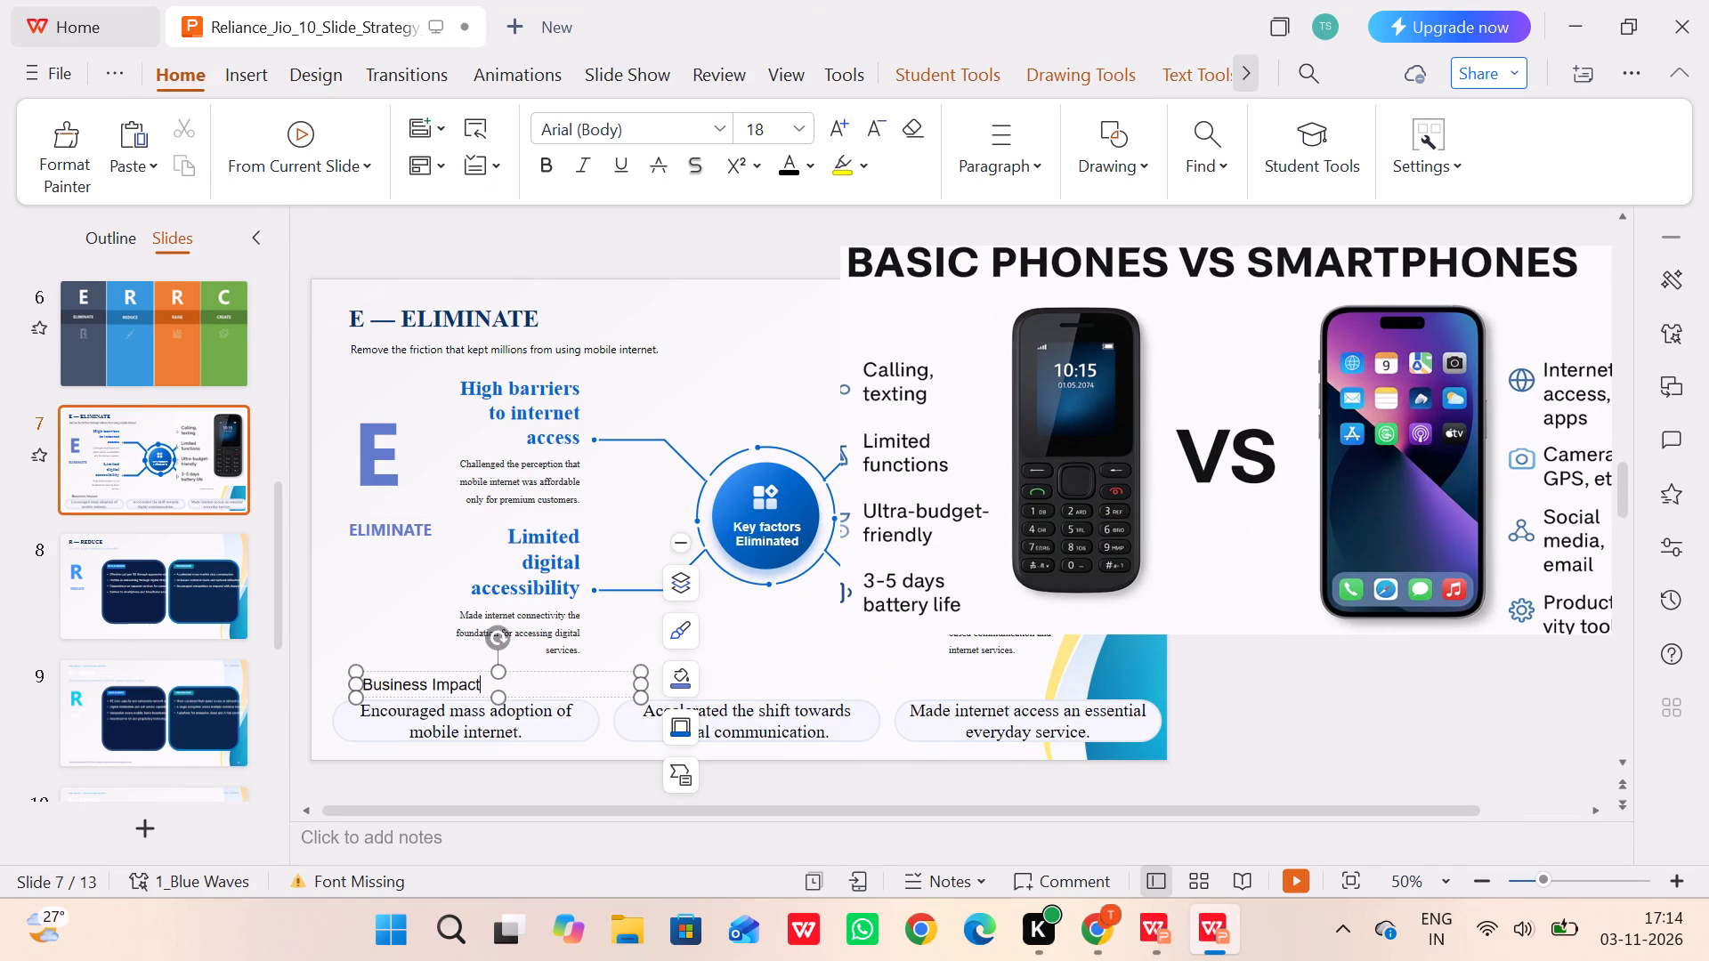
{"action": "left_click_drag", "start_coordinate": [545, 670], "coordinate": [526, 660]}
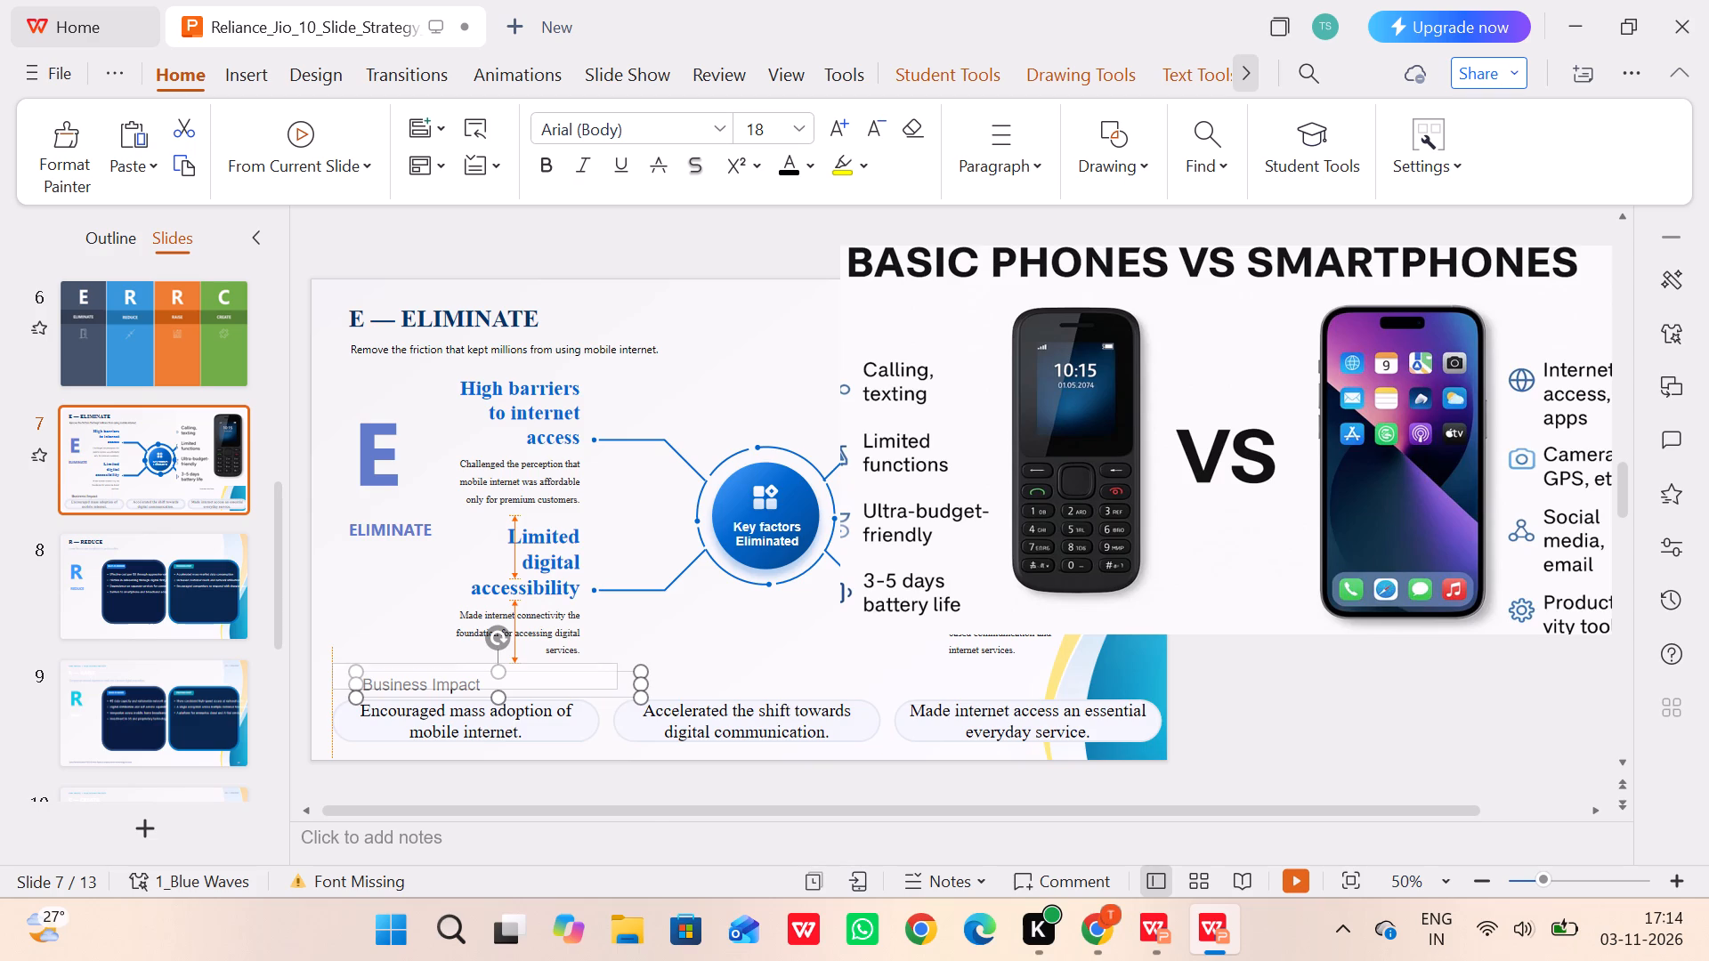
{"action": "left_click", "coordinate": [522, 662]}
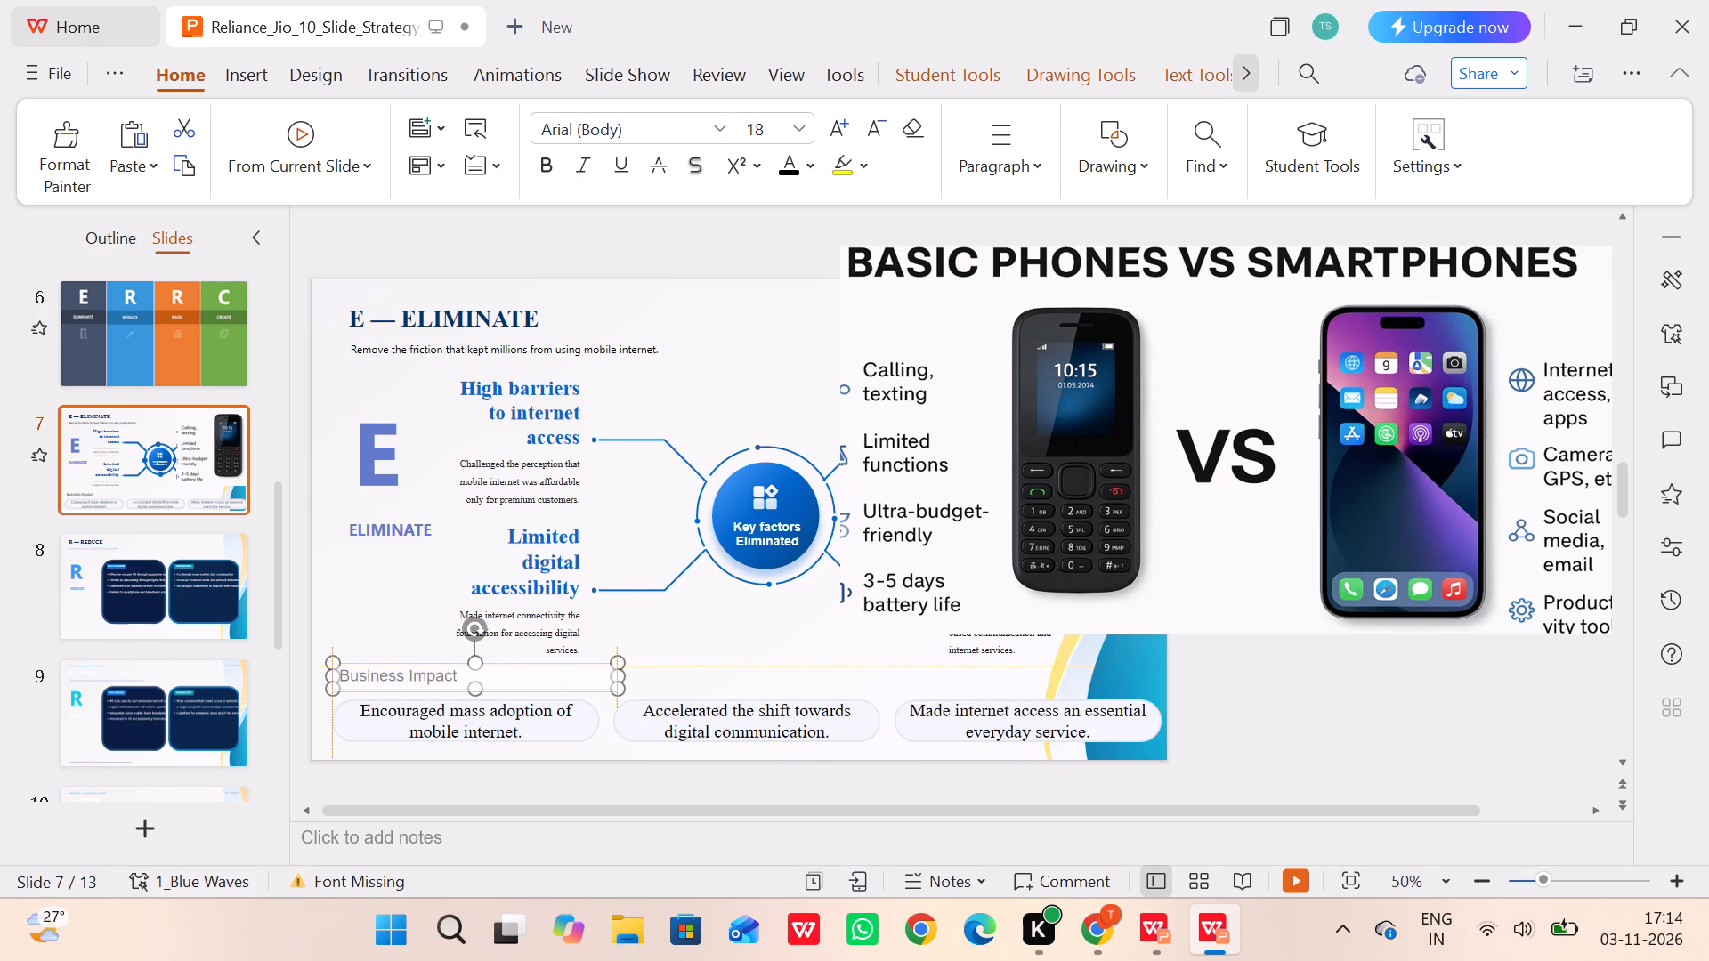
Format the "Business Impact" heading as bold Times New Roman, size 24.
{"action": "left_click", "coordinate": [456, 677]}
{"action": "left_click_drag", "start_coordinate": [456, 677], "coordinate": [335, 679]}
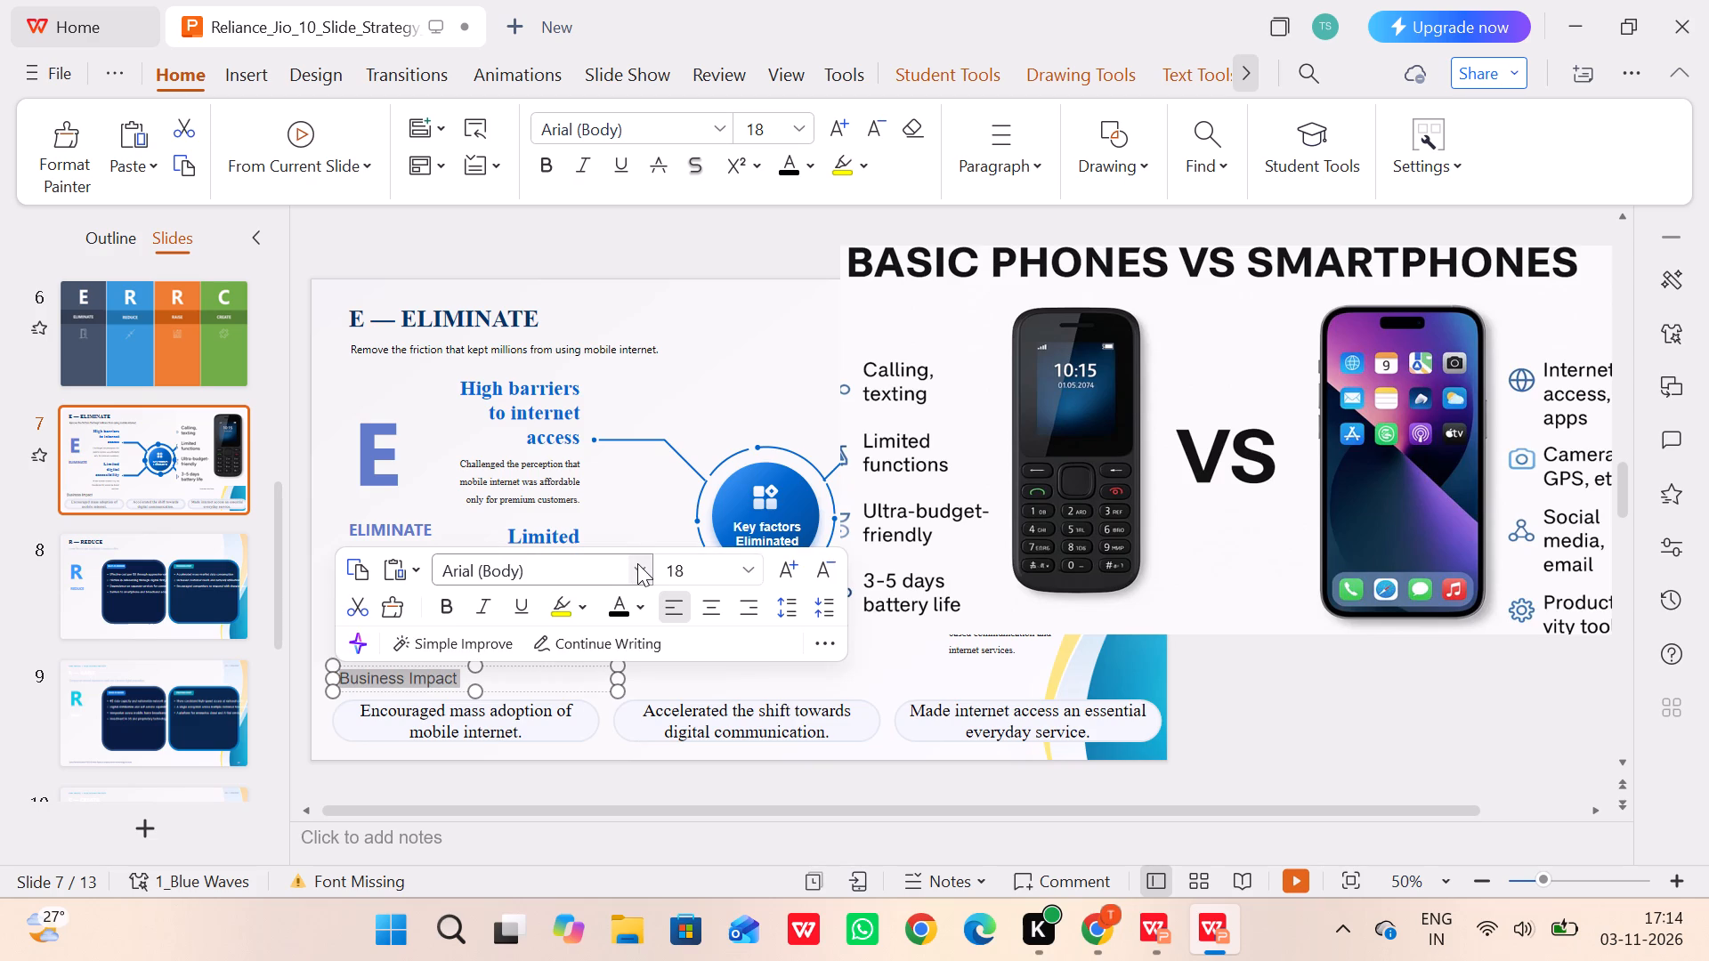
{"action": "left_click", "coordinate": [637, 563]}
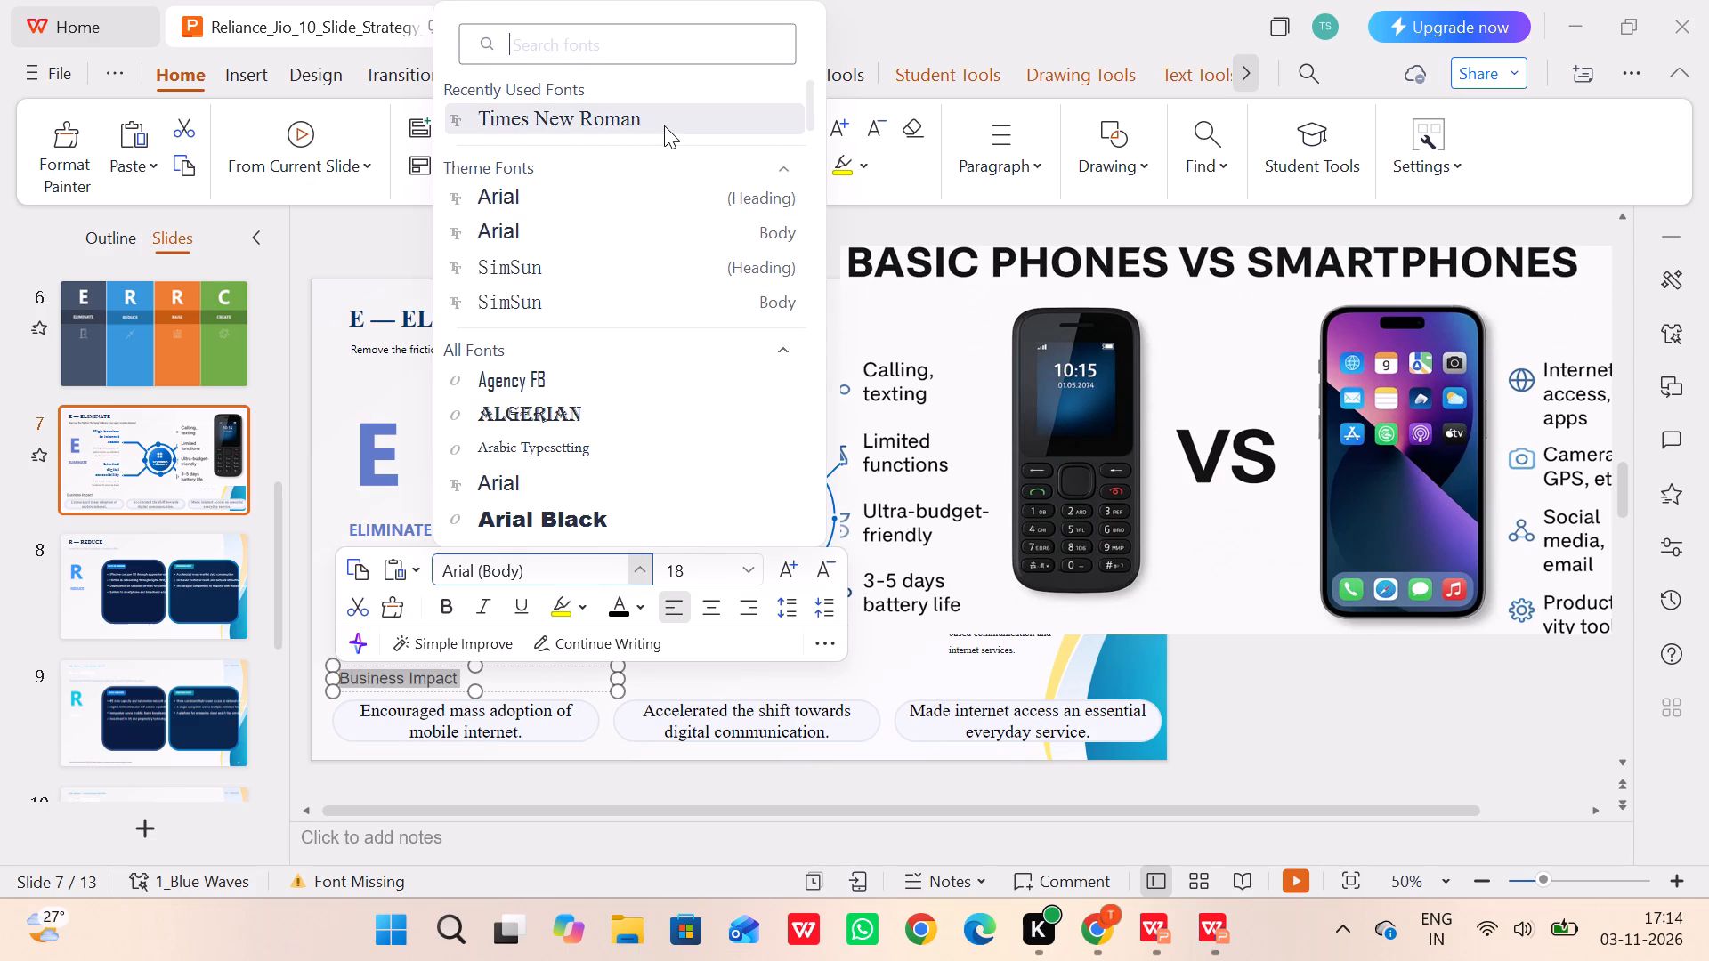
{"action": "left_click", "coordinate": [664, 125]}
{"action": "left_click", "coordinate": [752, 554]}
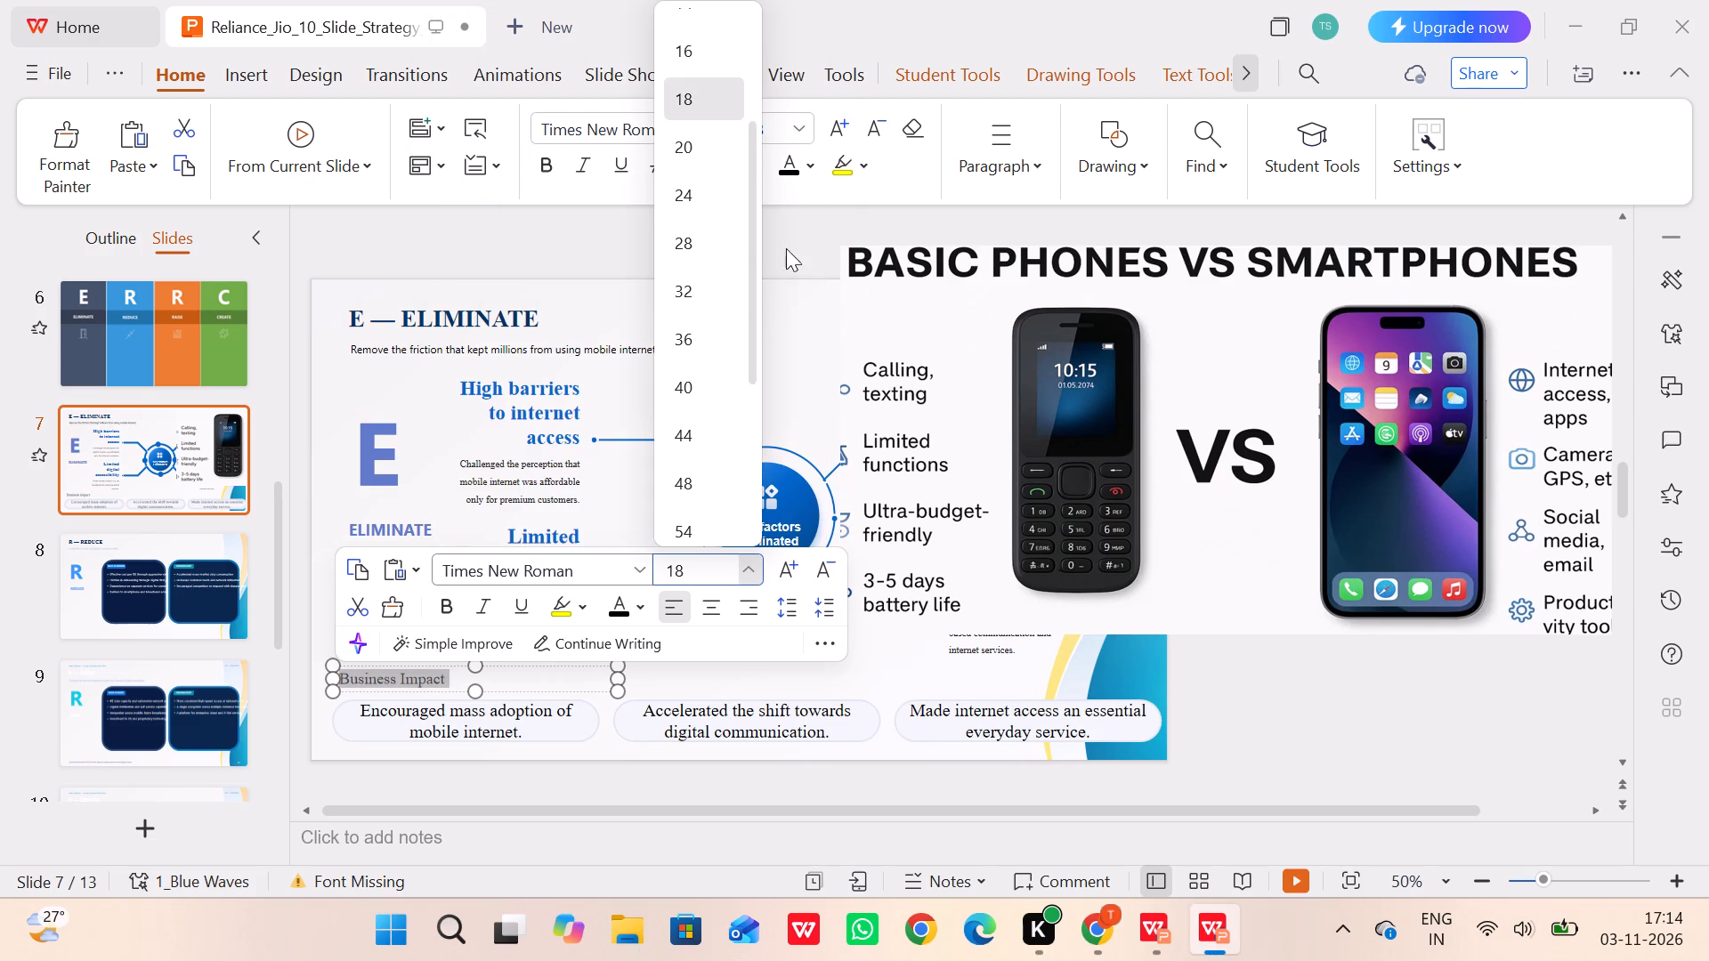
{"action": "left_click", "coordinate": [693, 189]}
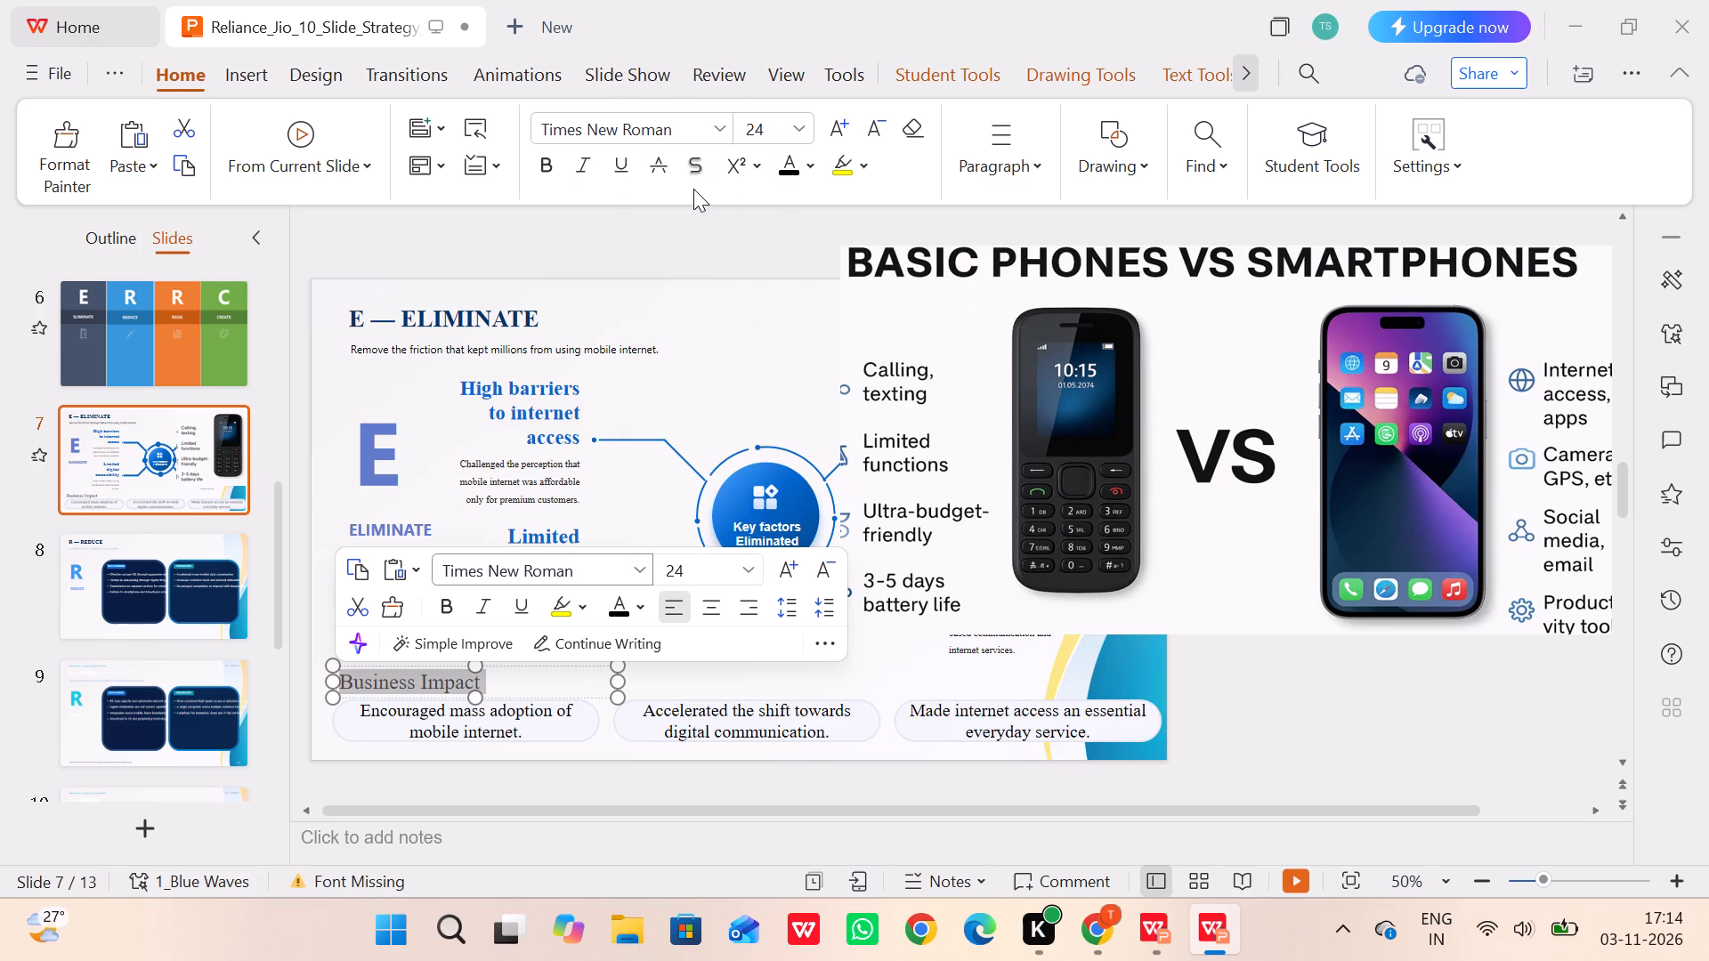
{"action": "left_click", "coordinate": [434, 609]}
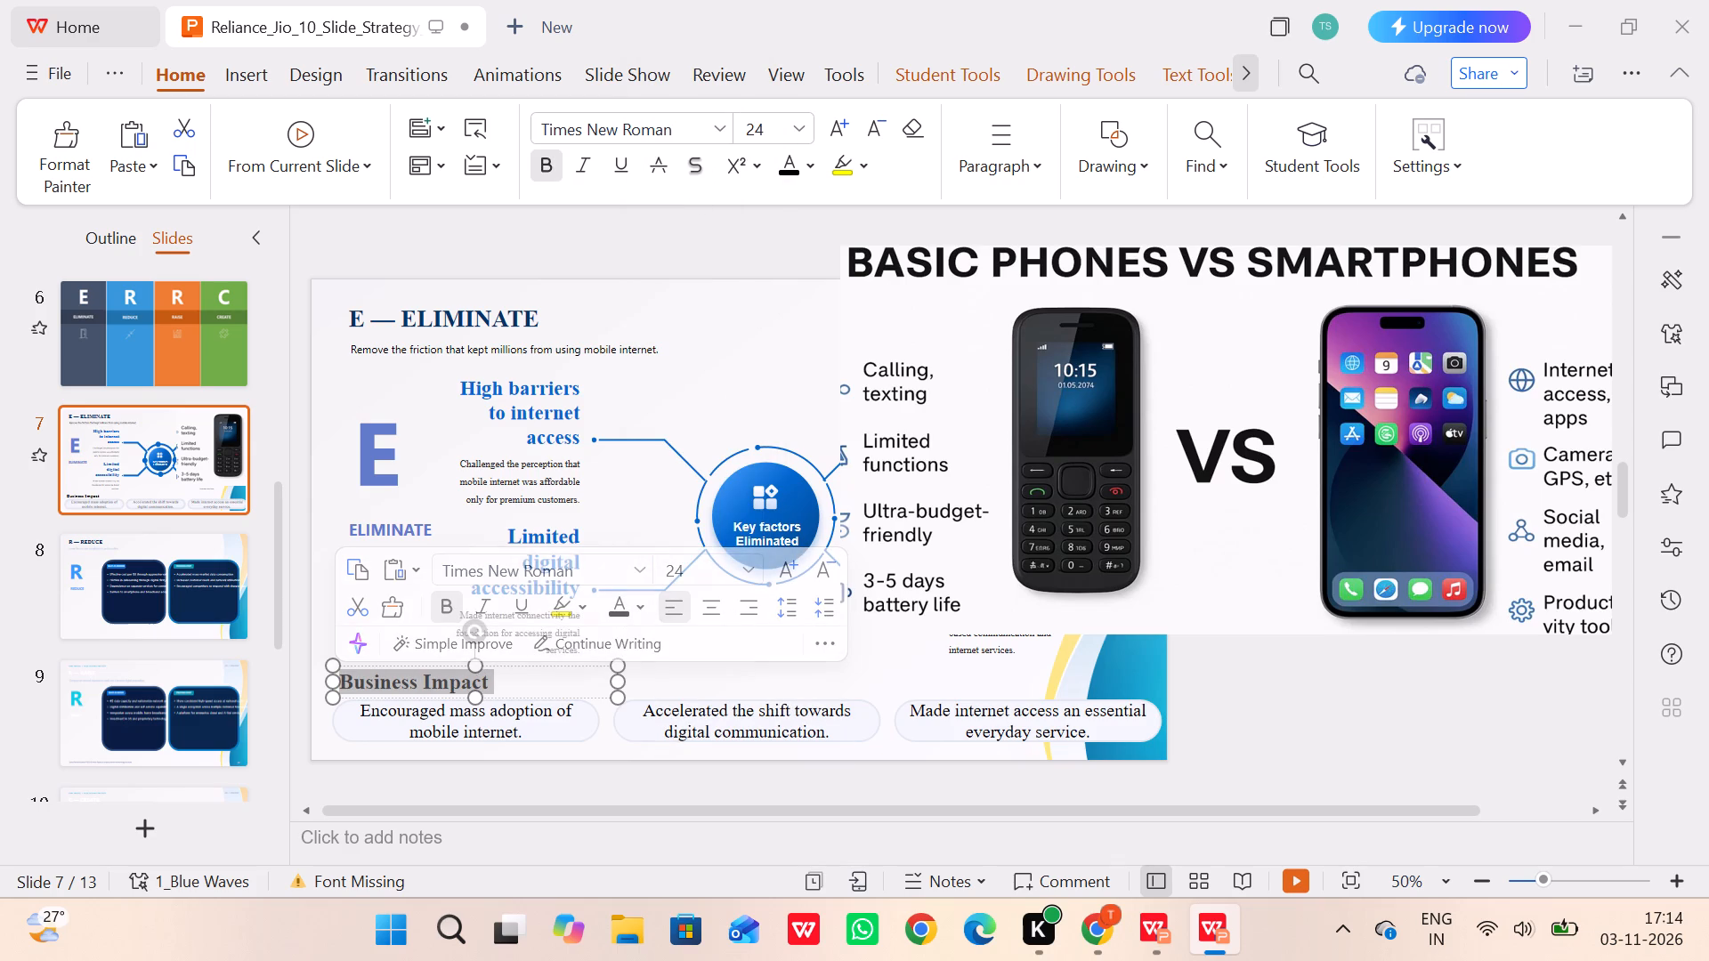
Add a colon at the end of the "Business Impact" heading.
{"action": "left_click", "coordinate": [490, 682]}
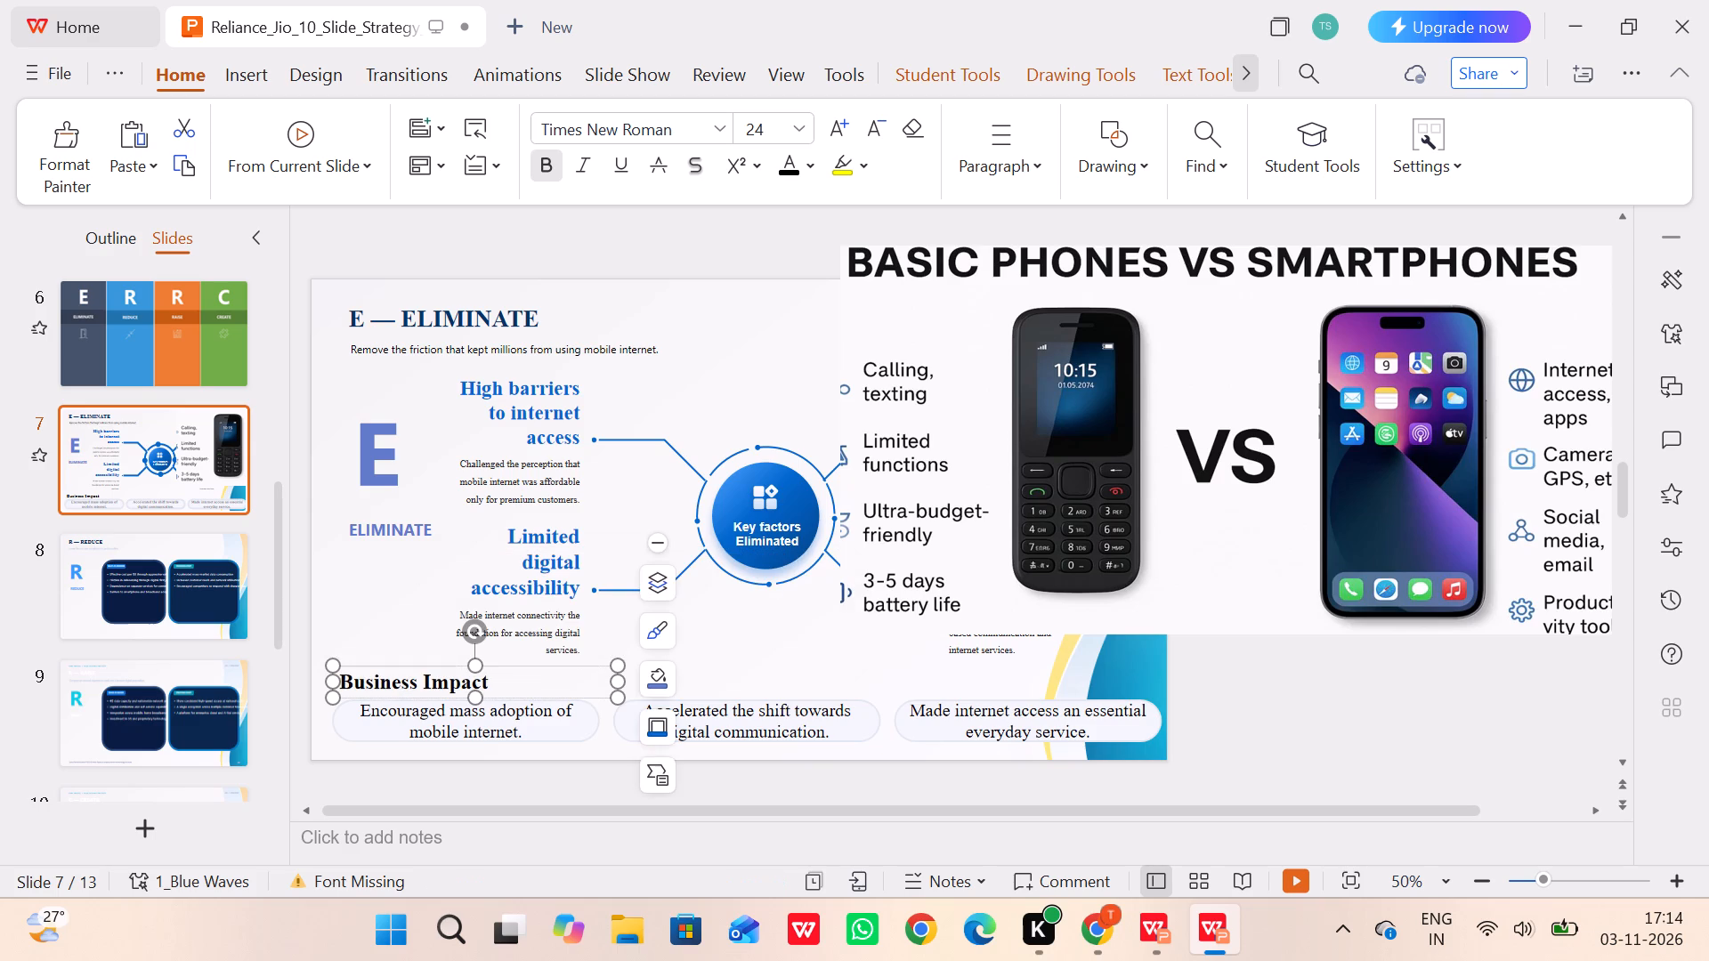
{"action": "left_click", "coordinate": [489, 678]}
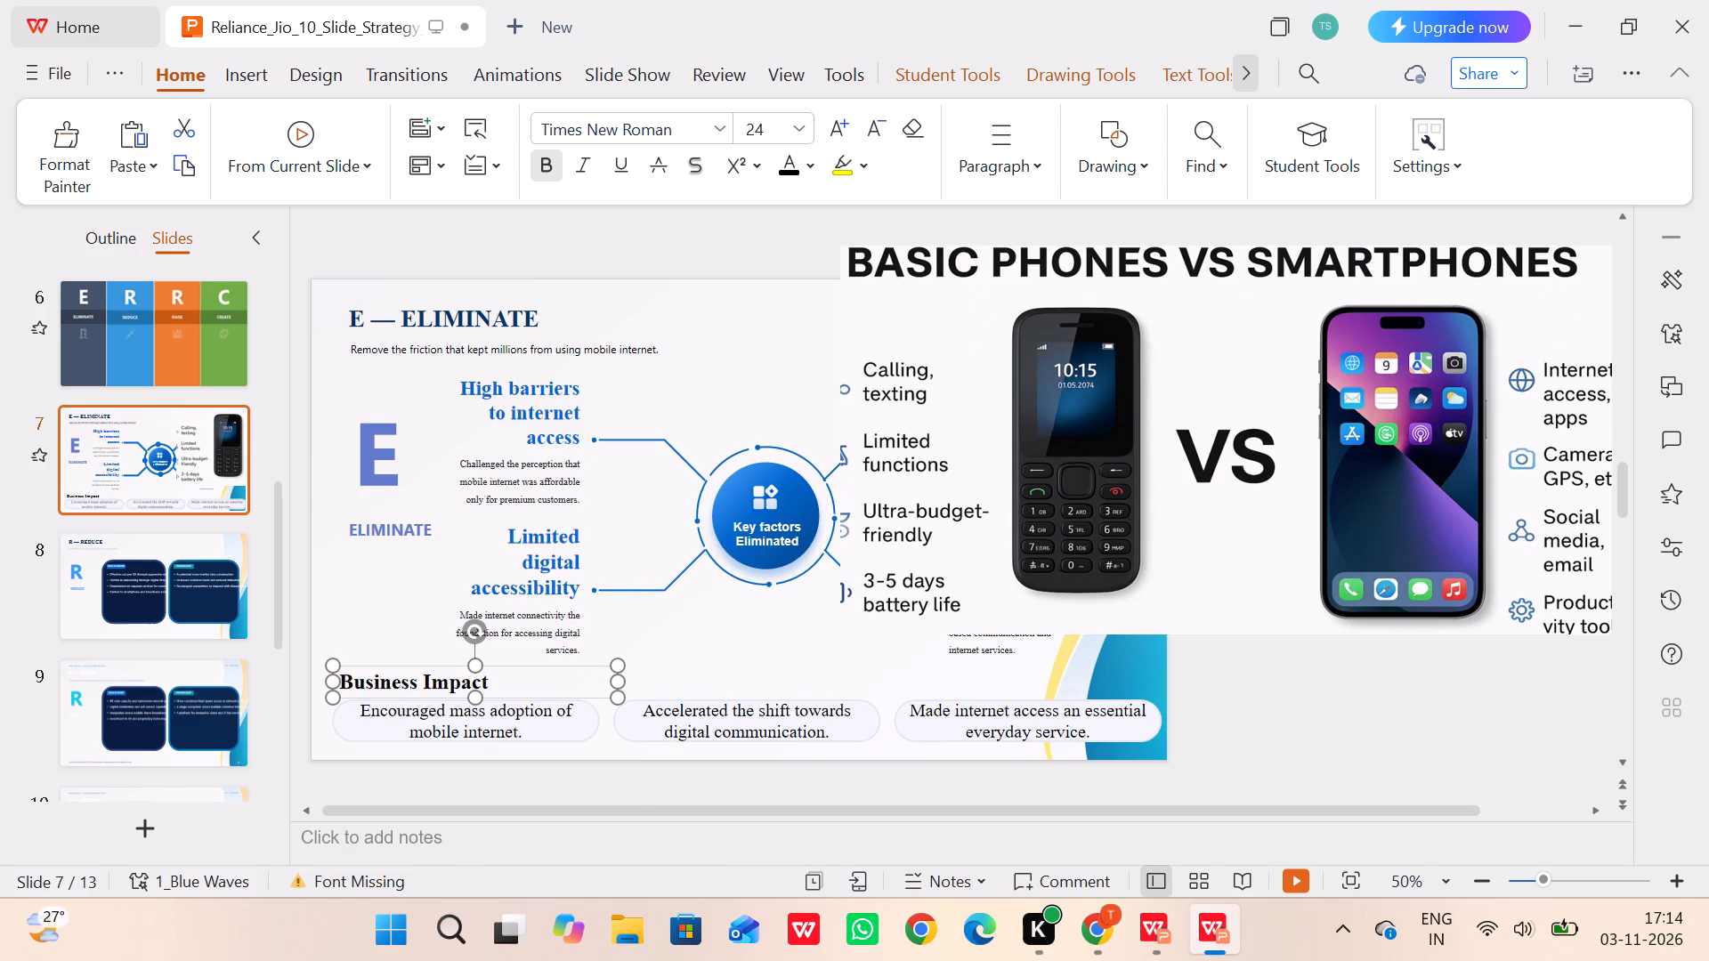
{"action": "left_click", "coordinate": [487, 680]}
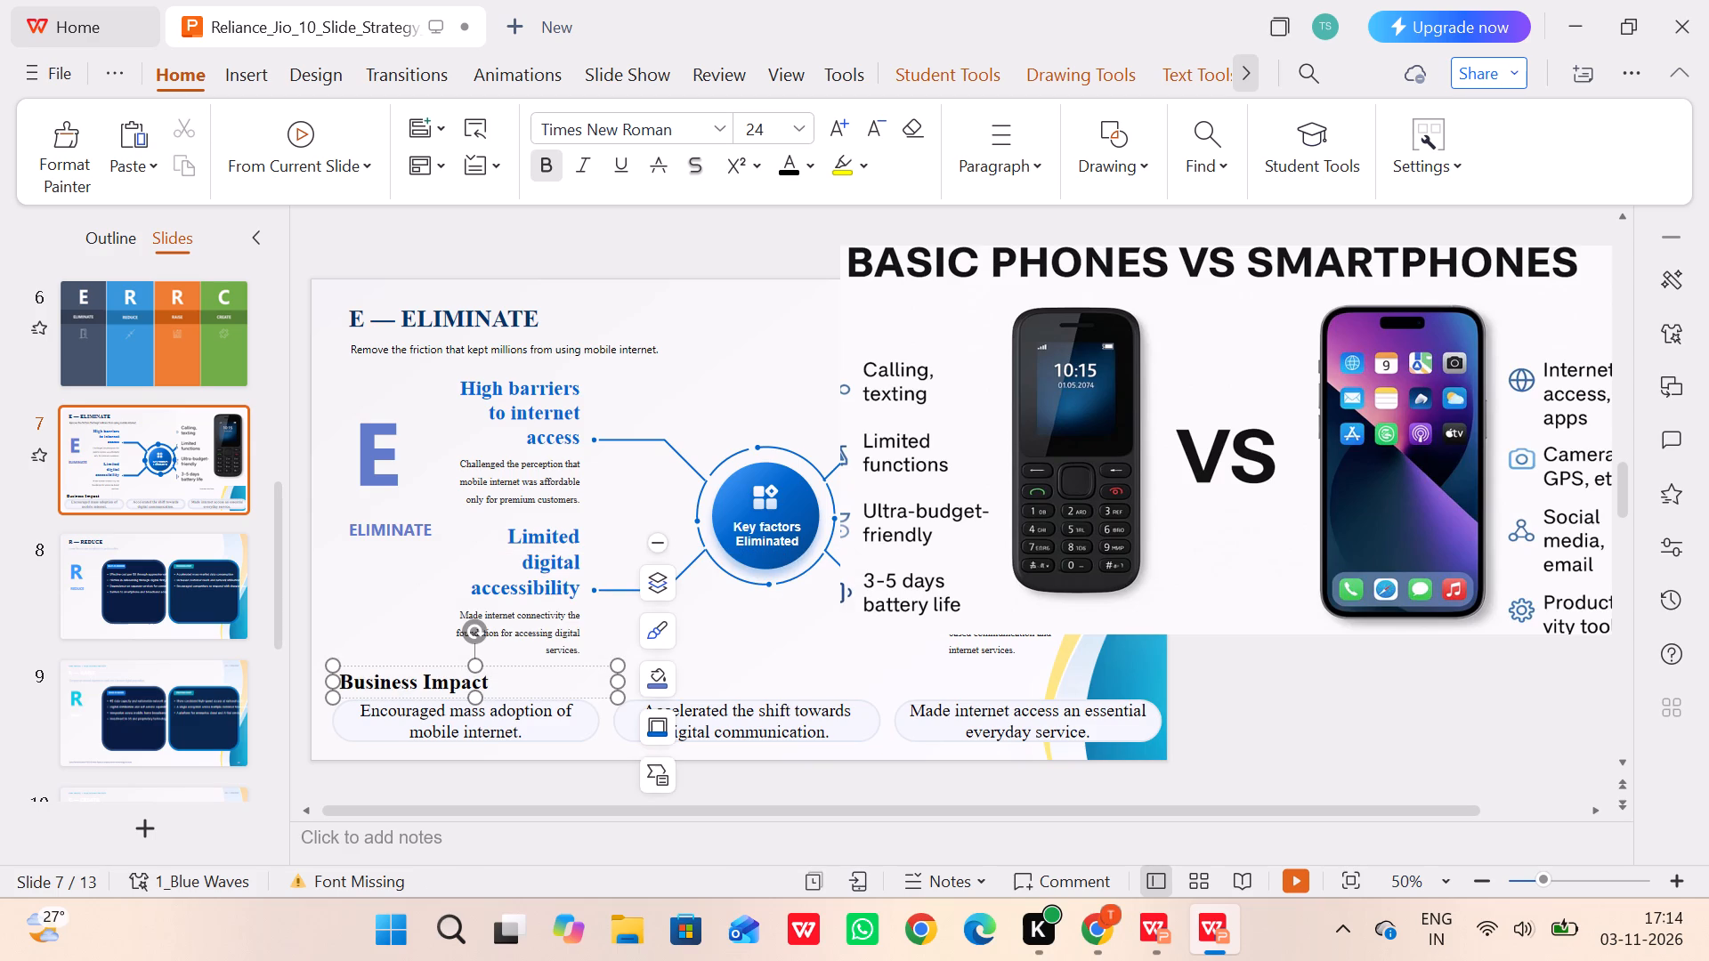
{"action": "key", "text": "shift+colon"}
Shift the "Business Impact:" heading slightly right so its text box lines up with the slide's ELIMINATE label.
{"action": "left_click_drag", "start_coordinate": [369, 668], "coordinate": [380, 667]}
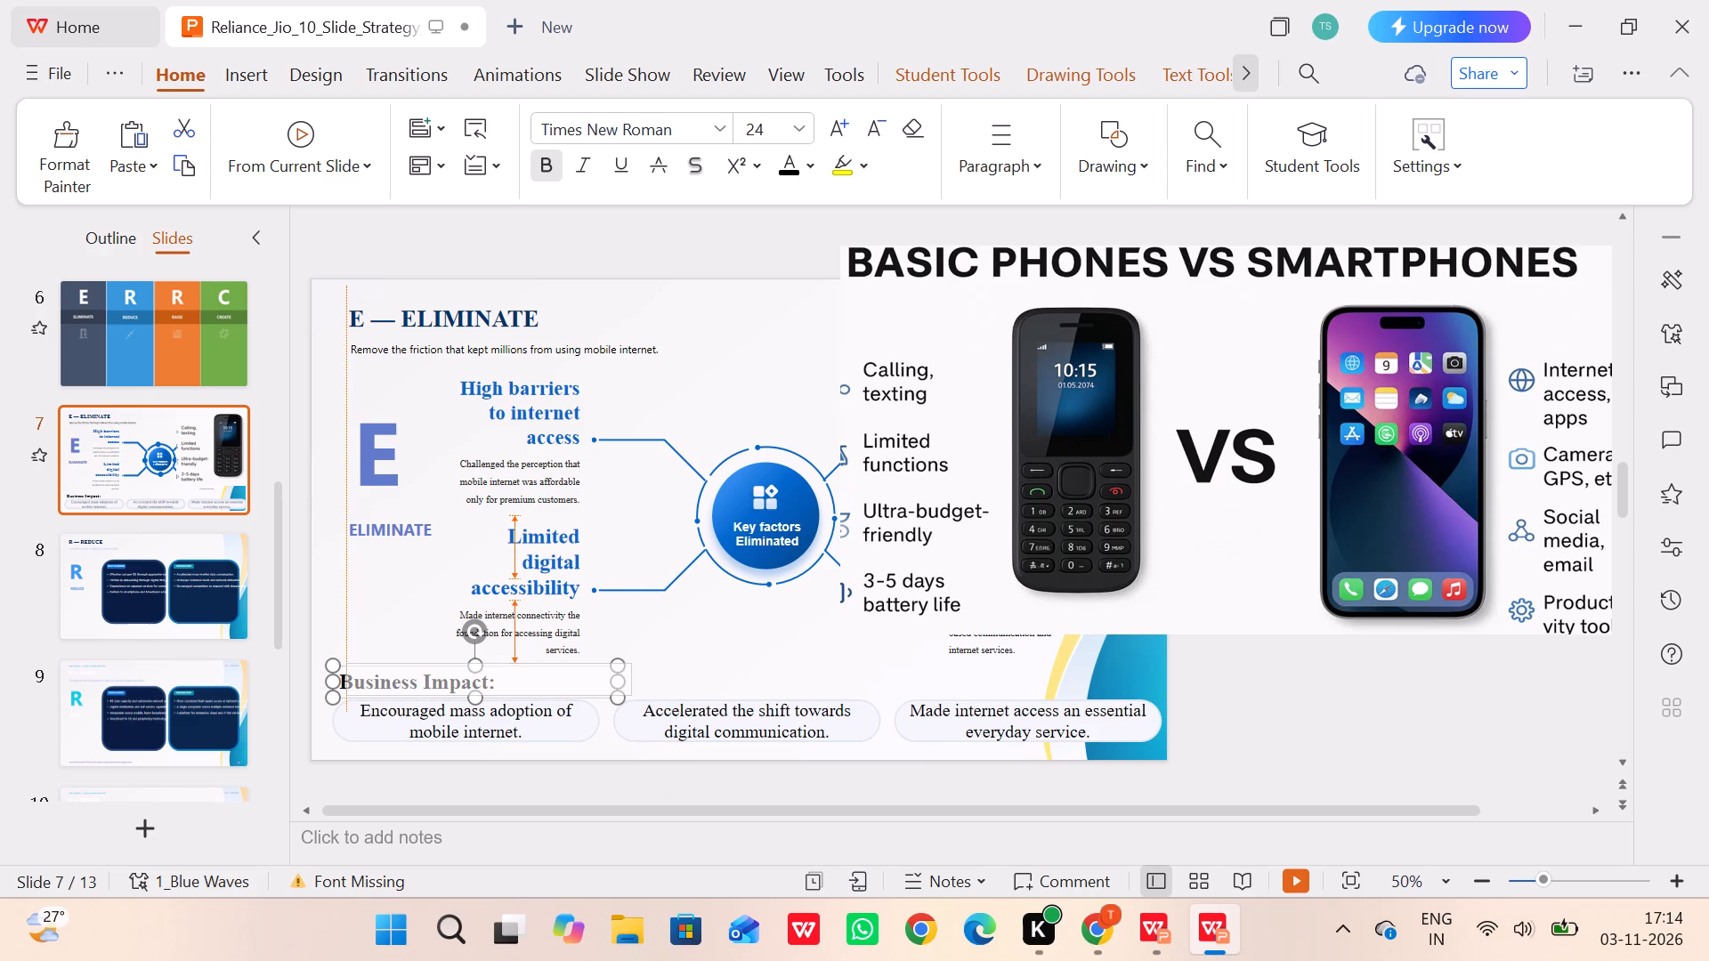
{"action": "left_click_drag", "start_coordinate": [380, 667], "coordinate": [378, 668]}
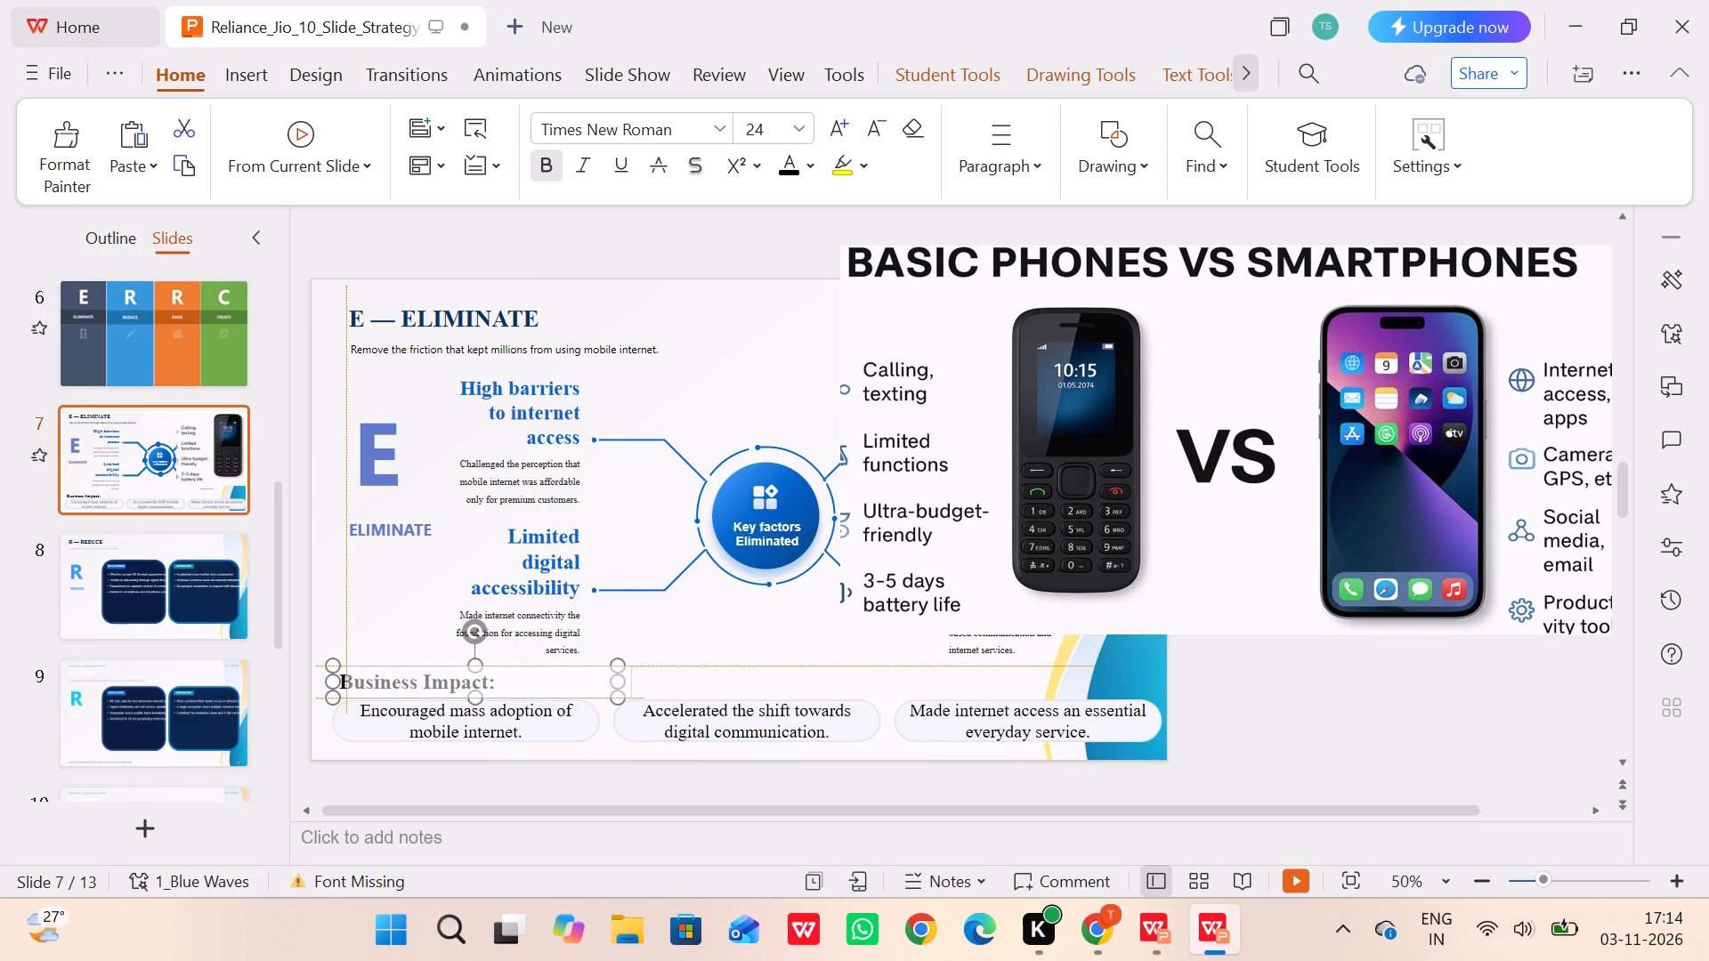
{"action": "left_click_drag", "start_coordinate": [378, 668], "coordinate": [382, 667]}
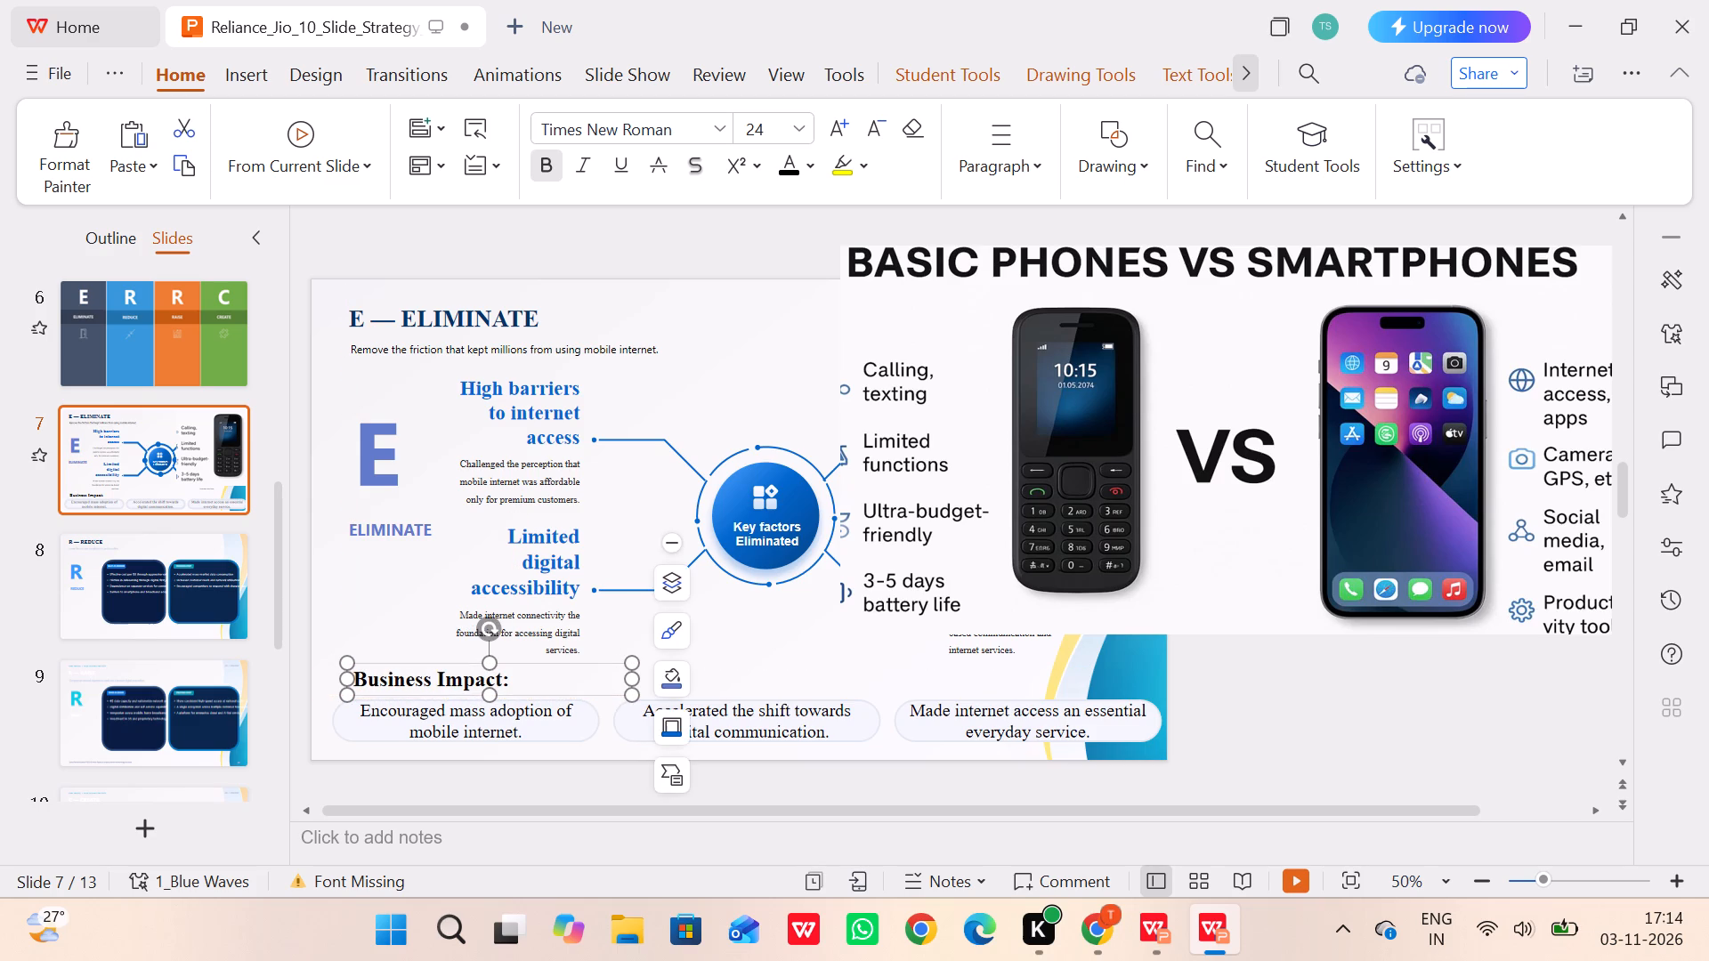
{"action": "left_click", "coordinate": [298, 591]}
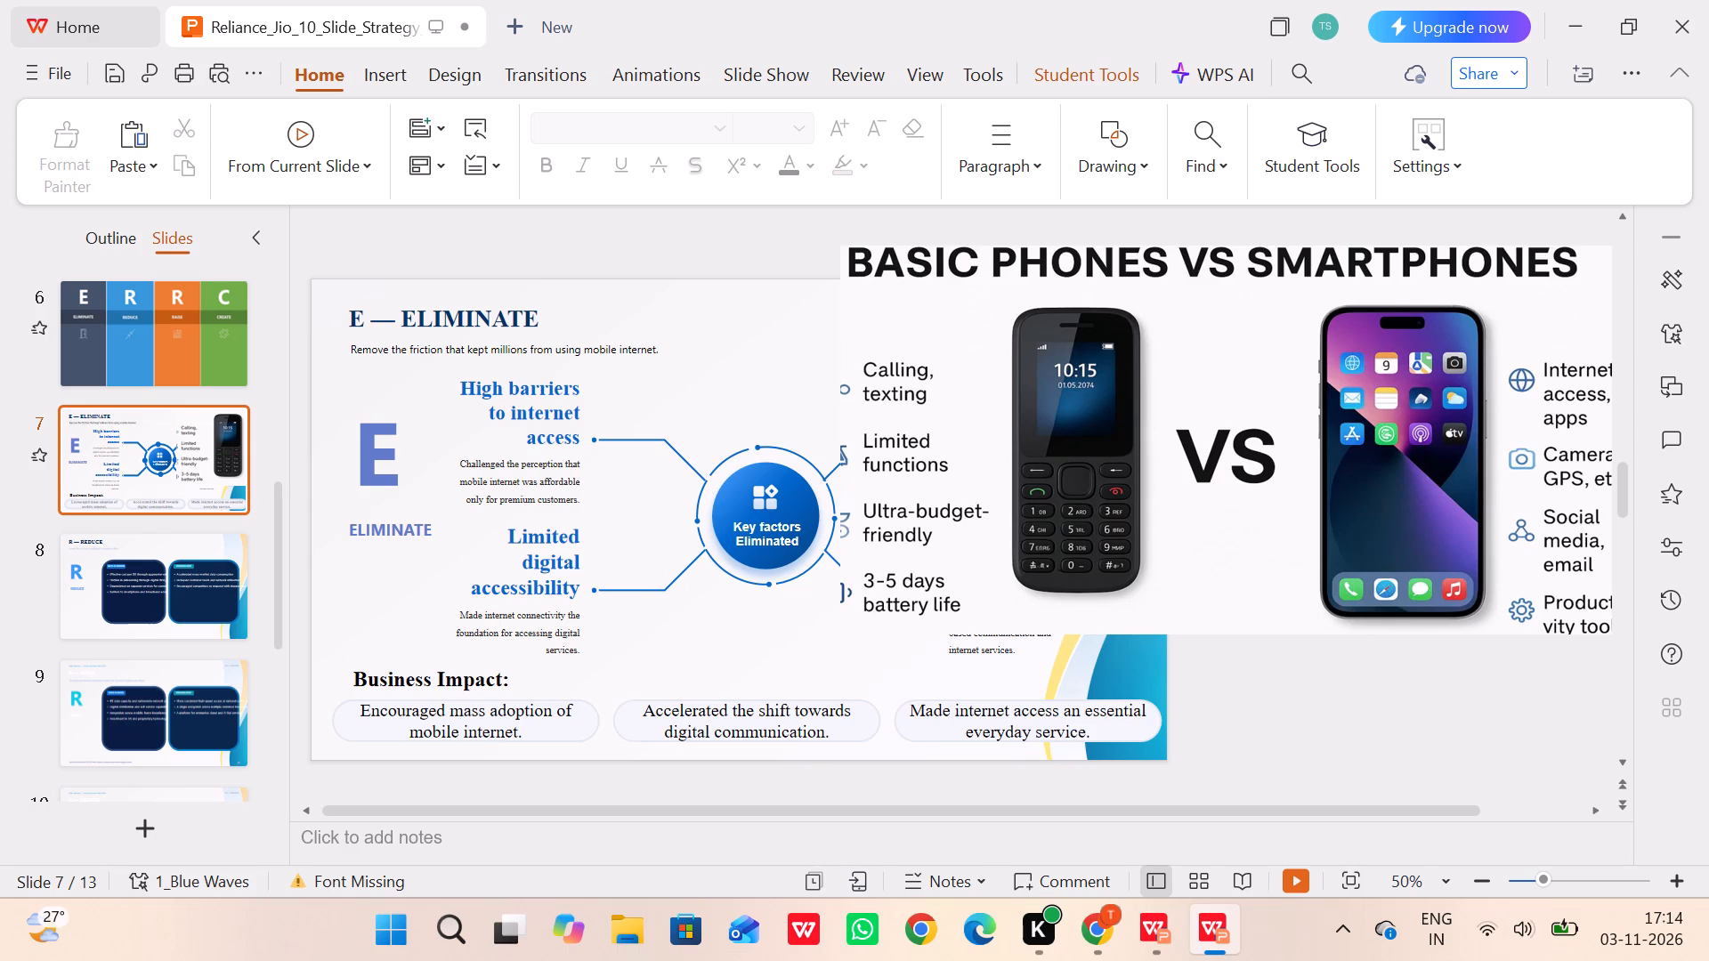
Move the "Basic Phones vs Smartphones" picture onto the slide below the ELIMINATE title and stretch its left edge to a width of about 32.12 cm.
{"action": "left_click_drag", "start_coordinate": [1154, 499], "coordinate": [675, 594]}
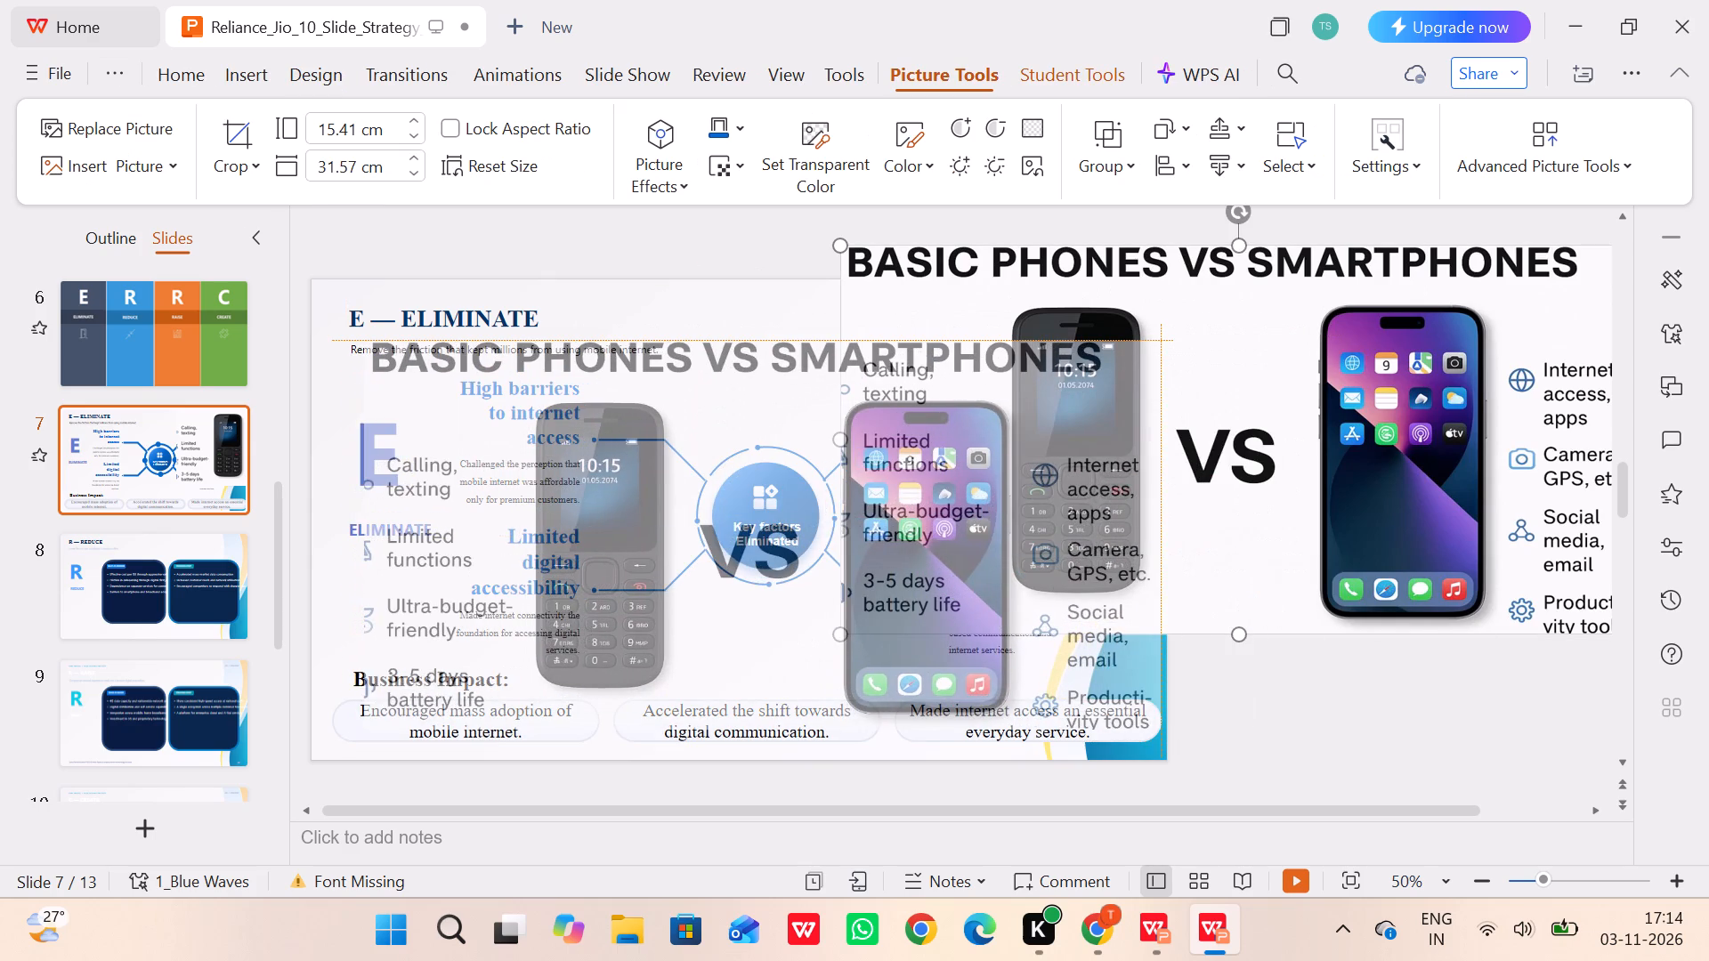
{"action": "left_click_drag", "start_coordinate": [675, 594], "coordinate": [657, 599]}
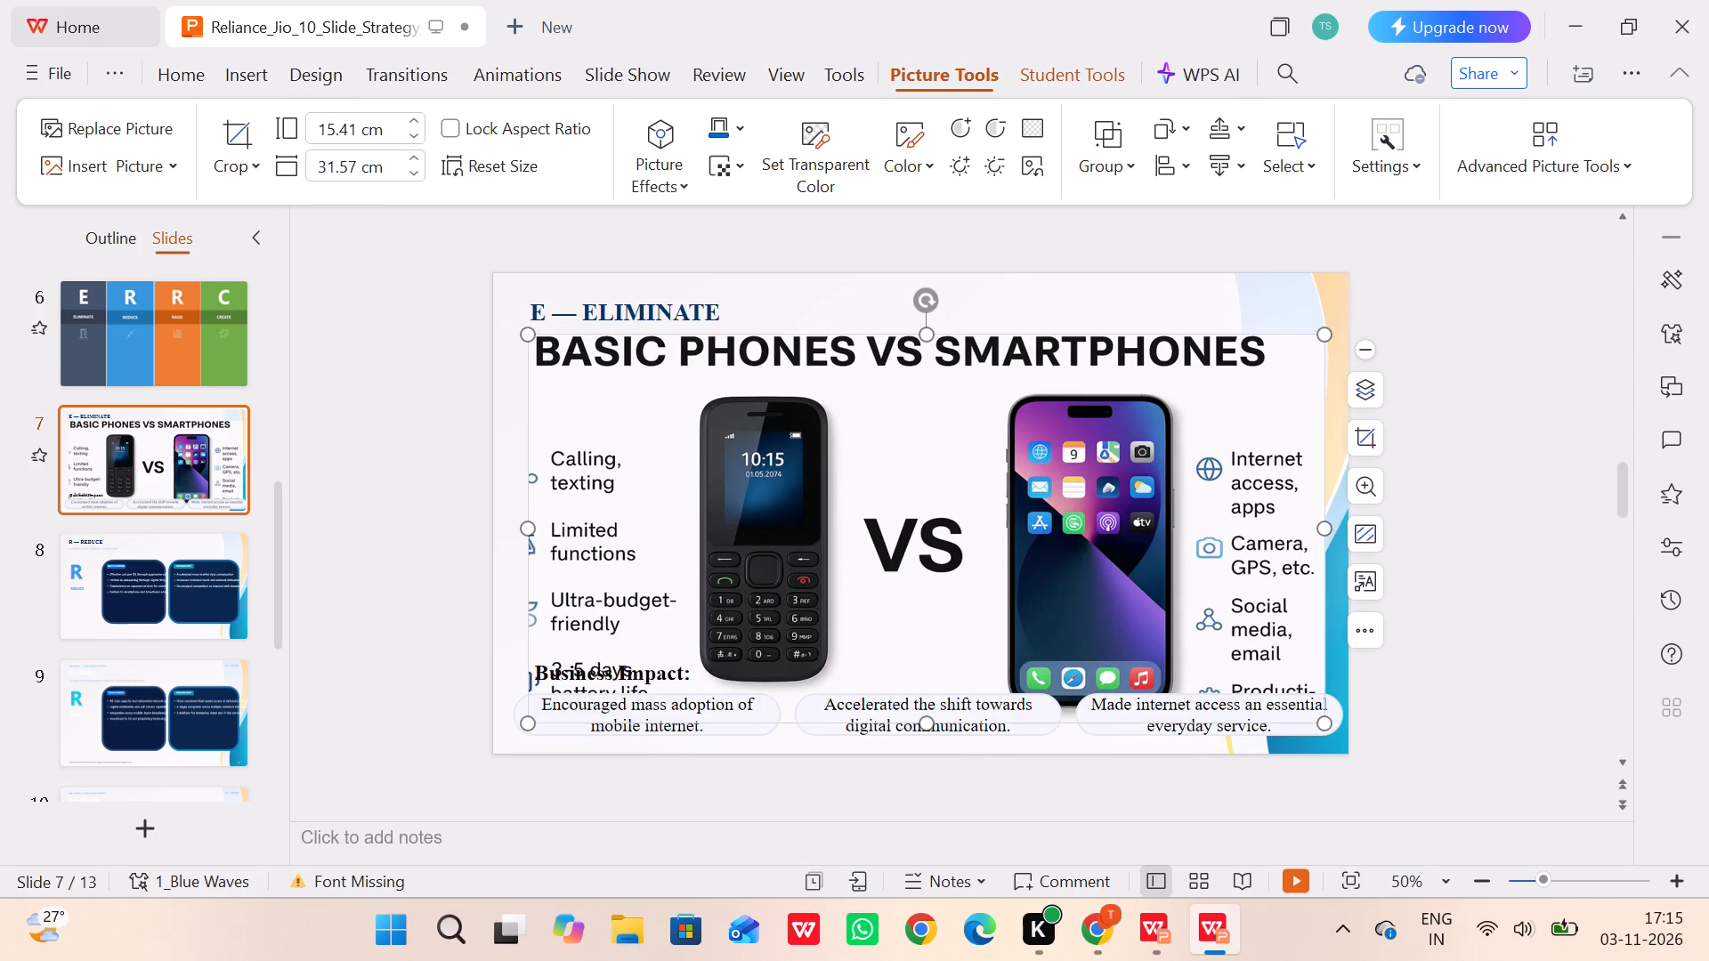
{"action": "left_click_drag", "start_coordinate": [531, 529], "coordinate": [514, 532]}
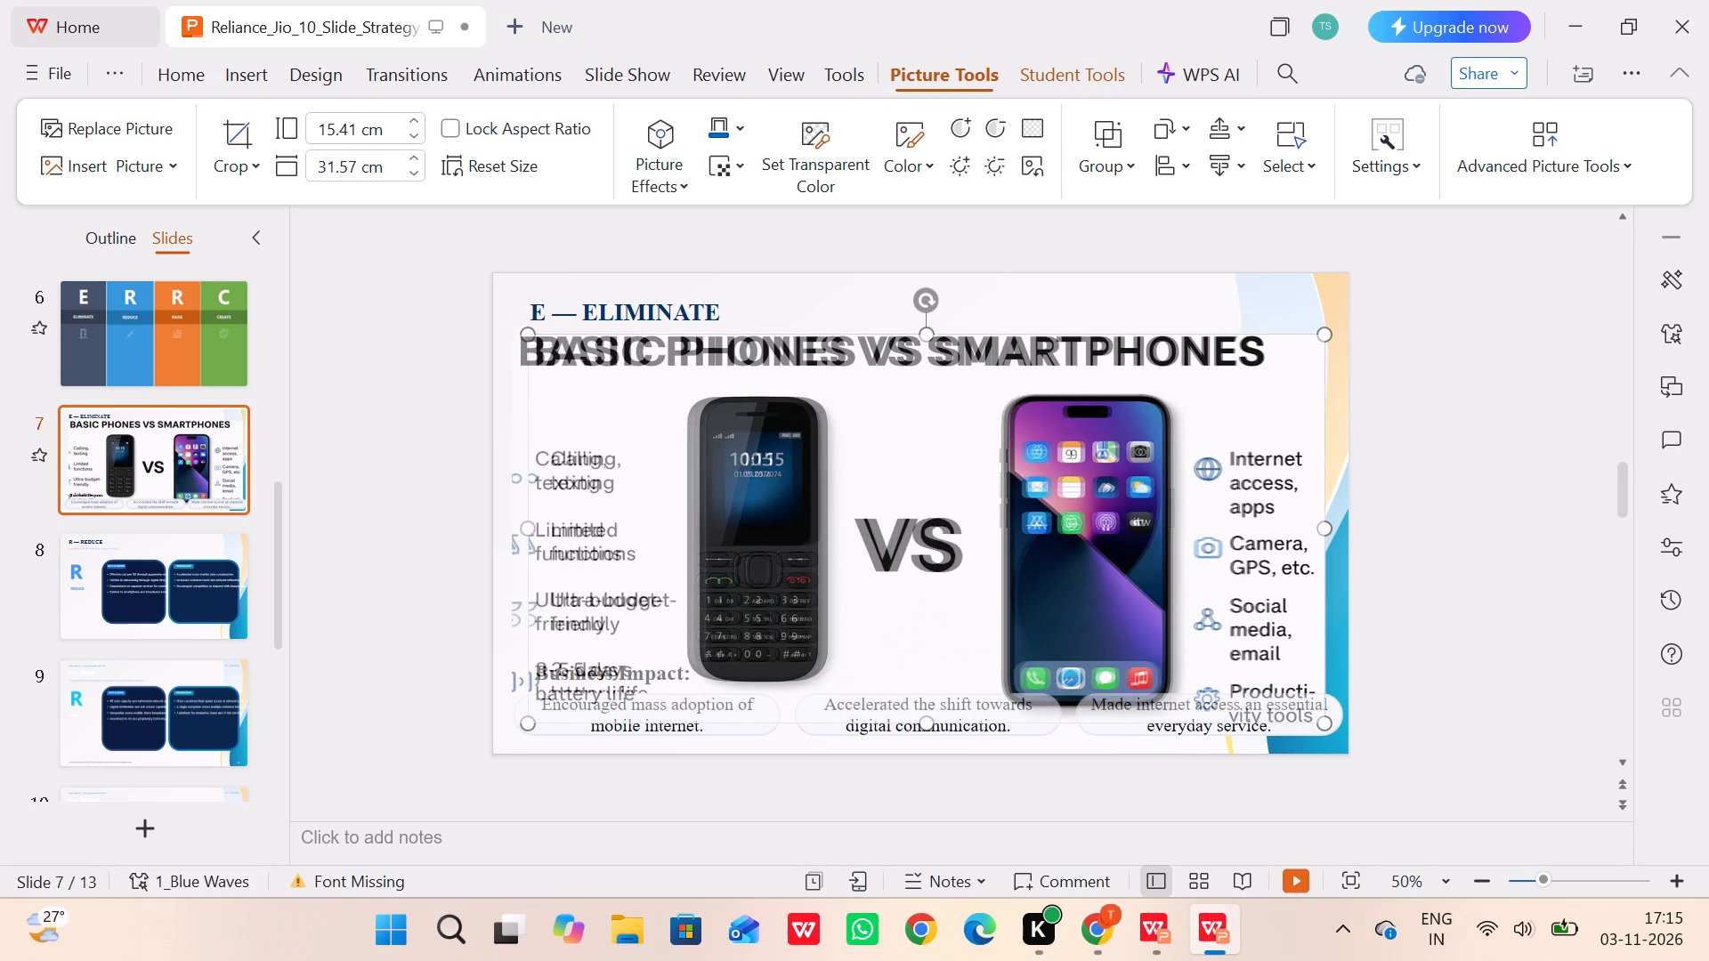
{"action": "left_click_drag", "start_coordinate": [514, 532], "coordinate": [521, 537]}
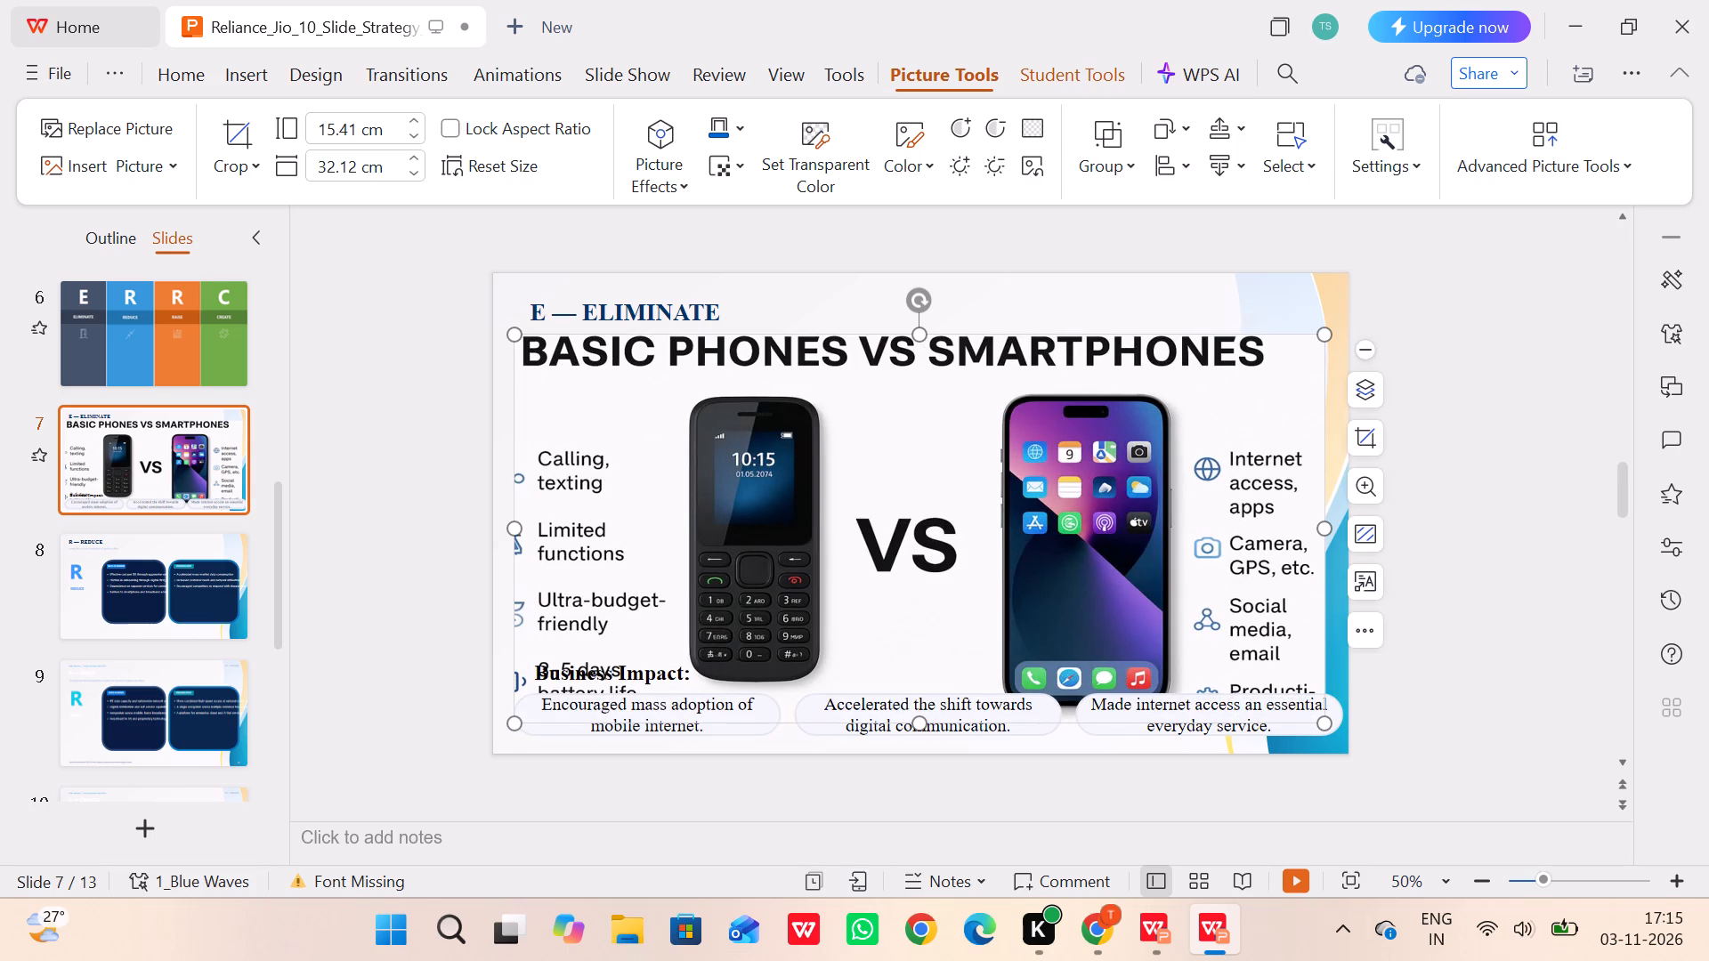
Stretch the phone comparison picture's right and bottom edges to make it about 32.82 cm wide and 15.98 cm high.
{"action": "left_click_drag", "start_coordinate": [1328, 526], "coordinate": [1346, 539]}
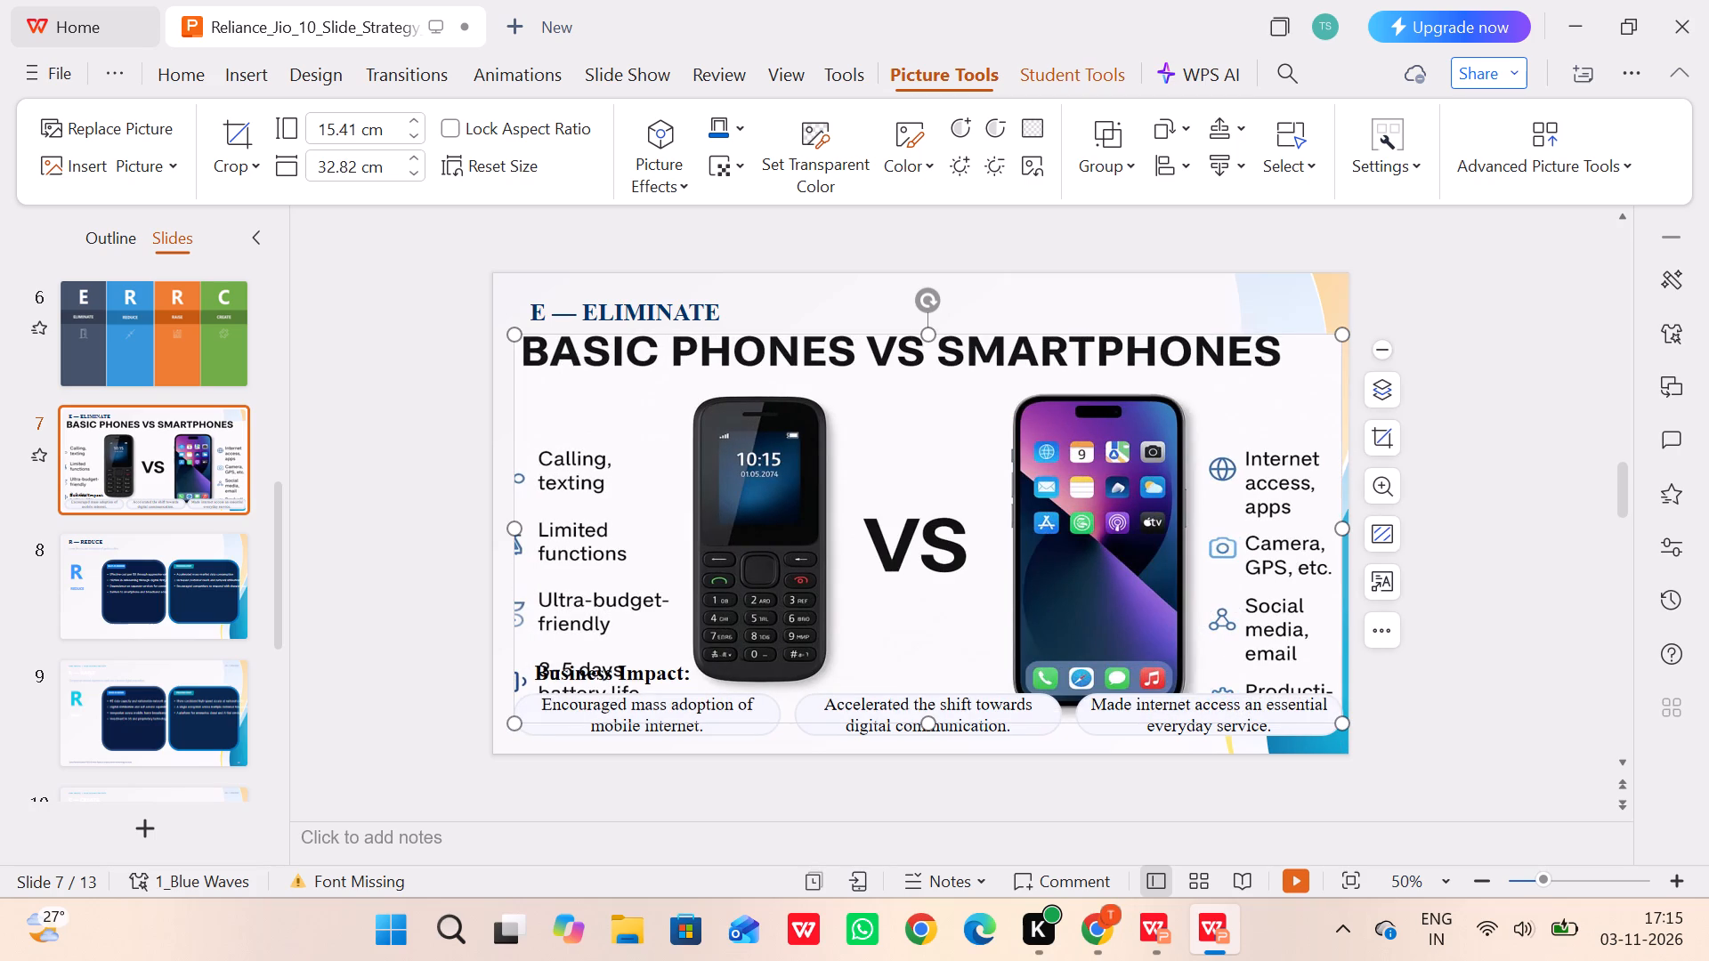
{"action": "left_click", "coordinate": [887, 651]}
{"action": "left_click_drag", "start_coordinate": [934, 721], "coordinate": [933, 737]}
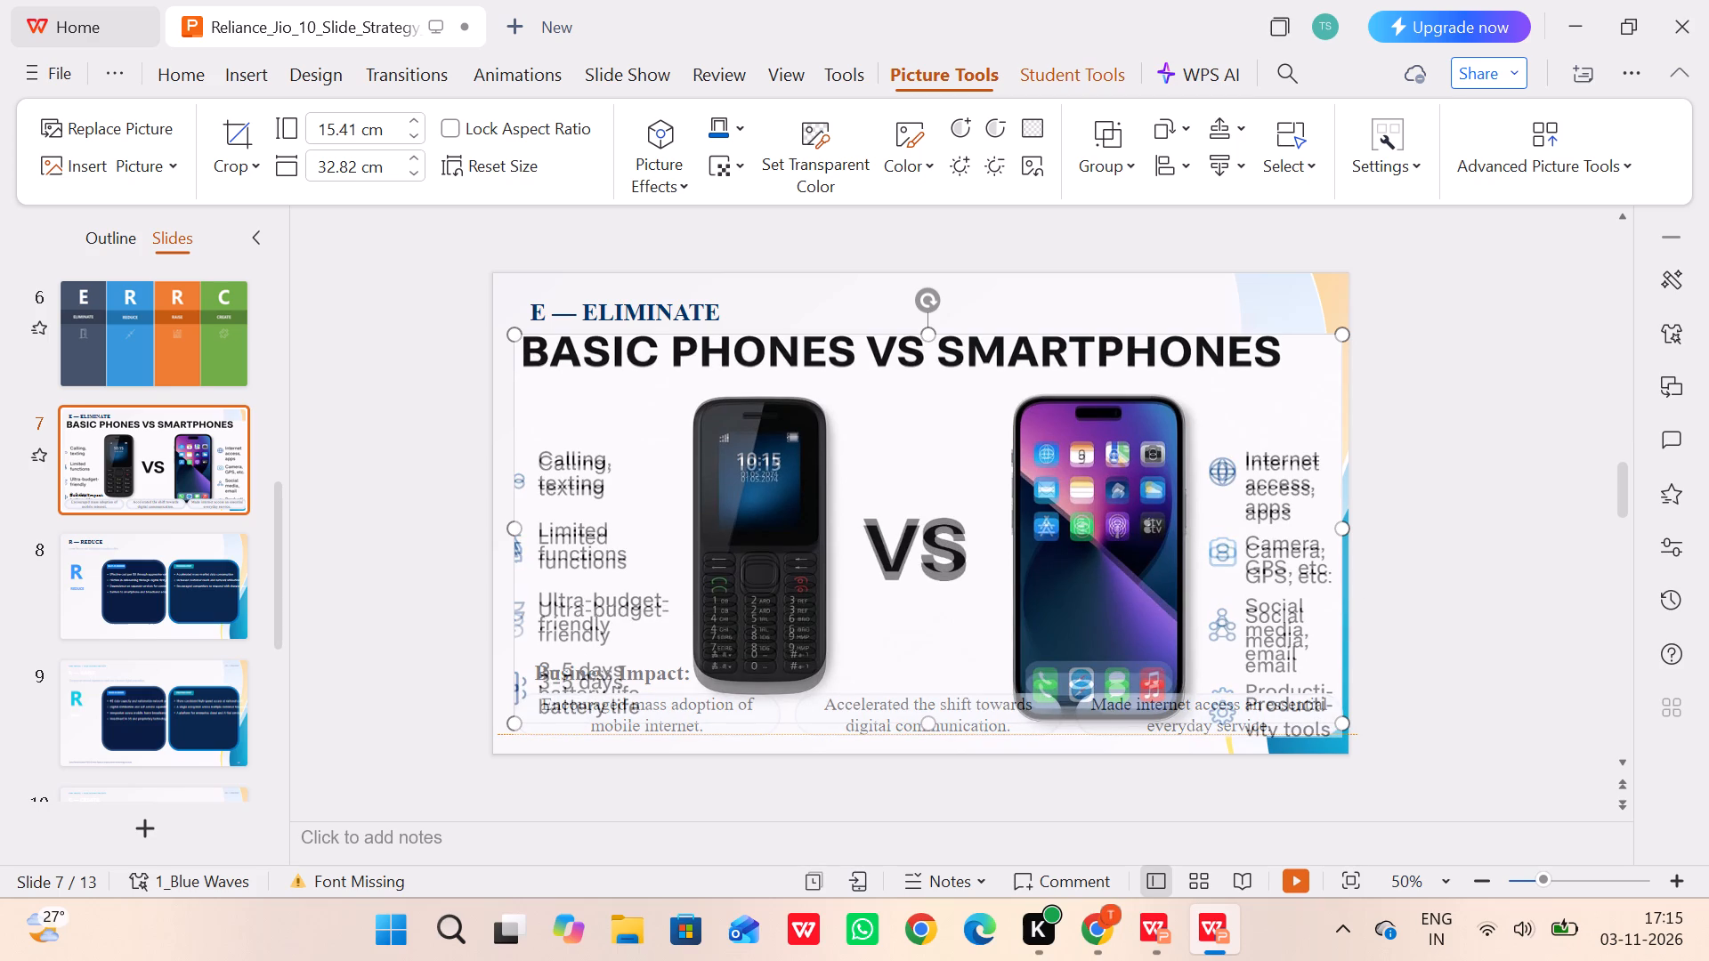
{"action": "left_click_drag", "start_coordinate": [933, 737], "coordinate": [934, 737]}
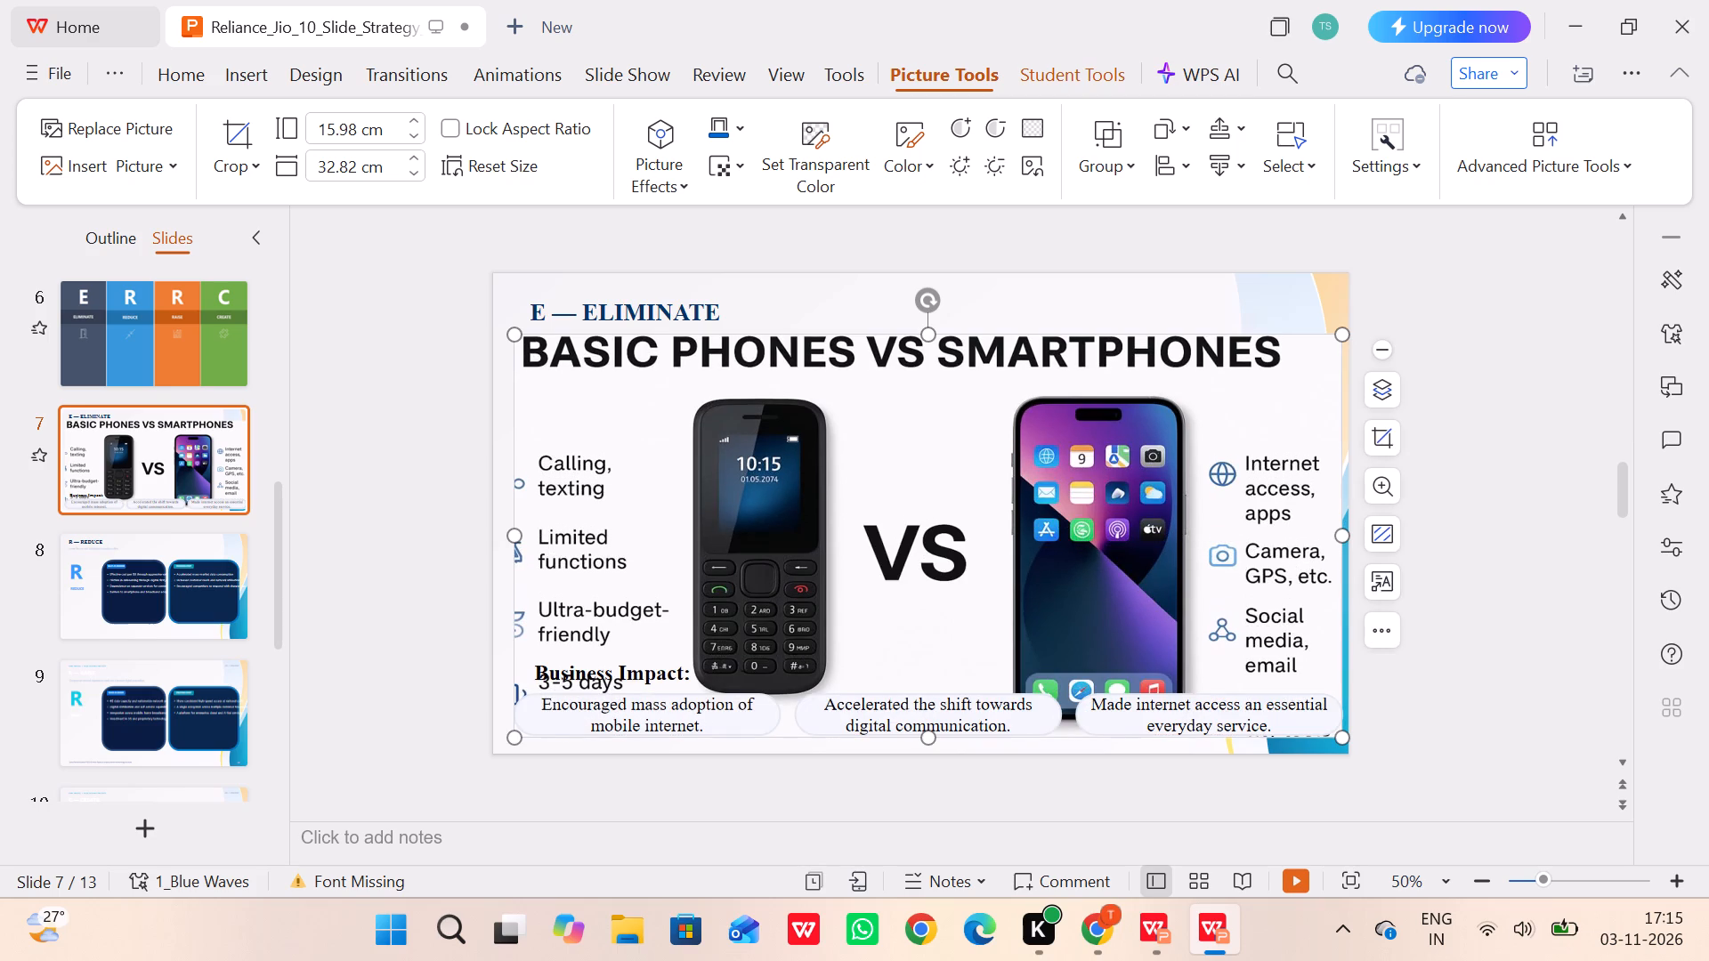
Bring the phone comparison picture in front of the ELIMINATE slide's other objects.
{"action": "right_click", "coordinate": [957, 507]}
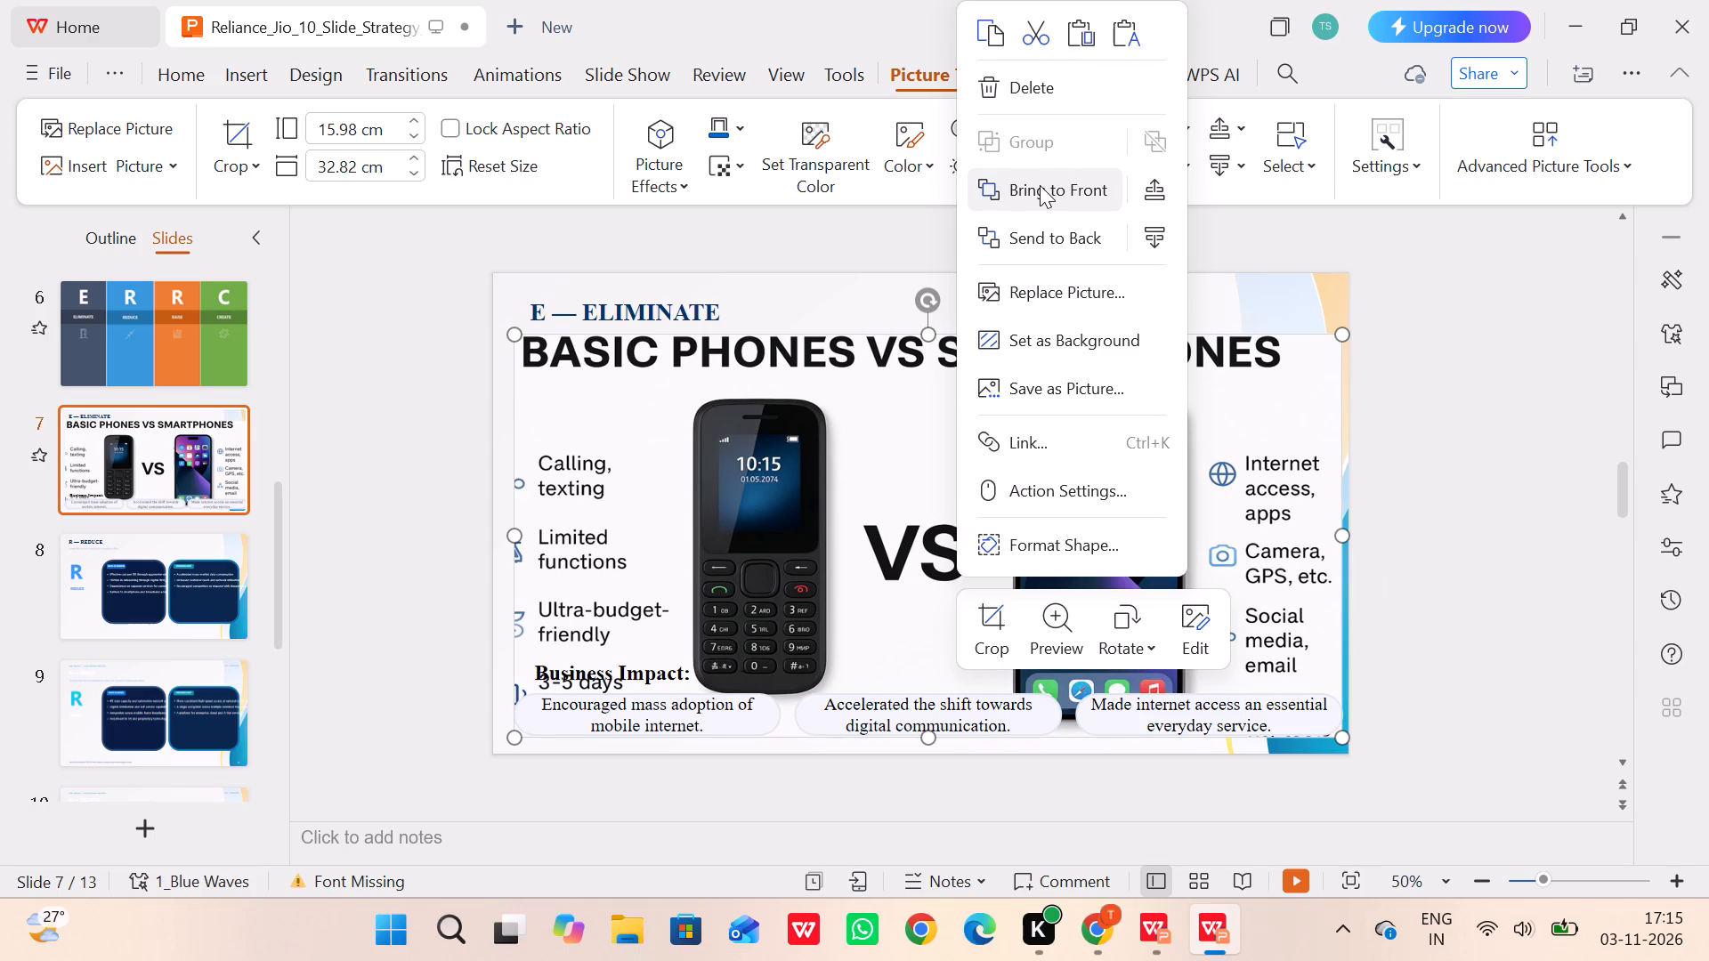
{"action": "left_click", "coordinate": [1049, 190]}
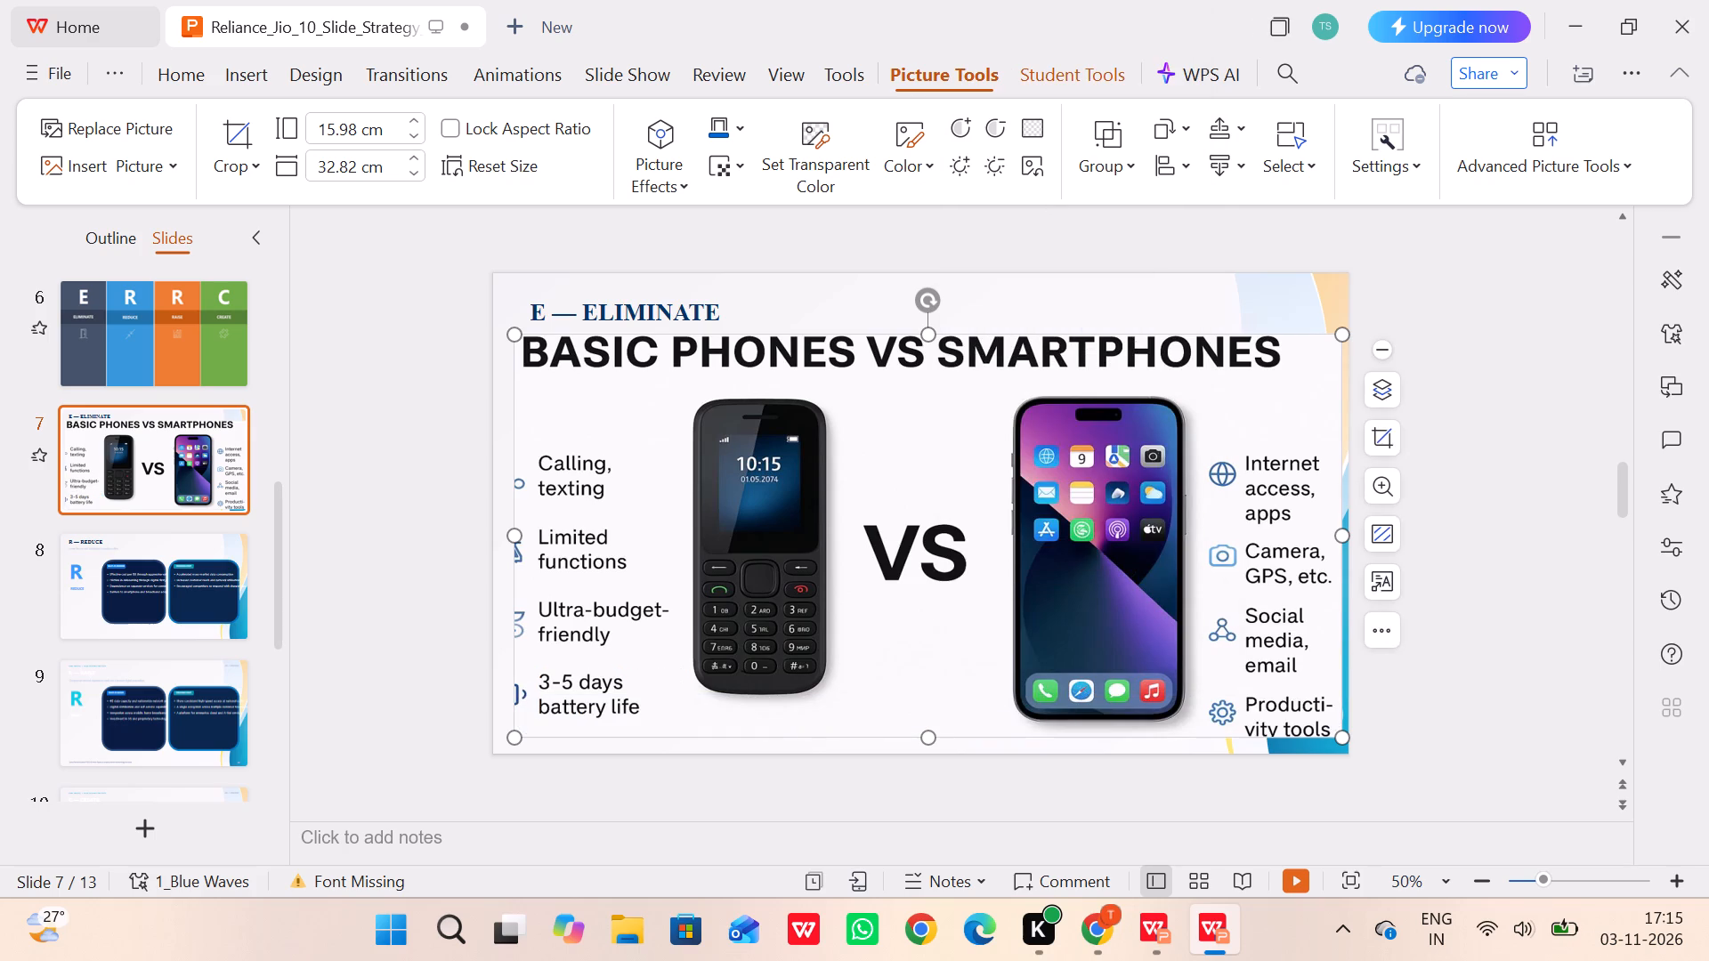
{"action": "left_click", "coordinate": [1509, 323]}
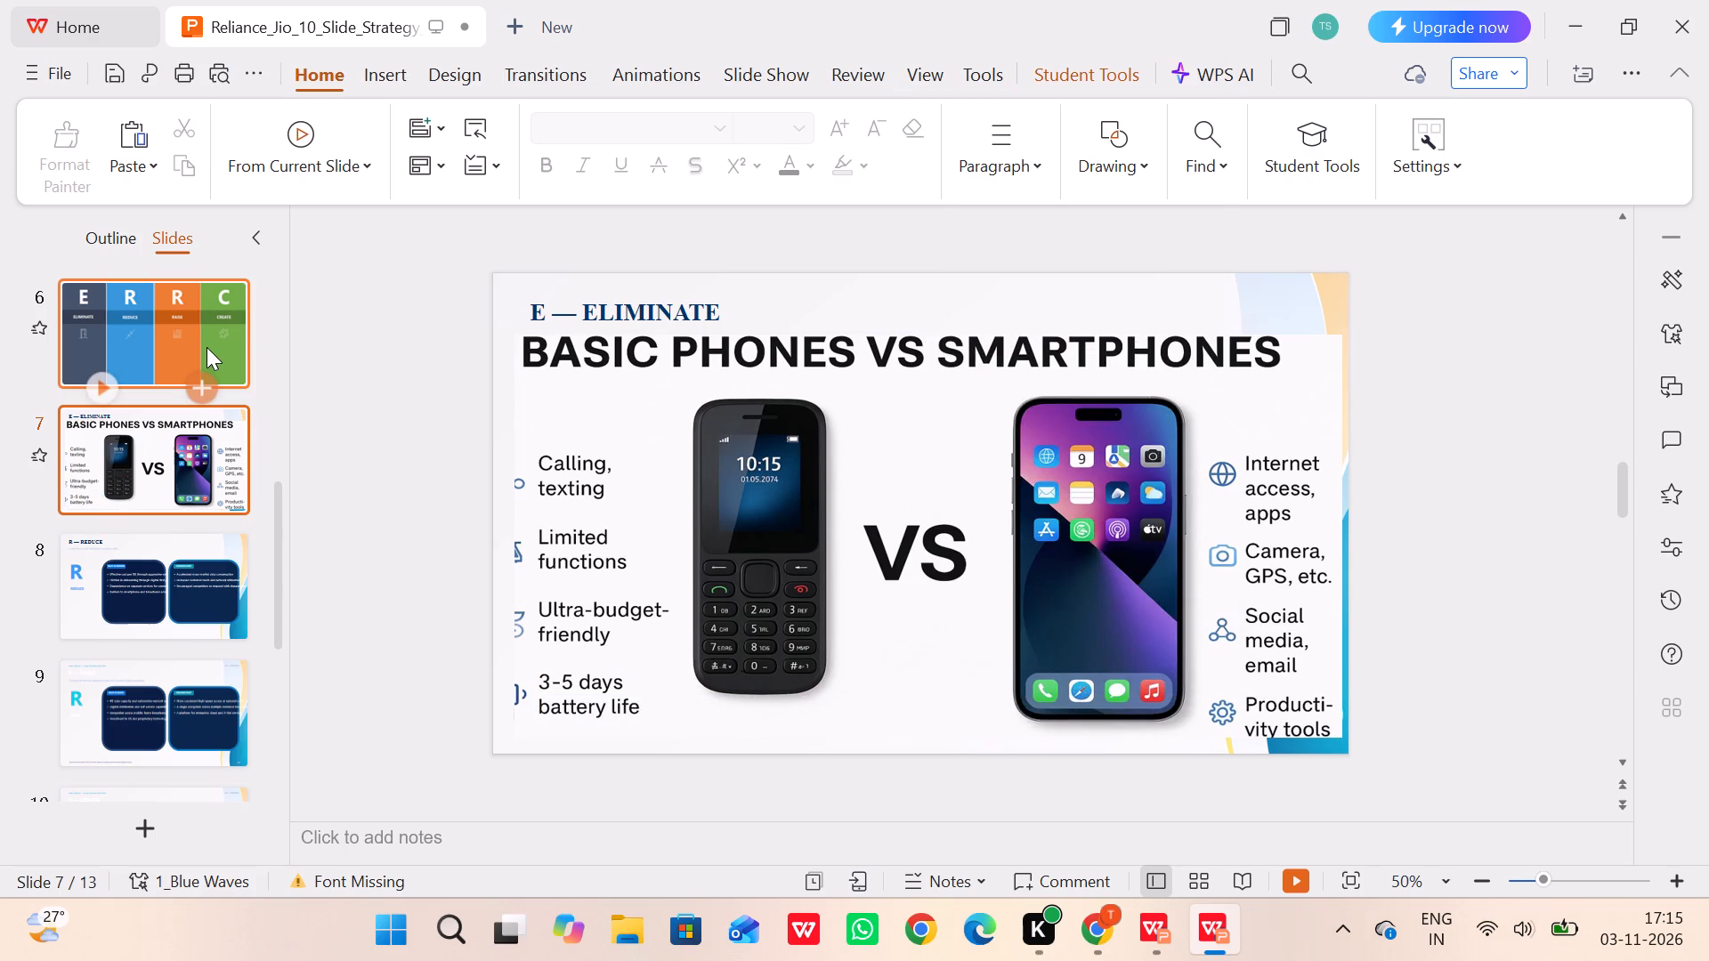
Play the slide show from the ERRC overview slide through the ELIMINATE slide to check its animations, and exit the show.
{"action": "double_click", "coordinate": [207, 347]}
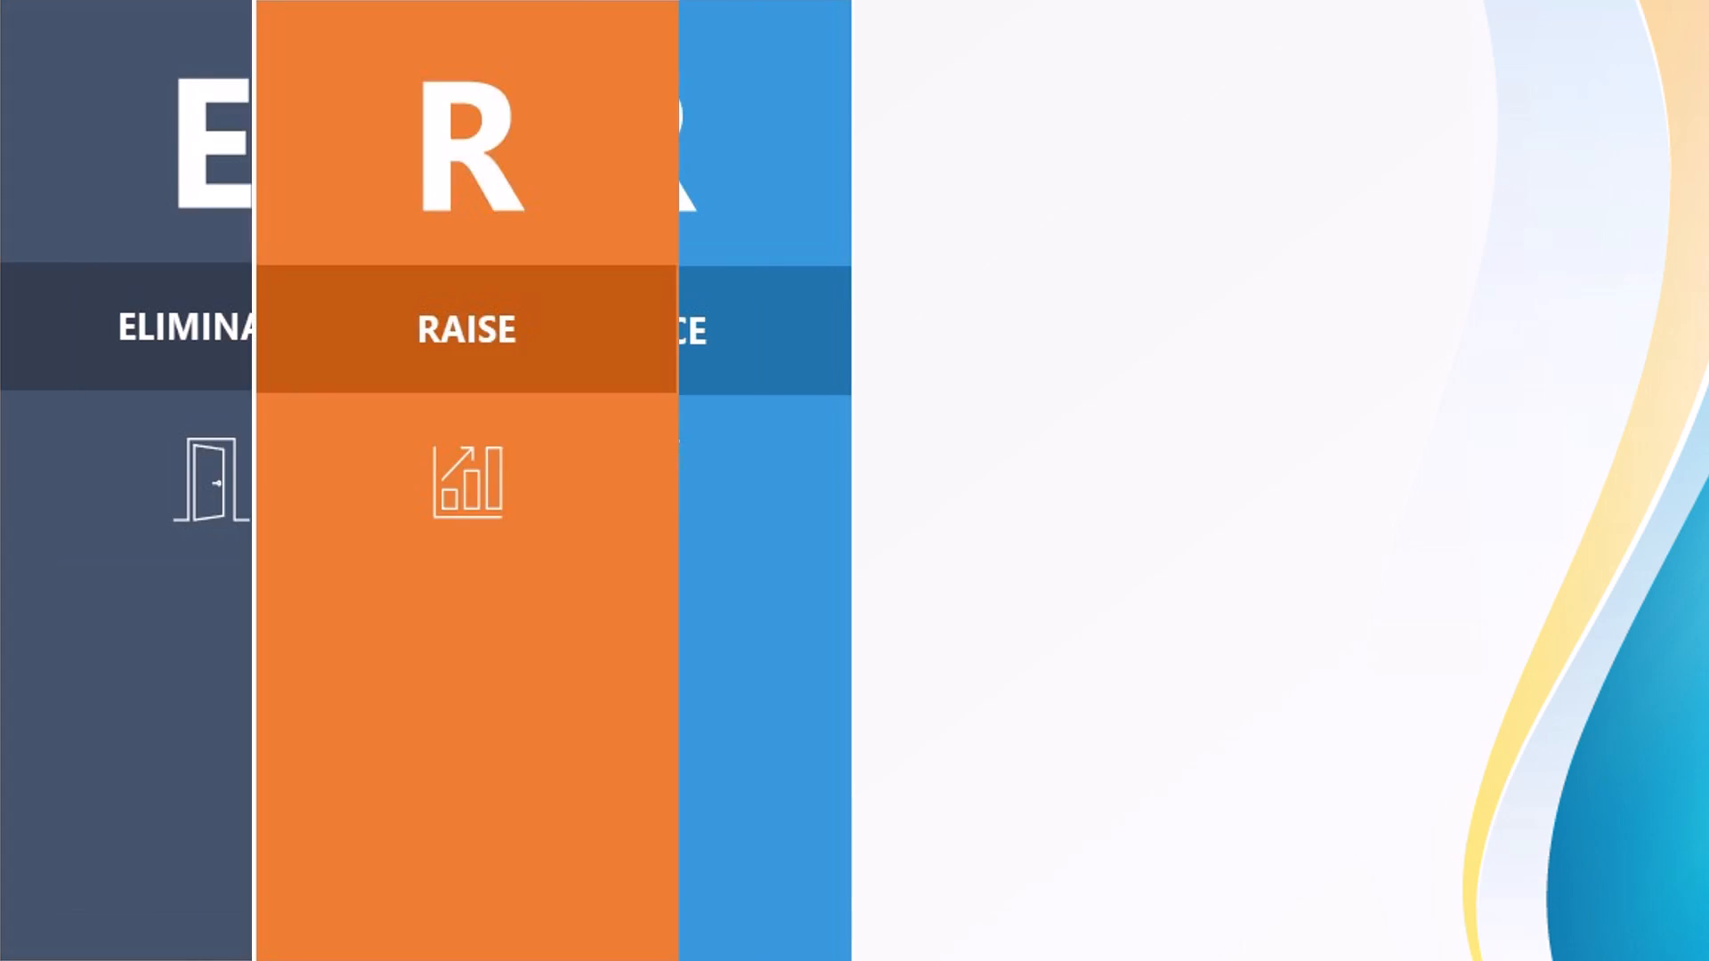
{"action": "key", "text": "Right"}
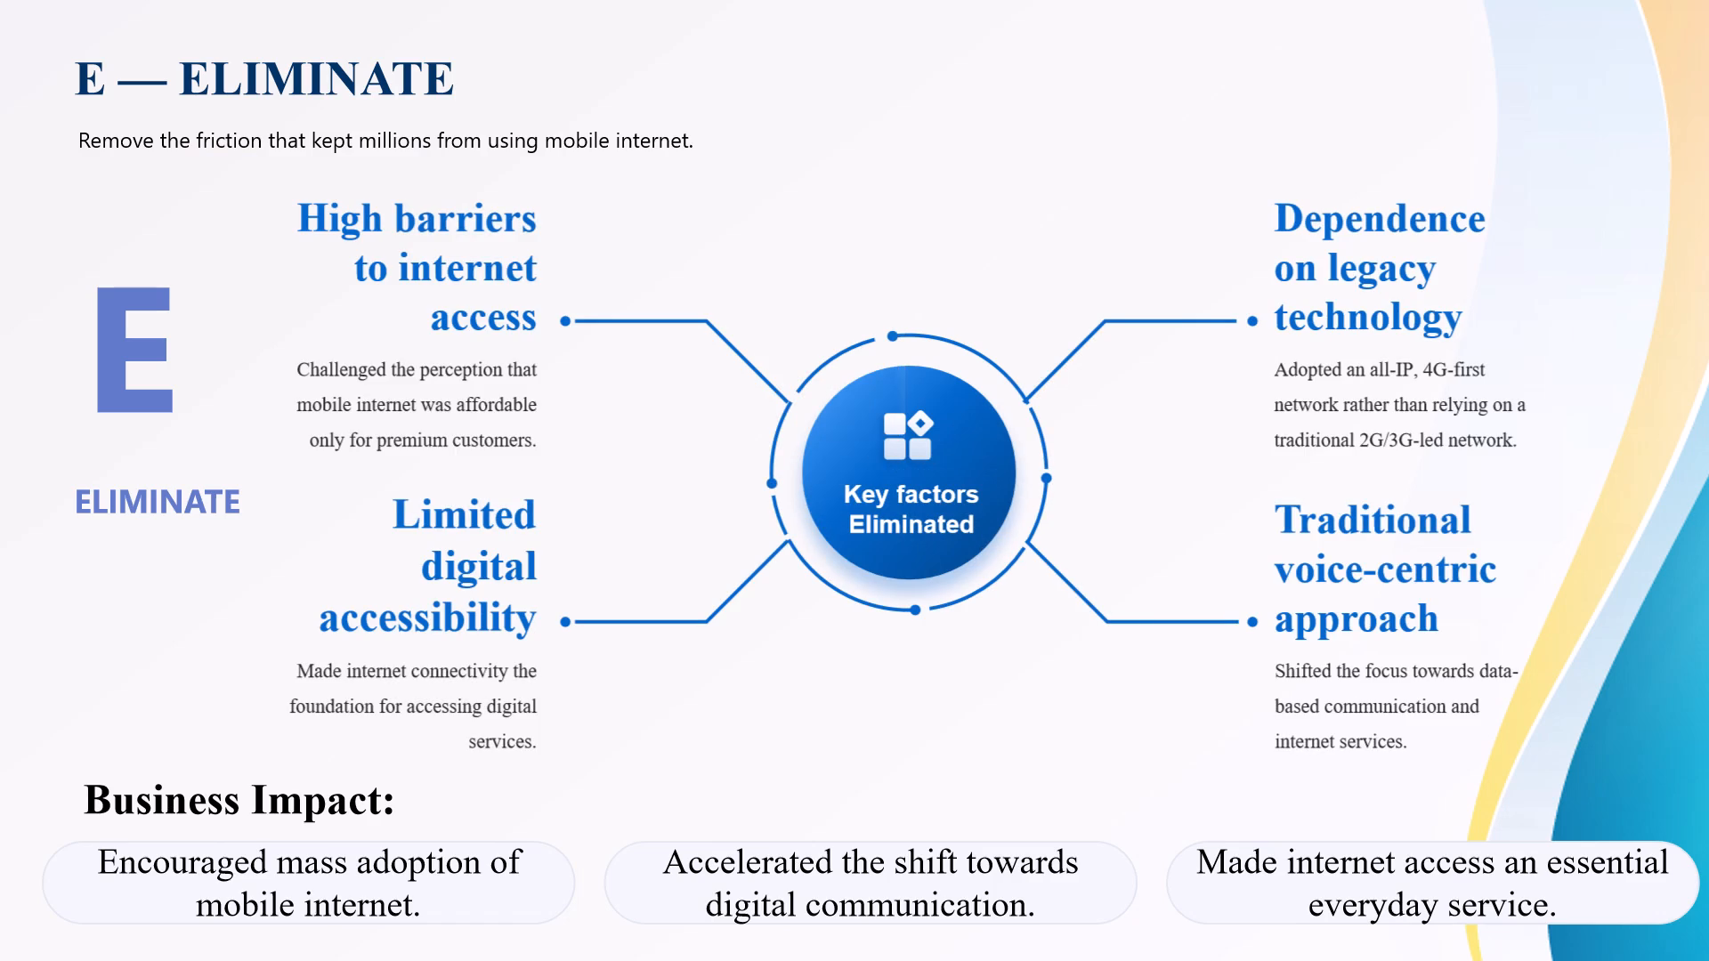
{"action": "key", "text": "Right"}
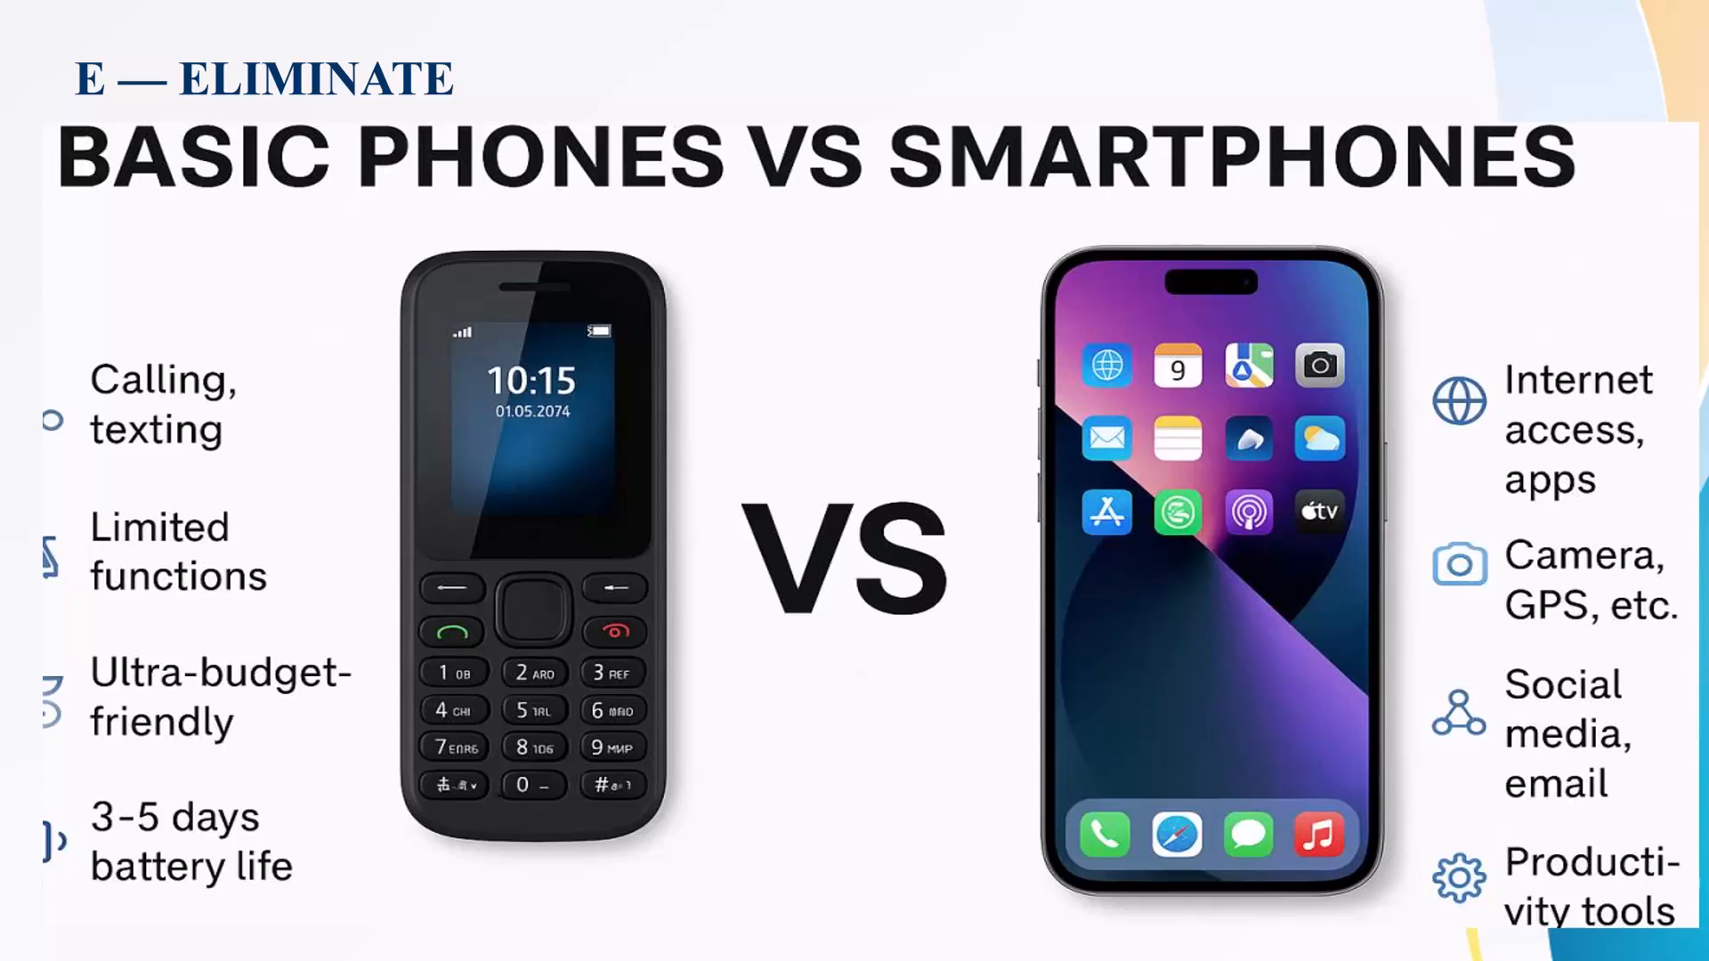
{"action": "key", "text": "Right"}
{"action": "key", "text": "Escape"}
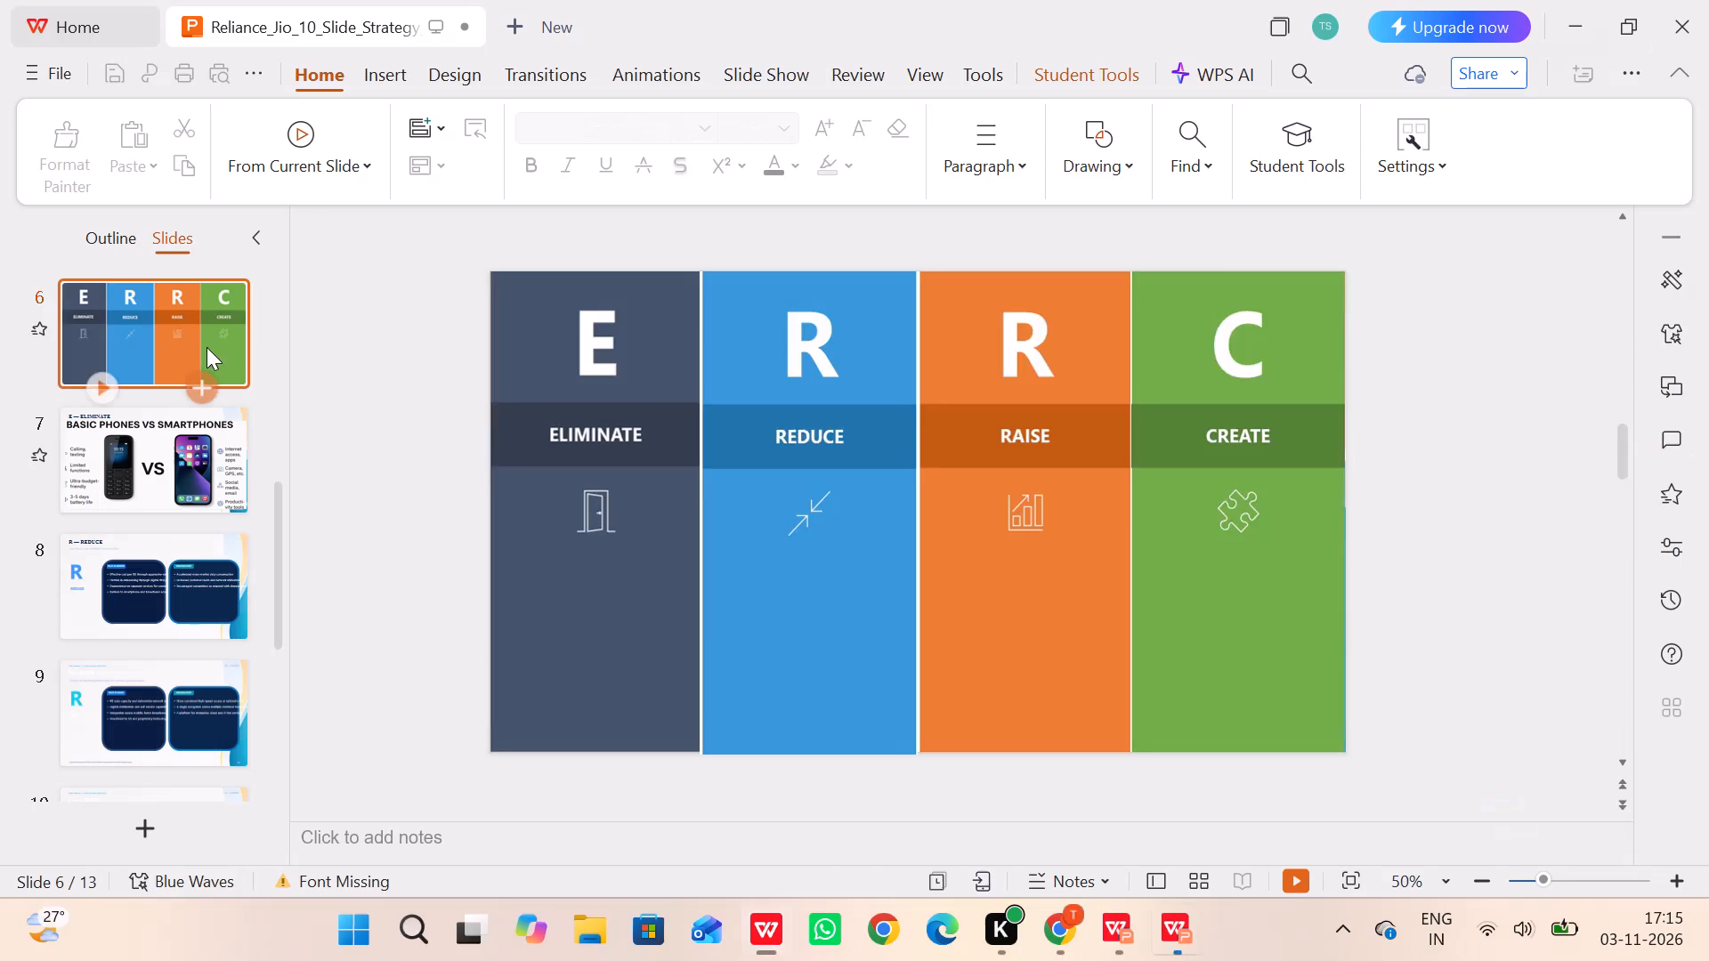
Look through the remaining slides and open slide 8, R — REDUCE.
{"action": "scroll", "coordinate": [134, 367], "scroll_direction": "up", "scroll_amount": 6}
{"action": "scroll", "coordinate": [134, 367], "scroll_direction": "down", "scroll_amount": 1}
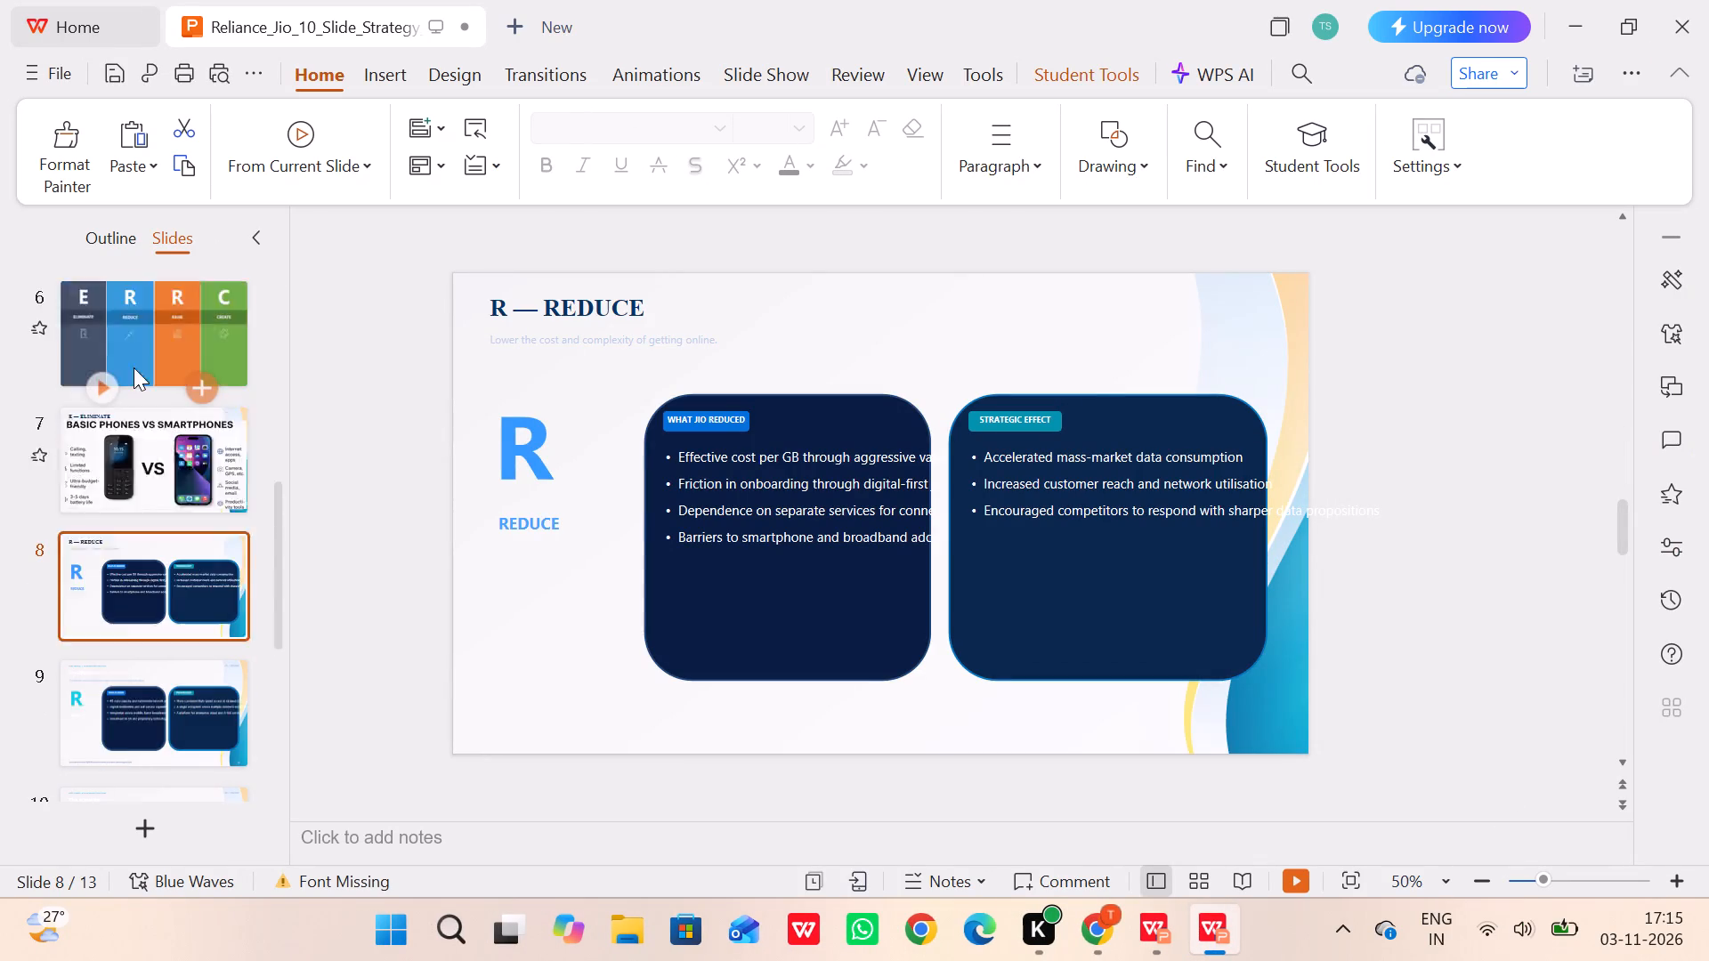
{"action": "scroll", "coordinate": [134, 367], "scroll_direction": "down", "scroll_amount": 2}
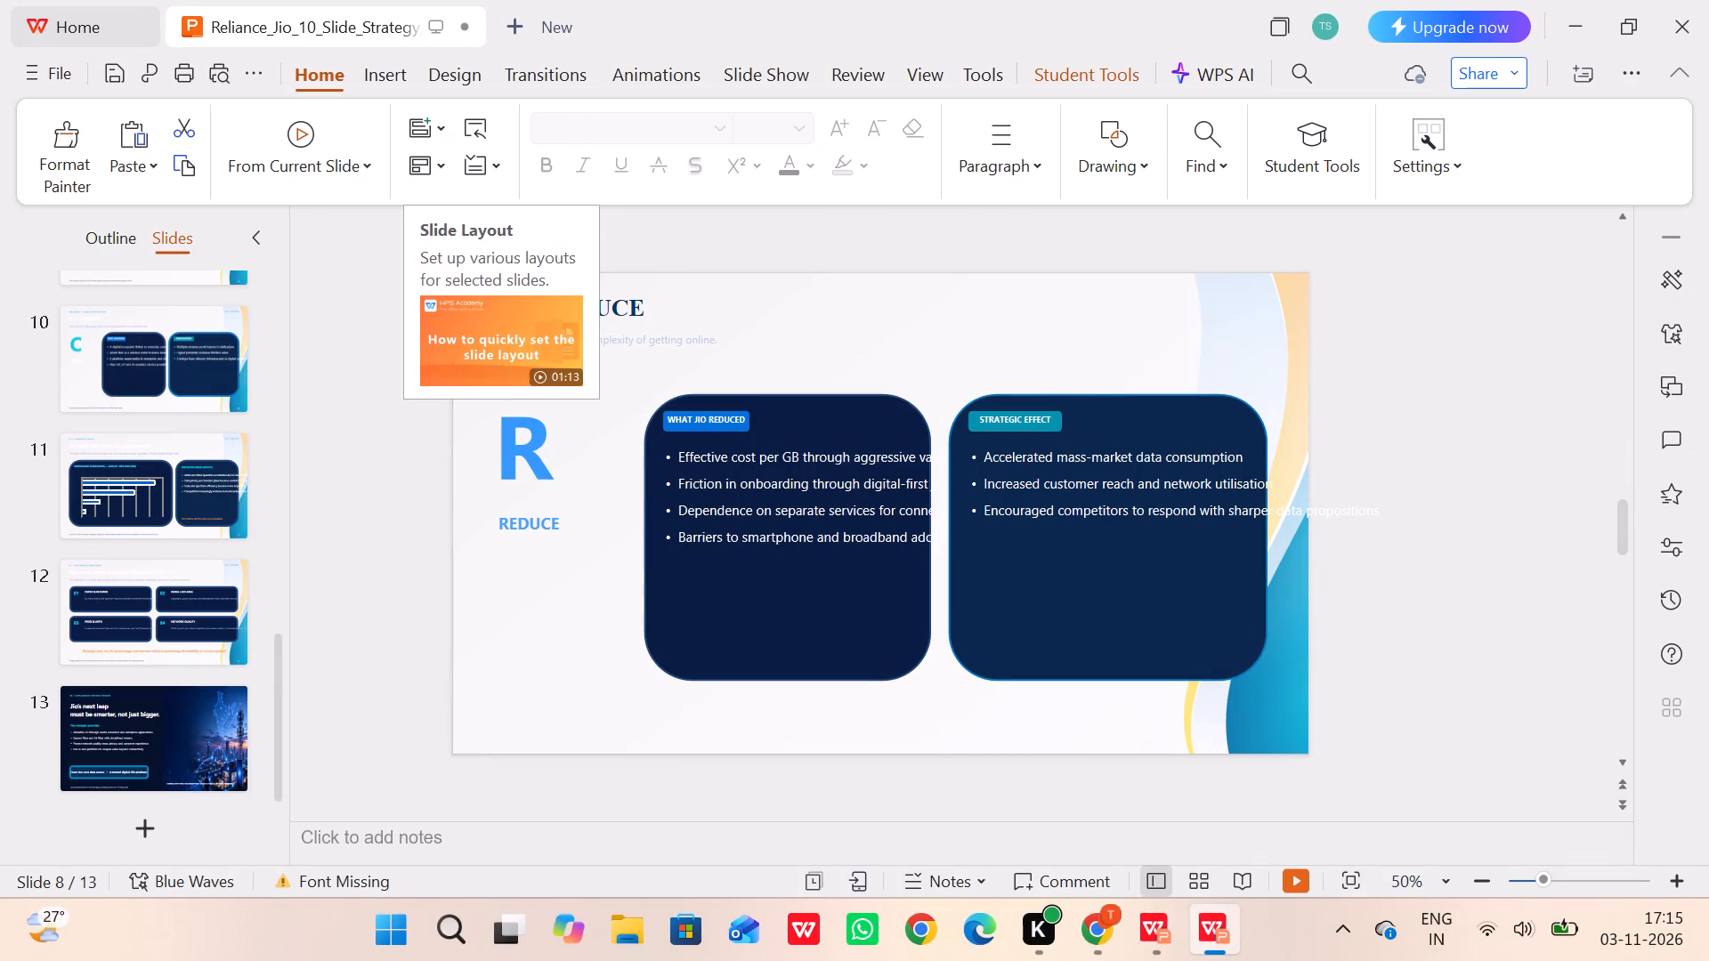
{"action": "scroll", "coordinate": [108, 435], "scroll_direction": "up", "scroll_amount": 1}
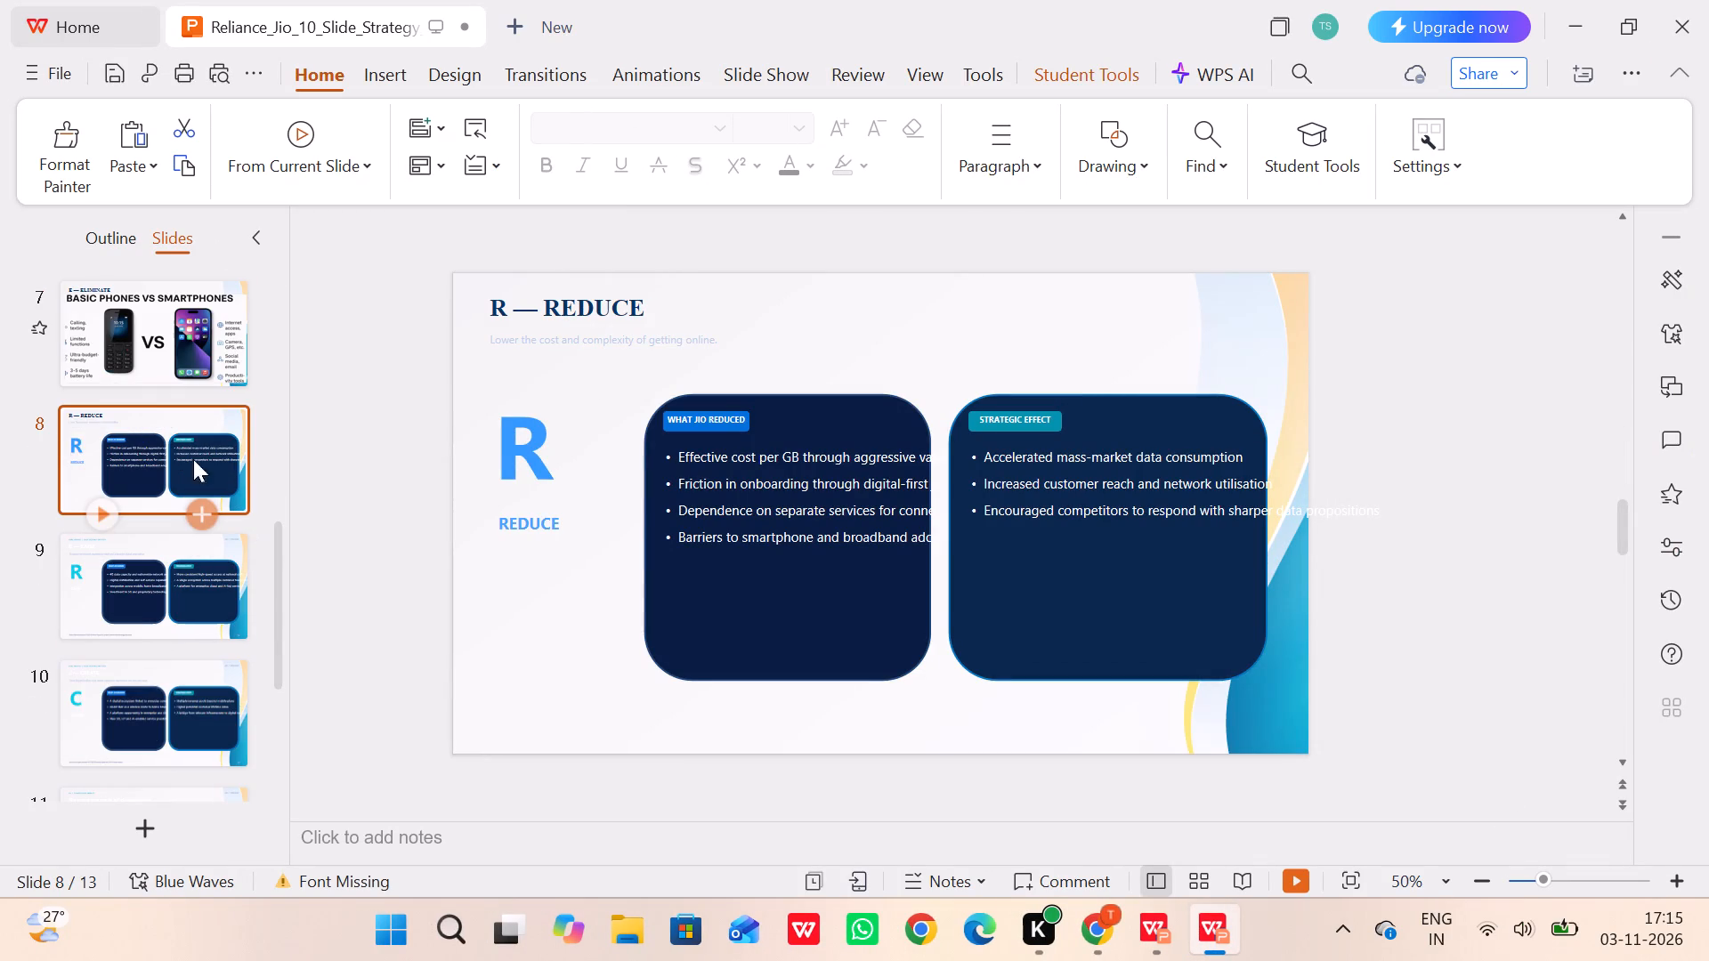
{"action": "left_click", "coordinate": [167, 445]}
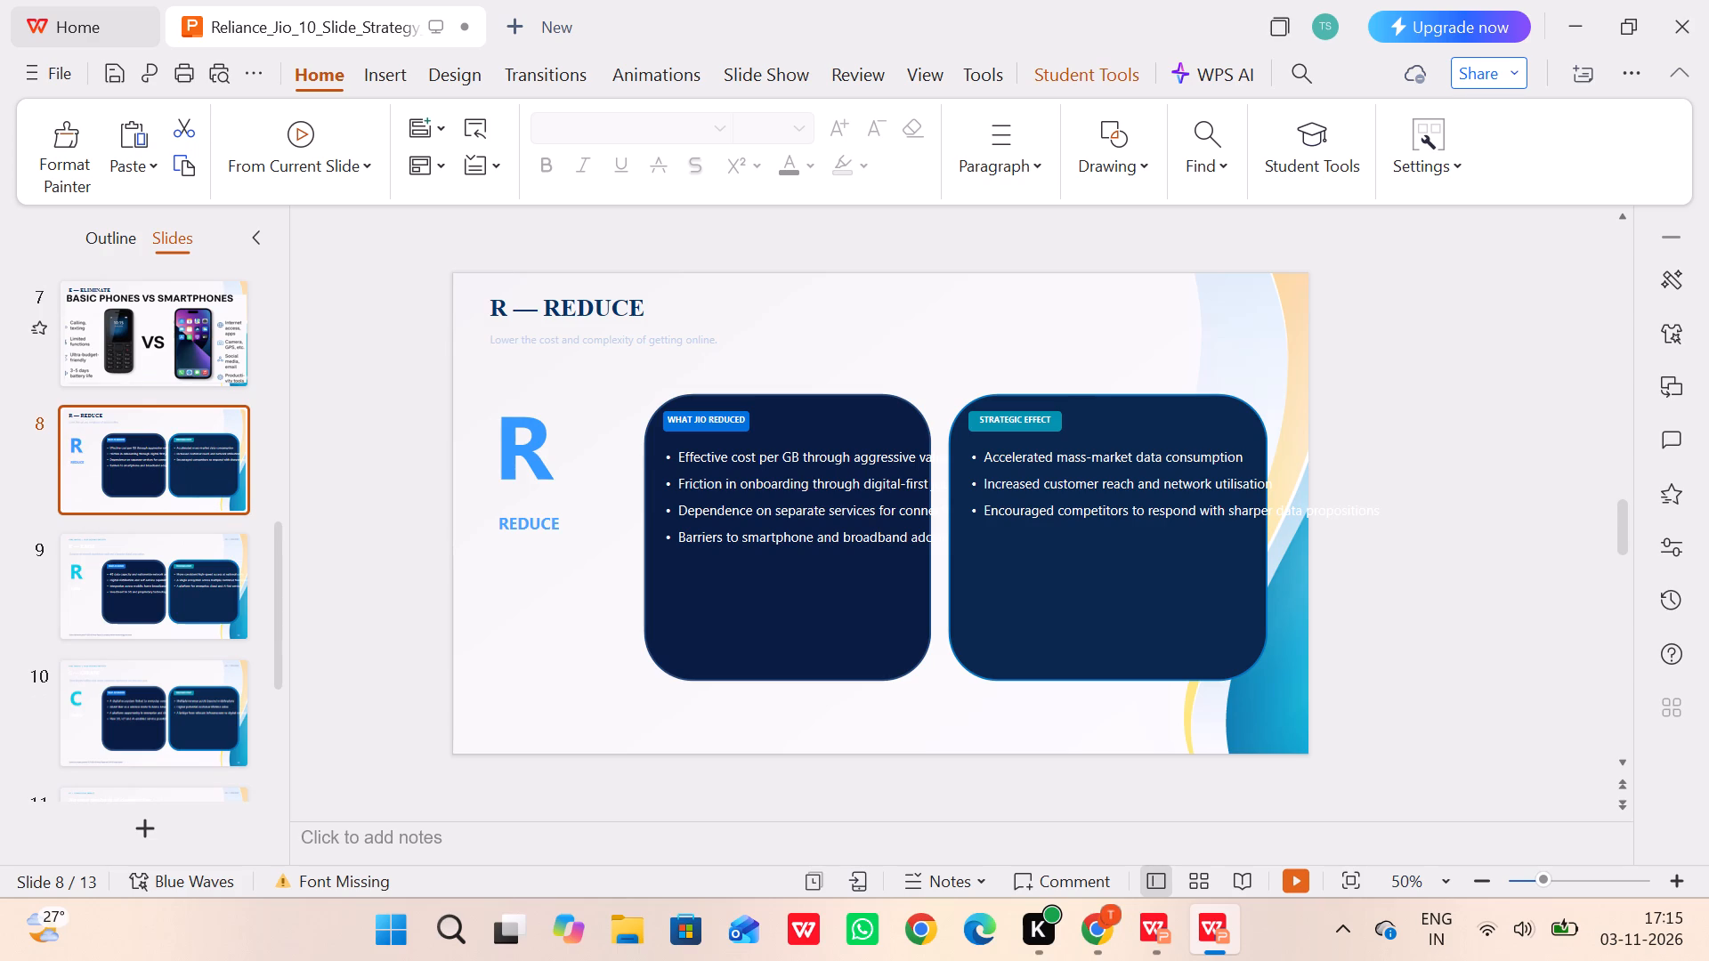
{"action": "left_click", "coordinate": [1095, 937]}
{"action": "scroll", "coordinate": [1103, 456], "scroll_direction": "down", "scroll_amount": 2}
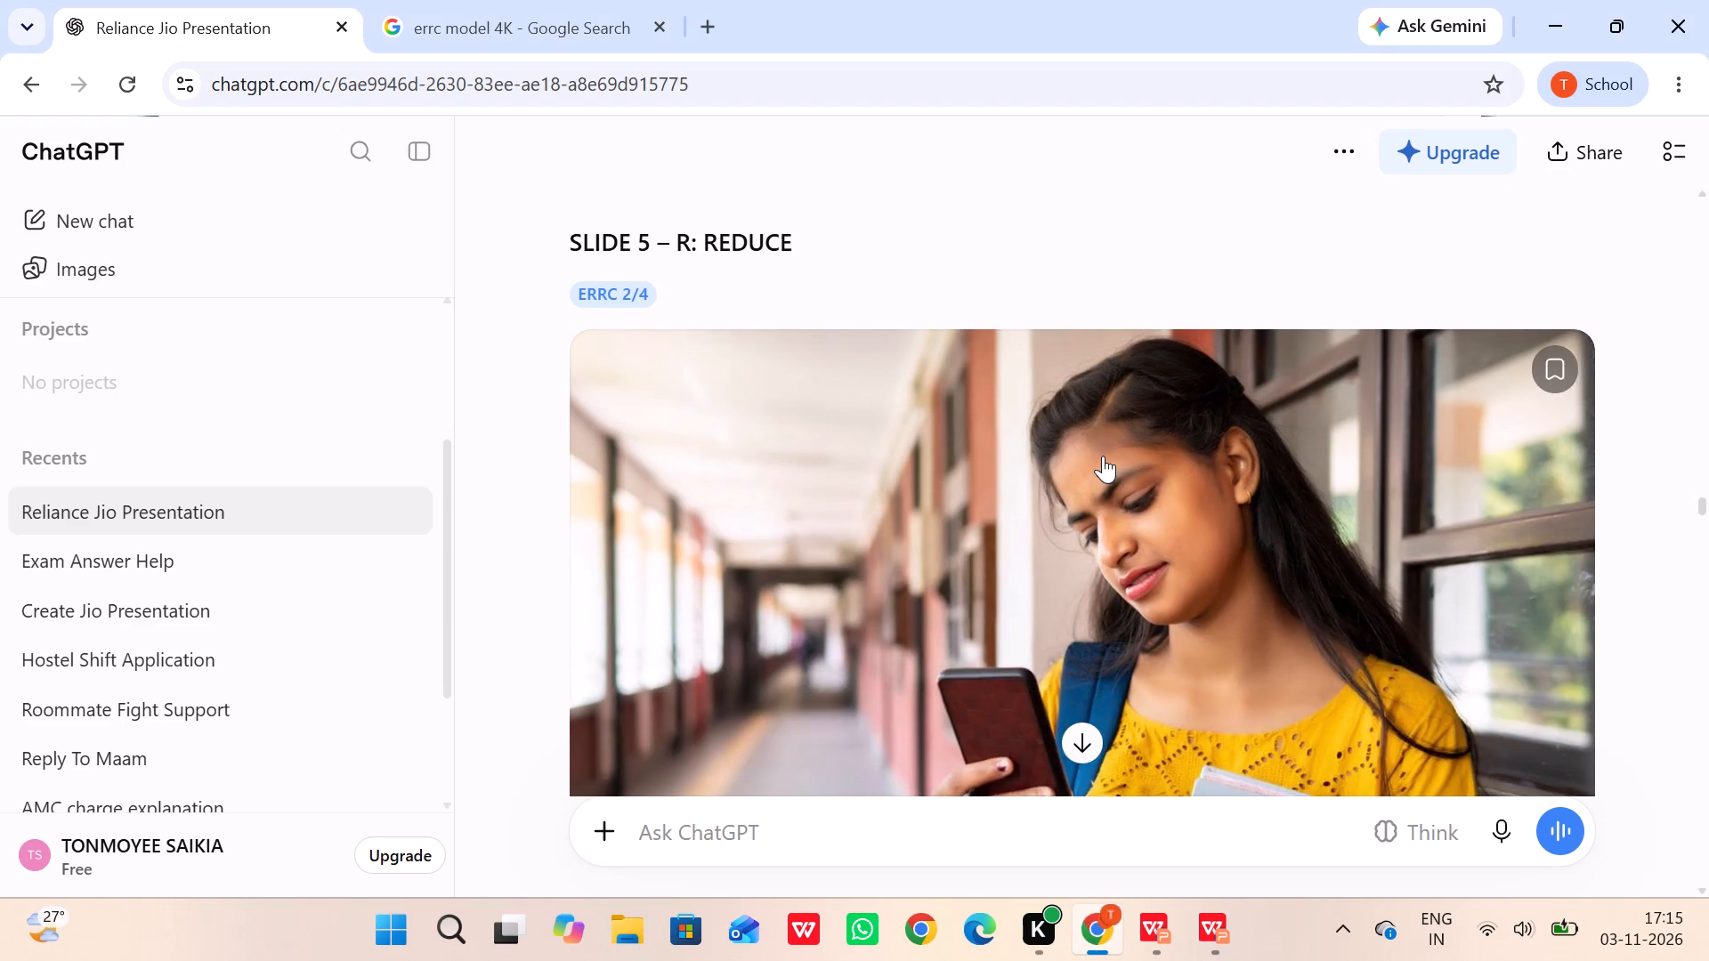
{"action": "scroll", "coordinate": [1103, 456], "scroll_direction": "down", "scroll_amount": 2}
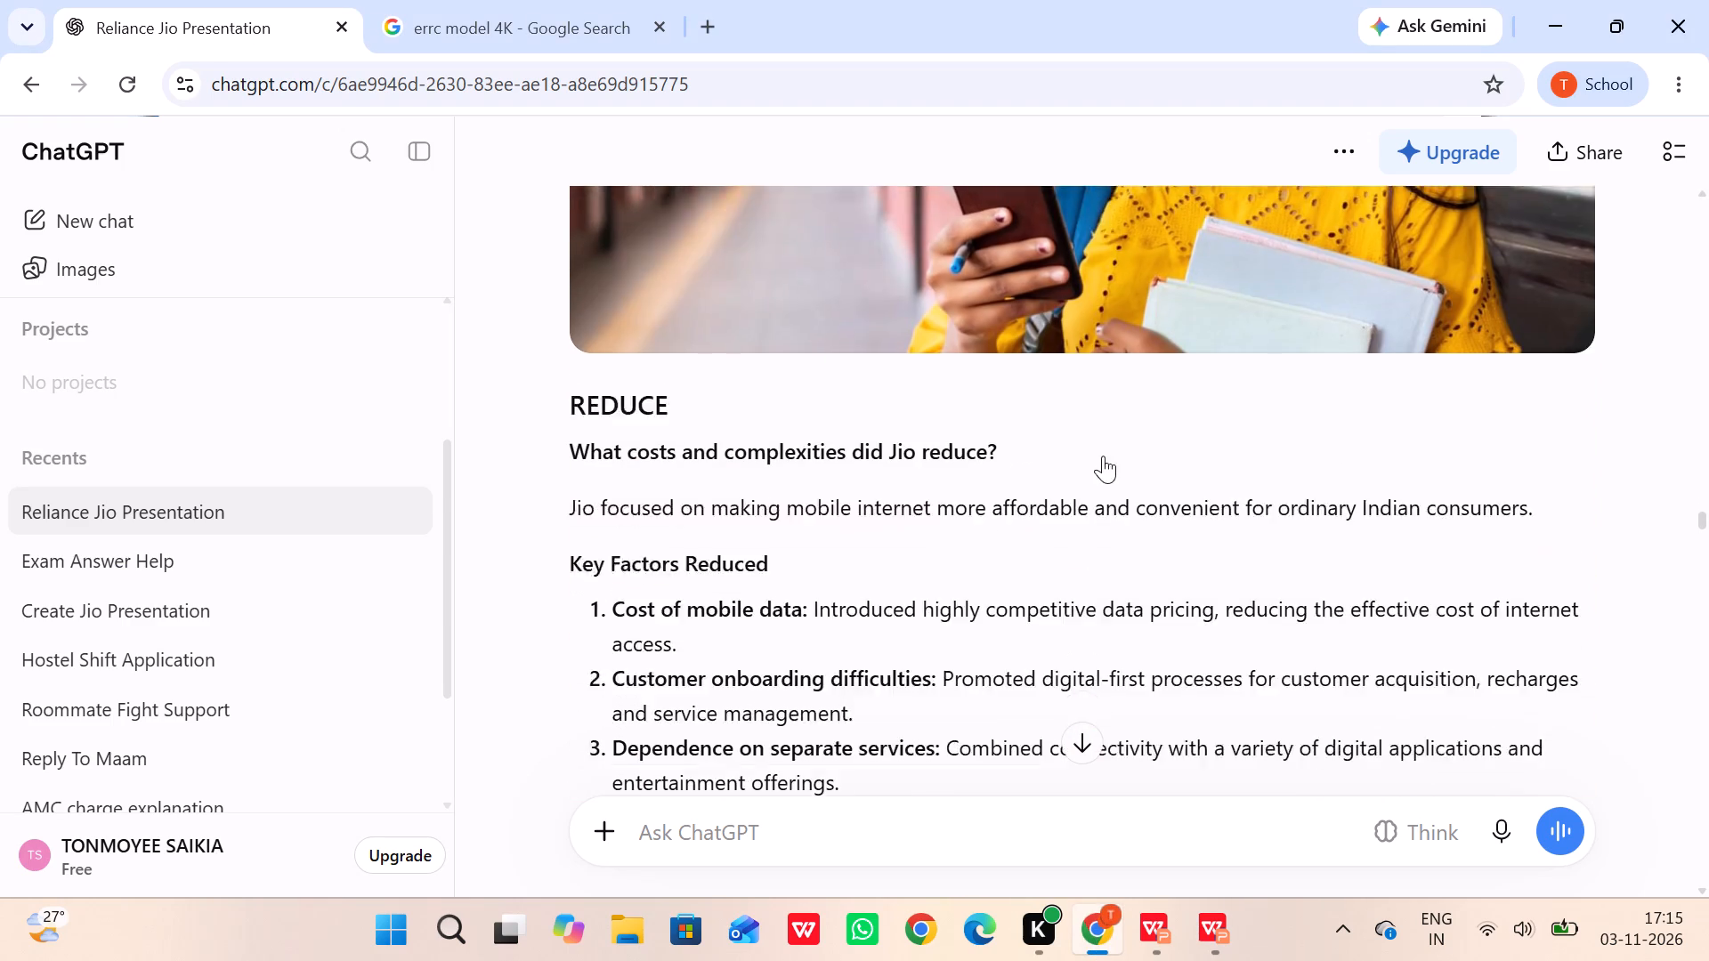
{"action": "scroll", "coordinate": [1103, 456], "scroll_direction": "down", "scroll_amount": 3}
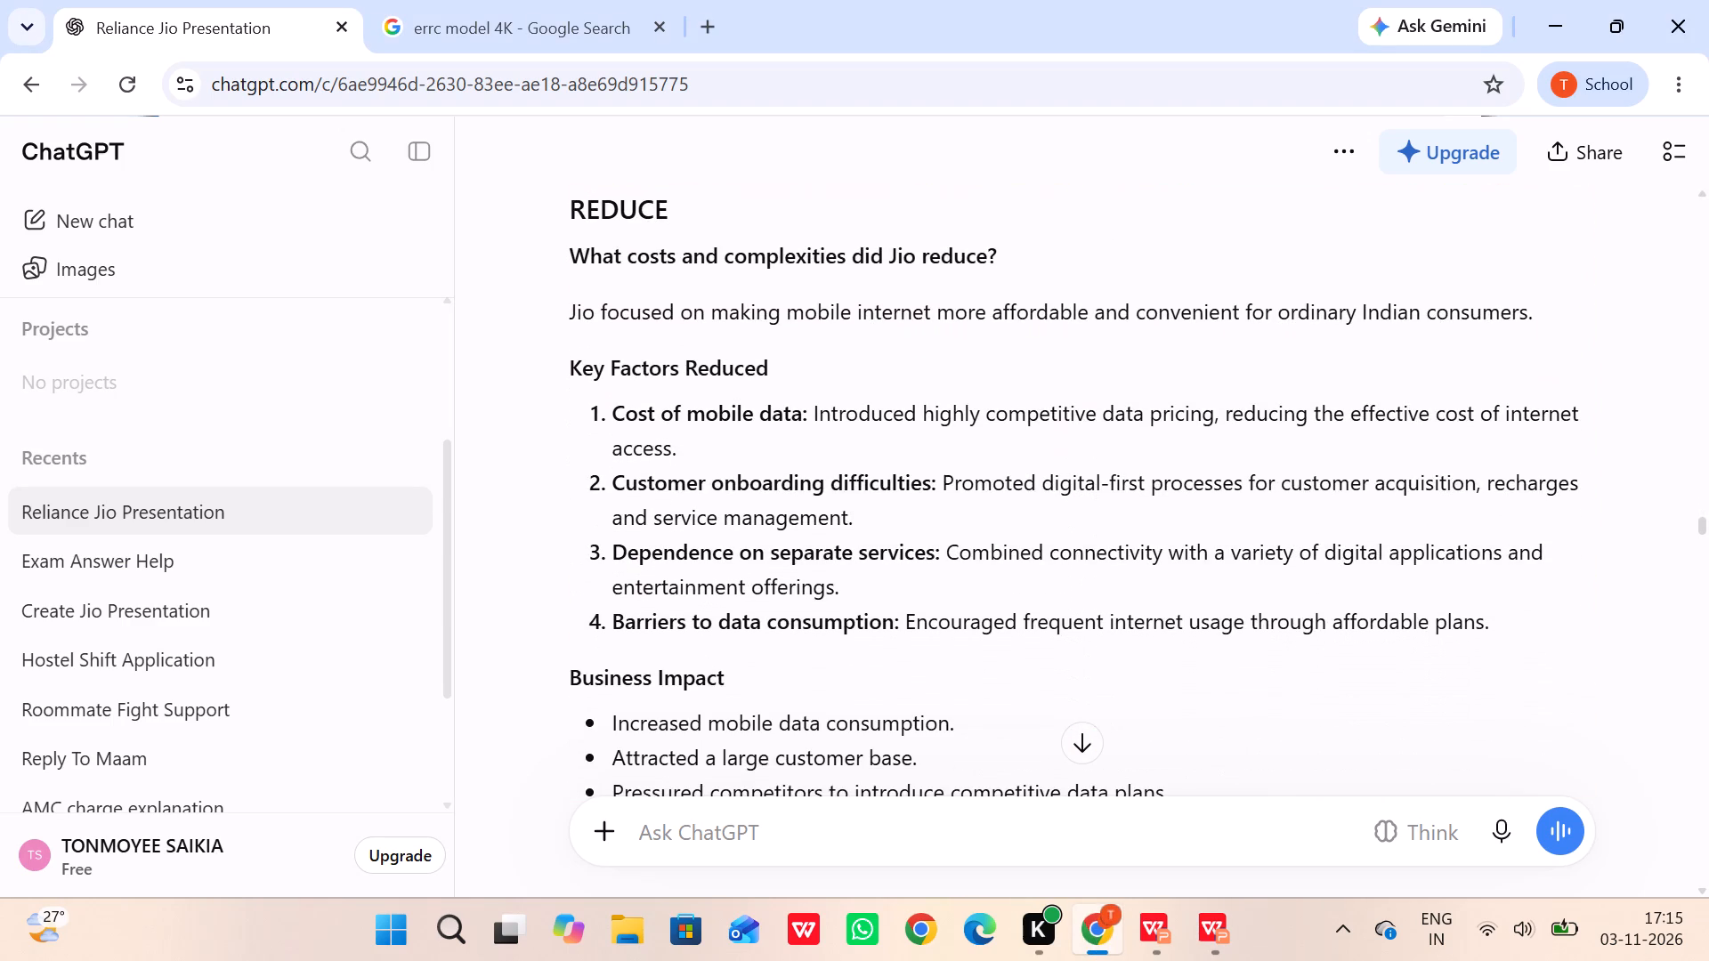
{"action": "scroll", "coordinate": [1103, 456], "scroll_direction": "down", "scroll_amount": 2}
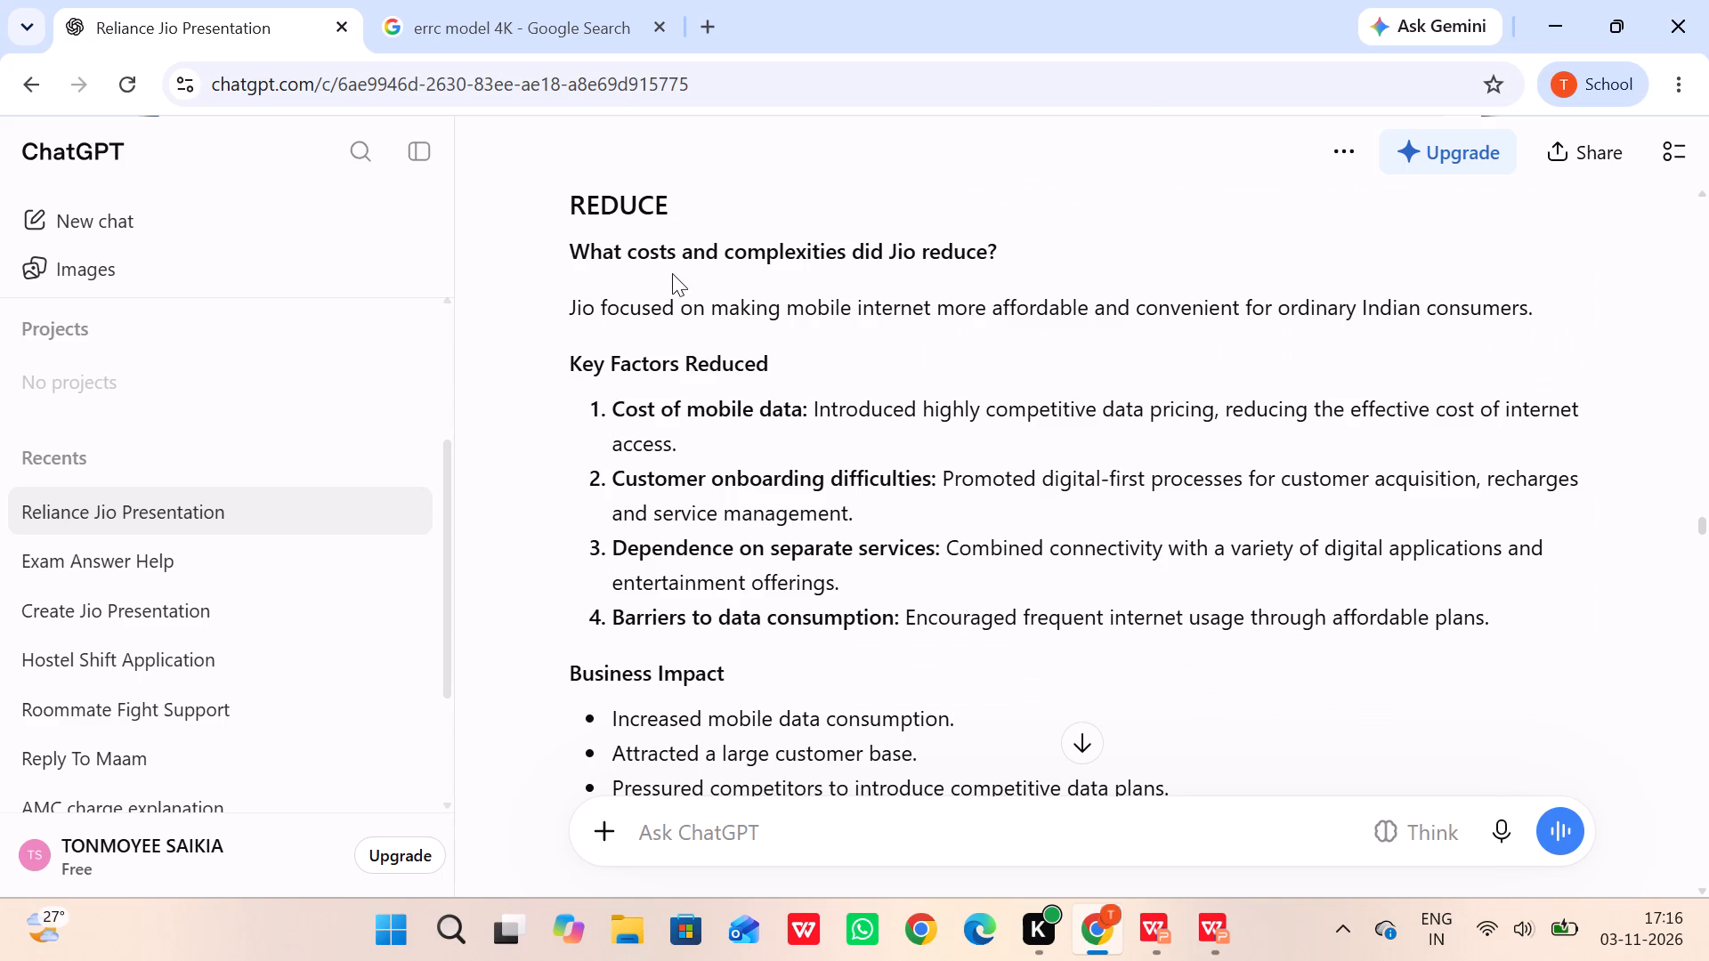
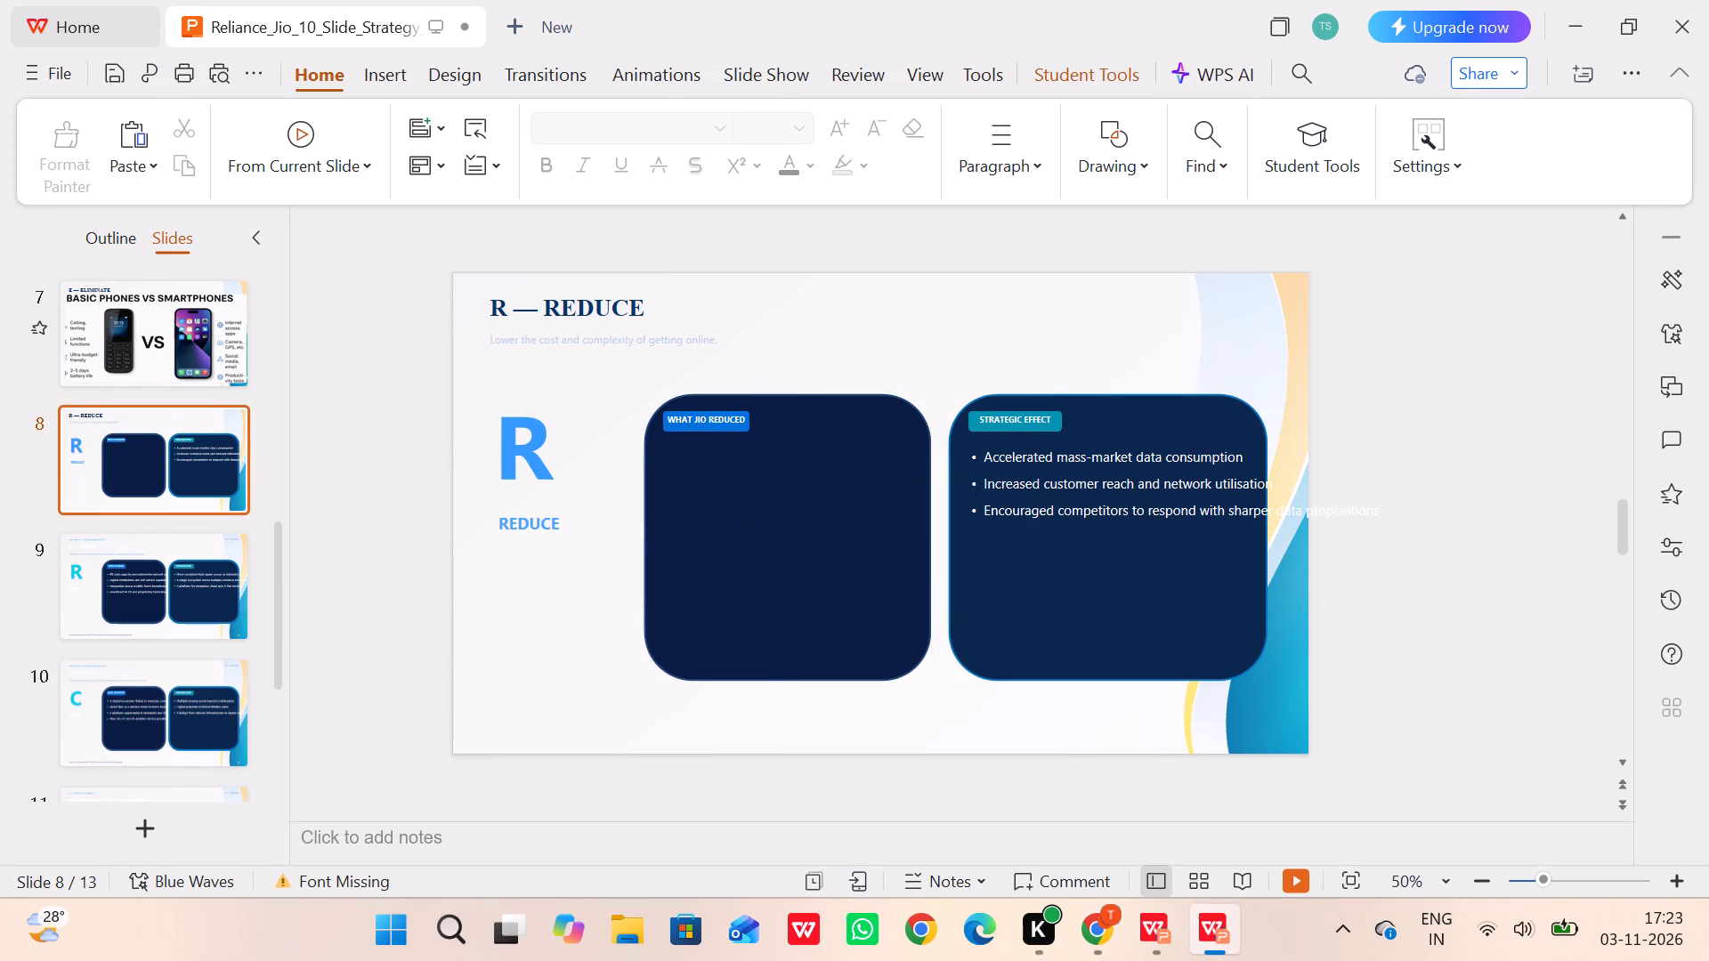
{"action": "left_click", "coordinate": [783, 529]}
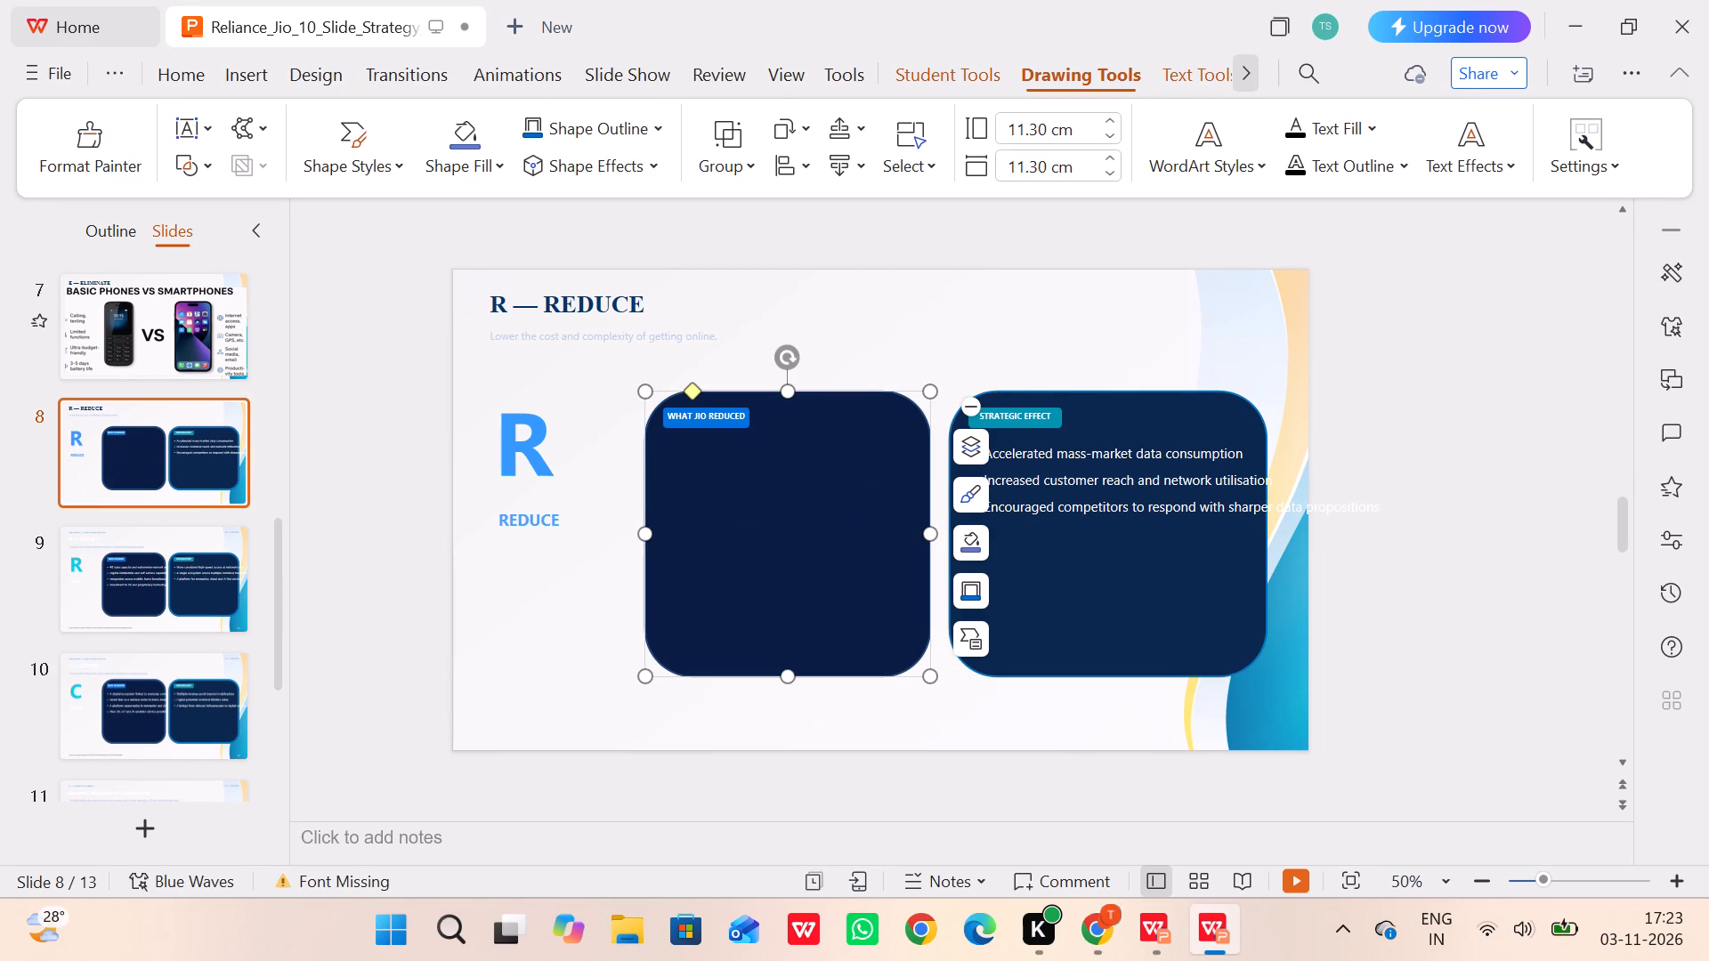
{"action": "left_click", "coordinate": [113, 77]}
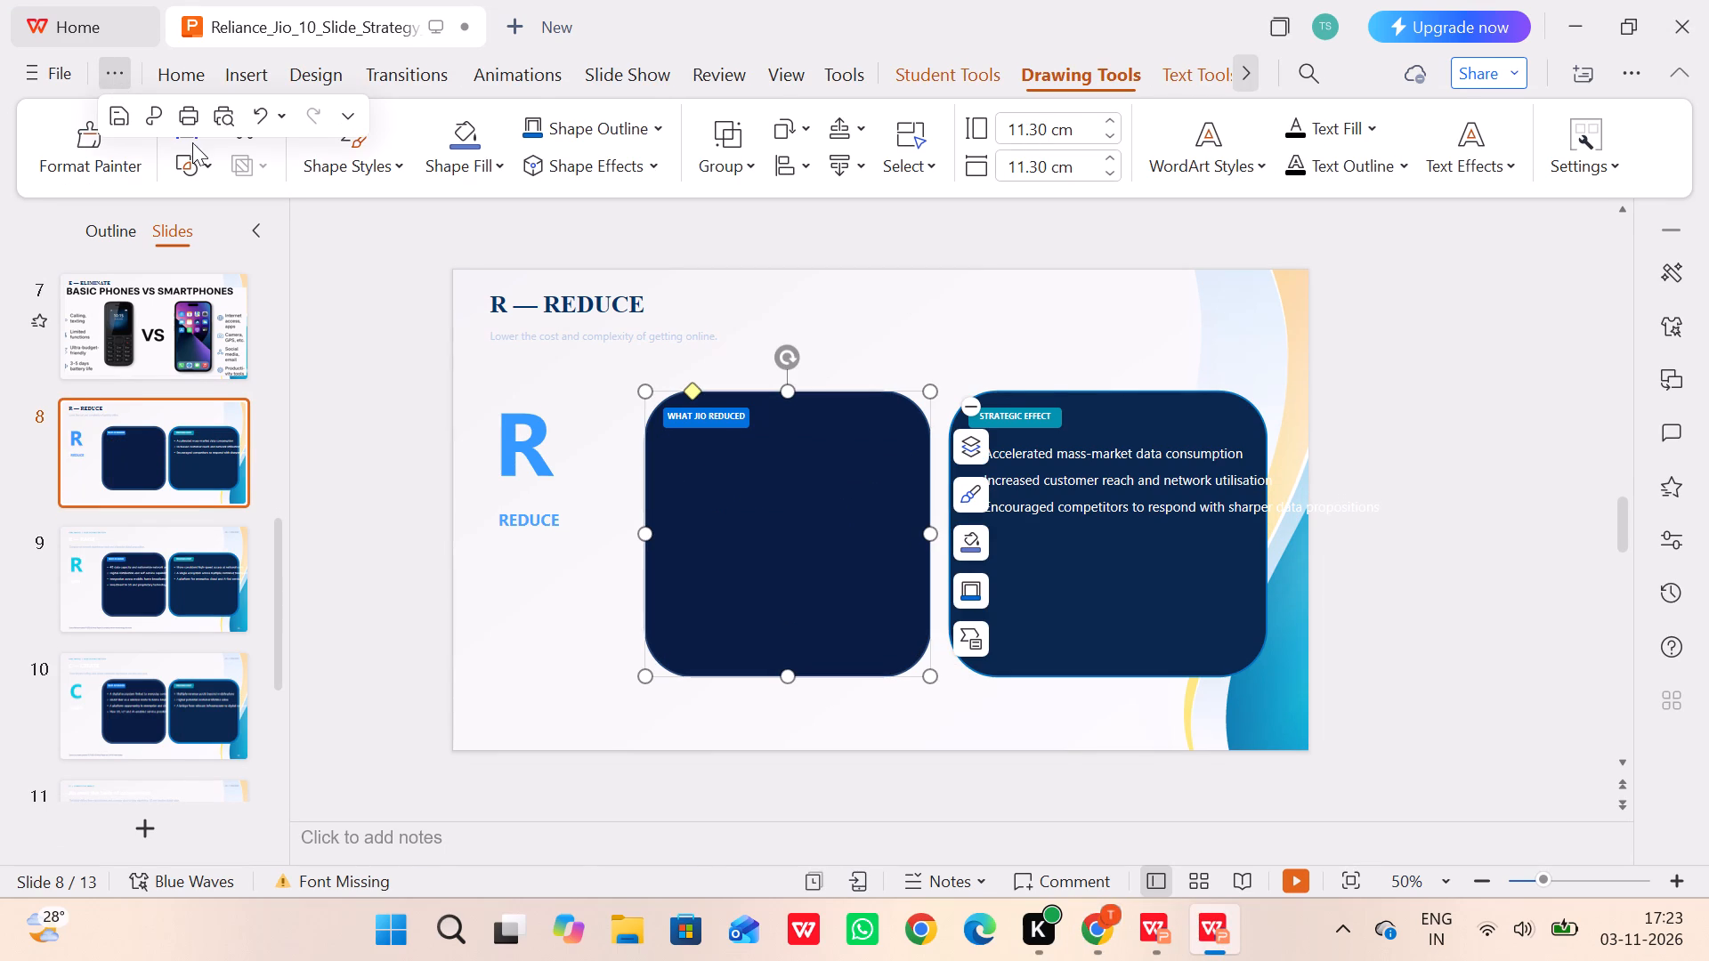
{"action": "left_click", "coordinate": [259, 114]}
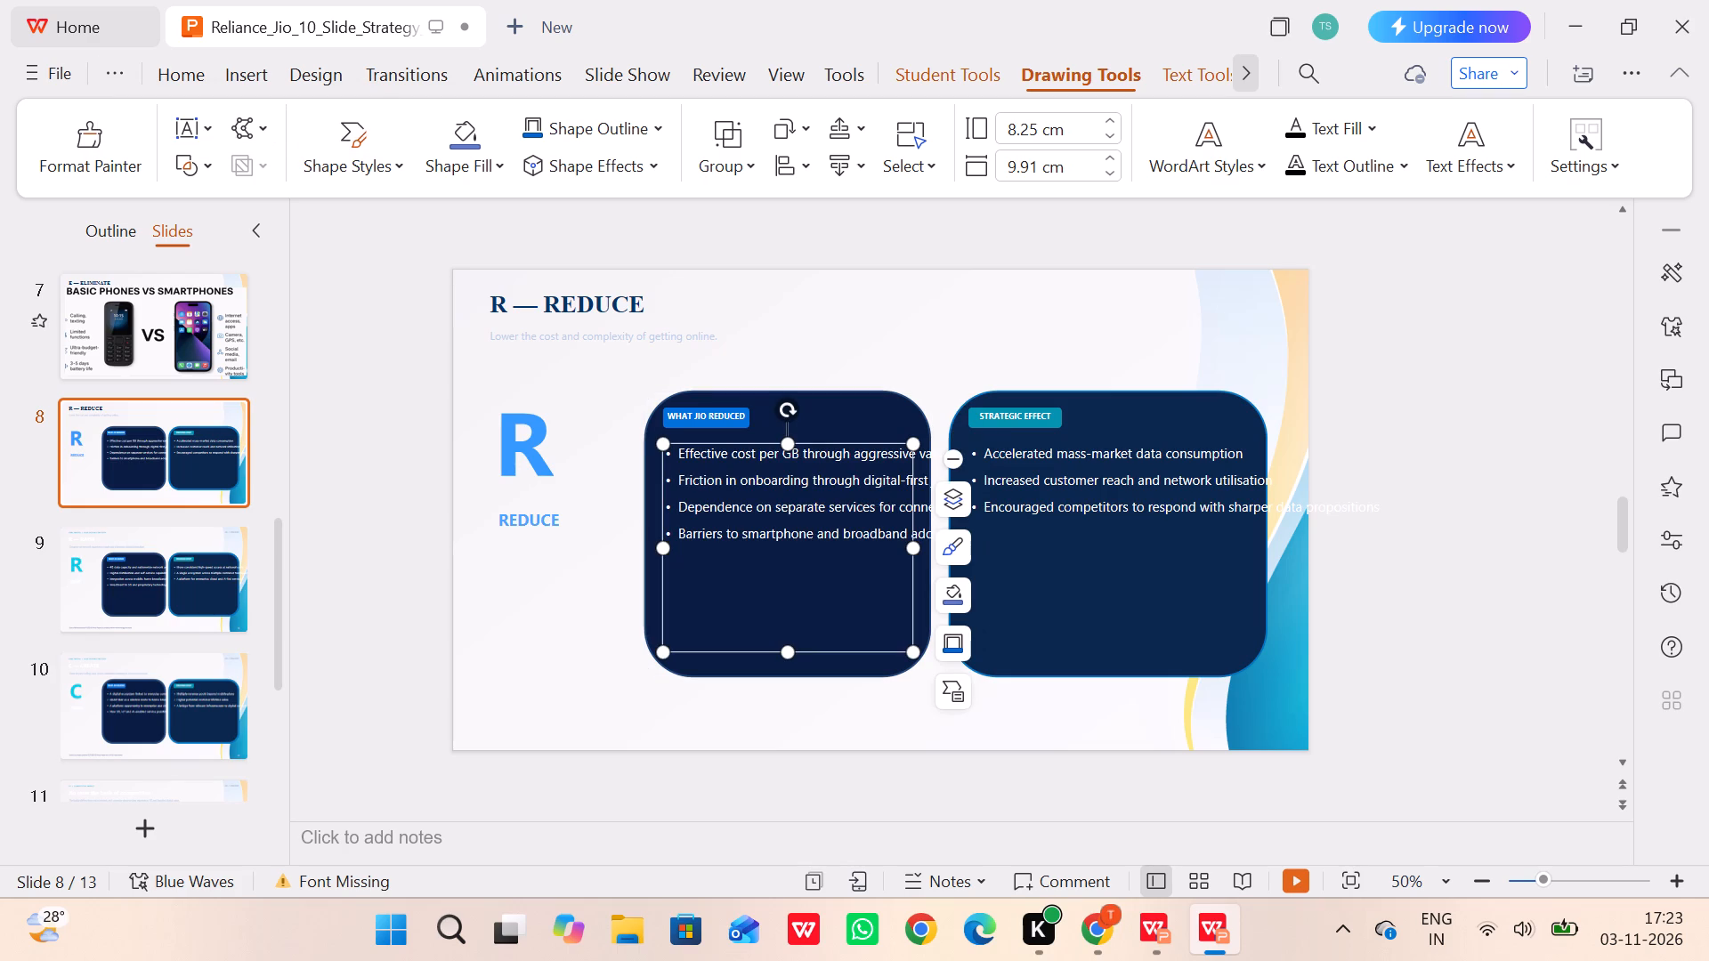
Delete the STRATEGIC EFFECT and WHAT JIO REDUCED bullet lists from the REDUCE slide.
{"action": "key", "text": "backslash"}
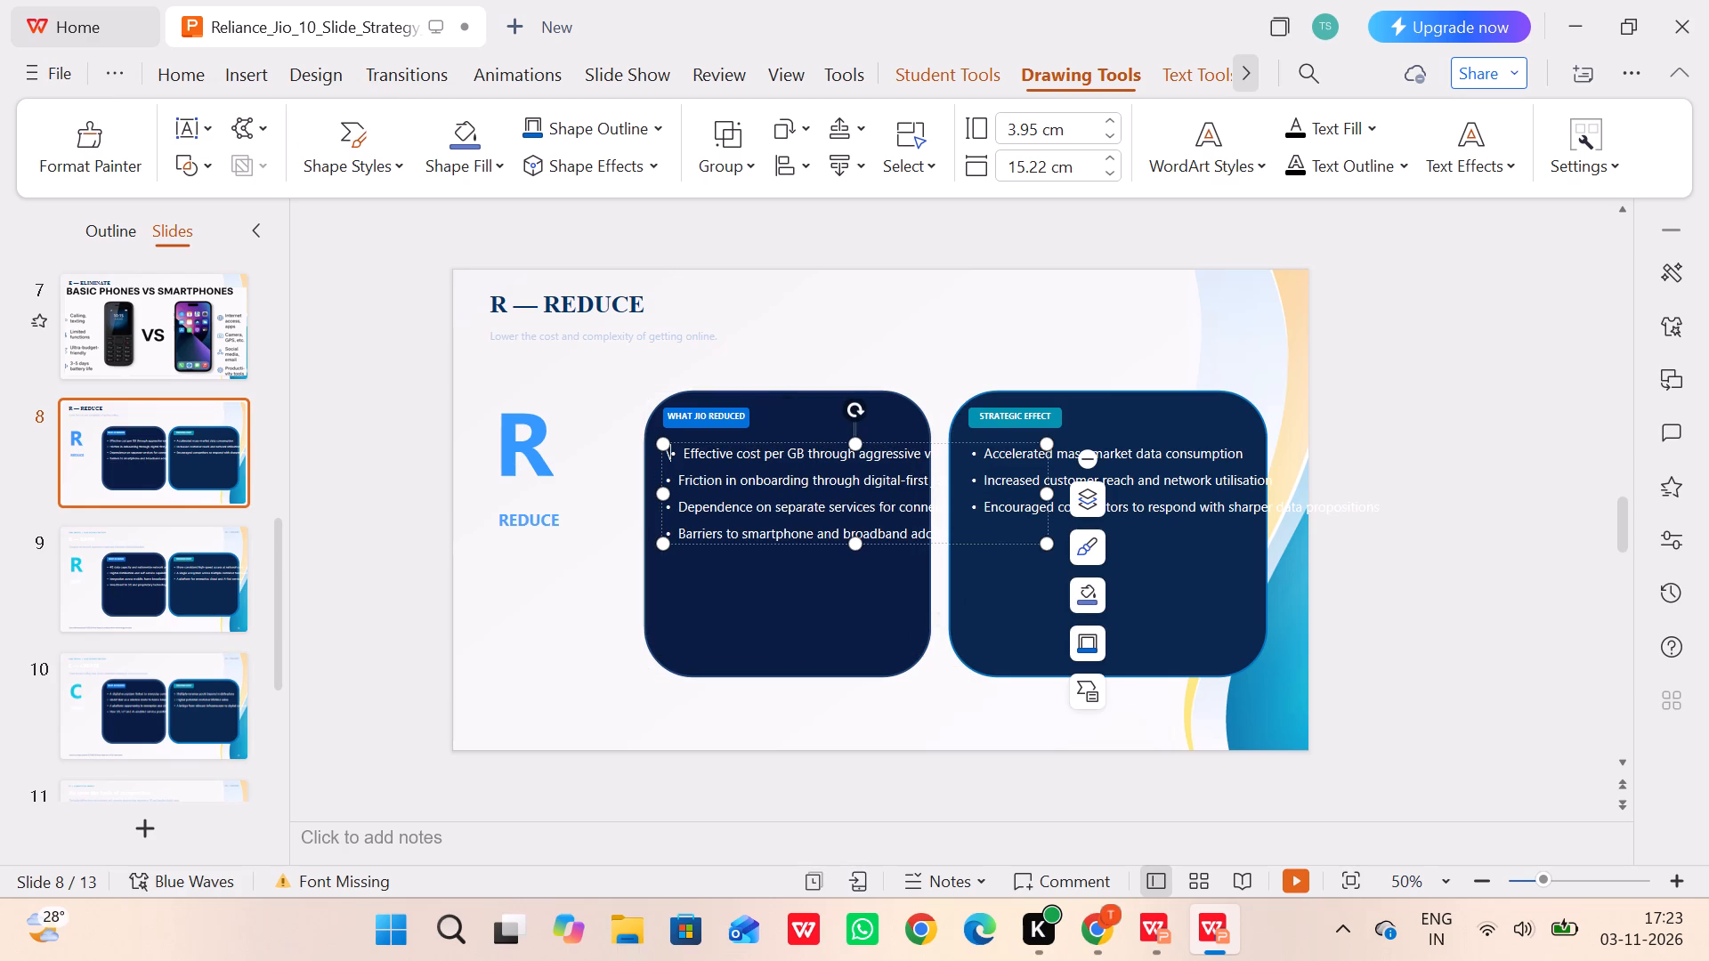
{"action": "left_click", "coordinate": [968, 525]}
{"action": "key", "text": "BackSpace"}
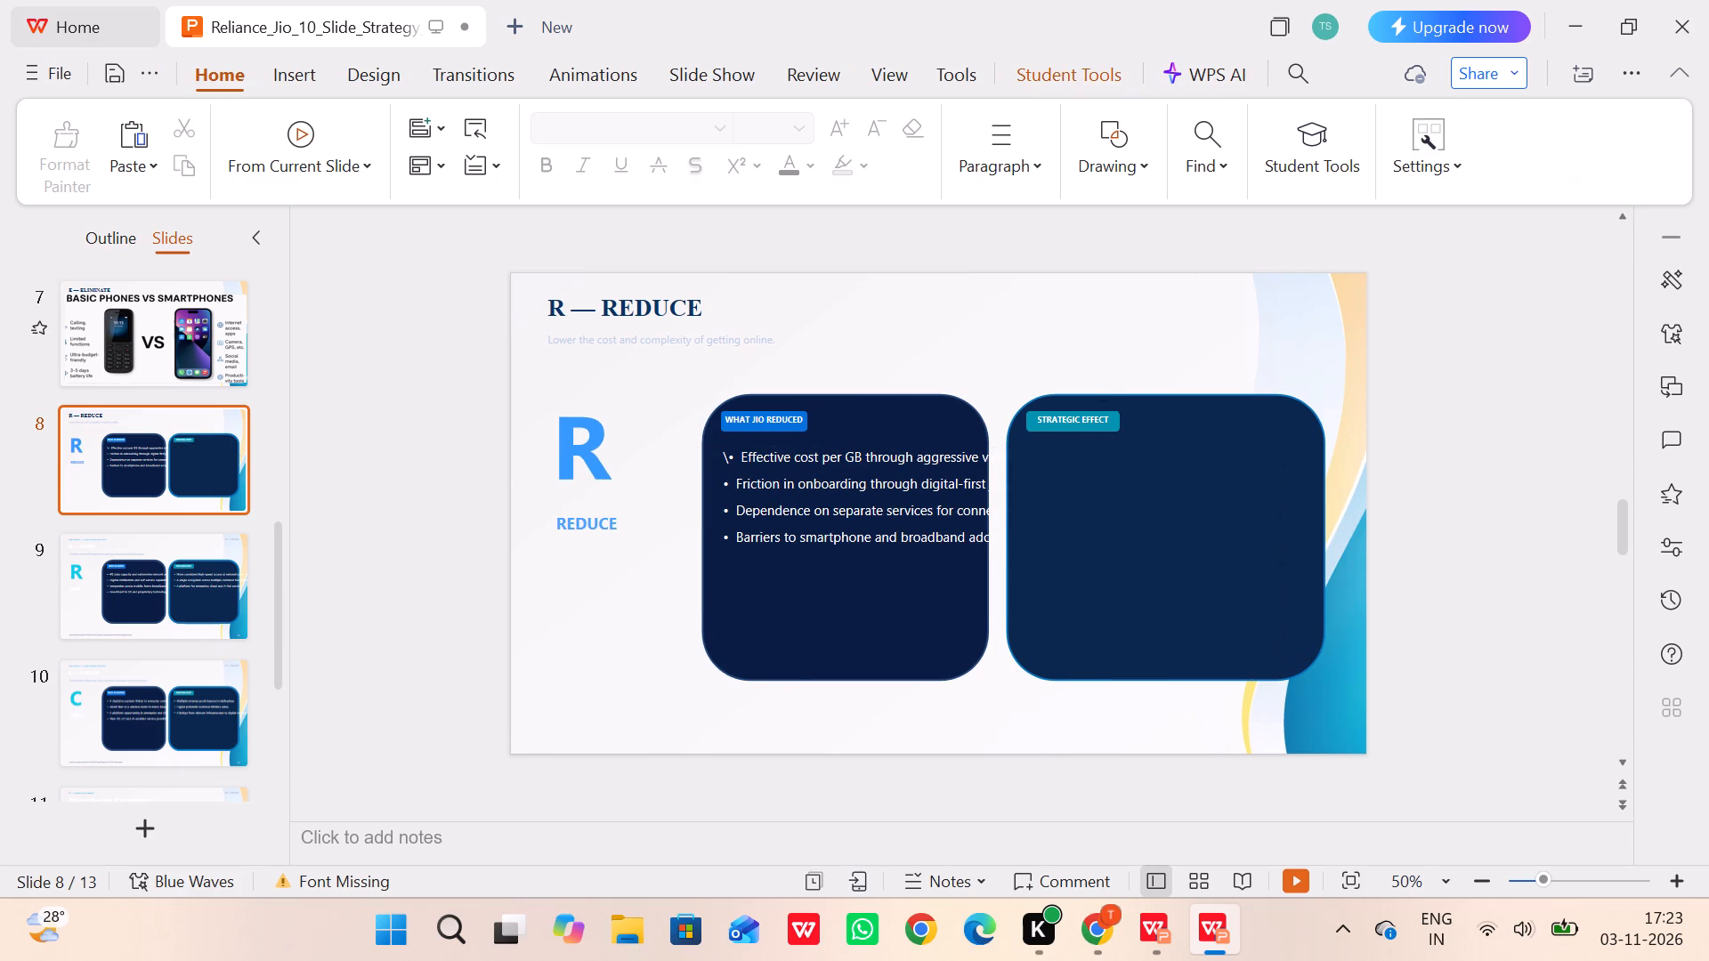
{"action": "left_click", "coordinate": [895, 473]}
{"action": "left_click", "coordinate": [892, 445]}
{"action": "key", "text": "BackSpace"}
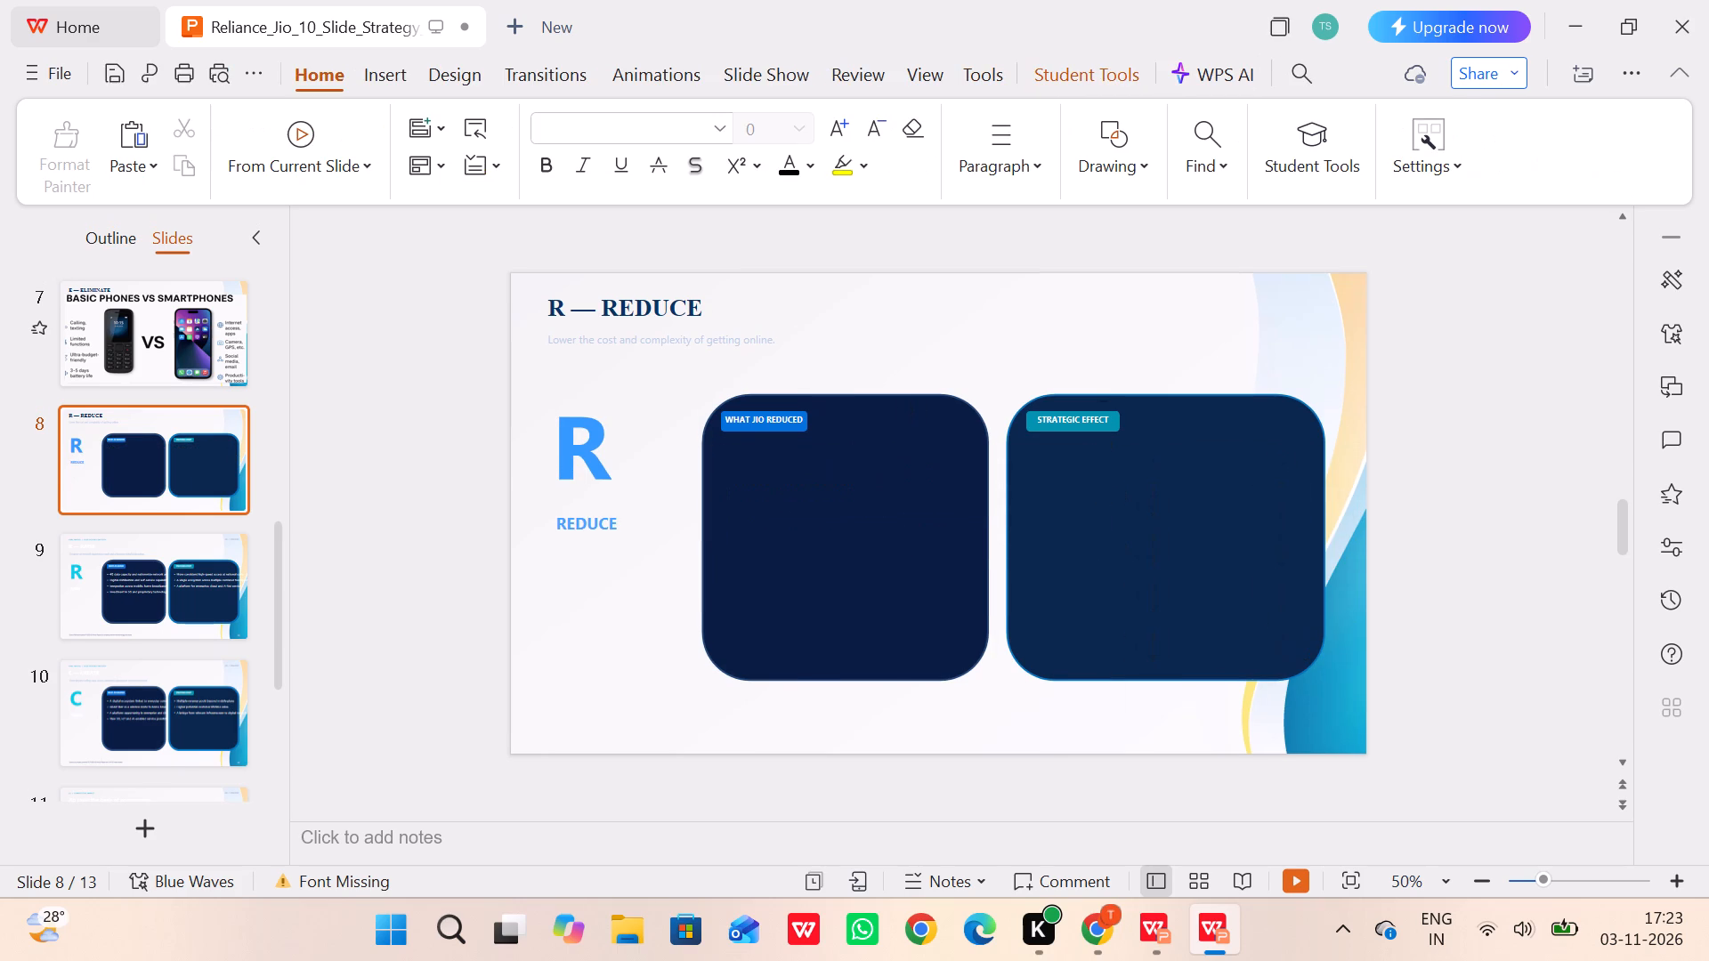
Delete both dark blue rounded panels behind the labels on the REDUCE slide.
{"action": "left_click", "coordinate": [859, 512]}
{"action": "key", "text": "BackSpace"}
{"action": "left_click", "coordinate": [1253, 527]}
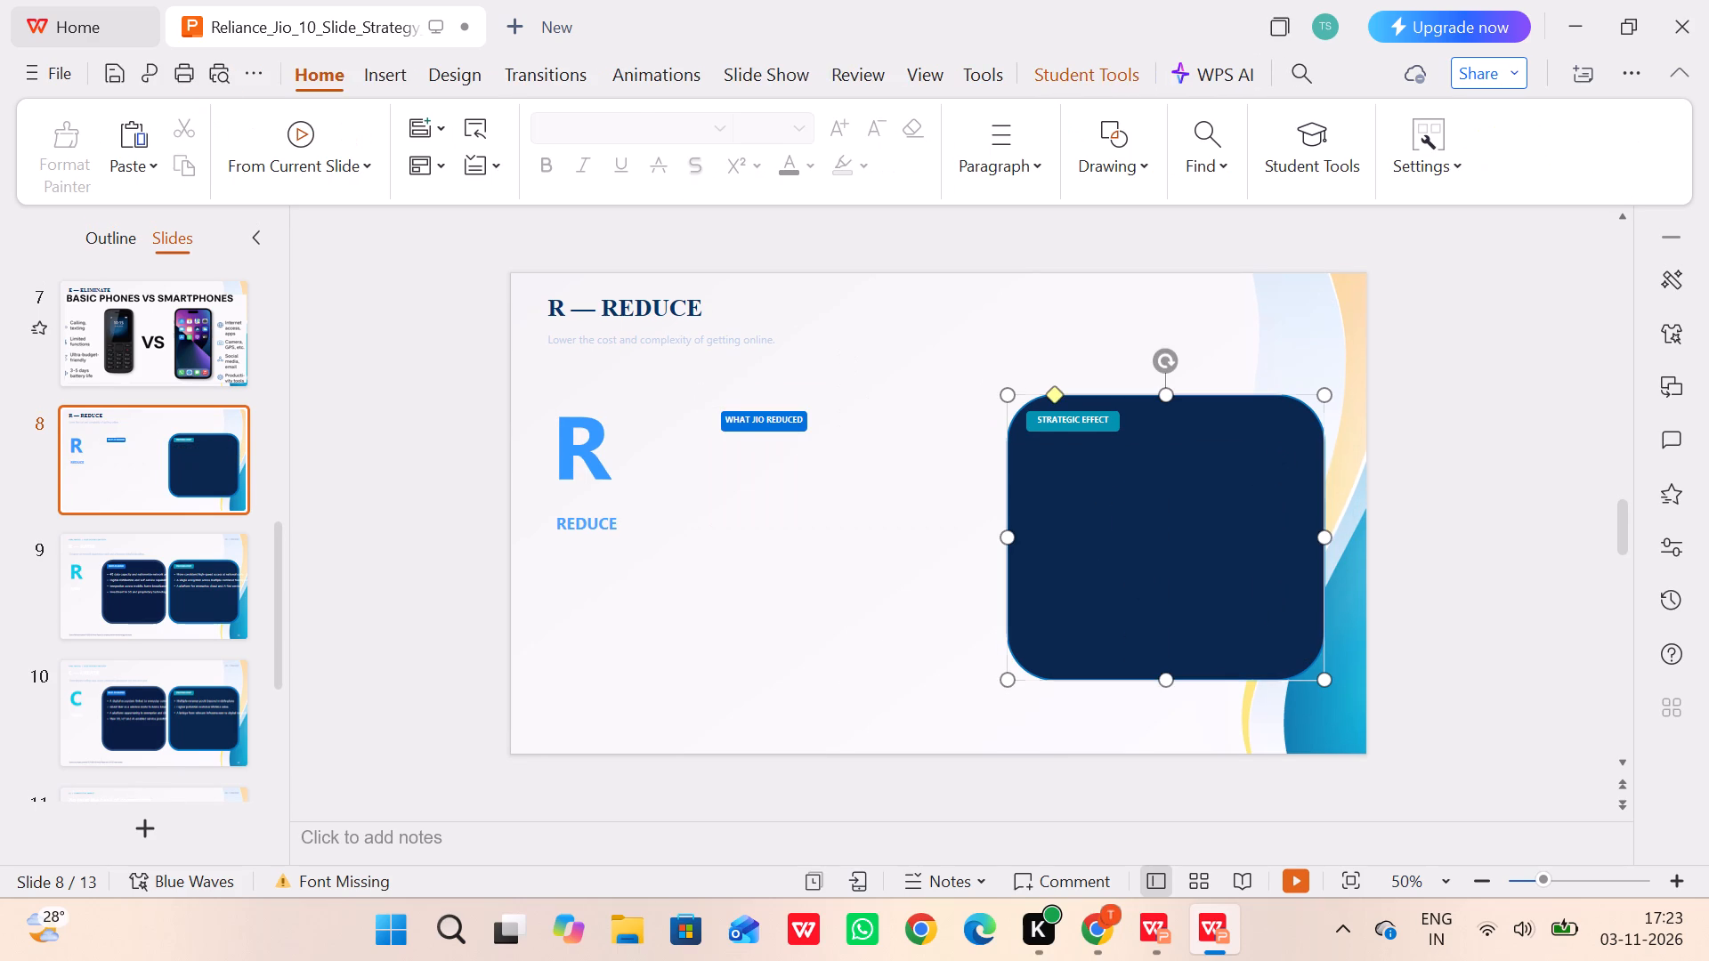
{"action": "key", "text": "BackSpace"}
Delete the STRATEGIC EFFECT and WHAT JIO REDUCED labels, including their coloured shapes, from the REDUCE slide.
{"action": "left_click", "coordinate": [1113, 419]}
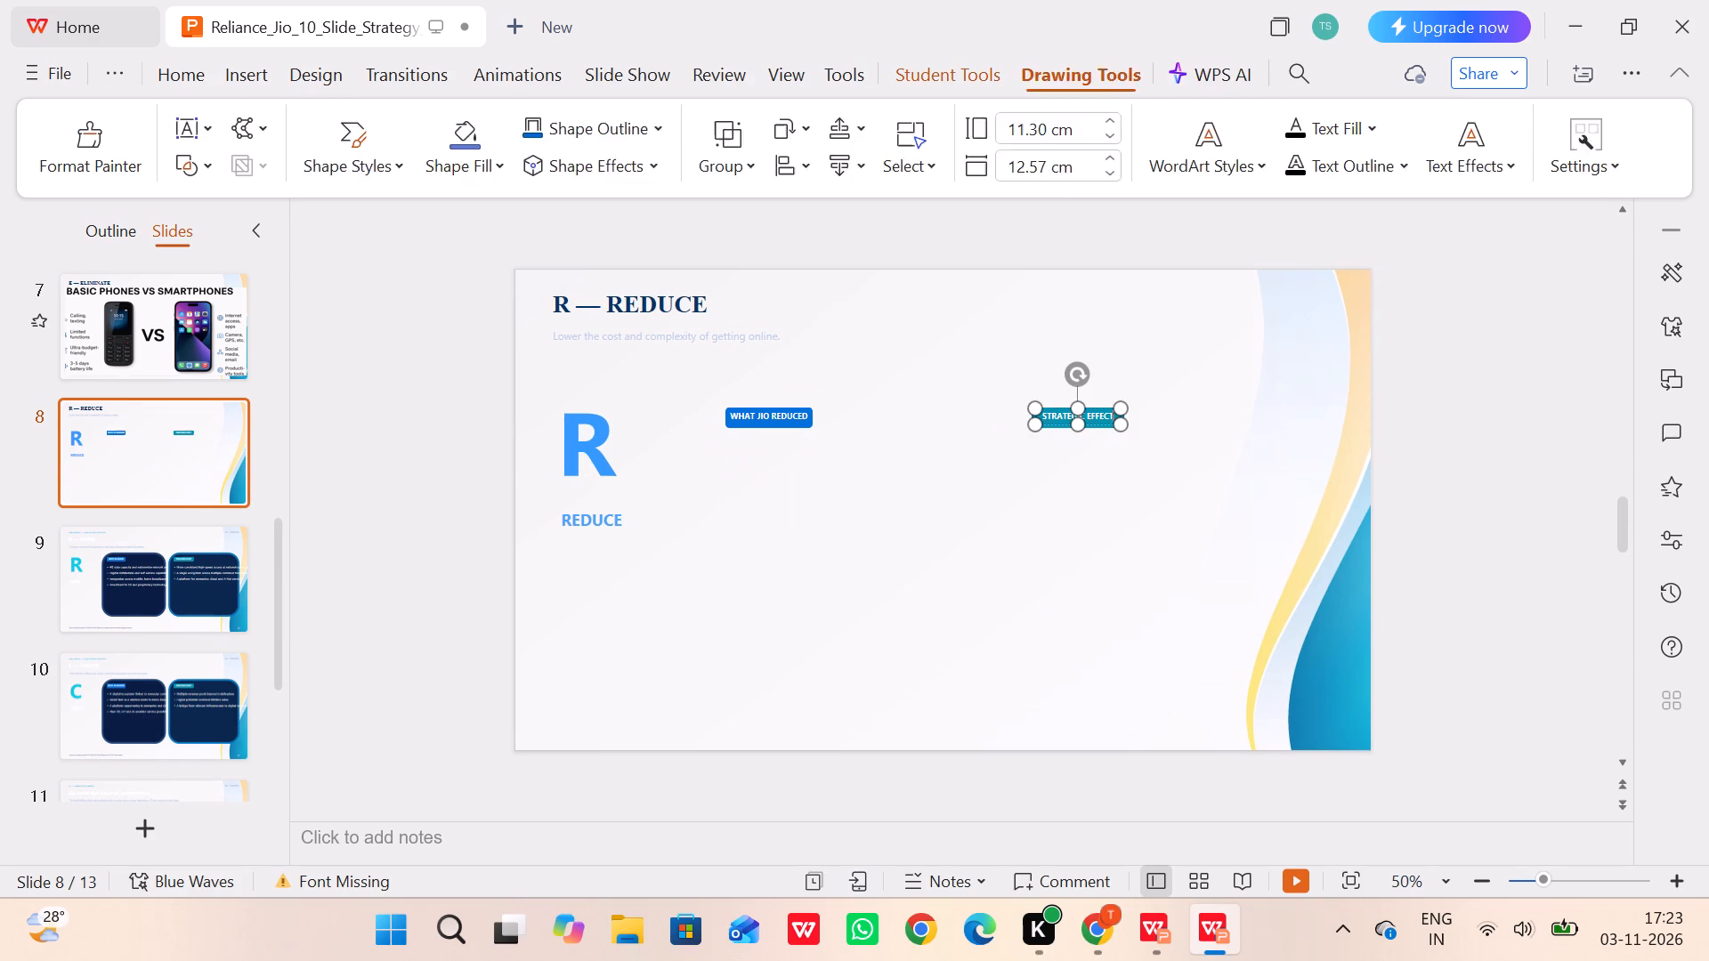
{"action": "key", "text": "BackSpace"}
{"action": "key", "text": "BackSpace"}
{"action": "key", "text": "BackSpace"}
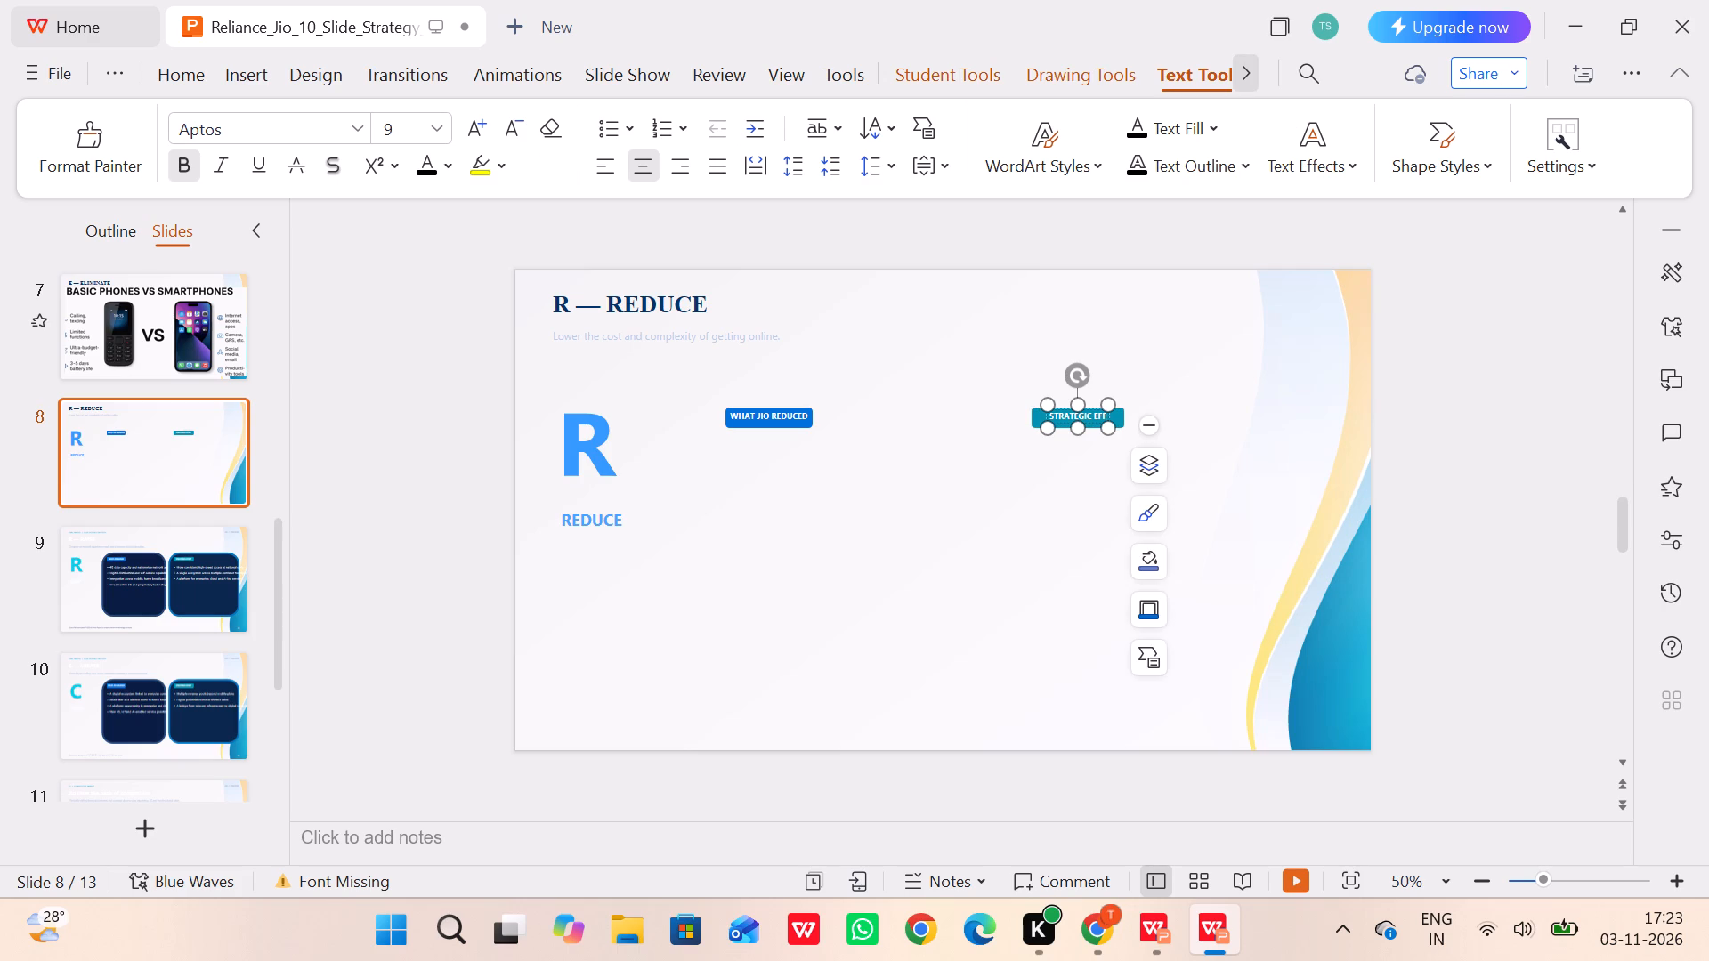
{"action": "left_click", "coordinate": [1049, 425]}
{"action": "left_click", "coordinate": [1041, 416]}
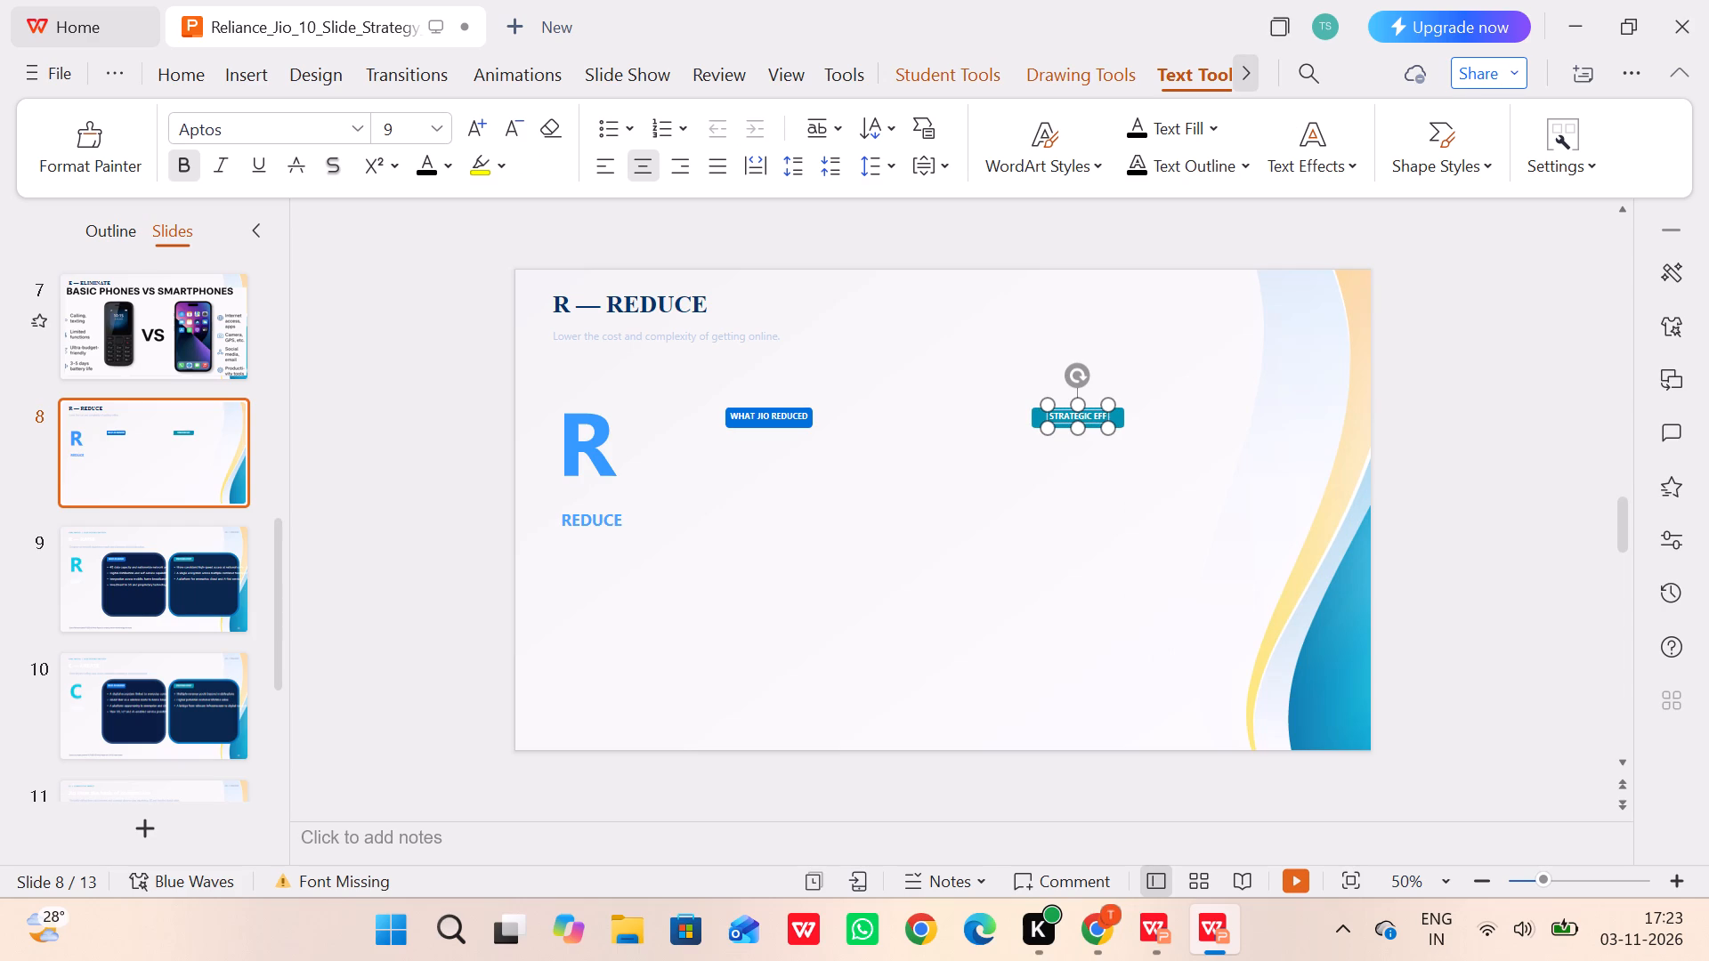
{"action": "key", "text": "BackSpace"}
{"action": "left_click", "coordinate": [1056, 423]}
{"action": "key", "text": "BackSpace"}
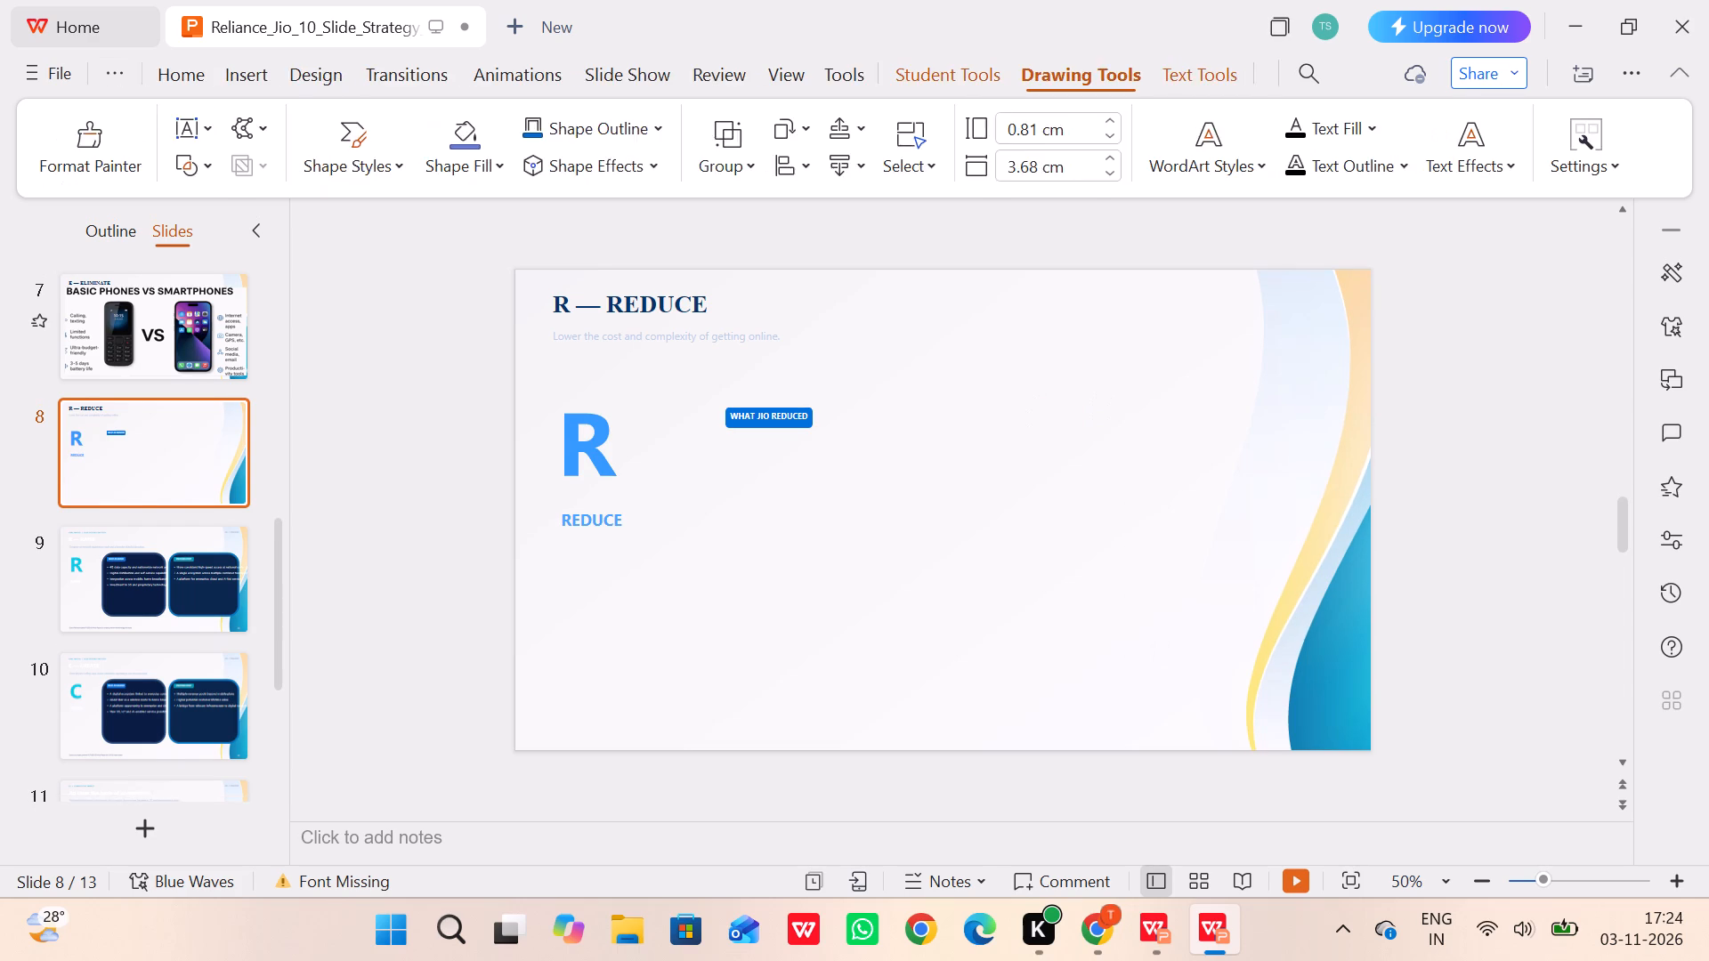
{"action": "left_click", "coordinate": [796, 424]}
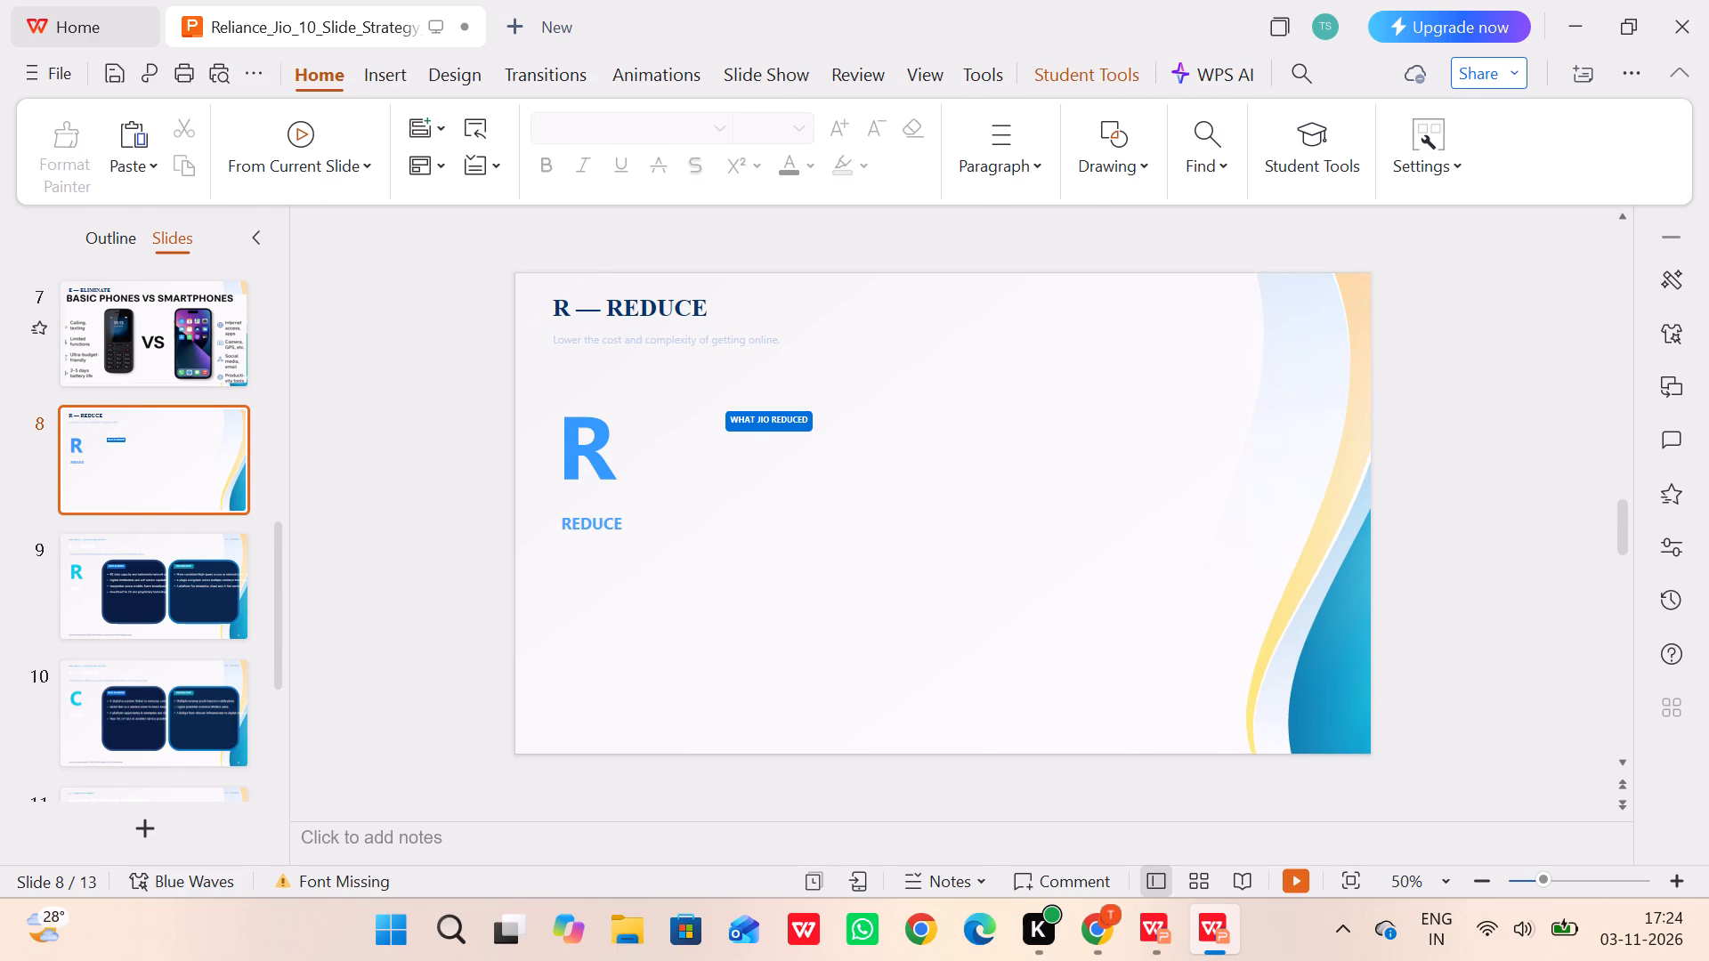
{"action": "key", "text": "BackSpace"}
{"action": "left_click", "coordinate": [790, 417]}
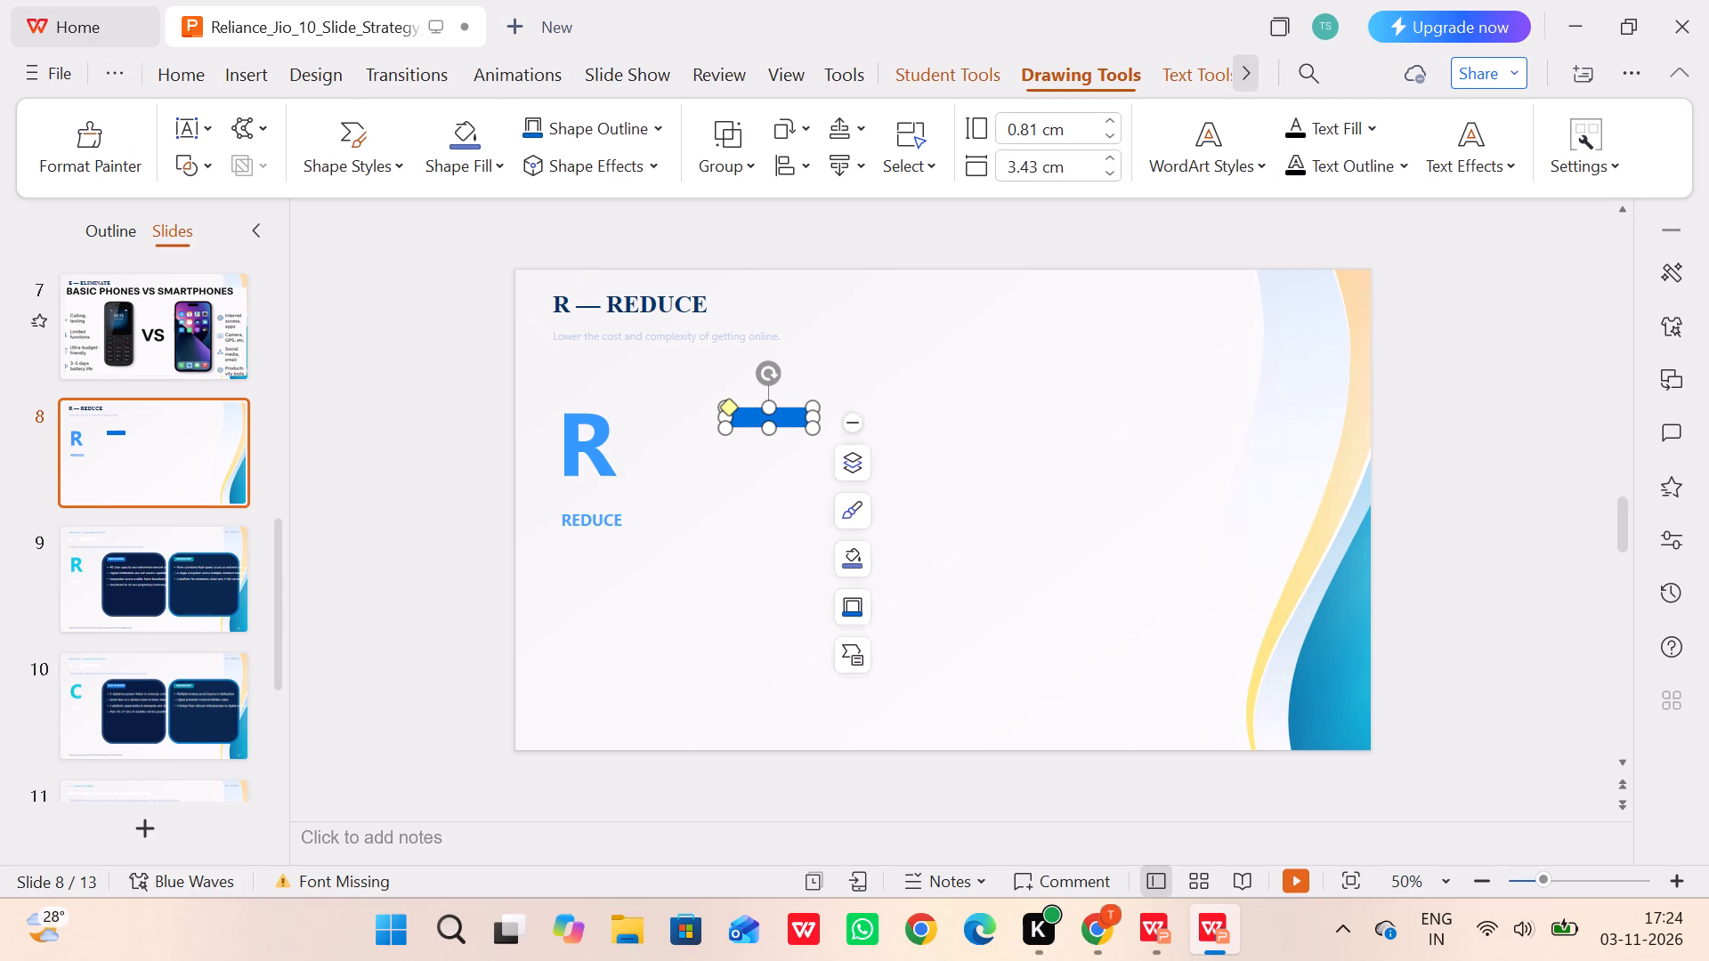
{"action": "key", "text": "BackSpace"}
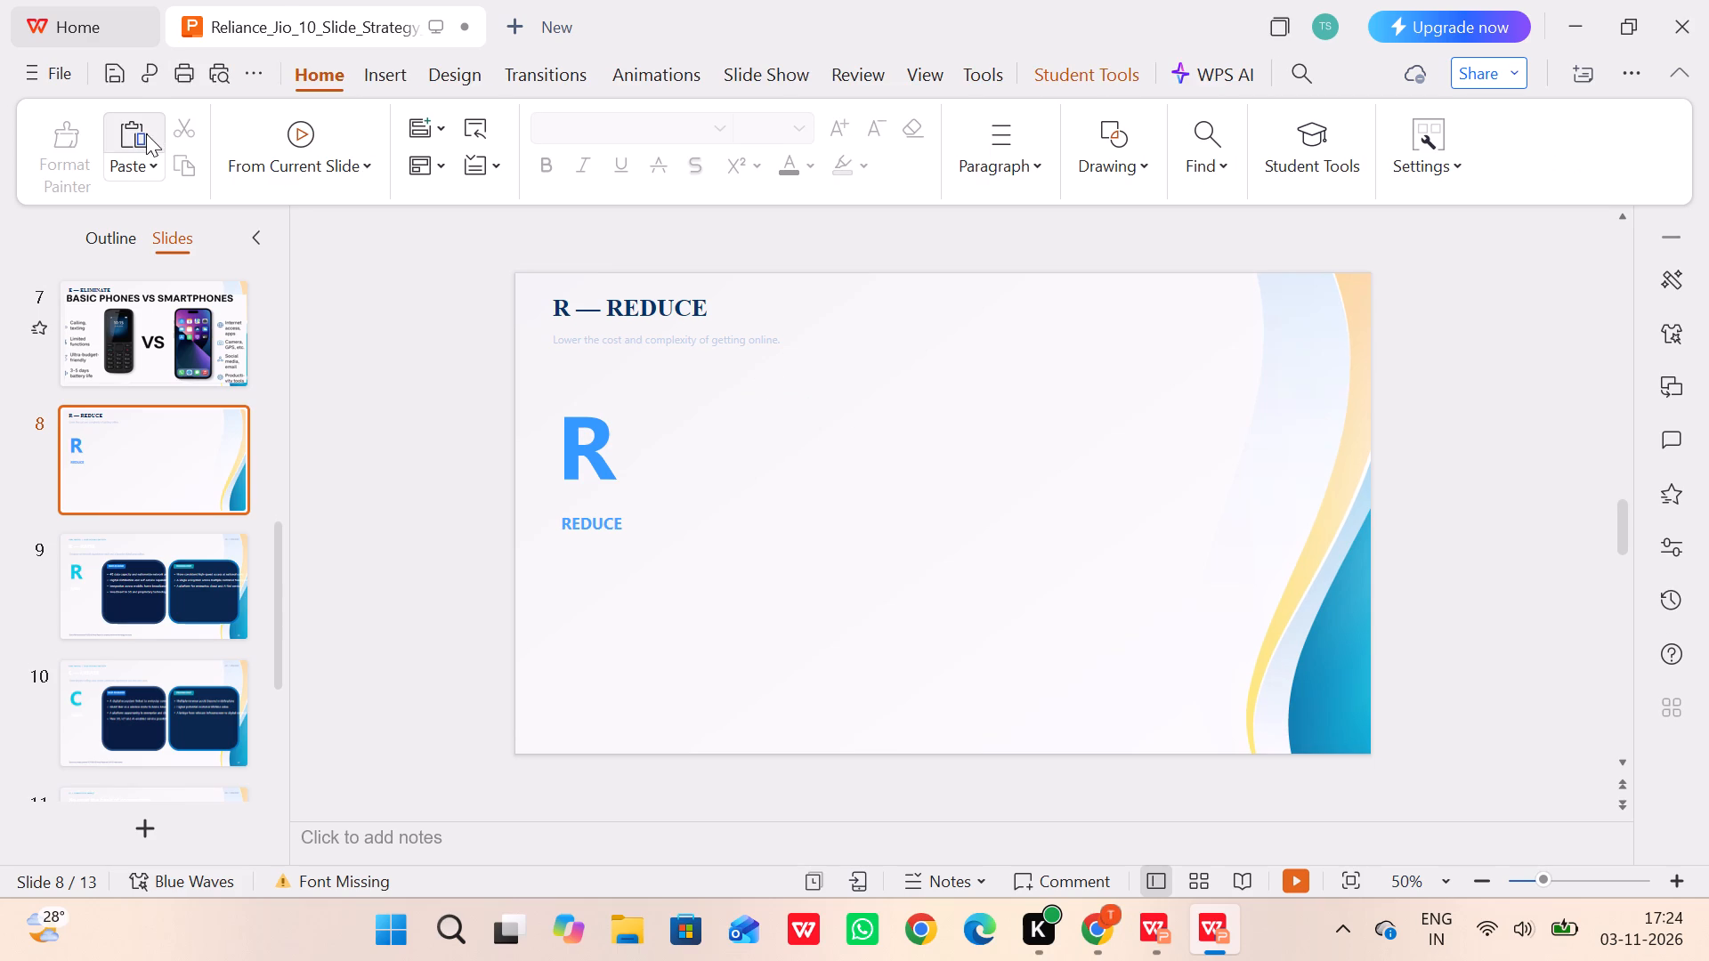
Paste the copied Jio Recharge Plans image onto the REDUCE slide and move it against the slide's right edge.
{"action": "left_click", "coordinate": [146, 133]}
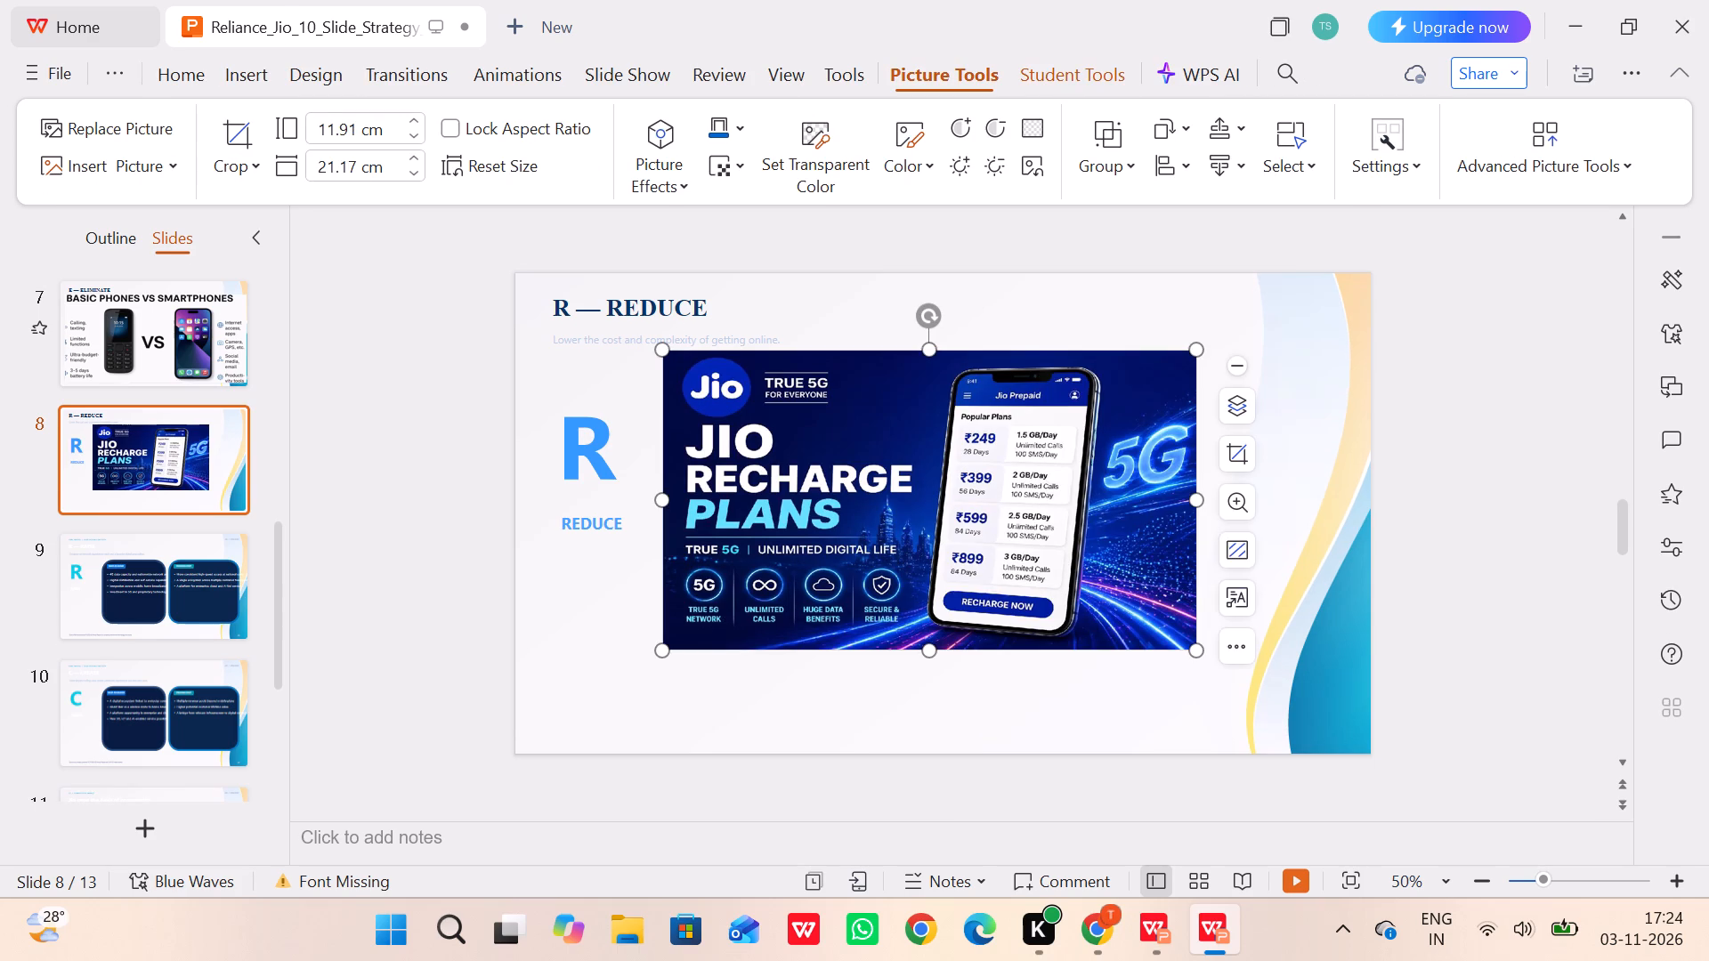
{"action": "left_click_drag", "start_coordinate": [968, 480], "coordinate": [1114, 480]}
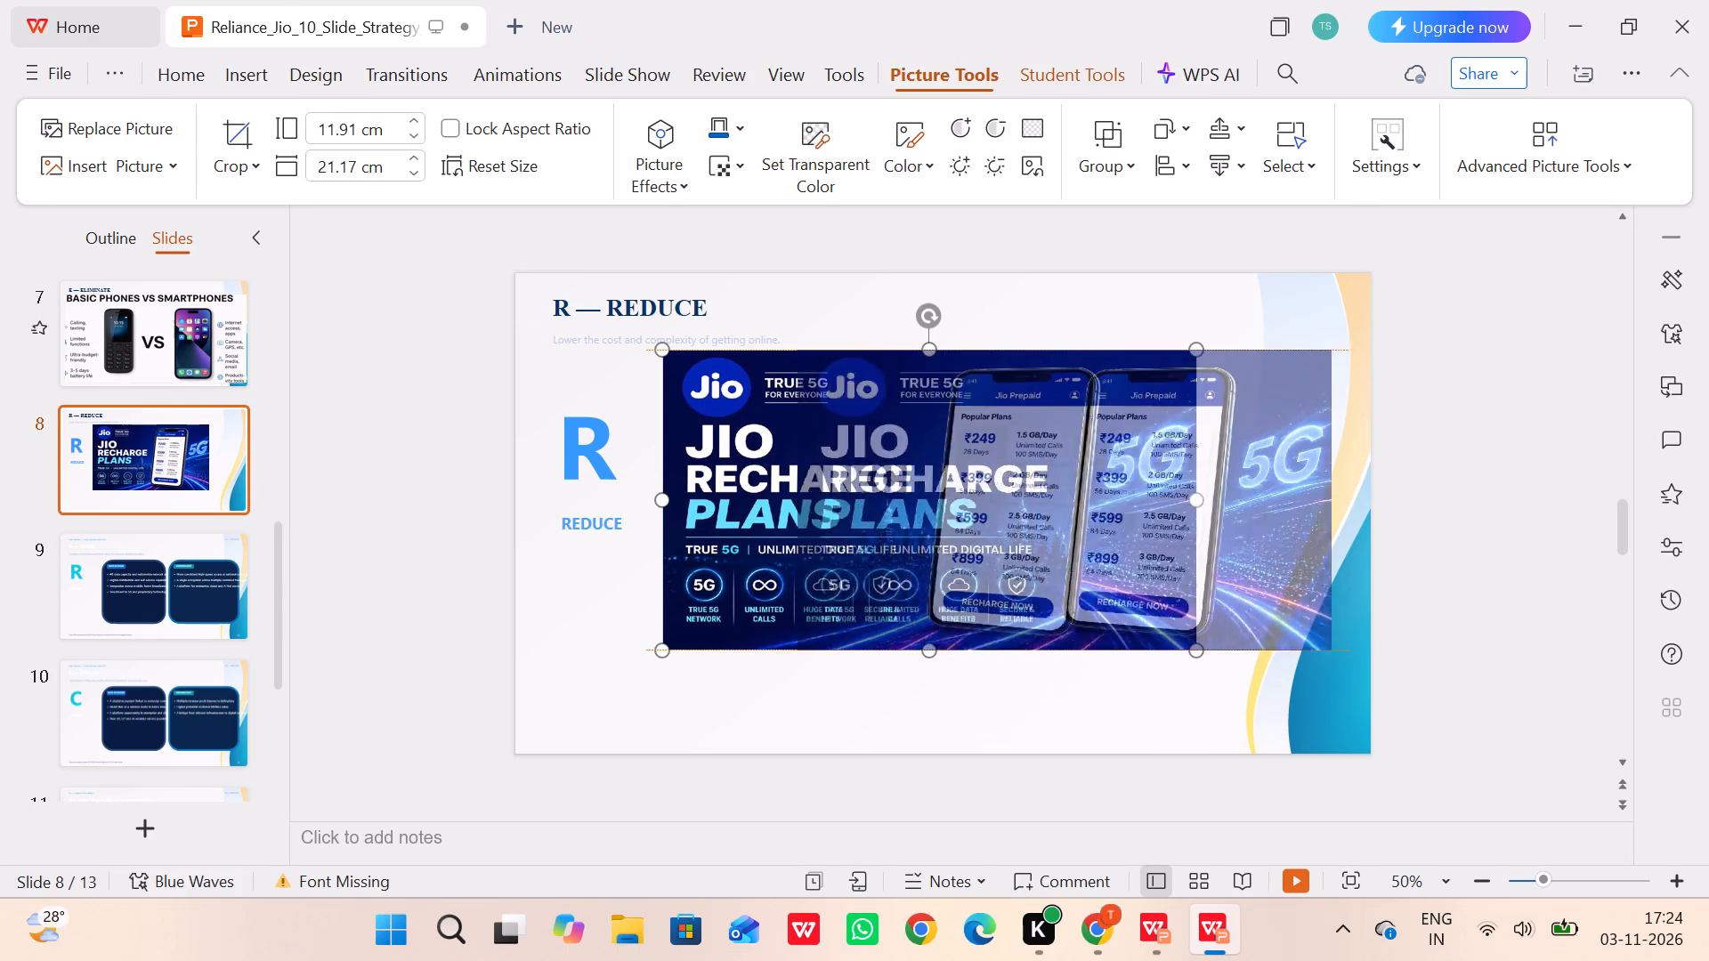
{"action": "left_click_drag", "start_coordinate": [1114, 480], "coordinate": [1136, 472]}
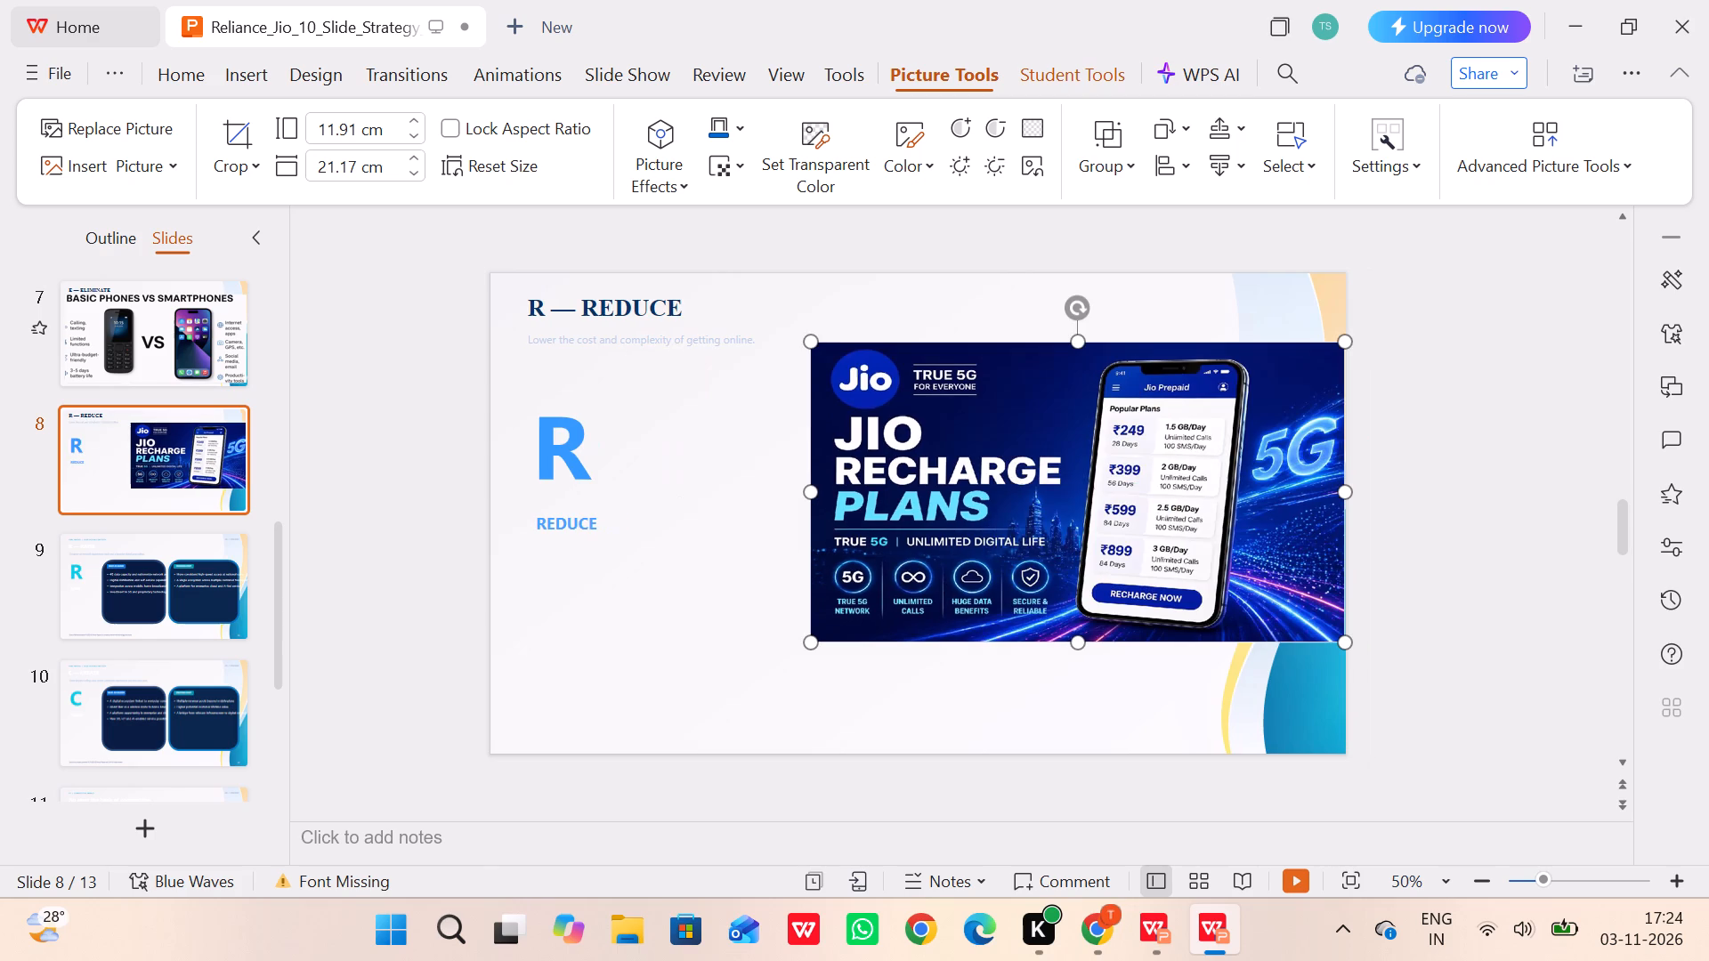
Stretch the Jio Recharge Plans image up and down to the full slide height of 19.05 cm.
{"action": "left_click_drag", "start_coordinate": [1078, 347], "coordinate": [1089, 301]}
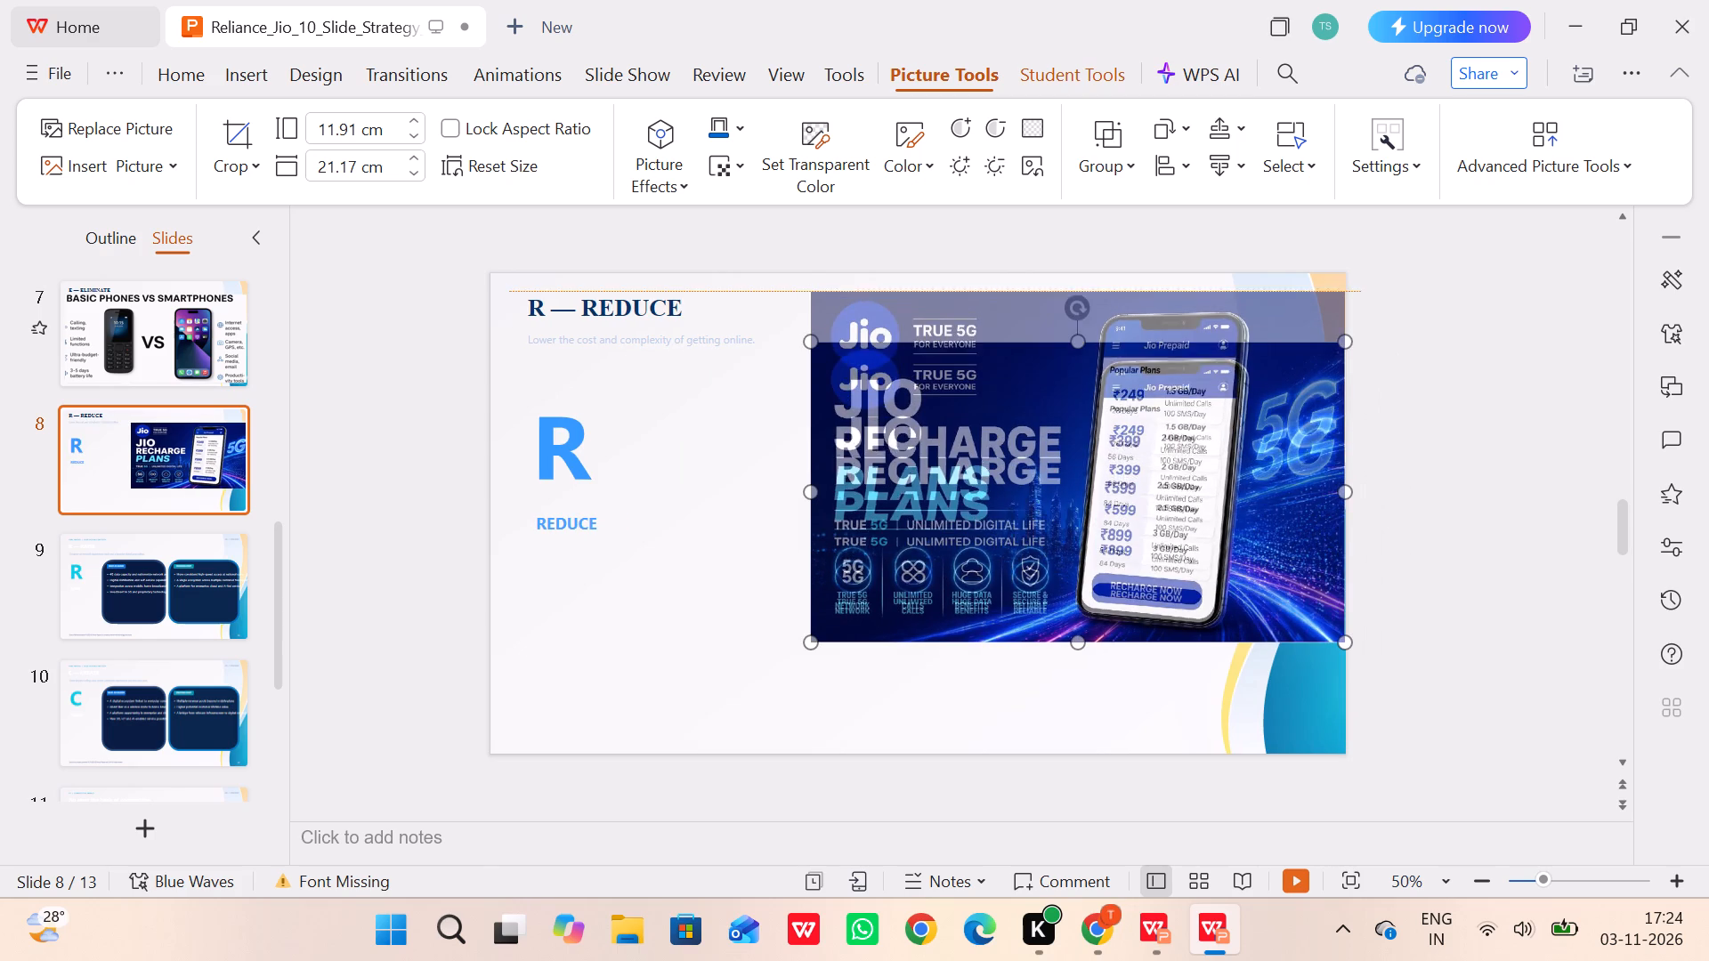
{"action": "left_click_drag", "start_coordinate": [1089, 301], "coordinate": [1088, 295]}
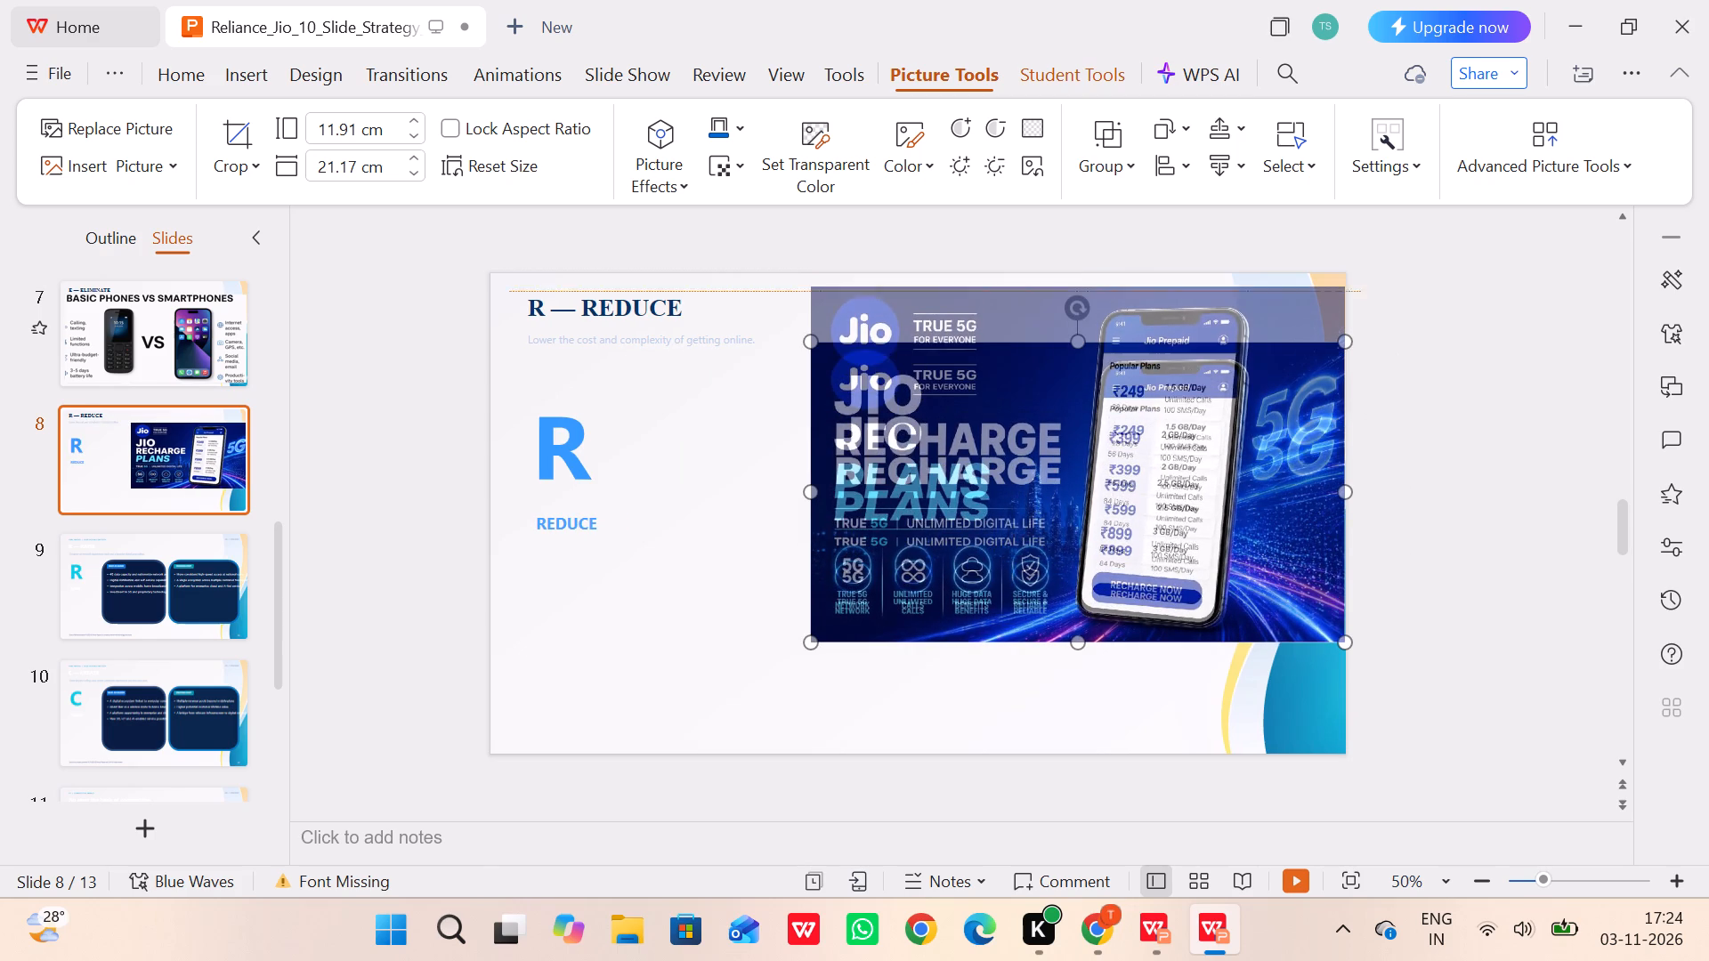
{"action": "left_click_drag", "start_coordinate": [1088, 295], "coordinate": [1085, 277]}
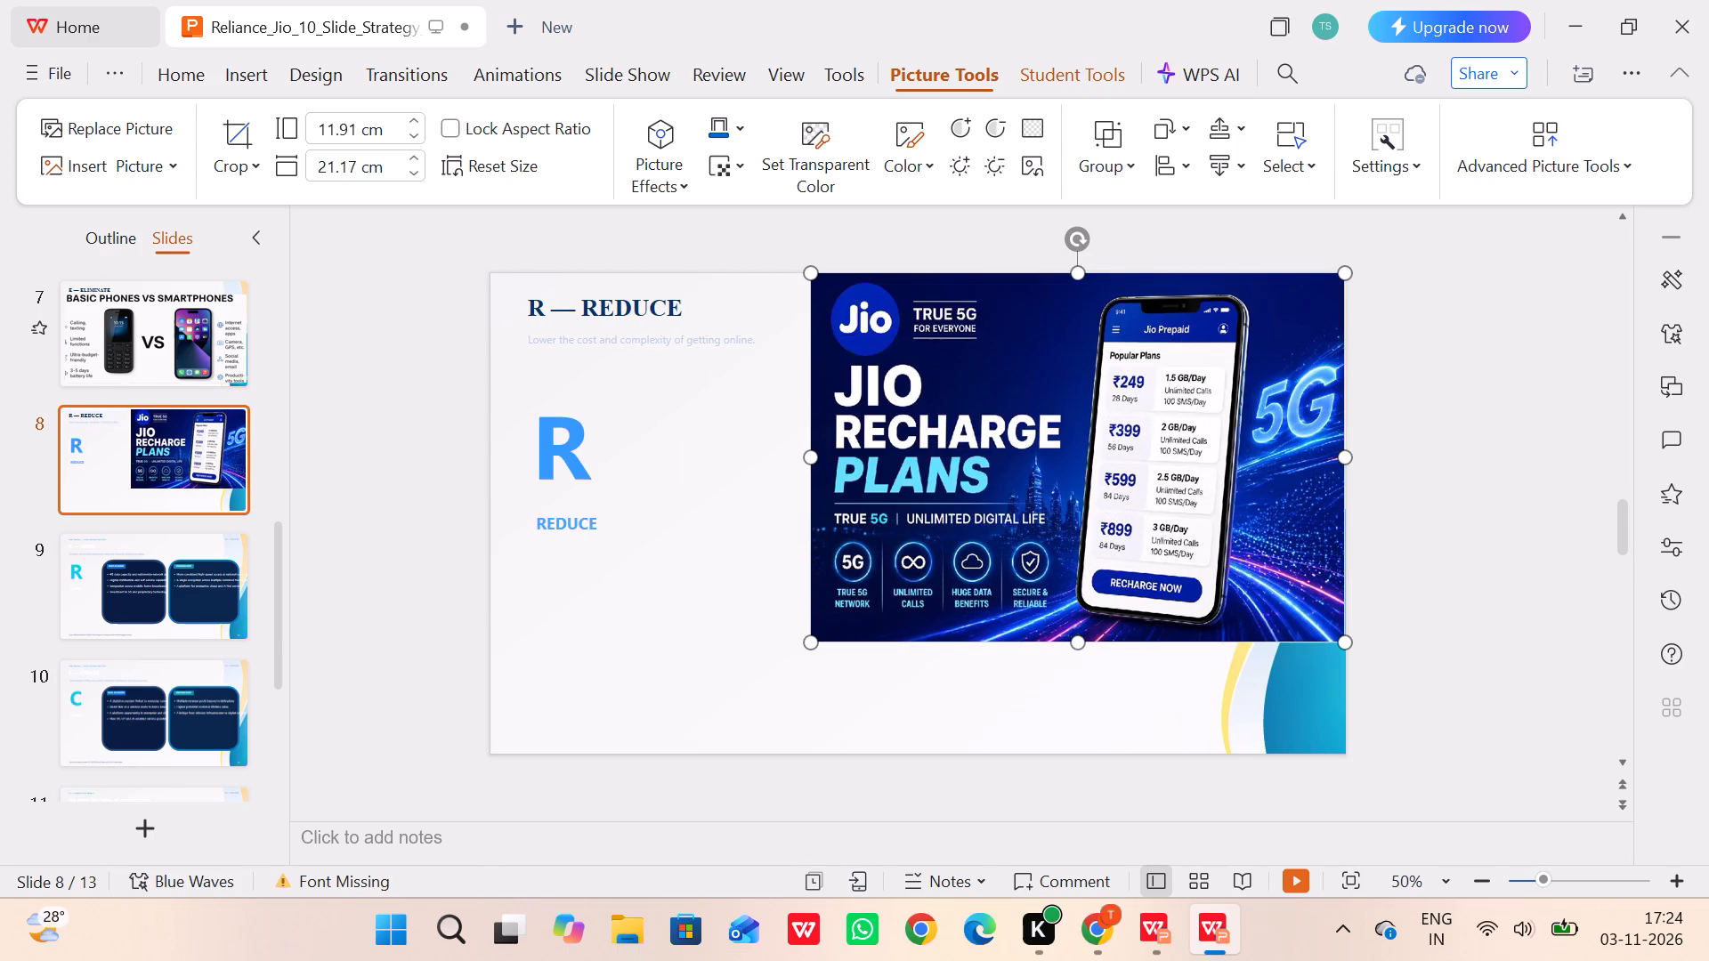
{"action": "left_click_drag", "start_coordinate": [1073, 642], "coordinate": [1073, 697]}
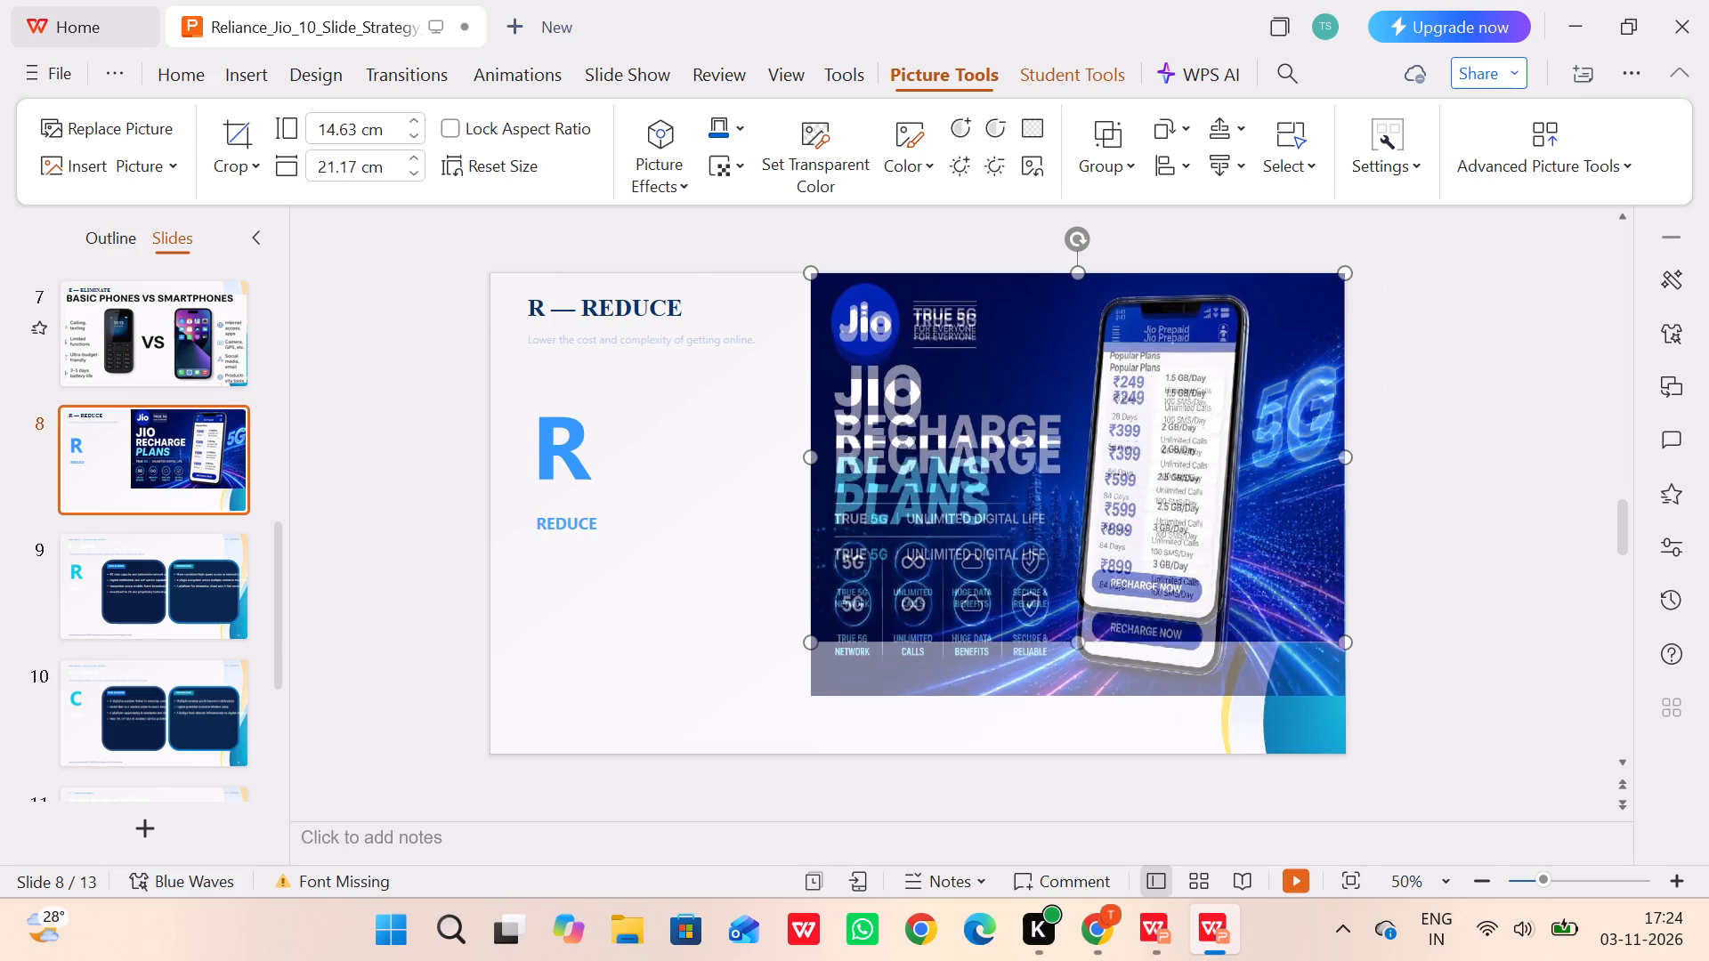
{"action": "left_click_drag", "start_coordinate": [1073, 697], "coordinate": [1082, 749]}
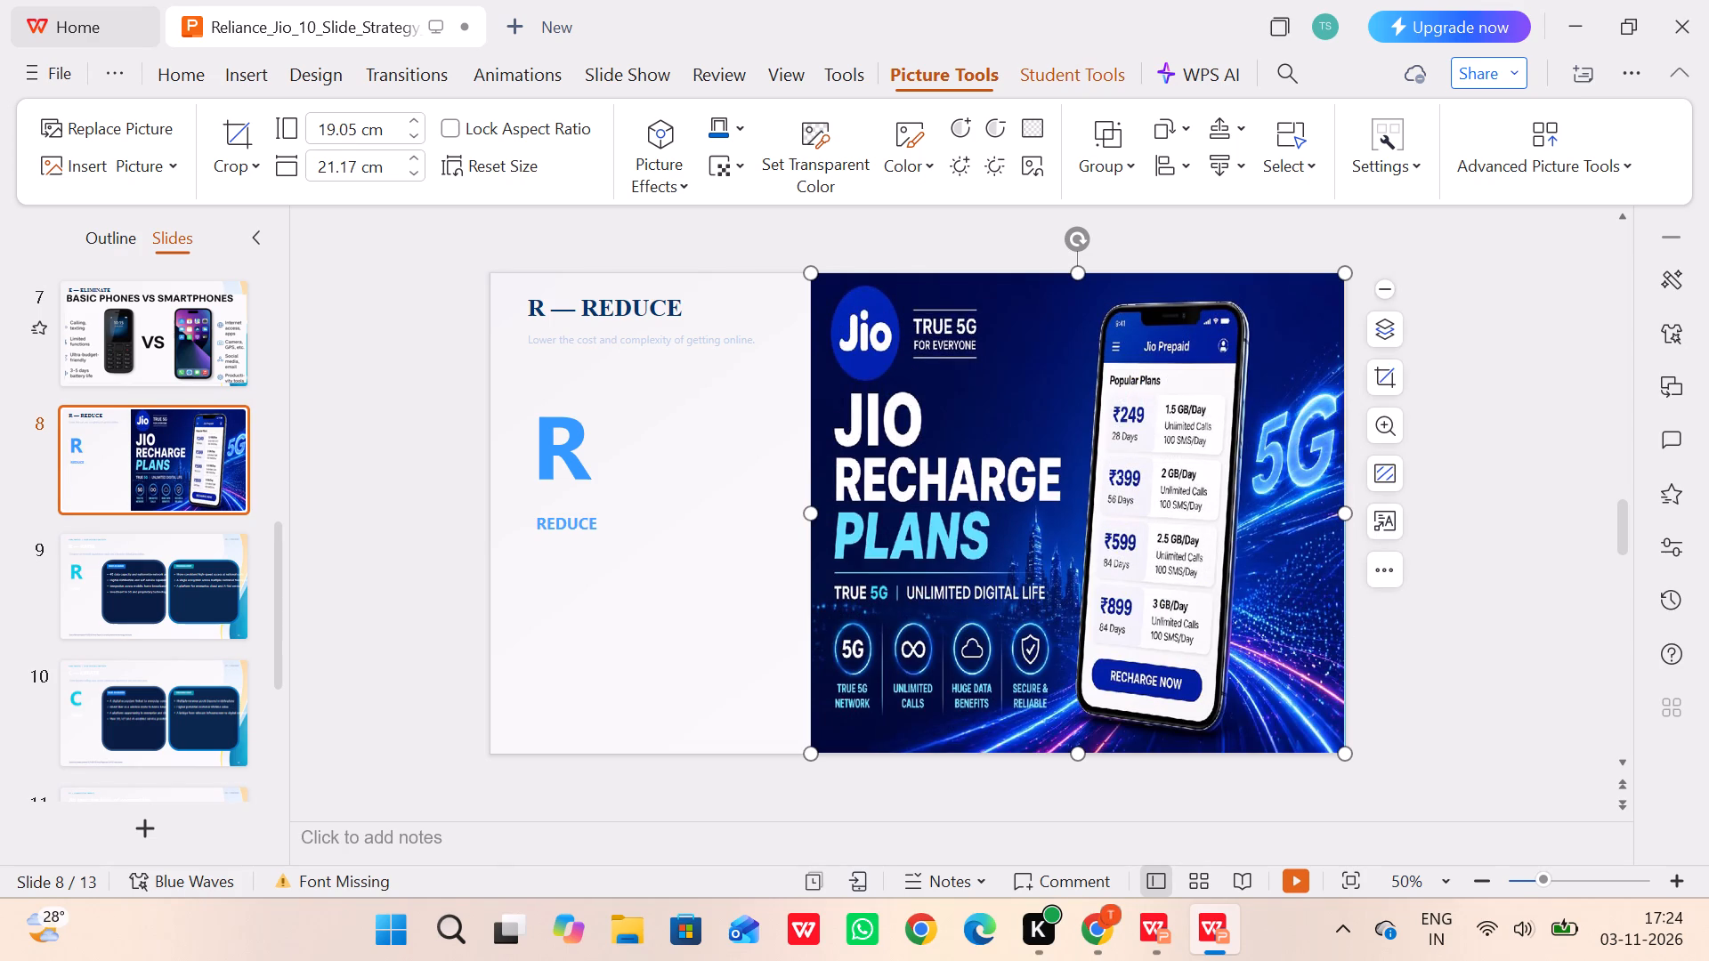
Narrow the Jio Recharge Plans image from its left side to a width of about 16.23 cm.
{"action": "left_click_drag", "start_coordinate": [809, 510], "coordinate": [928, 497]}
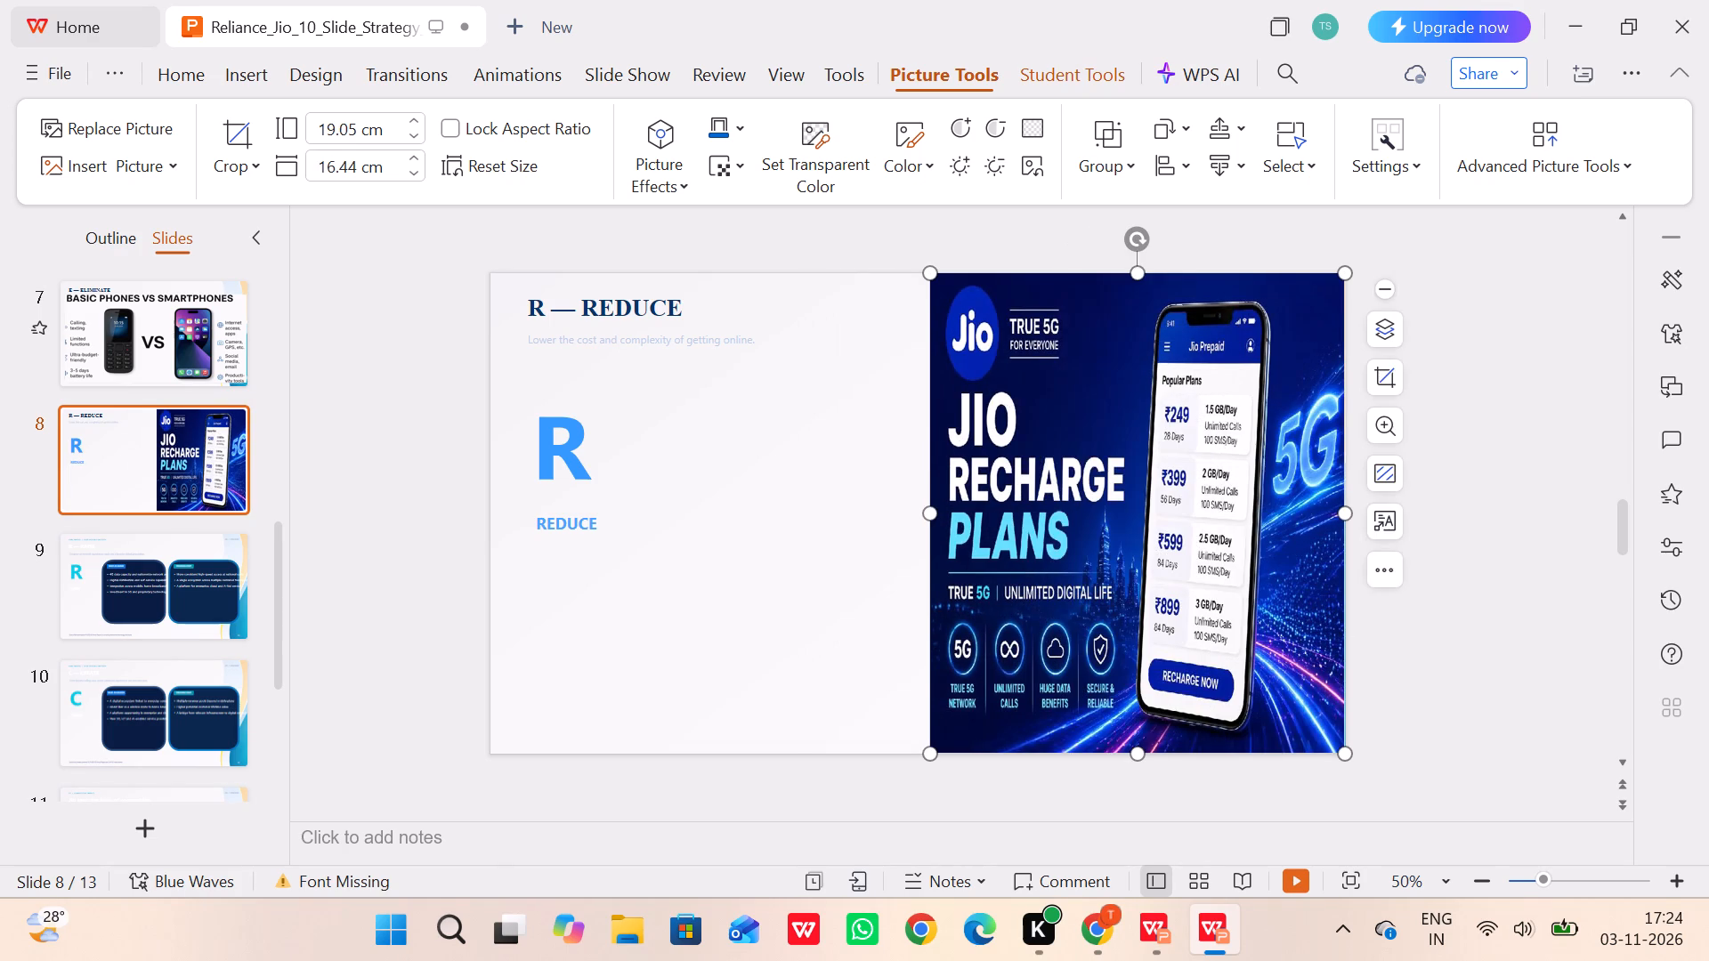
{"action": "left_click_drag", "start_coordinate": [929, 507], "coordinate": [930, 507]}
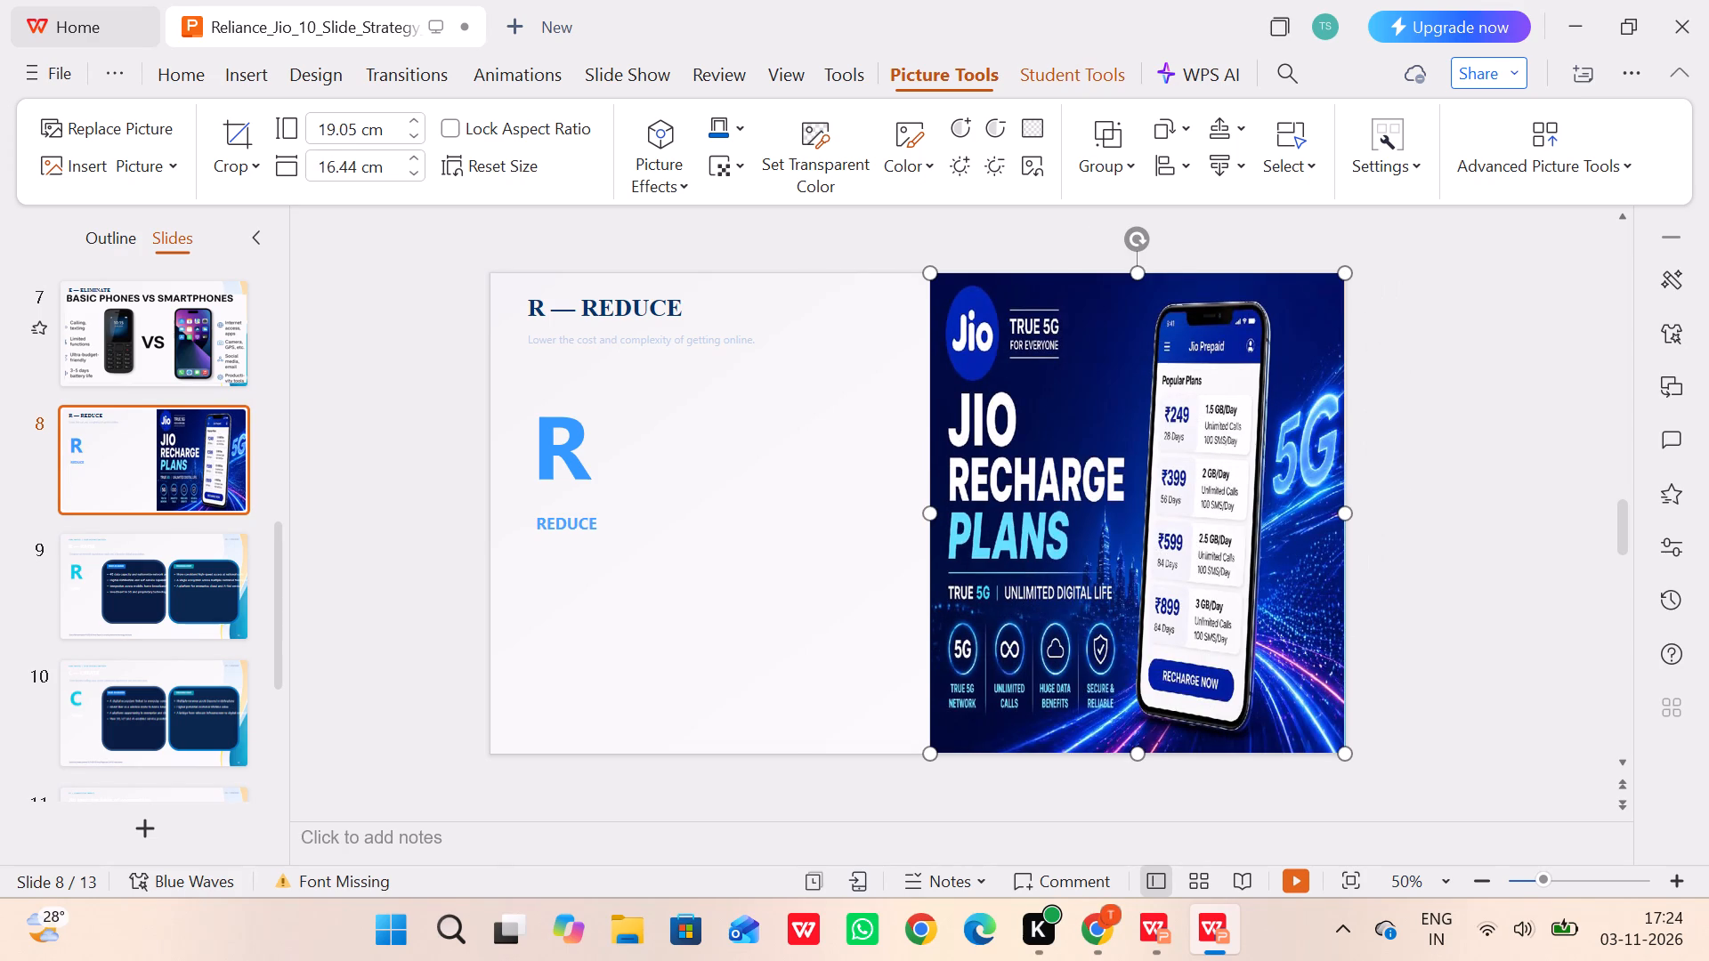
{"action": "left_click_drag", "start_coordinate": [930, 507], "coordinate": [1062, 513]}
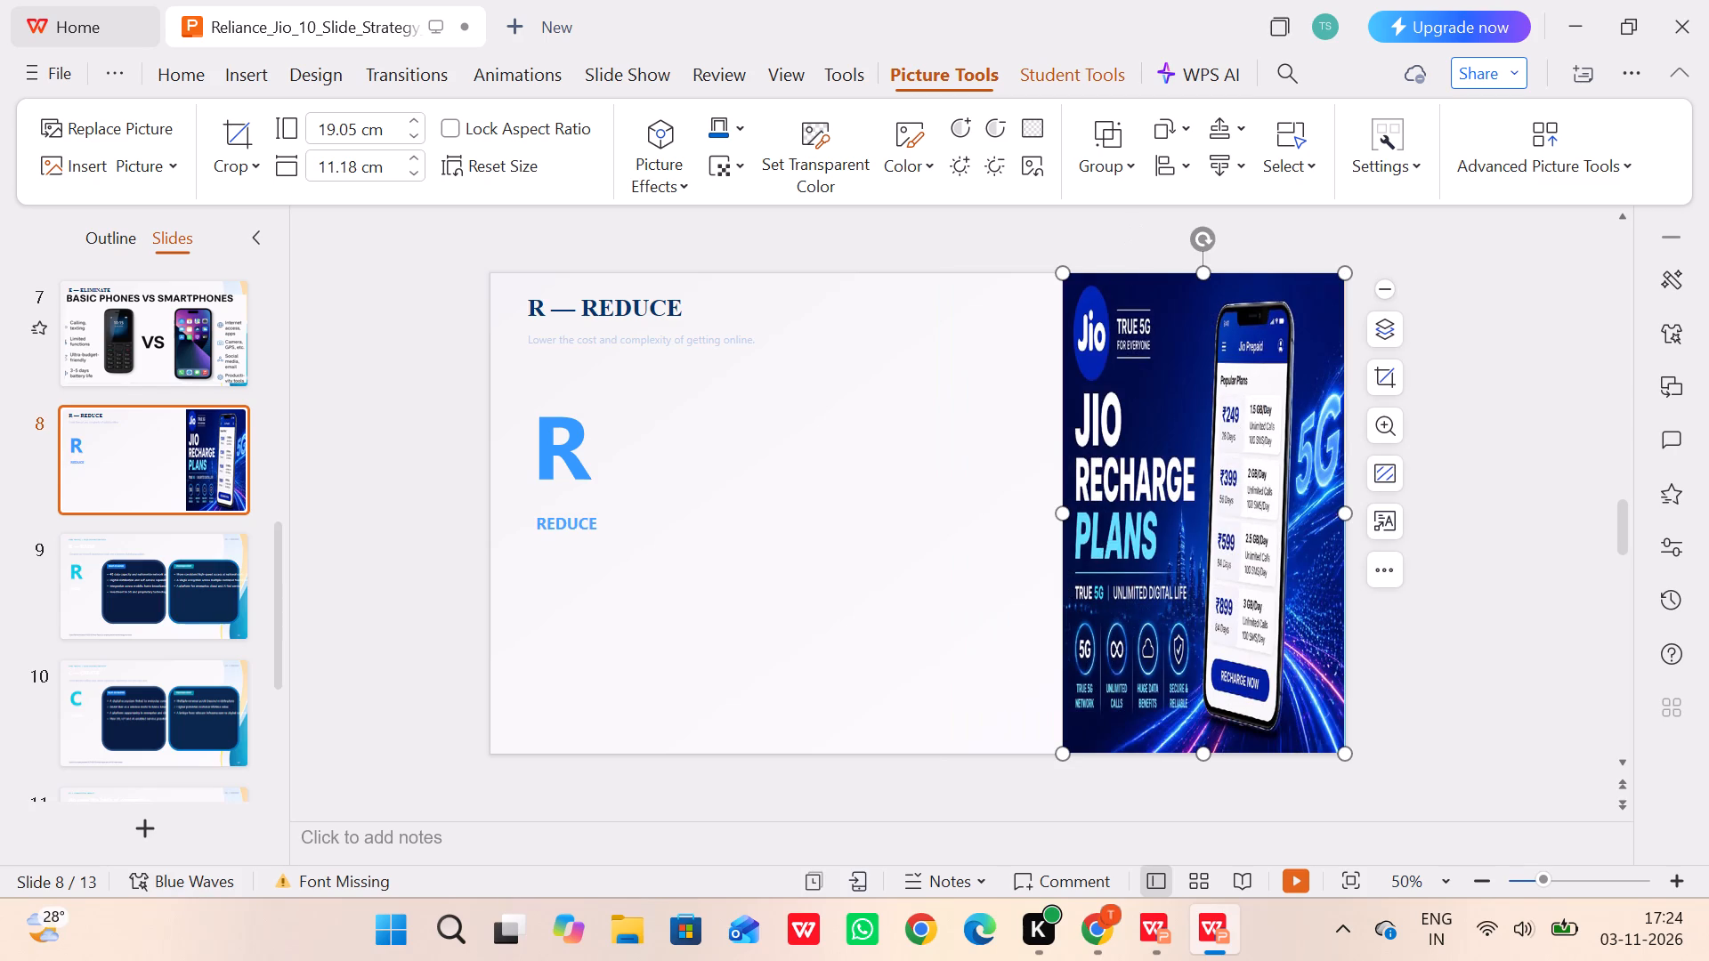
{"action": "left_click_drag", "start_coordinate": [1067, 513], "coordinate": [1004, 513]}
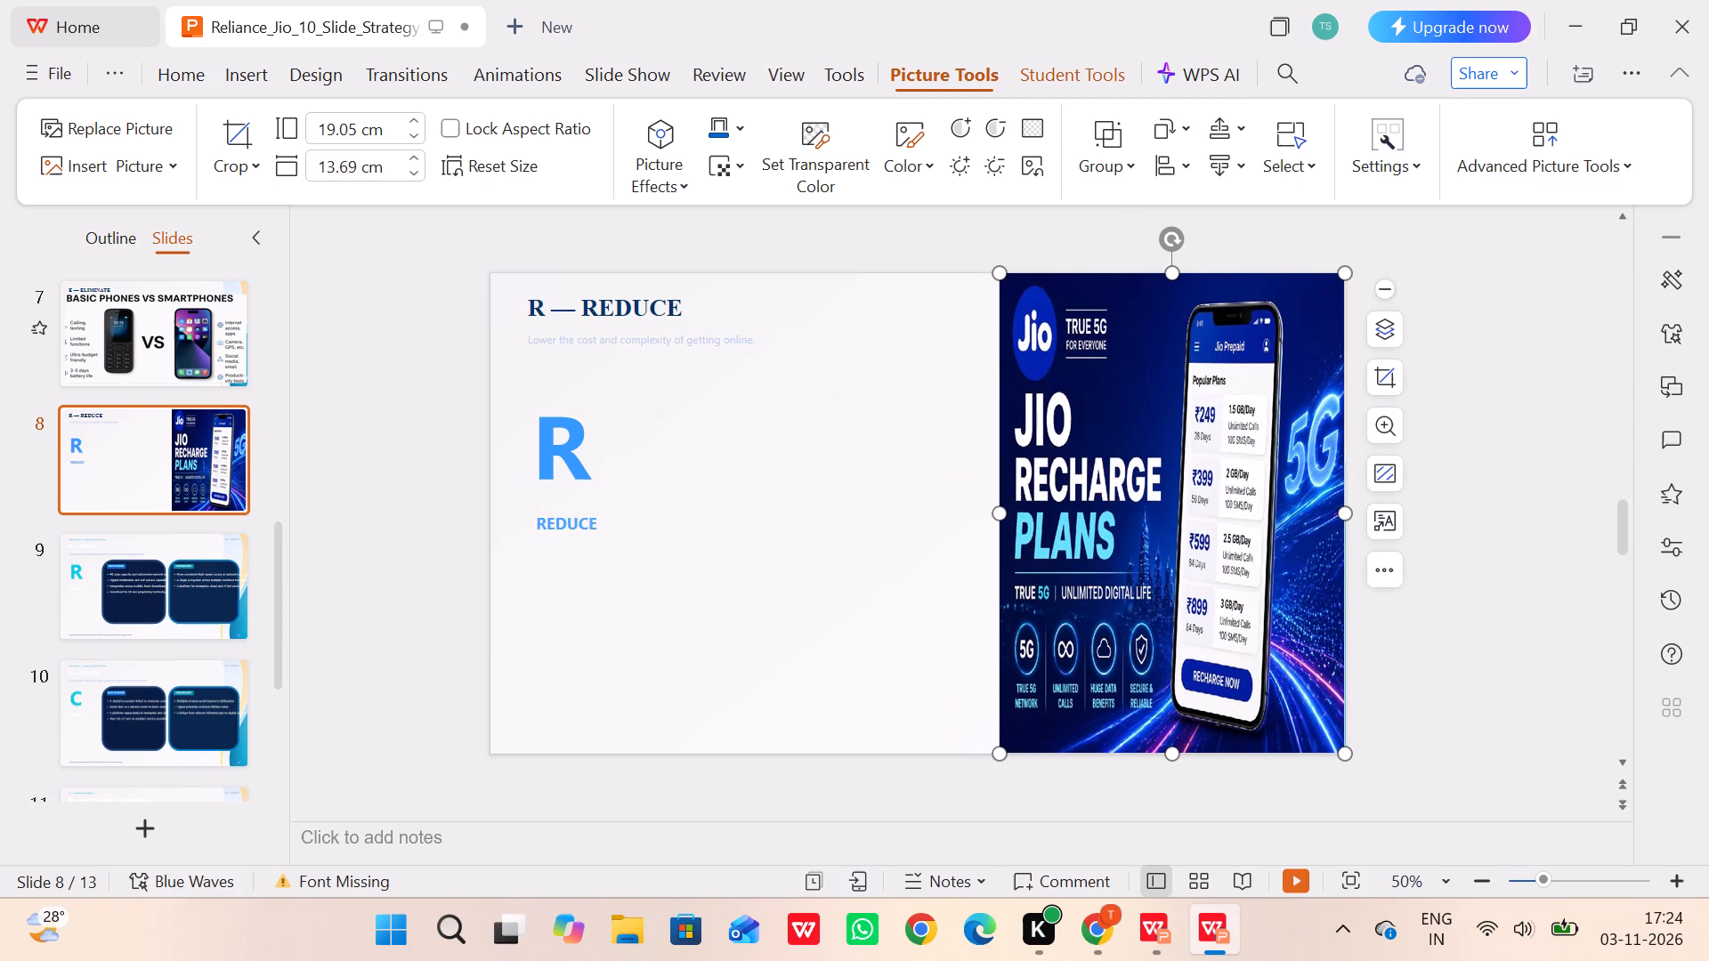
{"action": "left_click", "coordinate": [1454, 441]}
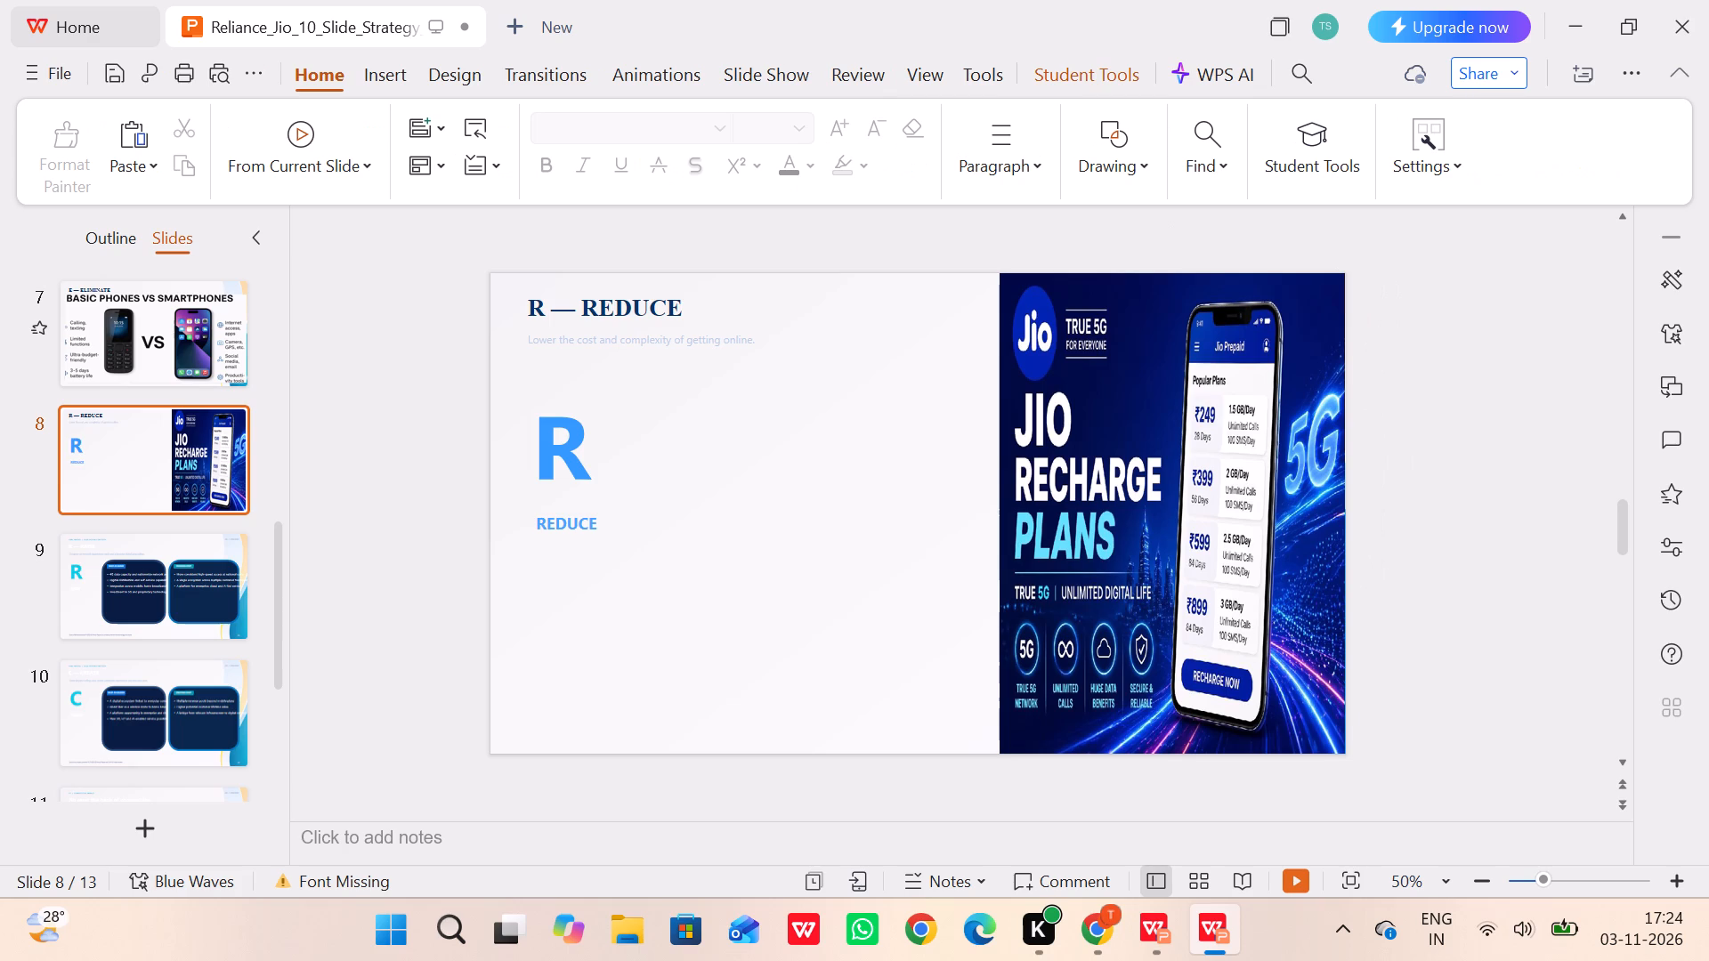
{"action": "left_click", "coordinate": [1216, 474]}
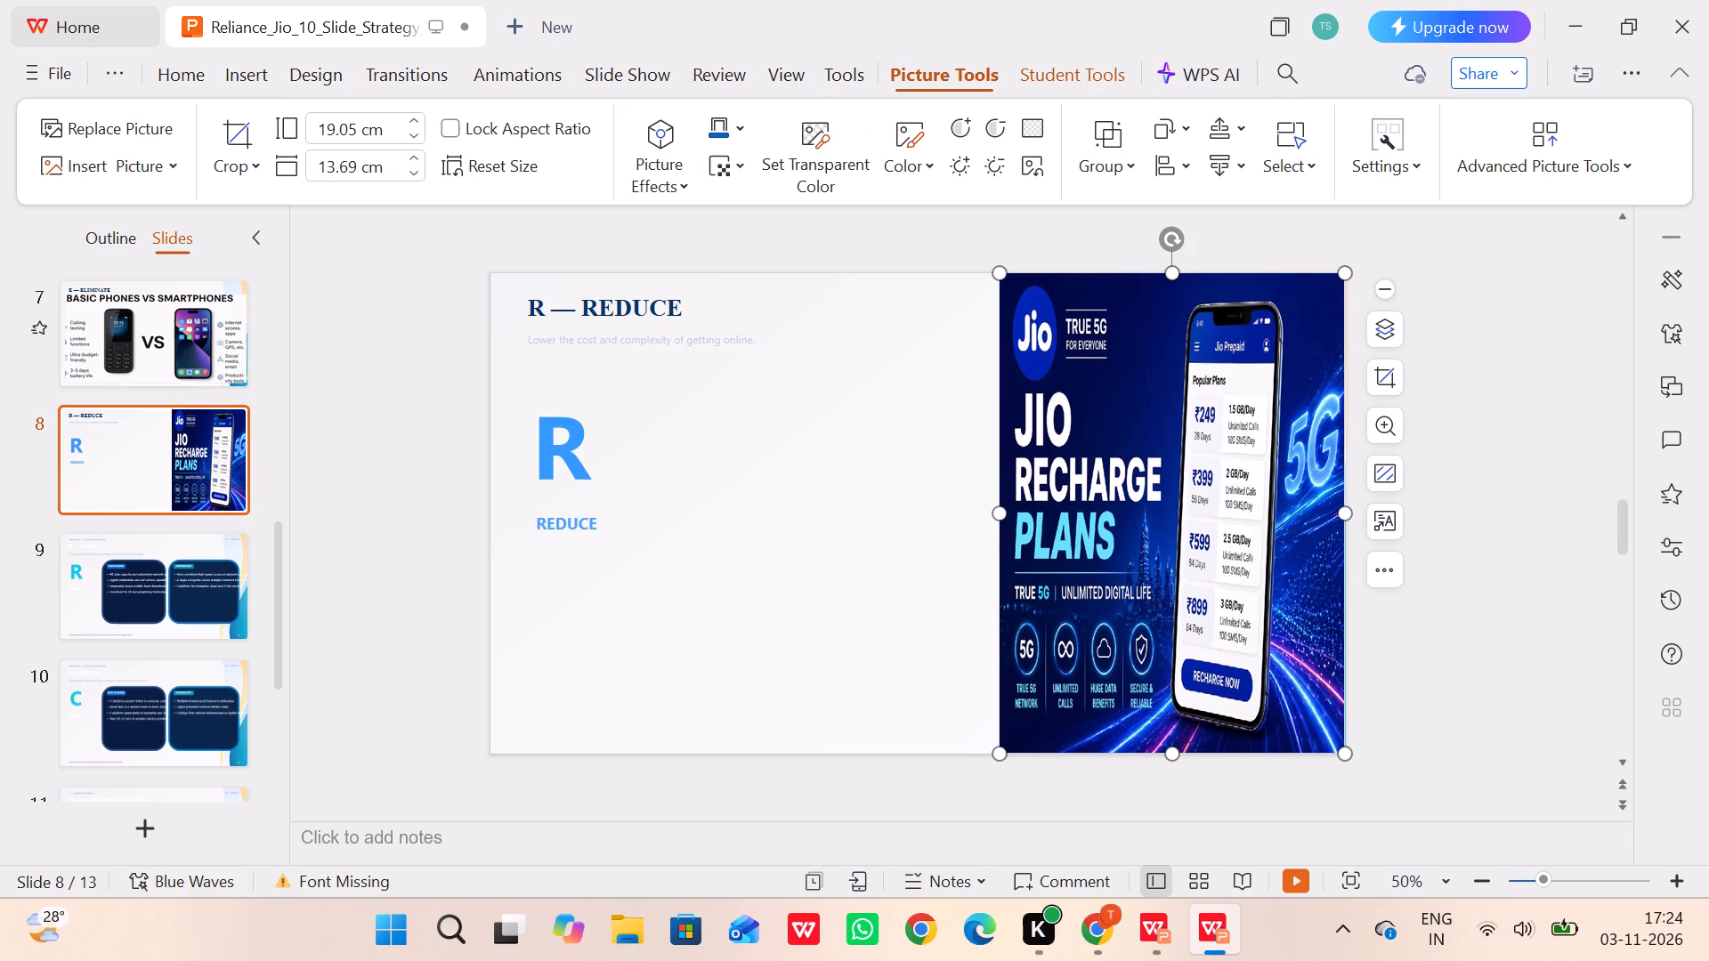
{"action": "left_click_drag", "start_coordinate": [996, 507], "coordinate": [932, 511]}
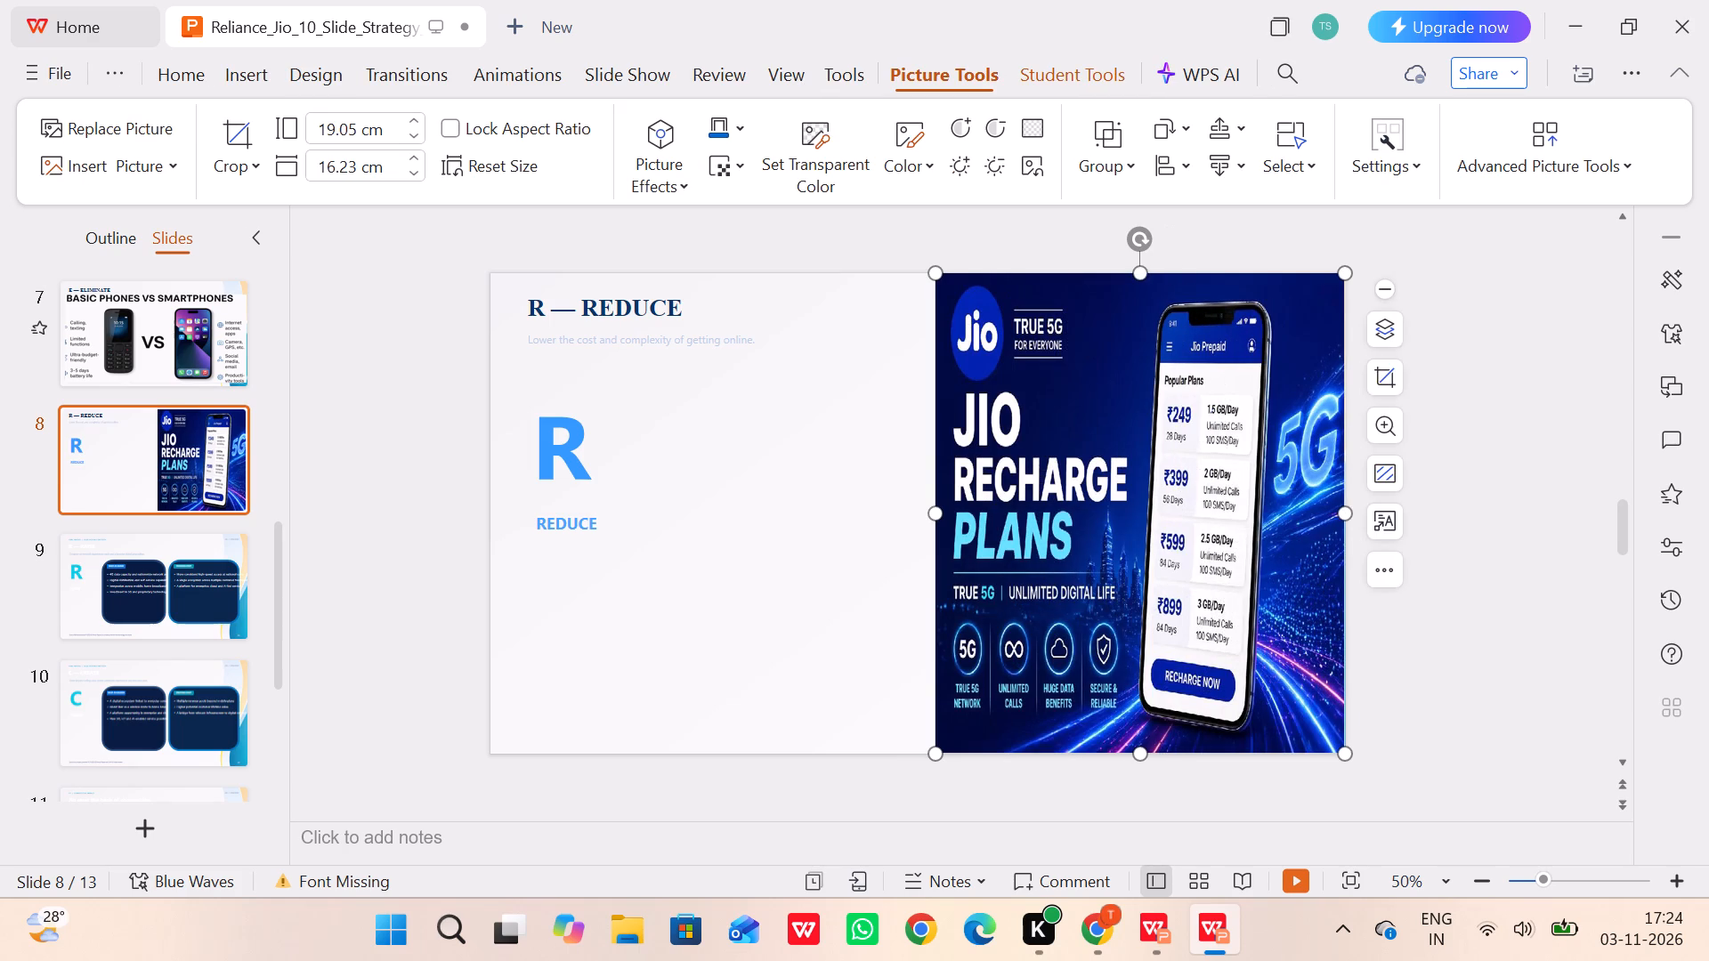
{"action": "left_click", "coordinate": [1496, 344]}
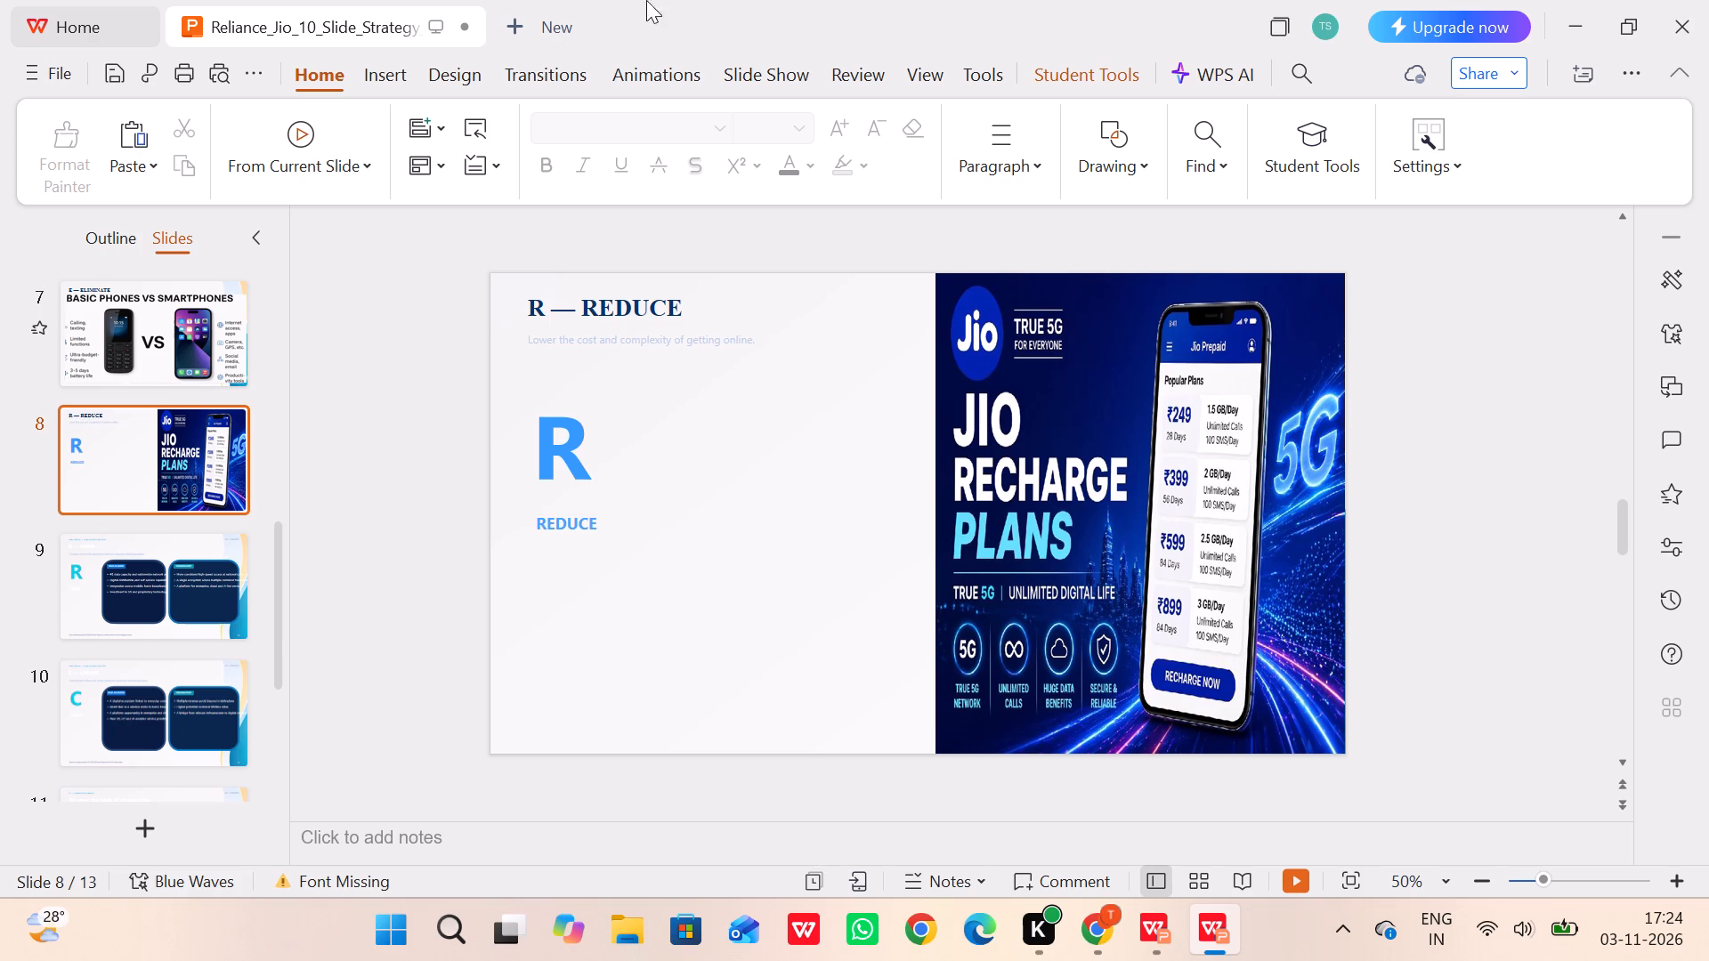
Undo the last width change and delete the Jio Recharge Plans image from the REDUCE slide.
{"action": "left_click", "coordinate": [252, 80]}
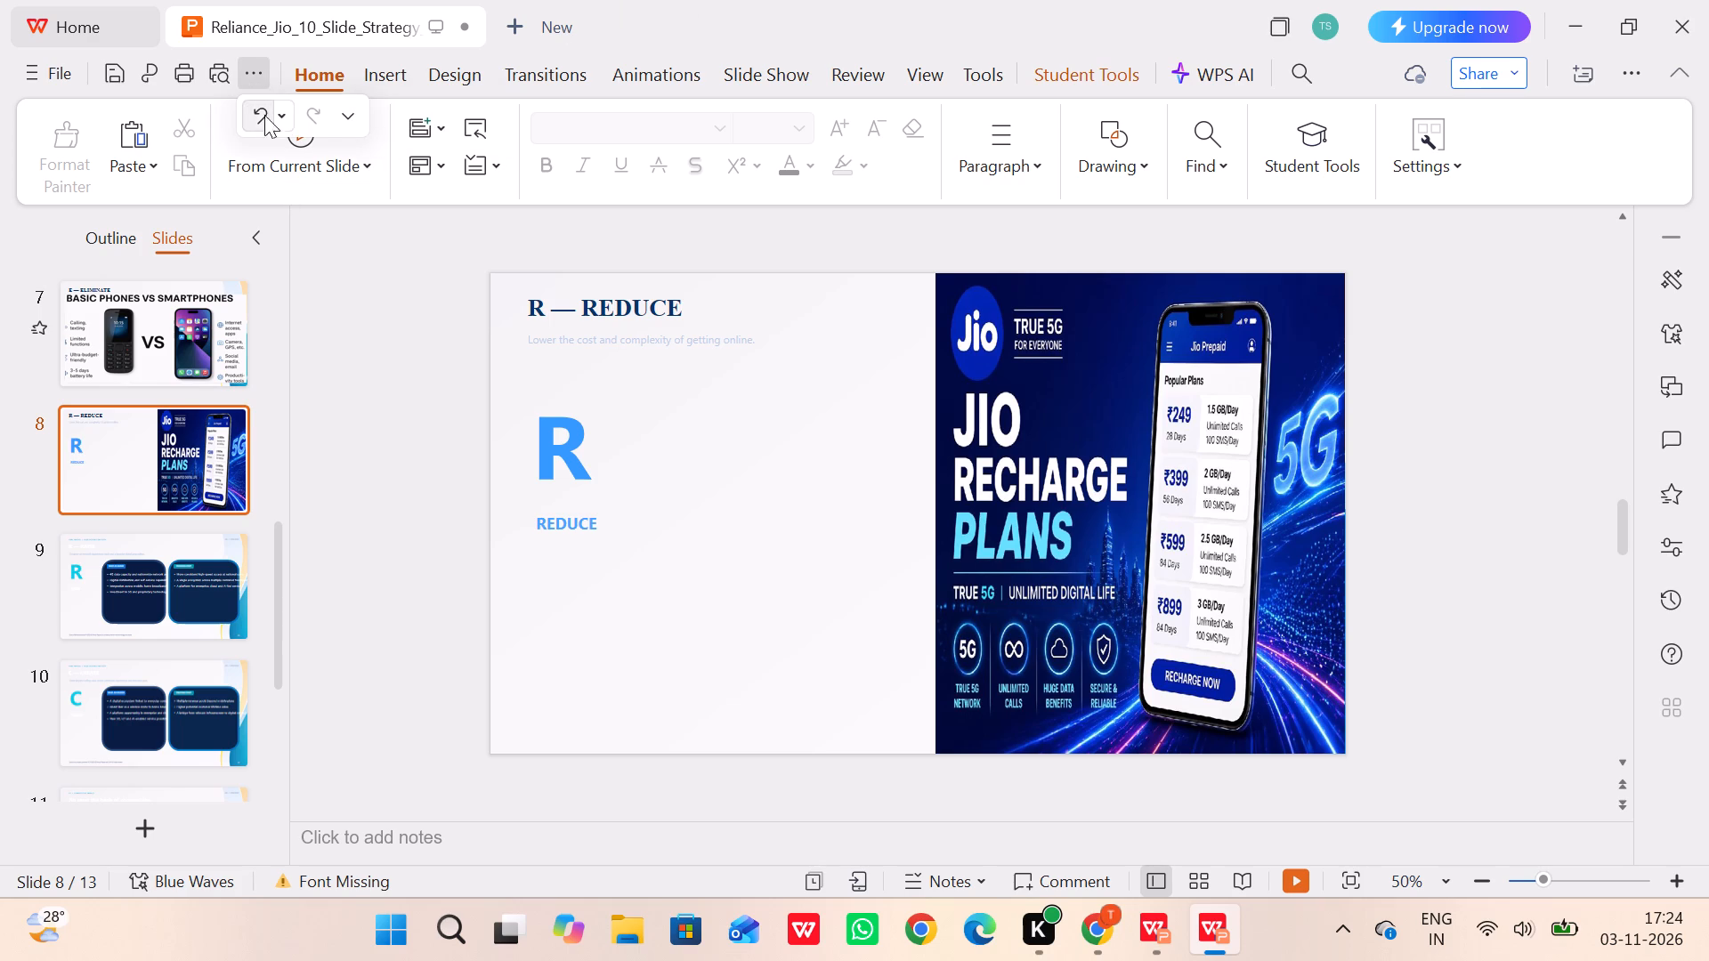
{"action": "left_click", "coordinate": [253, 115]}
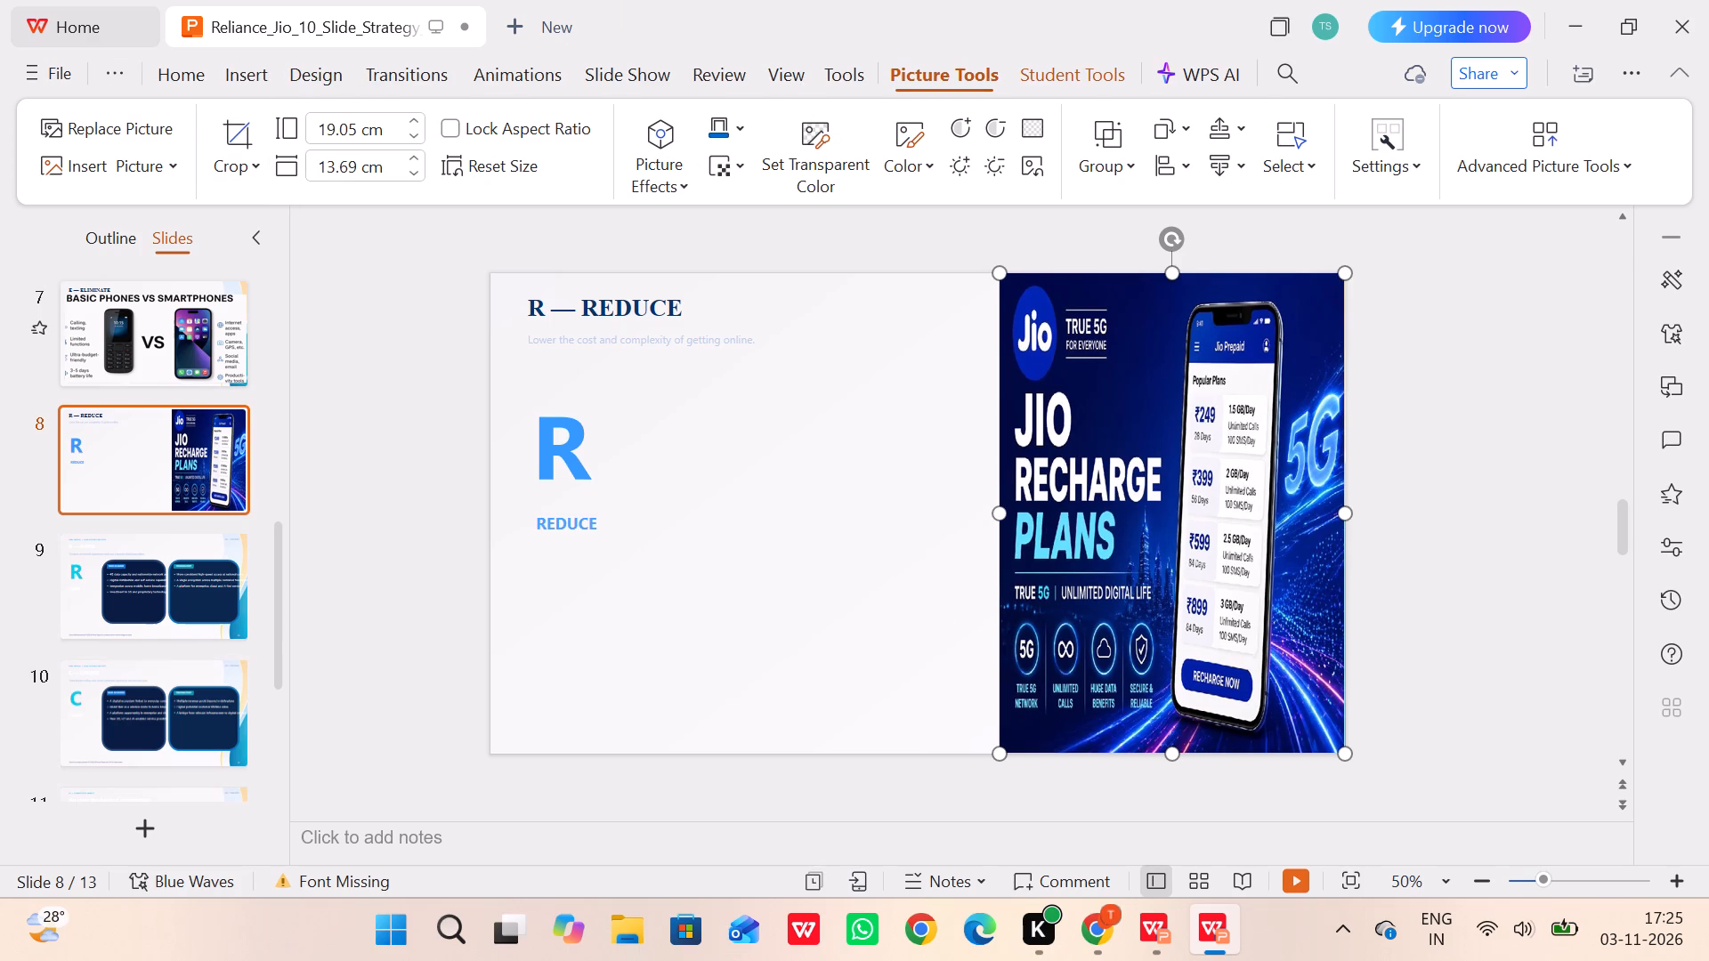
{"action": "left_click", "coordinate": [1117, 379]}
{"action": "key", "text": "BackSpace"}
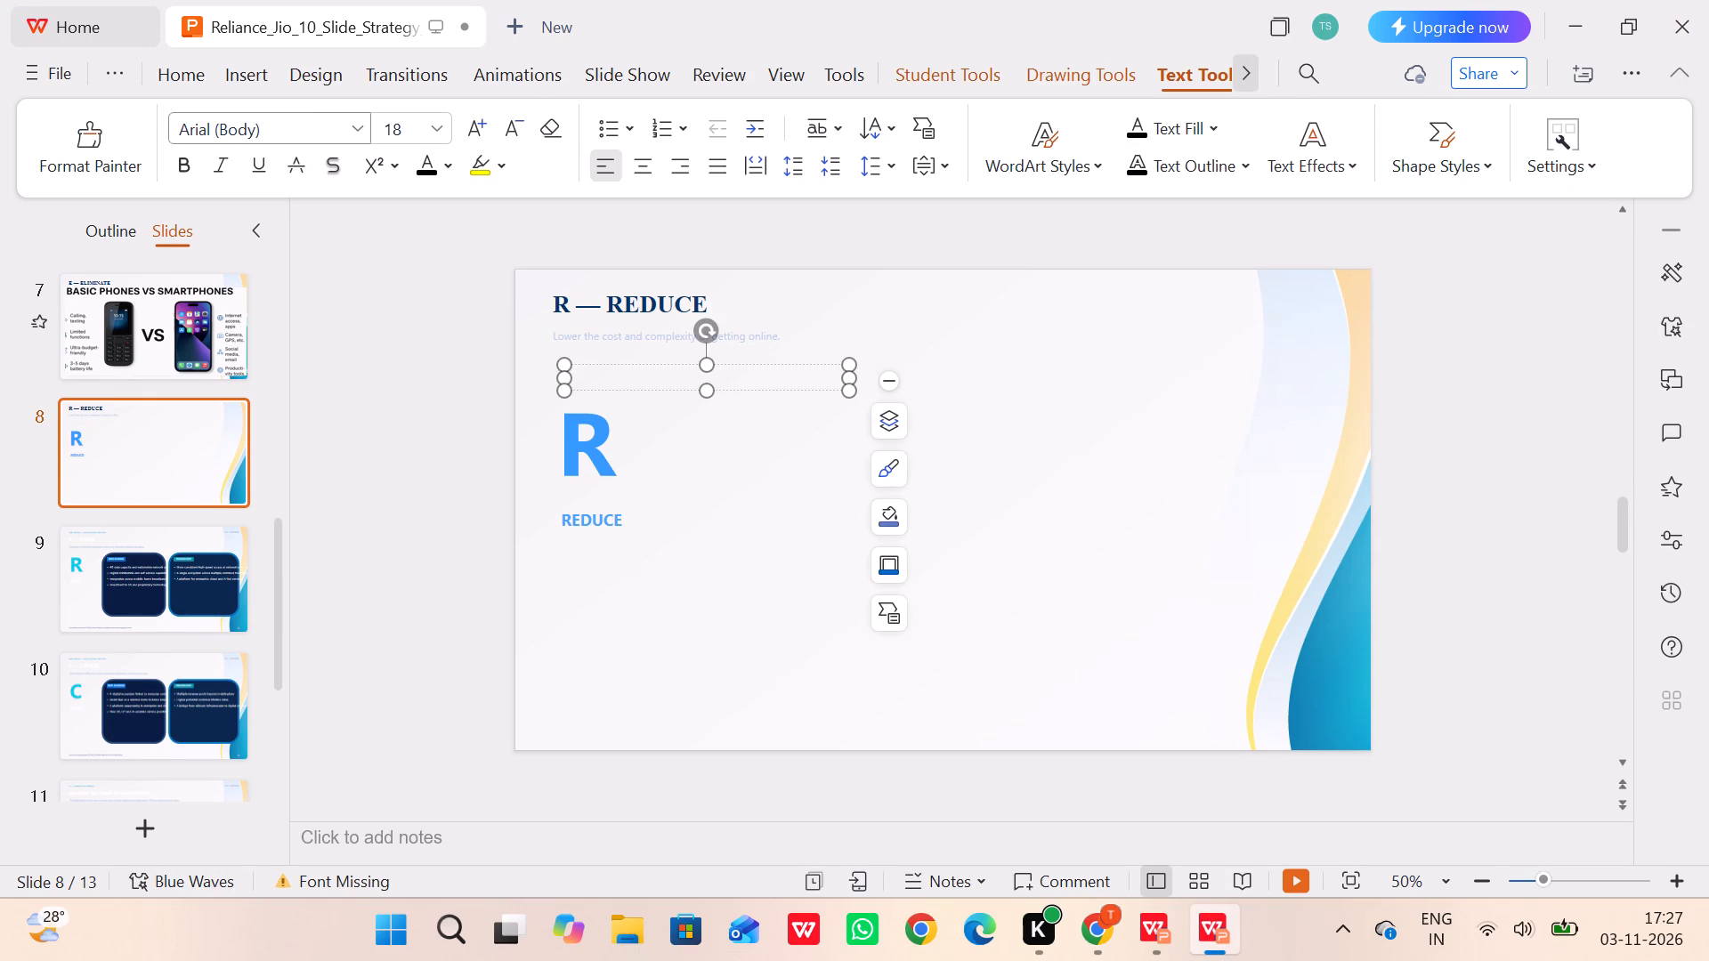
{"action": "left_click", "coordinate": [190, 79]}
{"action": "left_click", "coordinate": [125, 133]}
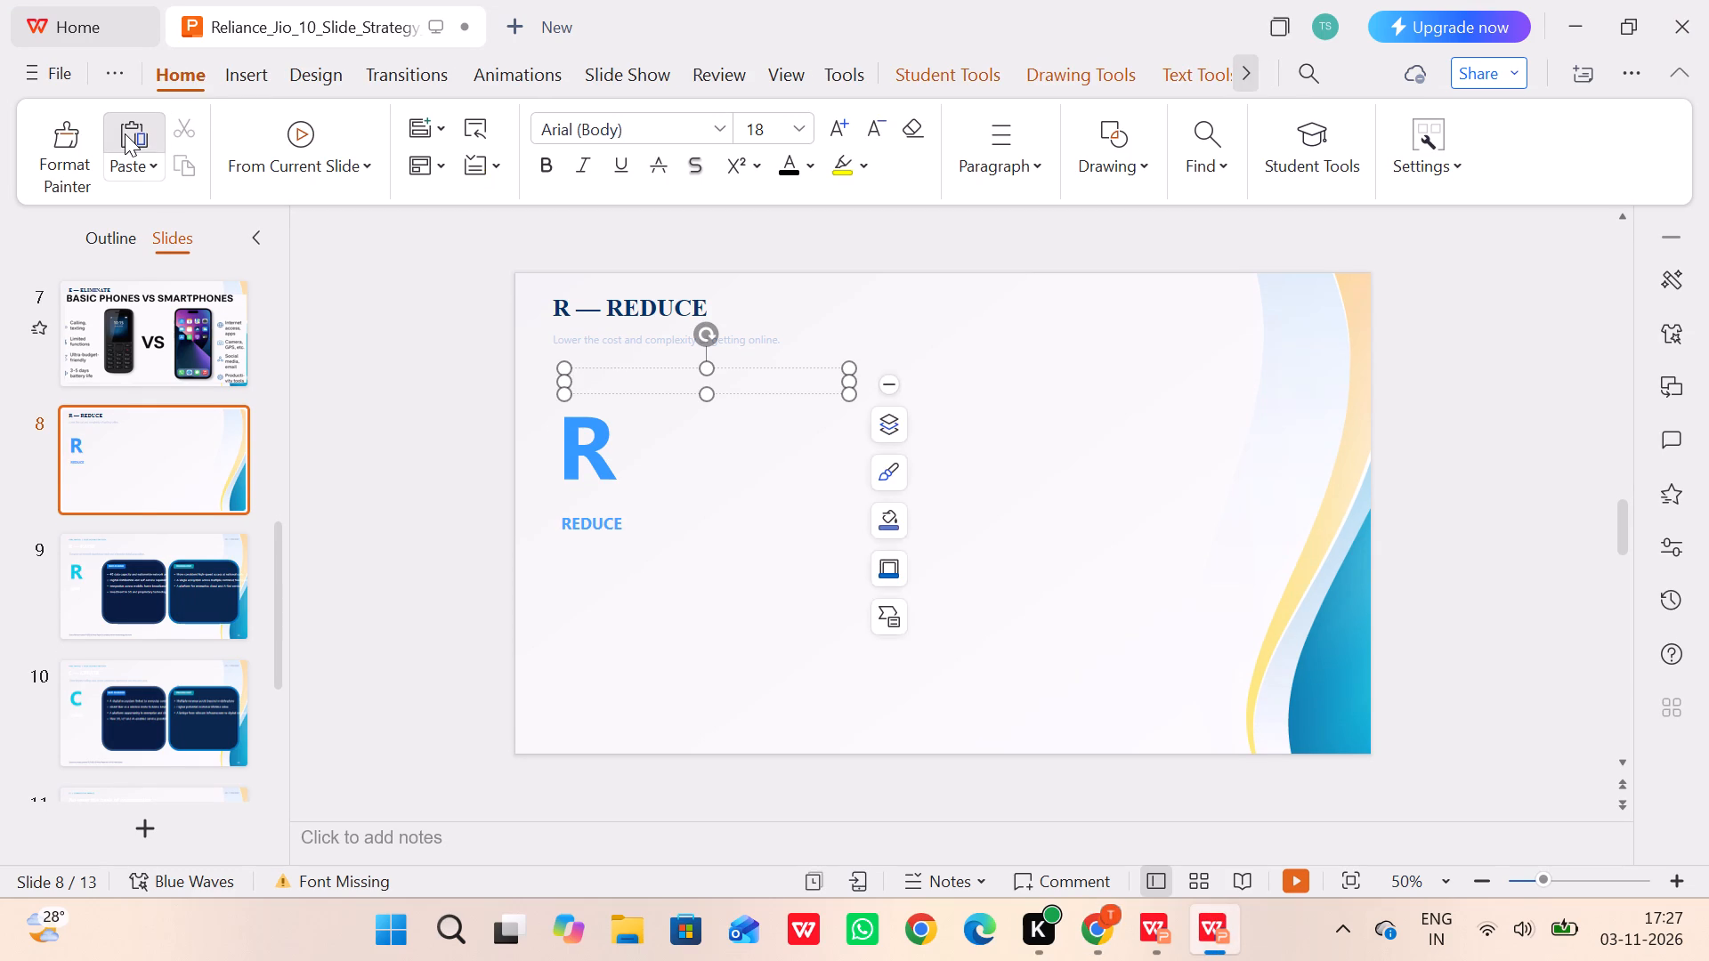
Widen the pasted text box so each sentence fits on one line, move it up just below the subtitle, and reduce its height.
{"action": "left_click_drag", "start_coordinate": [853, 432], "coordinate": [1325, 351]}
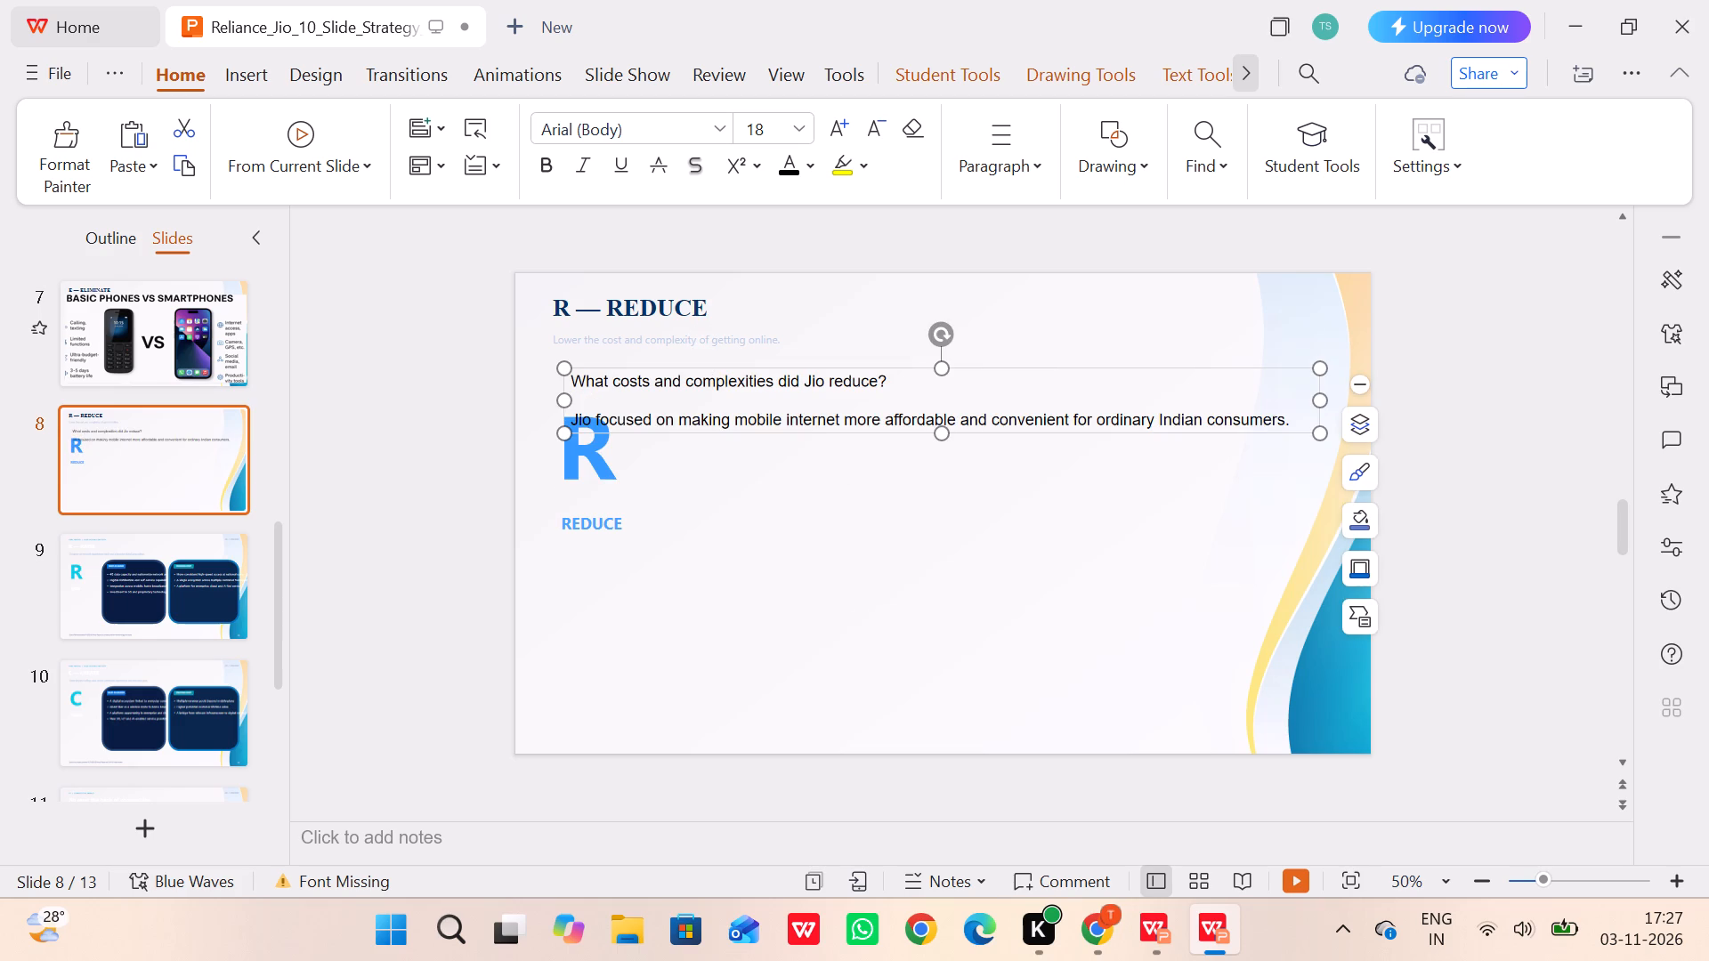
{"action": "left_click_drag", "start_coordinate": [959, 371], "coordinate": [959, 357]}
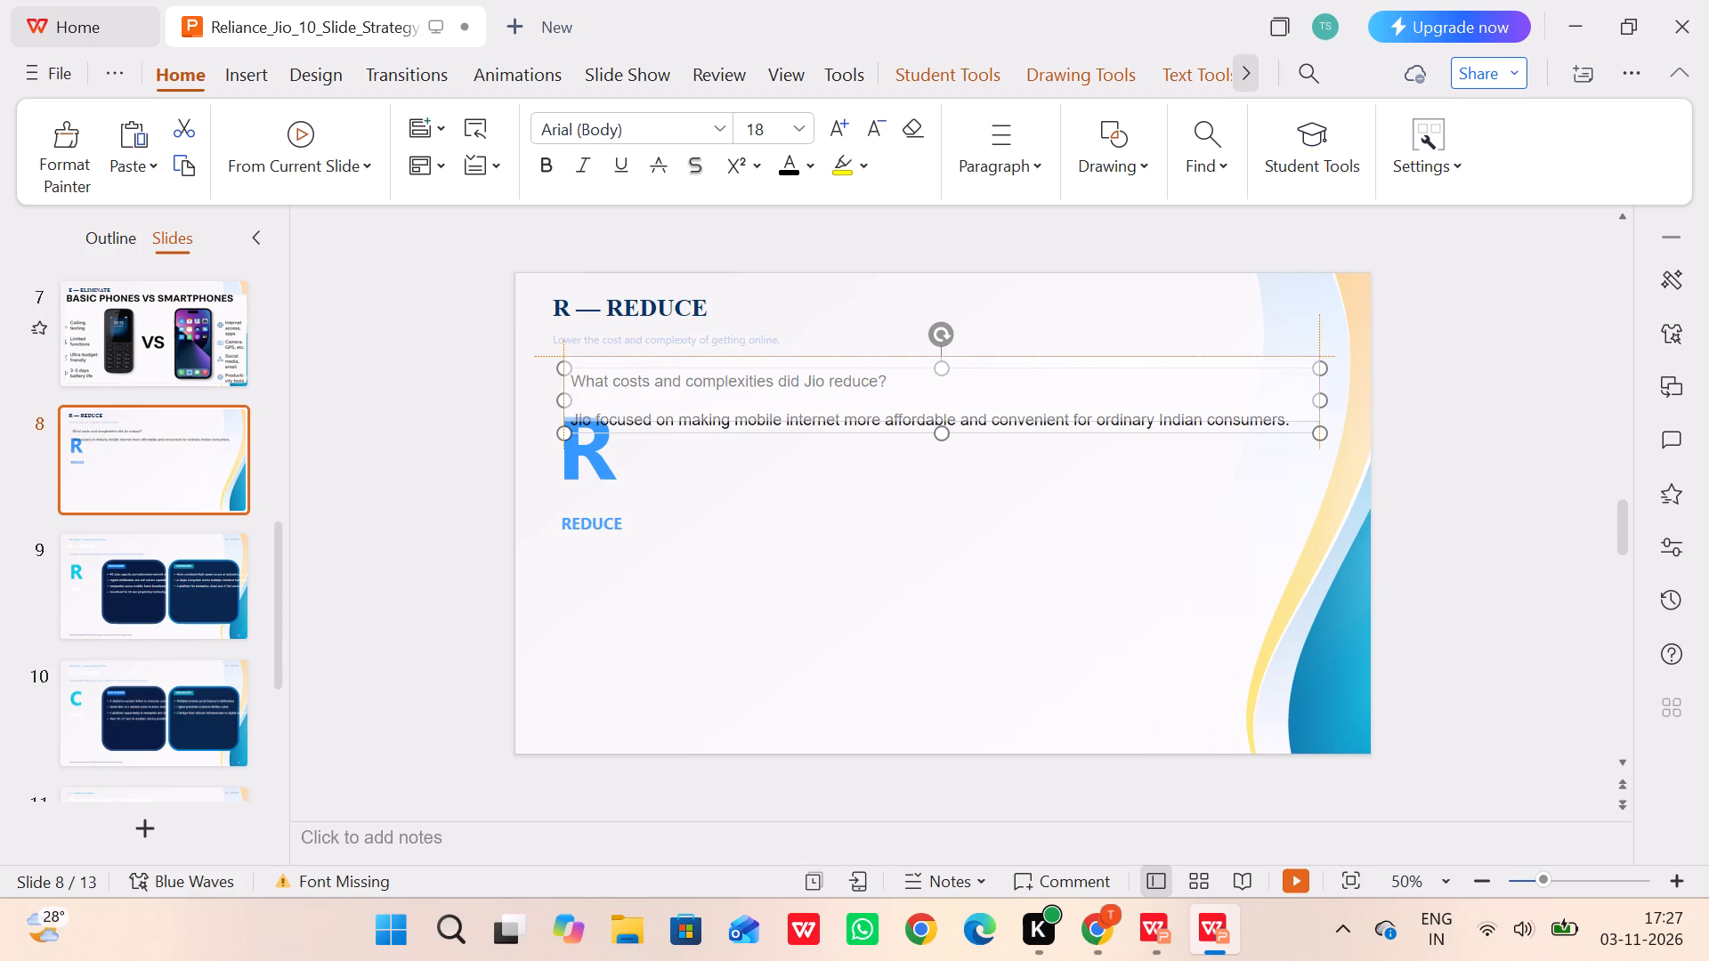
{"action": "left_click_drag", "start_coordinate": [959, 357], "coordinate": [944, 356]}
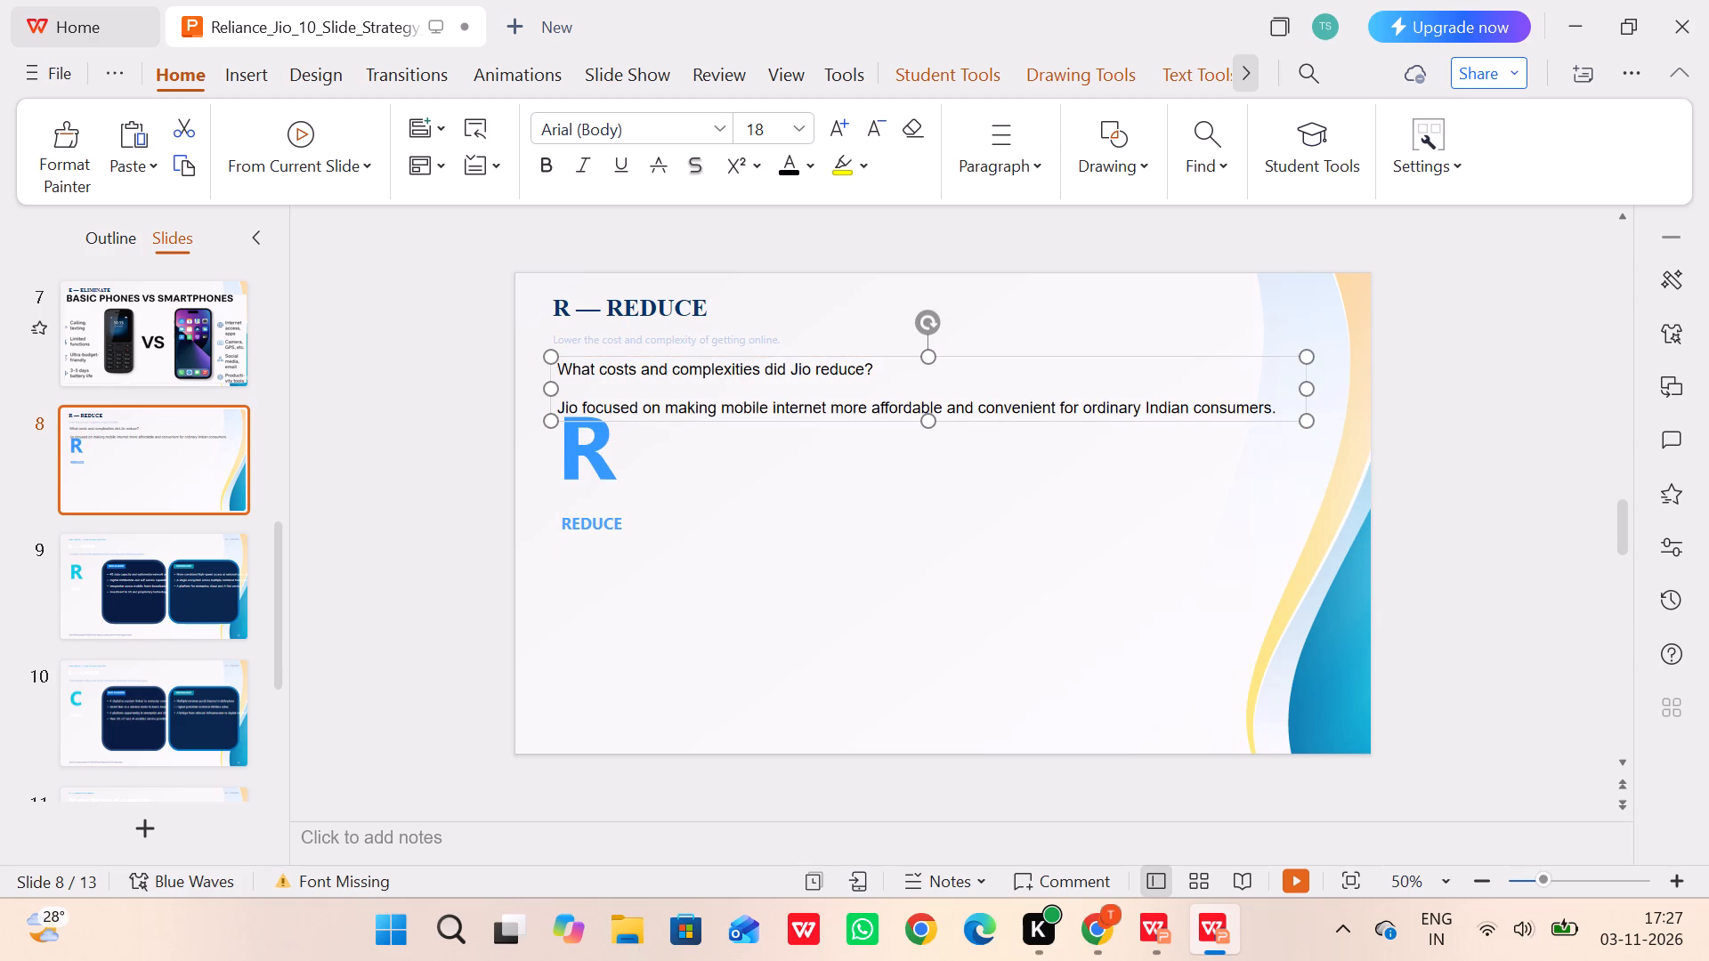
{"action": "left_click_drag", "start_coordinate": [931, 424], "coordinate": [930, 400]}
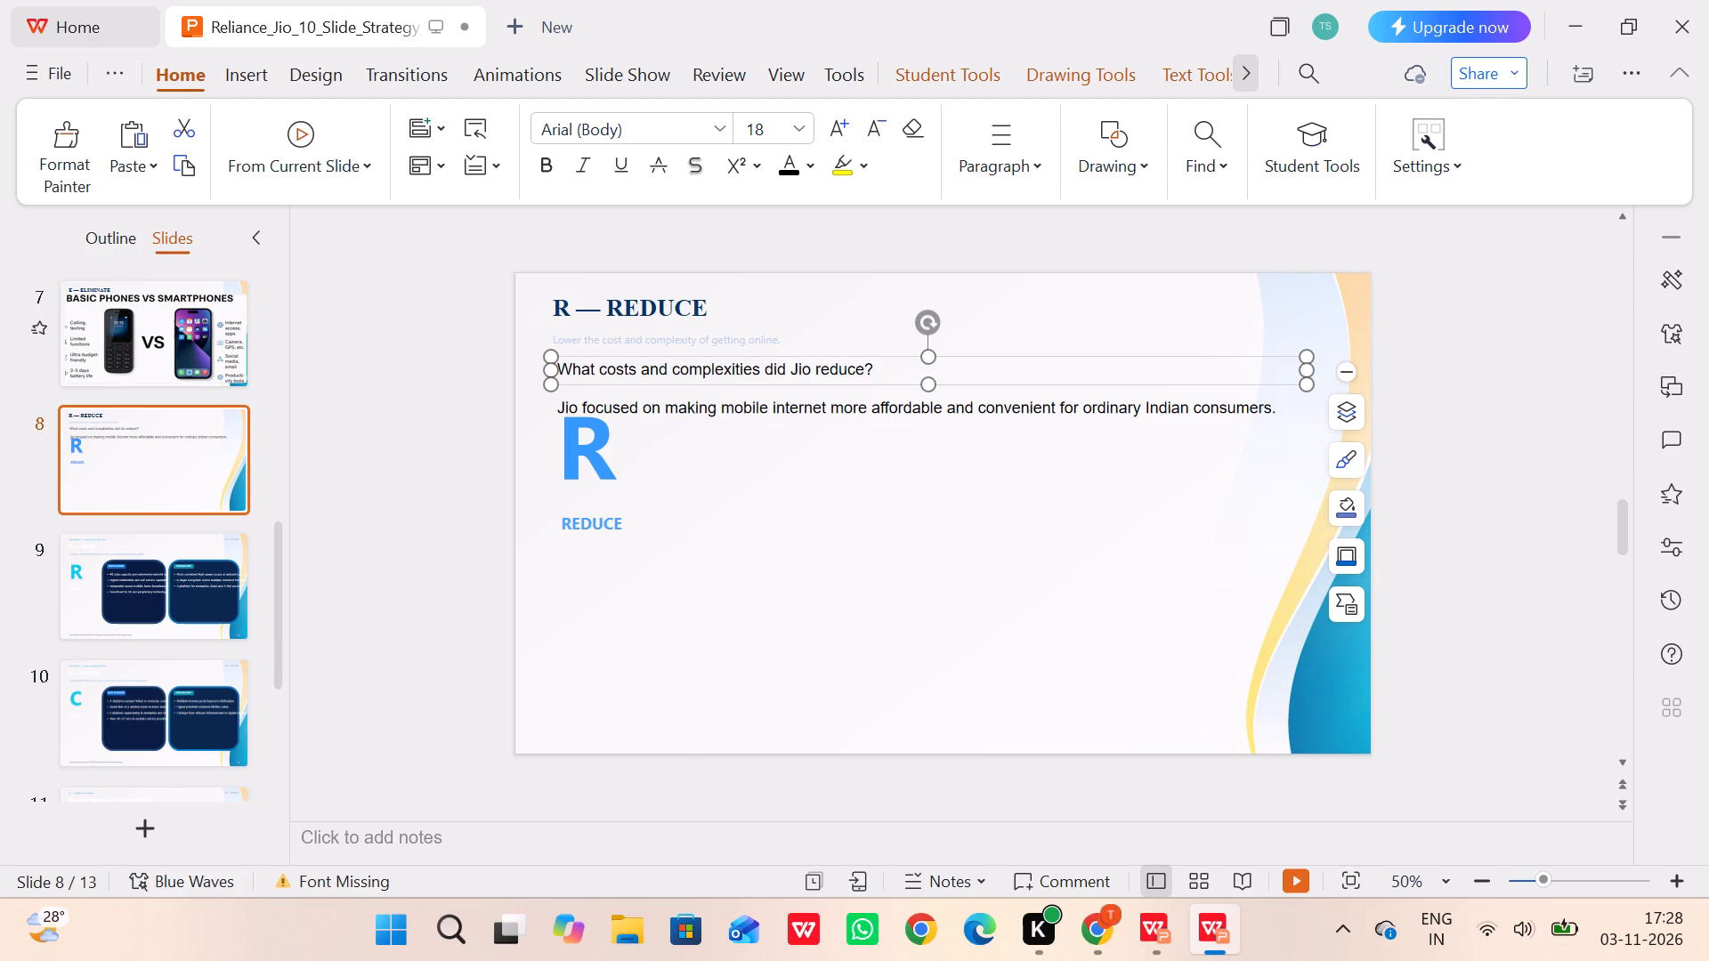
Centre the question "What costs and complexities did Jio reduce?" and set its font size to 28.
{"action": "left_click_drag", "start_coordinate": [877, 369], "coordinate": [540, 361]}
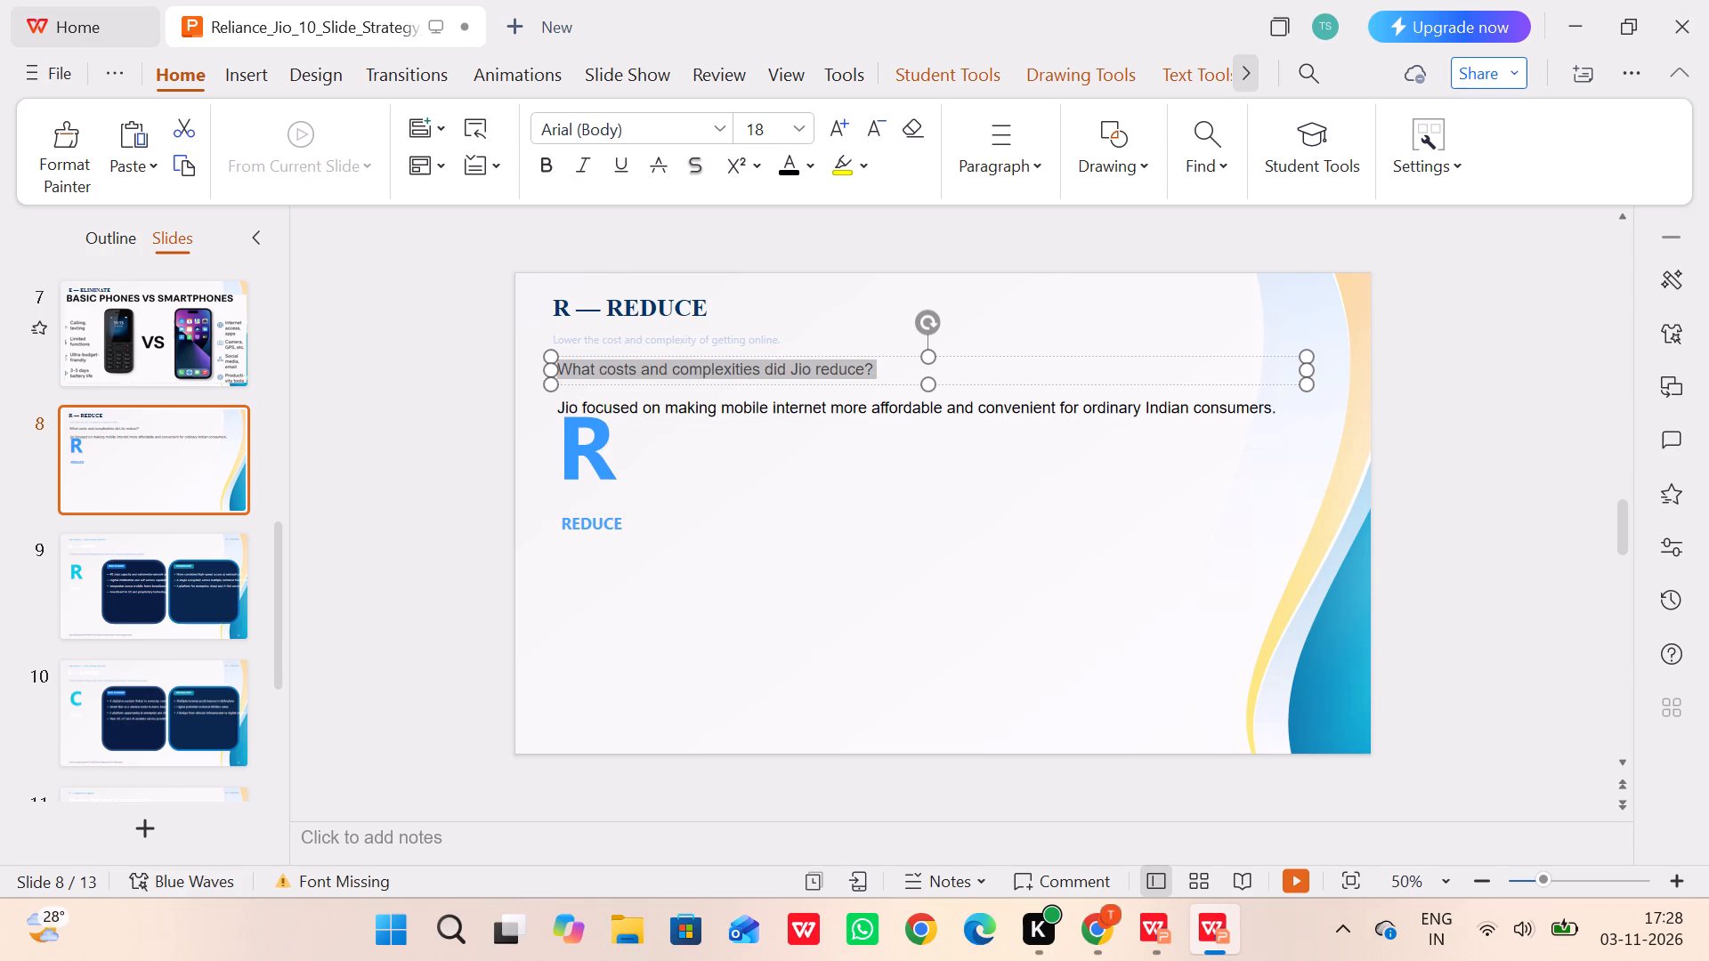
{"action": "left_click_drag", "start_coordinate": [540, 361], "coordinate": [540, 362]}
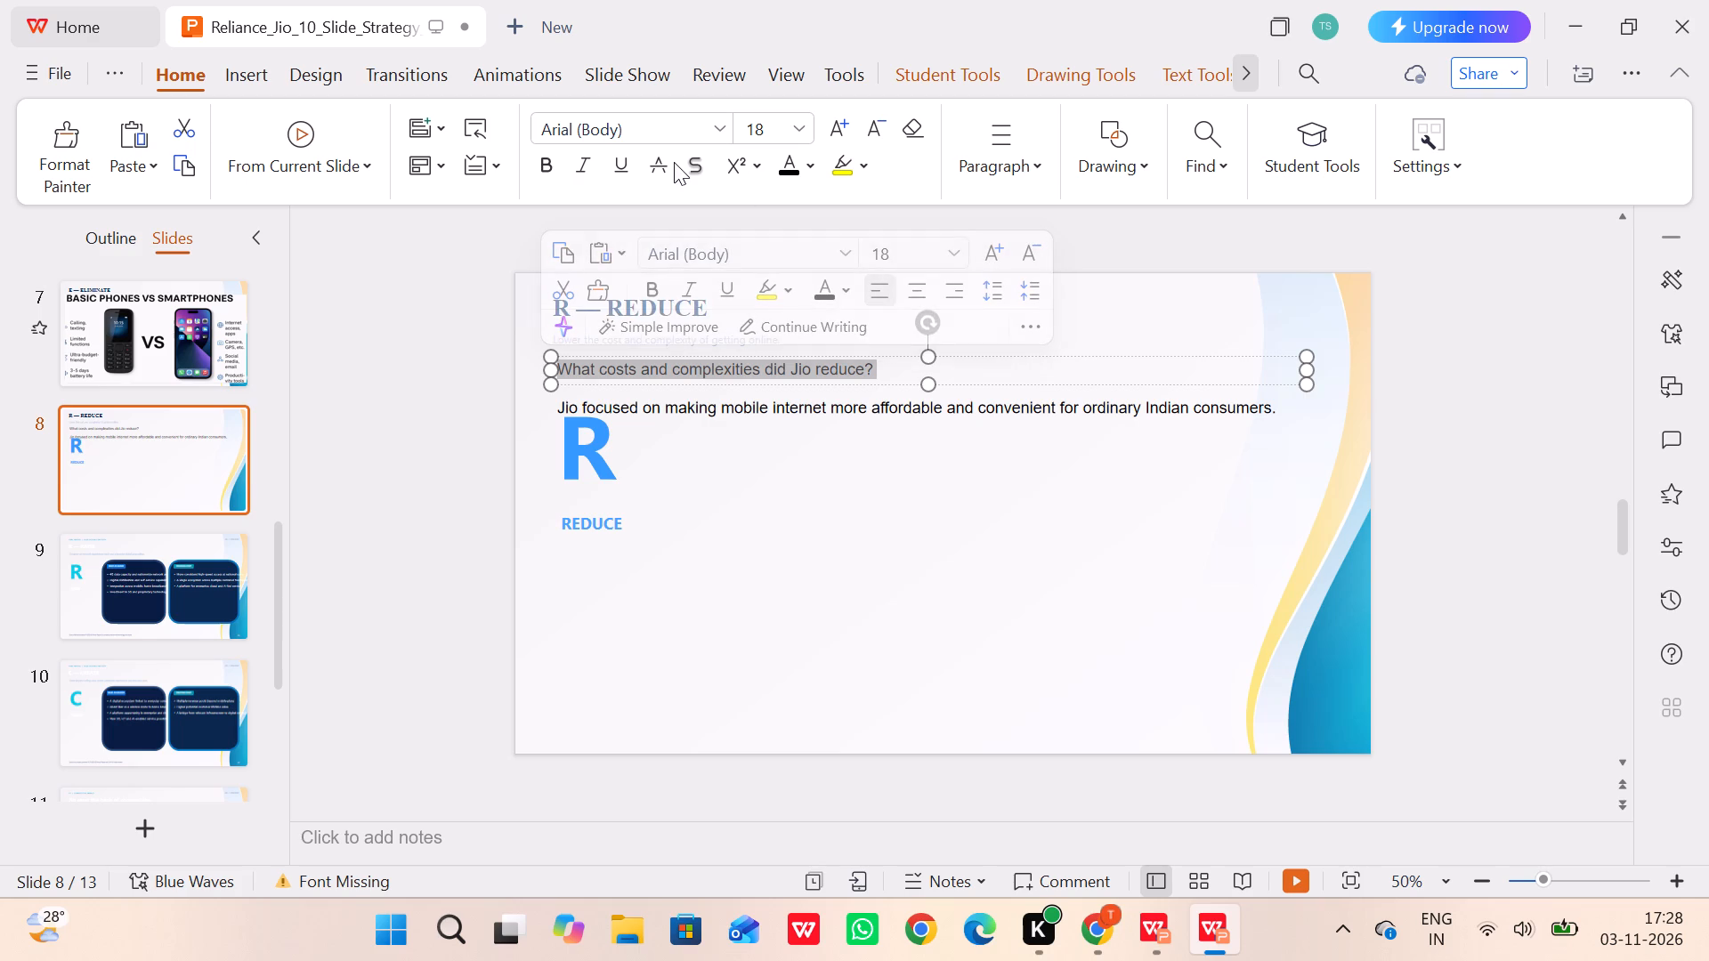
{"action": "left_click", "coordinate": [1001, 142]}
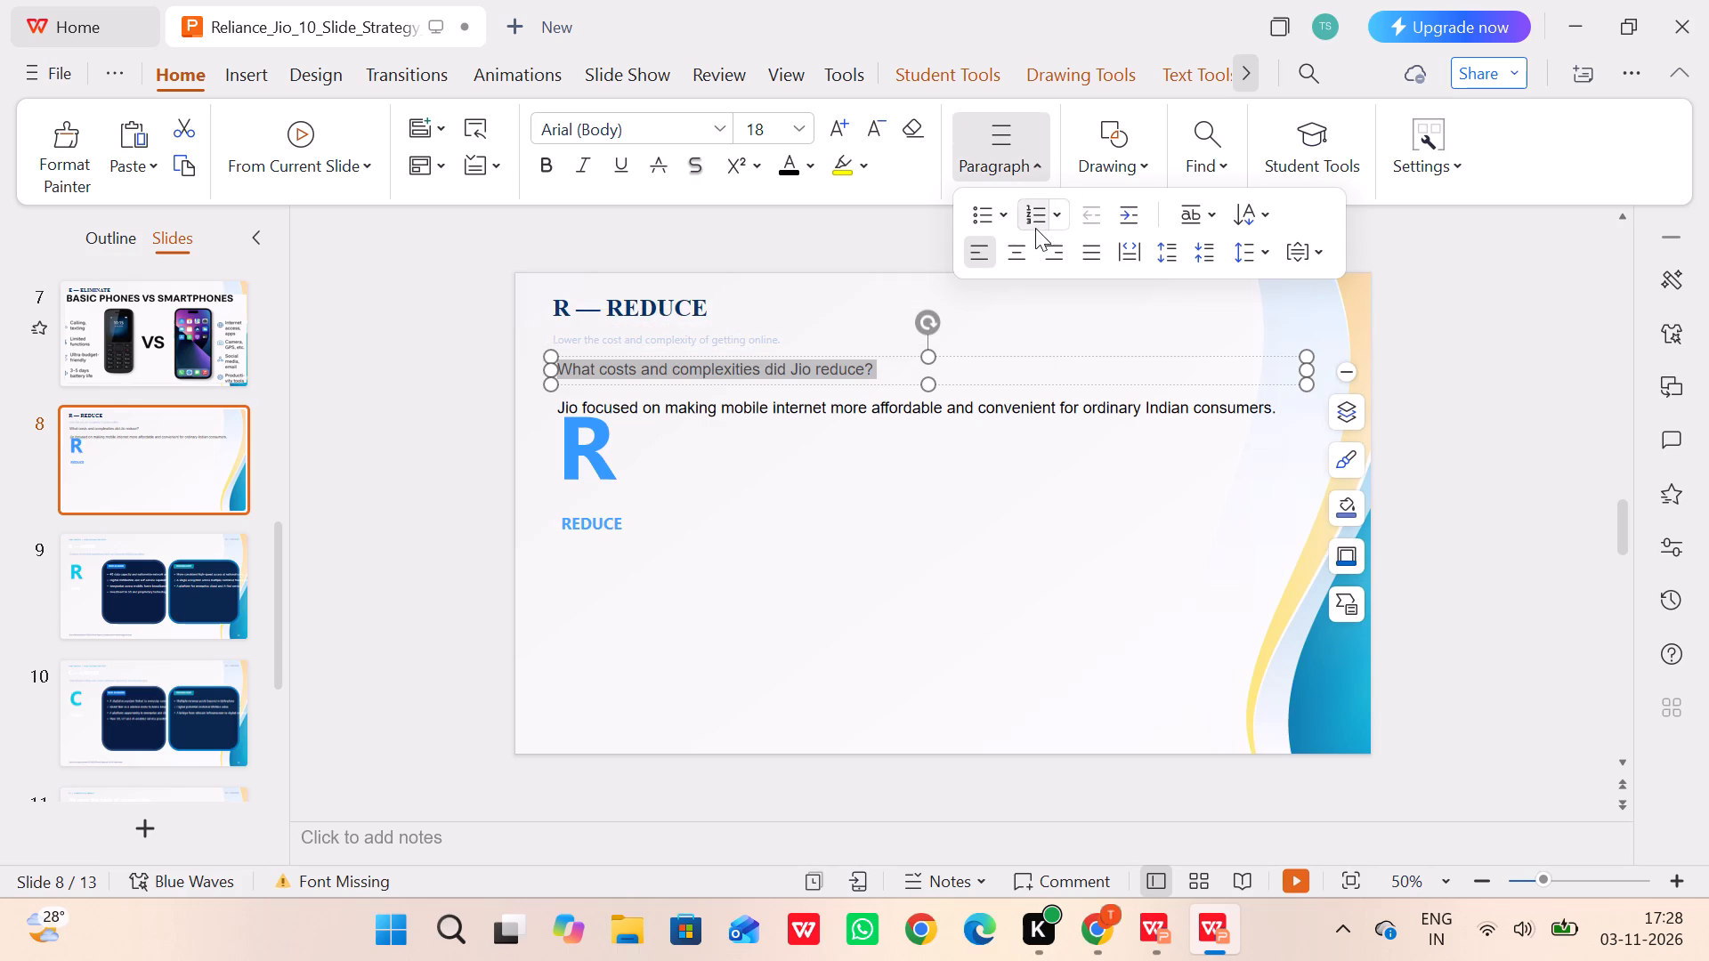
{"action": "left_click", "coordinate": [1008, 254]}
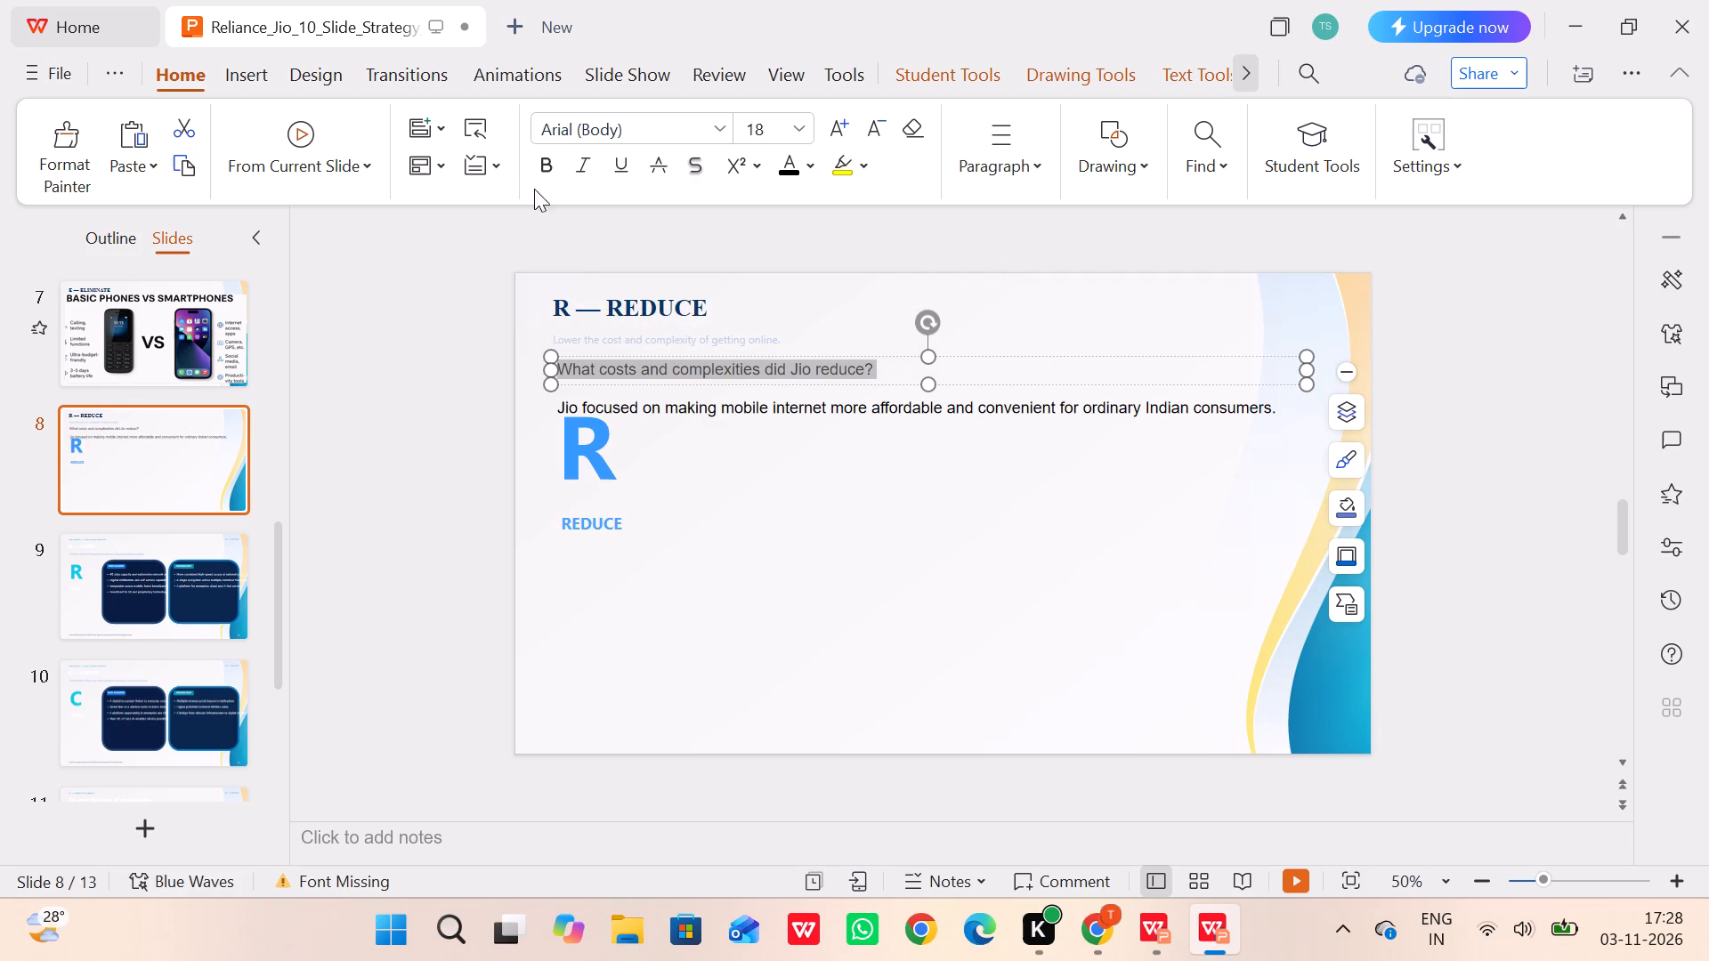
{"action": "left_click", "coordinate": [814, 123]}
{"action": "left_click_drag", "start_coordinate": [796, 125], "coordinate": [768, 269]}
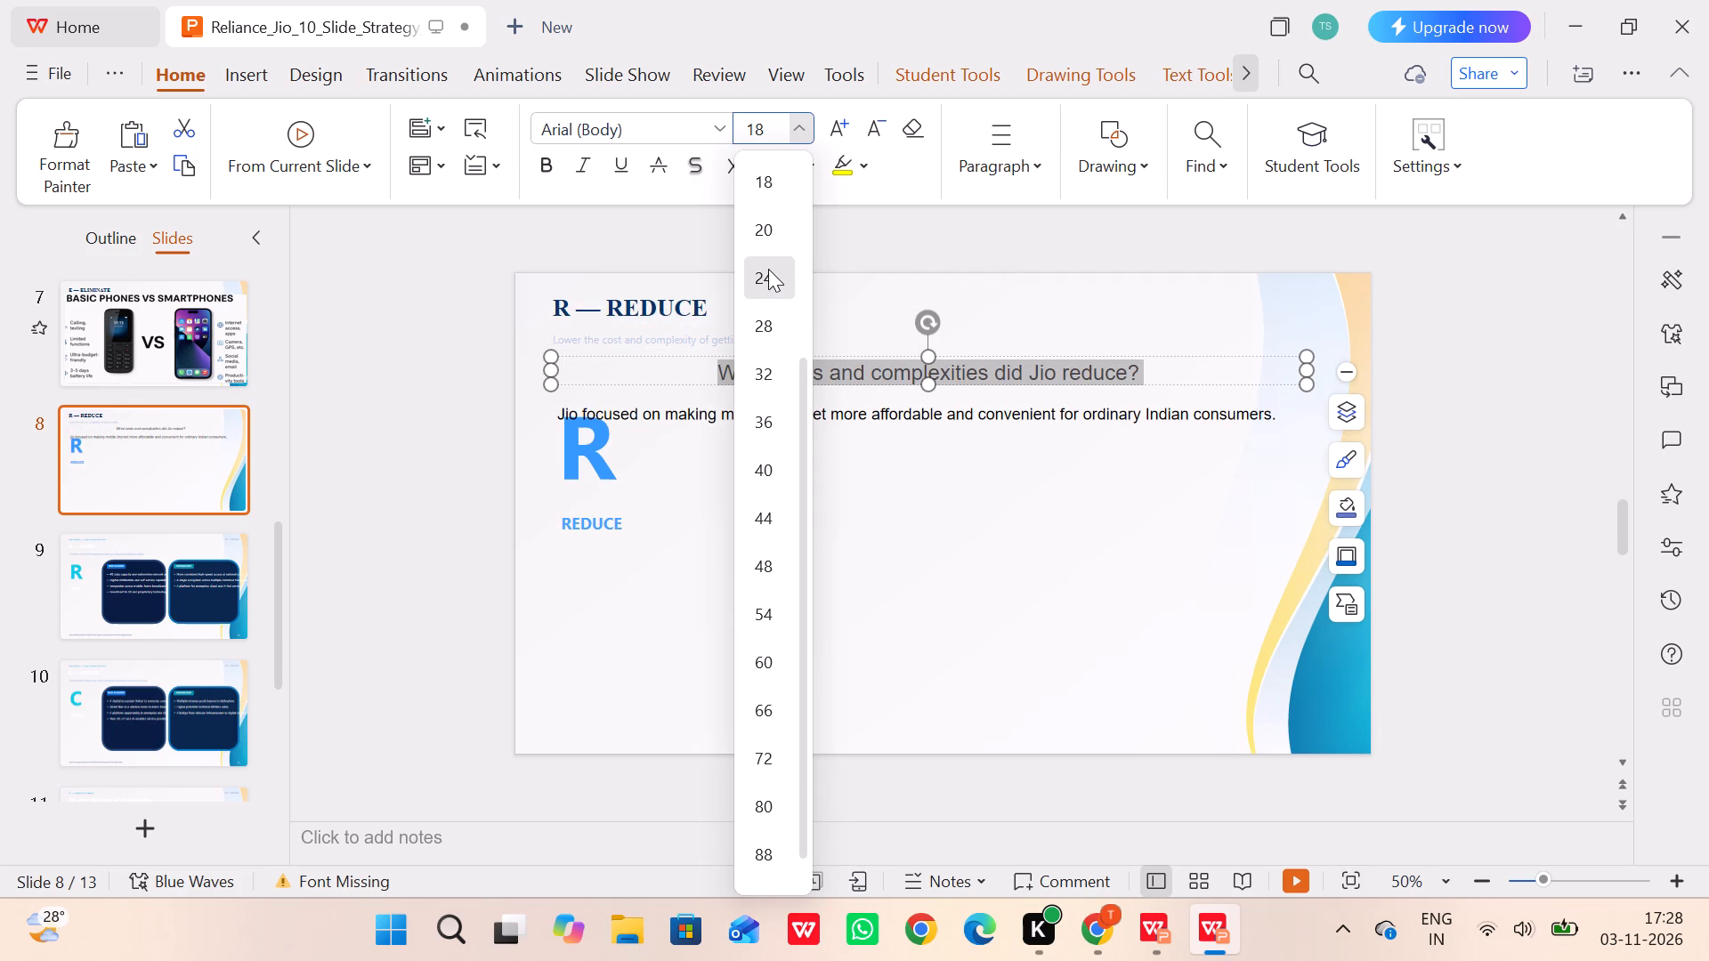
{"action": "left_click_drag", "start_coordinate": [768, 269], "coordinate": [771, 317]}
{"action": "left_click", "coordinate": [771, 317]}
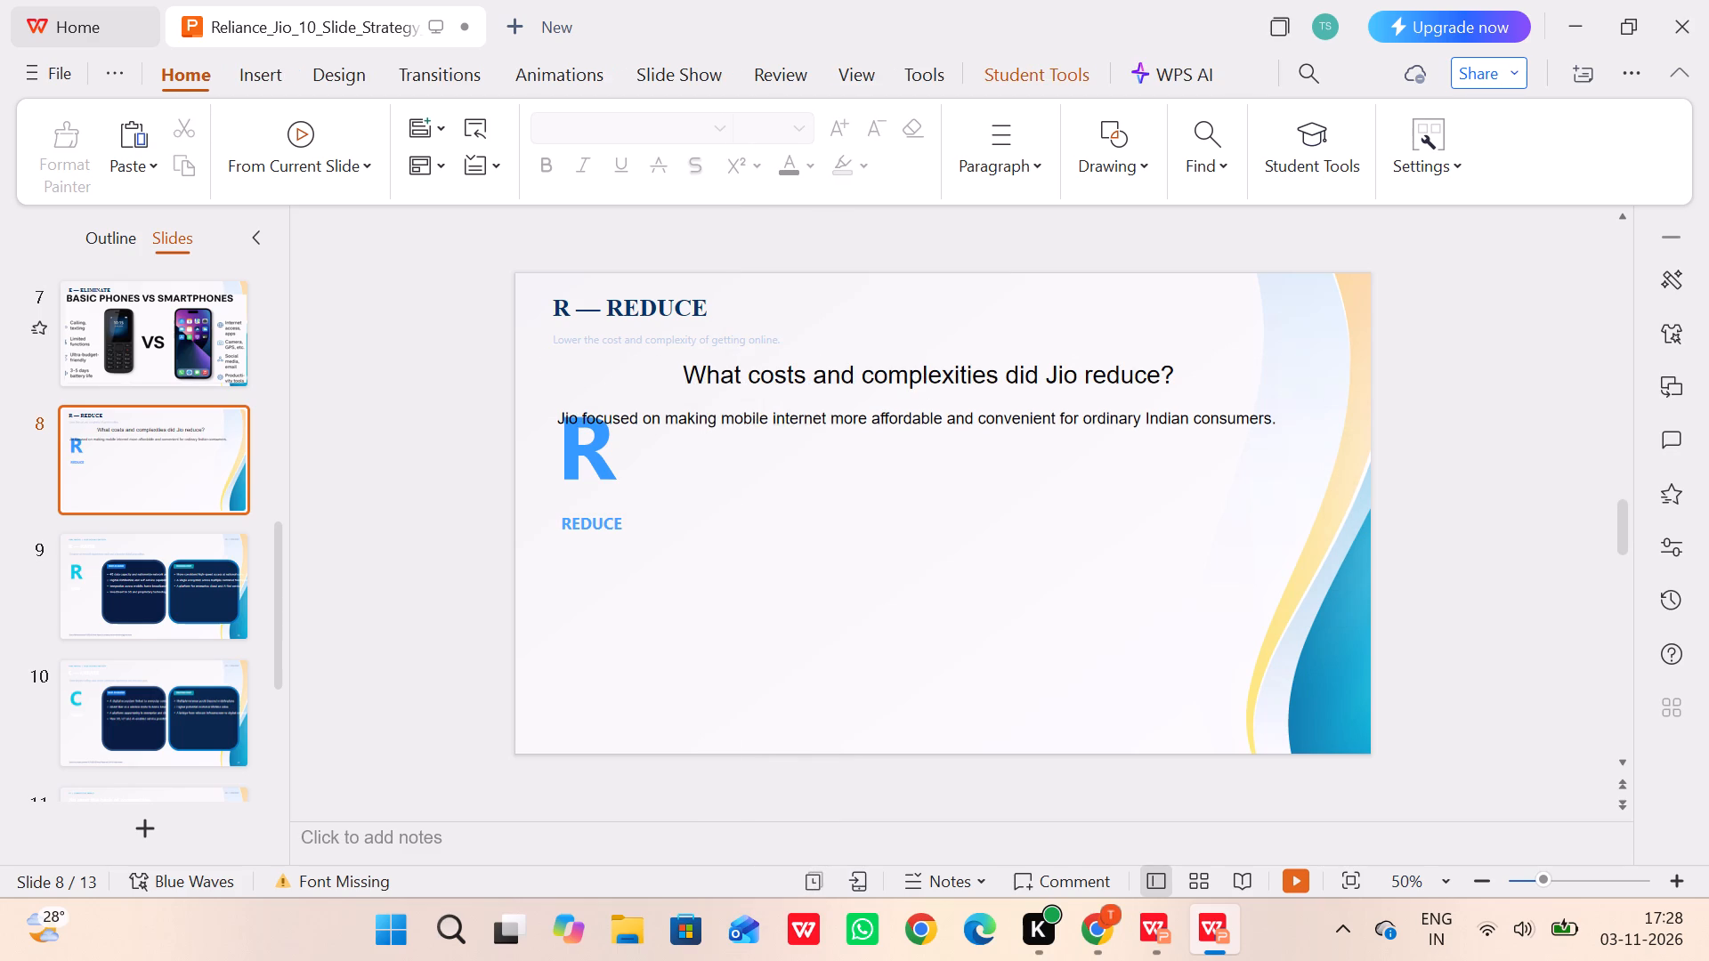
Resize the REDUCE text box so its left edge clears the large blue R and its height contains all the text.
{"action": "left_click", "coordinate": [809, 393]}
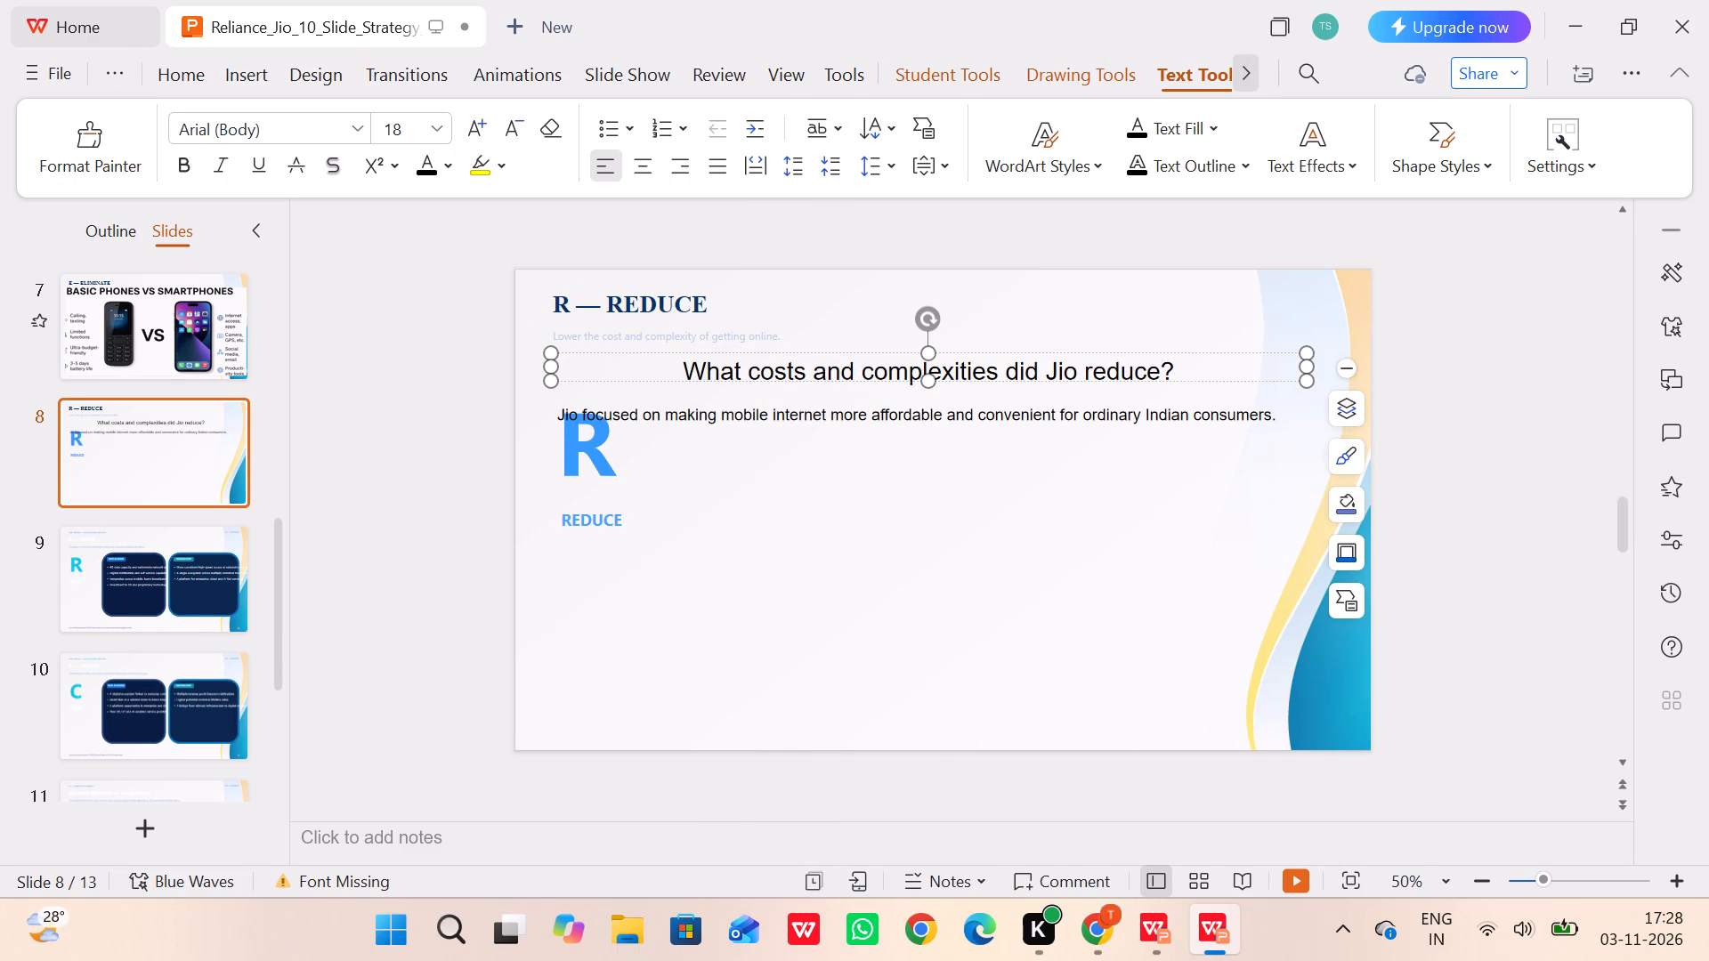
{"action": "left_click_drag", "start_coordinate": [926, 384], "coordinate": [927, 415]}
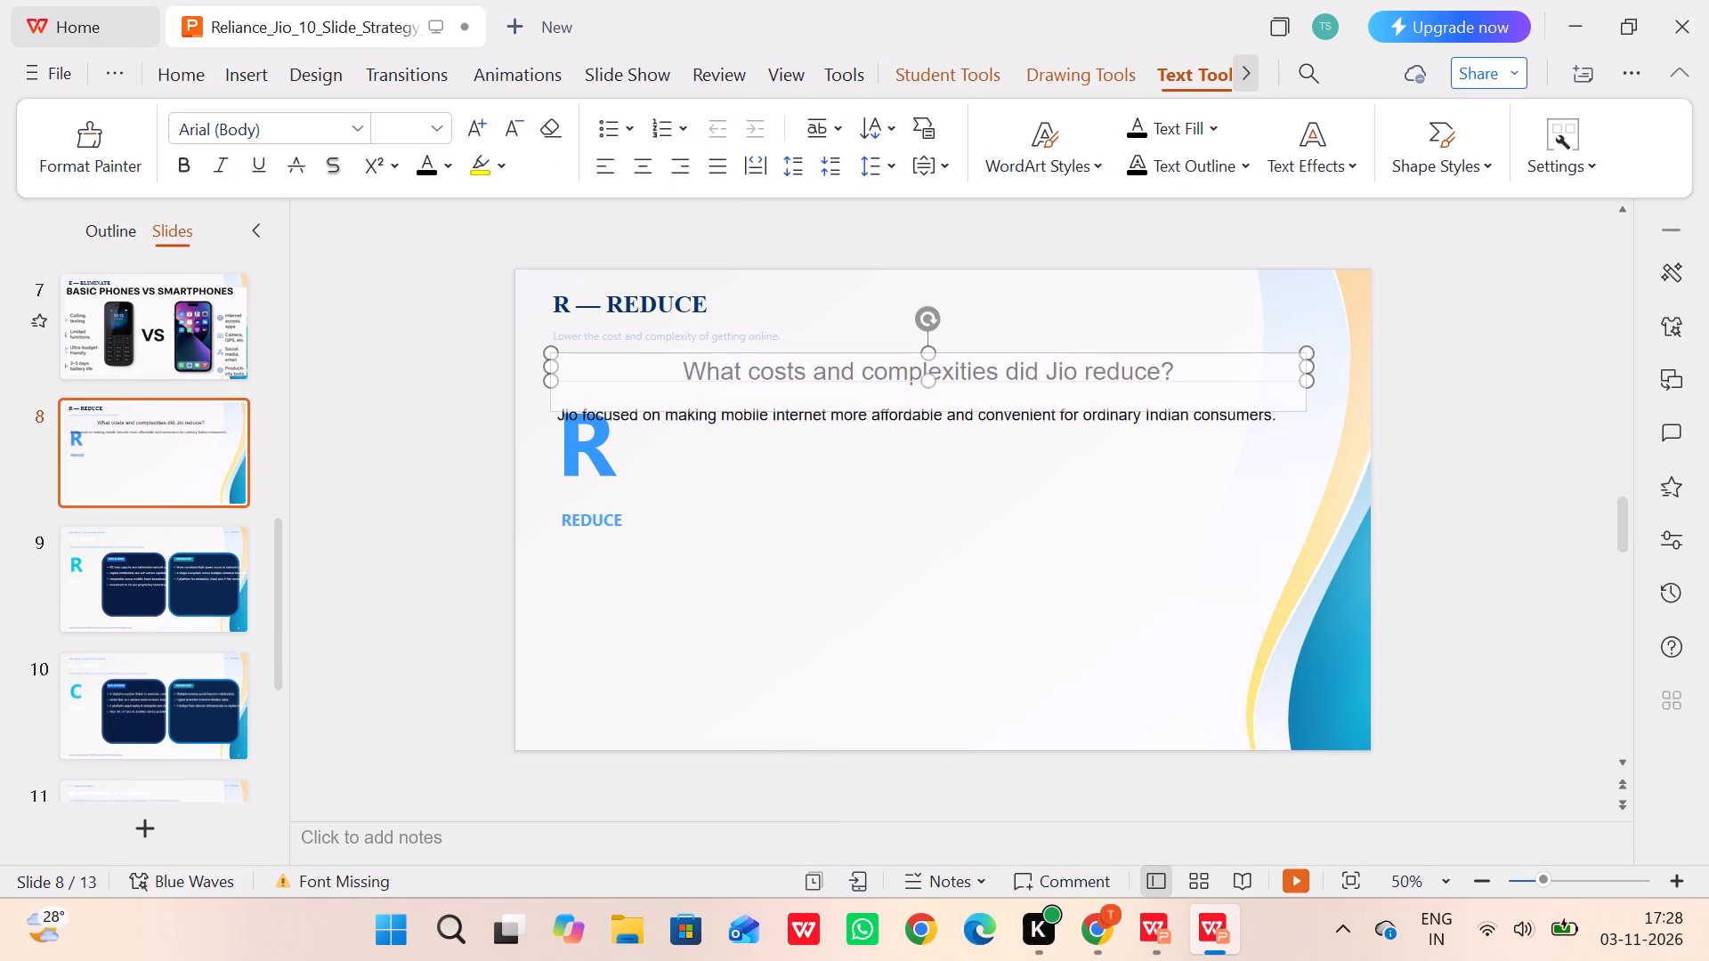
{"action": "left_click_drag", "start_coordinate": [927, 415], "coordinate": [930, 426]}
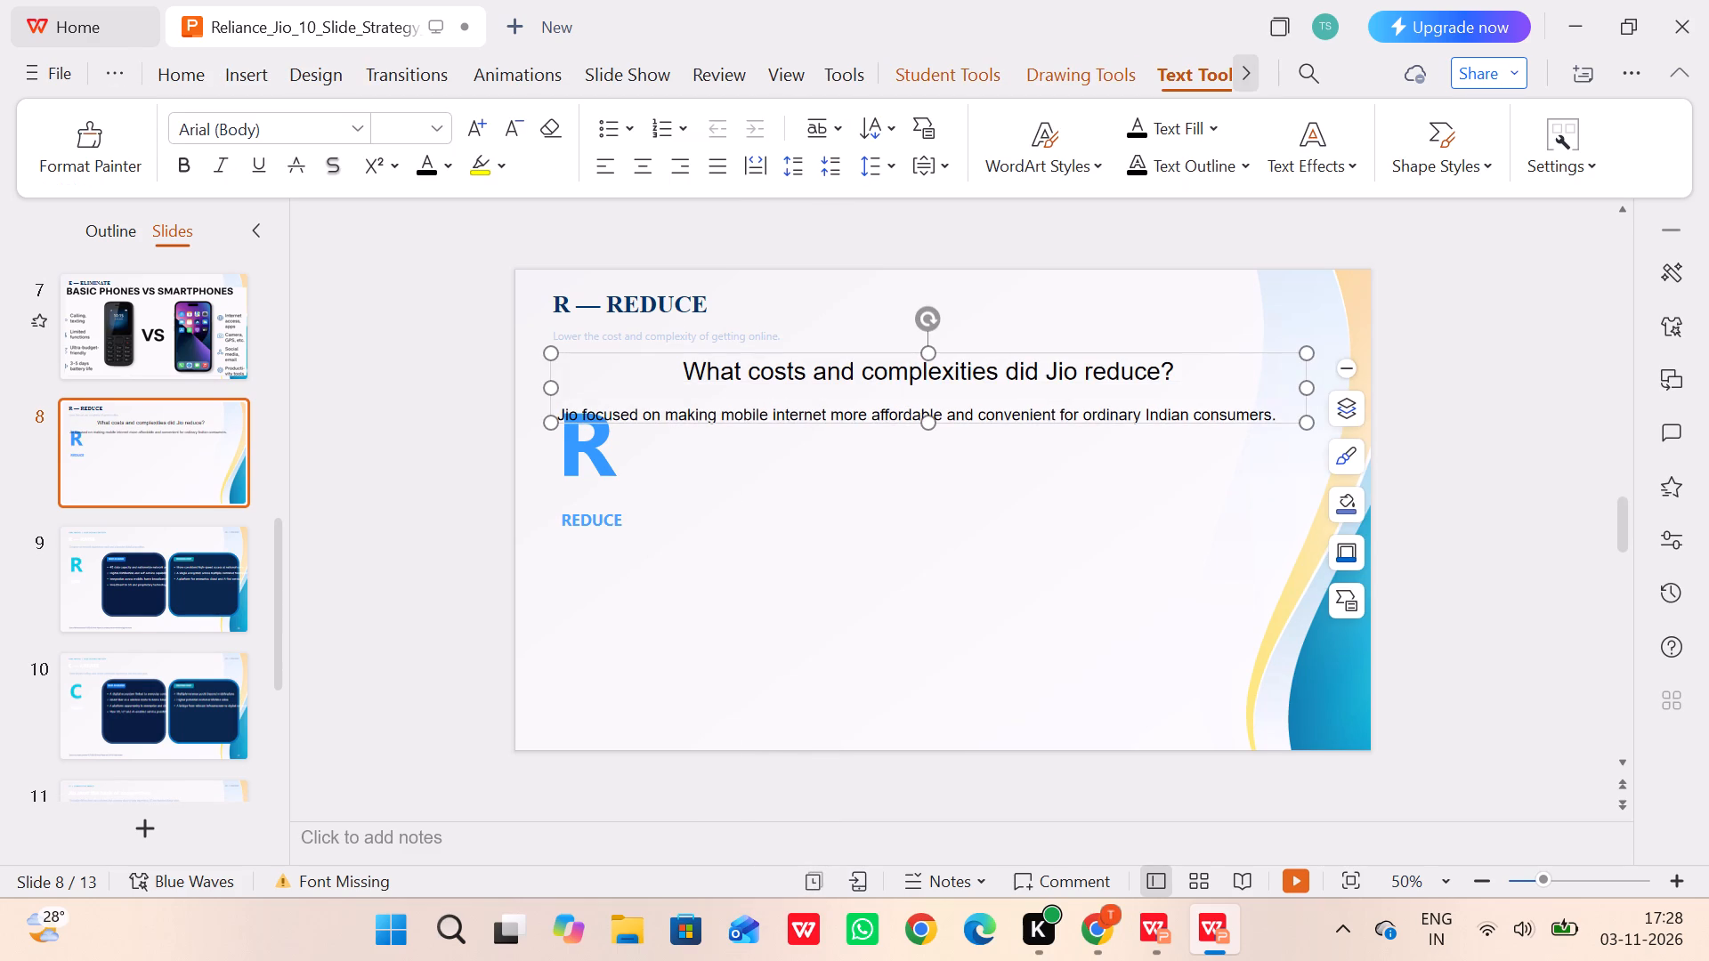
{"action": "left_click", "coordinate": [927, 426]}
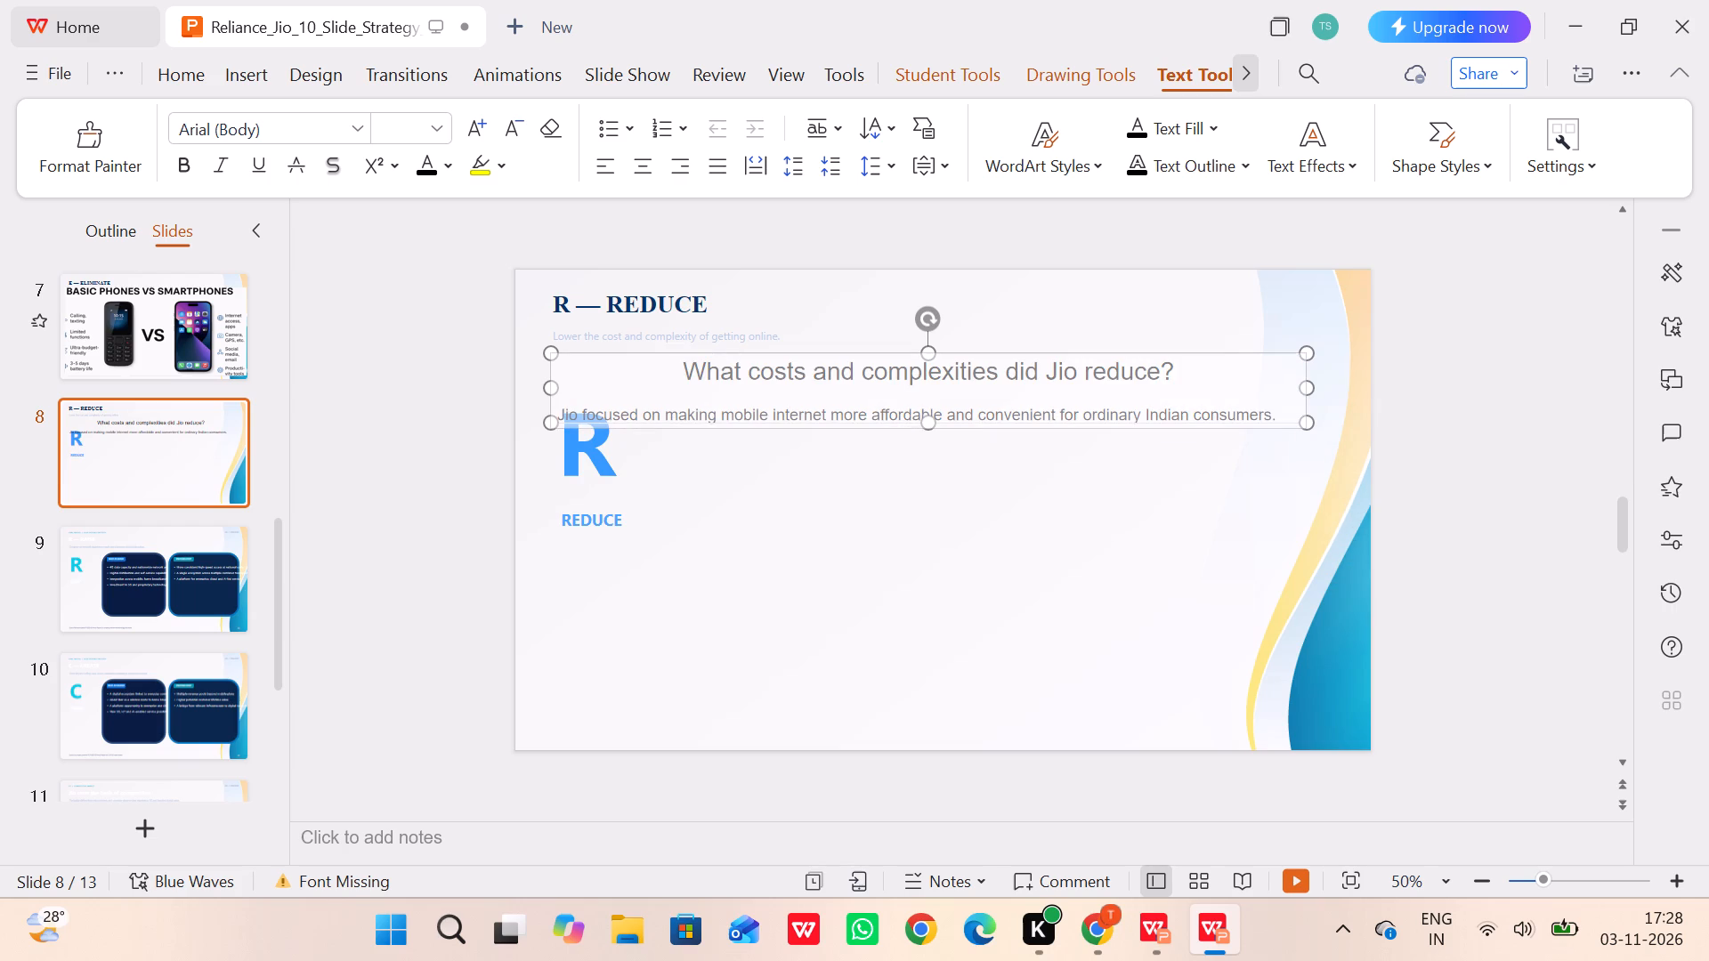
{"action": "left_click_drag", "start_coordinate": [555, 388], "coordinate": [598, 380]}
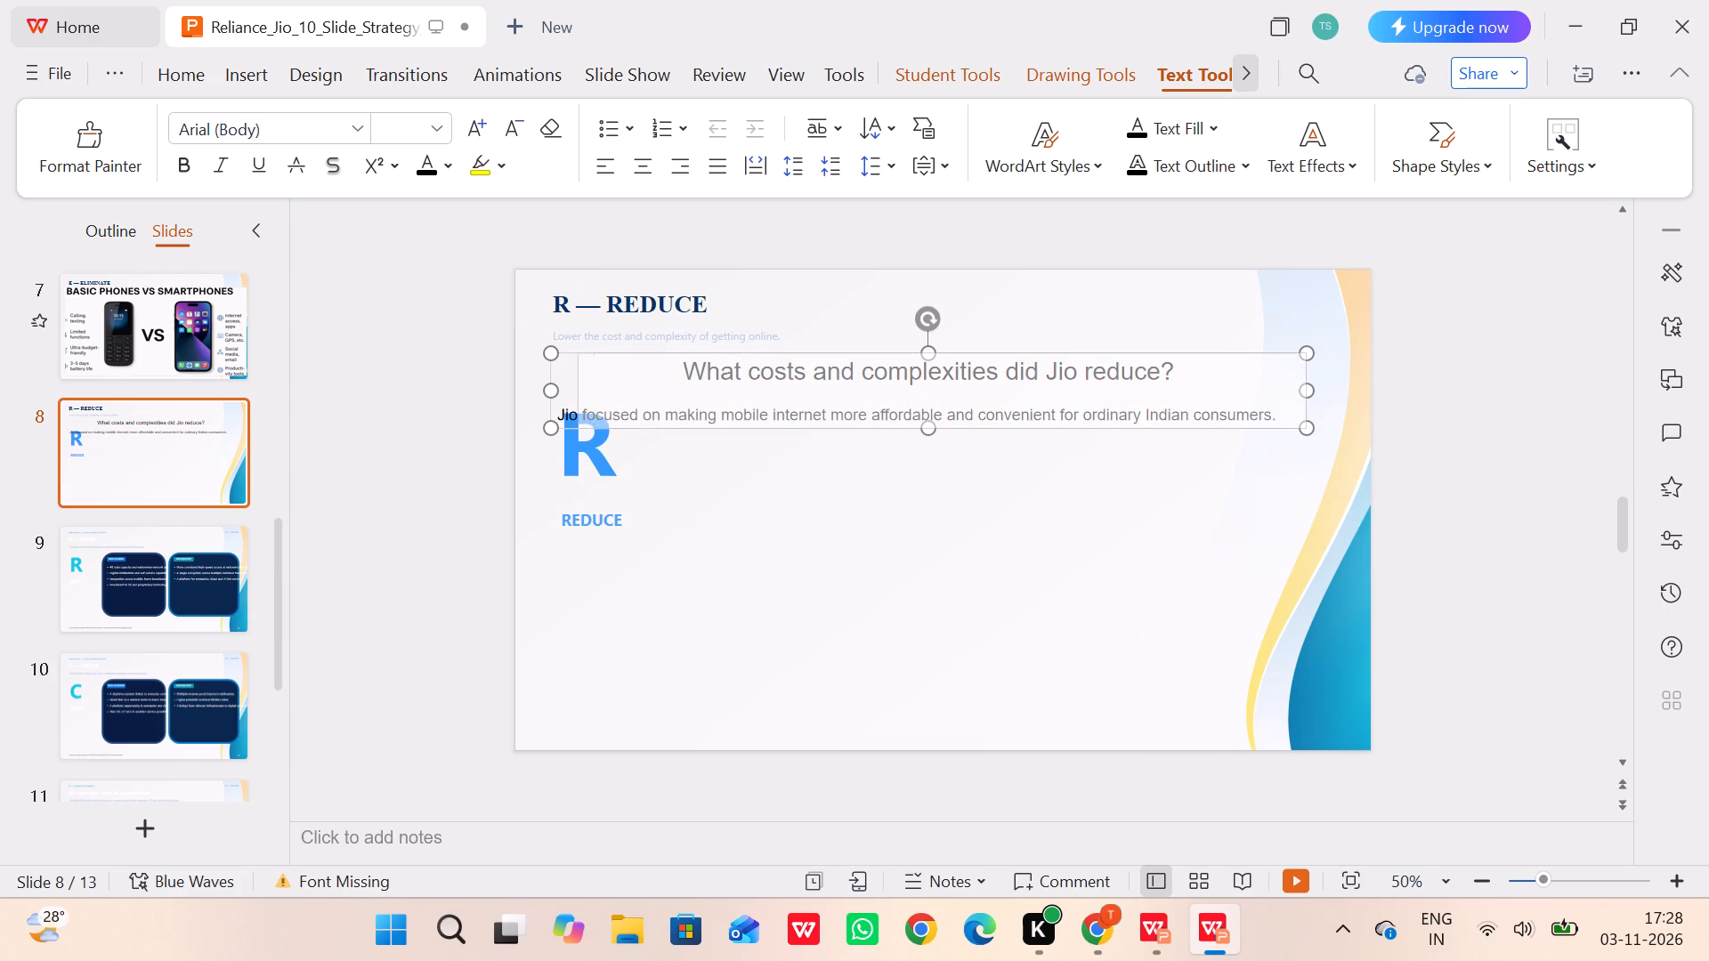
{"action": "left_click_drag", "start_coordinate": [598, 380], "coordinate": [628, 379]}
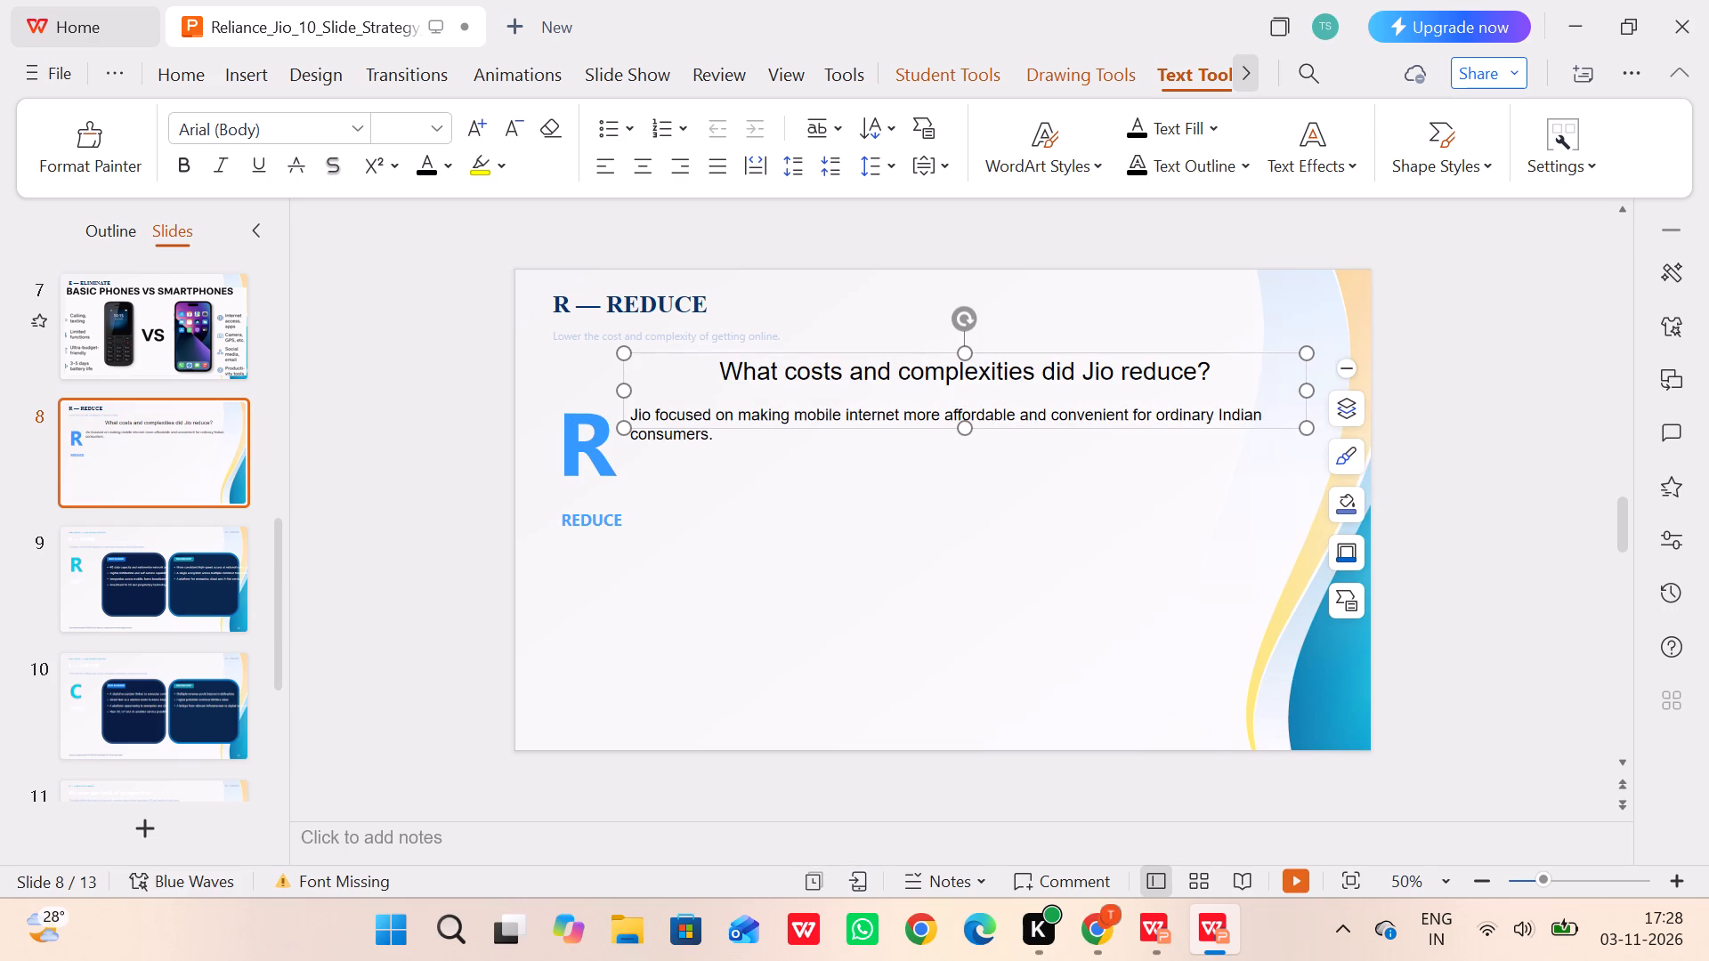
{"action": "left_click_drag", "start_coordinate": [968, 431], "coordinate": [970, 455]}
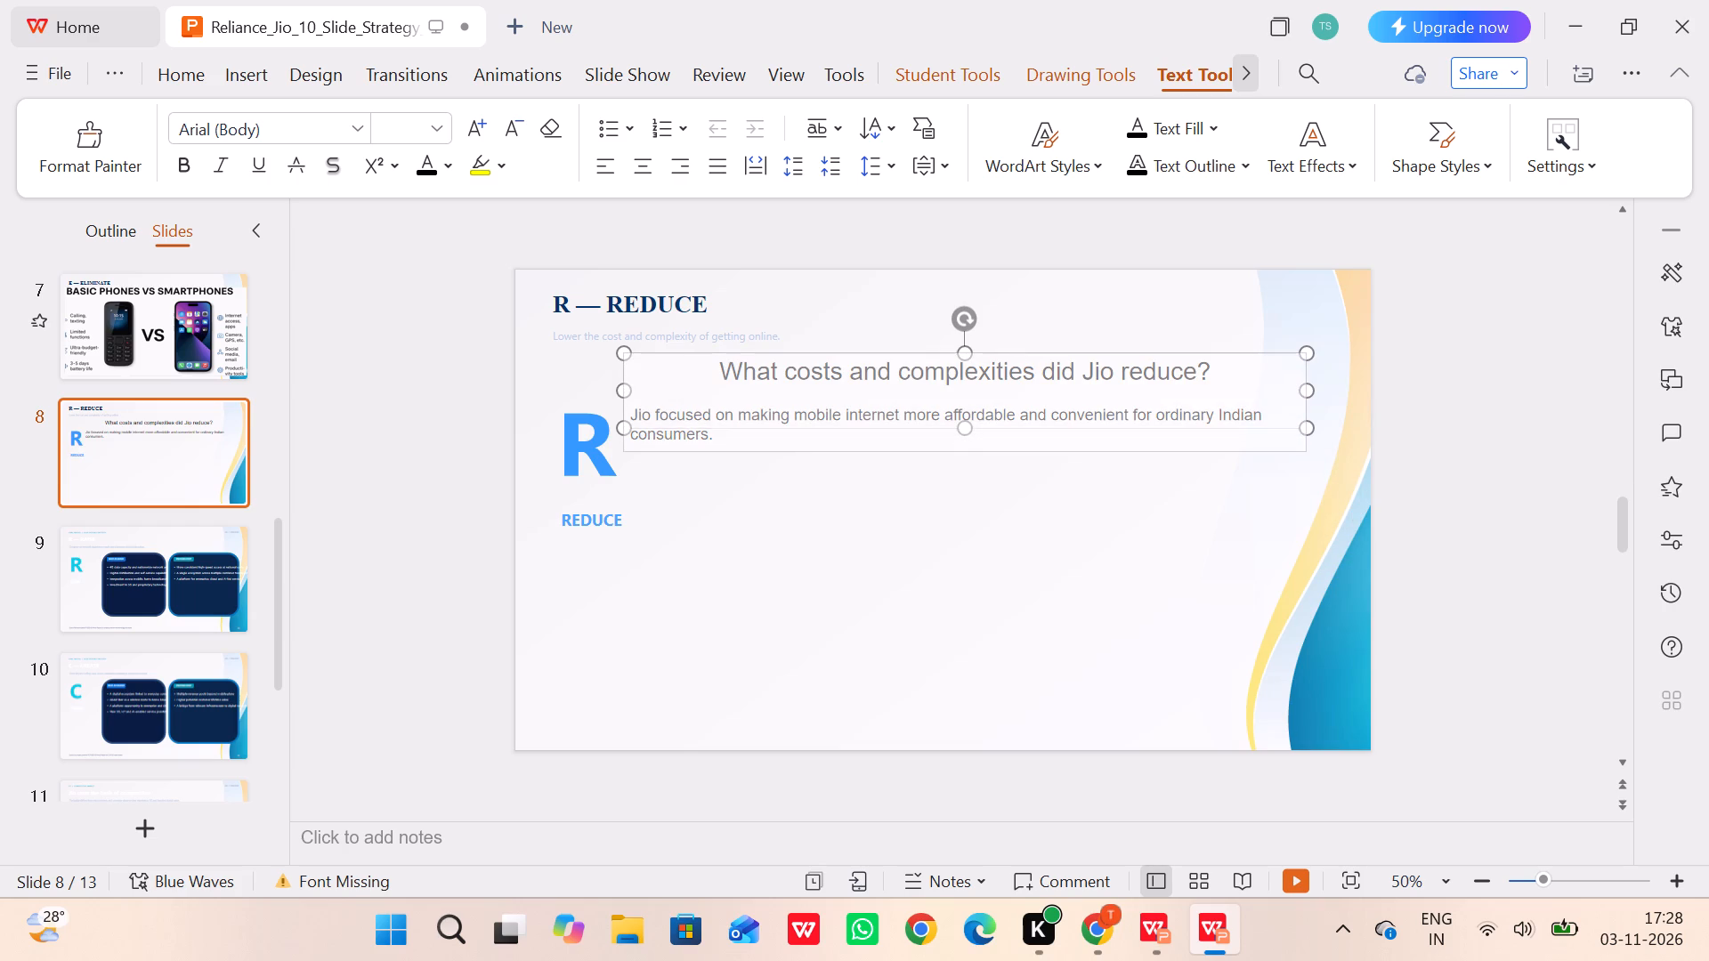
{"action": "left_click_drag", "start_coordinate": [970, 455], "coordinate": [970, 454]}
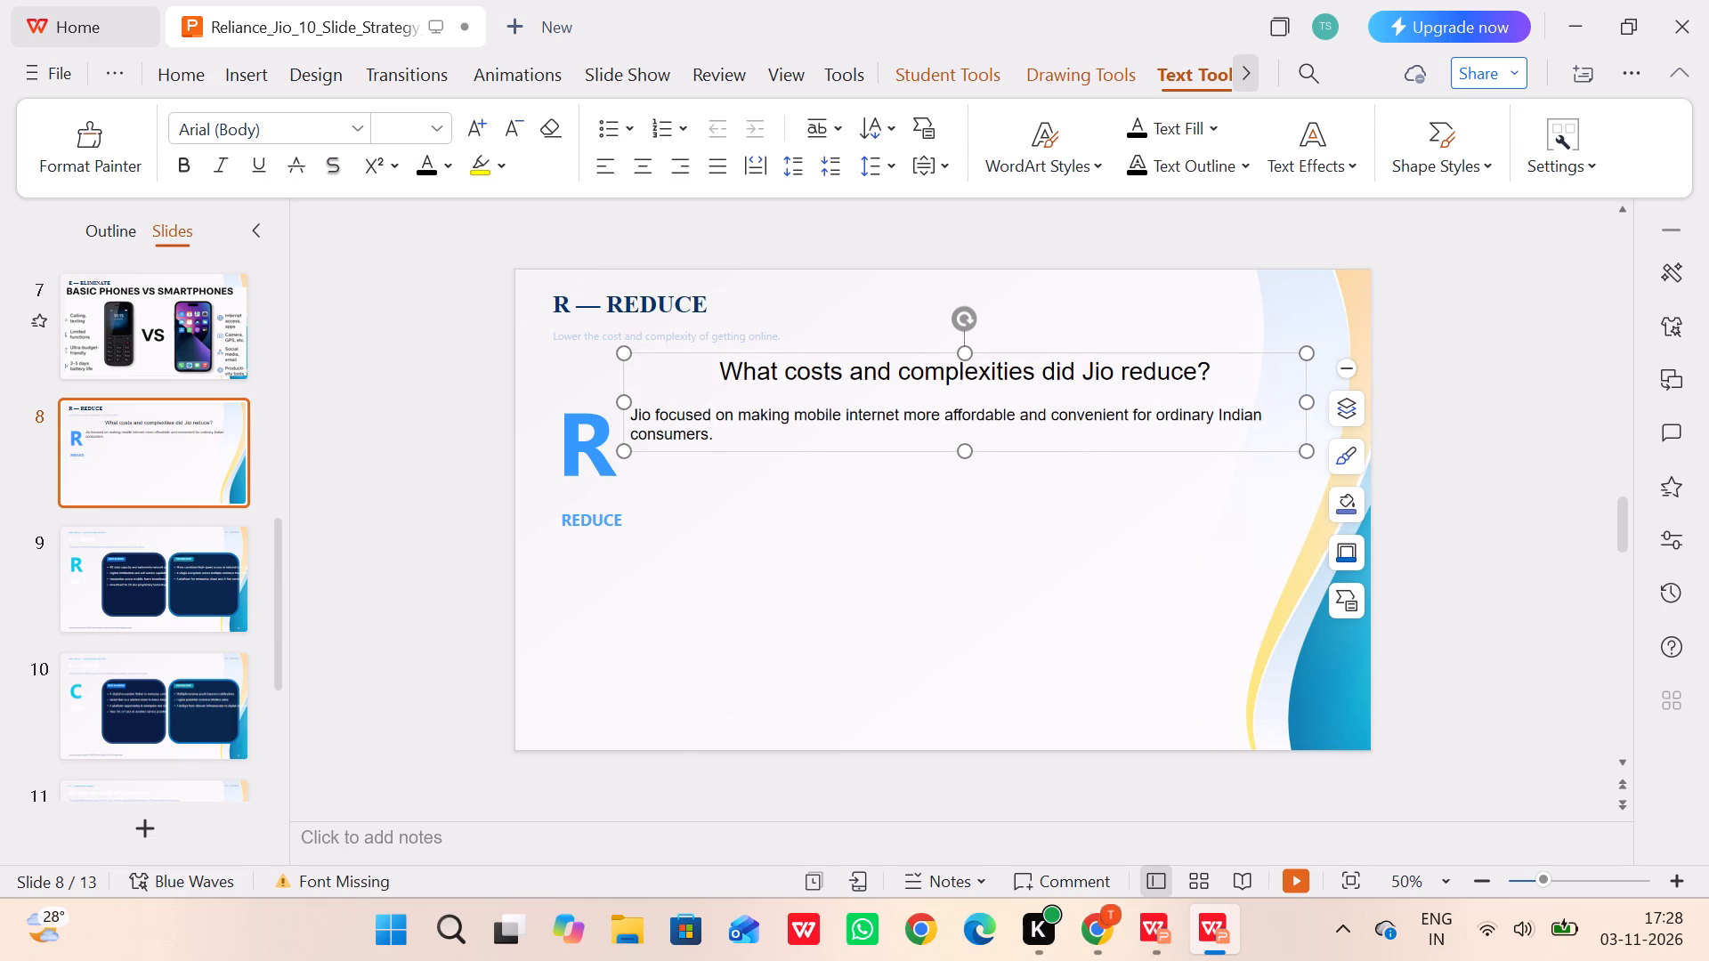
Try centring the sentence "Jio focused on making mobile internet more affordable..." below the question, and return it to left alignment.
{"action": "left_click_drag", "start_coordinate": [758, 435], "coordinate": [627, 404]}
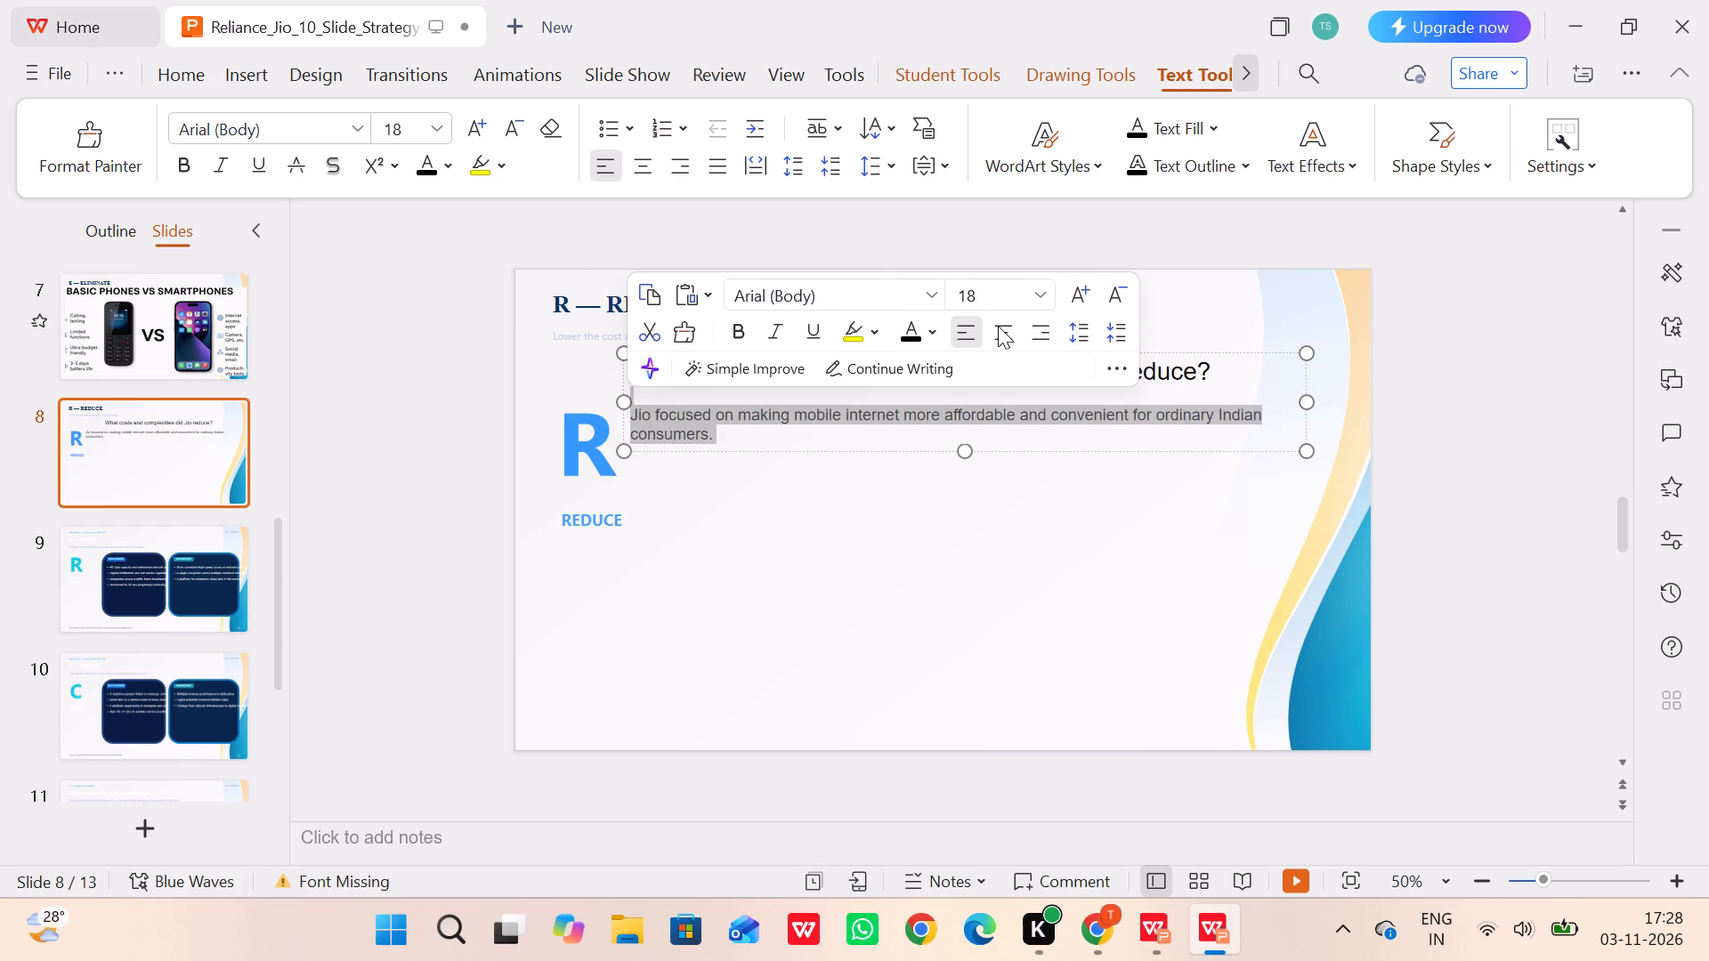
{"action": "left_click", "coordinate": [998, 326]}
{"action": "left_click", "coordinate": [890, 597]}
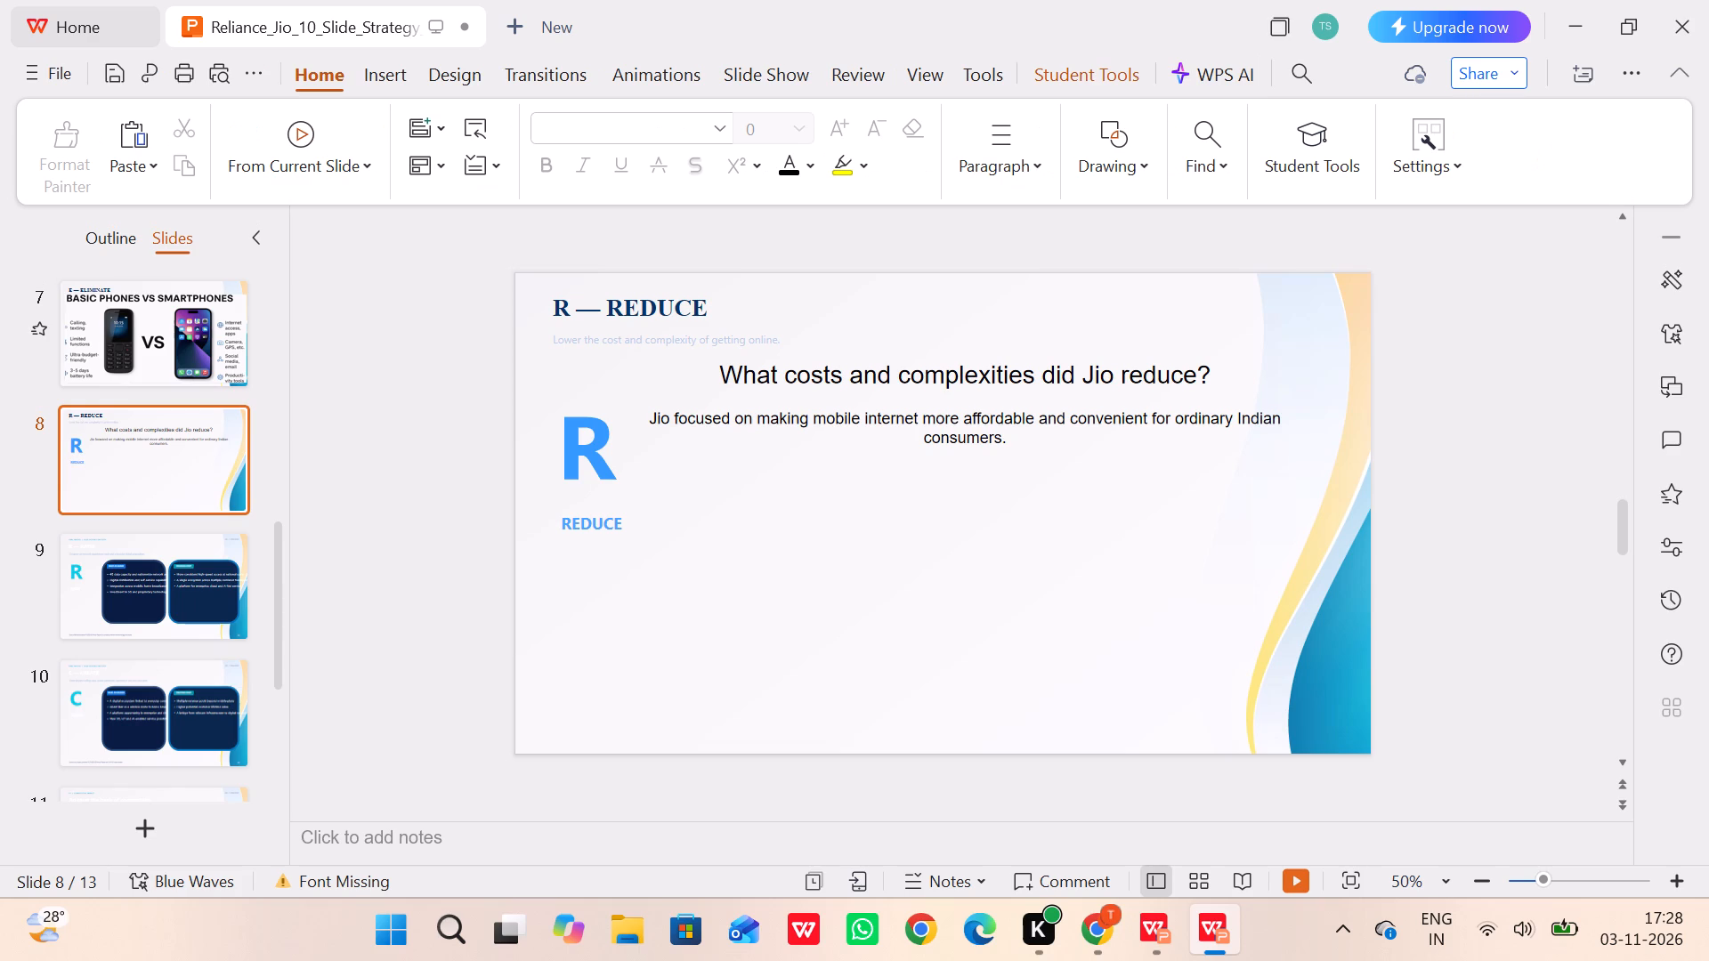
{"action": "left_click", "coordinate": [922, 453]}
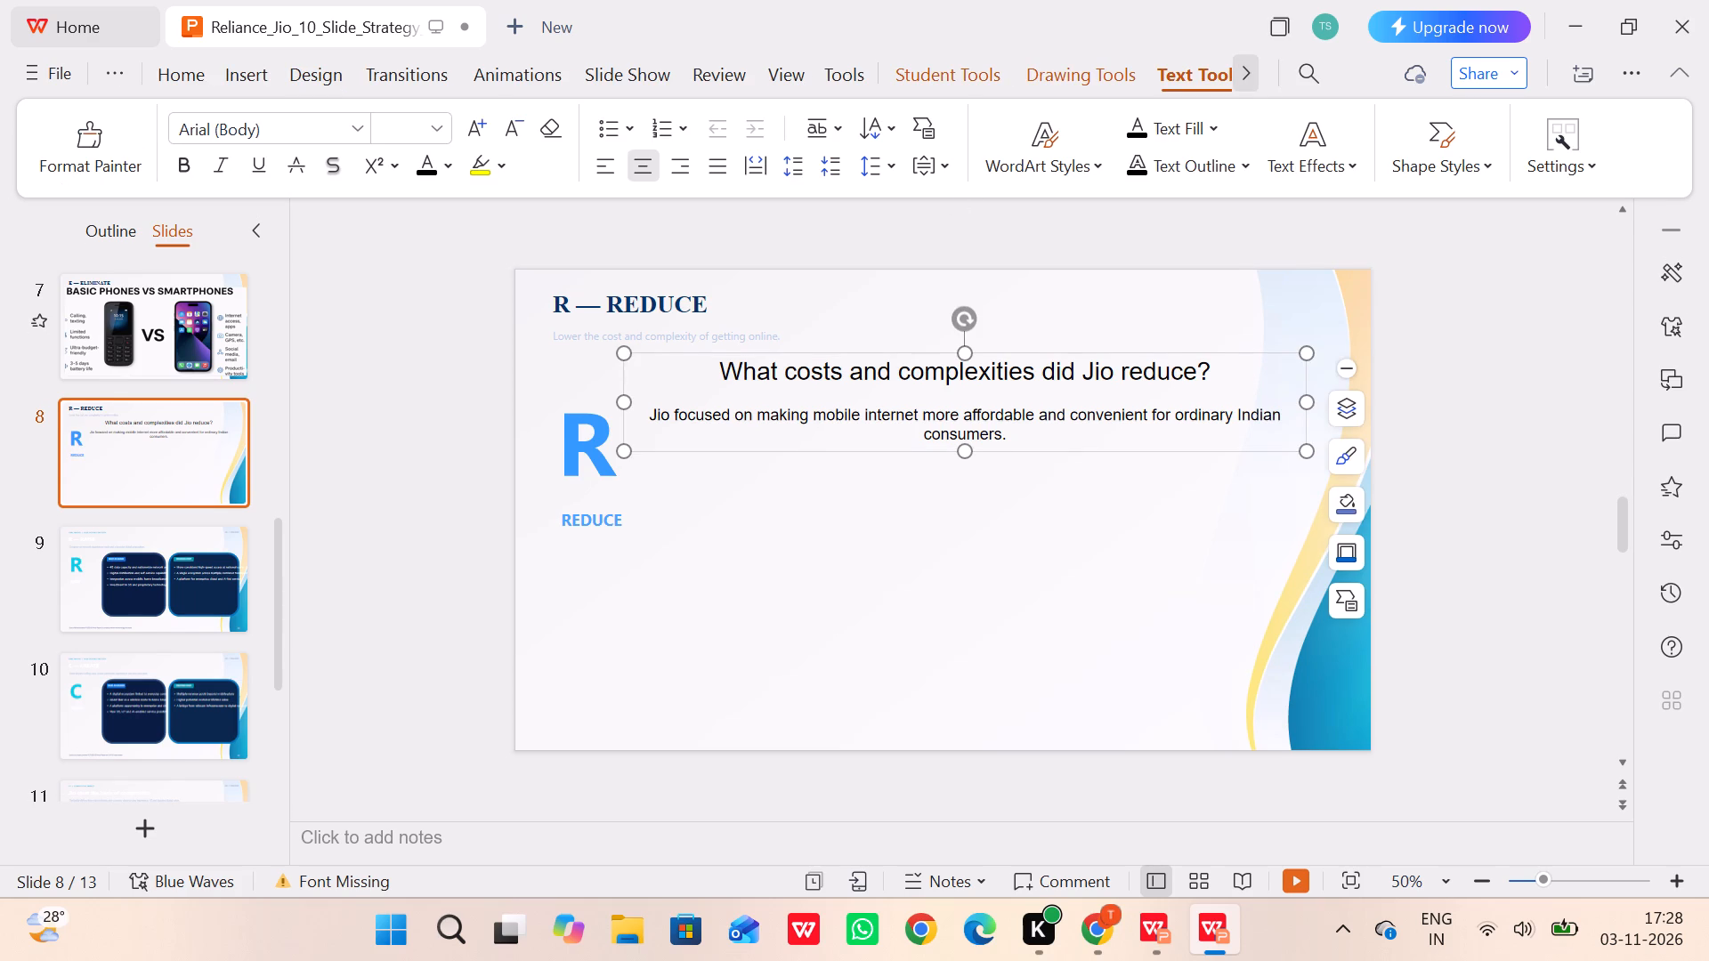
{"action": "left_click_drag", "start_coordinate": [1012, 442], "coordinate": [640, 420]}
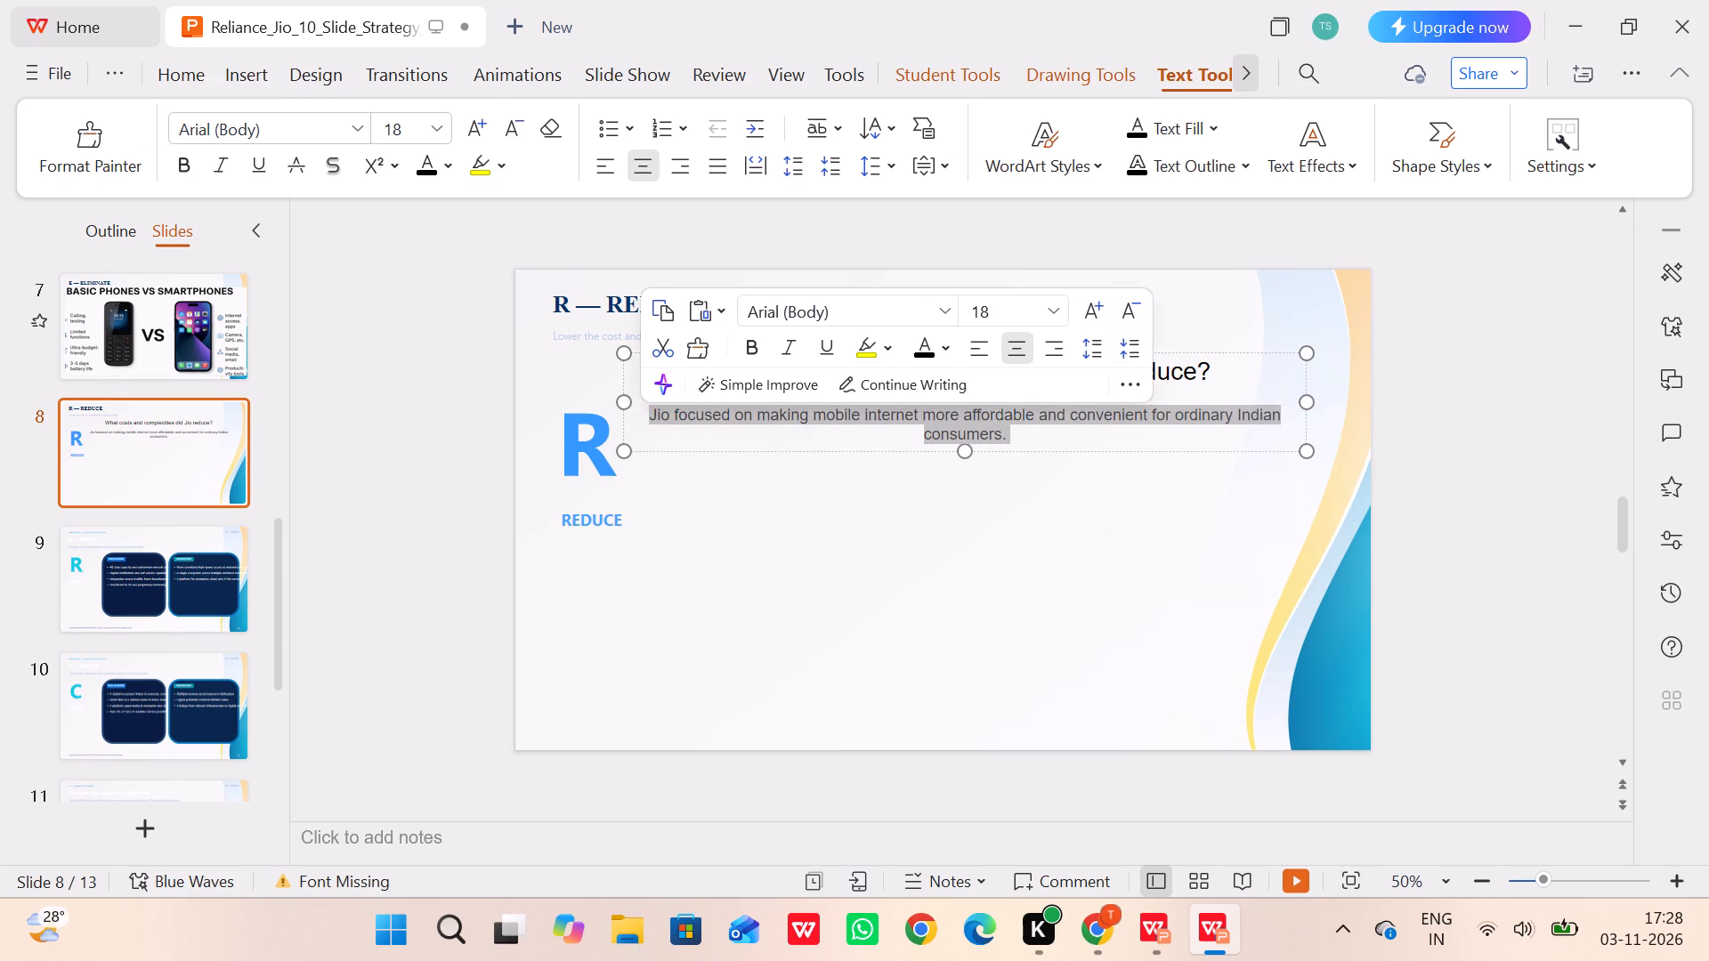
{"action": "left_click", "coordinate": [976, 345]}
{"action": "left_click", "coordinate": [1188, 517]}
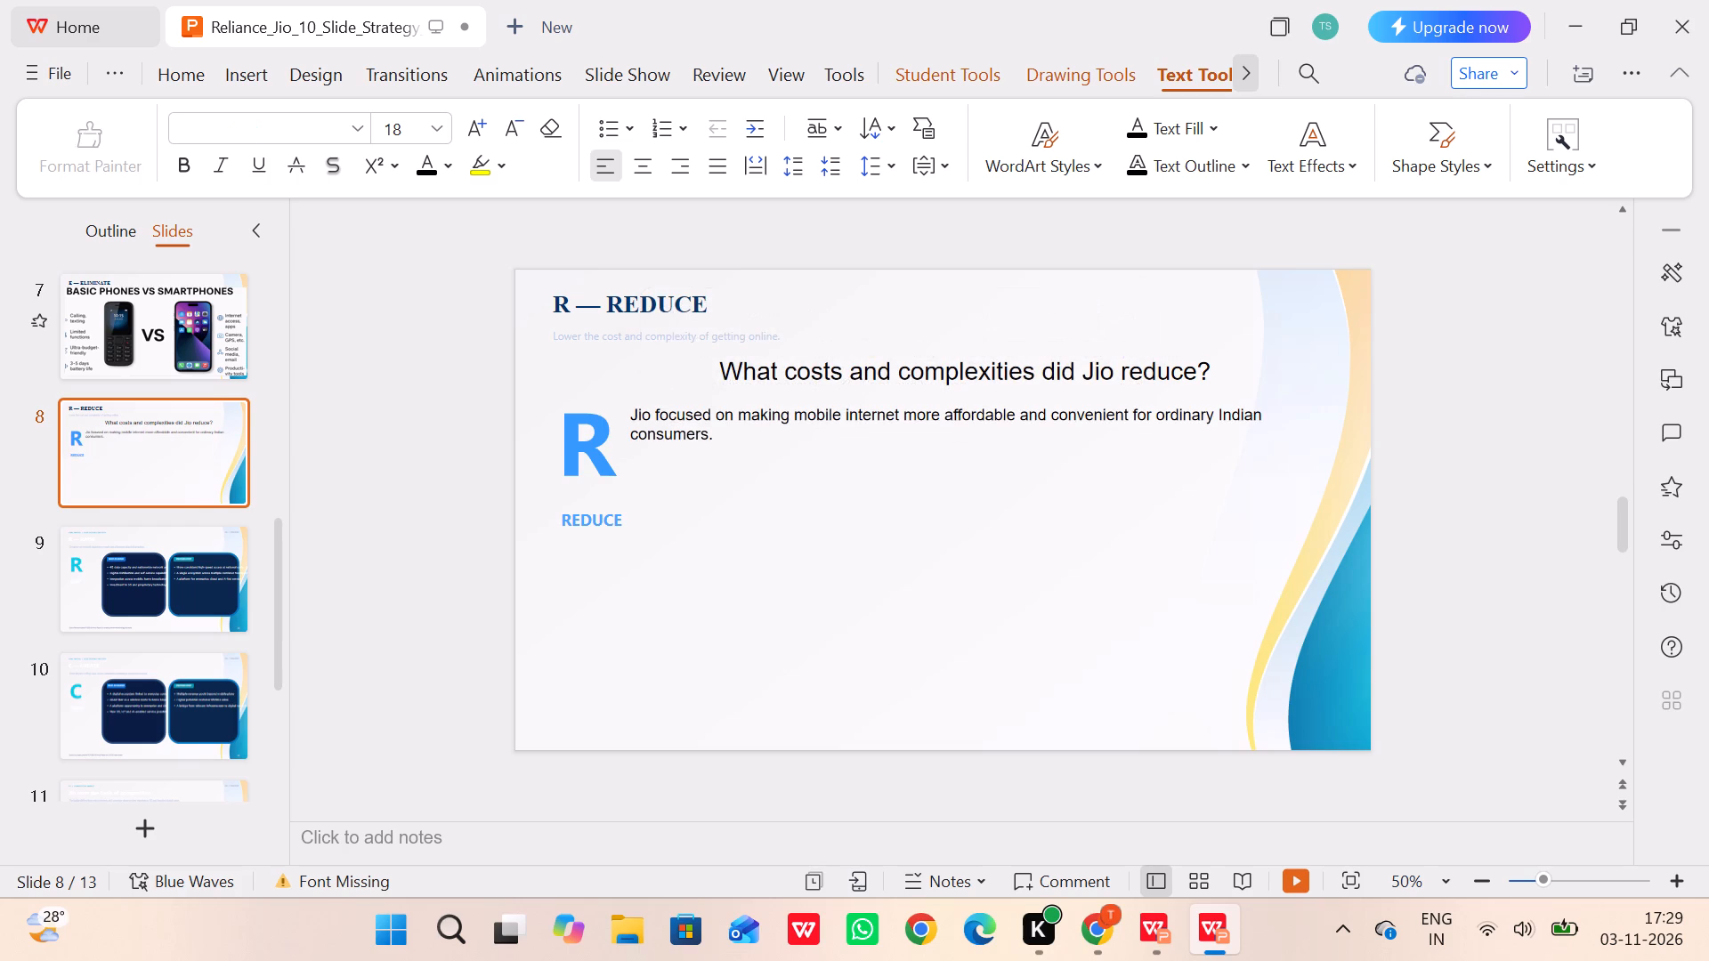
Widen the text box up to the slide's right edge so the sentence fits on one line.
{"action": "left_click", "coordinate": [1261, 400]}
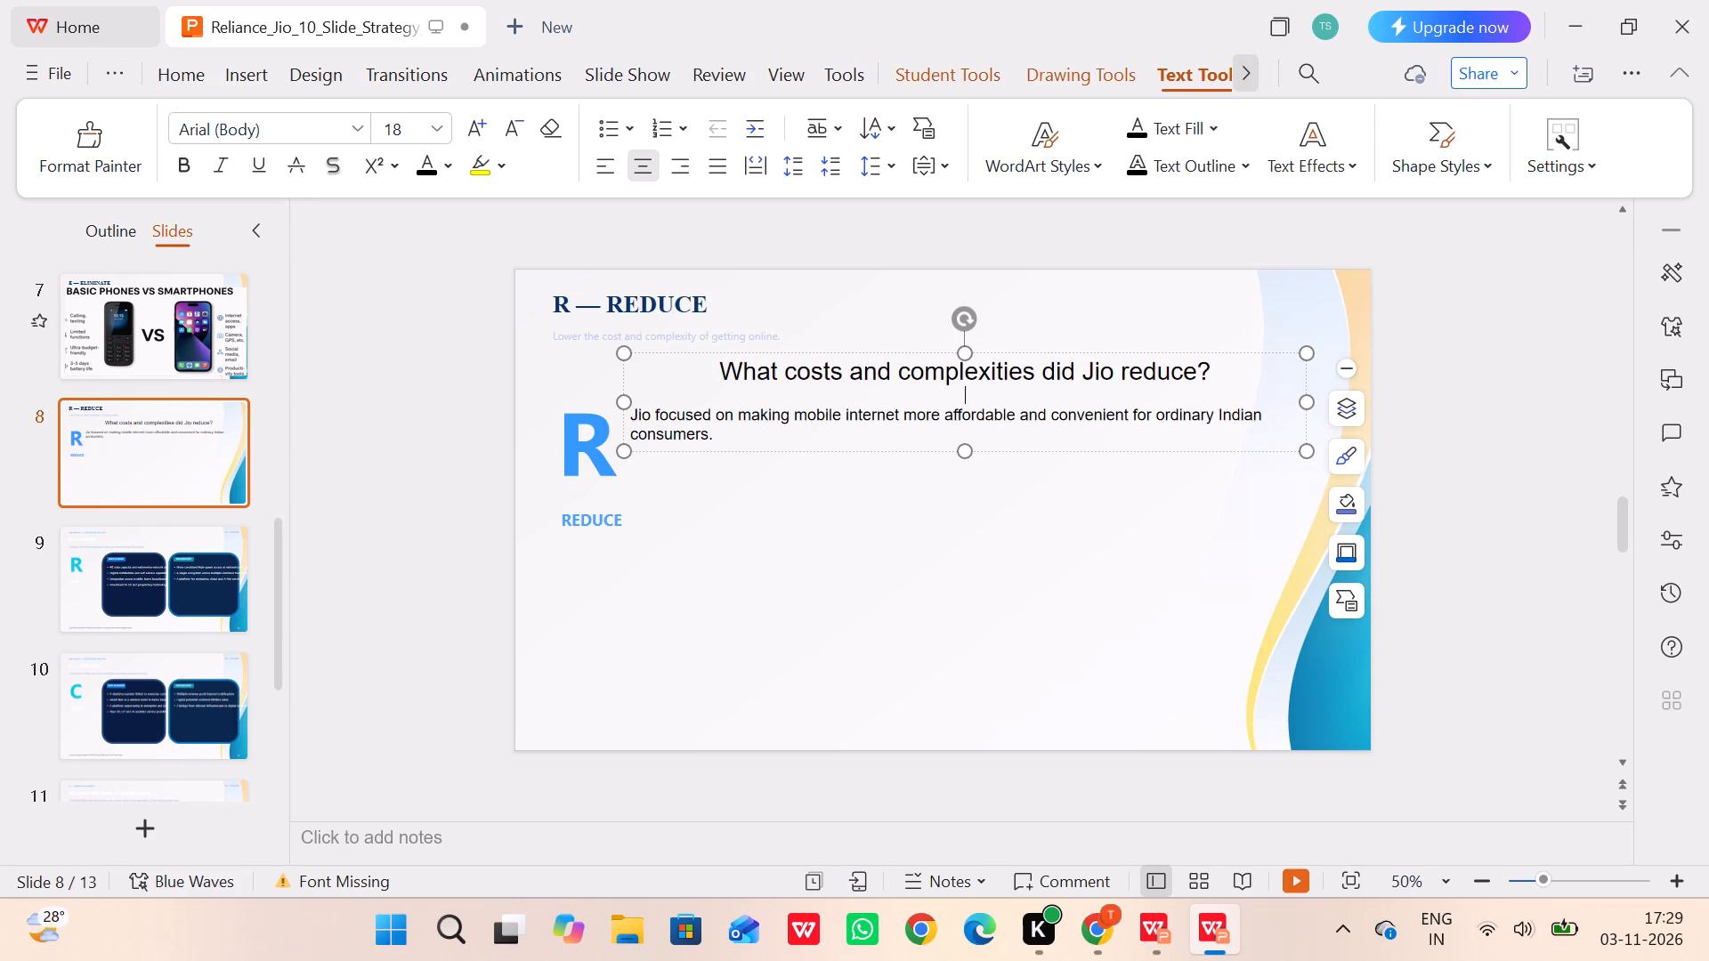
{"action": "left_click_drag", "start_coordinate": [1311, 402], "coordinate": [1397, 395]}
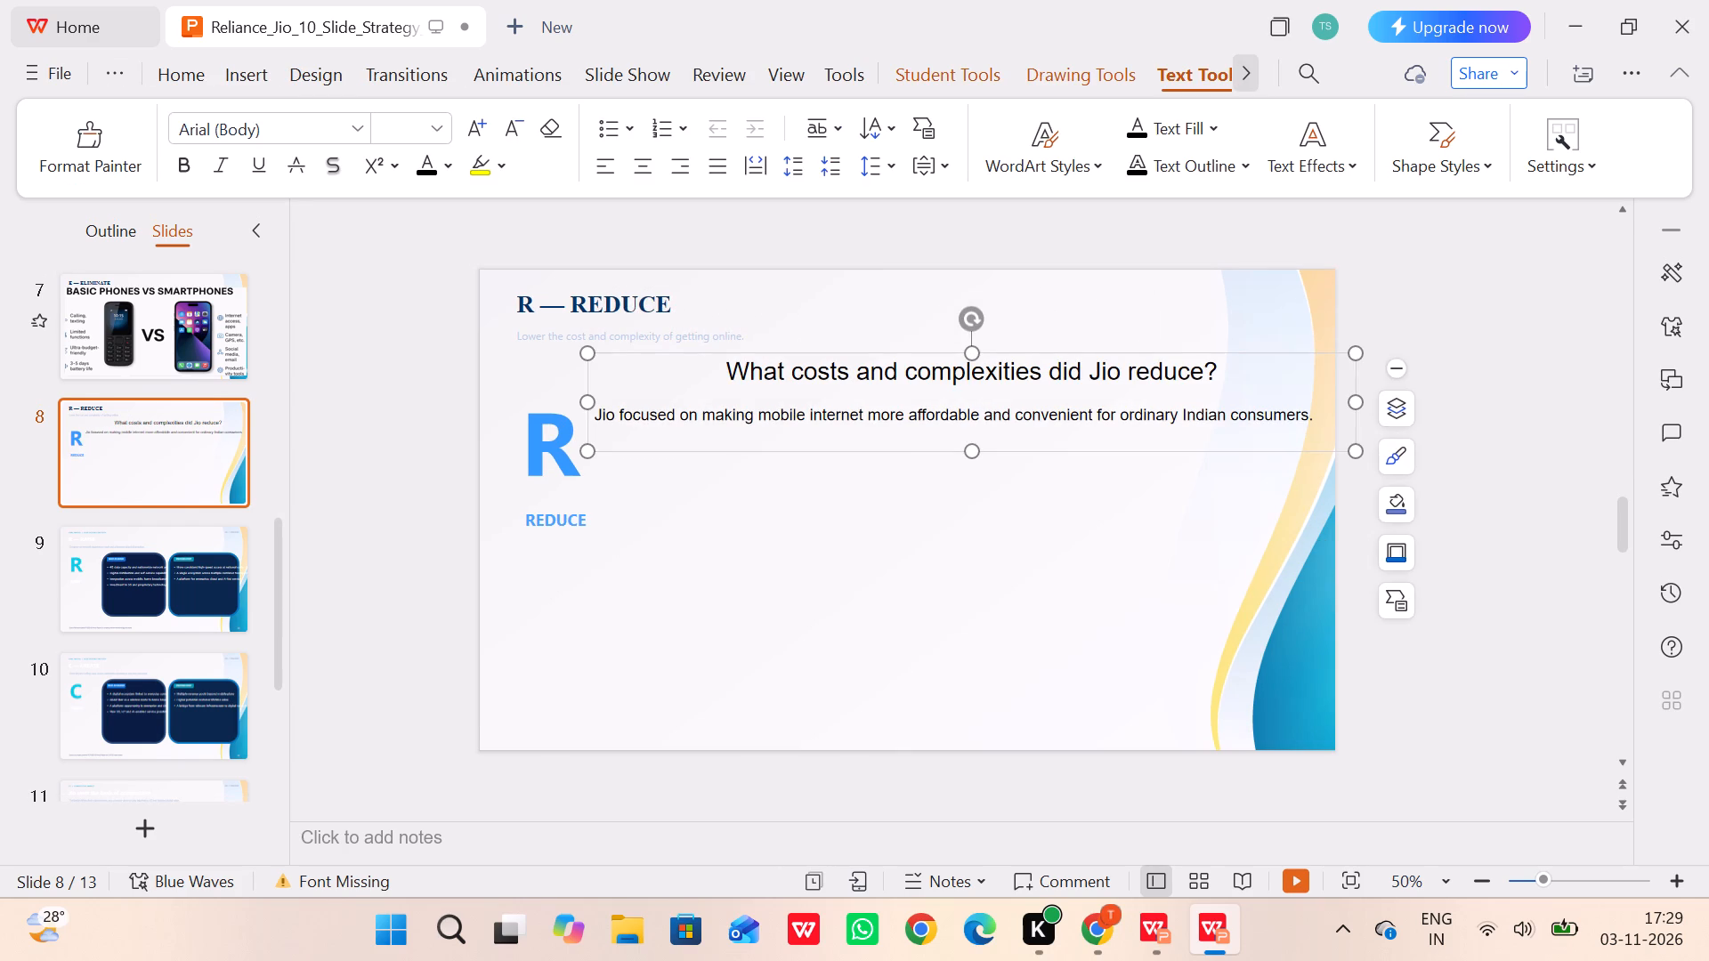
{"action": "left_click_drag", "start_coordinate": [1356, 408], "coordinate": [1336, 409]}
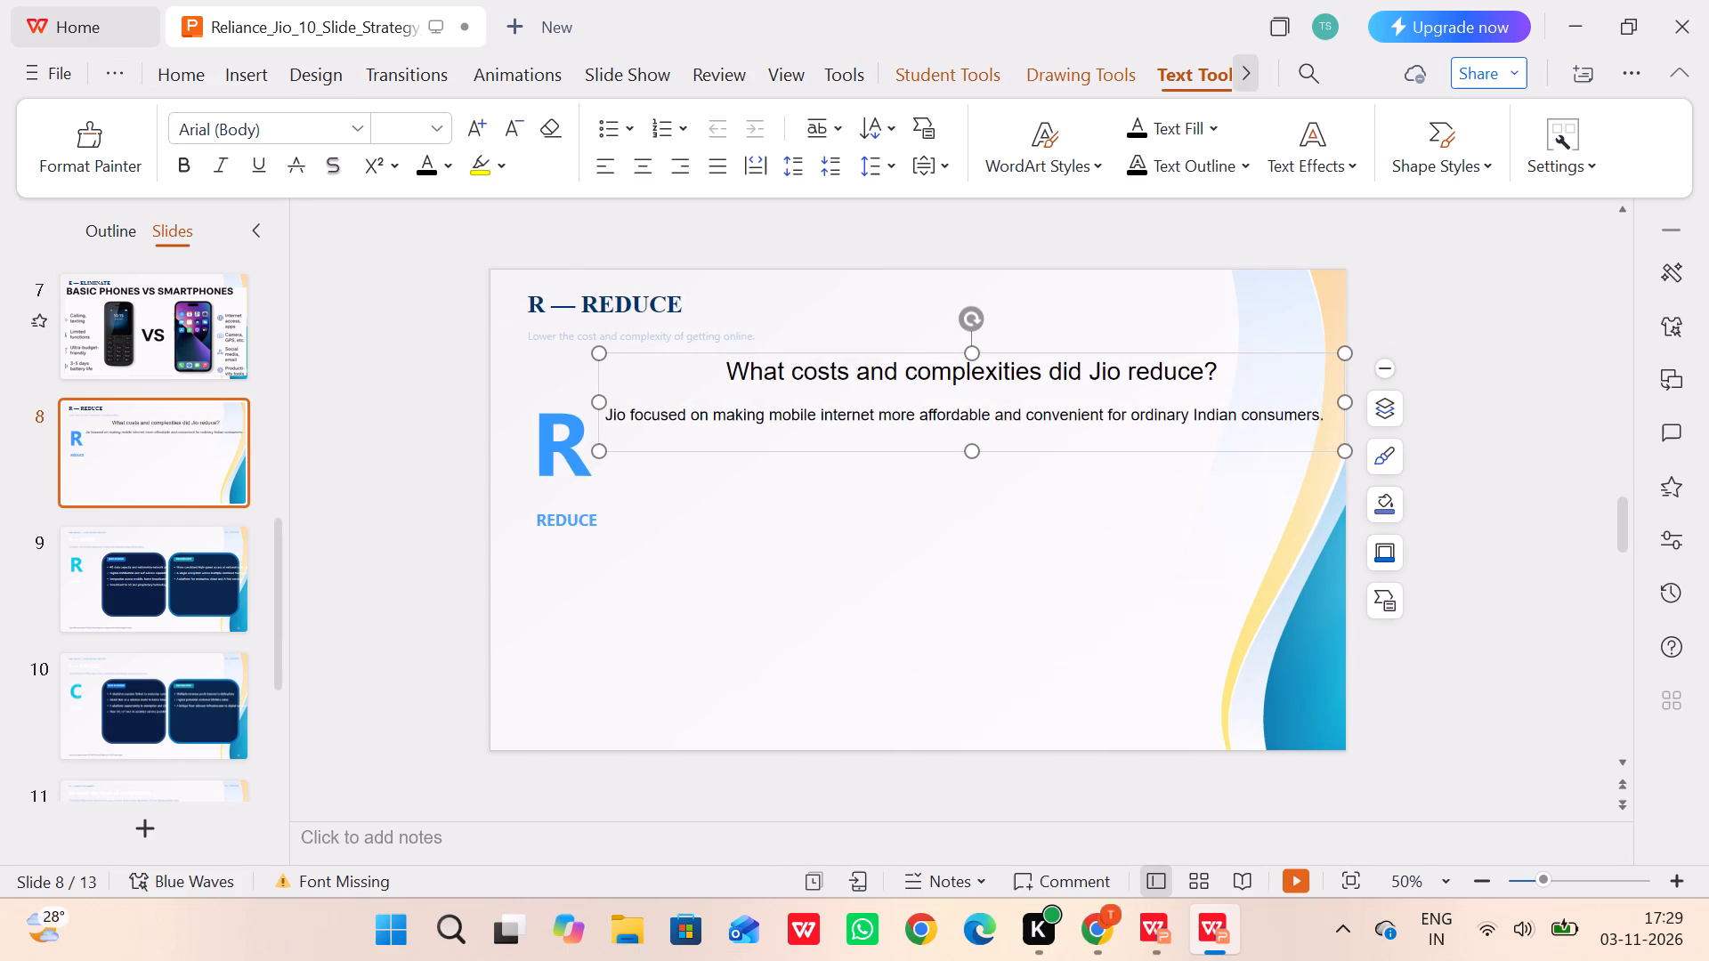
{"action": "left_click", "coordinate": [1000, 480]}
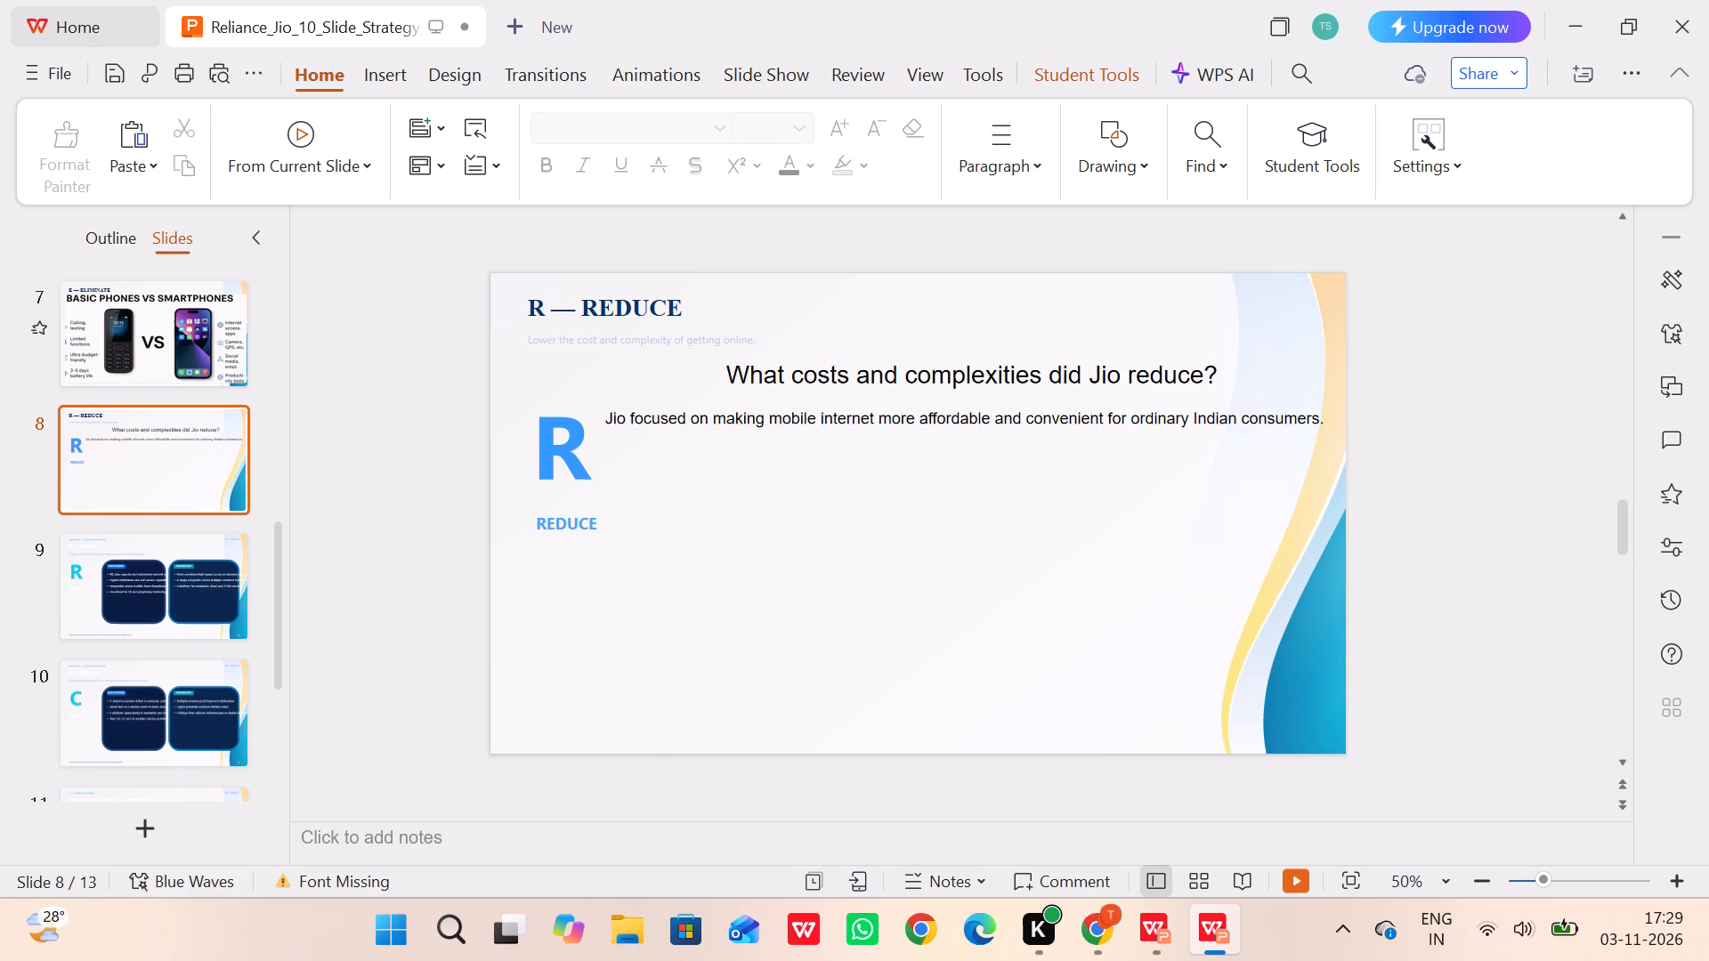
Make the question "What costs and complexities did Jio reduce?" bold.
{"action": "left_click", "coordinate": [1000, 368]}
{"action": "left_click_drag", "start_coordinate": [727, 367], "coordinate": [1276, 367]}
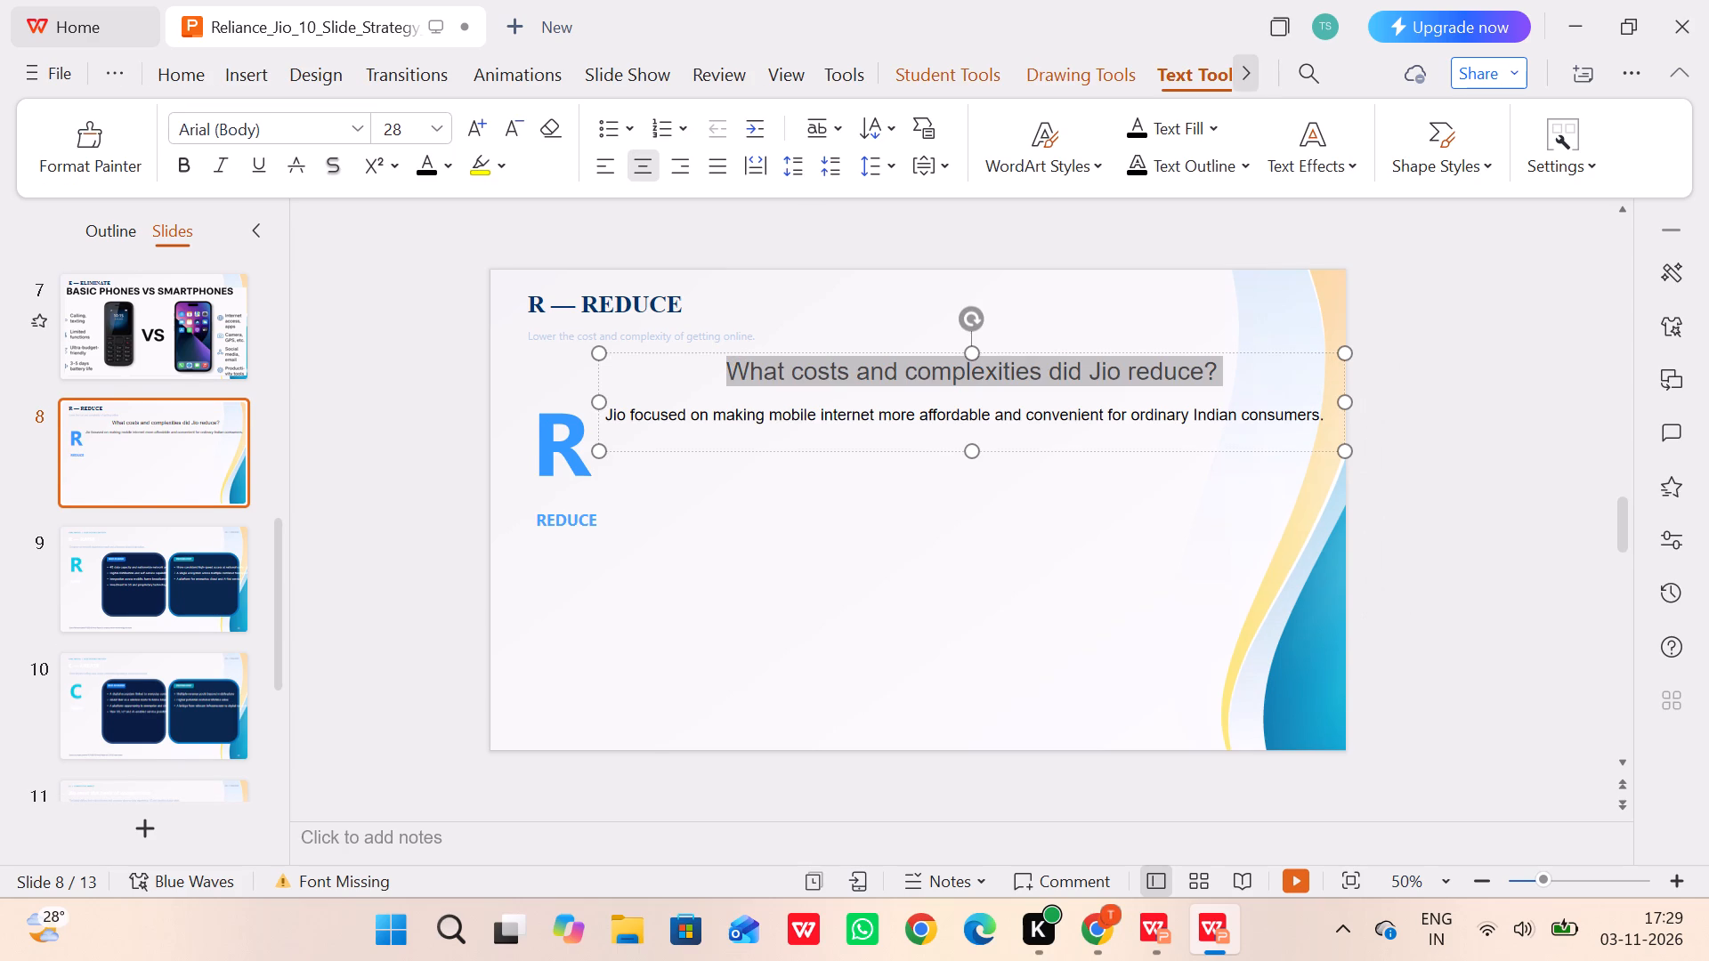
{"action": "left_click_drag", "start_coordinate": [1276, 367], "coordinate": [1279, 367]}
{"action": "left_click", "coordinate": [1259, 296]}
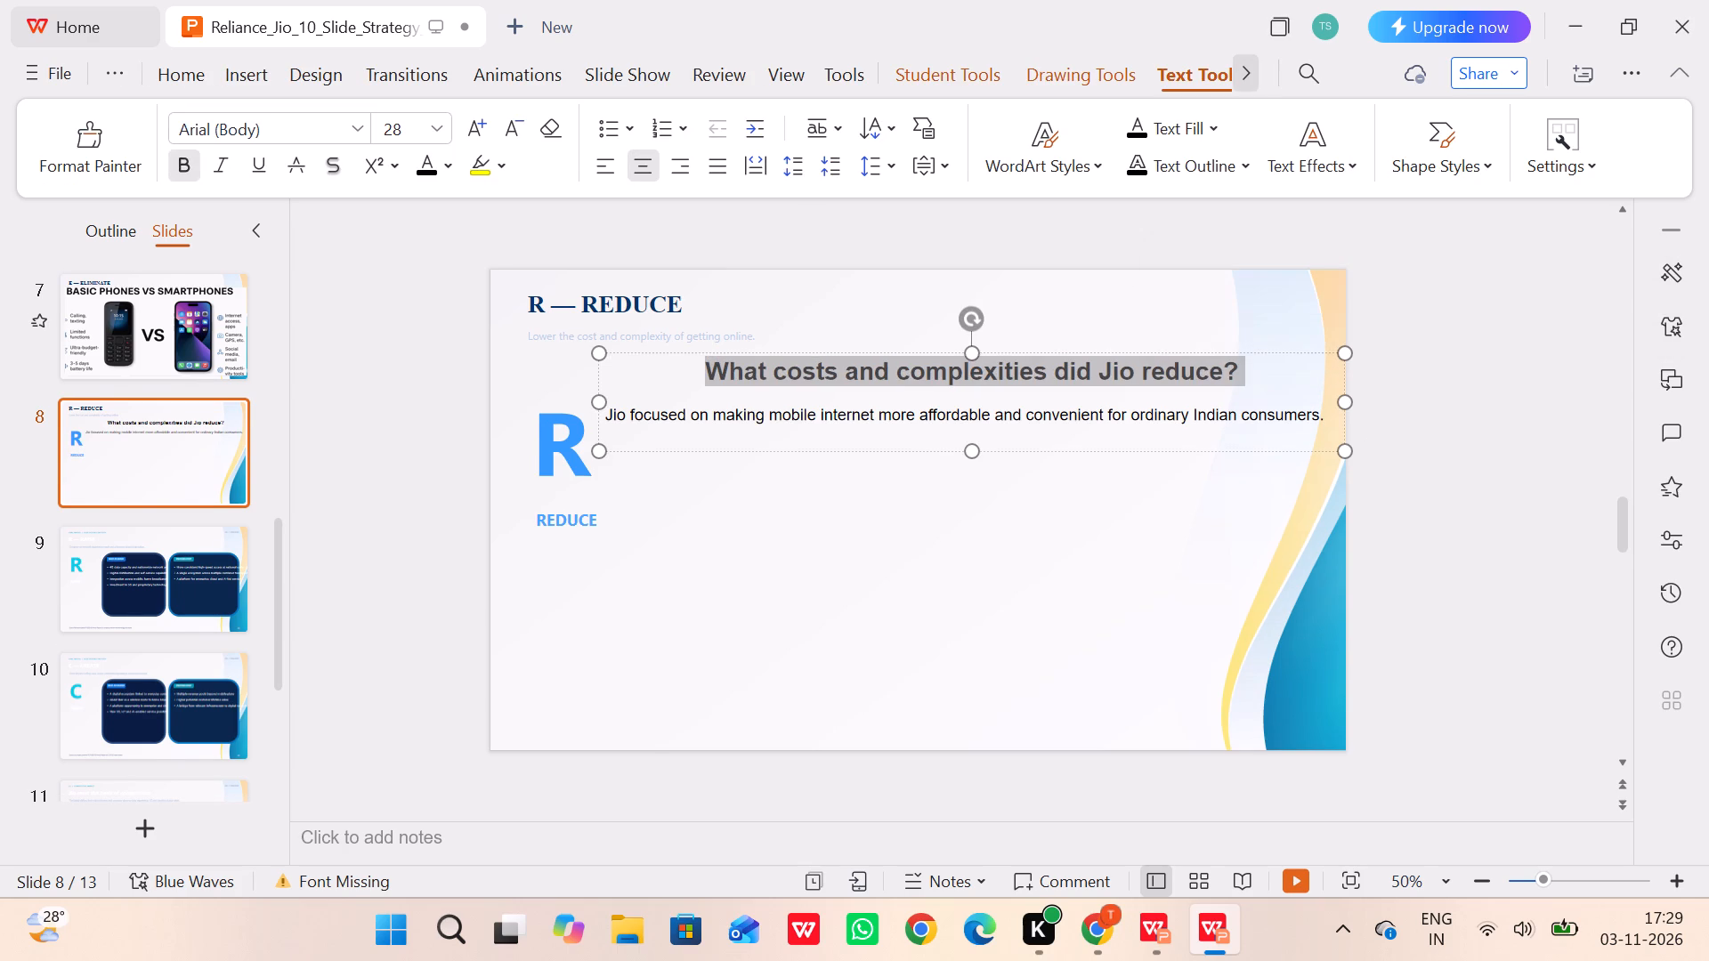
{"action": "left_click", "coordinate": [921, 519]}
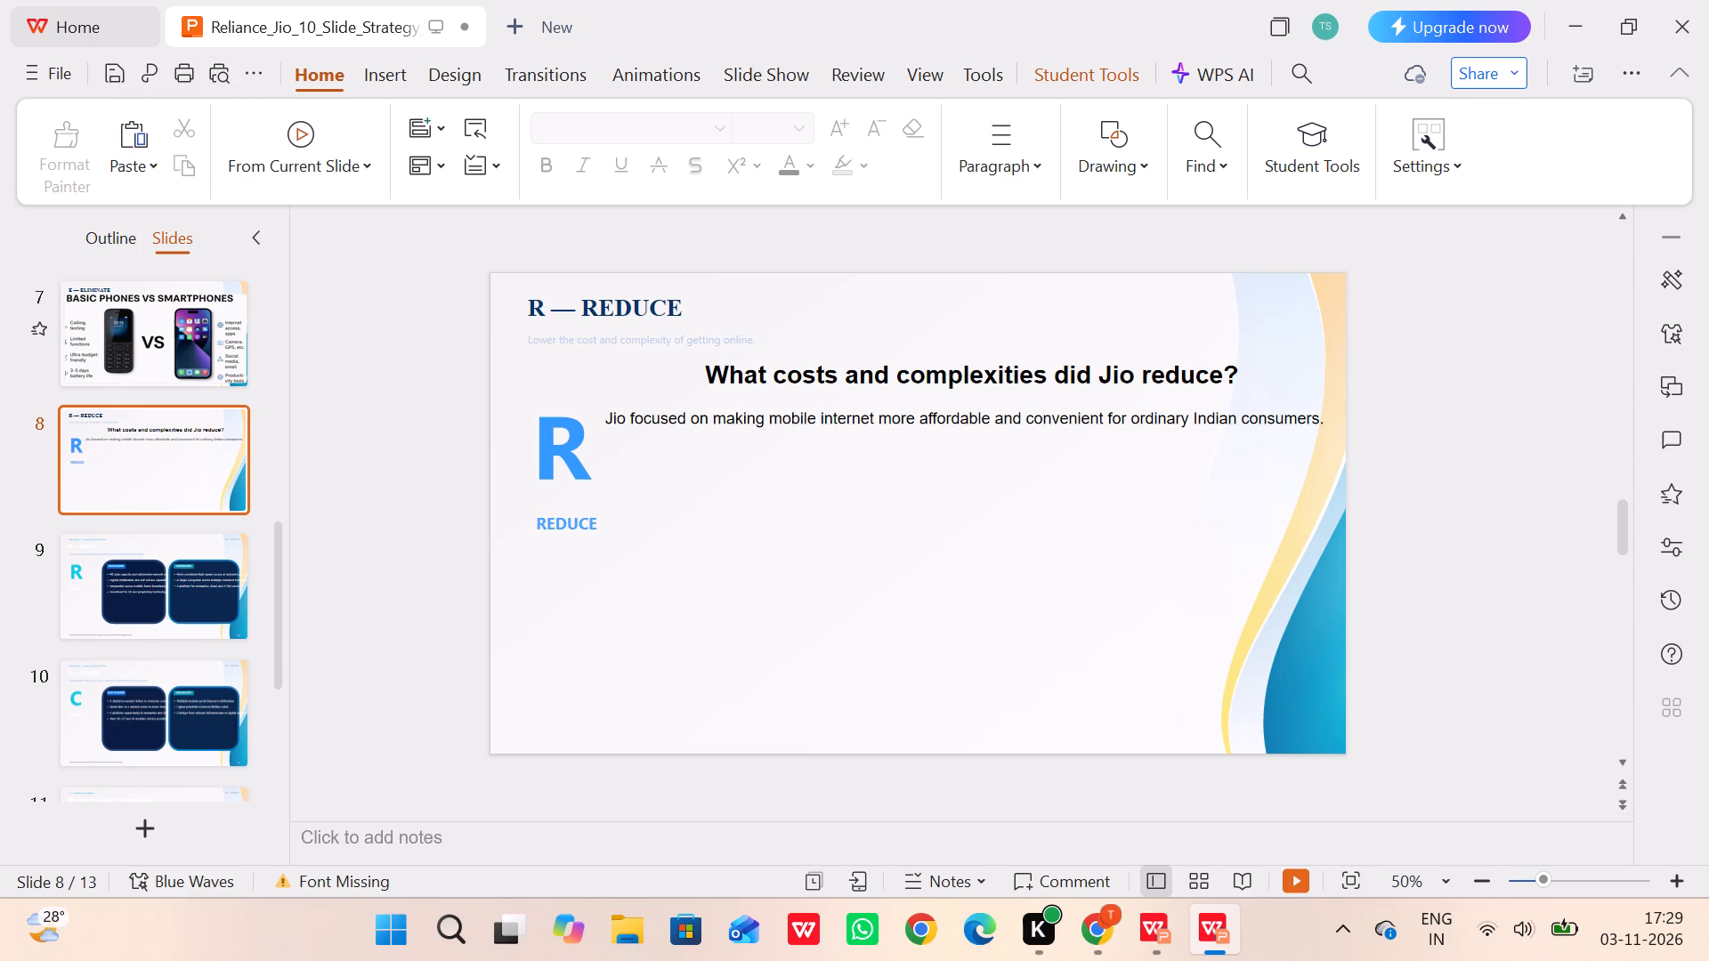
Delete the text box holding the question and sentence from the REDUCE slide and dismiss the object formatting settings.
{"action": "left_click", "coordinate": [711, 412]}
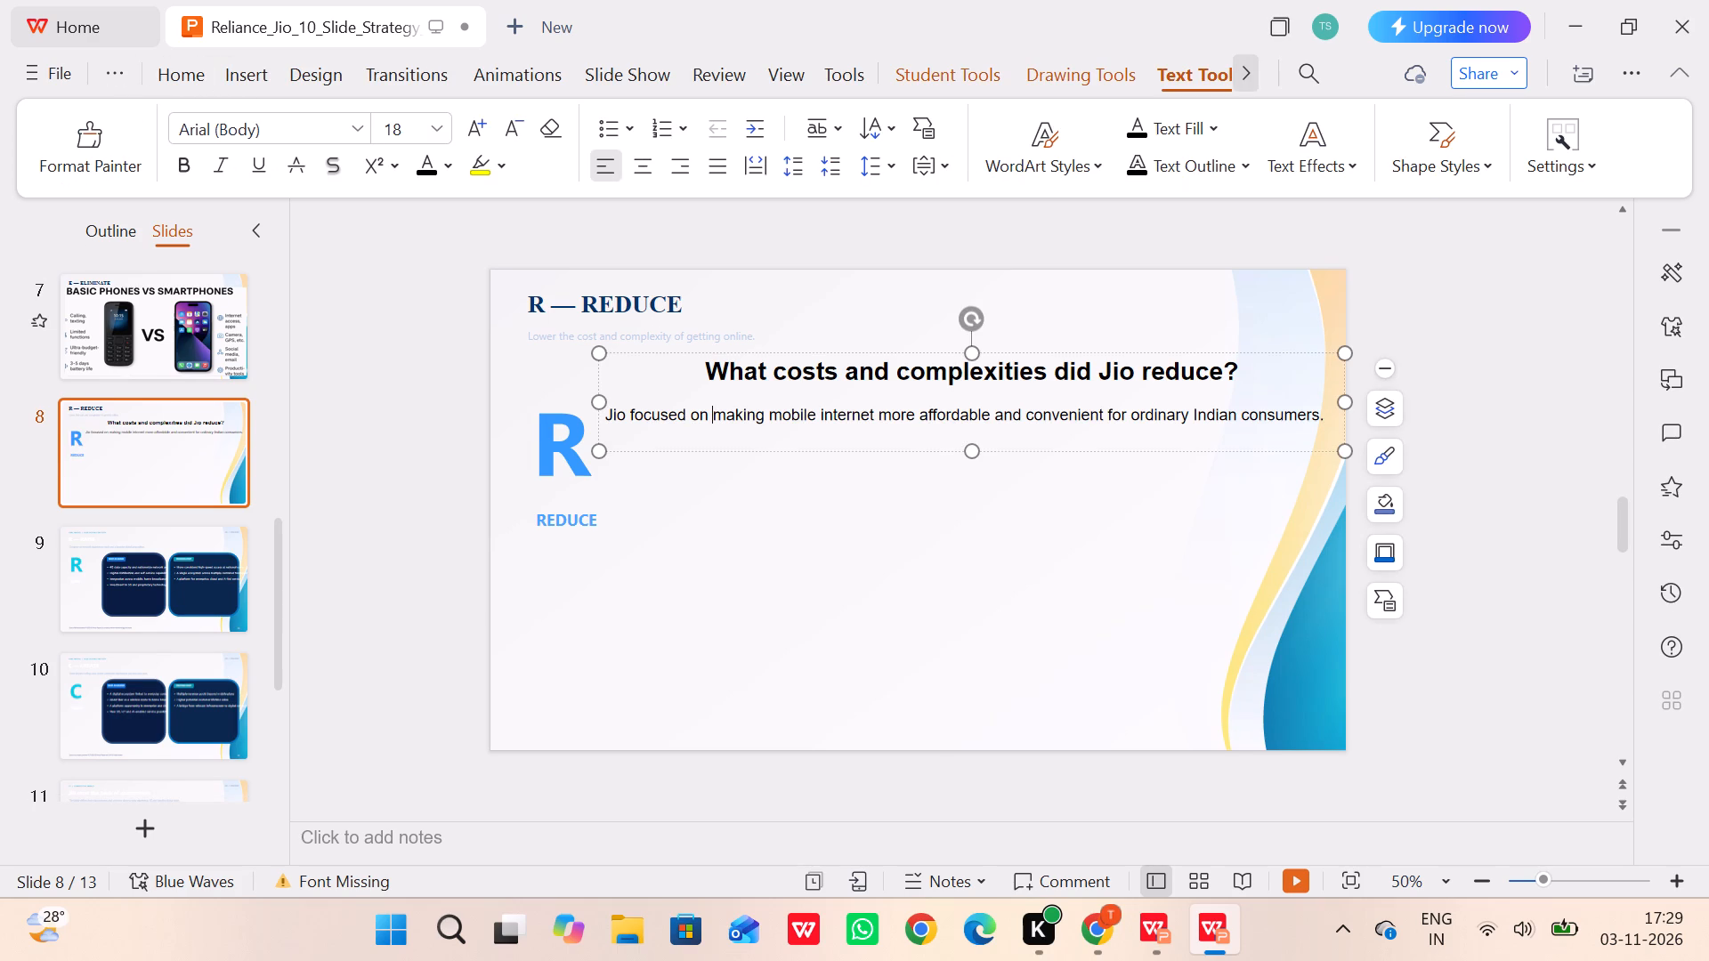
{"action": "left_click", "coordinate": [592, 370]}
{"action": "left_click", "coordinate": [592, 370]}
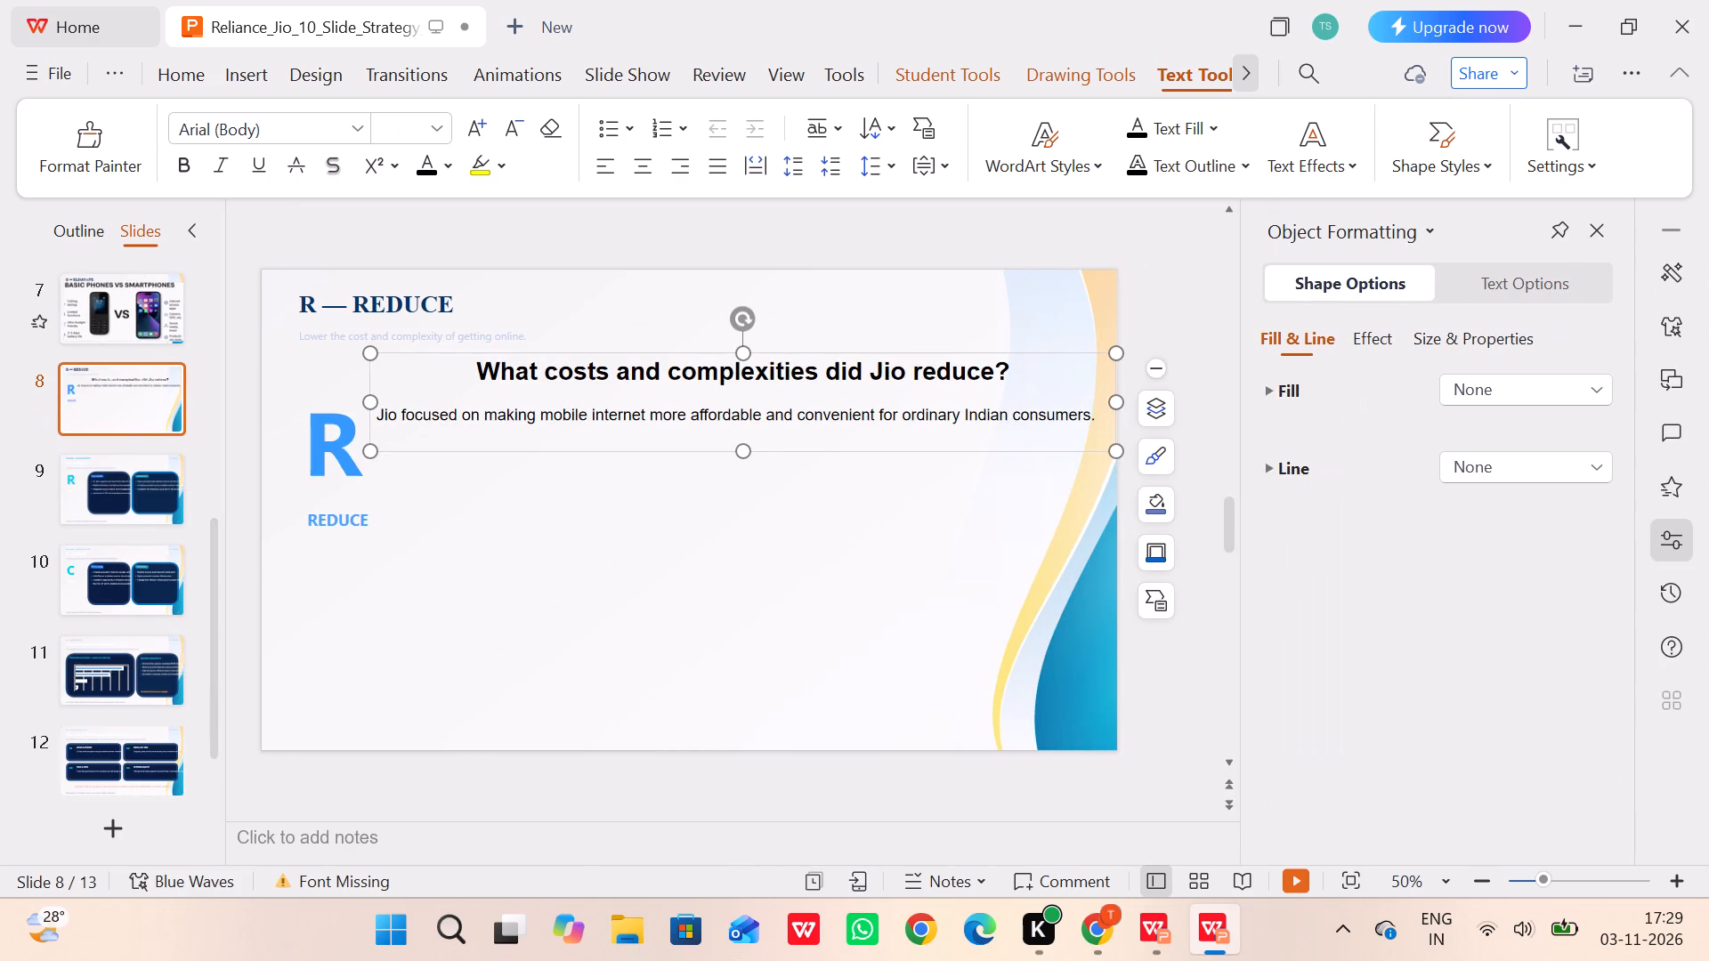
{"action": "left_click", "coordinate": [368, 385]}
{"action": "key", "text": "BackSpace"}
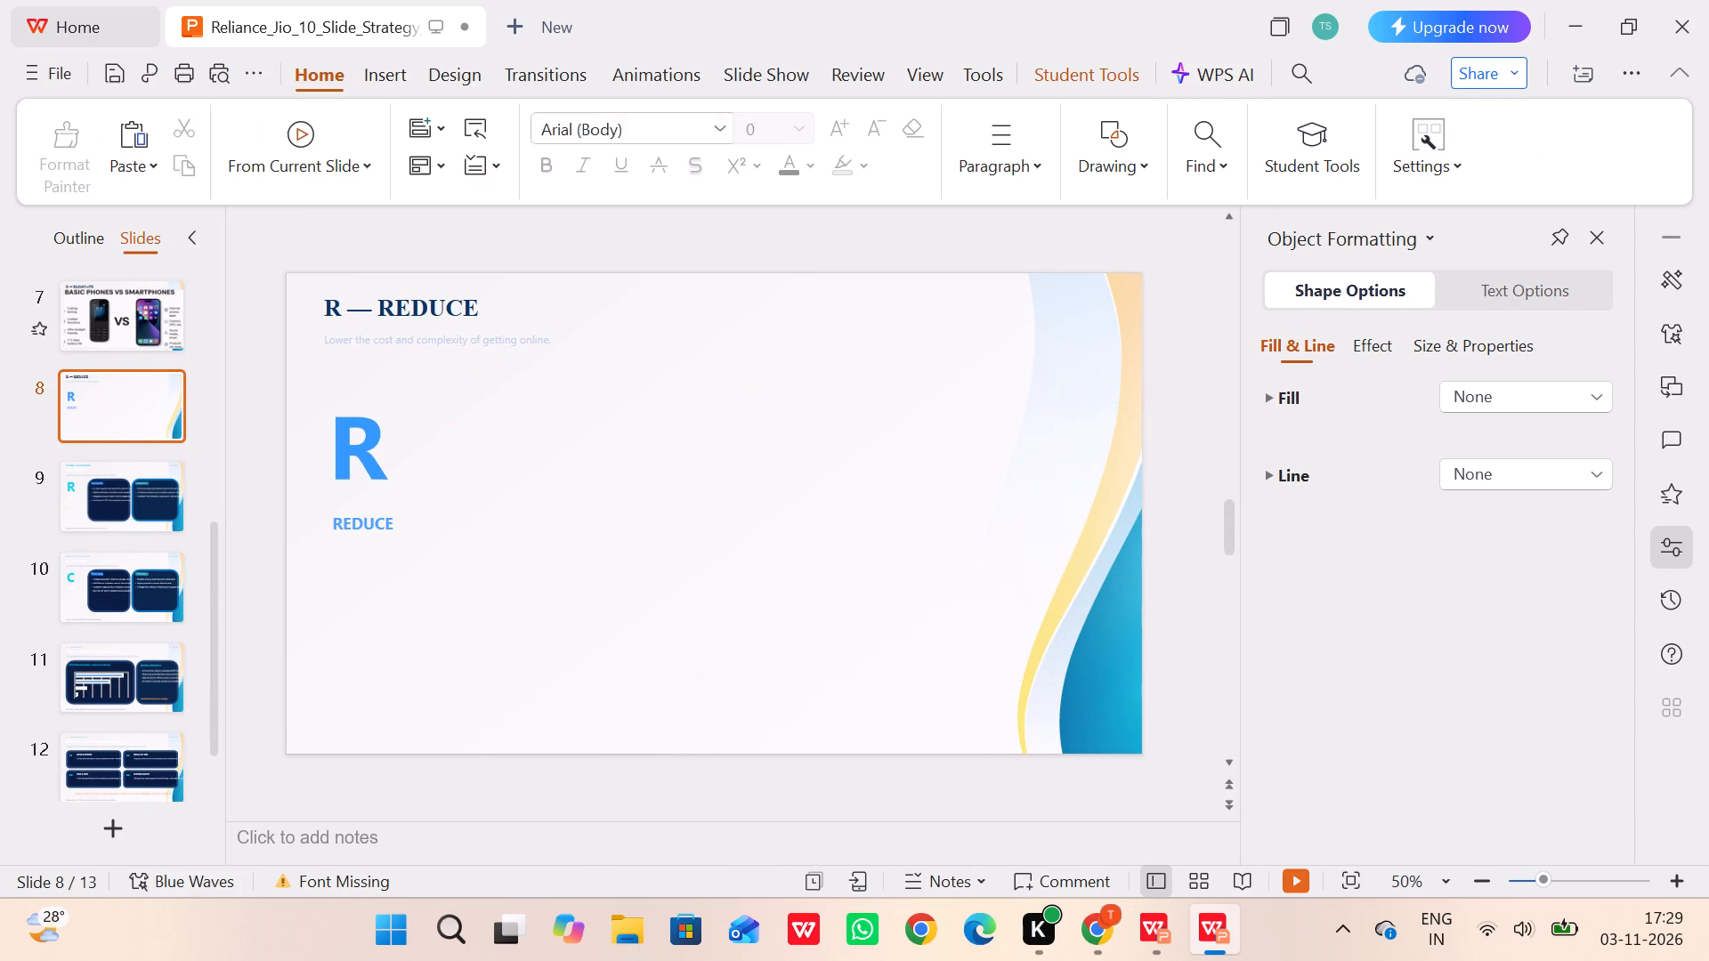
{"action": "left_click", "coordinate": [1590, 231]}
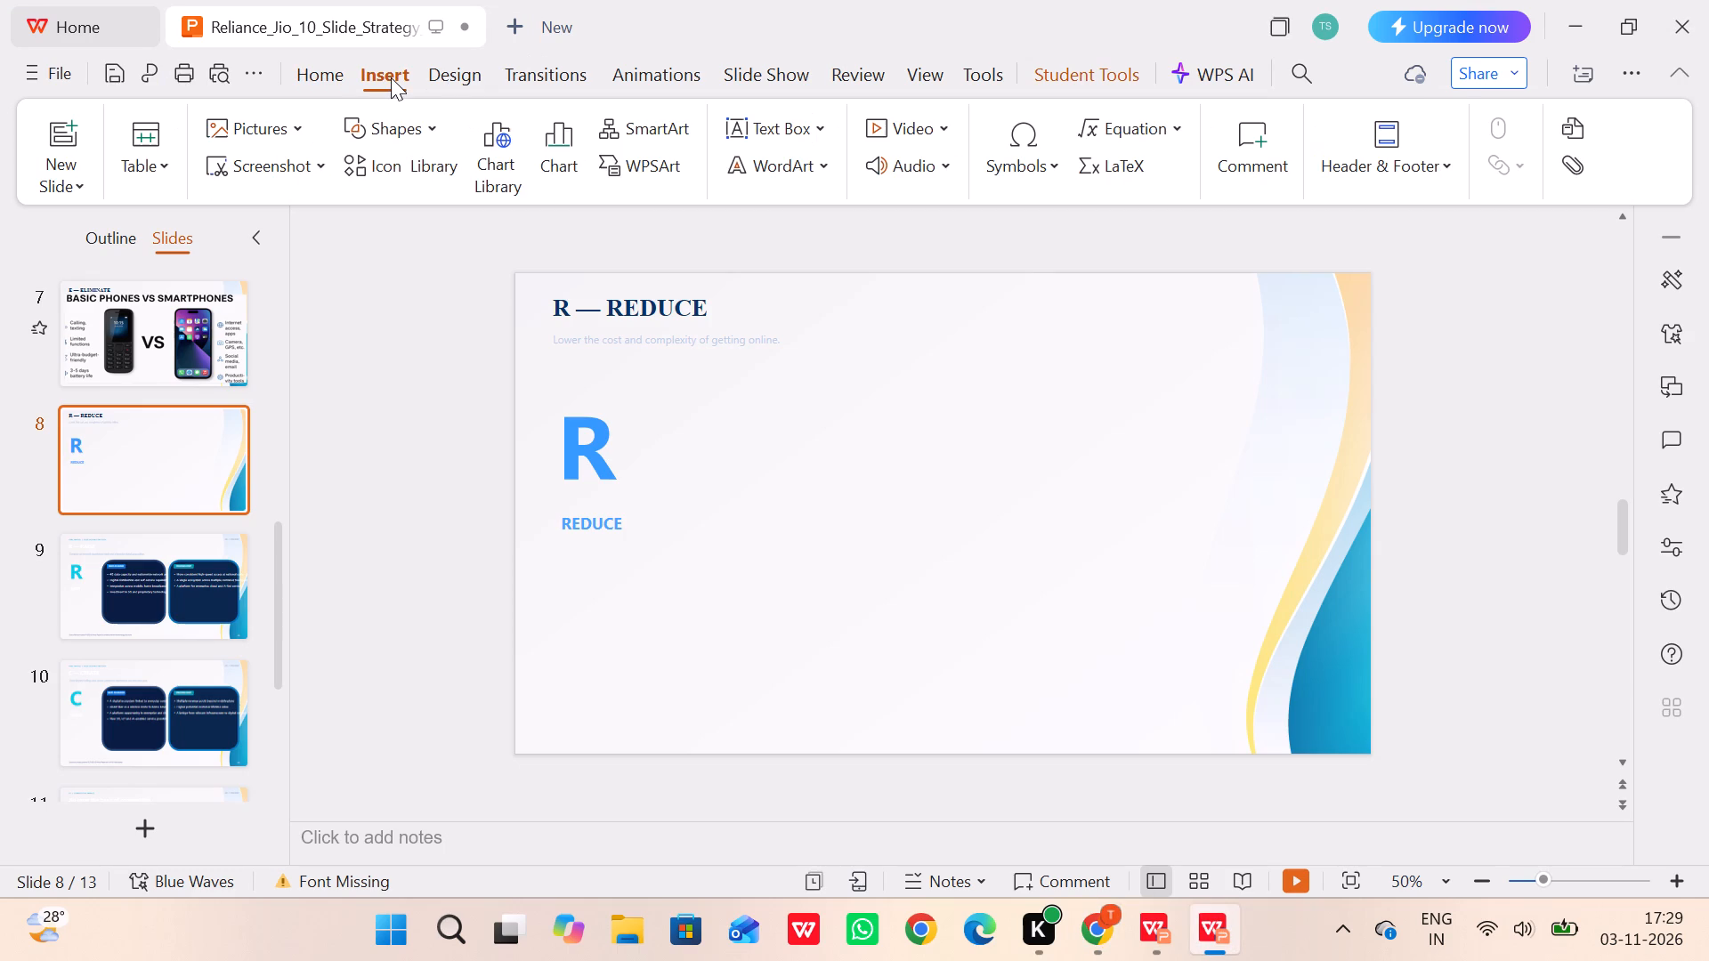
{"action": "left_click", "coordinate": [640, 121]}
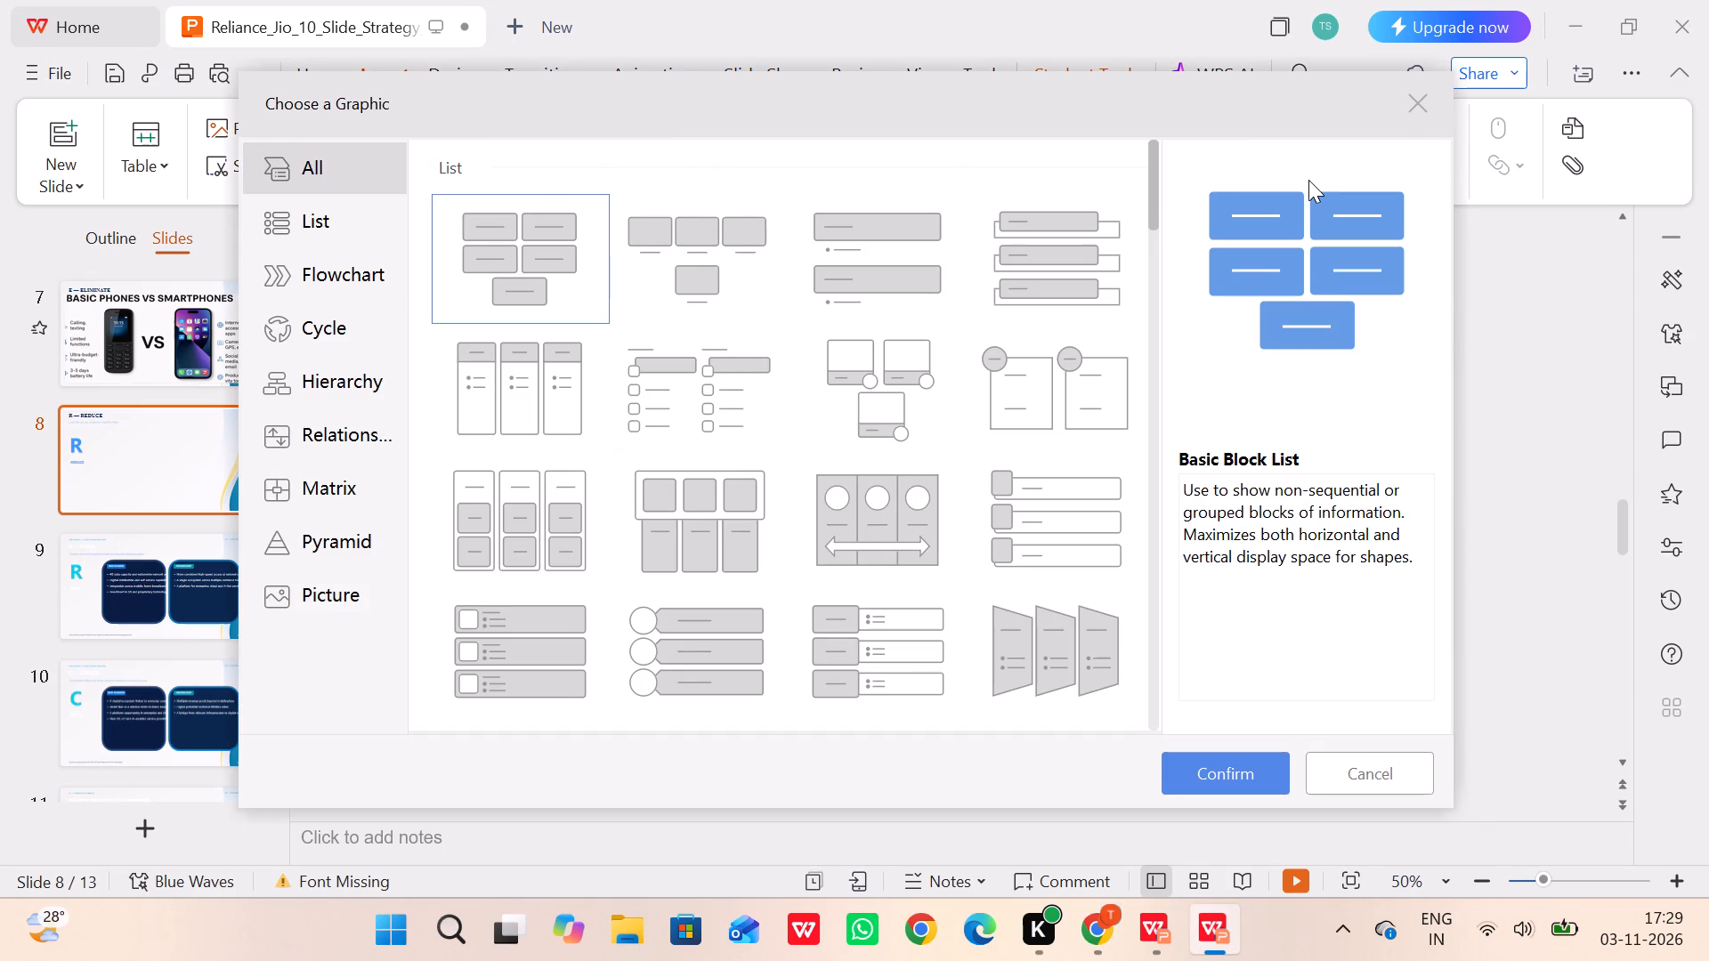
{"action": "left_click", "coordinate": [1419, 114]}
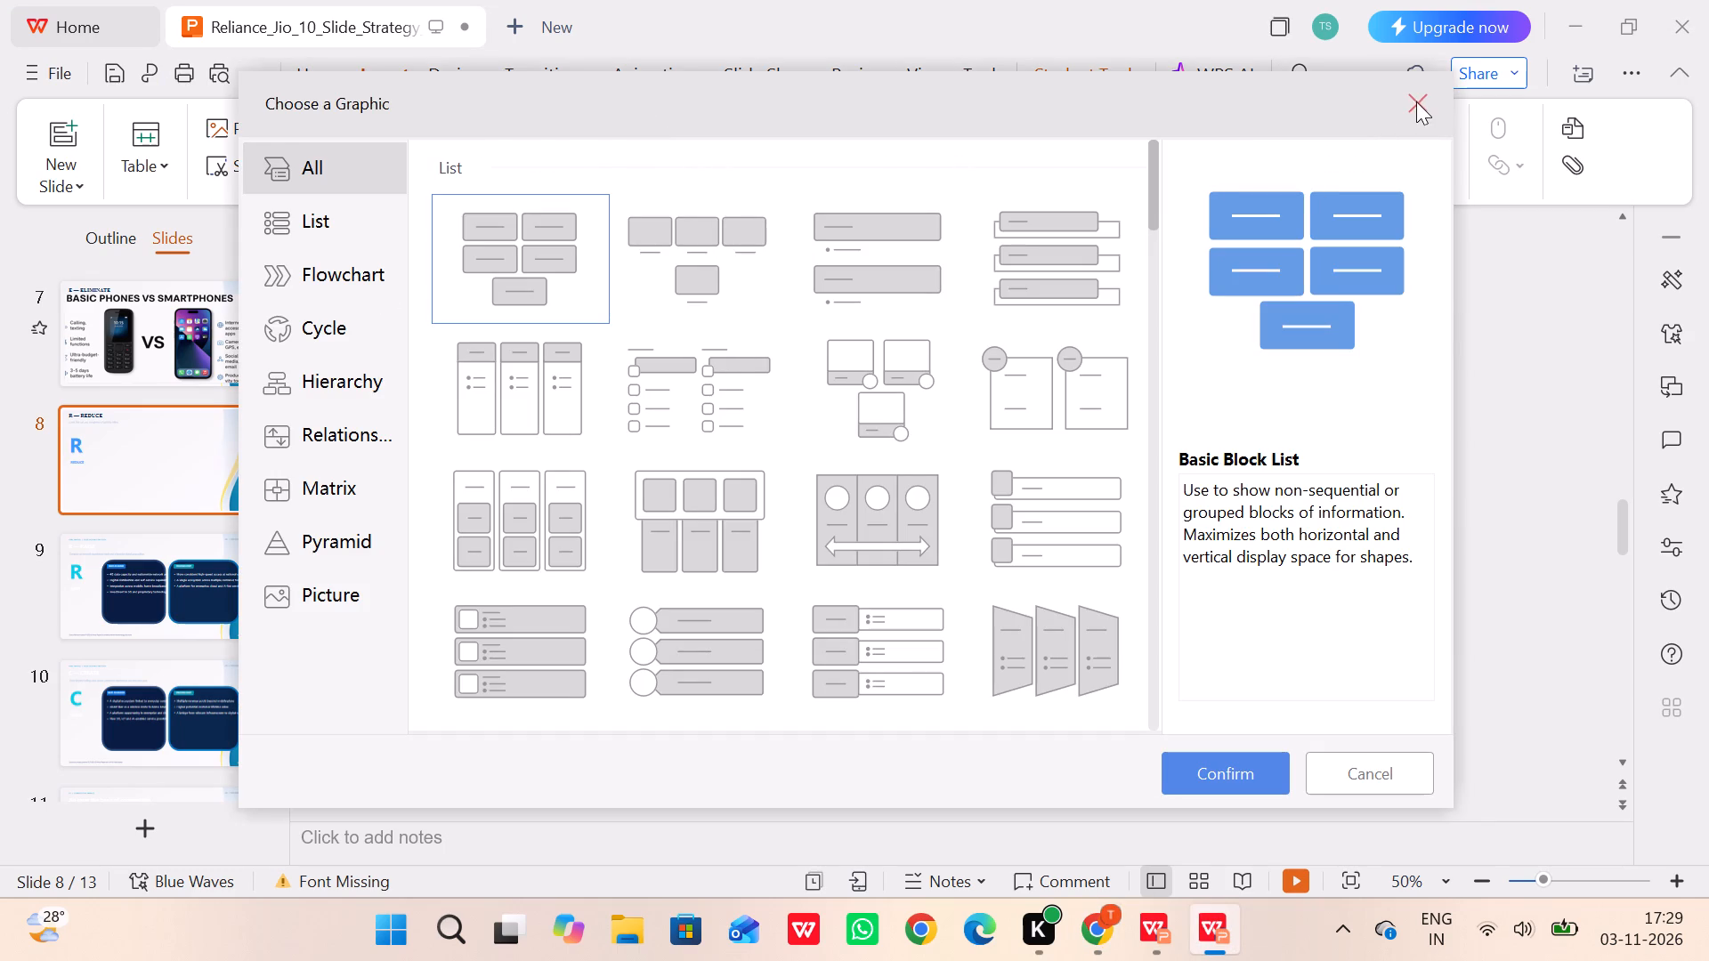
{"action": "left_click", "coordinate": [1416, 101]}
Open the WPSArt smart graphics gallery and browse the three-item templates for a layout that suits the REDUCE slide.
{"action": "left_click", "coordinate": [652, 165]}
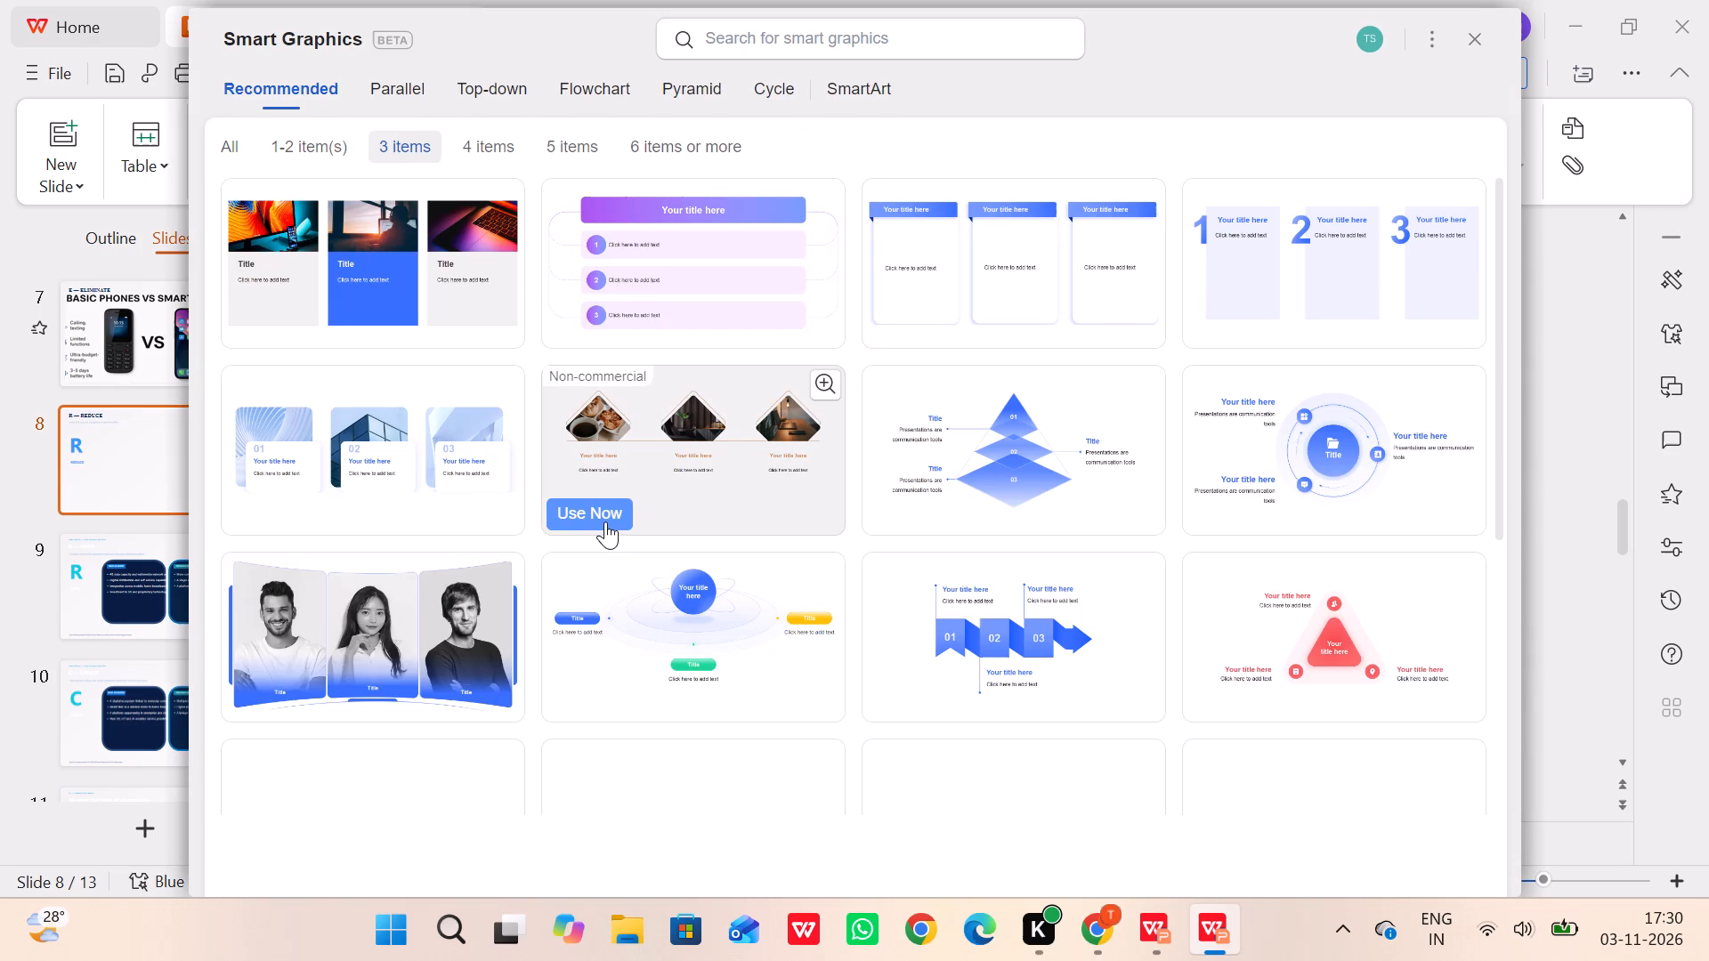
{"action": "scroll", "coordinate": [605, 521], "scroll_direction": "down", "scroll_amount": 1}
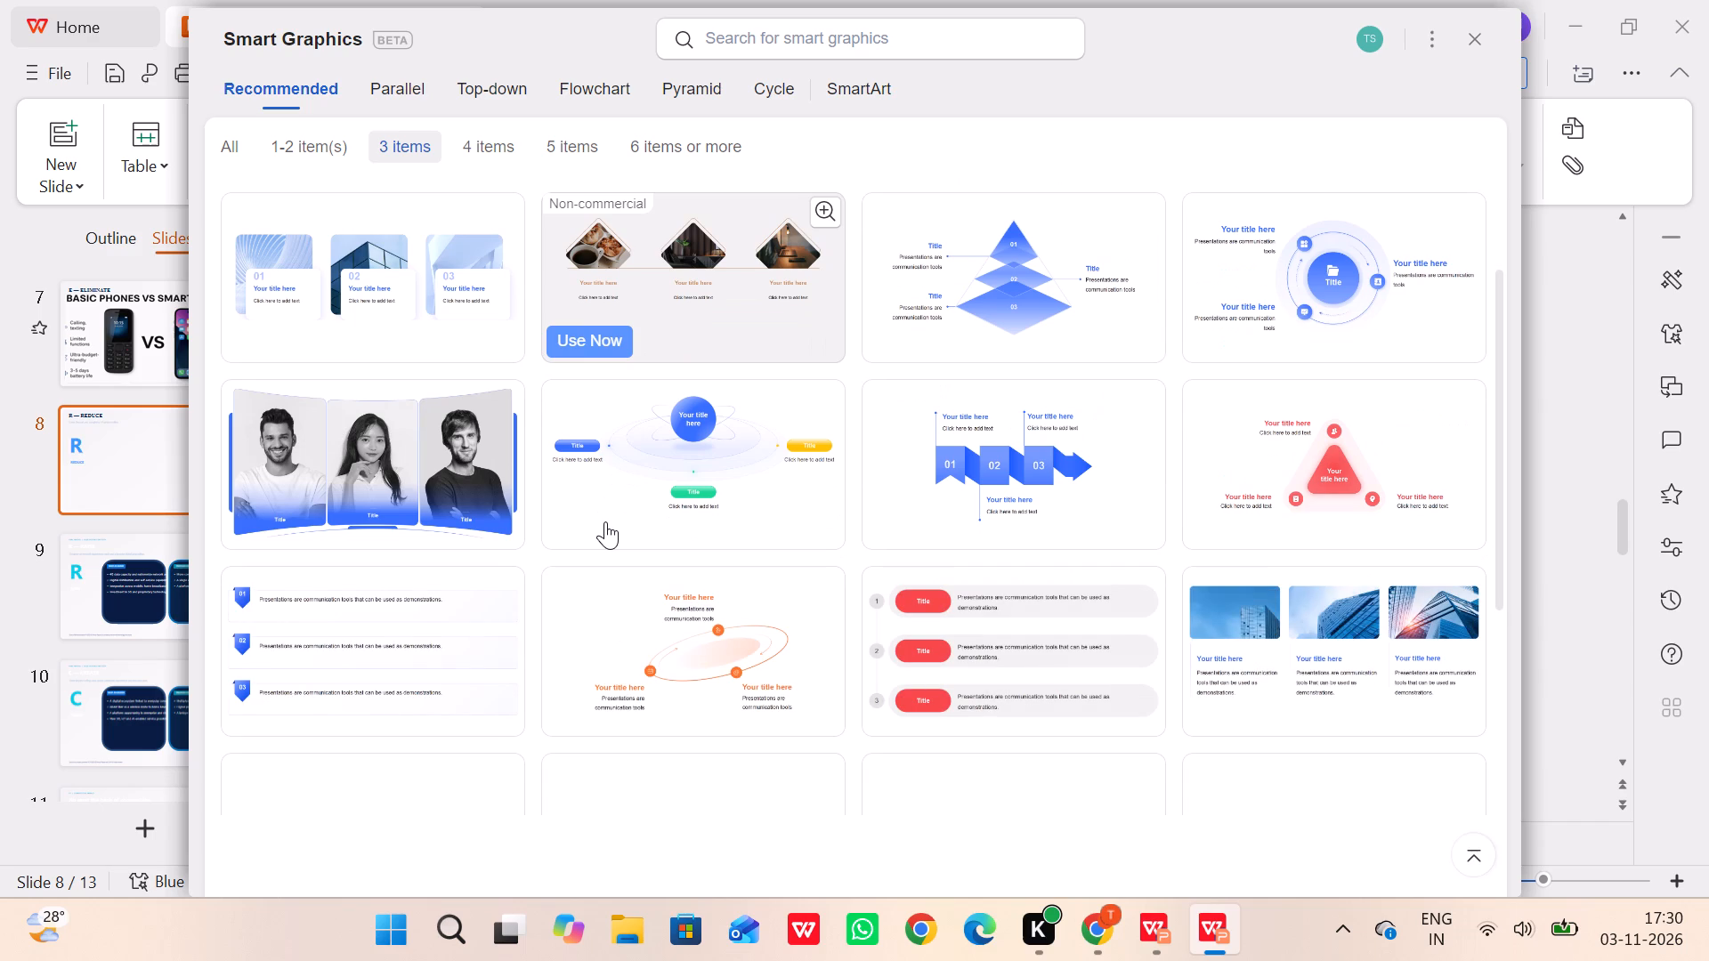
{"action": "scroll", "coordinate": [605, 521], "scroll_direction": "down", "scroll_amount": 2}
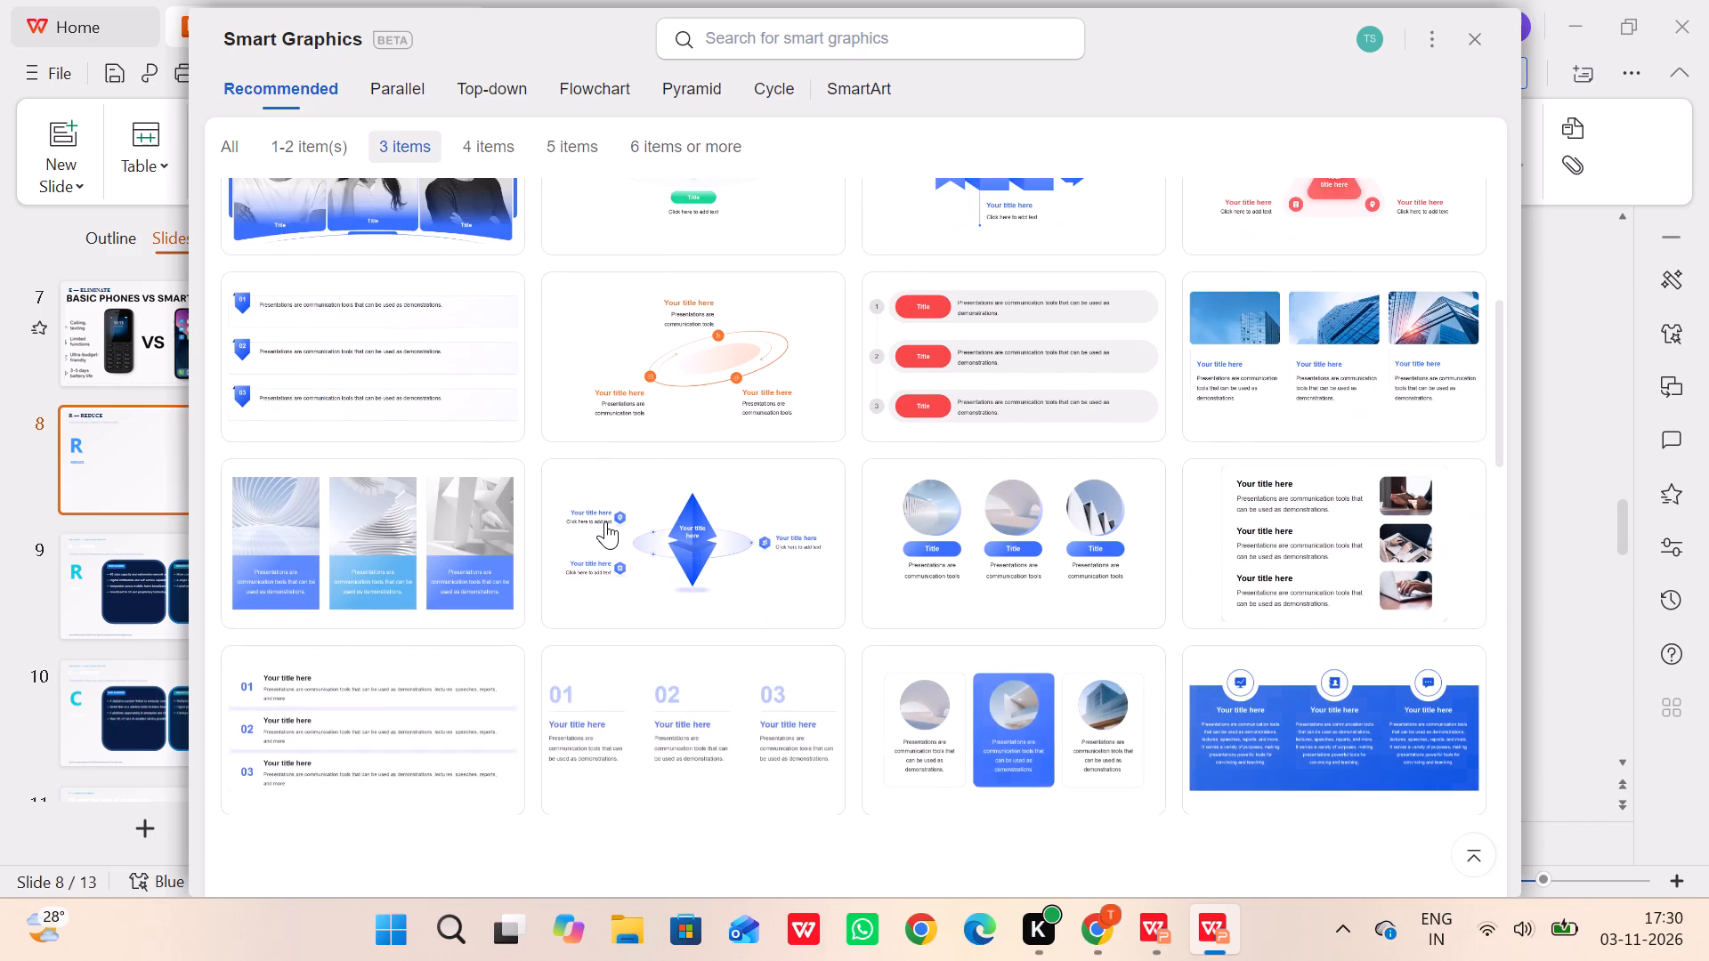
{"action": "scroll", "coordinate": [605, 521], "scroll_direction": "down", "scroll_amount": 3}
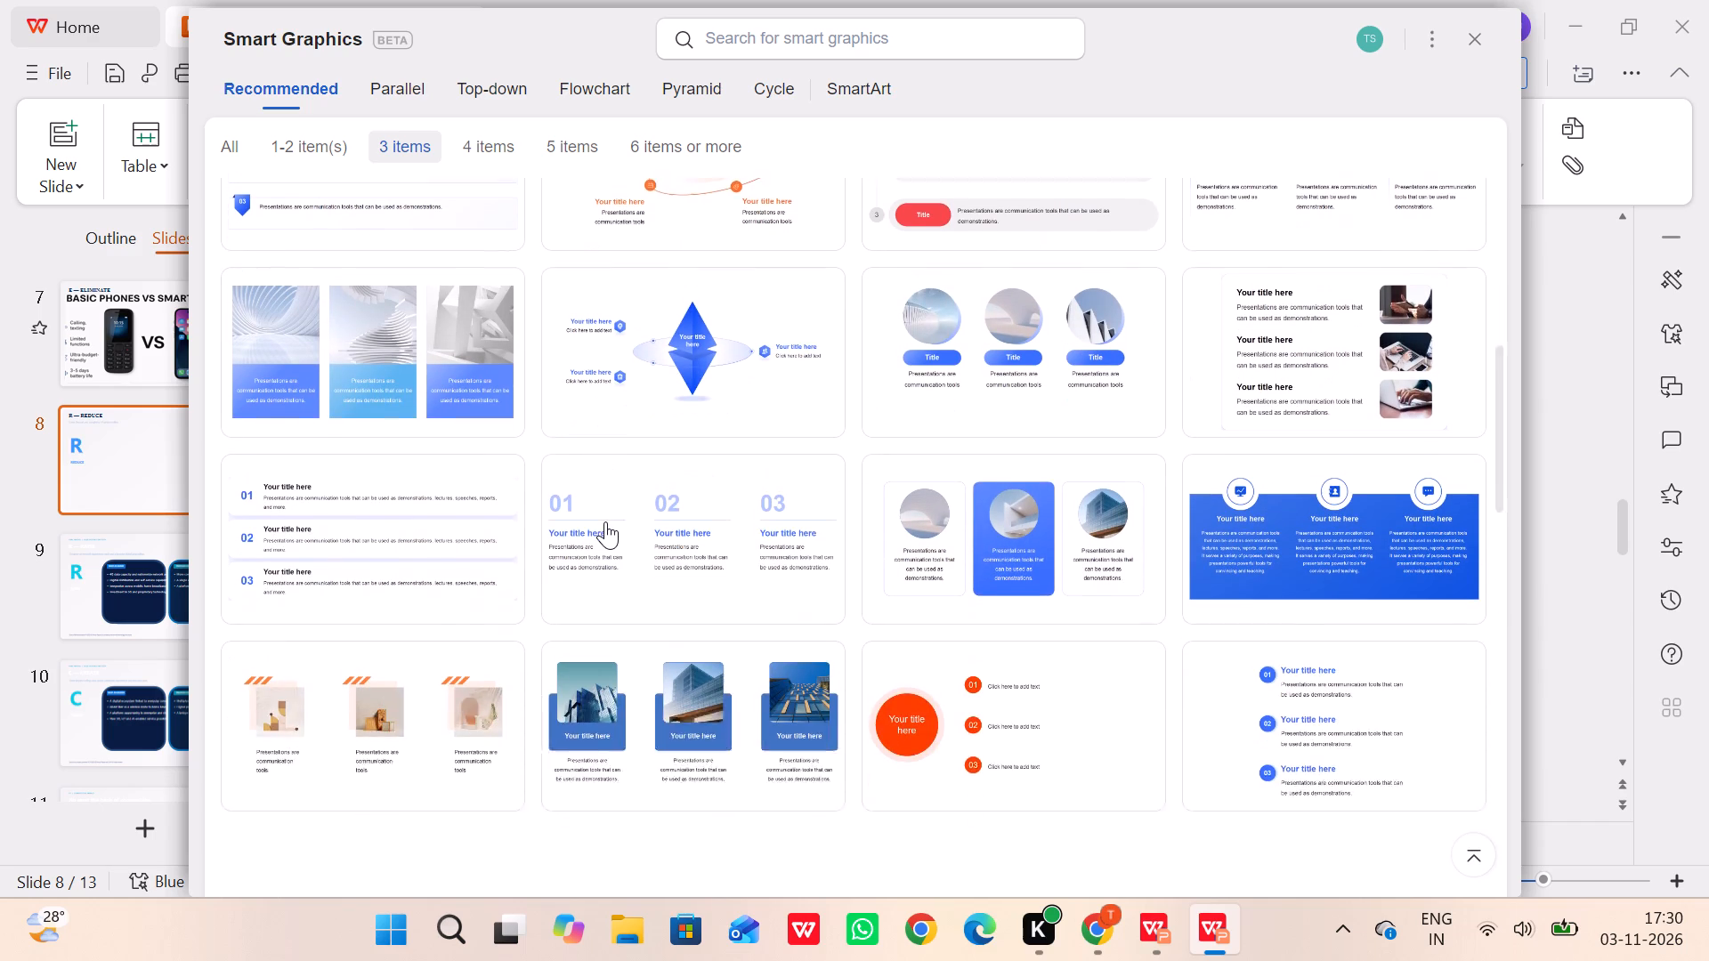
{"action": "scroll", "coordinate": [605, 521], "scroll_direction": "down", "scroll_amount": 1}
{"action": "scroll", "coordinate": [605, 521], "scroll_direction": "up", "scroll_amount": 1}
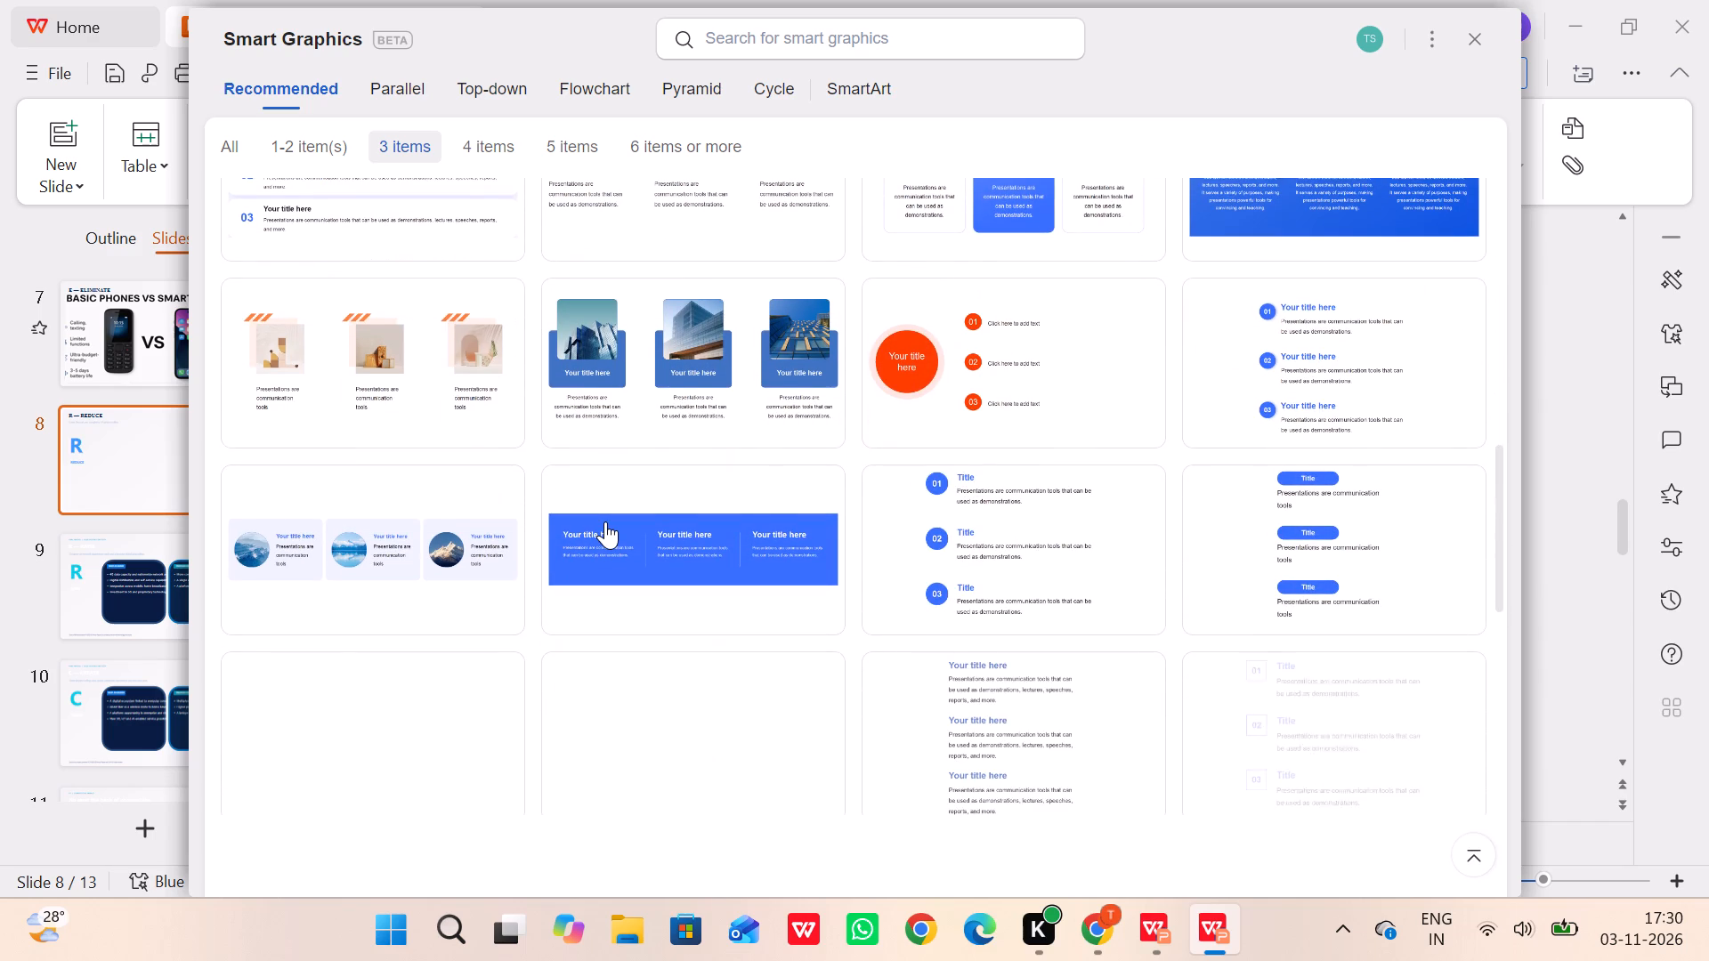
{"action": "scroll", "coordinate": [605, 521], "scroll_direction": "up", "scroll_amount": 2}
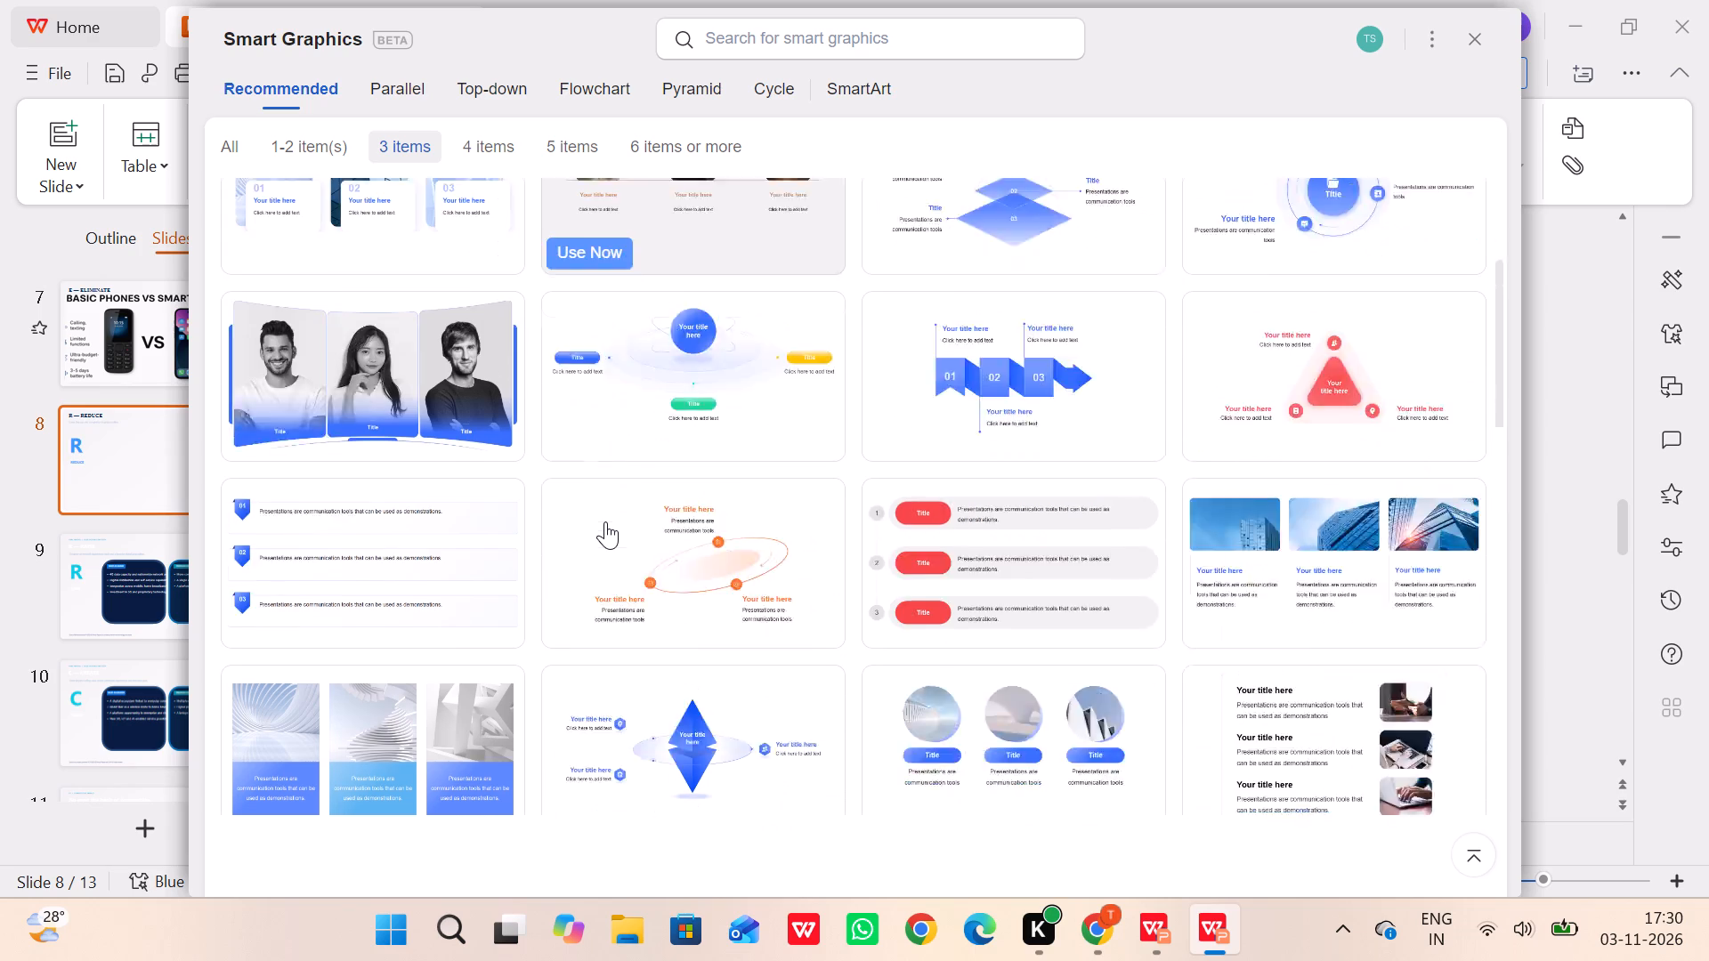
{"action": "scroll", "coordinate": [605, 521], "scroll_direction": "up", "scroll_amount": 3}
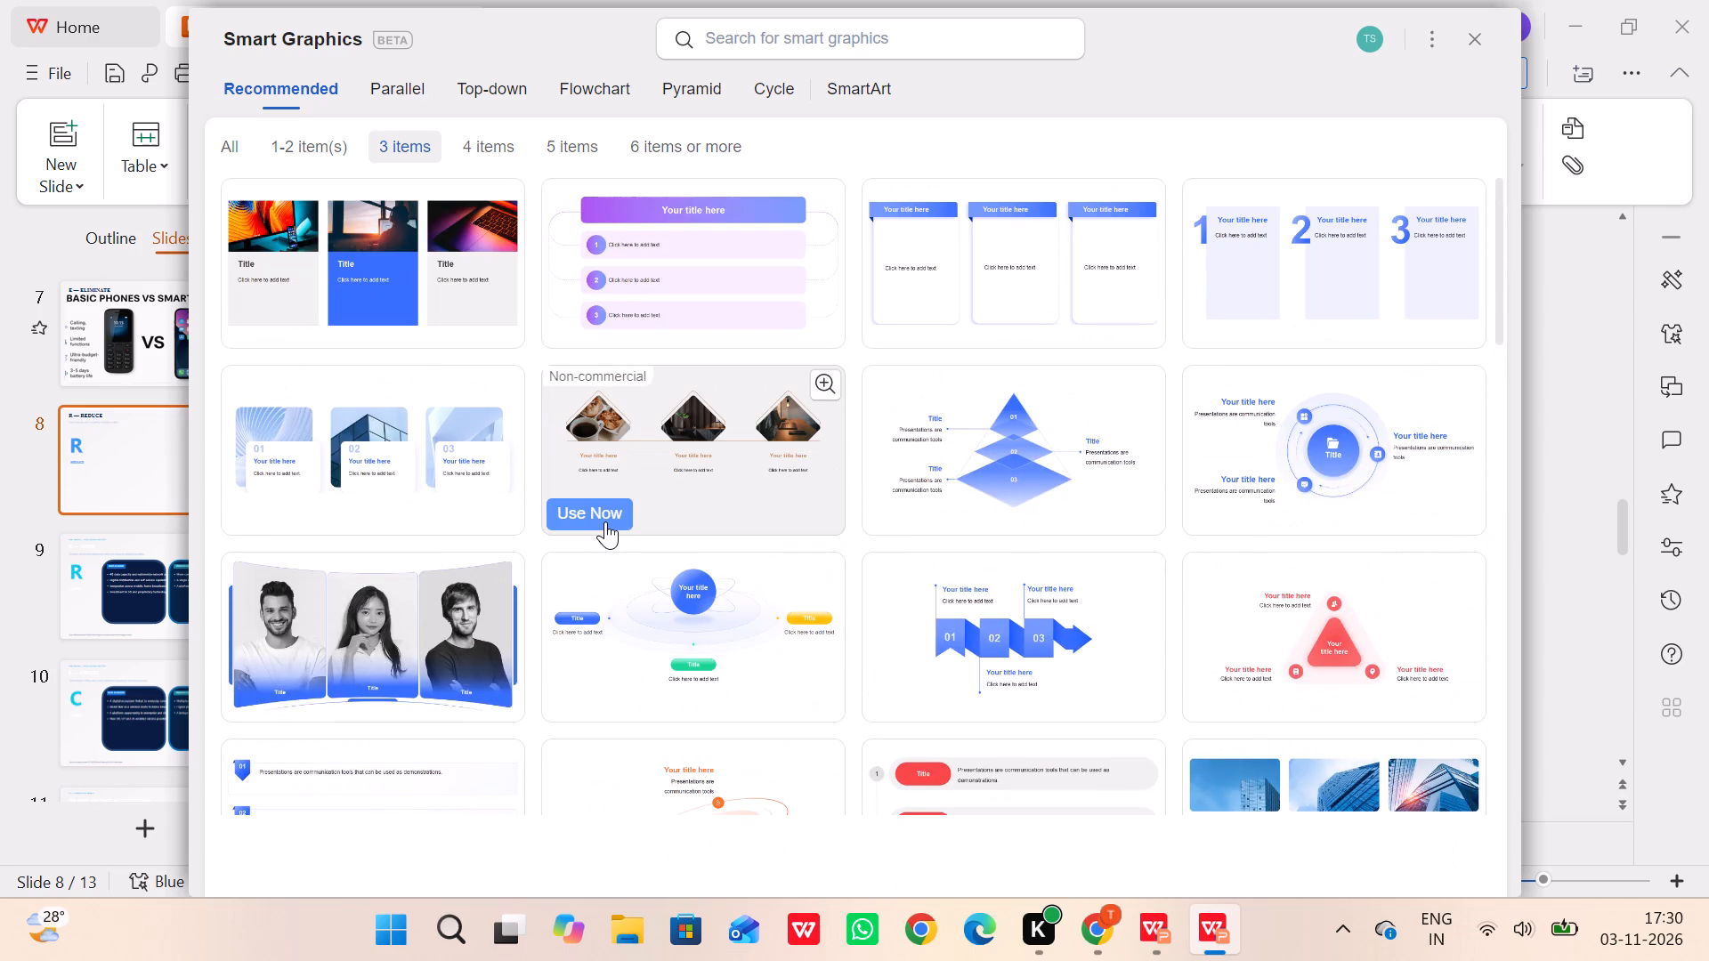
{"action": "scroll", "coordinate": [605, 521], "scroll_direction": "down", "scroll_amount": 4}
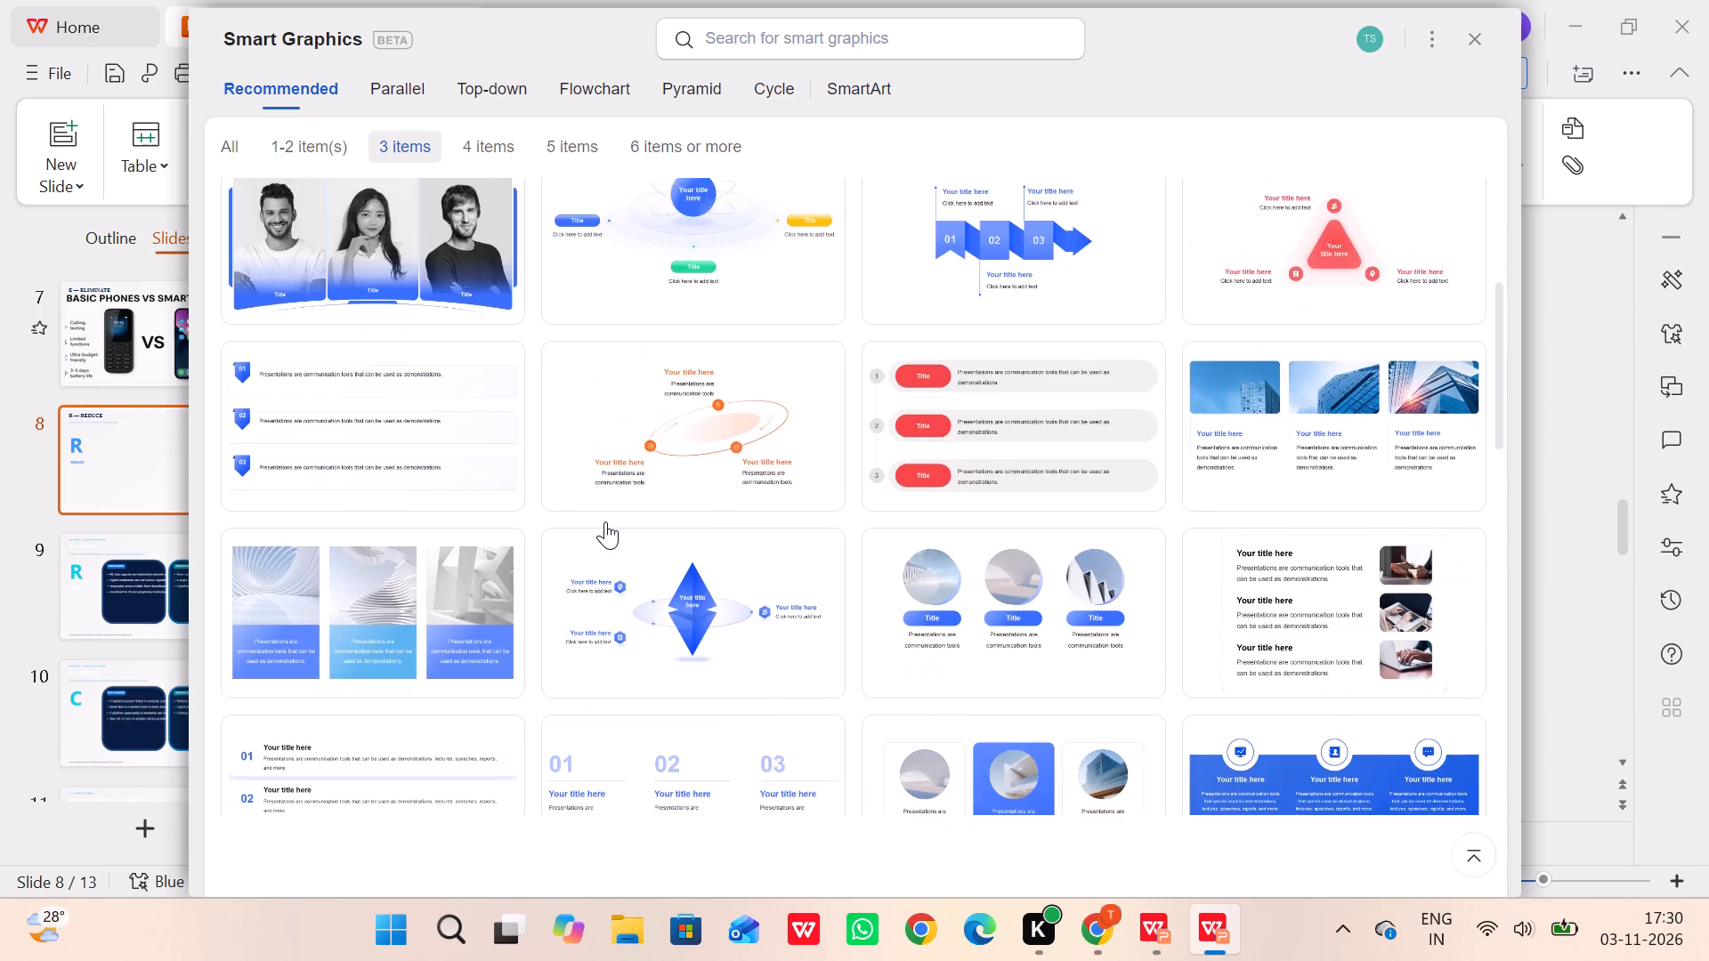
{"action": "scroll", "coordinate": [605, 521], "scroll_direction": "down", "scroll_amount": 6}
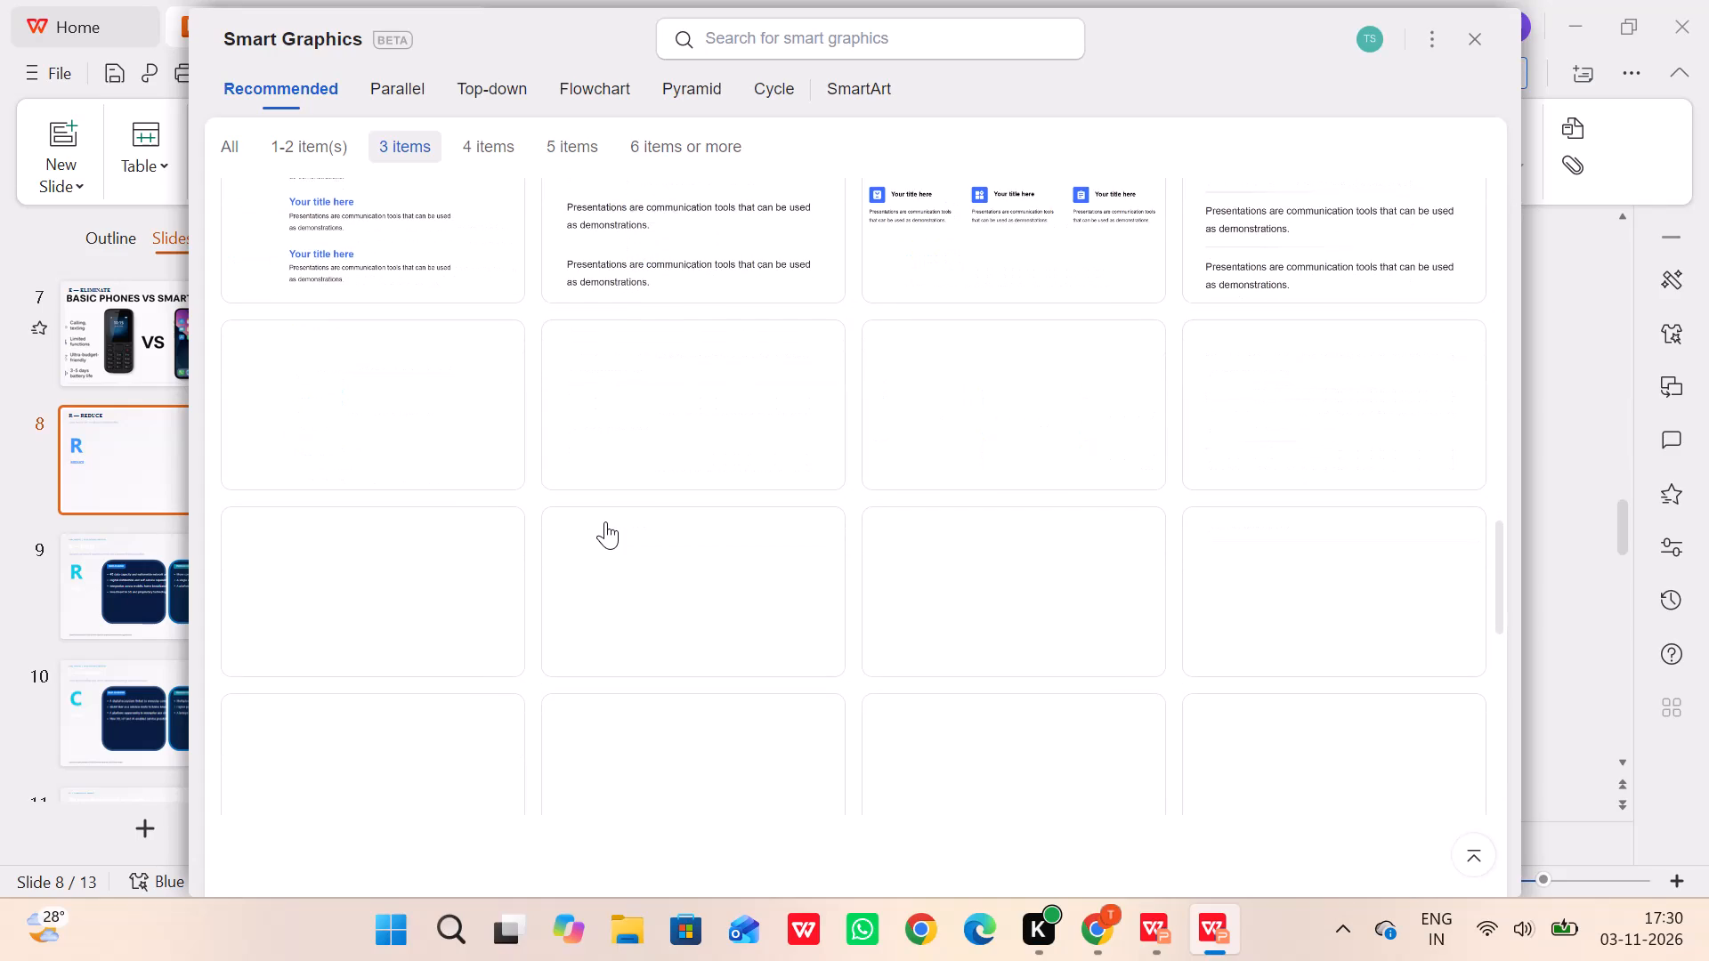
{"action": "scroll", "coordinate": [605, 521], "scroll_direction": "down", "scroll_amount": 3}
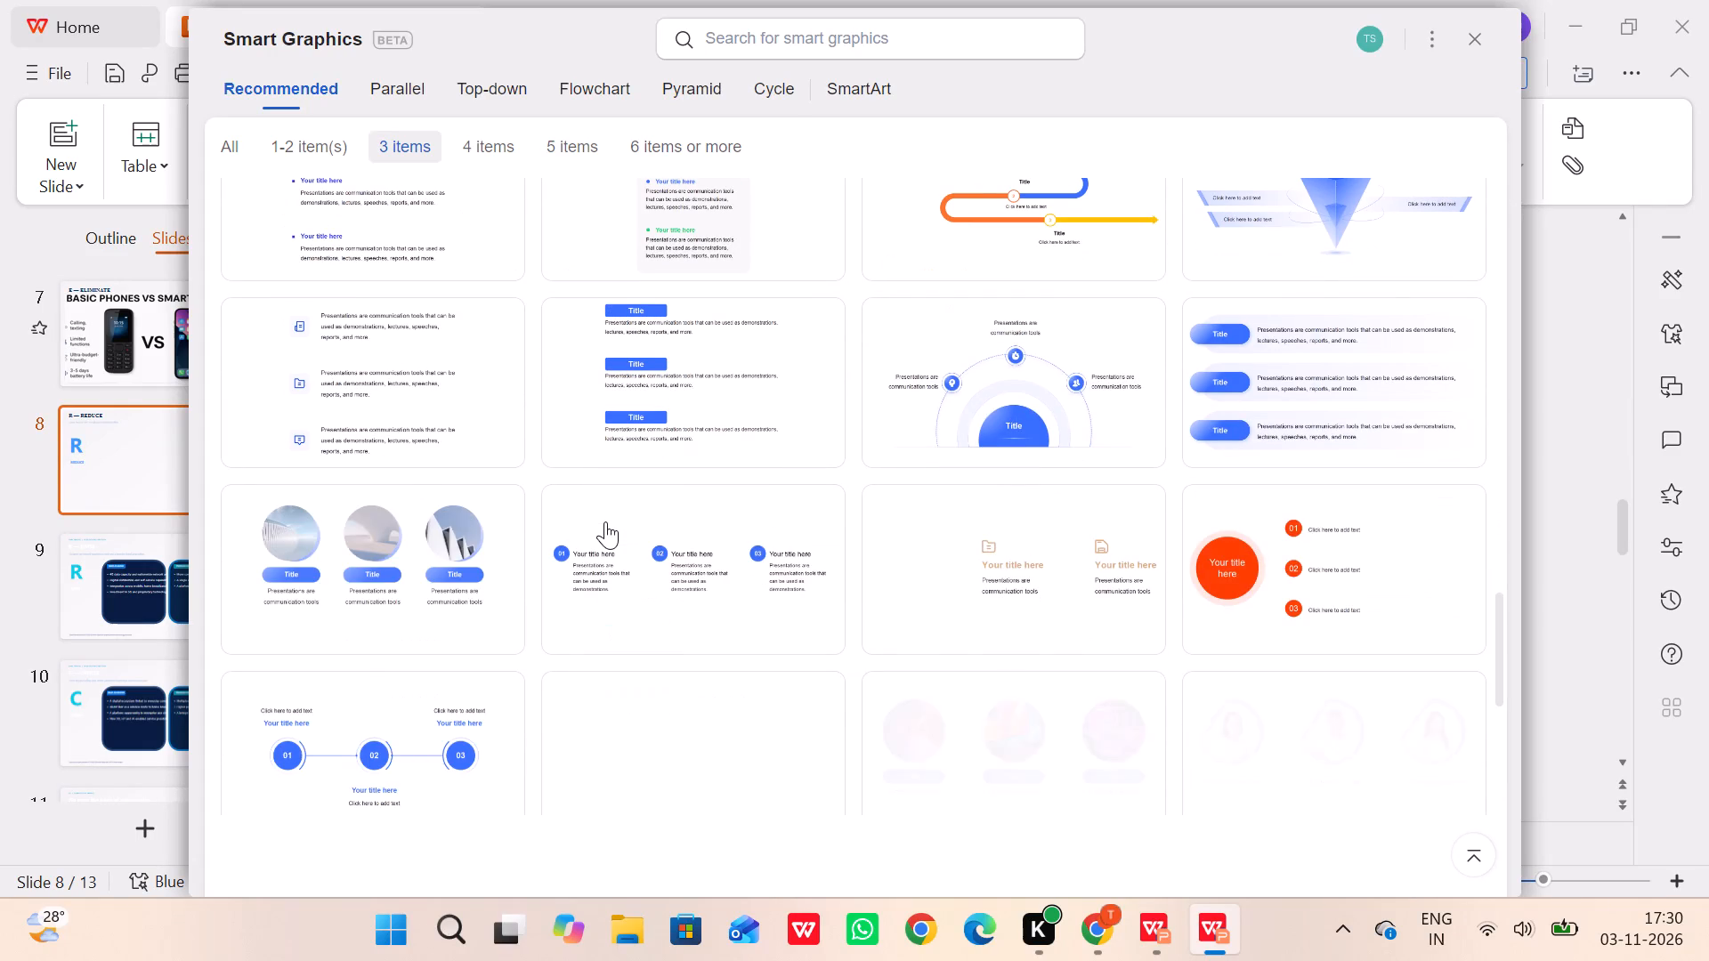
{"action": "scroll", "coordinate": [605, 521], "scroll_direction": "down", "scroll_amount": 1}
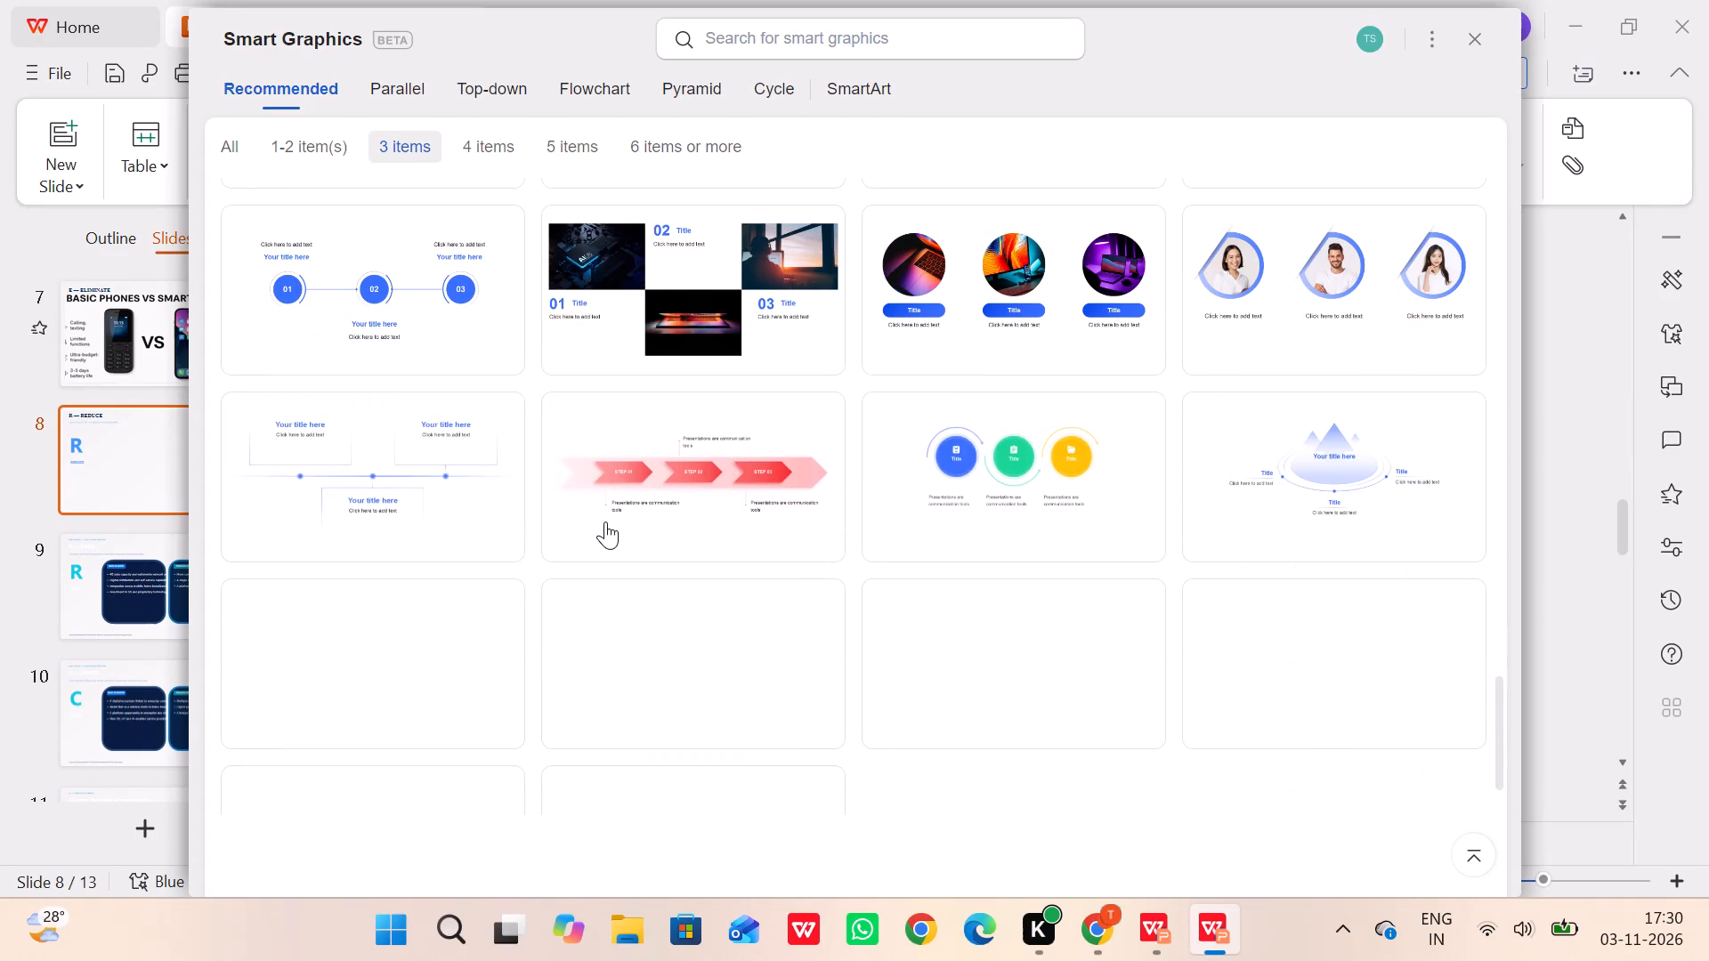
{"action": "scroll", "coordinate": [605, 521], "scroll_direction": "down", "scroll_amount": 2}
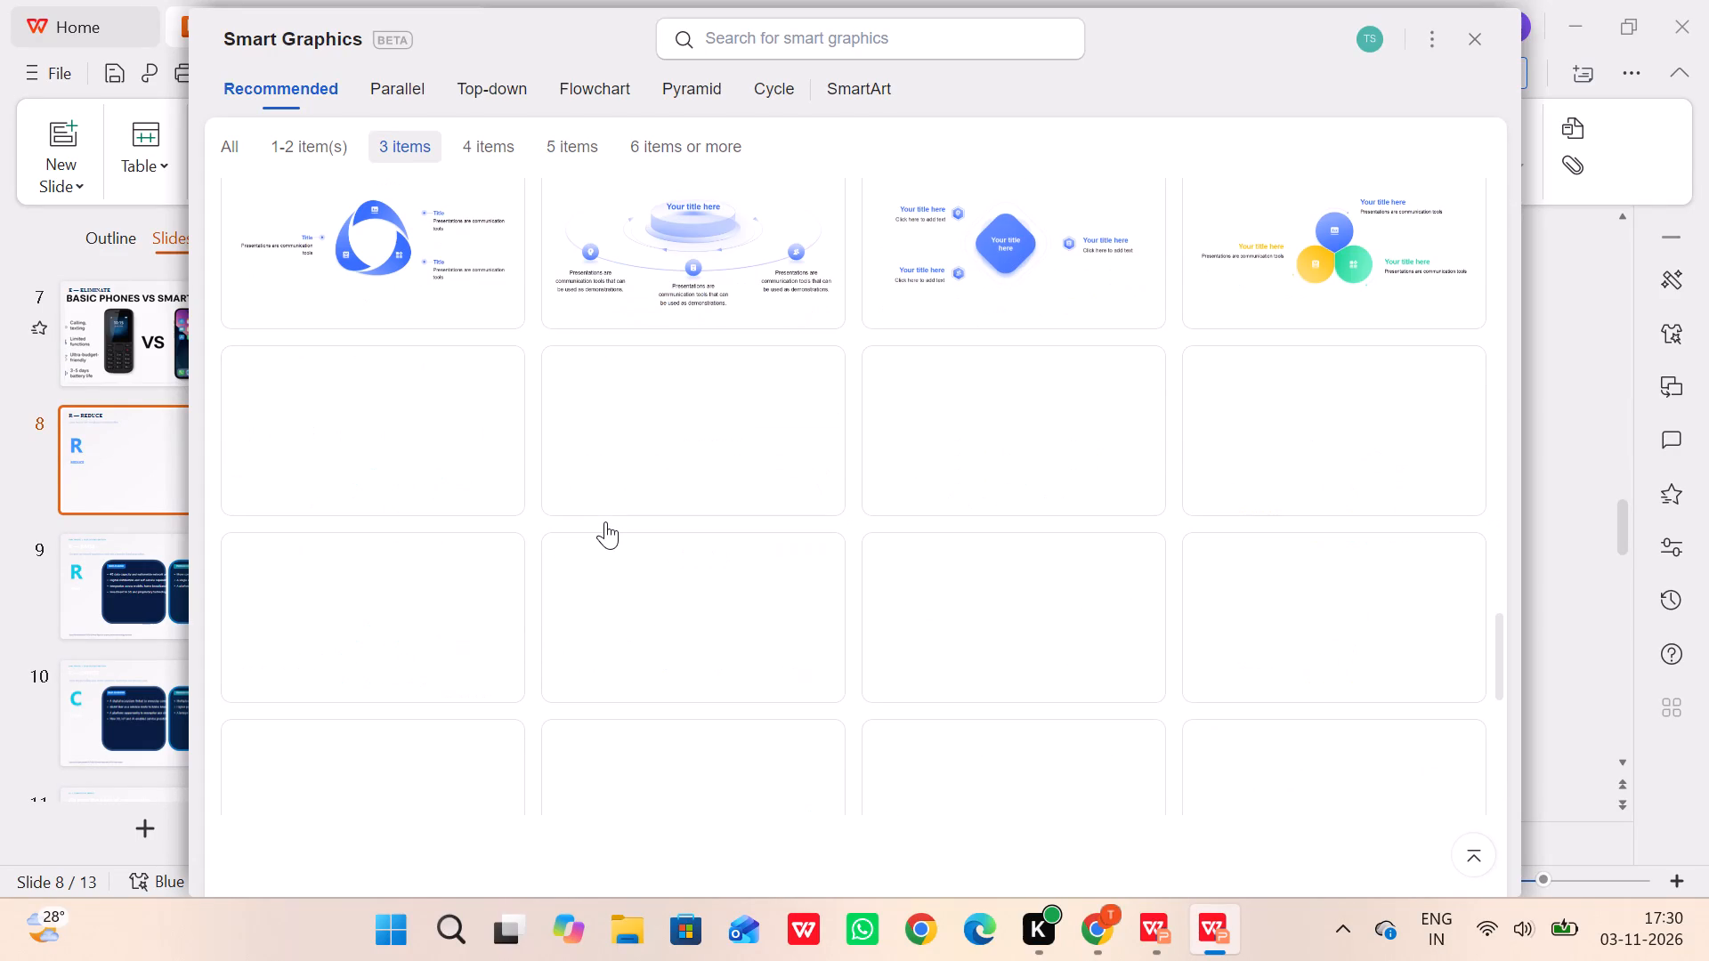
{"action": "scroll", "coordinate": [931, 461], "scroll_direction": "down", "scroll_amount": 2}
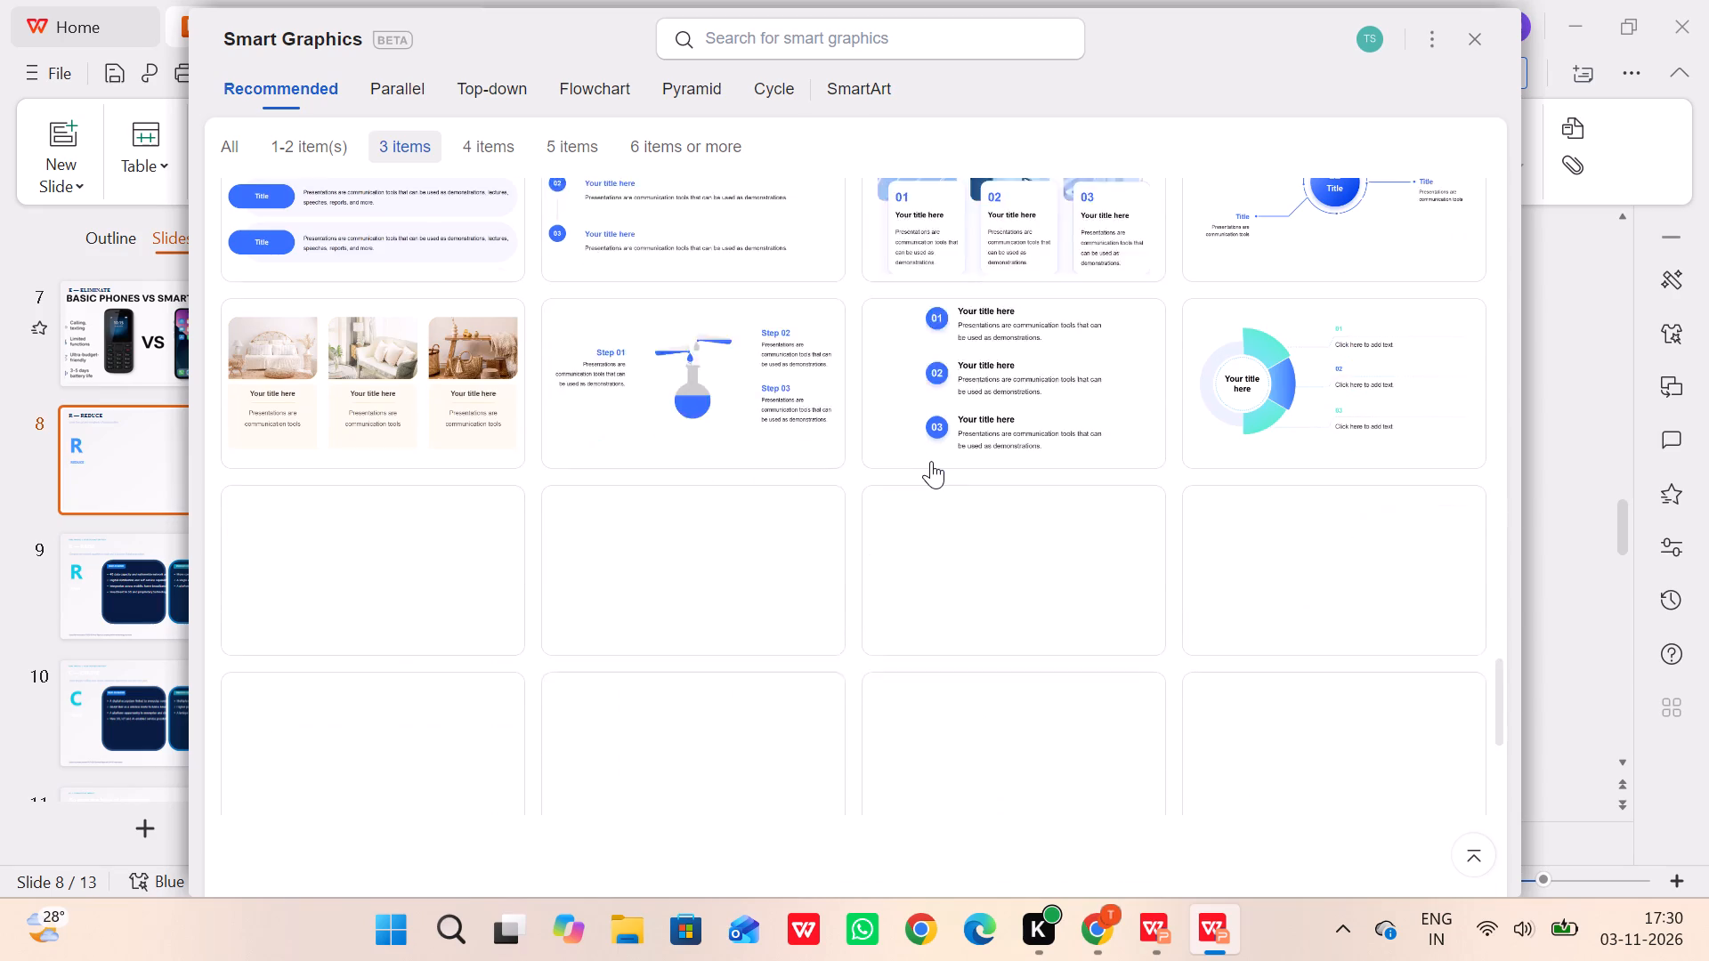
{"action": "scroll", "coordinate": [931, 461], "scroll_direction": "down", "scroll_amount": 3}
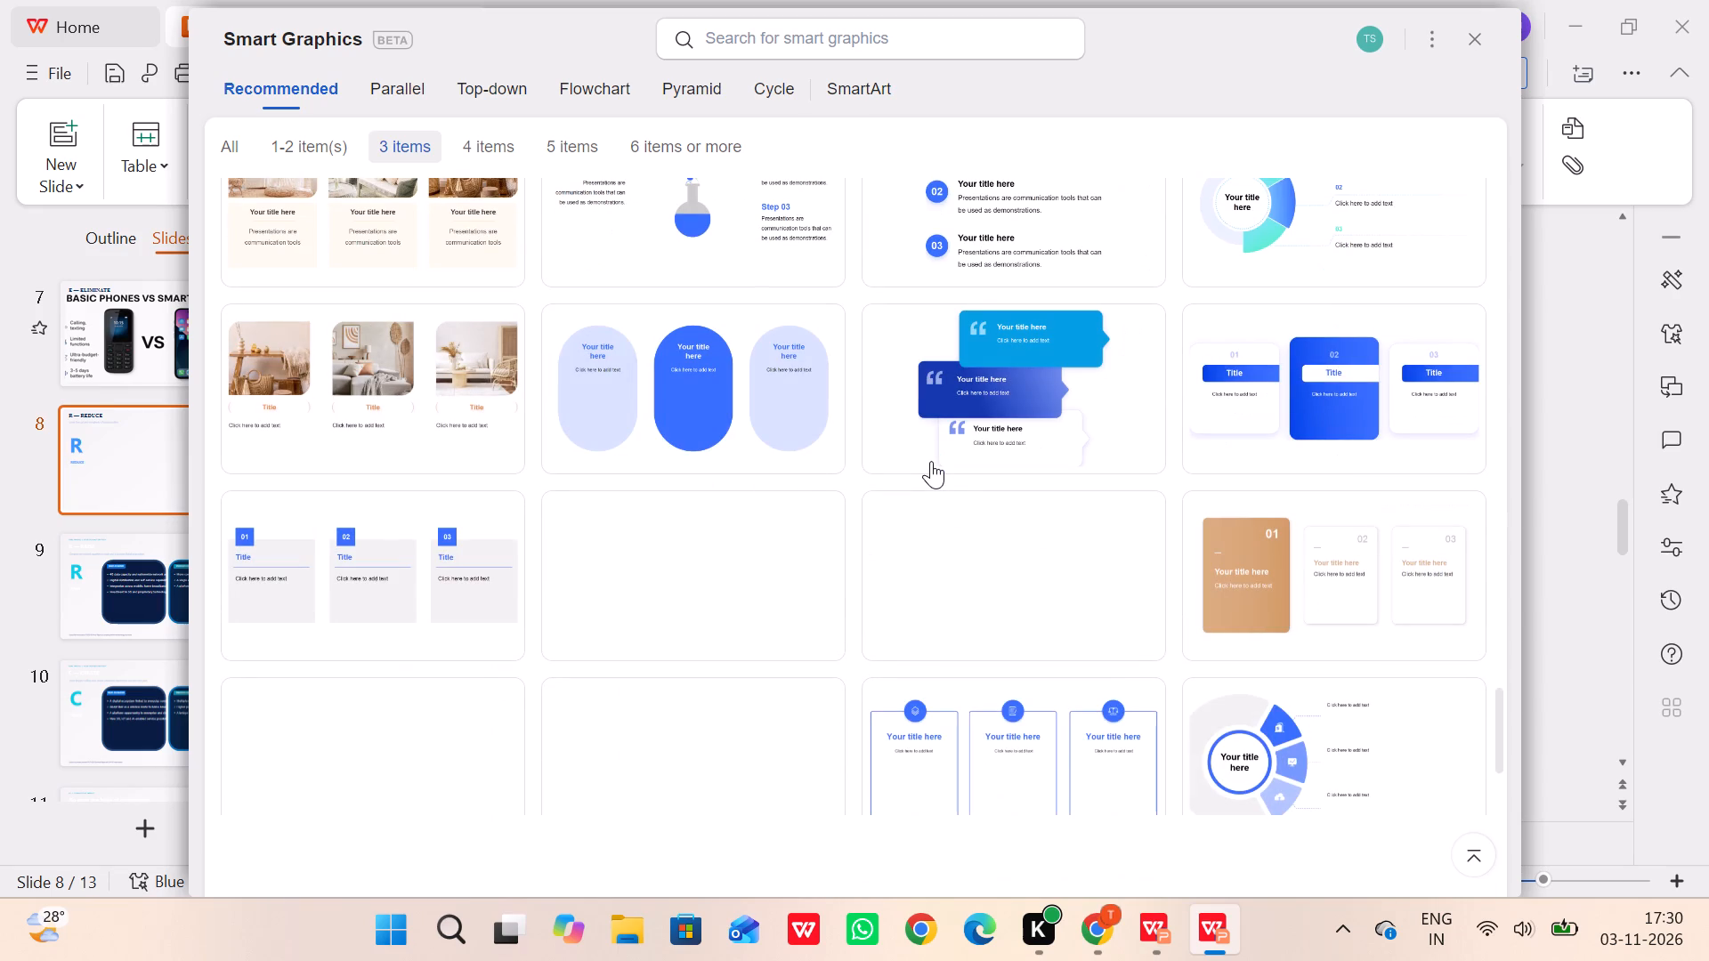
{"action": "scroll", "coordinate": [931, 461], "scroll_direction": "down", "scroll_amount": 1}
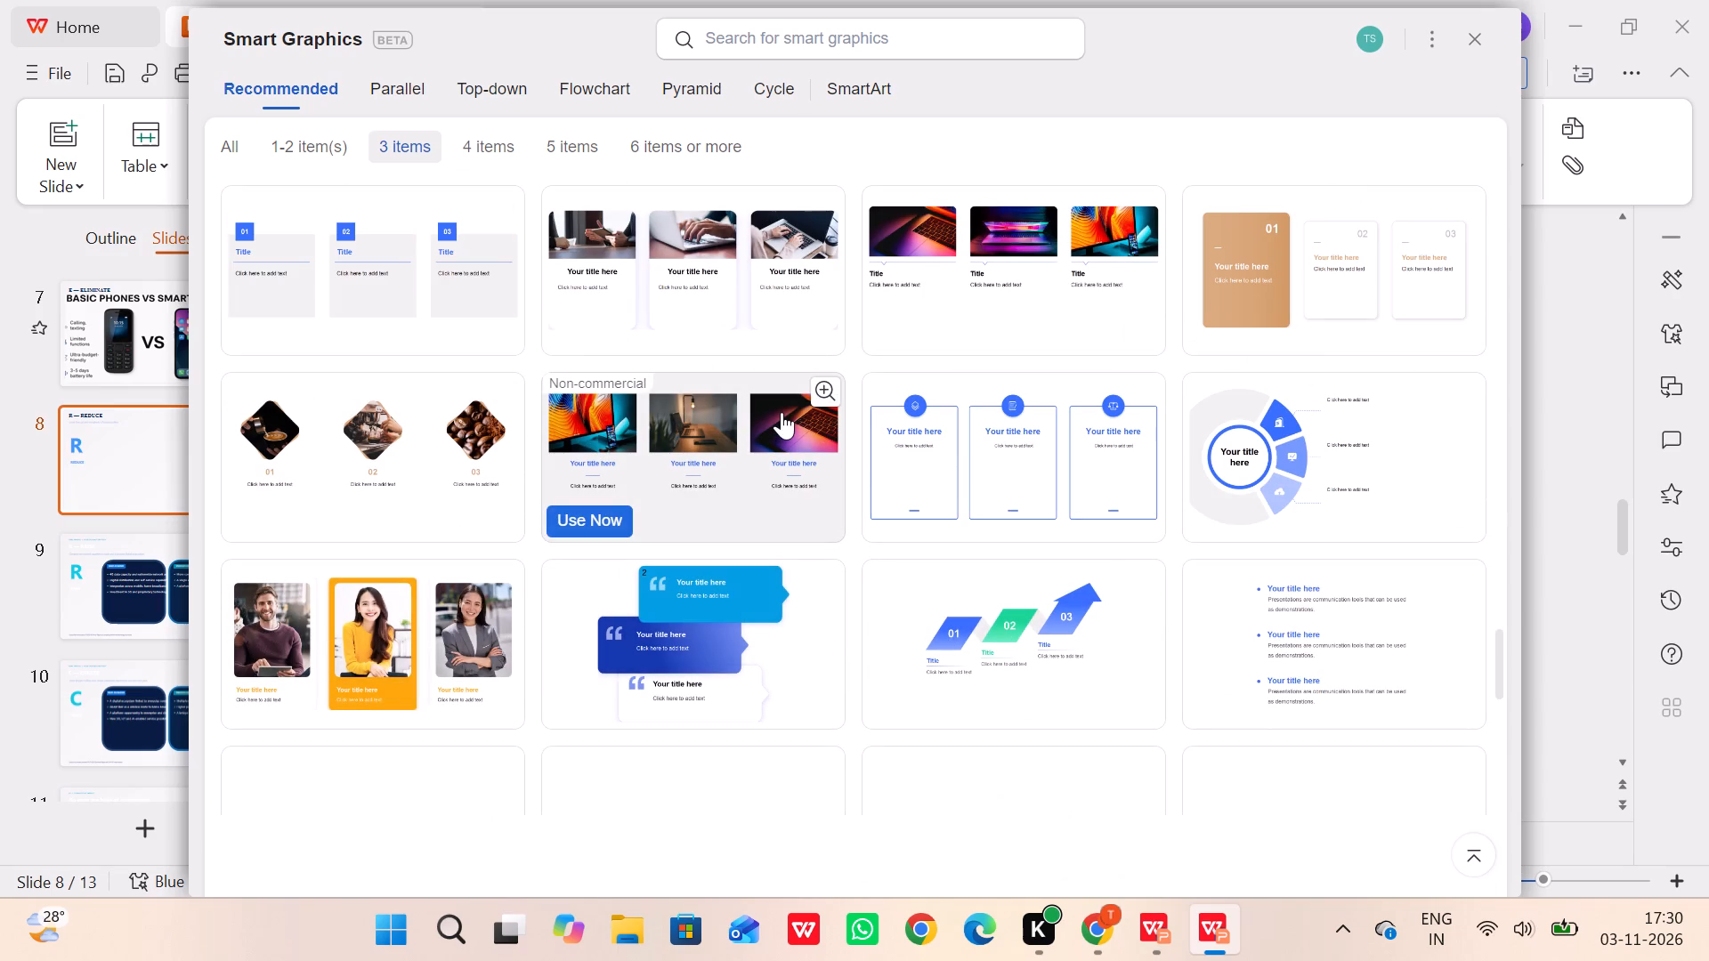
Browse the four-item smart graphic templates for a layout that suits the REDUCE slide.
{"action": "left_click", "coordinate": [494, 157]}
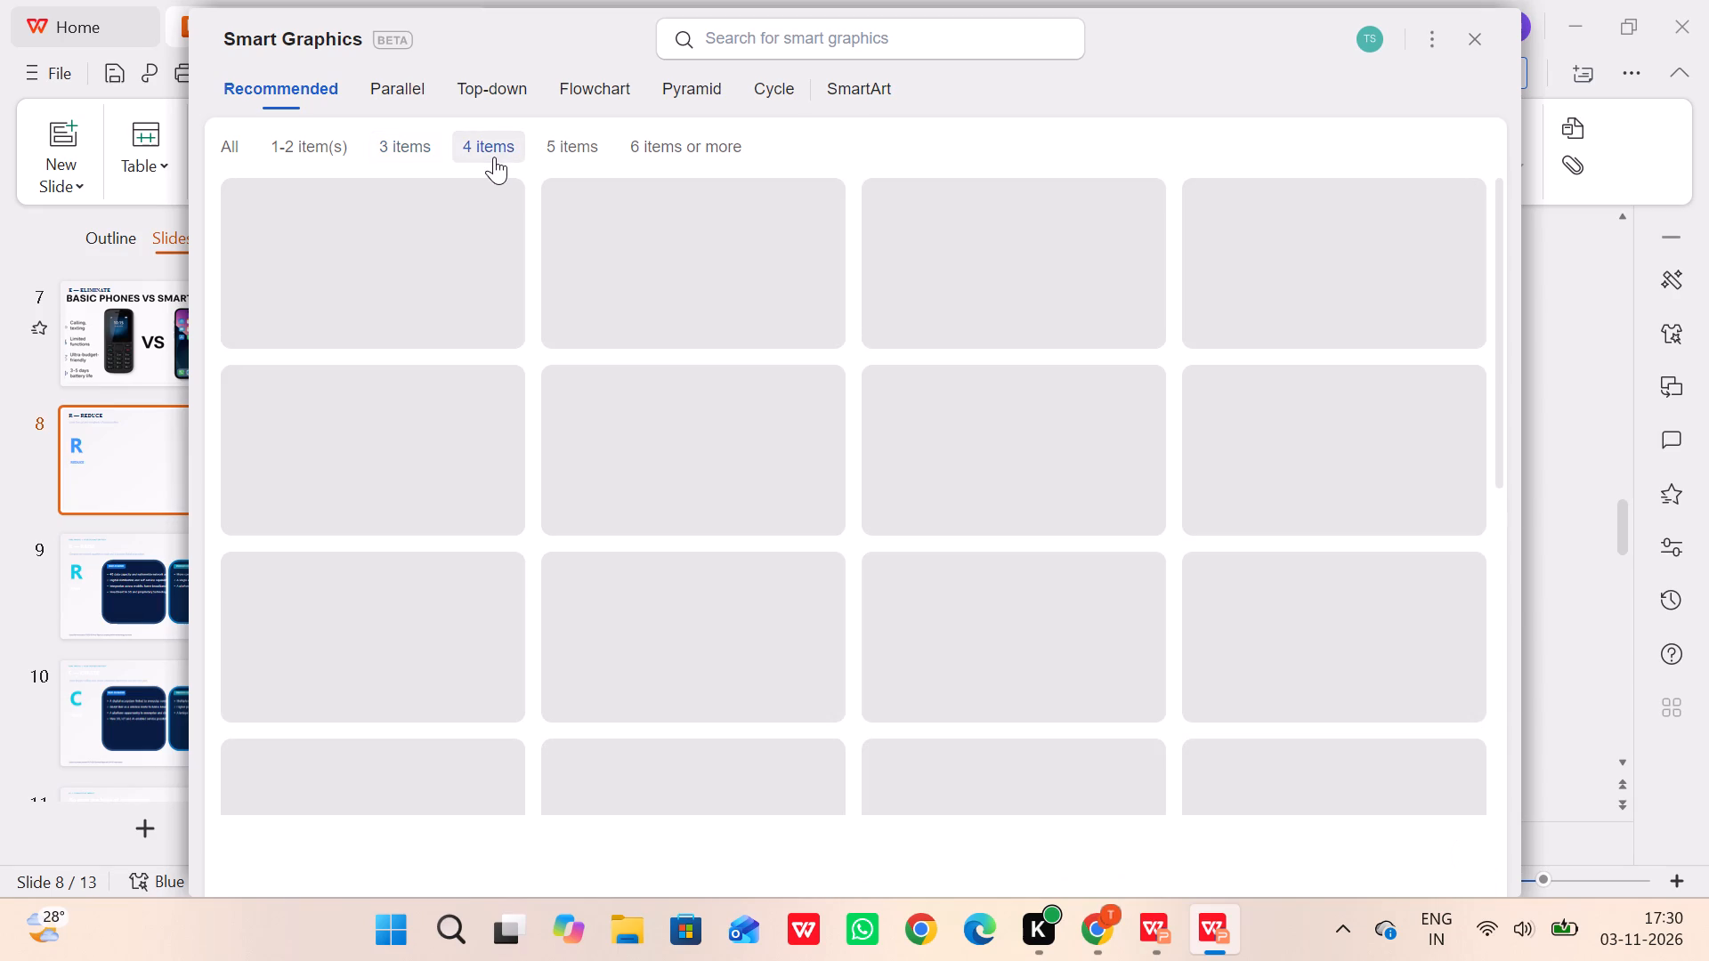
{"action": "scroll", "coordinate": [689, 424], "scroll_direction": "up", "scroll_amount": 2}
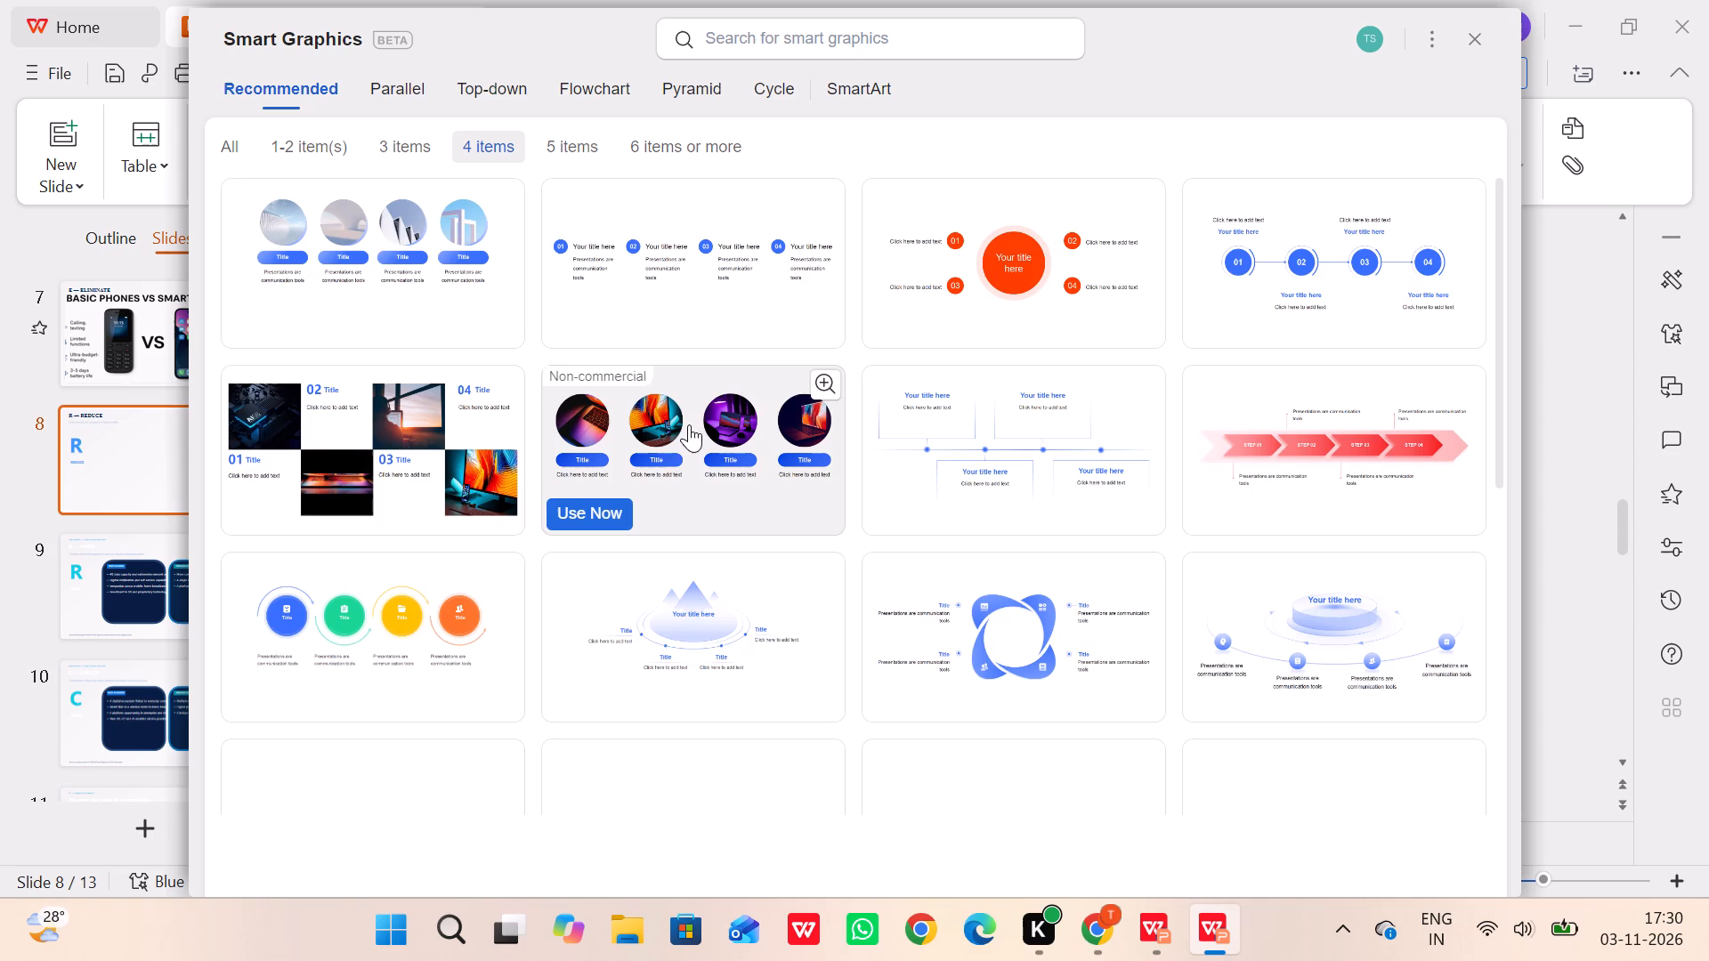
{"action": "scroll", "coordinate": [689, 424], "scroll_direction": "up", "scroll_amount": 1}
{"action": "scroll", "coordinate": [689, 424], "scroll_direction": "down", "scroll_amount": 5}
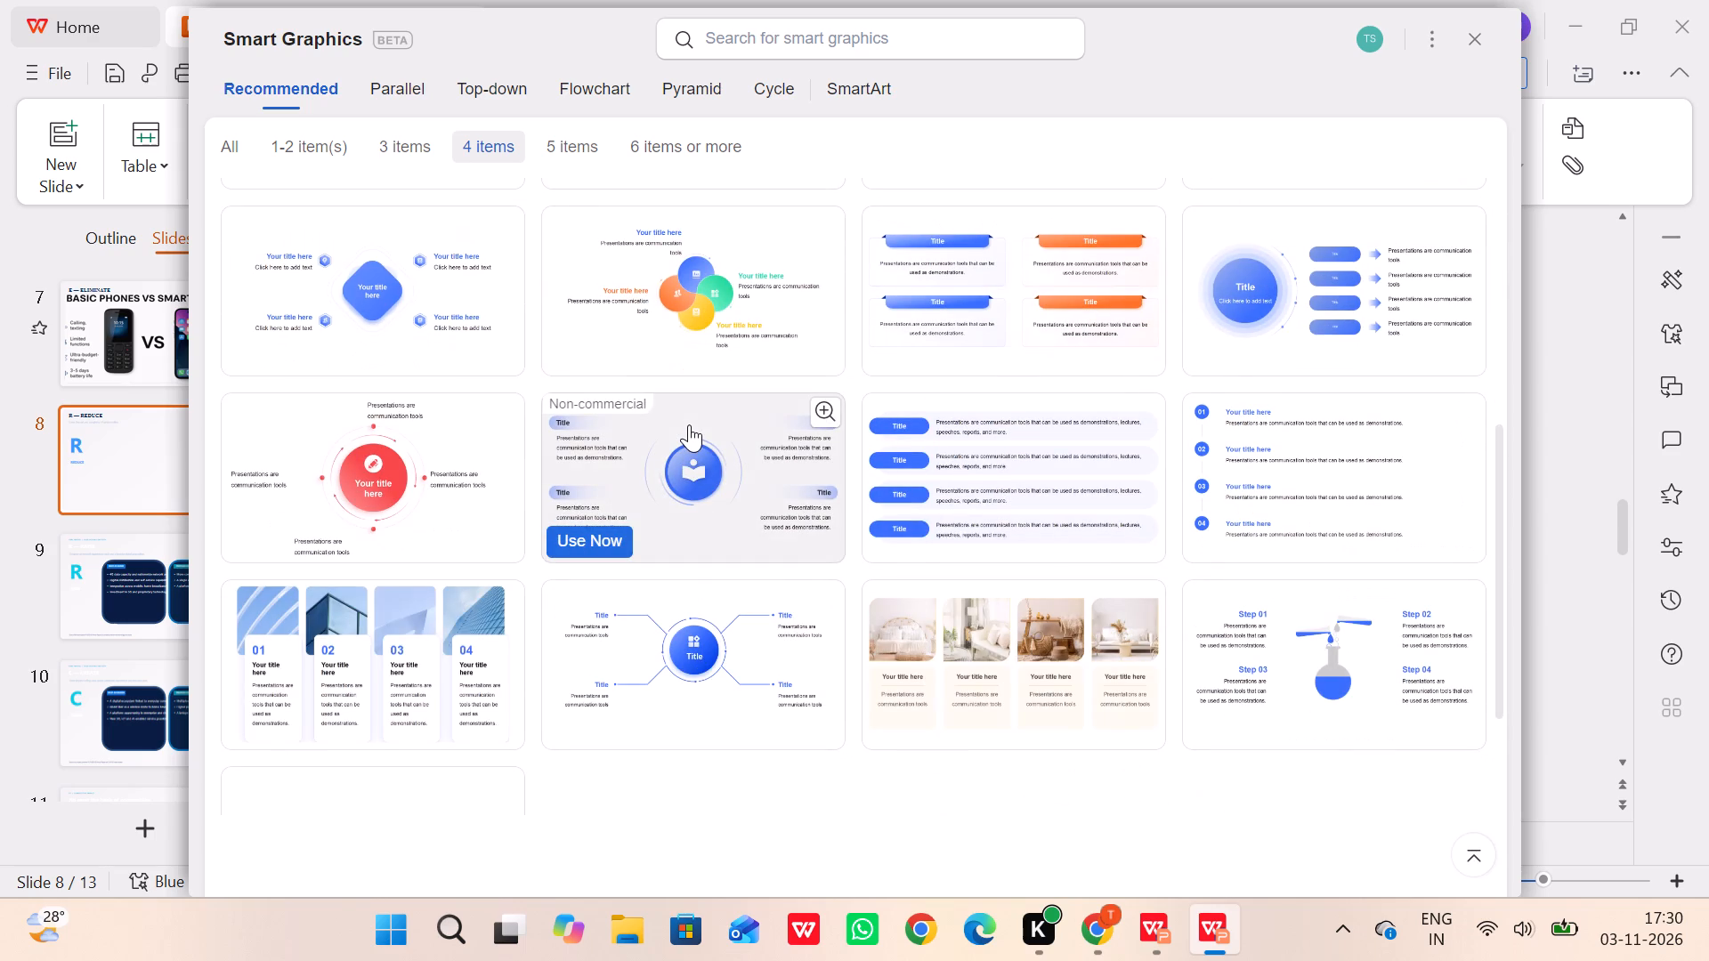
{"action": "scroll", "coordinate": [689, 424], "scroll_direction": "down", "scroll_amount": 2}
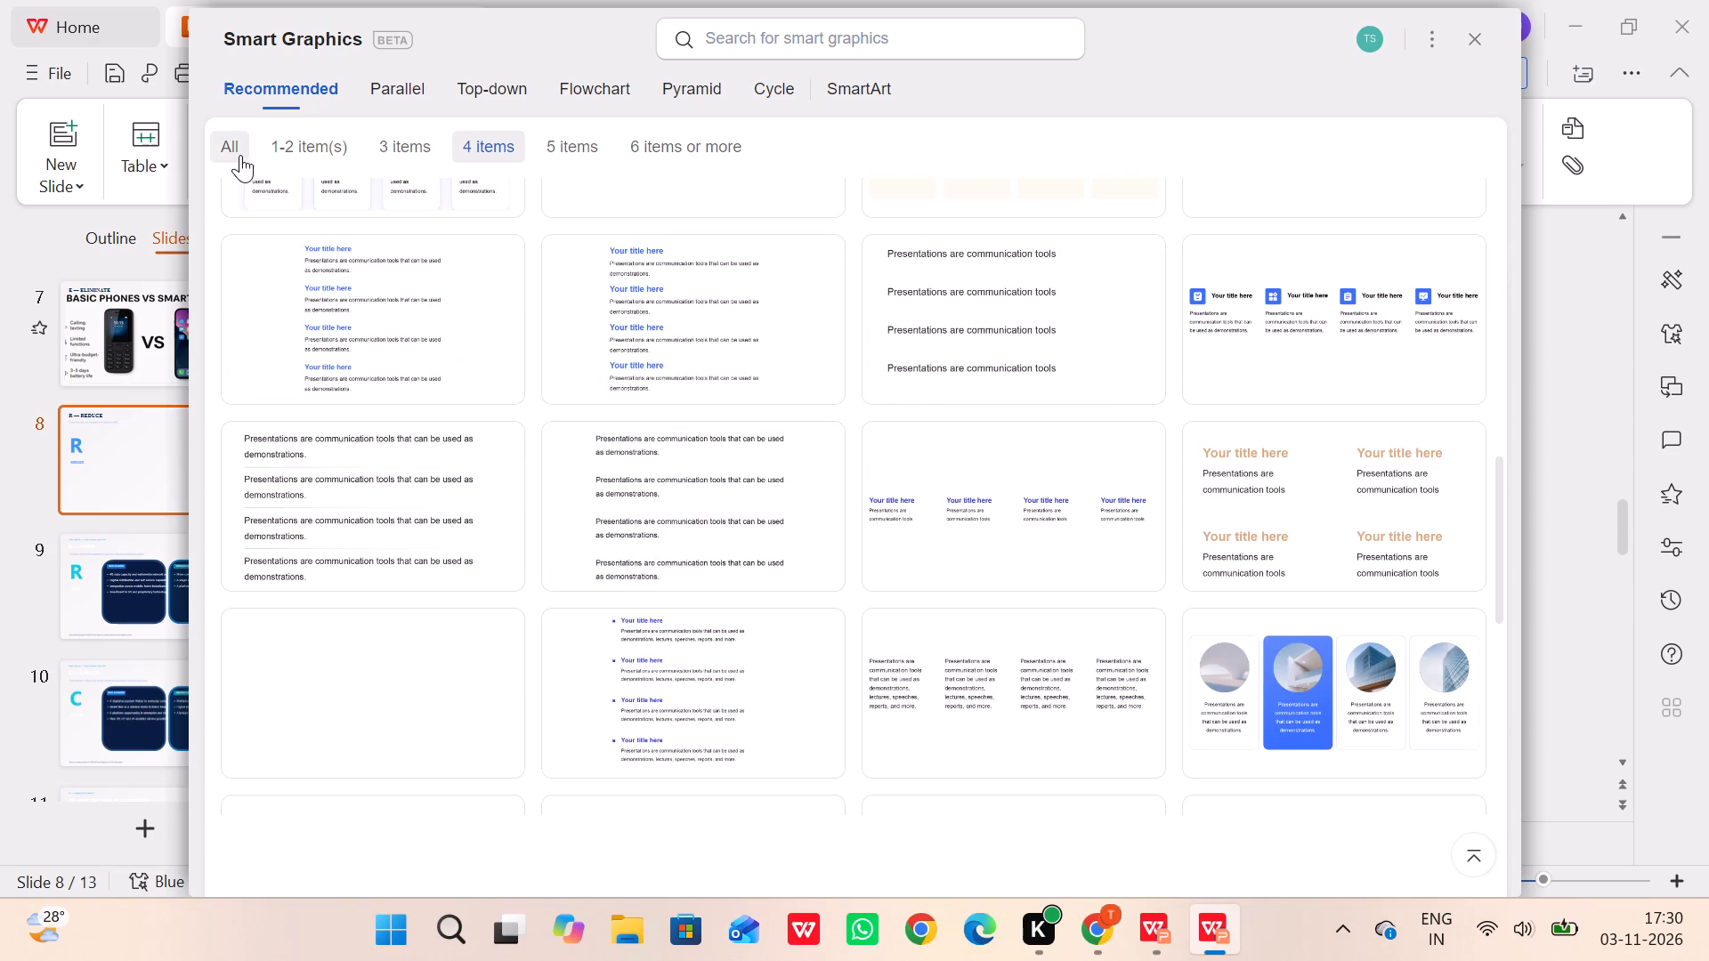
{"action": "left_click", "coordinate": [240, 155]}
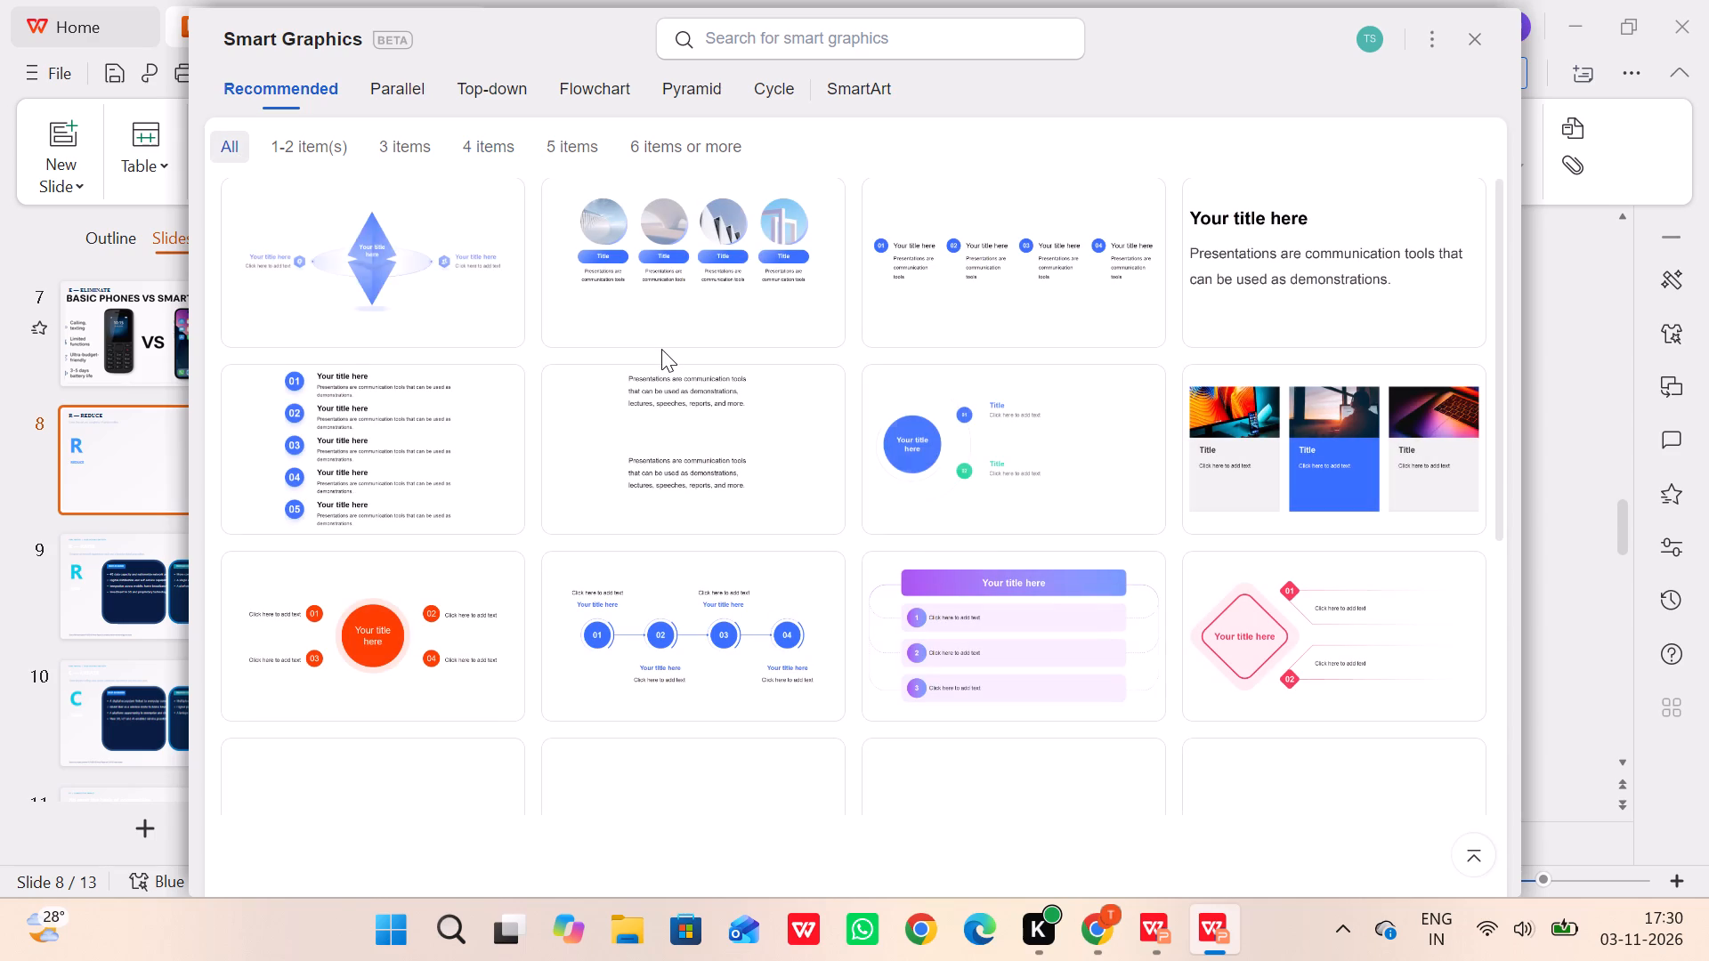
{"action": "scroll", "coordinate": [661, 349], "scroll_direction": "up", "scroll_amount": 3}
{"action": "scroll", "coordinate": [661, 349], "scroll_direction": "down", "scroll_amount": 4}
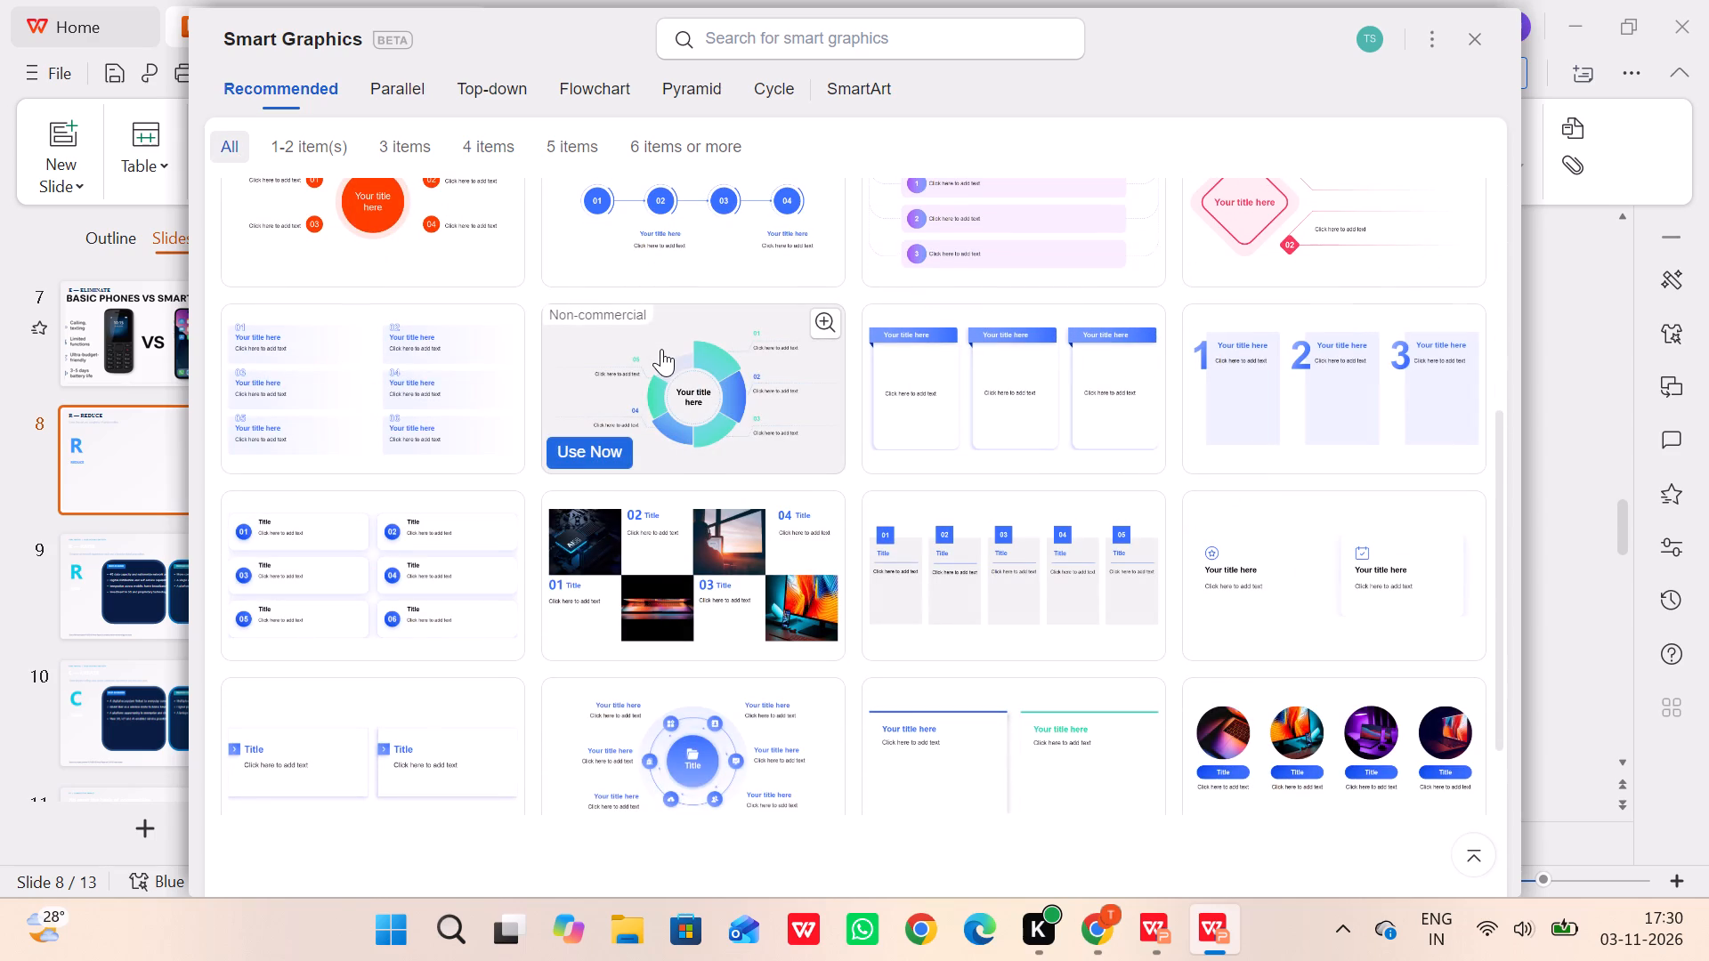
{"action": "scroll", "coordinate": [661, 349], "scroll_direction": "down", "scroll_amount": 1}
{"action": "scroll", "coordinate": [870, 355], "scroll_direction": "up", "scroll_amount": 2}
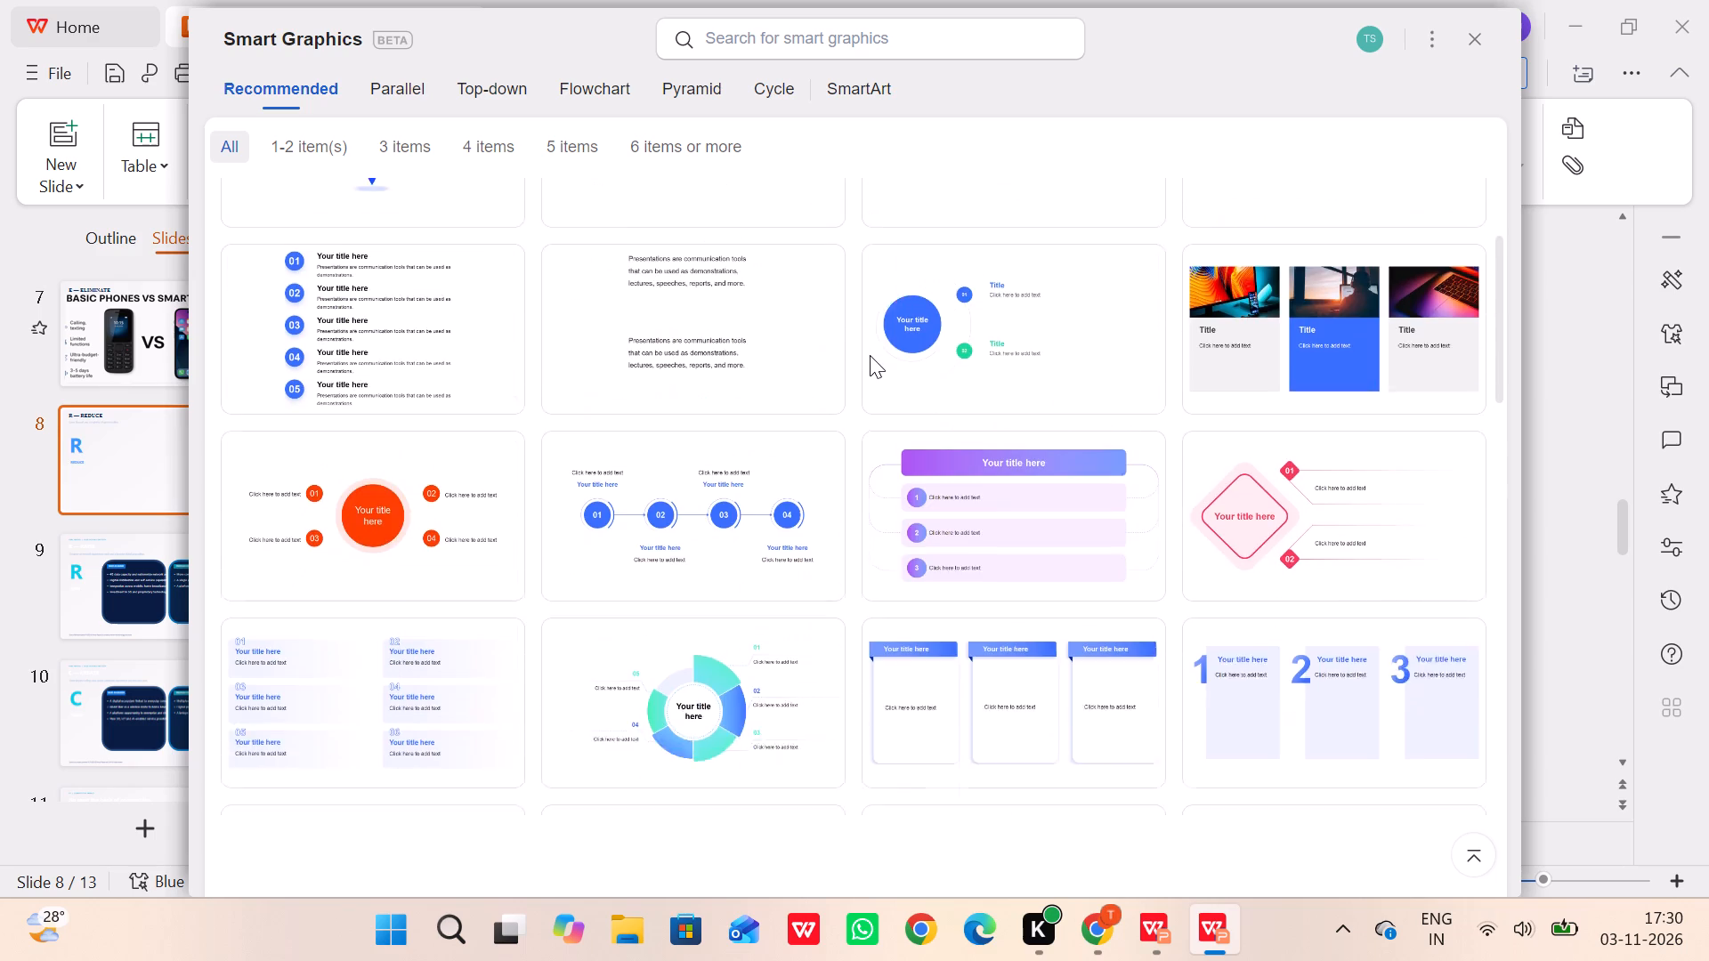
{"action": "scroll", "coordinate": [870, 355], "scroll_direction": "up", "scroll_amount": 1}
{"action": "scroll", "coordinate": [870, 355], "scroll_direction": "down", "scroll_amount": 5}
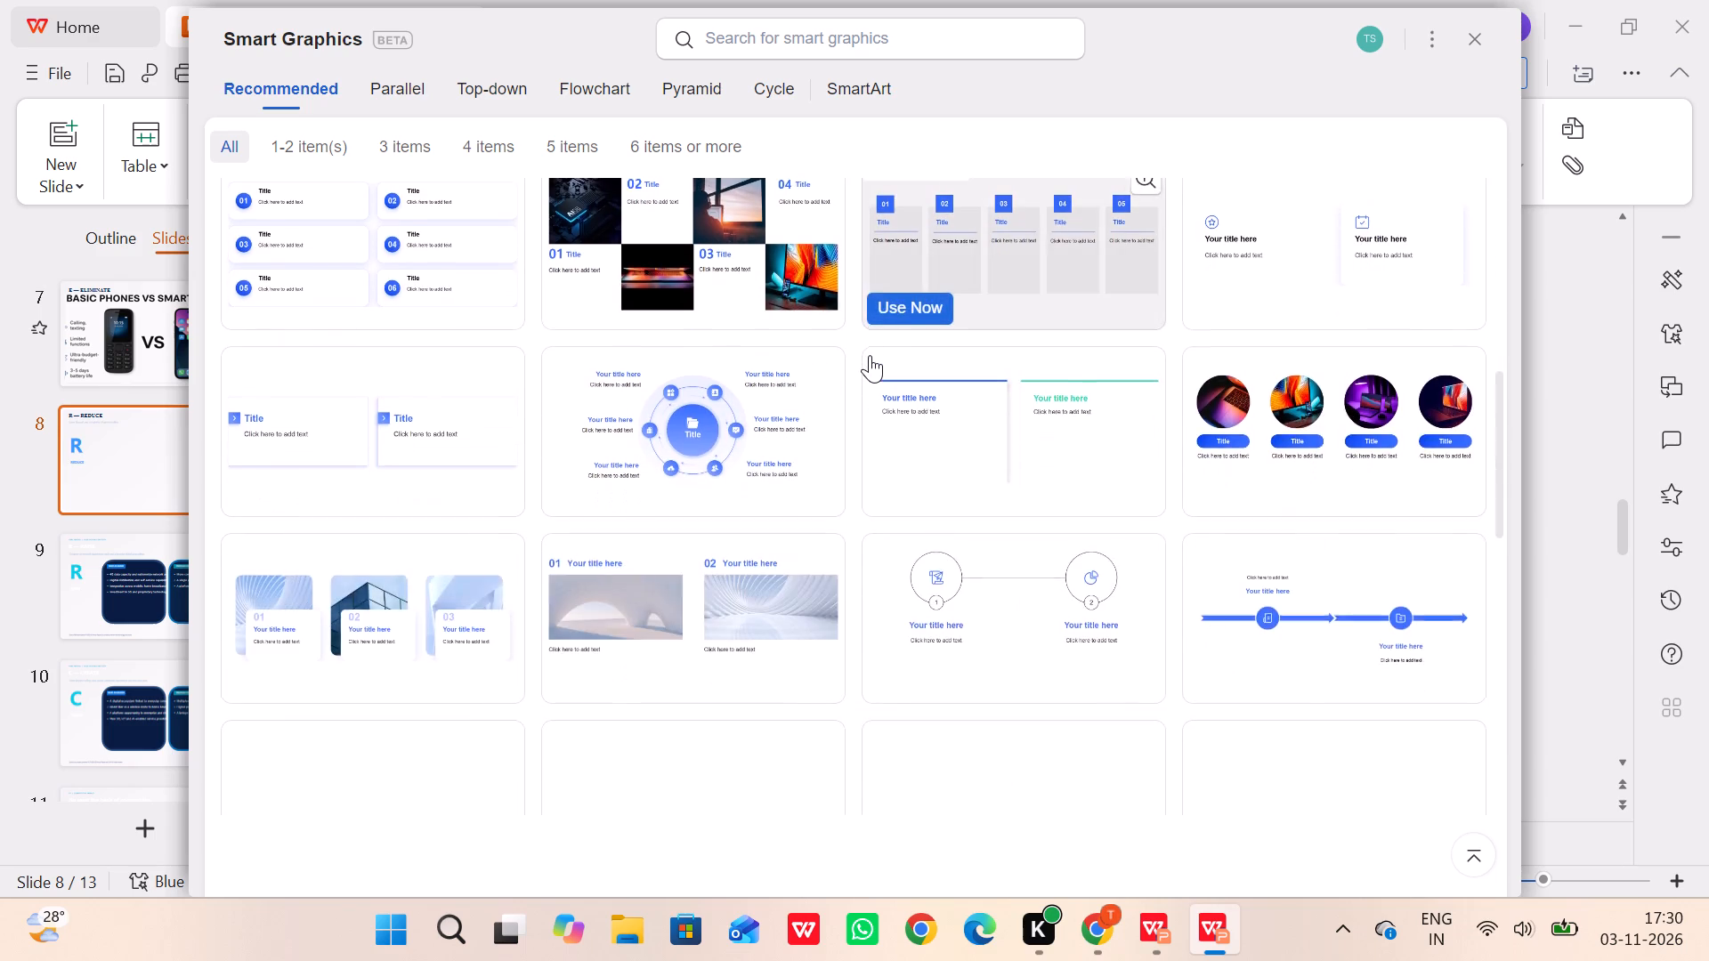
{"action": "scroll", "coordinate": [870, 355], "scroll_direction": "down", "scroll_amount": 3}
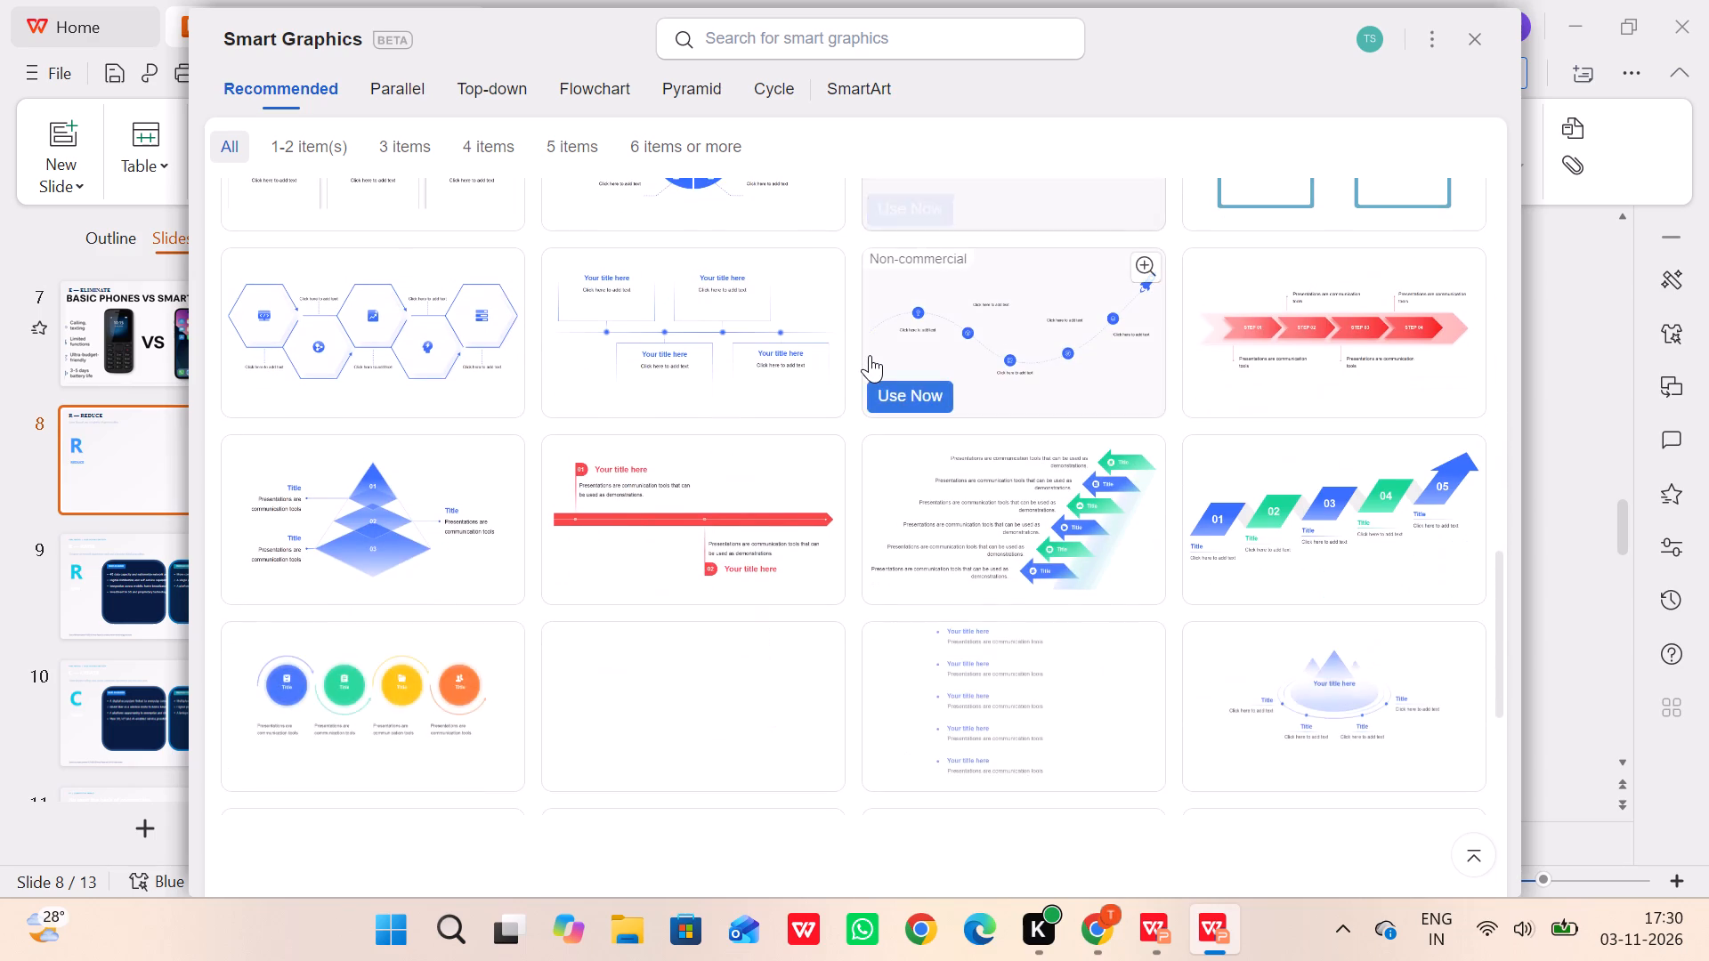
{"action": "scroll", "coordinate": [870, 355], "scroll_direction": "down", "scroll_amount": 3}
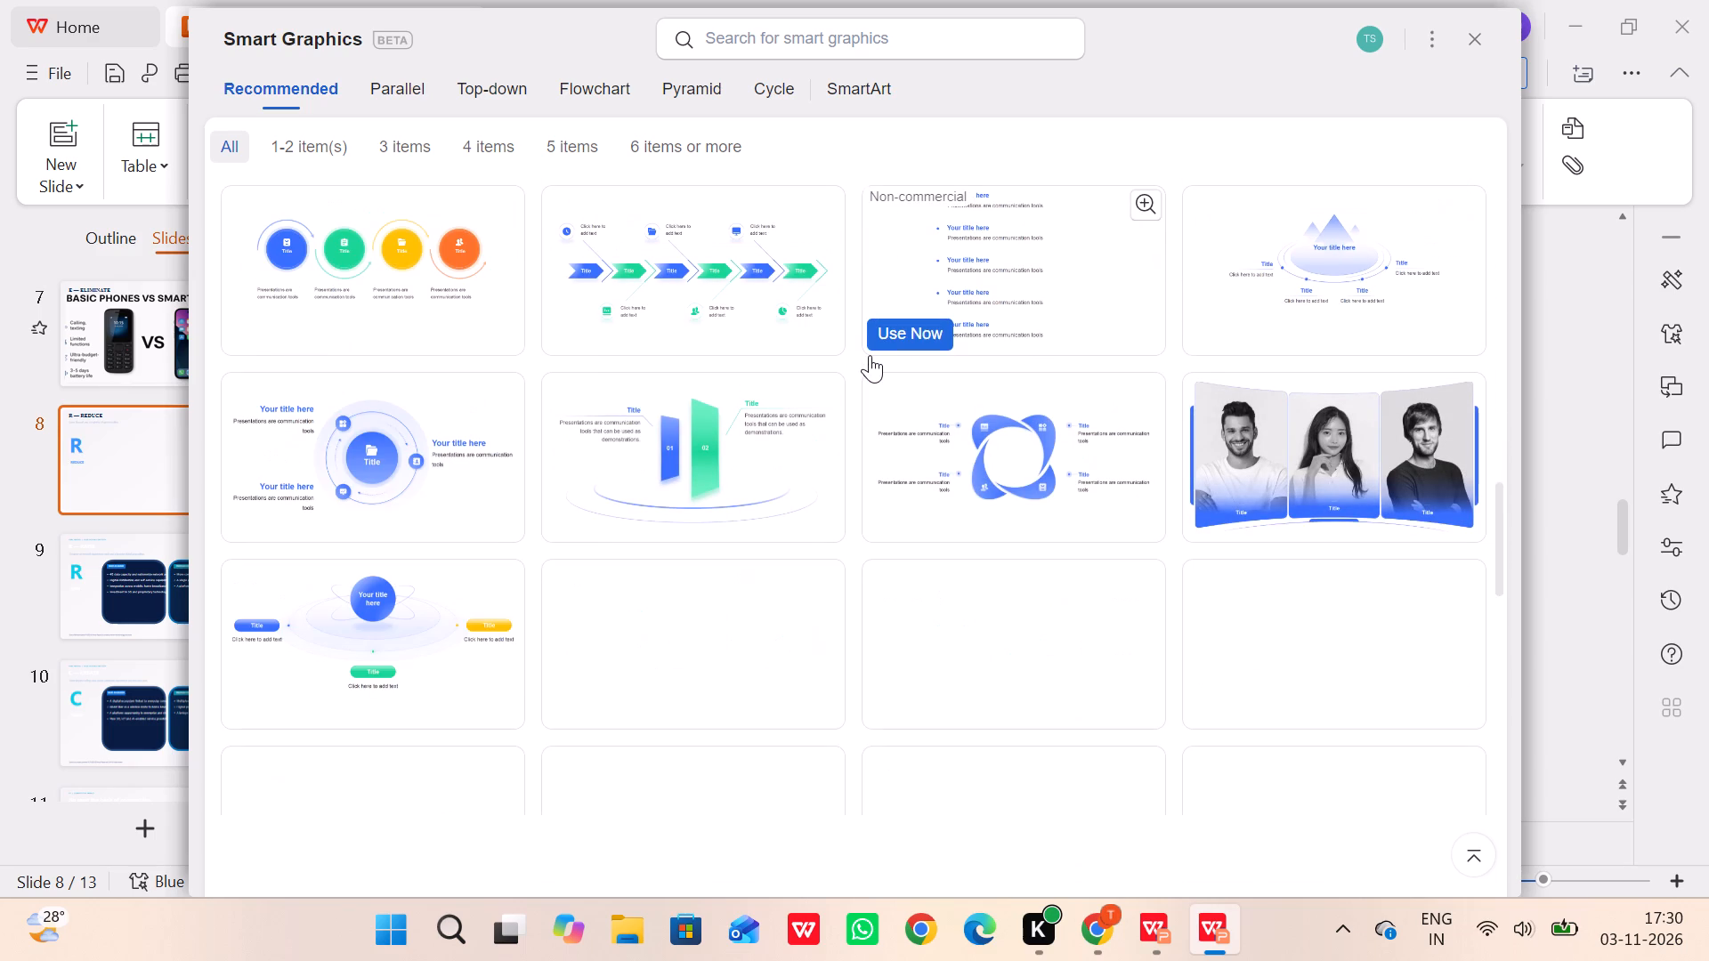
{"action": "left_click", "coordinate": [406, 650]}
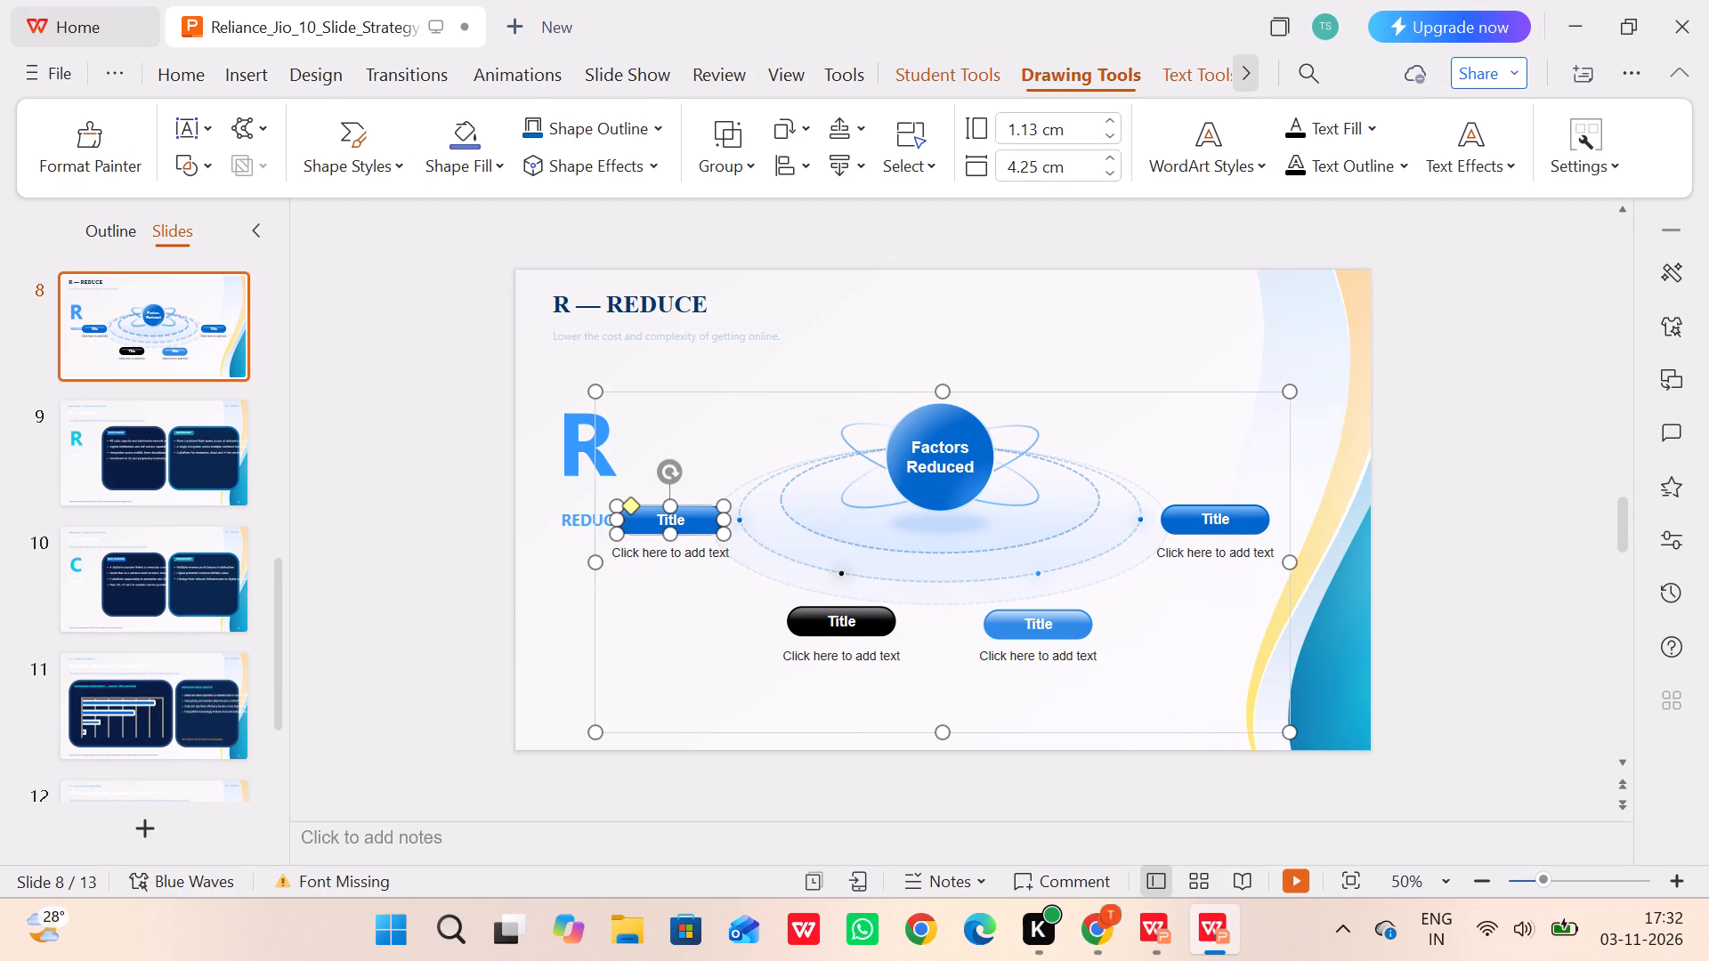
{"action": "left_click", "coordinate": [199, 64]}
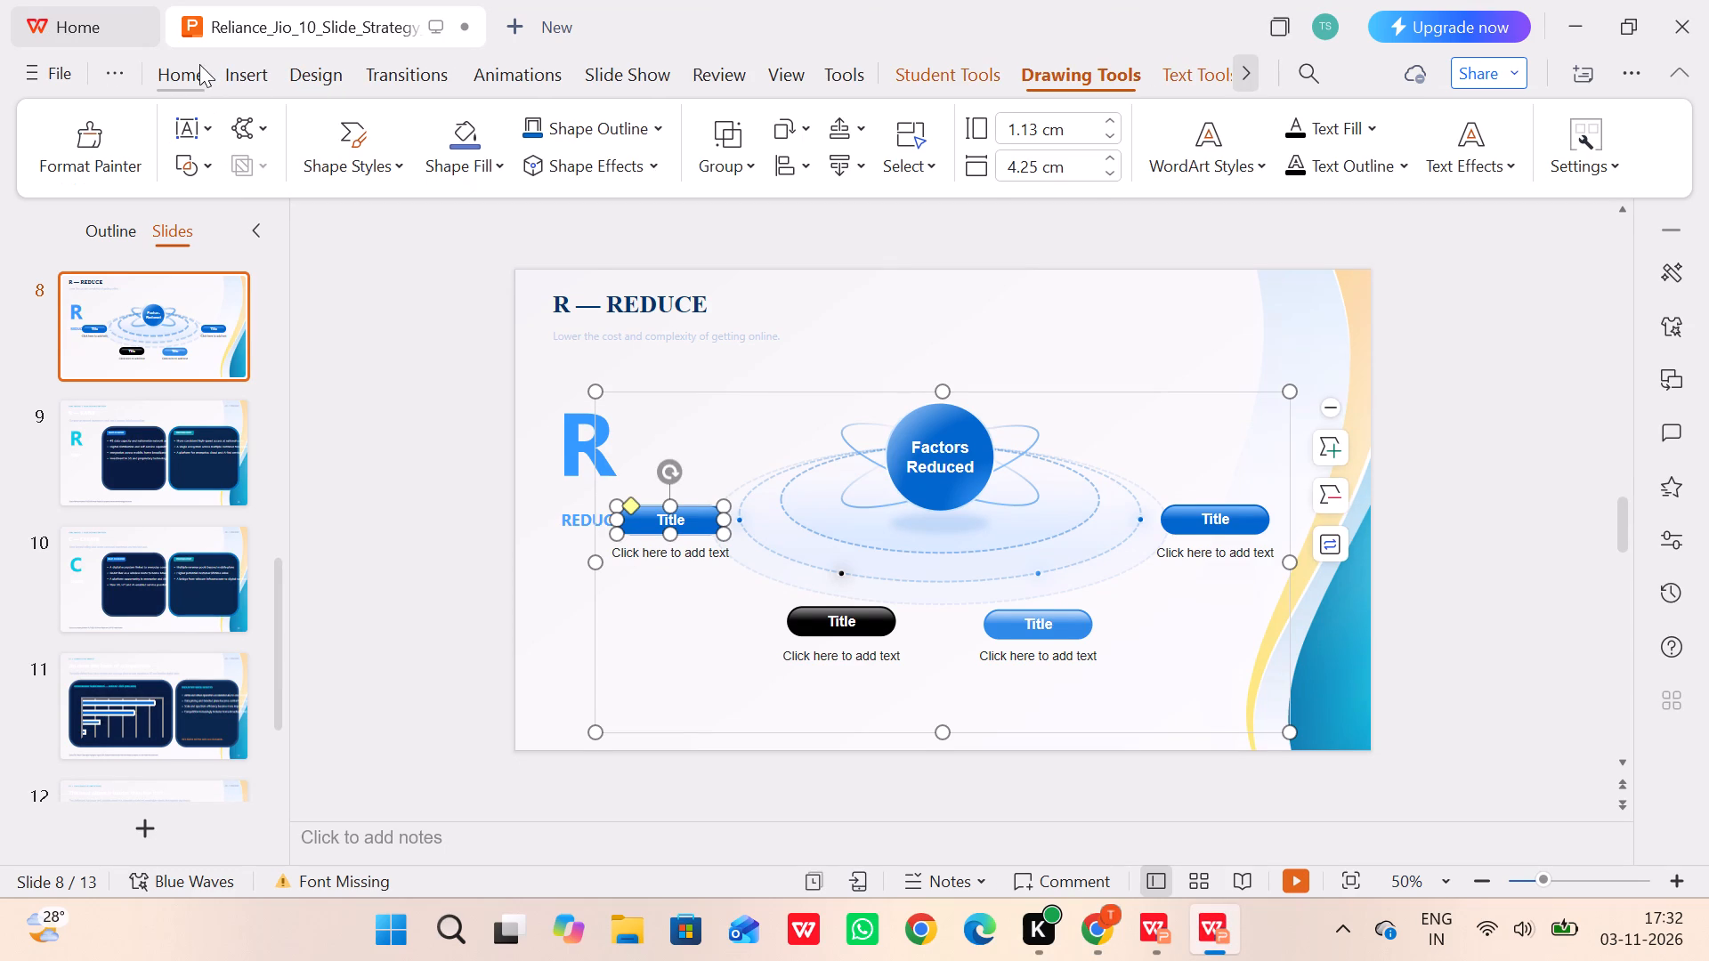
{"action": "left_click", "coordinate": [127, 128]}
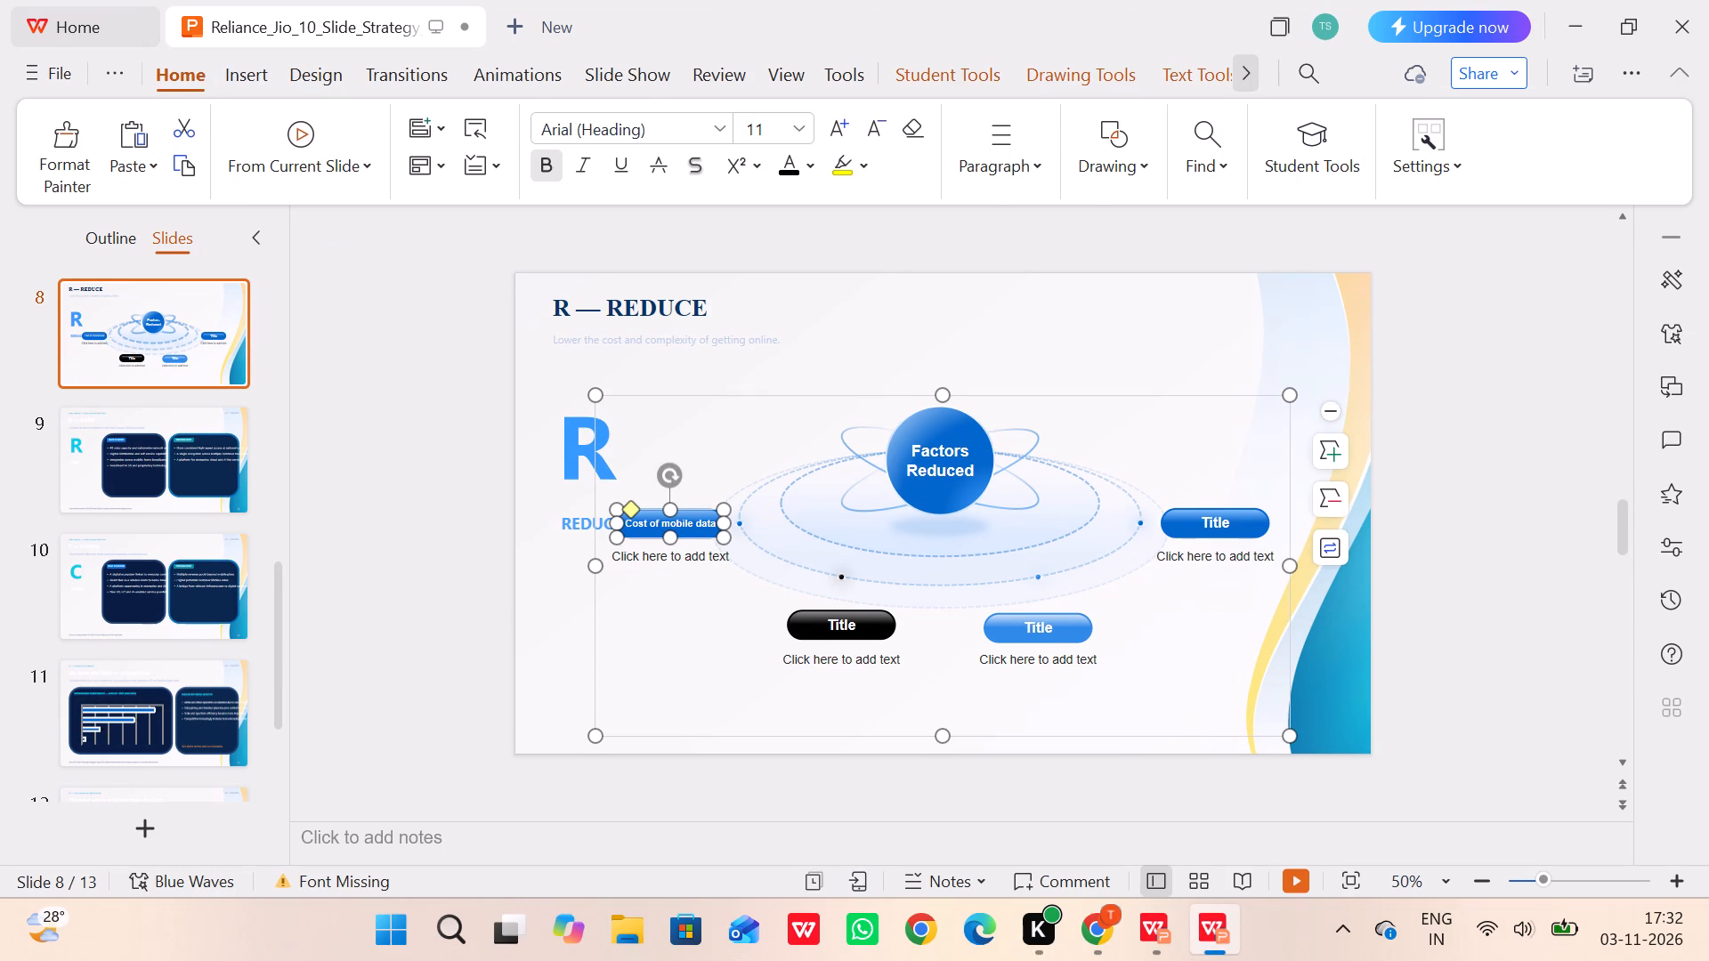
Widen and heighten the "Cost of mobile data" pill so its text fits on two lines at a larger size.
{"action": "left_click_drag", "start_coordinate": [725, 521], "coordinate": [742, 521]}
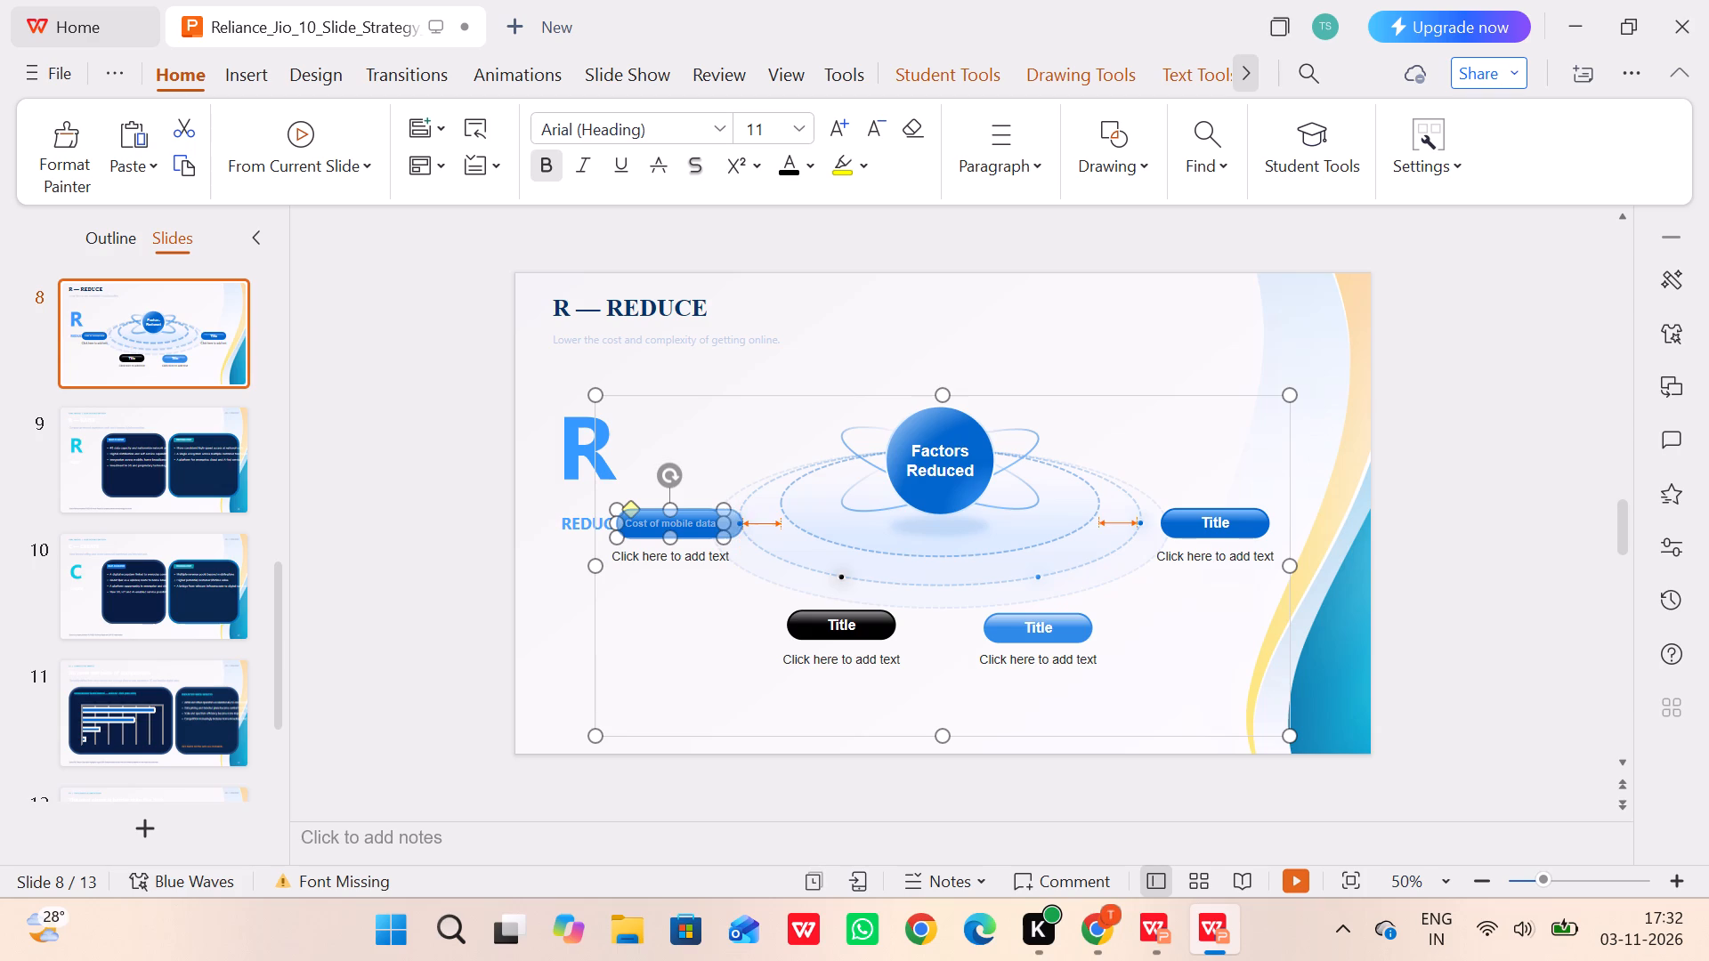
{"action": "left_click_drag", "start_coordinate": [742, 521], "coordinate": [744, 522]}
{"action": "left_click_drag", "start_coordinate": [684, 510], "coordinate": [684, 491]}
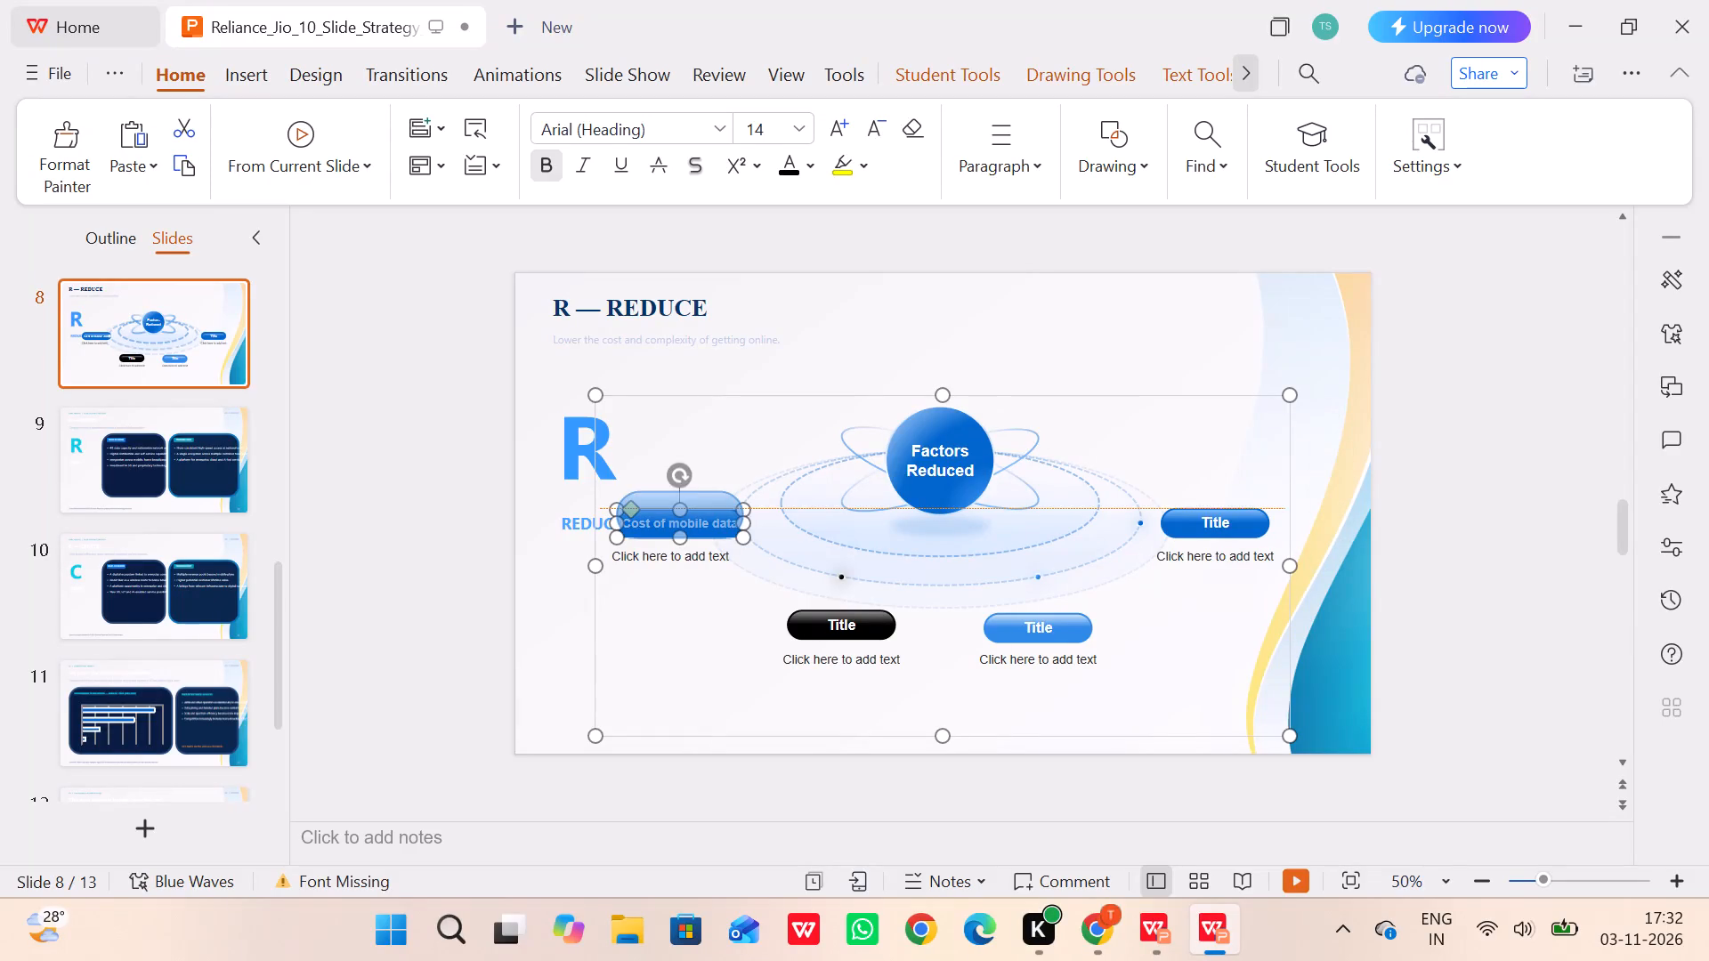
{"action": "left_click_drag", "start_coordinate": [684, 491], "coordinate": [684, 480]}
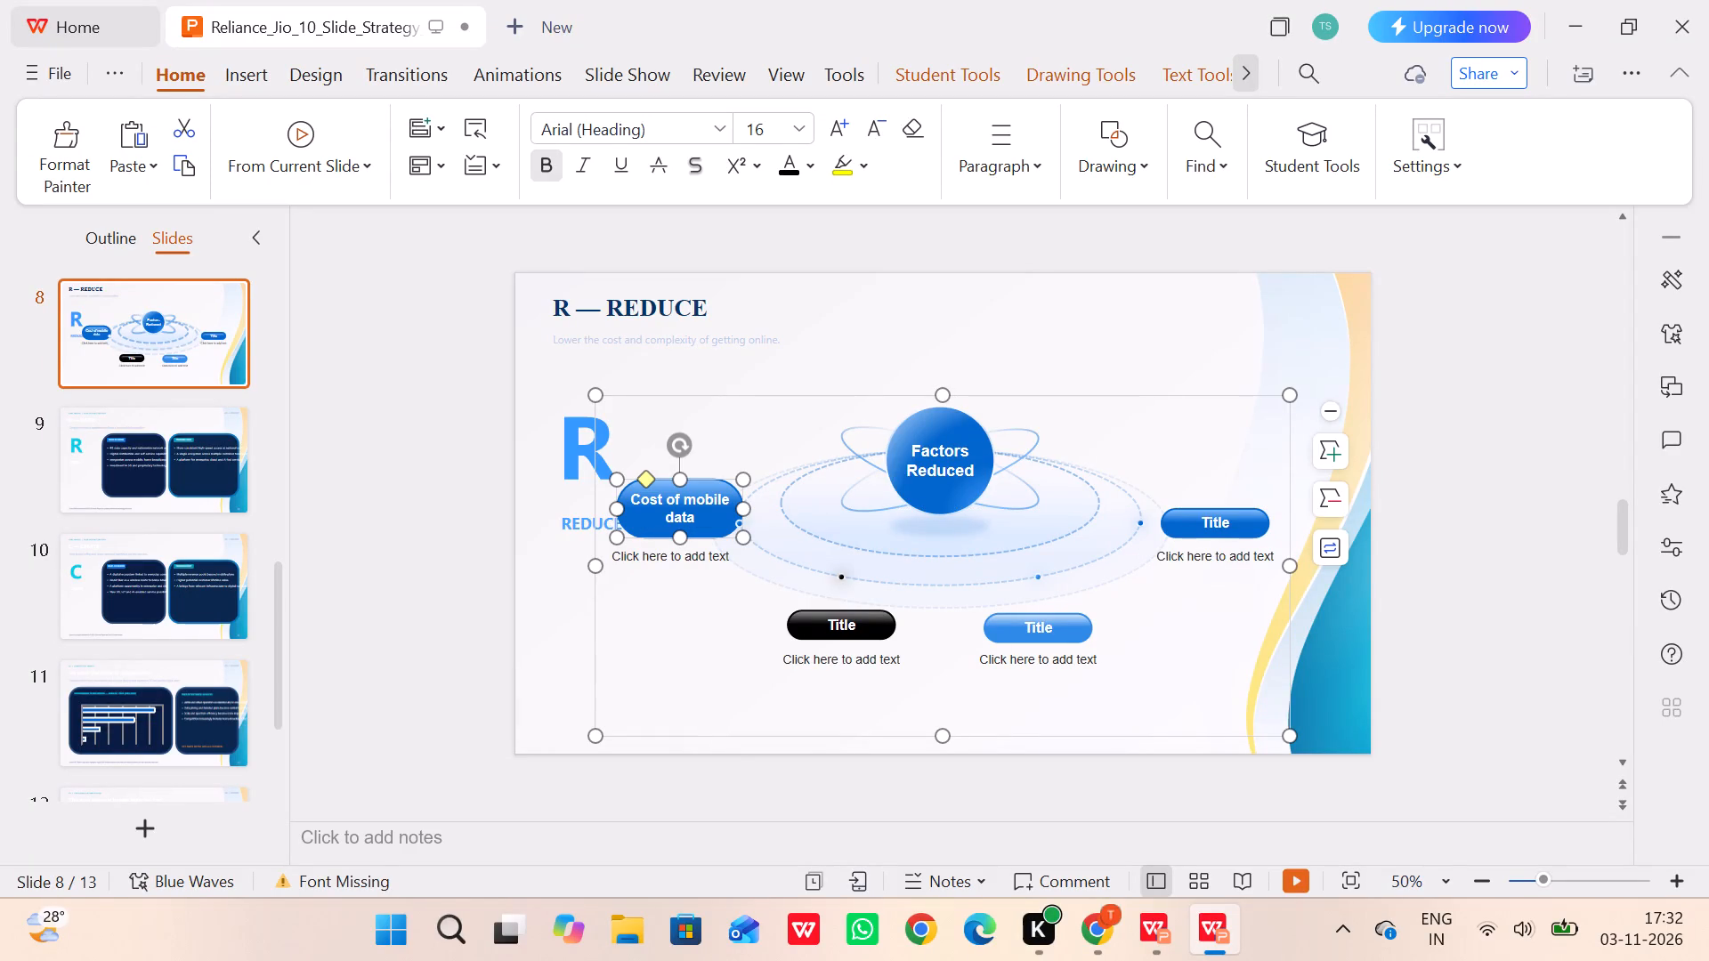
Change the fill of the graphic's black title pill to a solid bright blue theme colour.
{"action": "left_click", "coordinate": [1215, 524]}
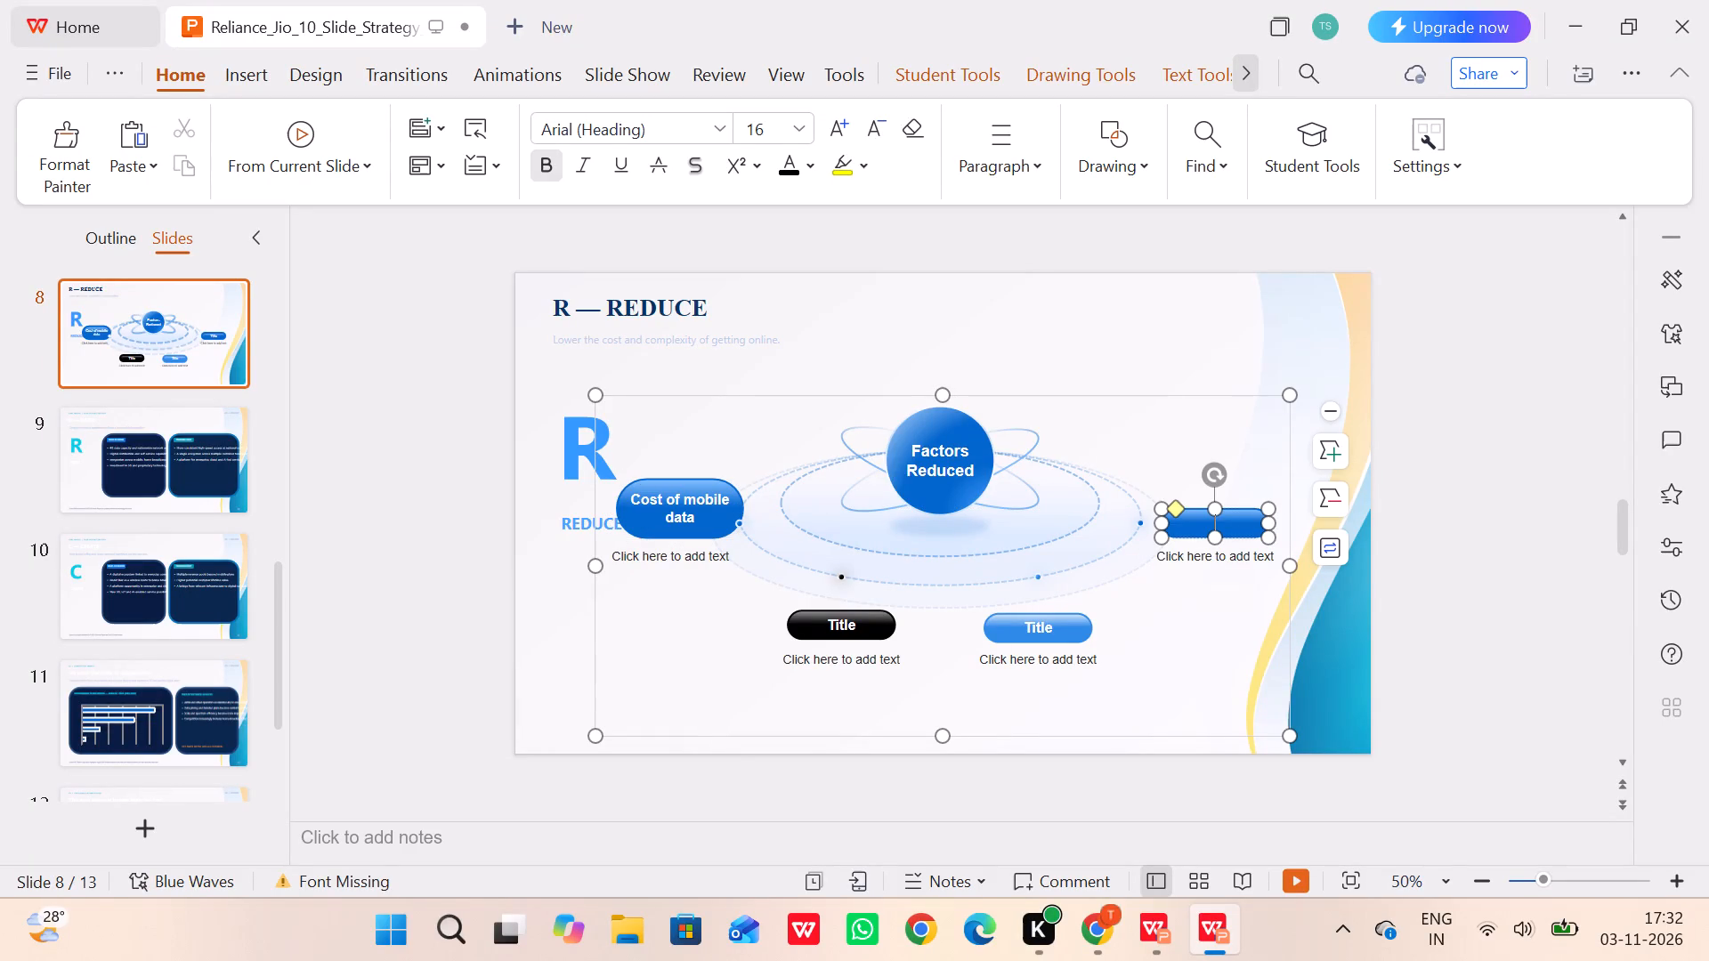
{"action": "left_click", "coordinate": [831, 621]}
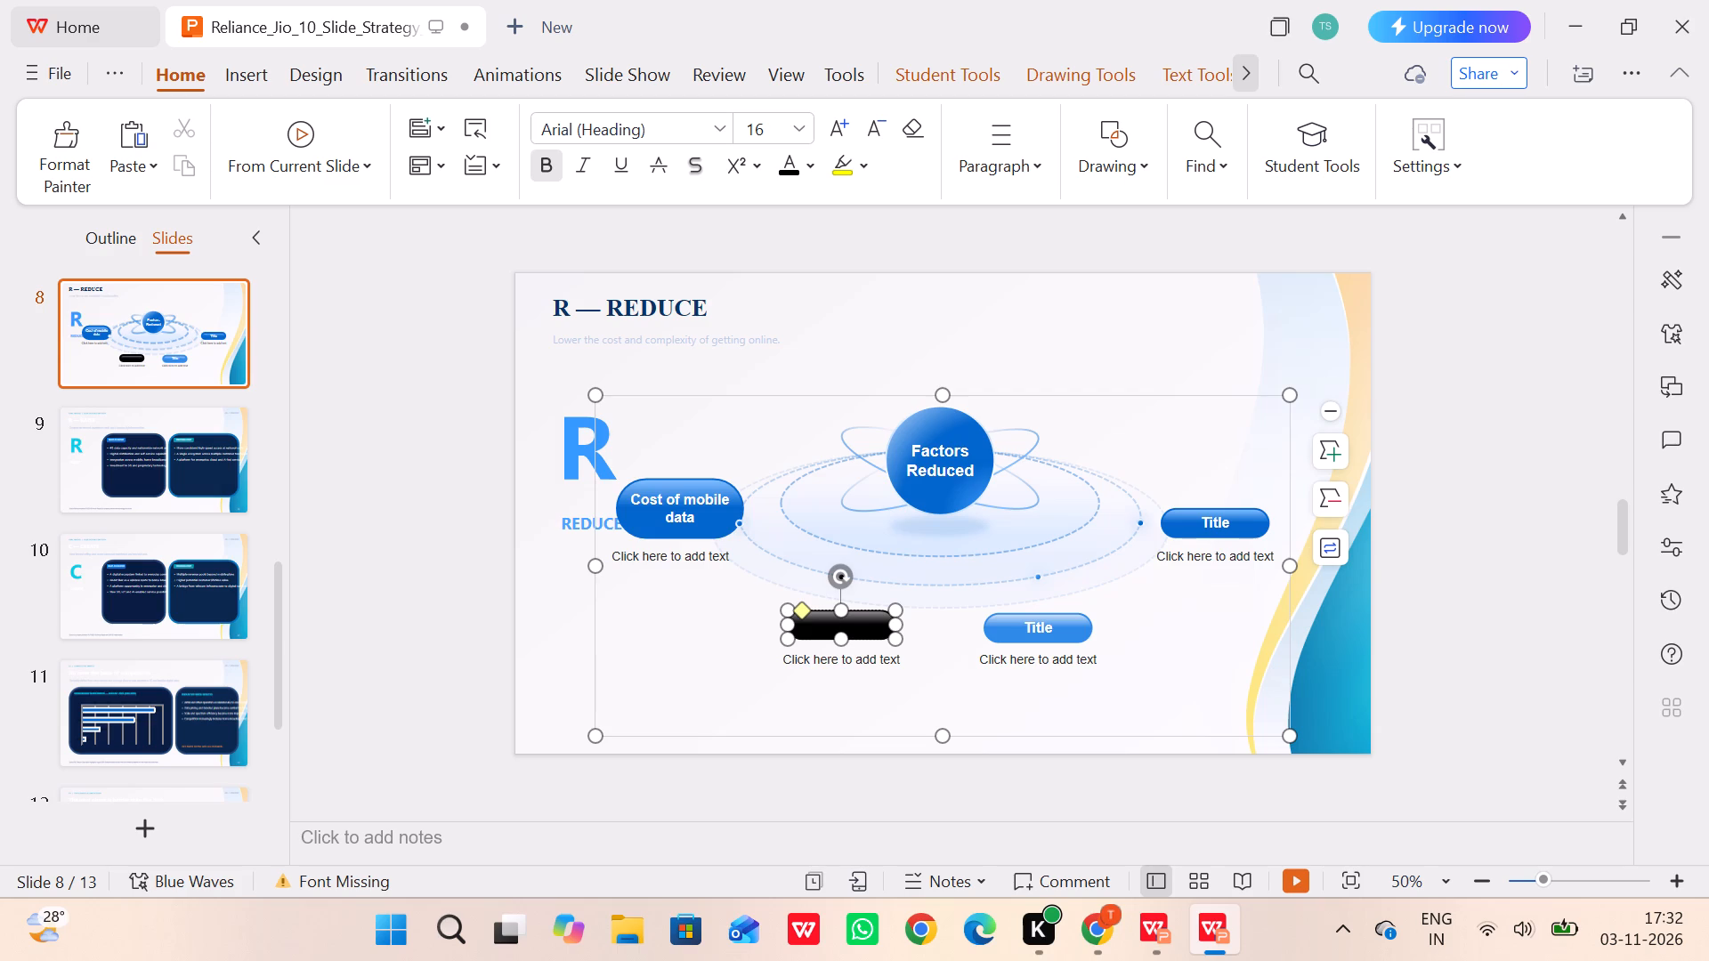
{"action": "left_click", "coordinate": [868, 626]}
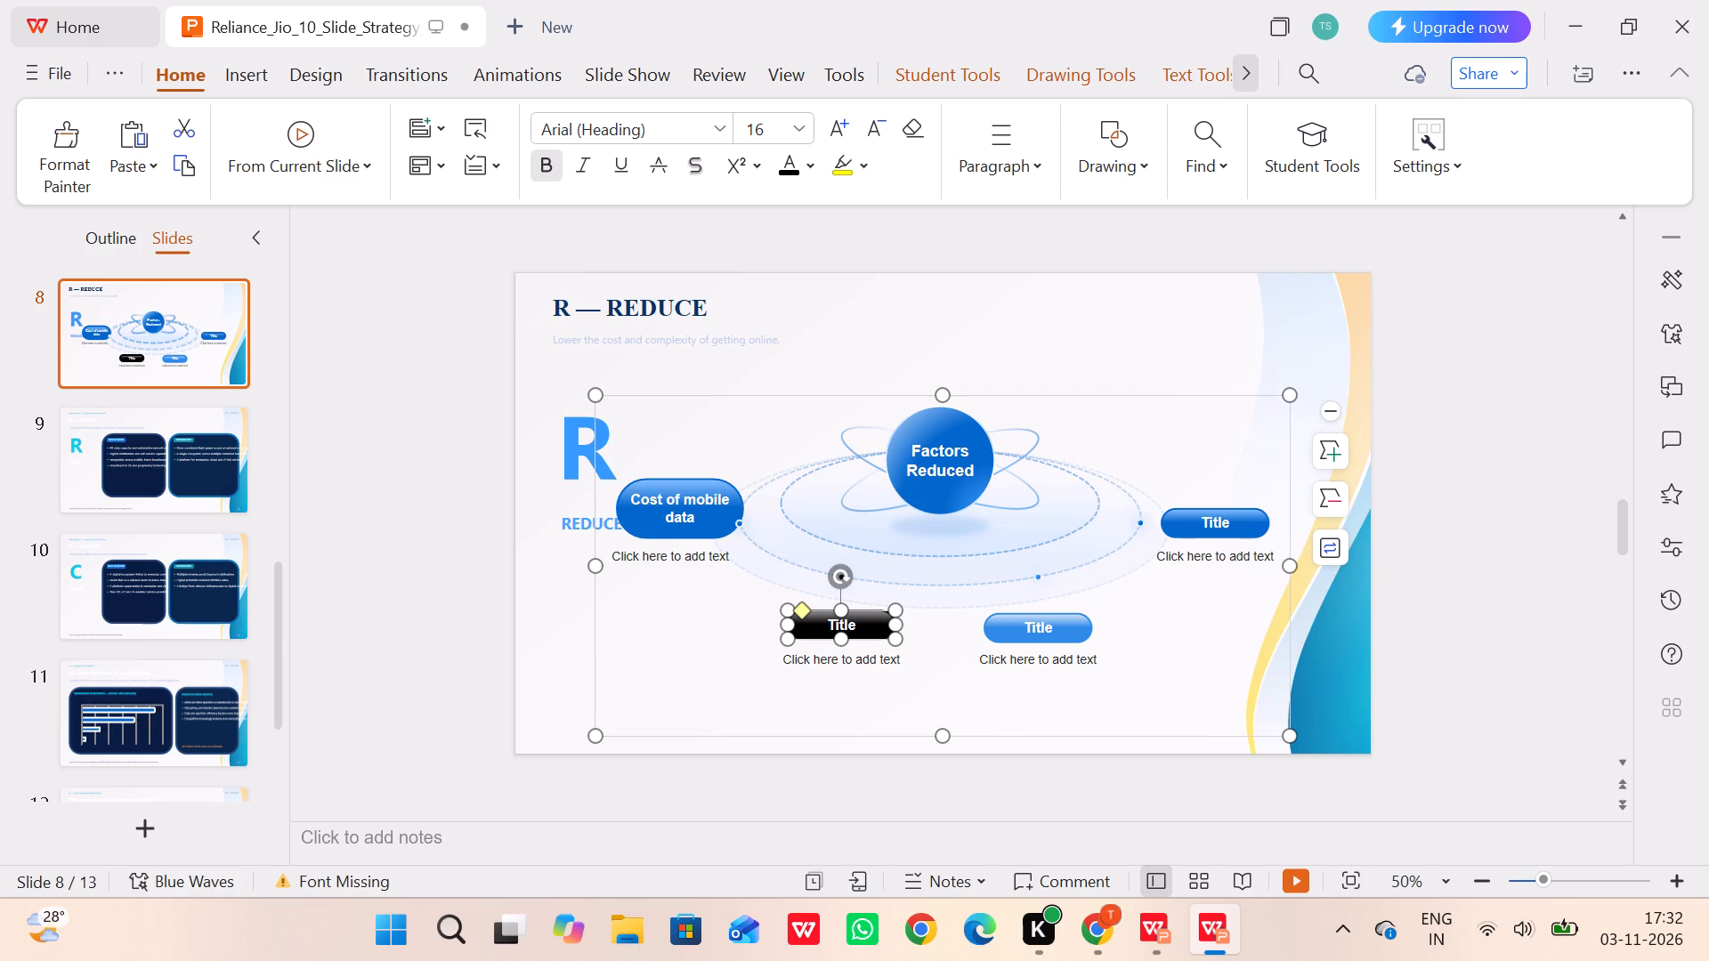
{"action": "left_click", "coordinate": [866, 616]}
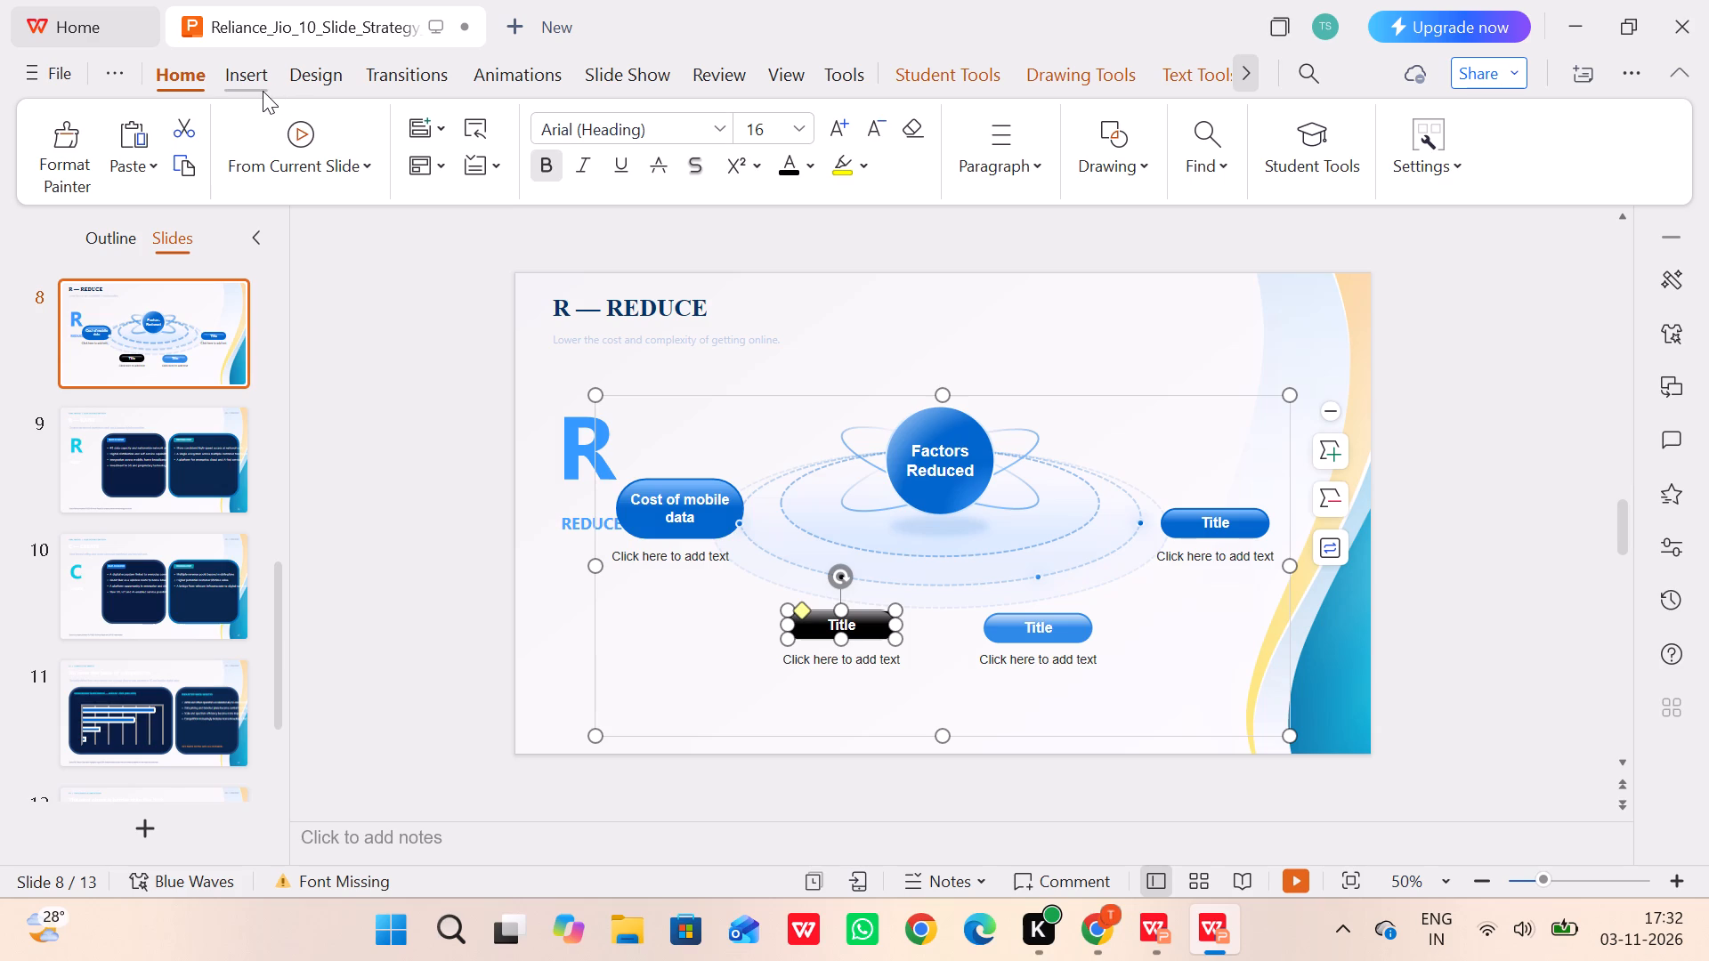
{"action": "left_click", "coordinate": [263, 91]}
{"action": "left_click", "coordinate": [191, 87]}
{"action": "left_click", "coordinate": [805, 629]}
{"action": "right_click", "coordinate": [805, 629]}
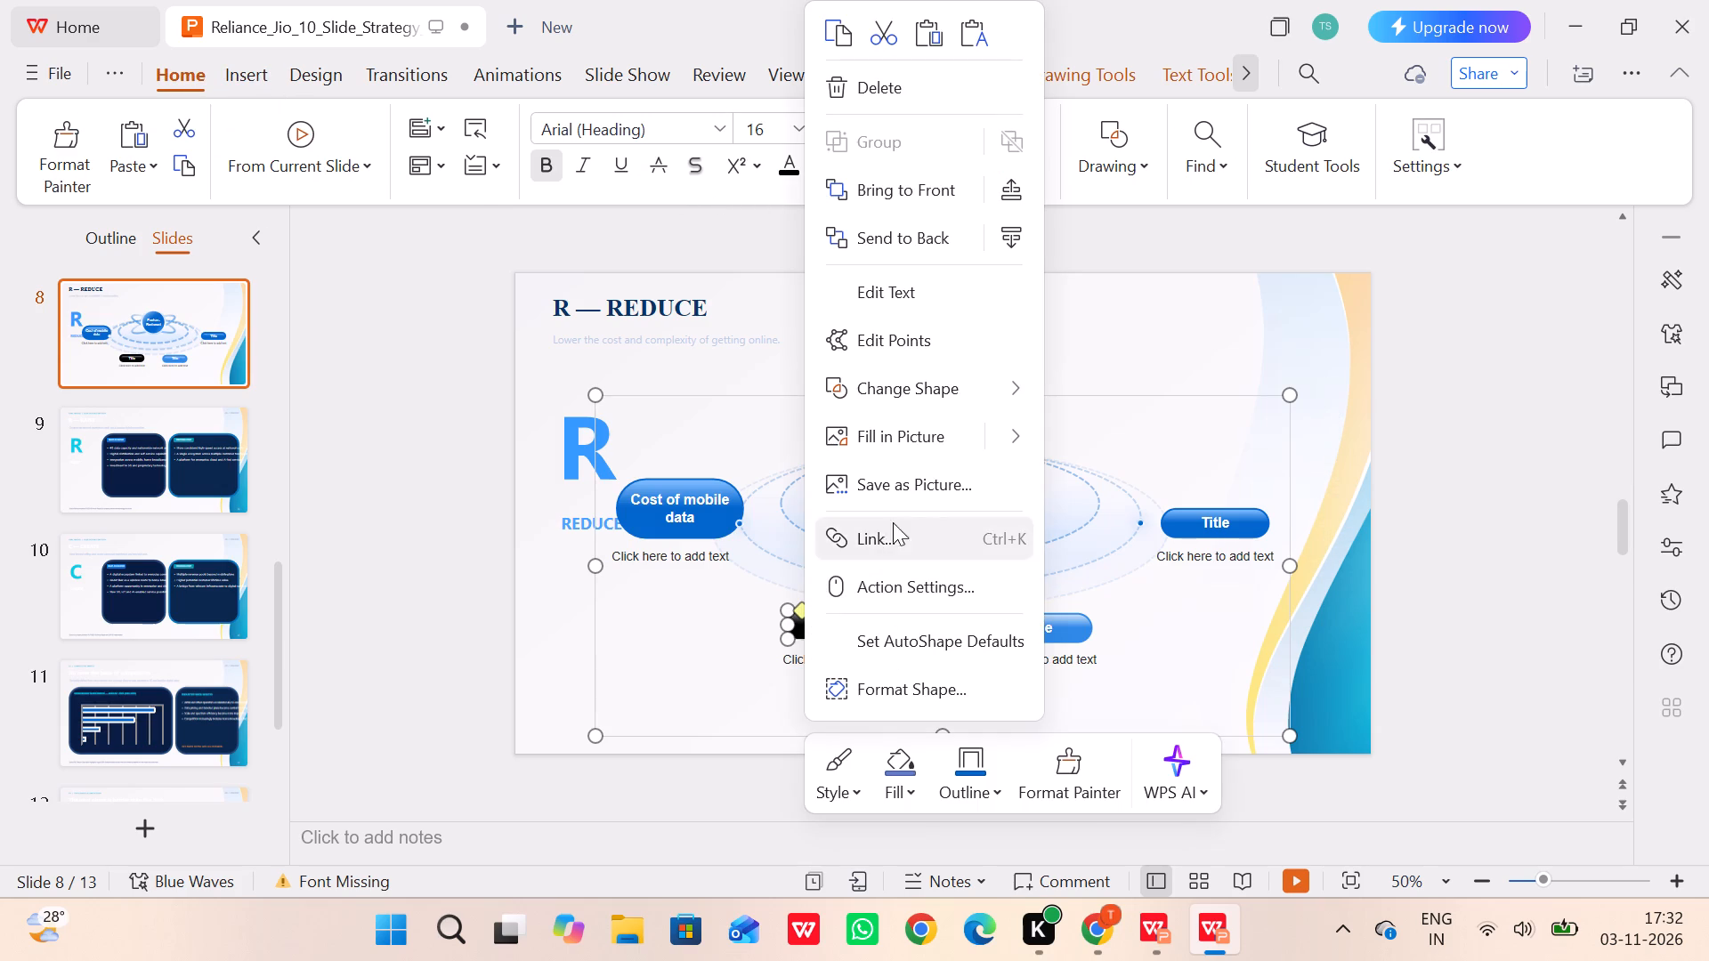
{"action": "left_click", "coordinate": [901, 765]}
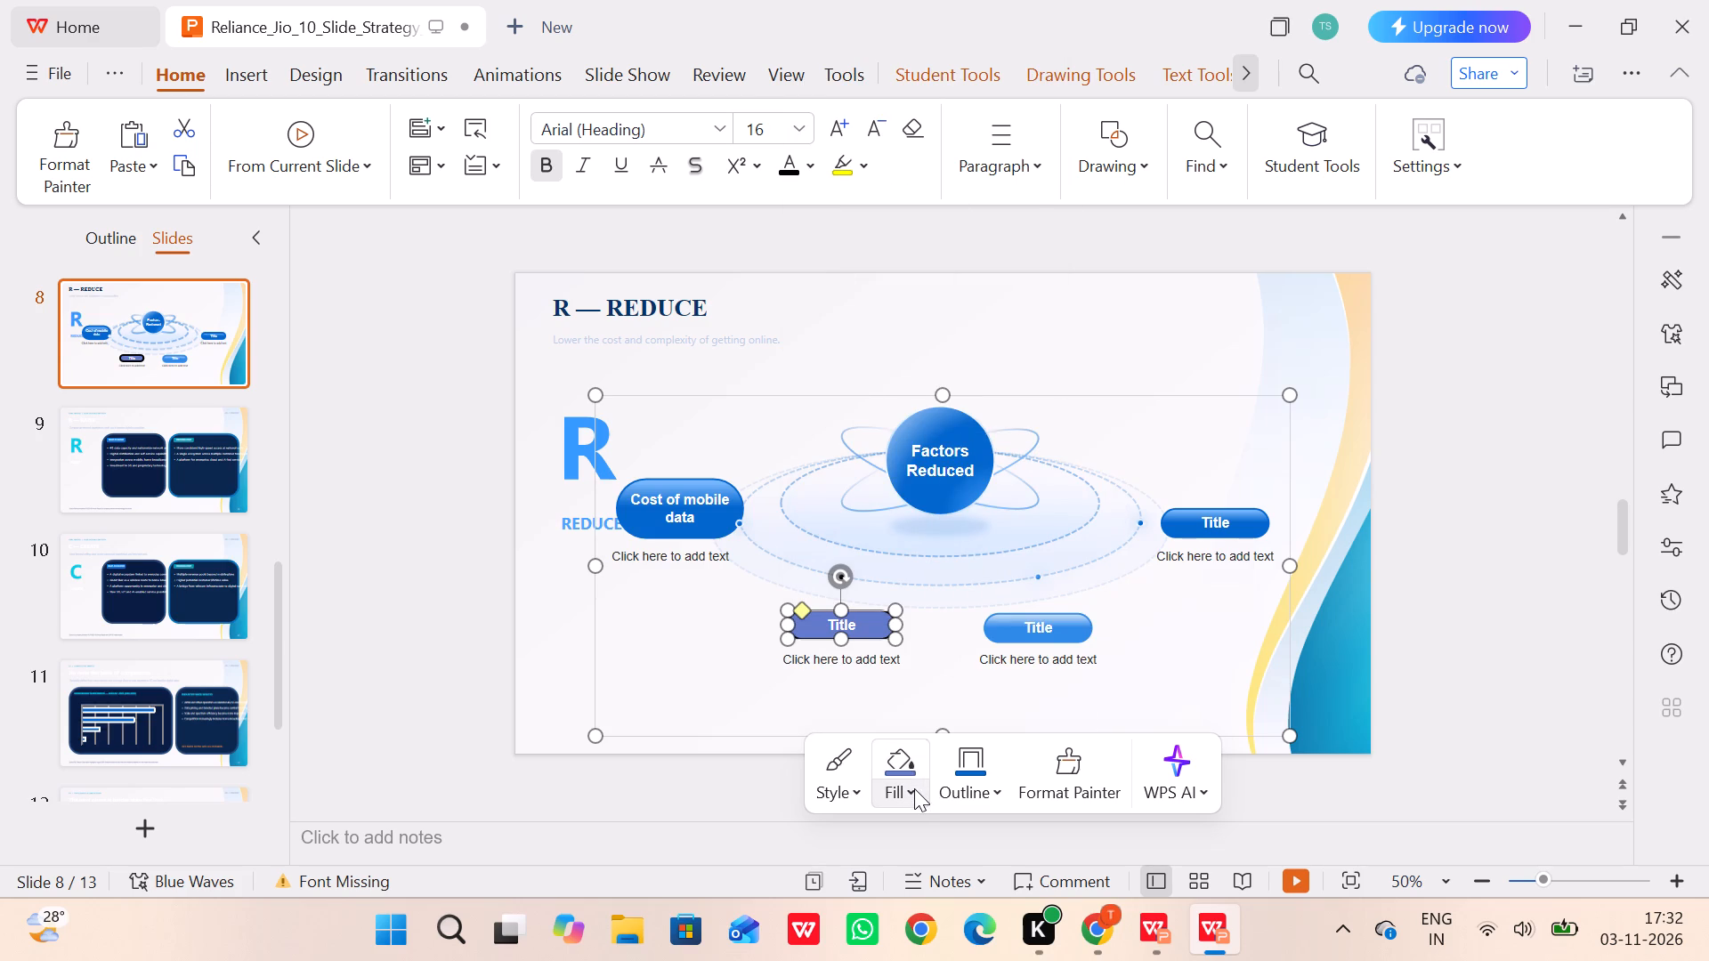
{"action": "left_click", "coordinate": [914, 788]}
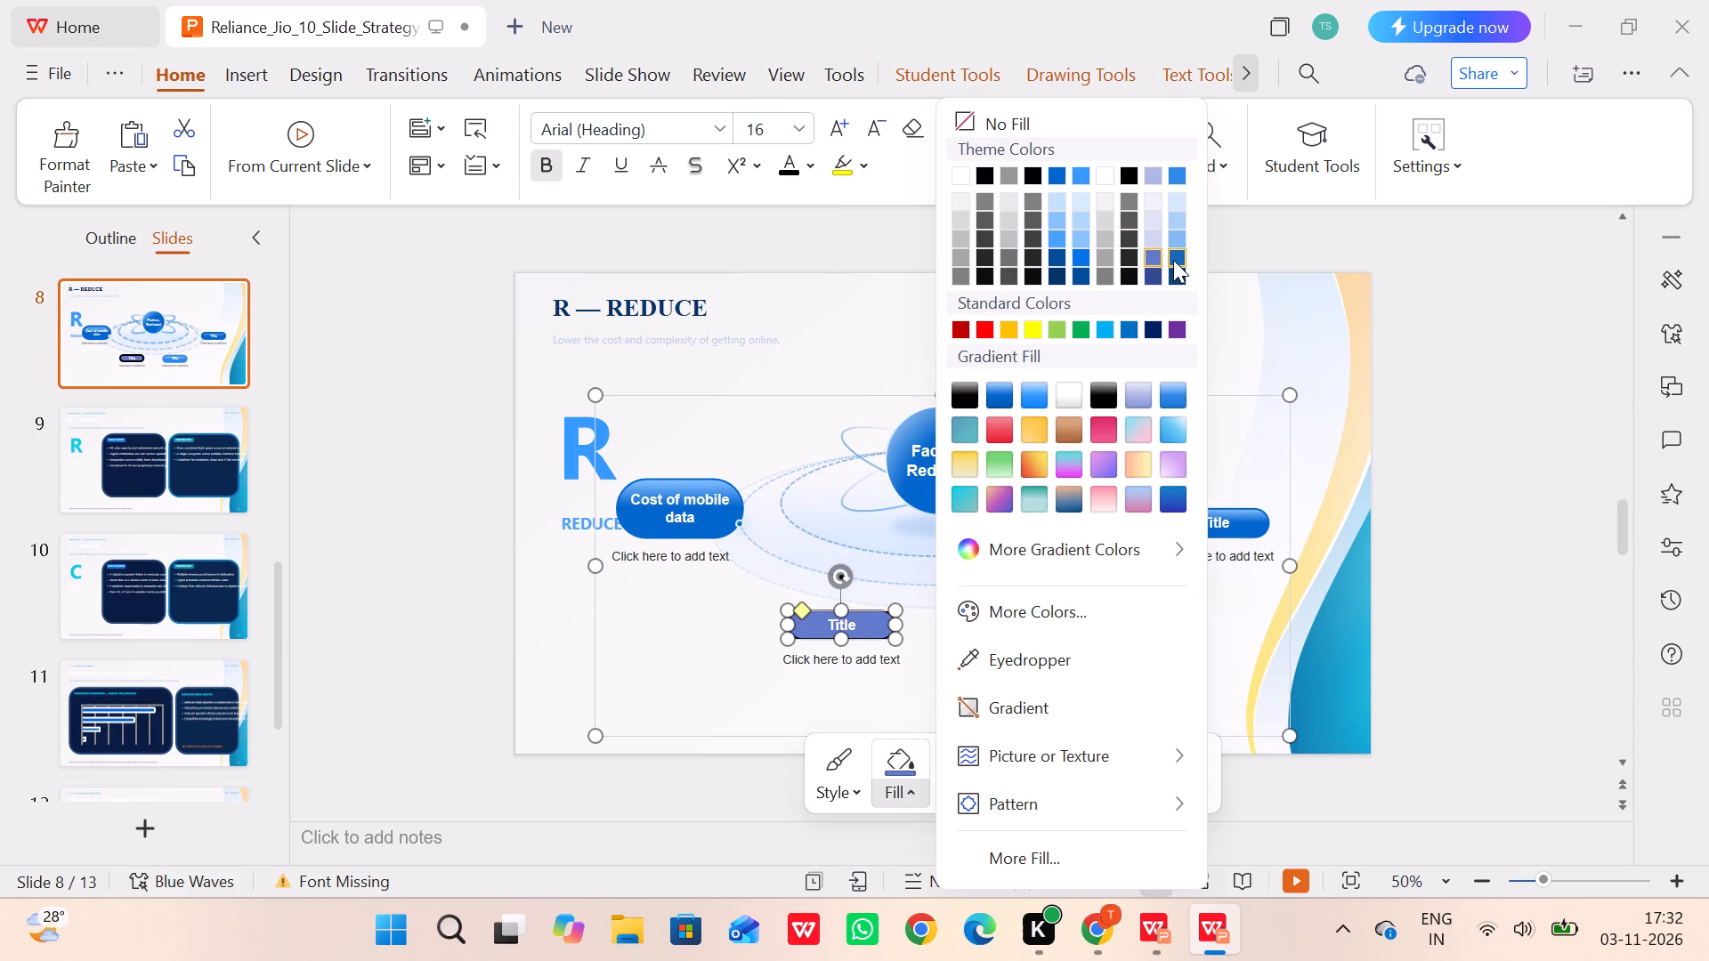
{"action": "left_click", "coordinate": [1061, 260]}
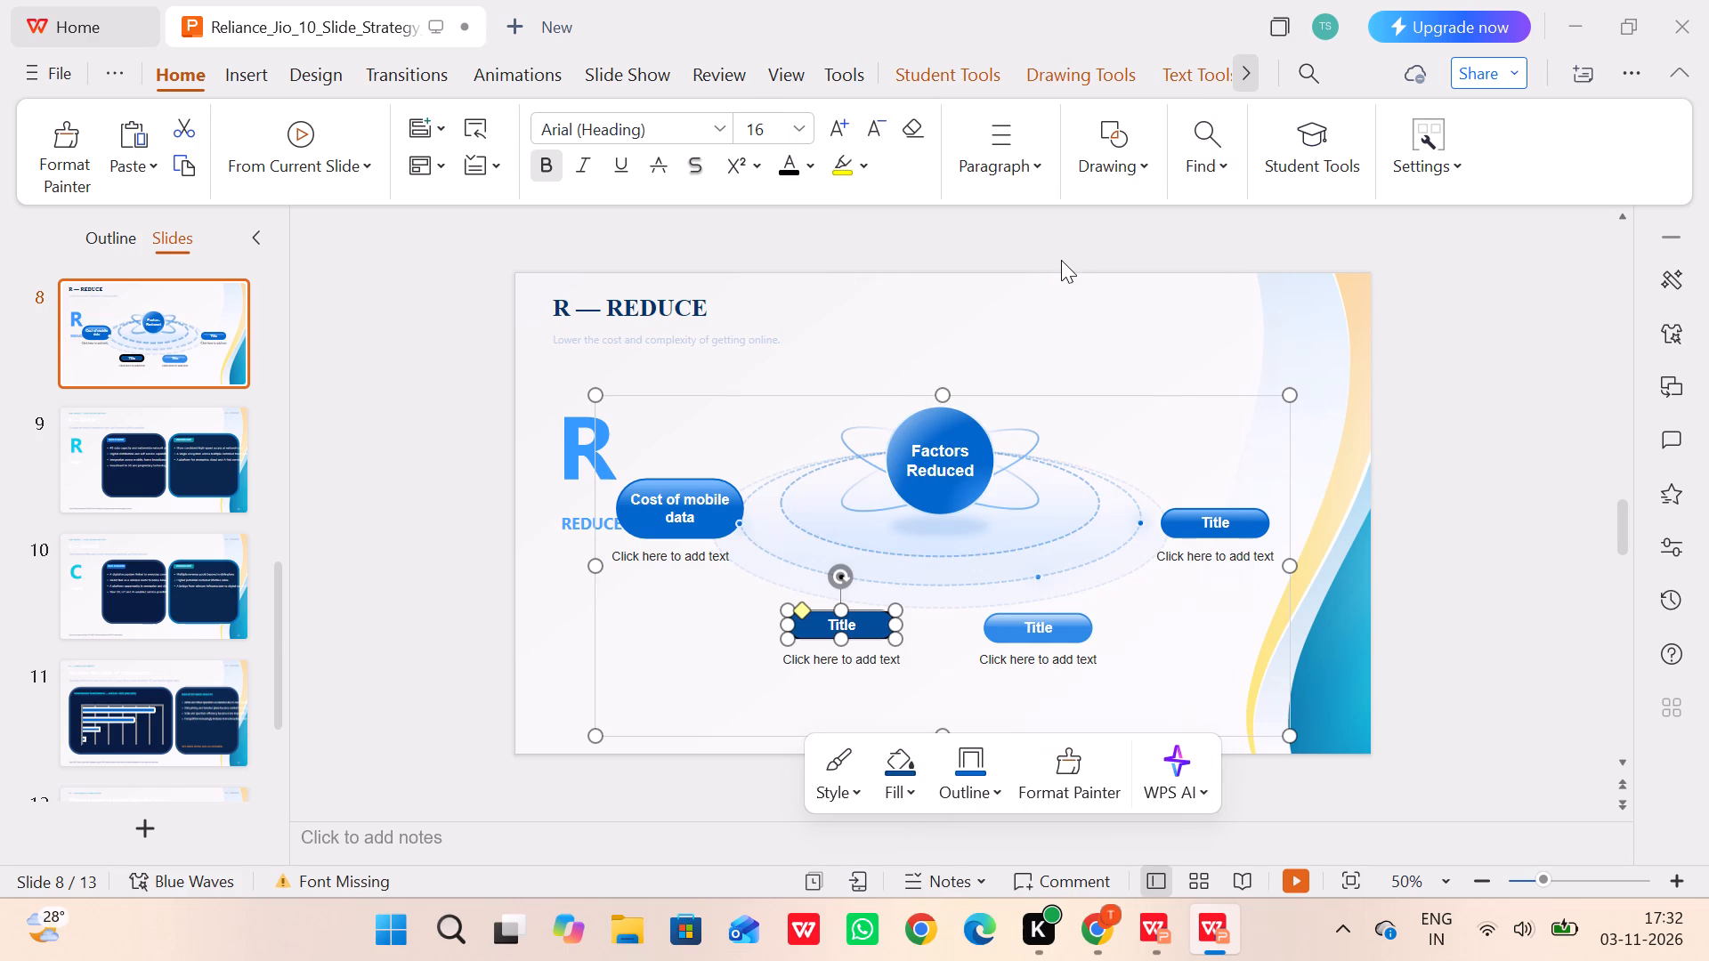
{"action": "left_click", "coordinate": [903, 786]}
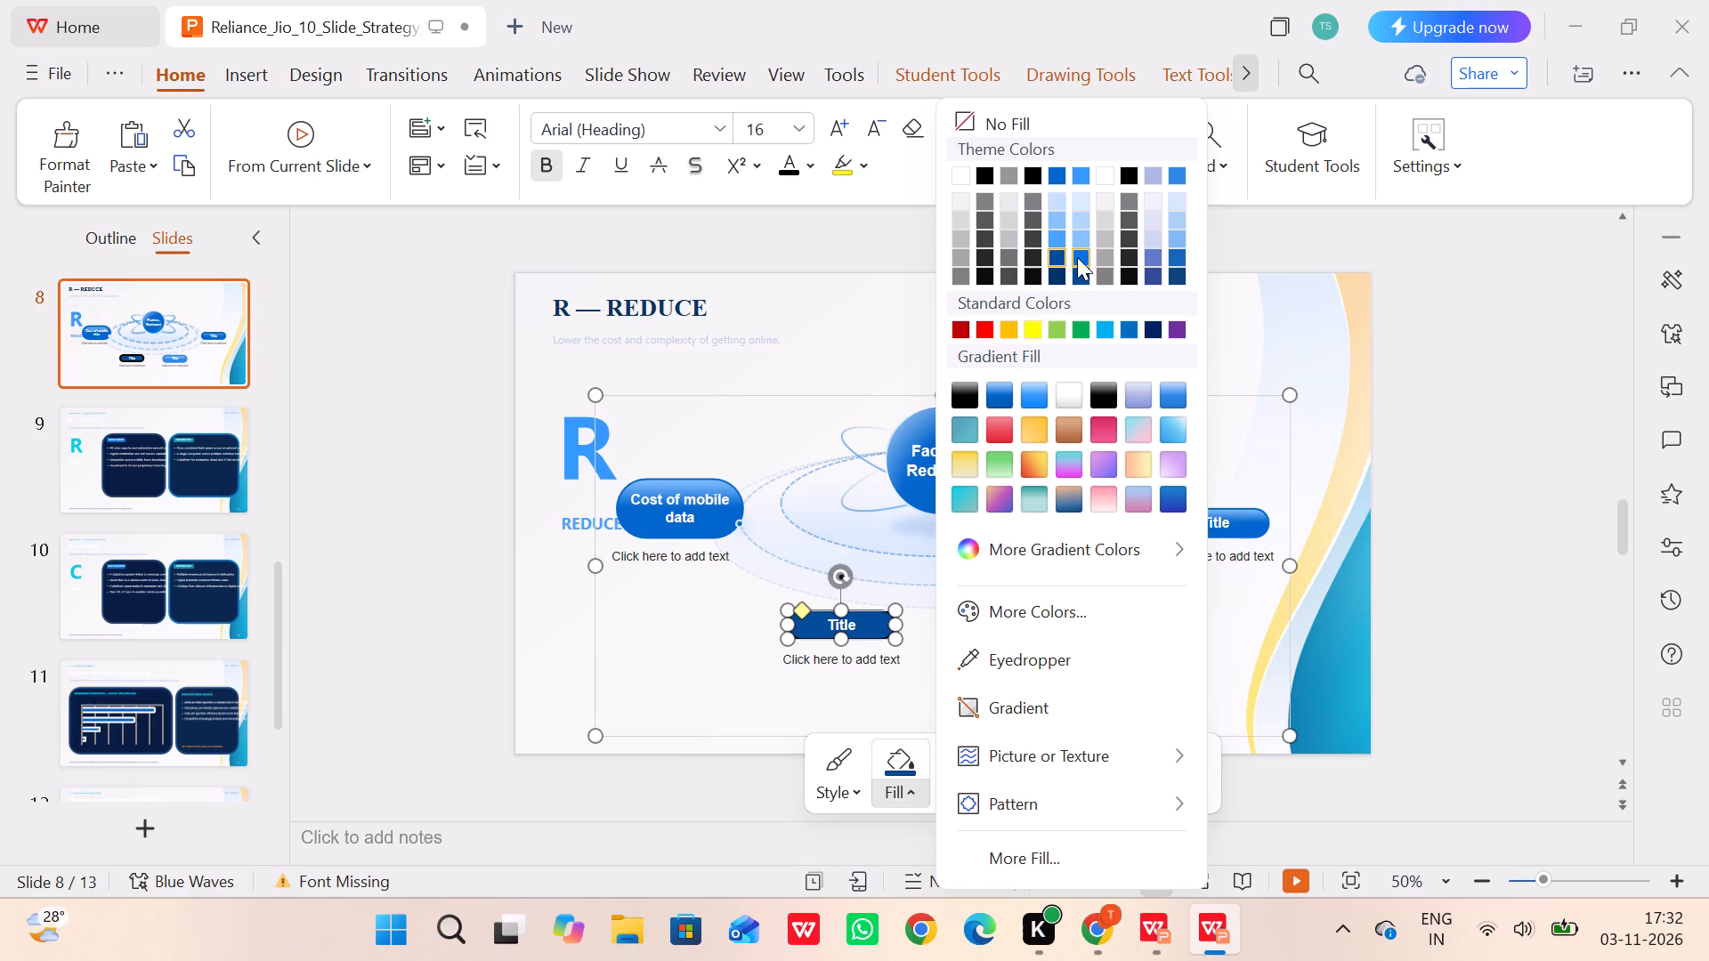
{"action": "left_click", "coordinate": [1077, 257]}
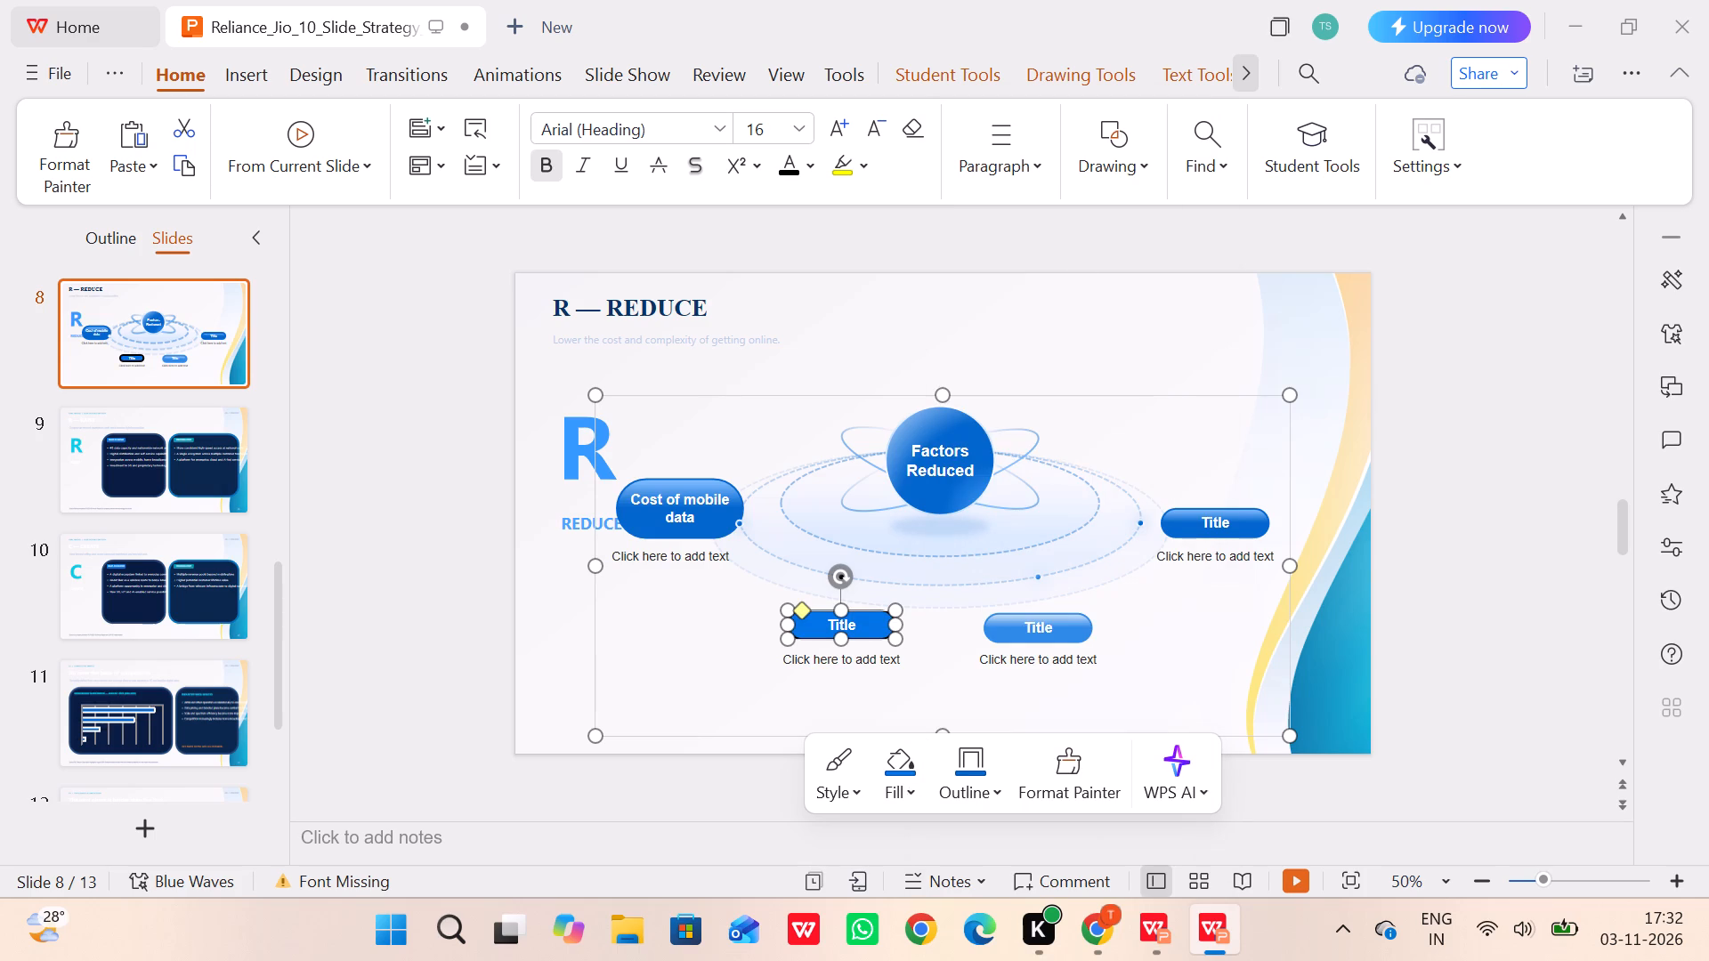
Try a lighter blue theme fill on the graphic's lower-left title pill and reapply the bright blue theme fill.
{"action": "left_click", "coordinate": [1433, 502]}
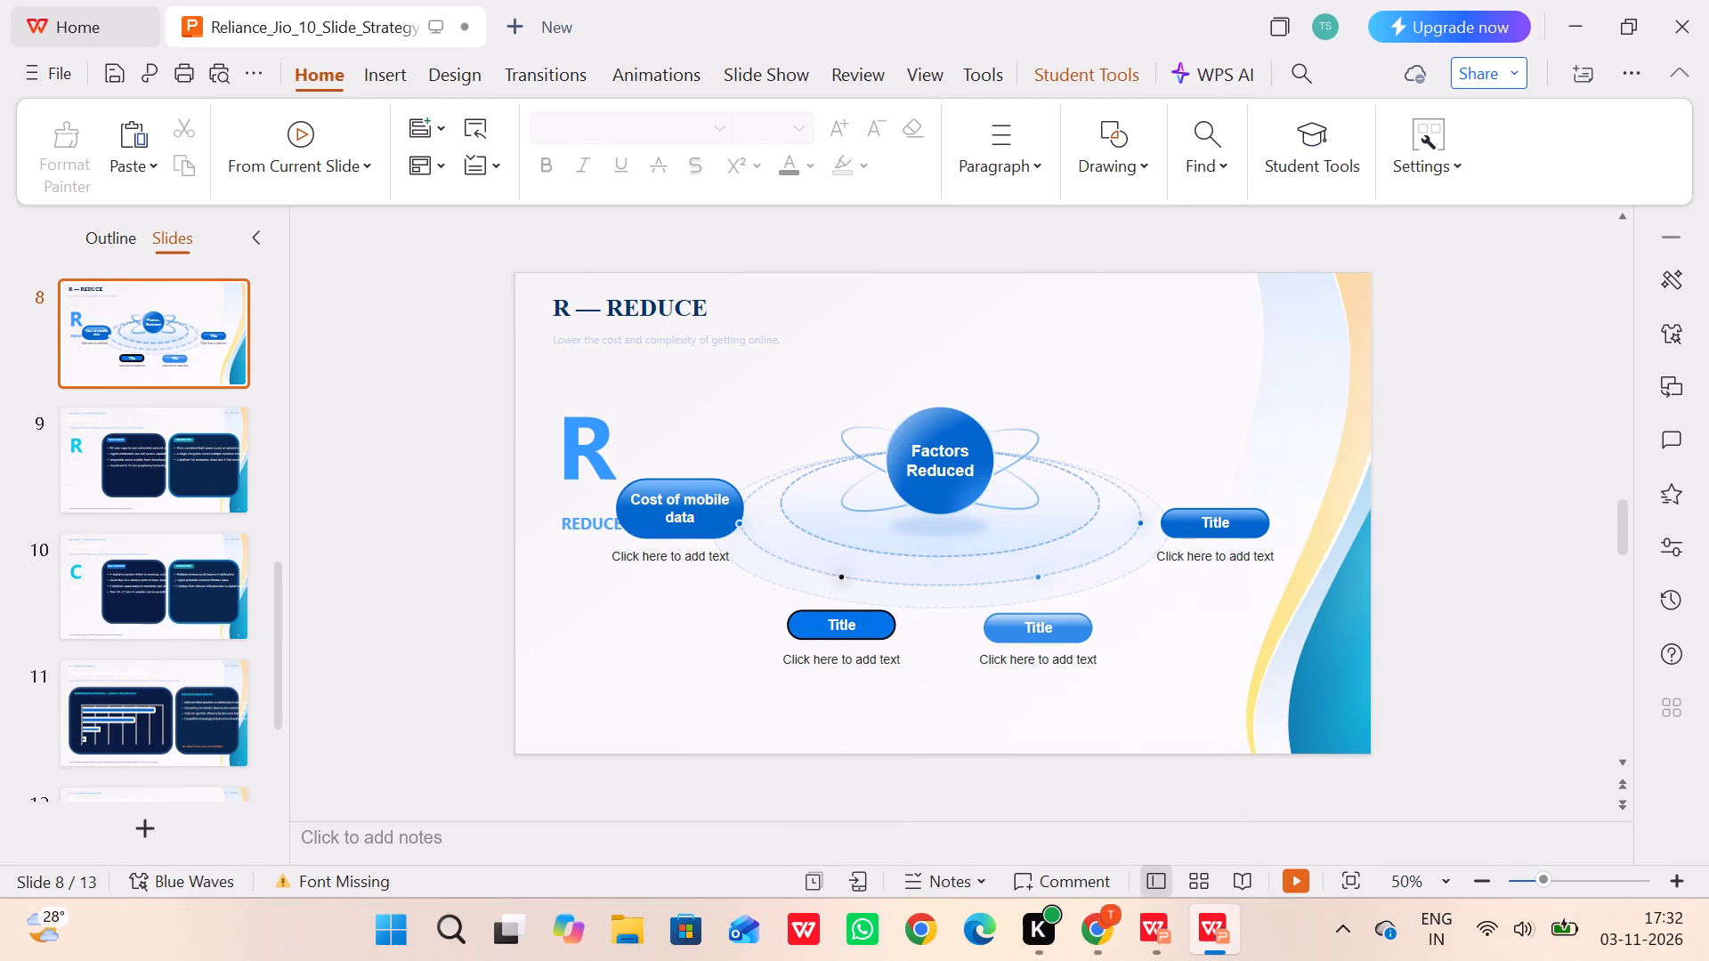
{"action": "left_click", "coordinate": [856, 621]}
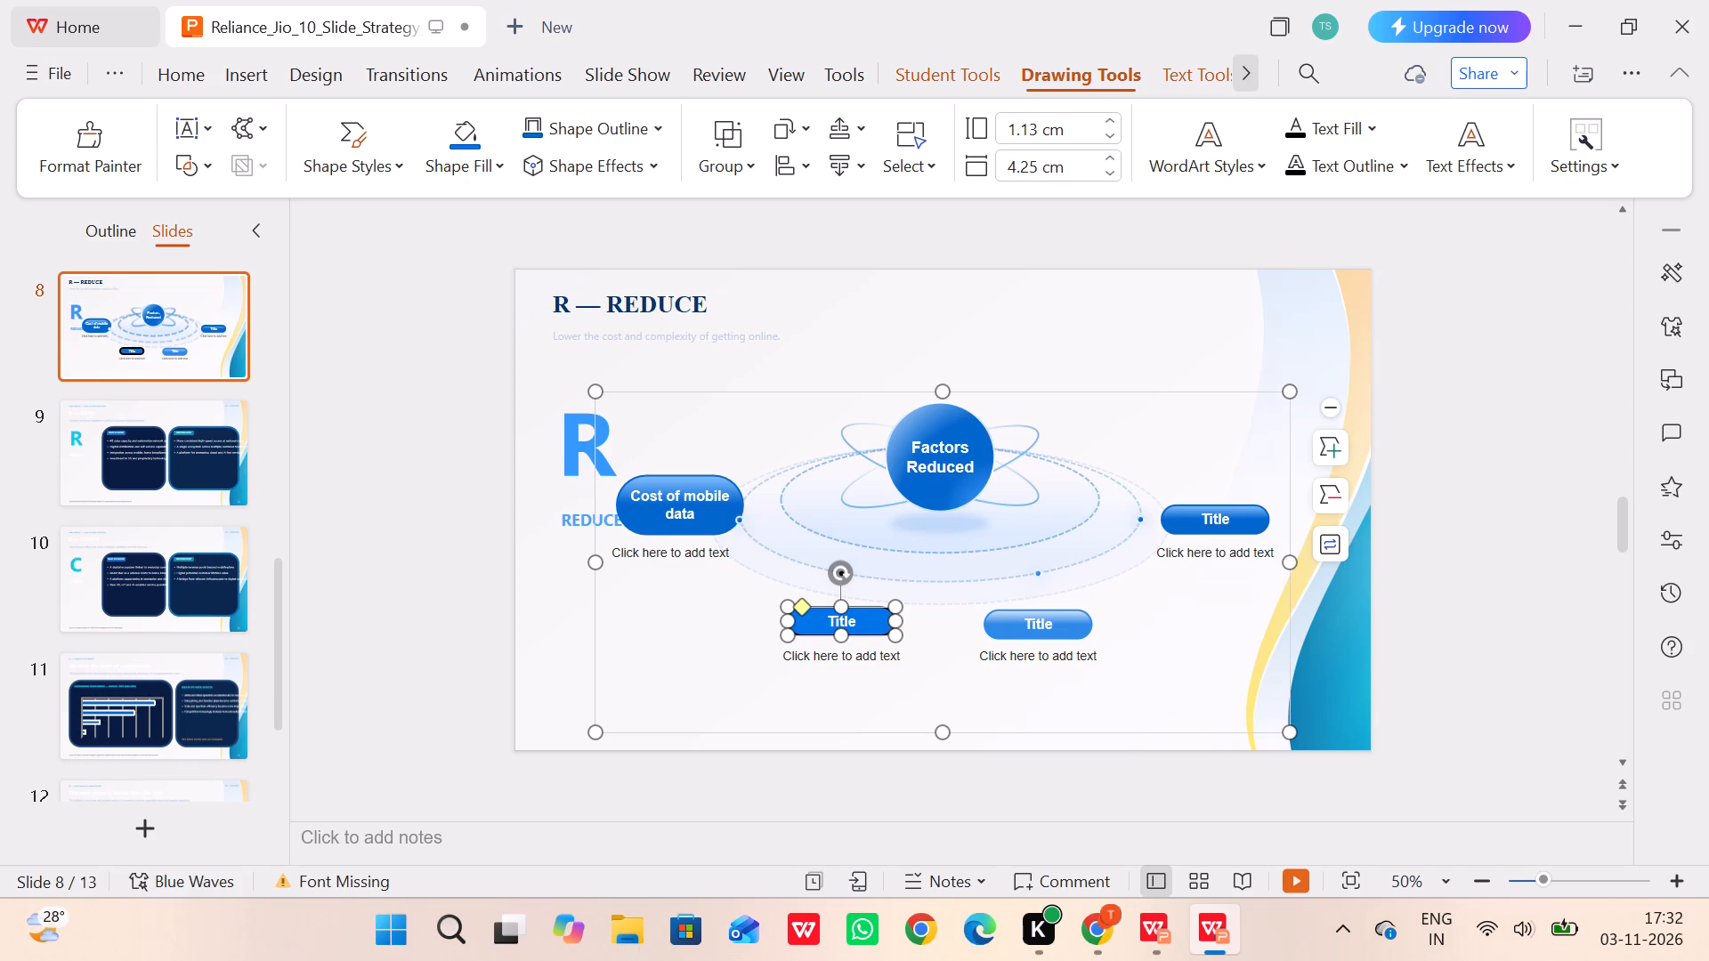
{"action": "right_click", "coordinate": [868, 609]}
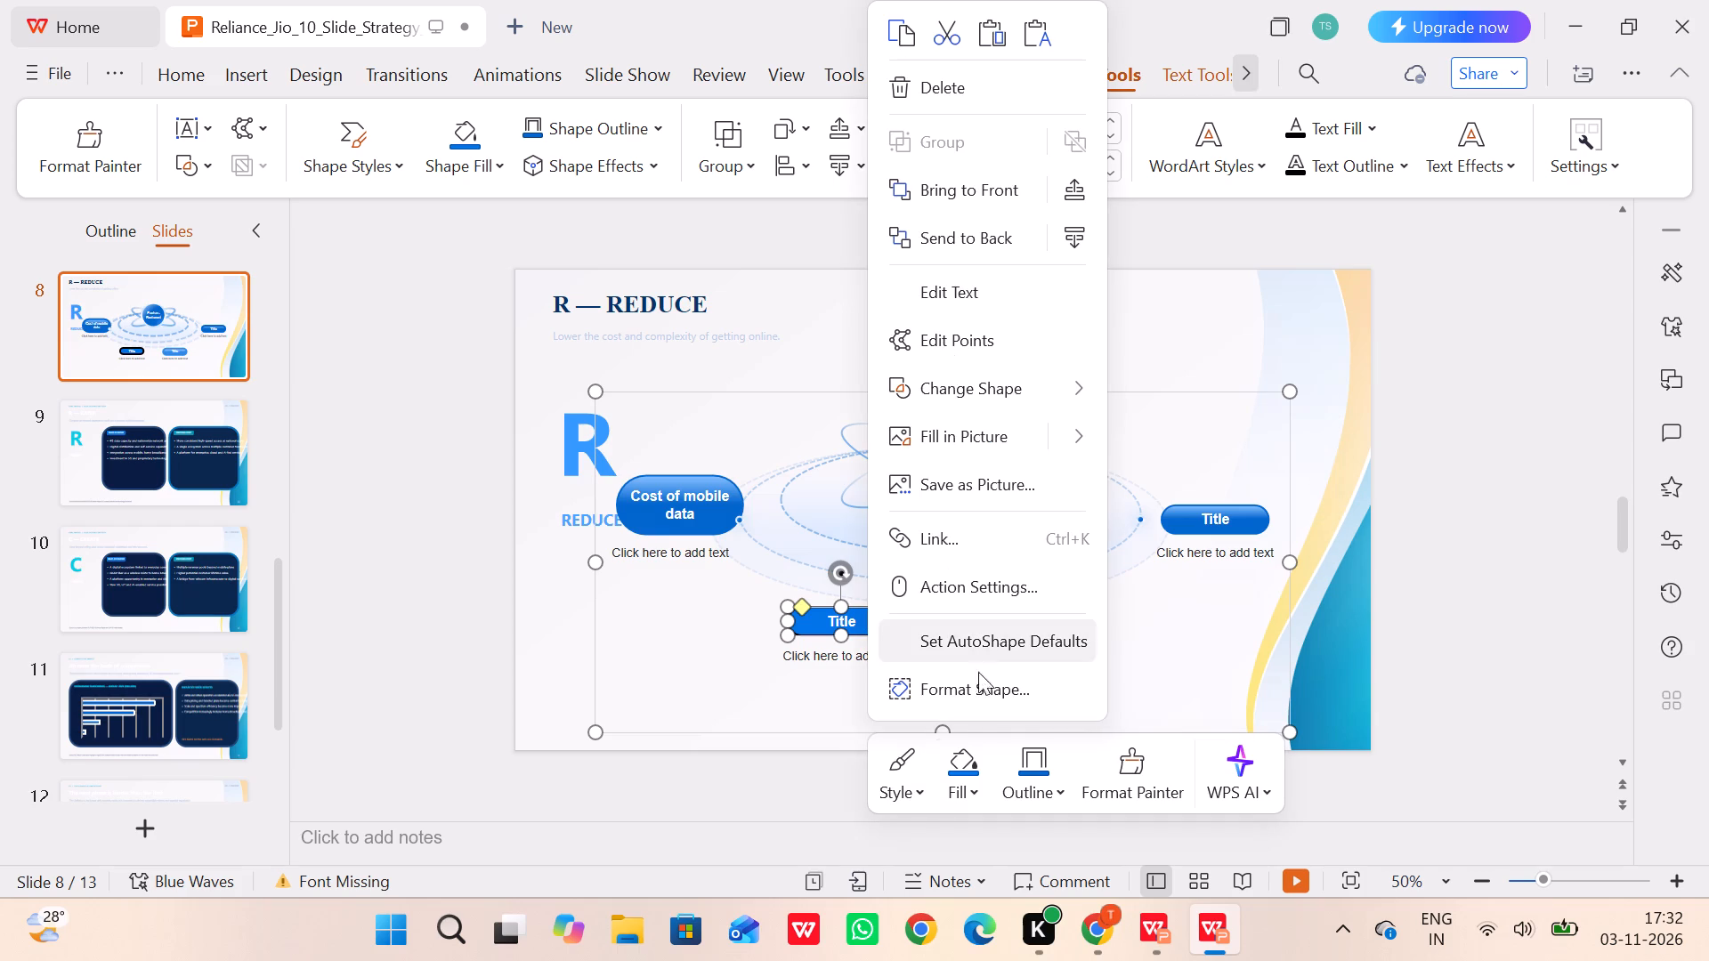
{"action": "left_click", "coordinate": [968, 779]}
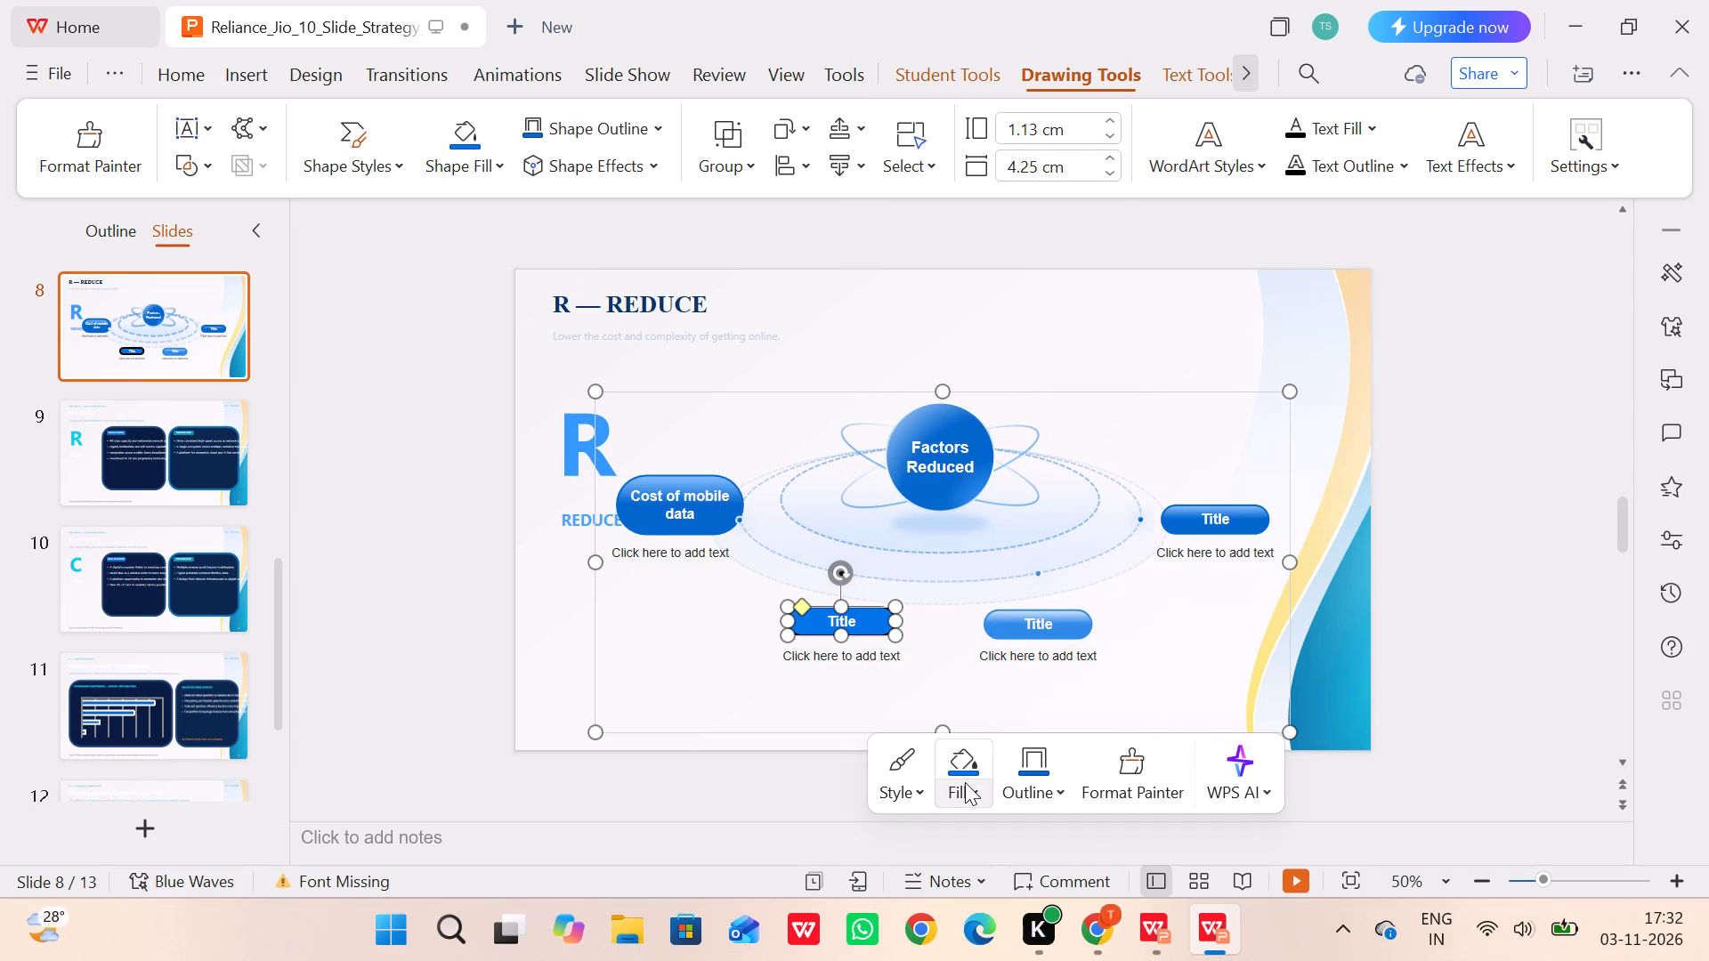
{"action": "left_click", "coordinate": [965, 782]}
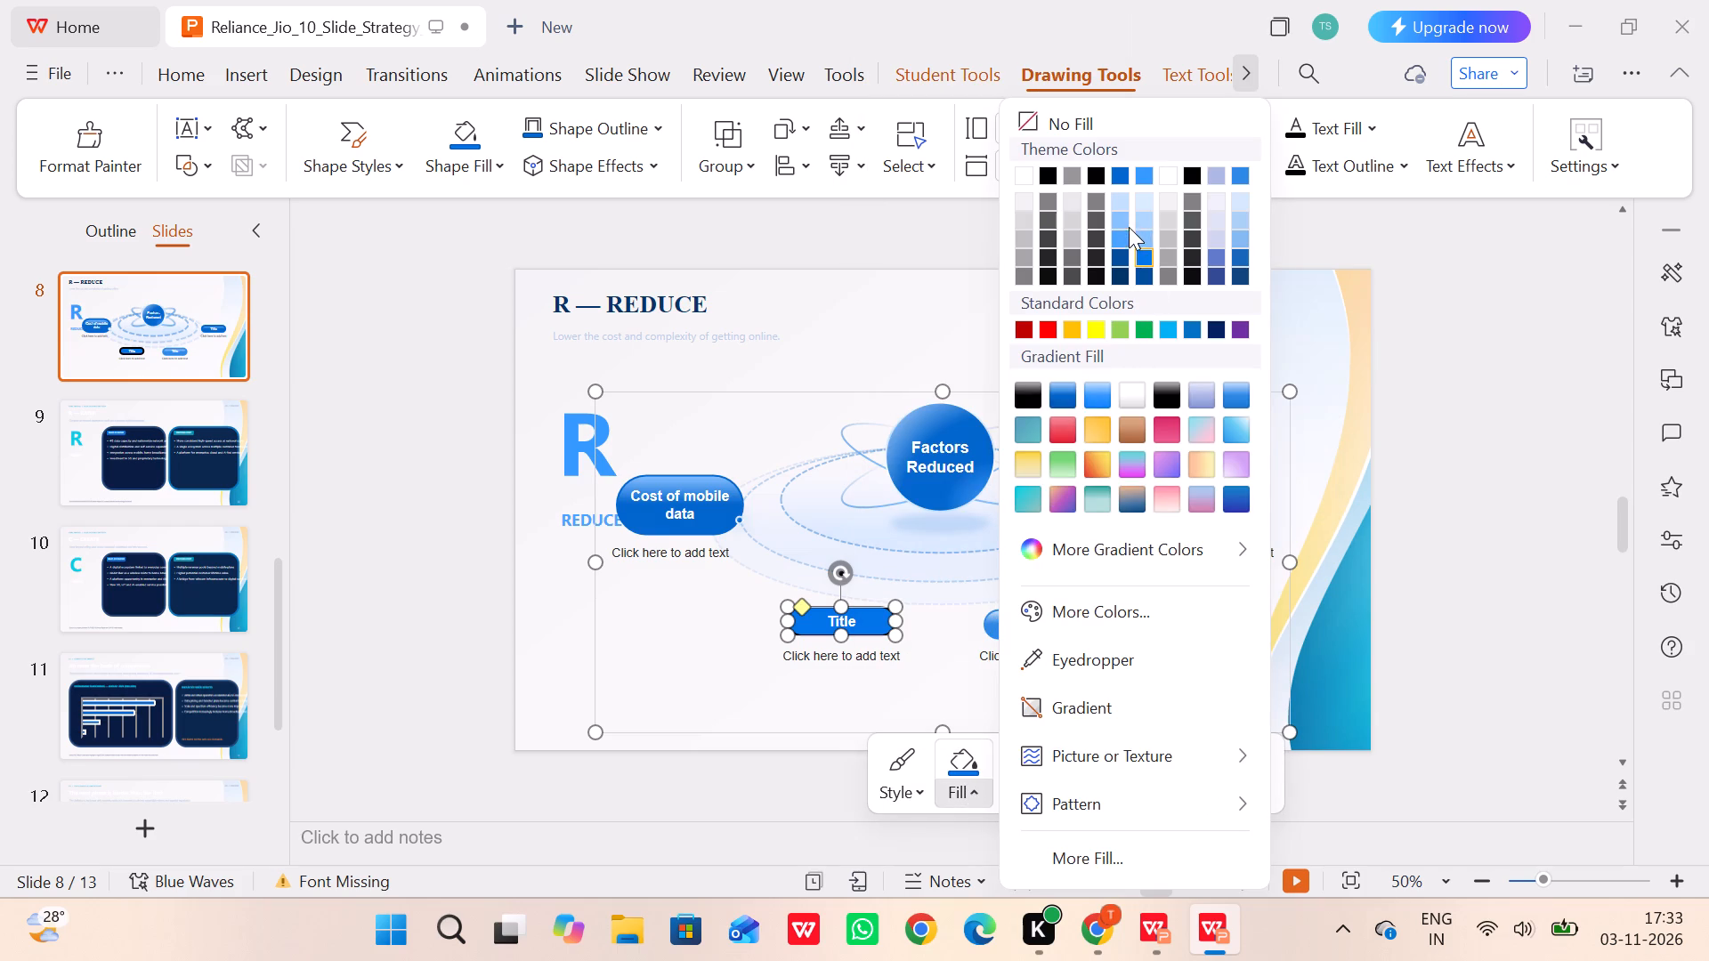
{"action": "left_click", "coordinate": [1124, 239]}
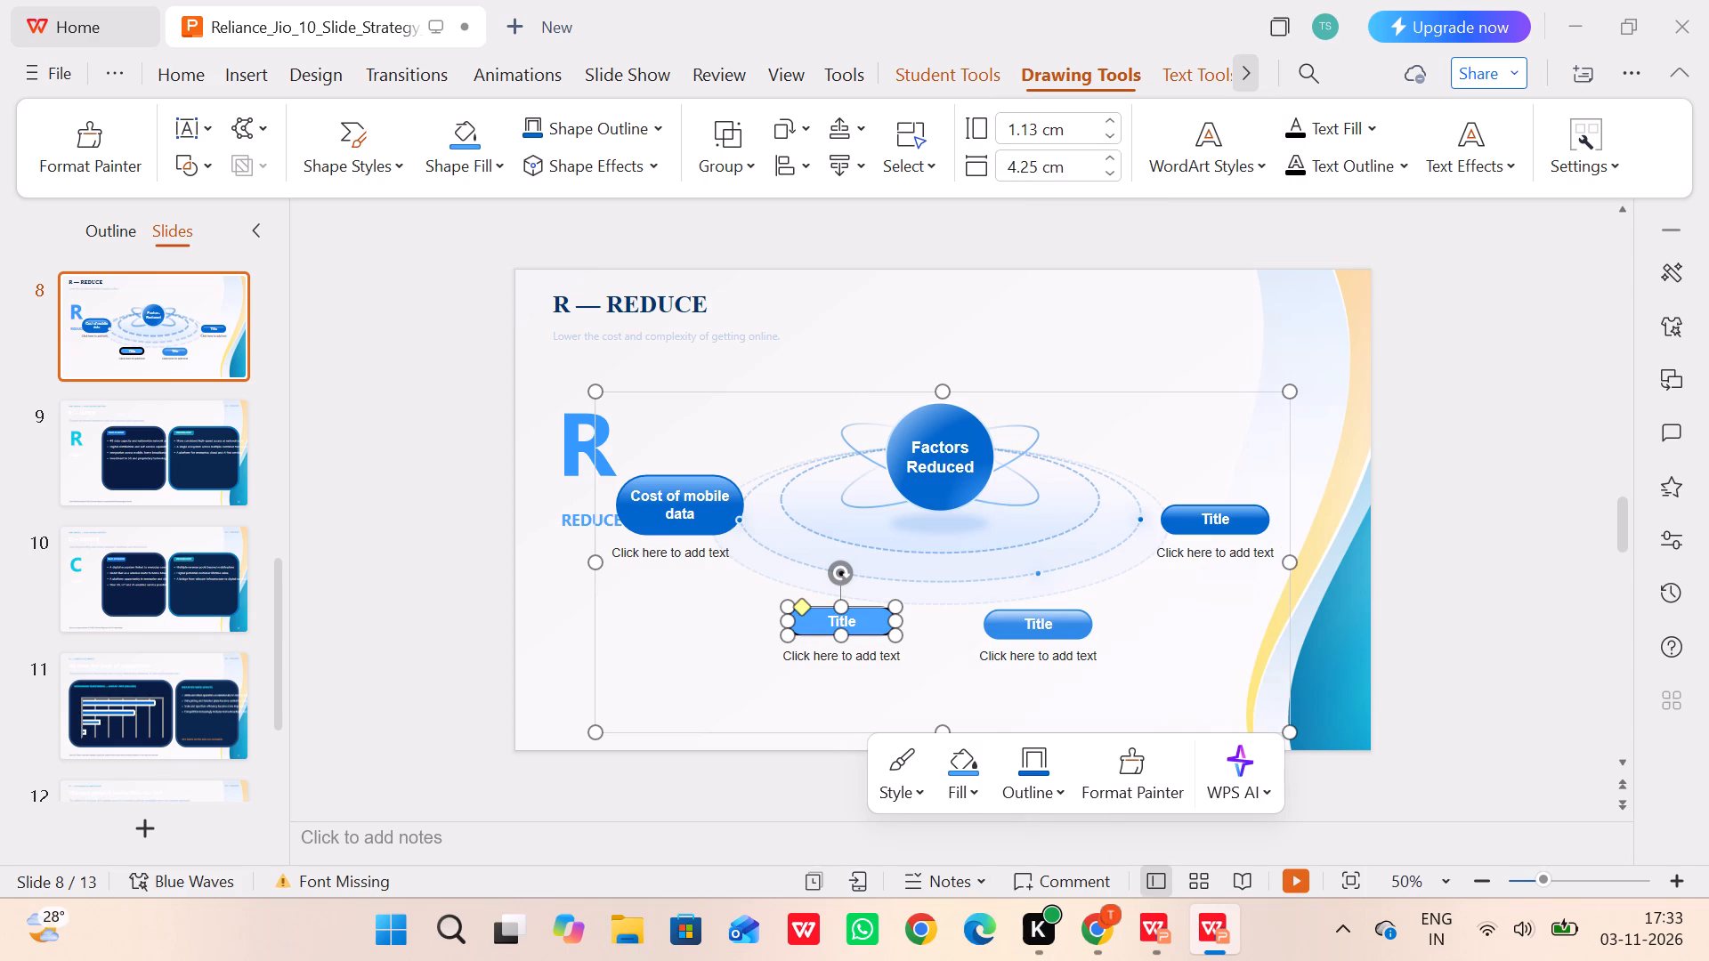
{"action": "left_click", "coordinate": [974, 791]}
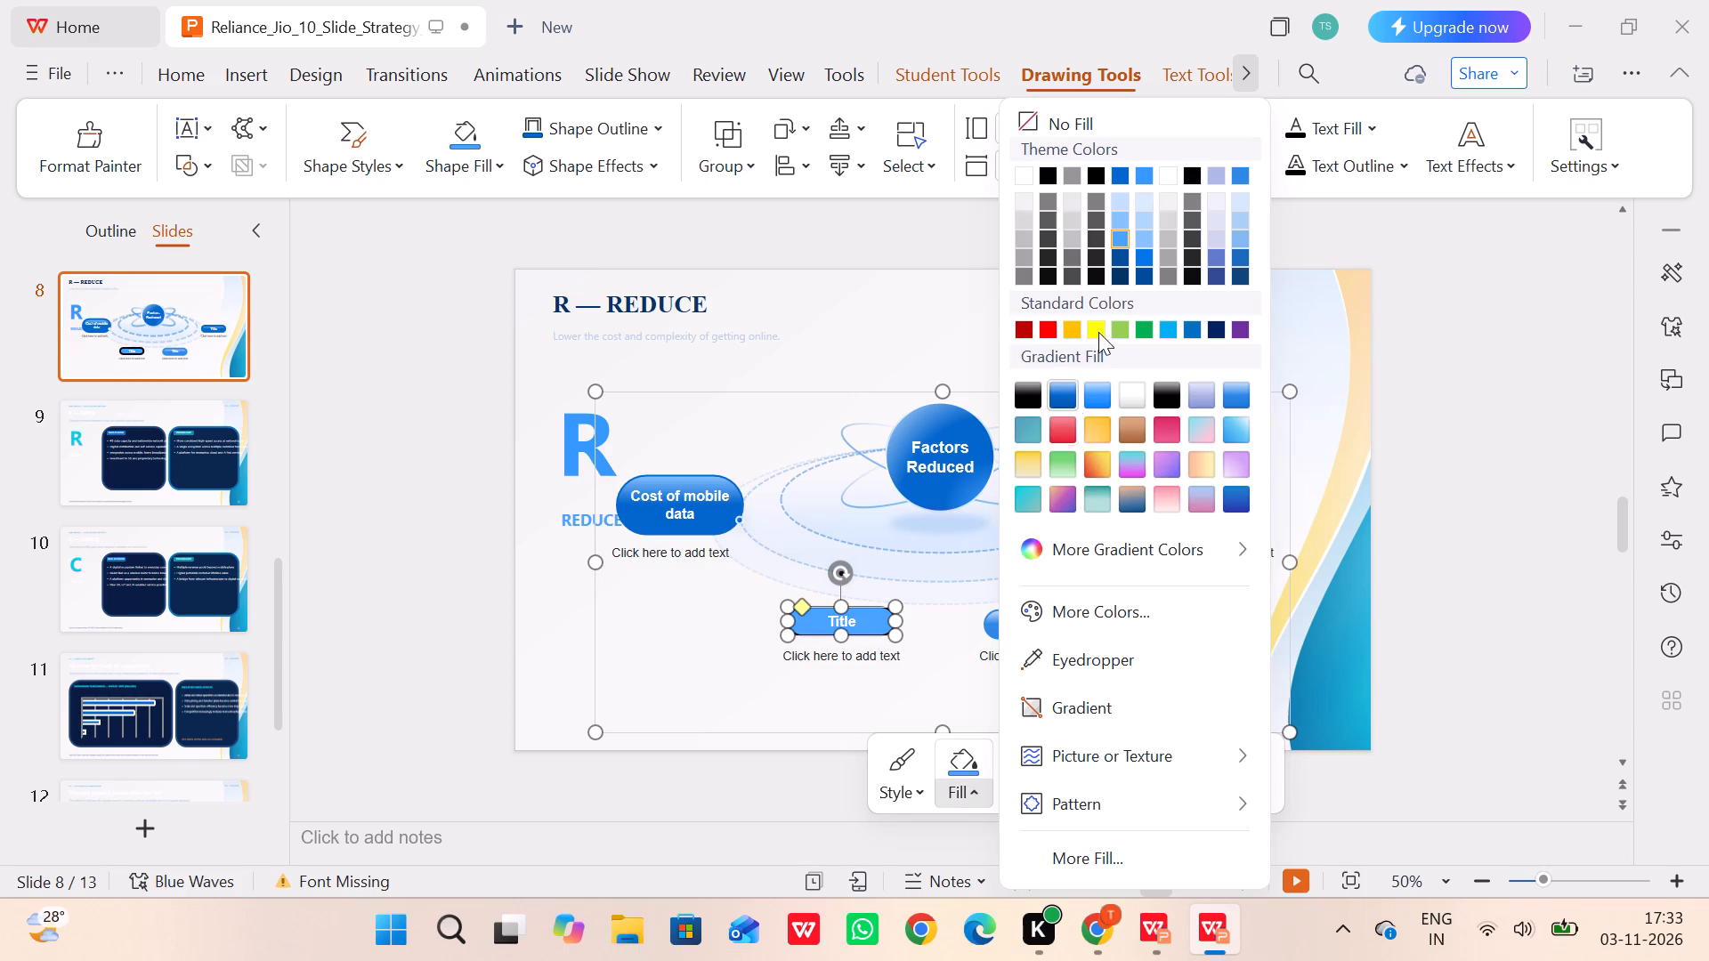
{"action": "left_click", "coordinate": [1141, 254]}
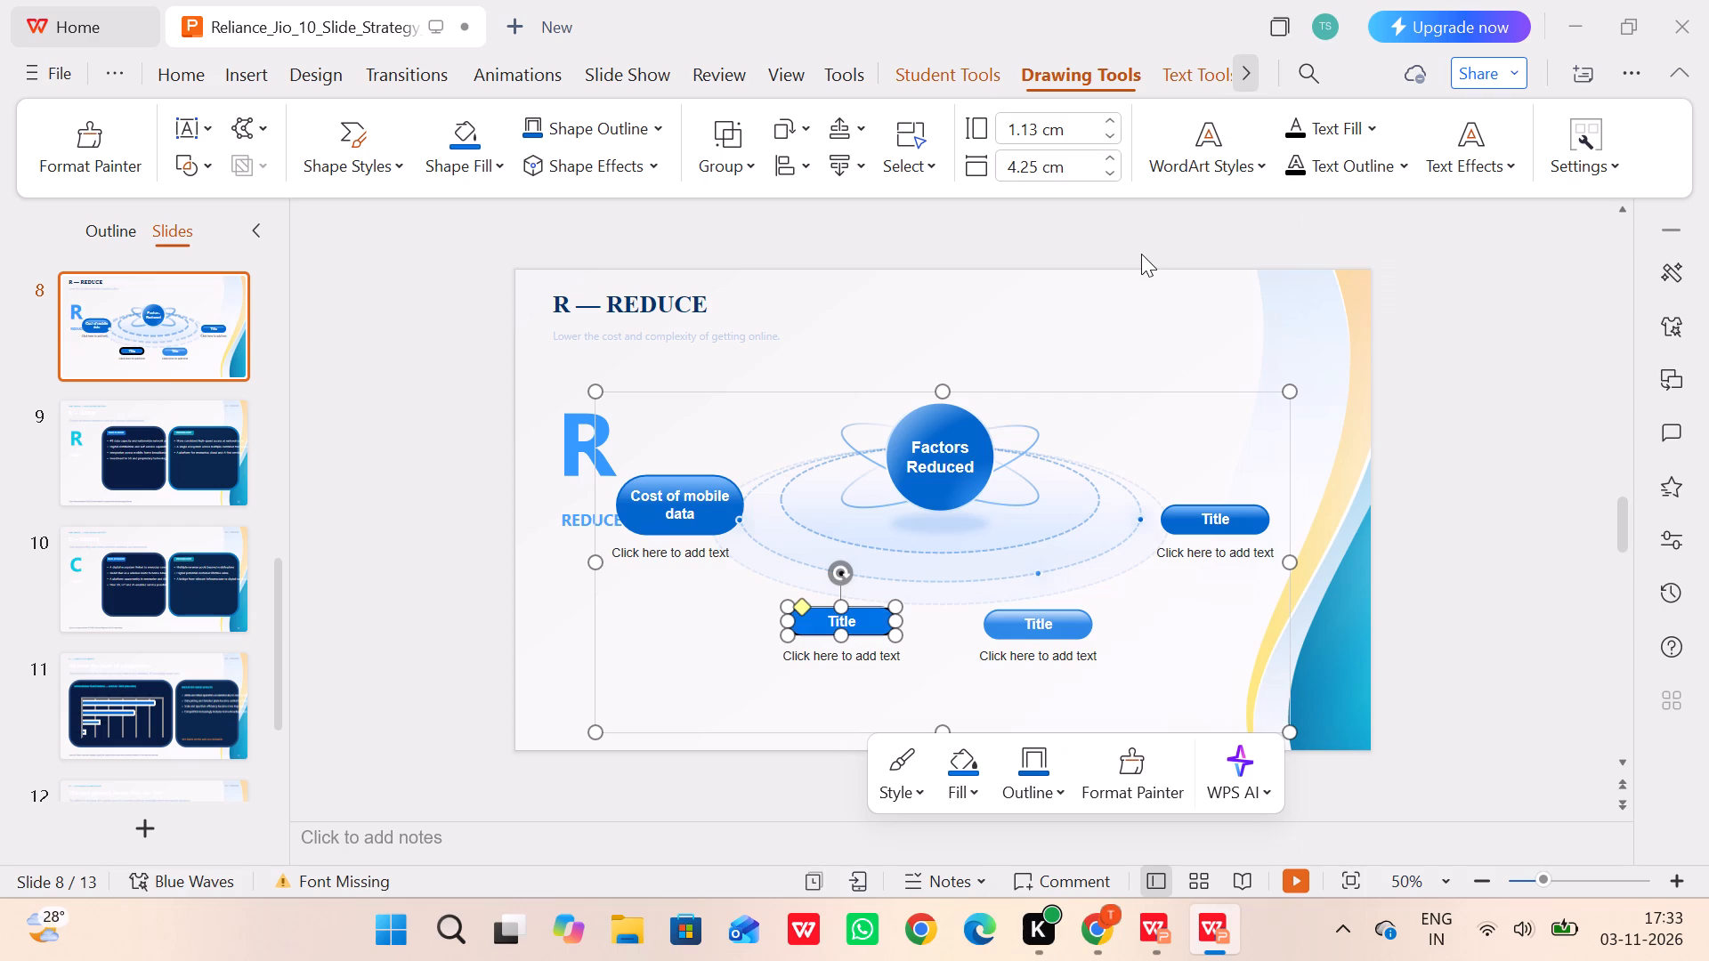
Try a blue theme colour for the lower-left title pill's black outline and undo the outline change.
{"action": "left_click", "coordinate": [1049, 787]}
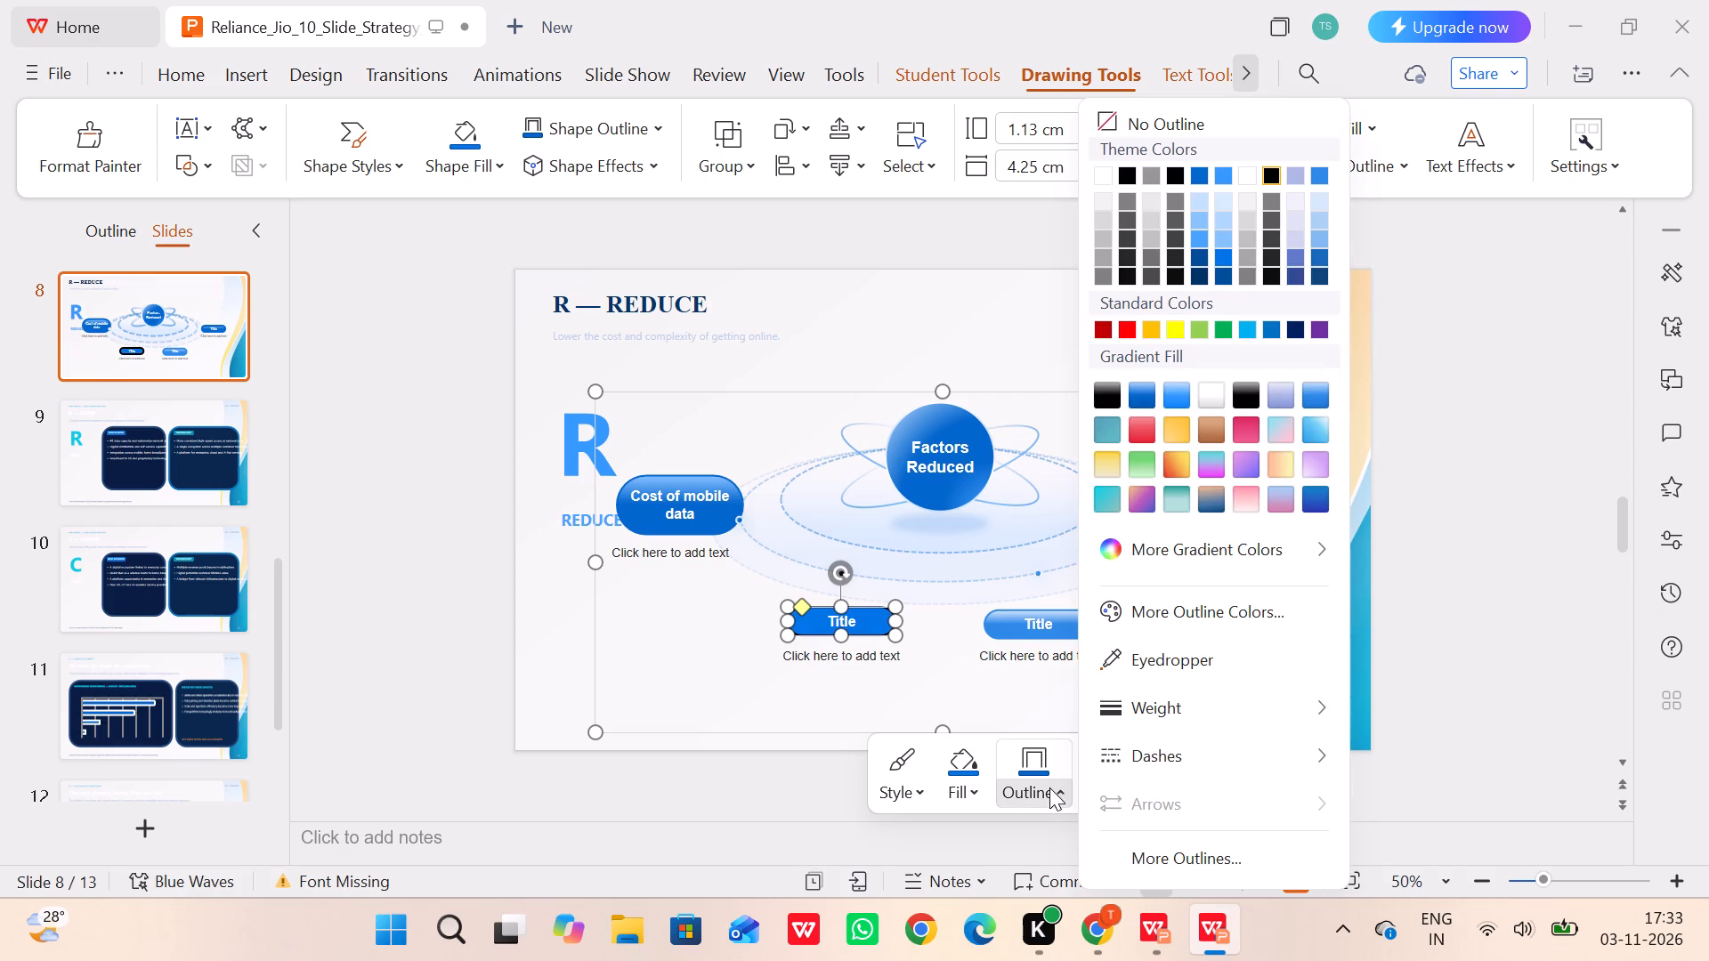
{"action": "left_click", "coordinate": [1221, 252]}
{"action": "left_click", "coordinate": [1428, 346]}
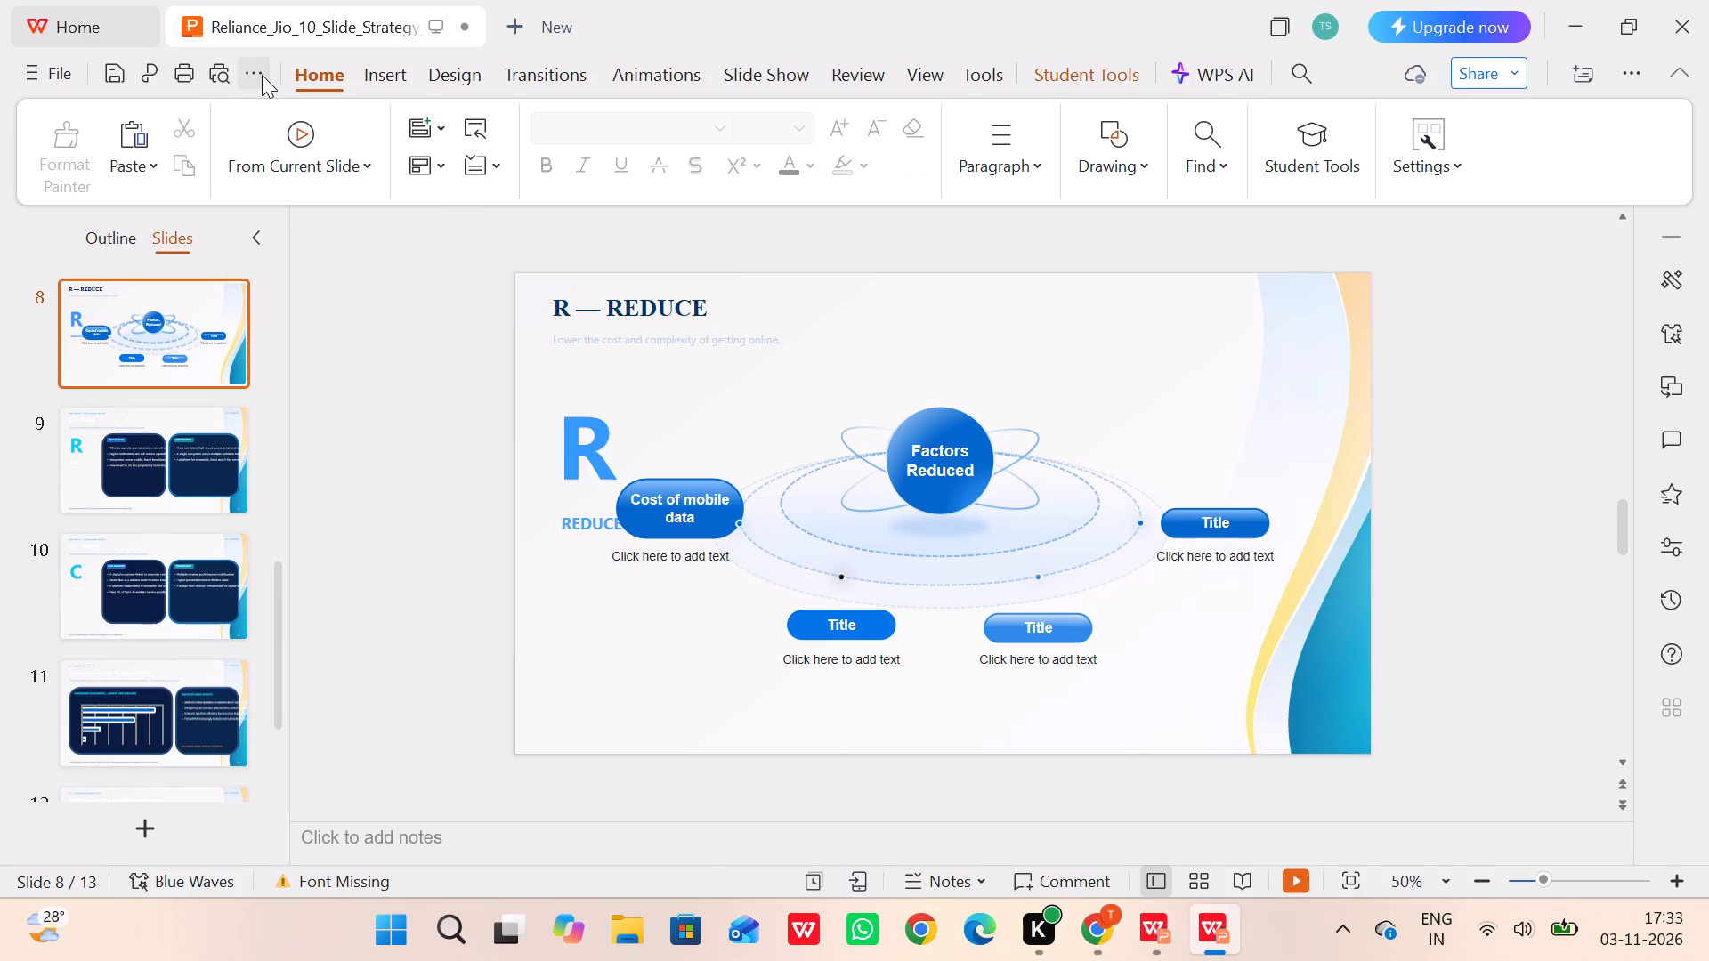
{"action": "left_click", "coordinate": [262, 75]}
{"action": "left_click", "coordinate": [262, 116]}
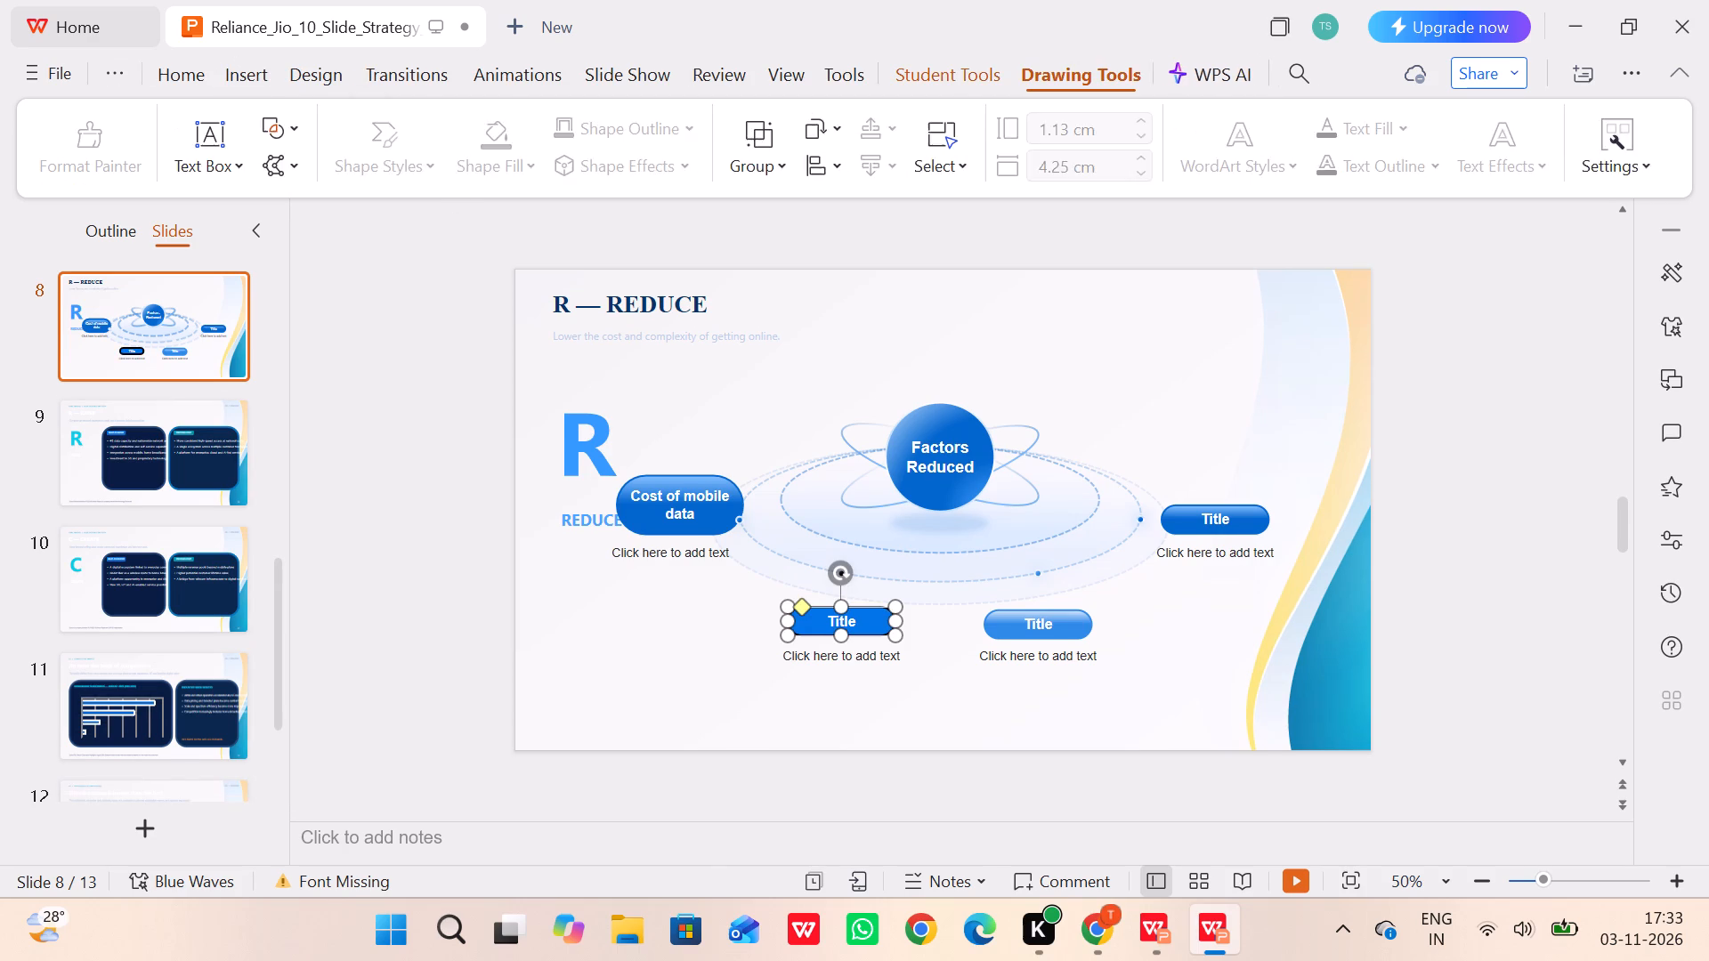
Enlarge the graphic's lower-left title pill to 1.56 cm high and 5.31 cm wide.
{"action": "left_click", "coordinate": [987, 624]}
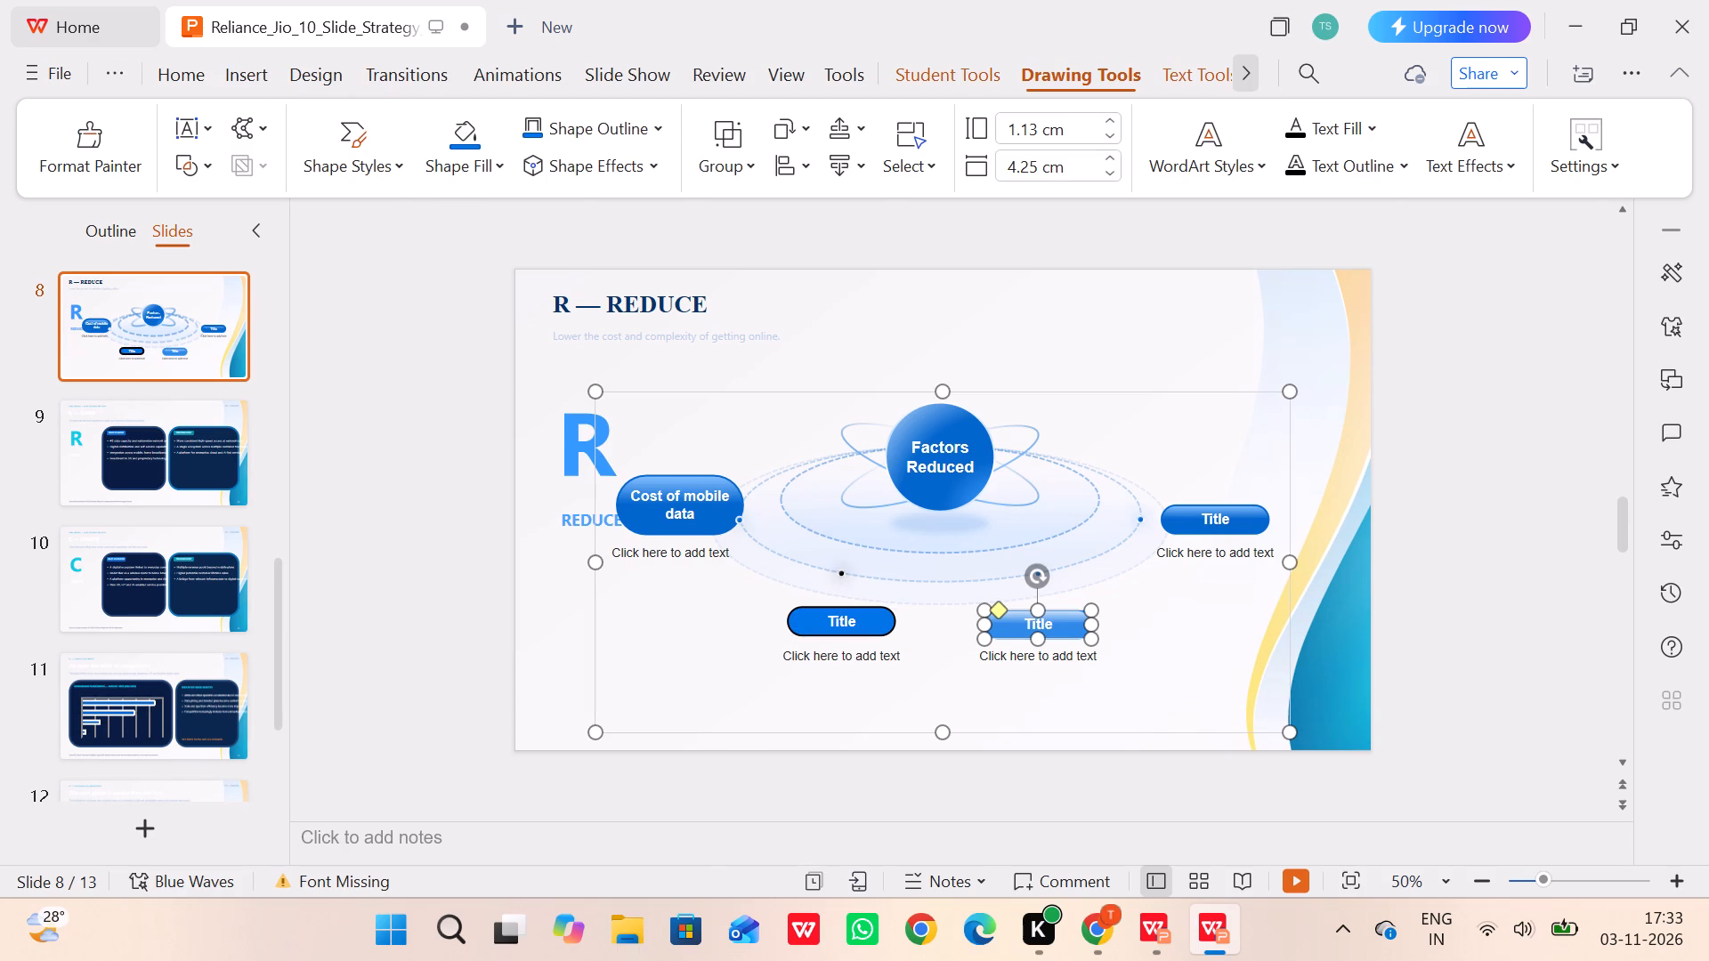
{"action": "left_click", "coordinate": [812, 617]}
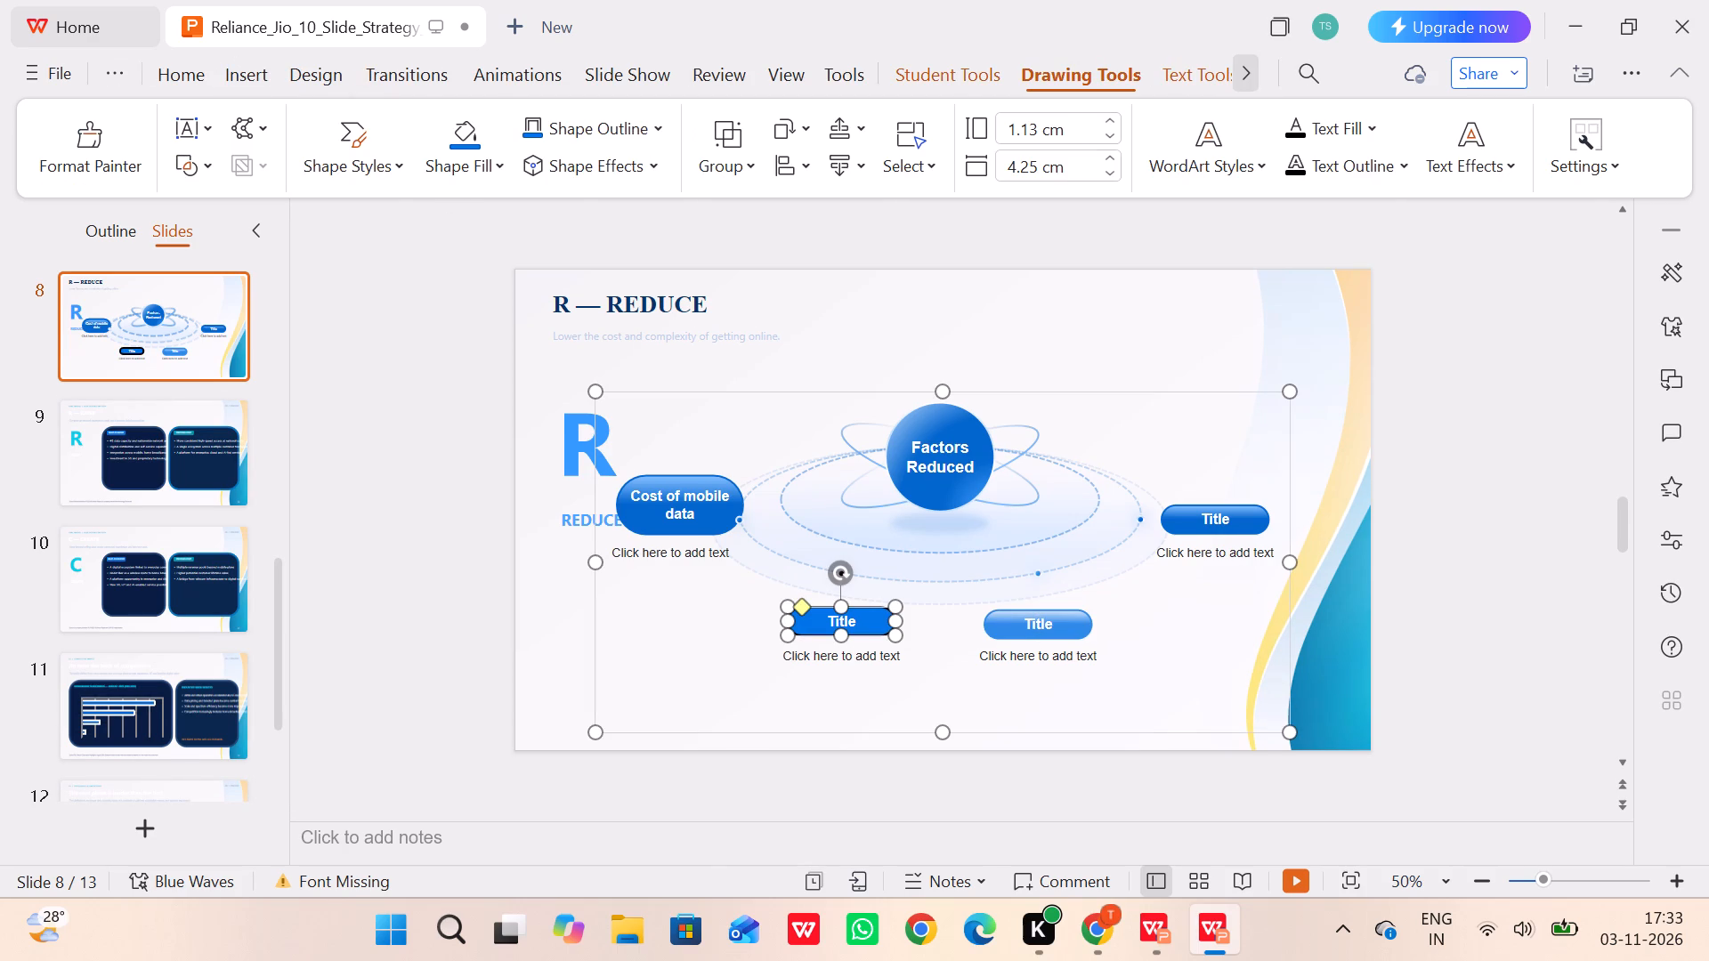
{"action": "left_click_drag", "start_coordinate": [844, 634], "coordinate": [847, 650]}
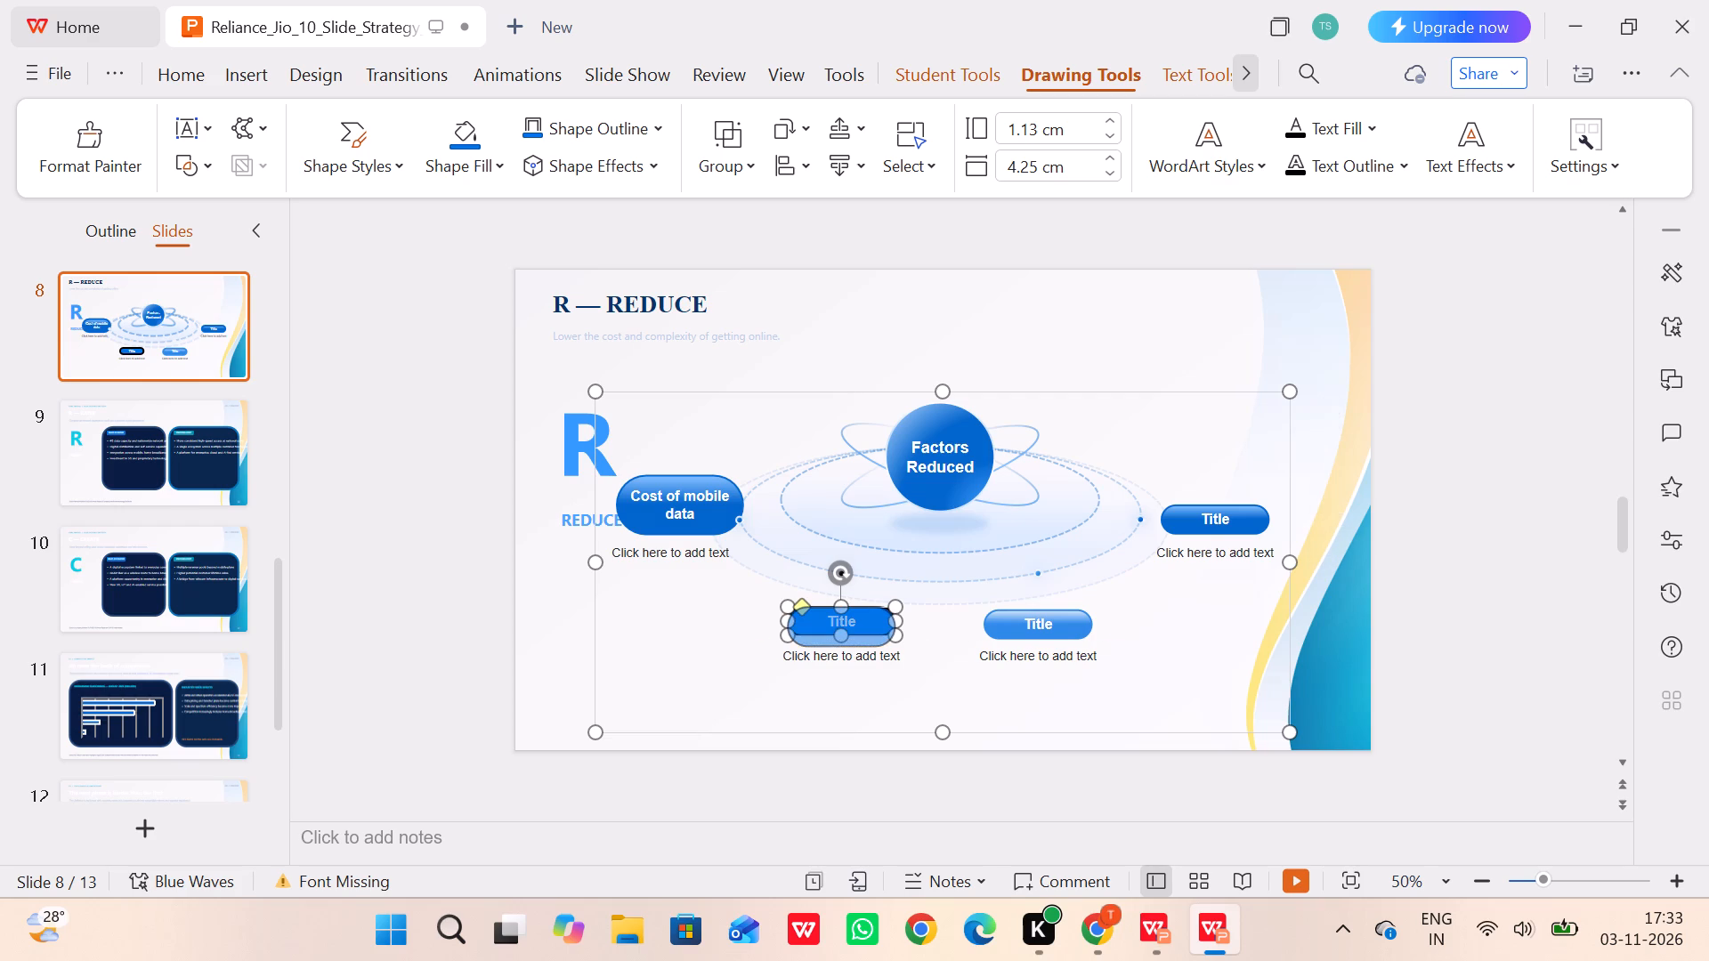
{"action": "left_click_drag", "start_coordinate": [897, 626], "coordinate": [925, 626]}
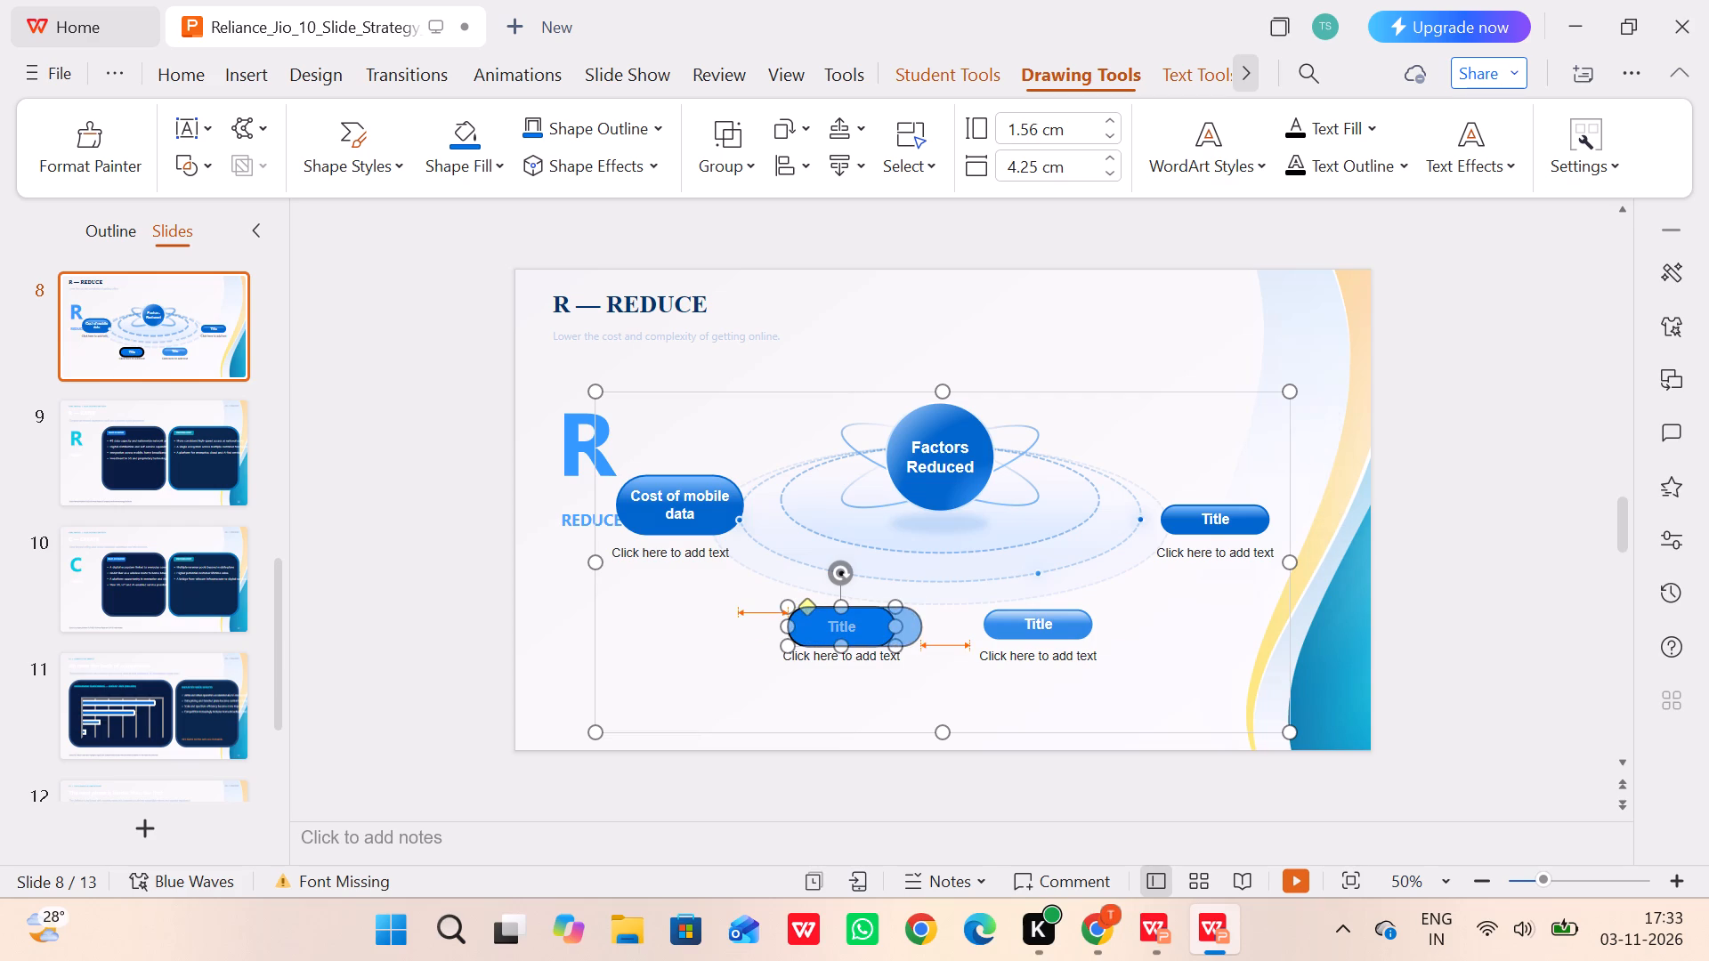
{"action": "left_click", "coordinate": [1085, 931]}
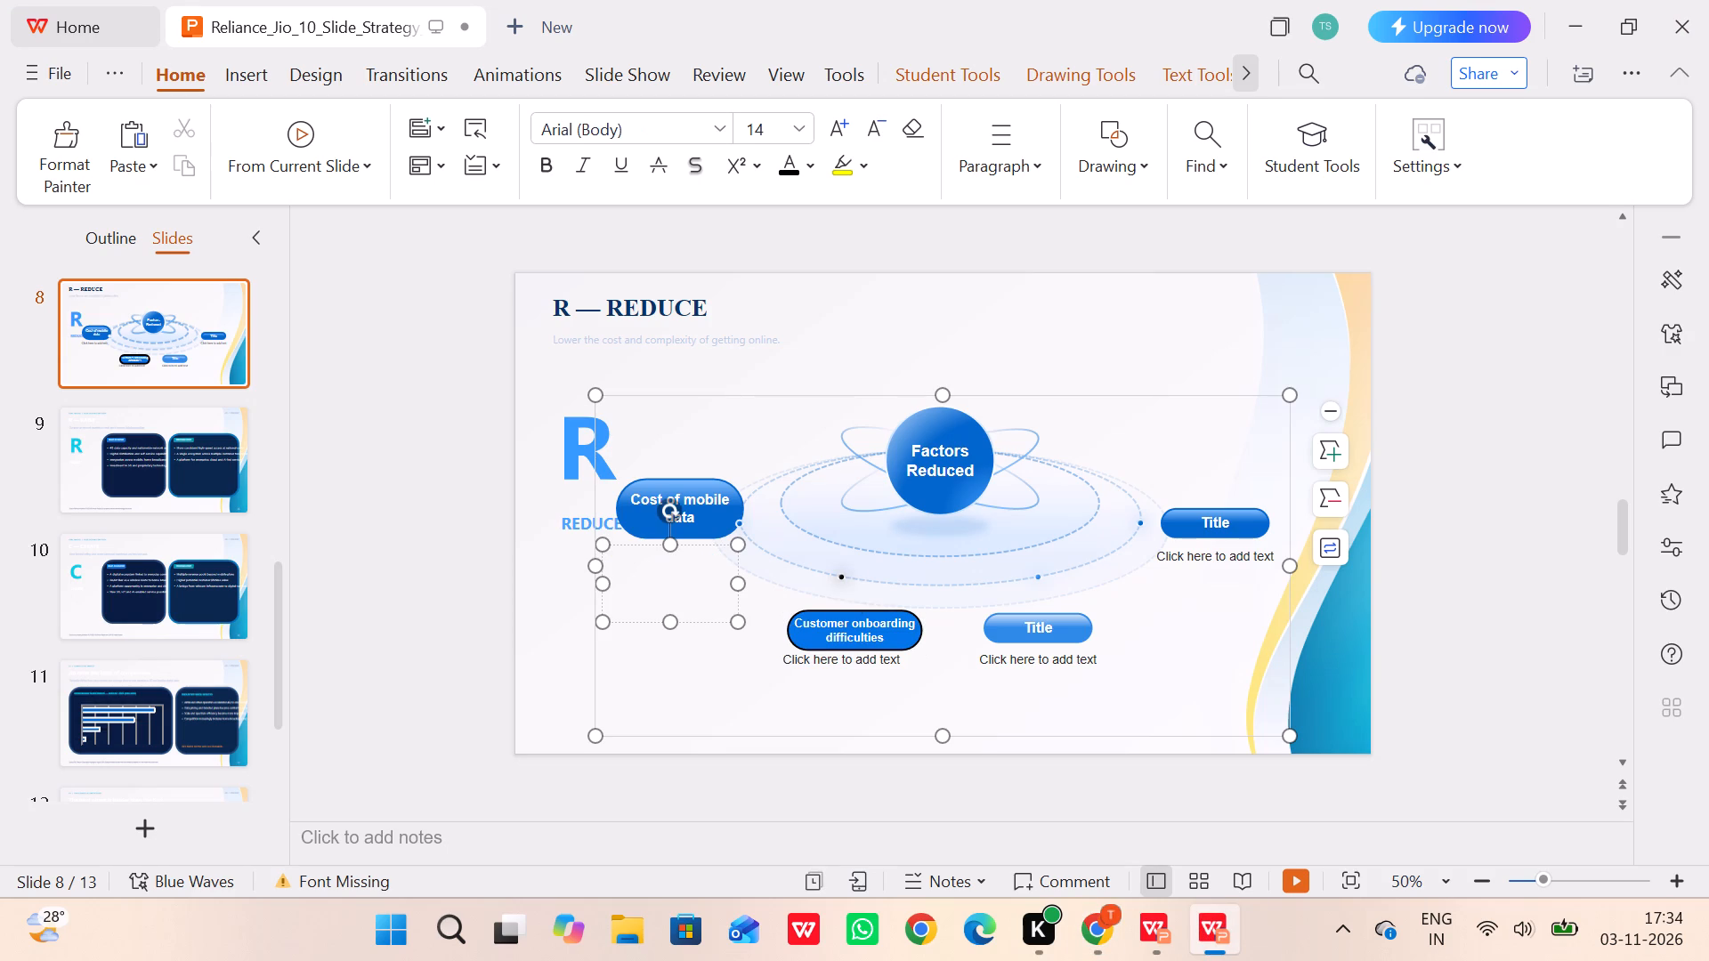
{"action": "left_click", "coordinate": [698, 618]}
{"action": "key", "text": "BackSpace"}
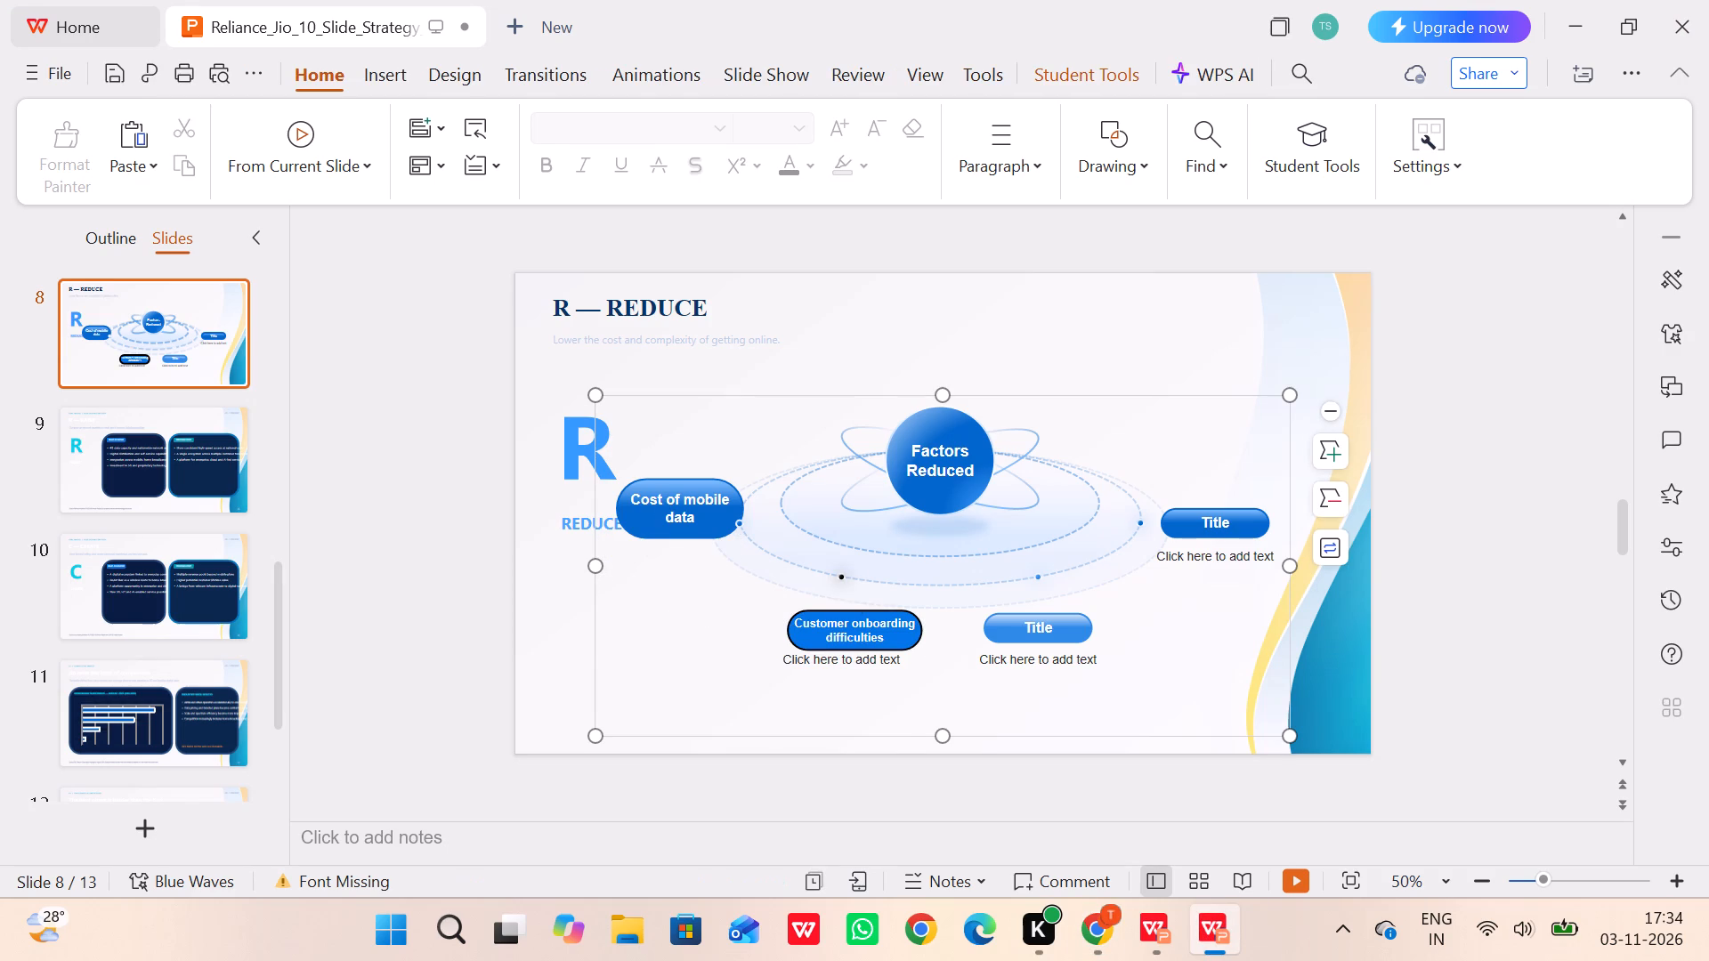
{"action": "left_click", "coordinate": [856, 666]}
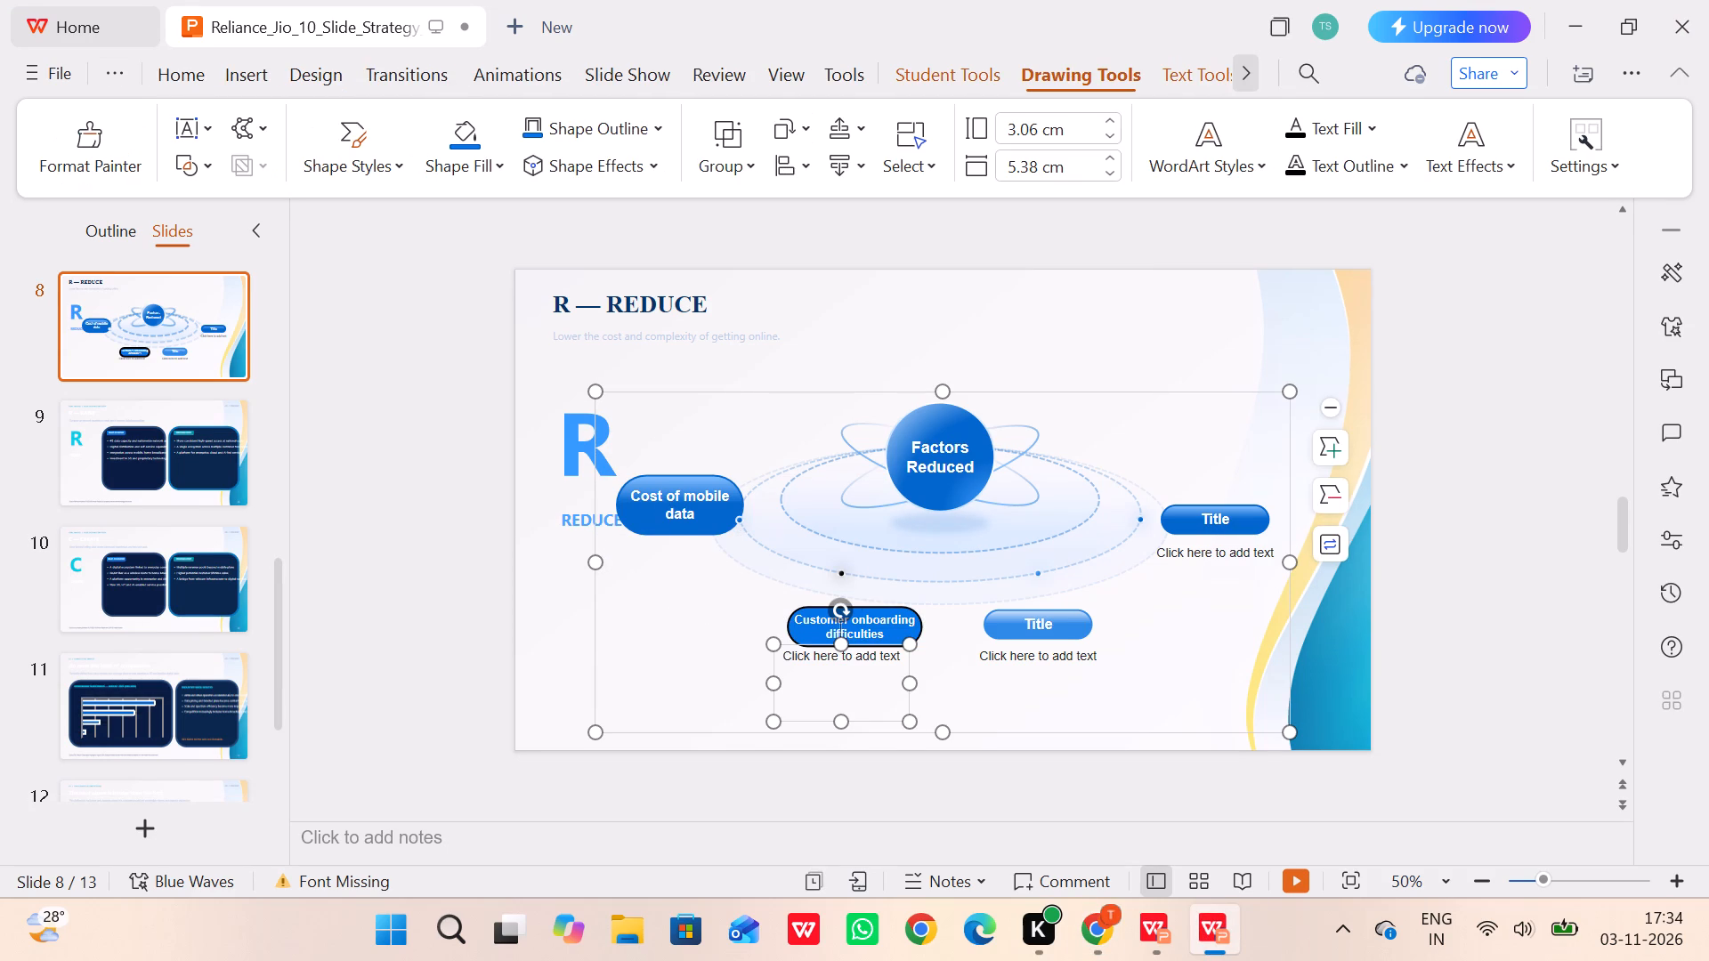
{"action": "left_click", "coordinate": [867, 715]}
{"action": "key", "text": "BackSpace"}
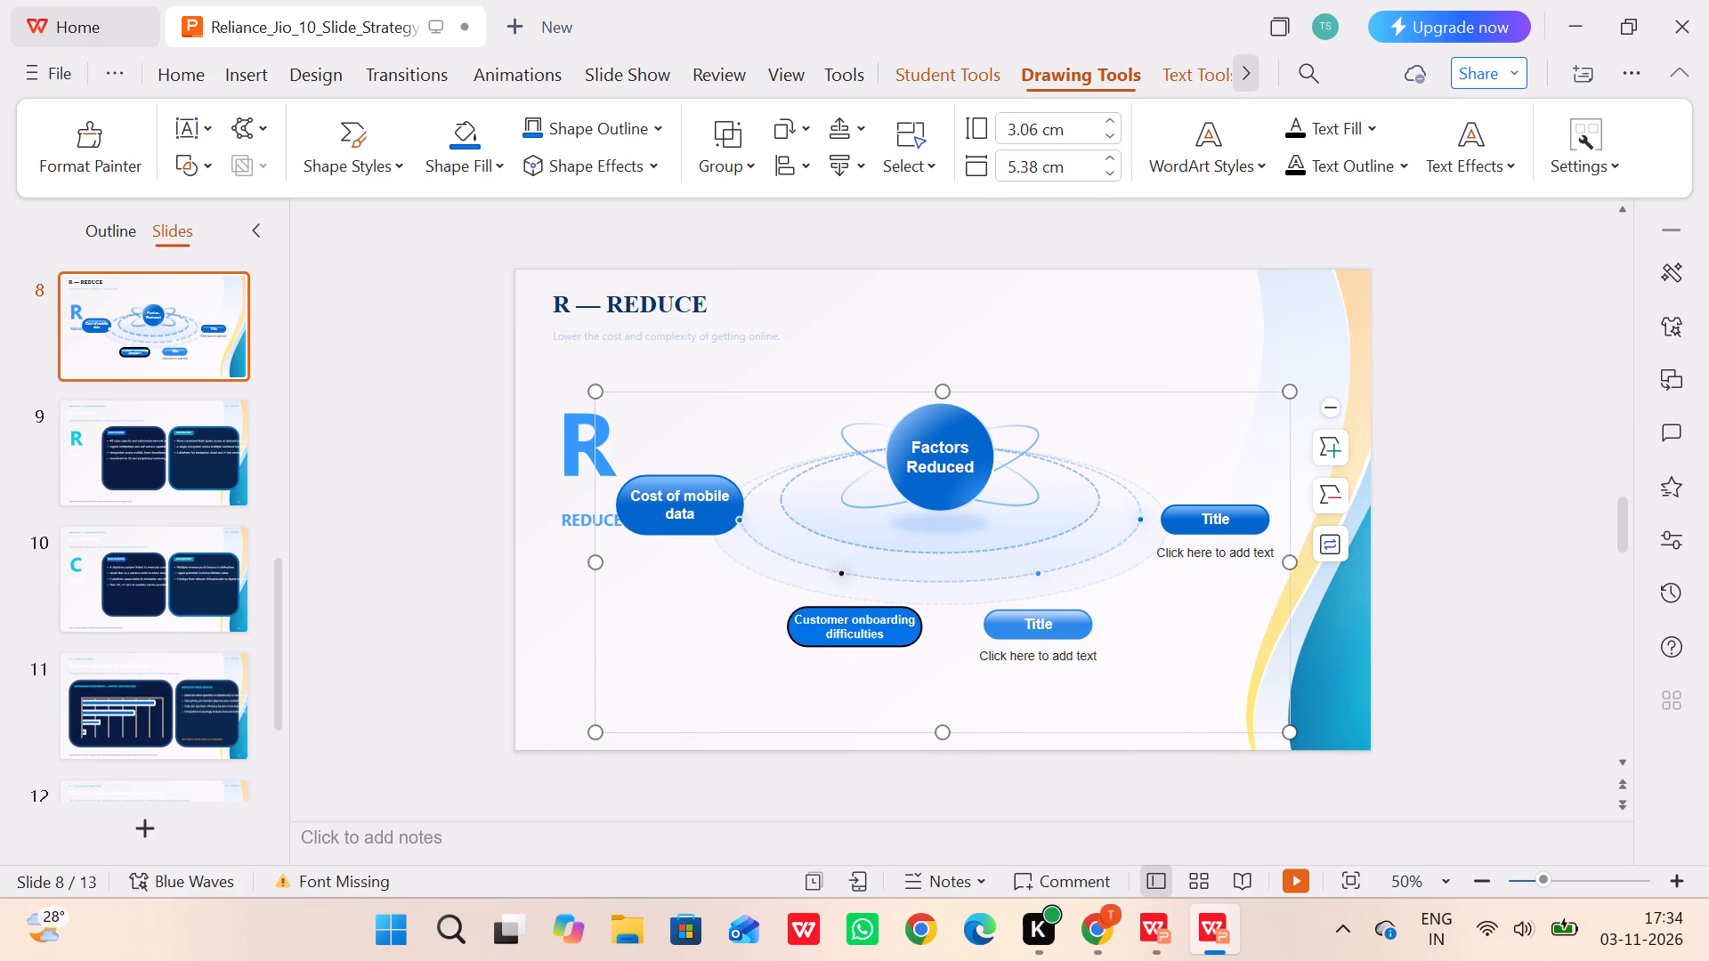
{"action": "left_click_drag", "start_coordinate": [1041, 665], "coordinate": [1057, 730]}
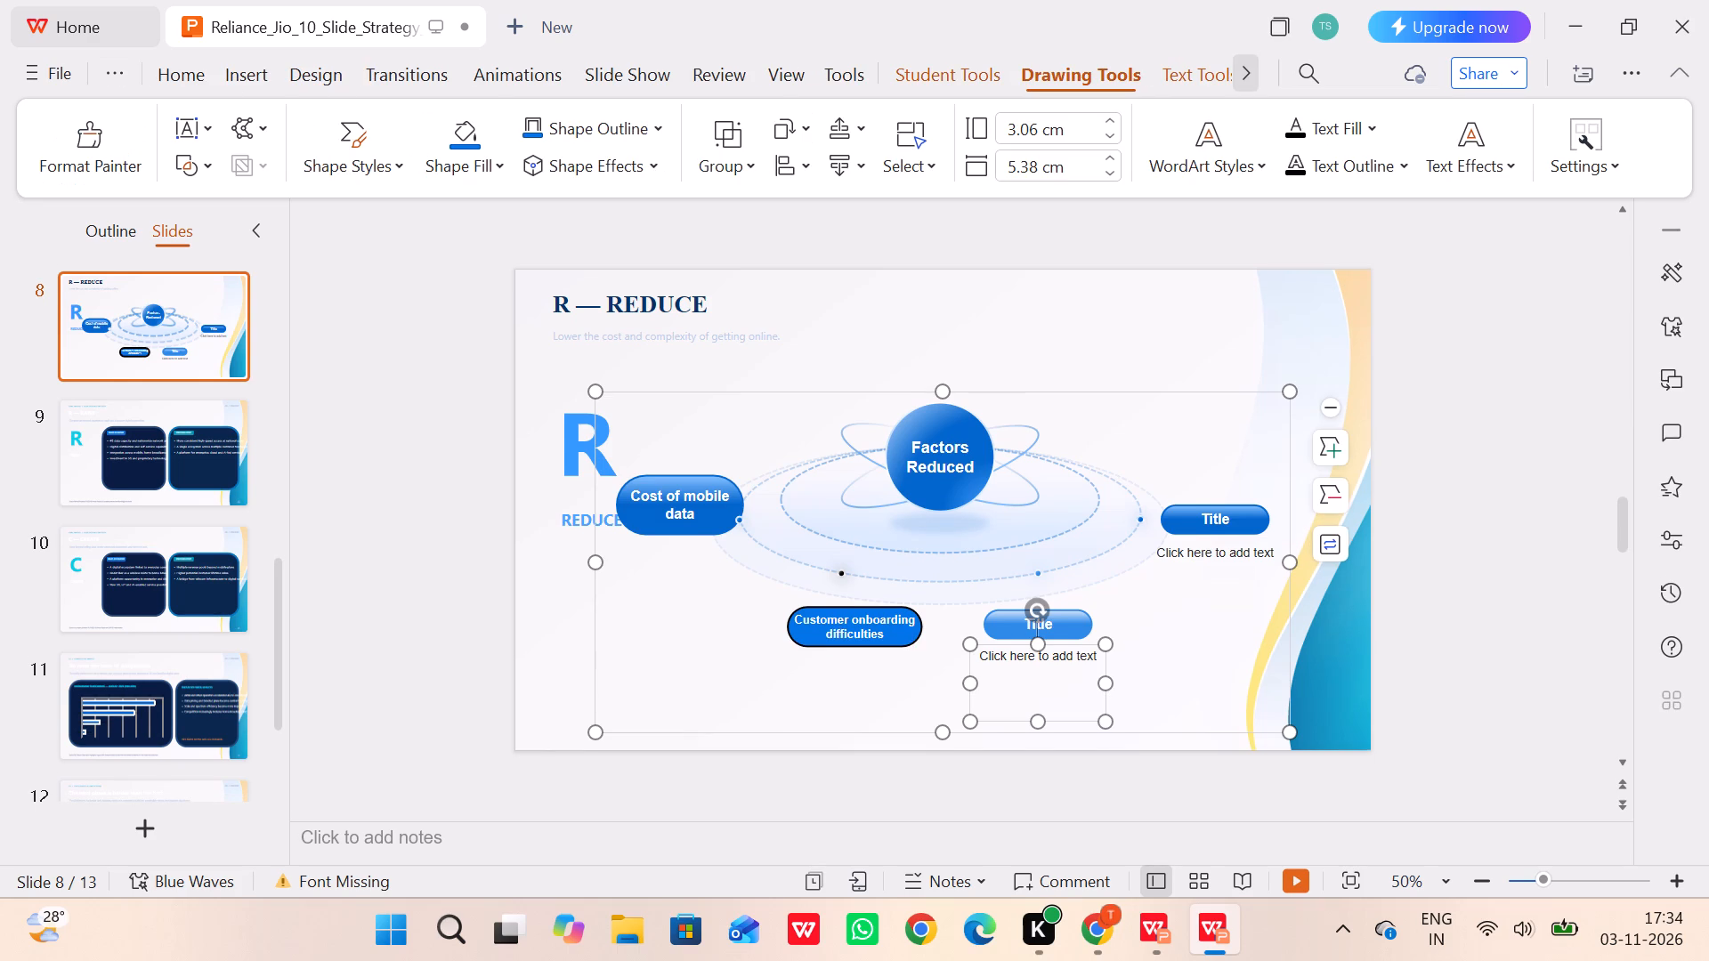
{"action": "left_click", "coordinate": [1069, 722]}
{"action": "key", "text": "BackSpace"}
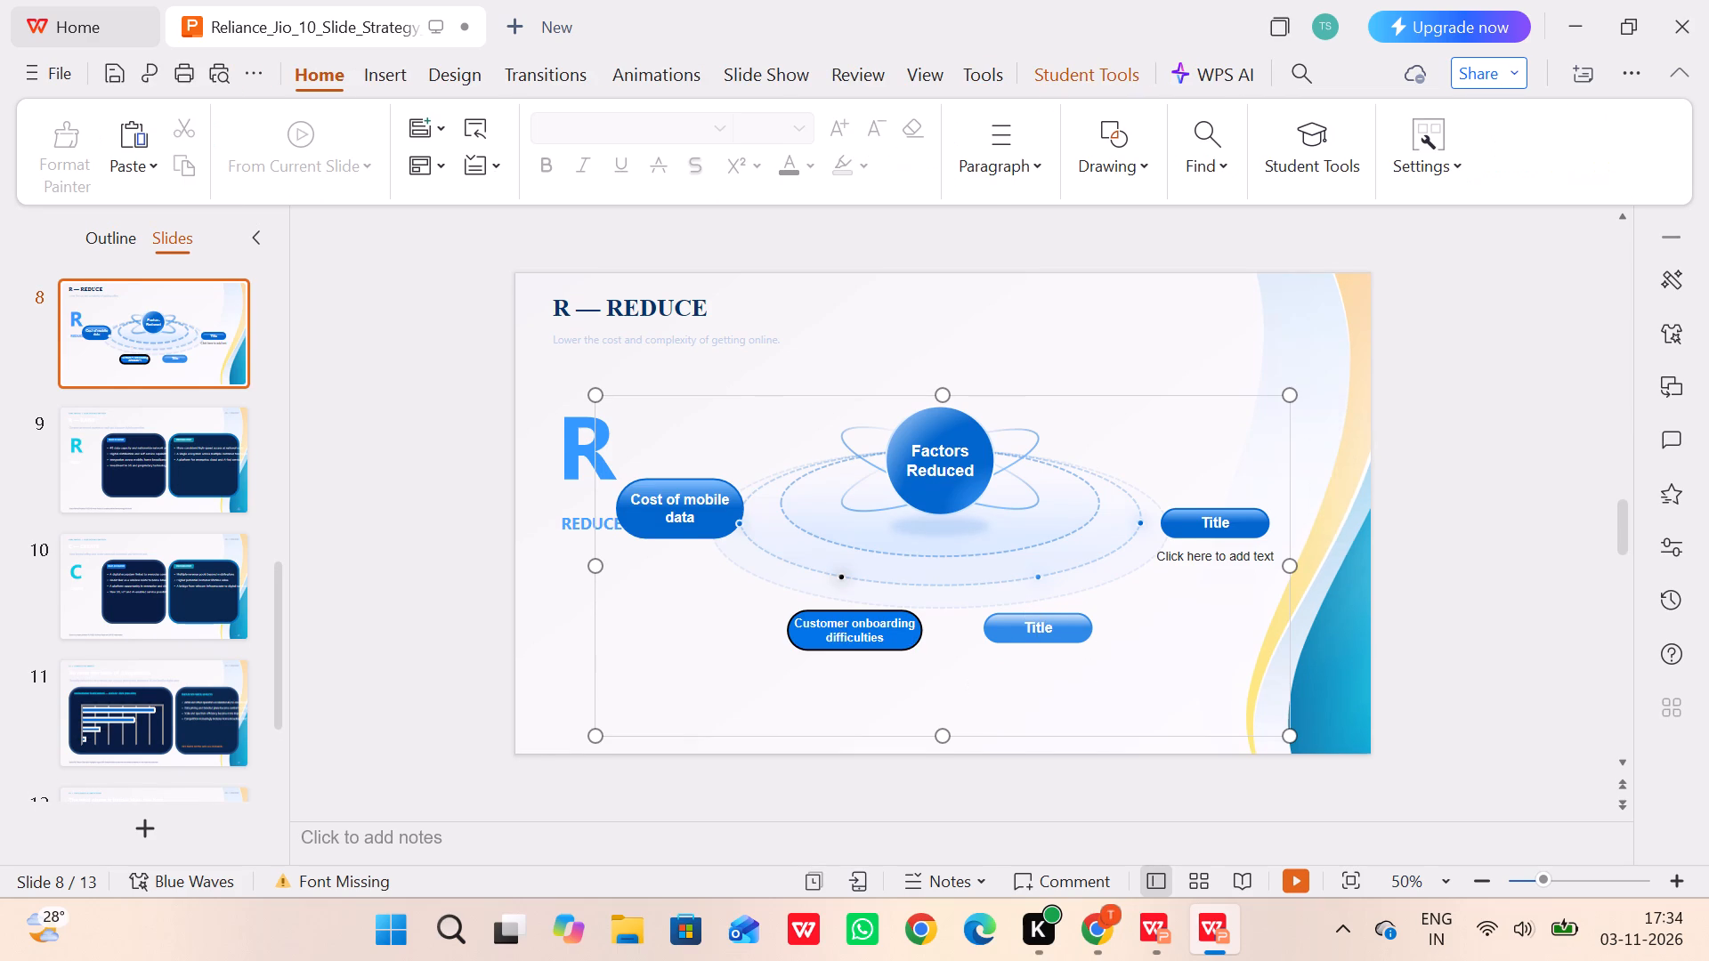
{"action": "left_click", "coordinate": [1219, 550]}
{"action": "left_click", "coordinate": [1243, 618]}
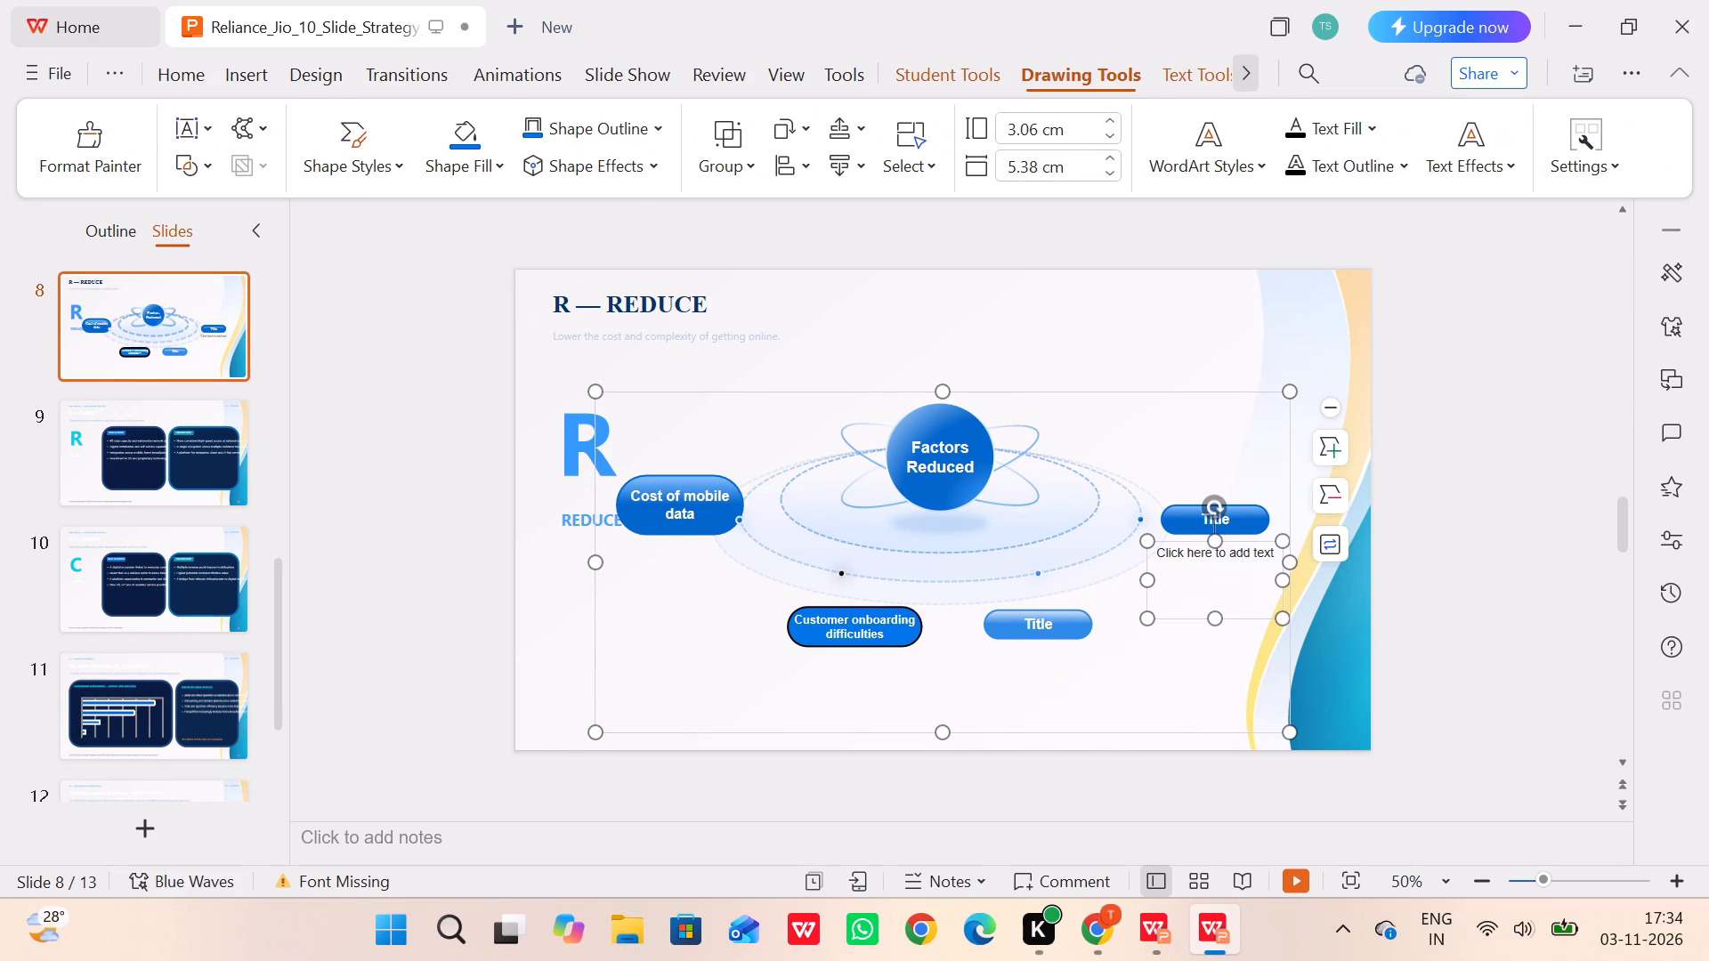
{"action": "key", "text": "BackSpace"}
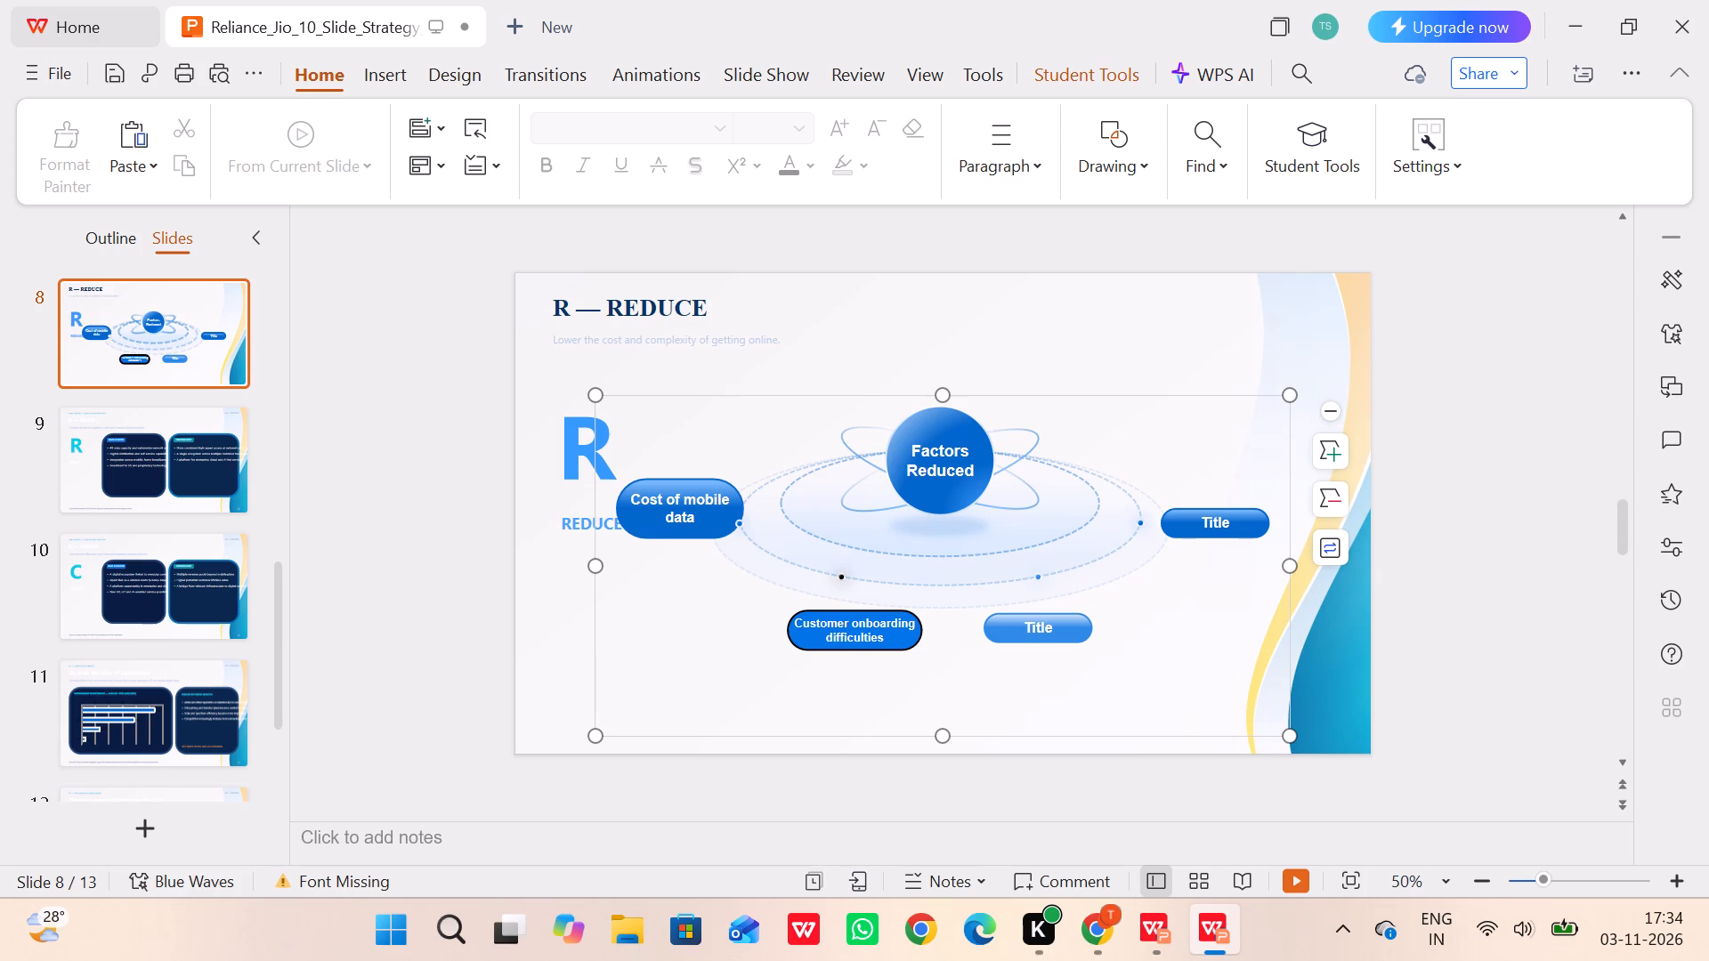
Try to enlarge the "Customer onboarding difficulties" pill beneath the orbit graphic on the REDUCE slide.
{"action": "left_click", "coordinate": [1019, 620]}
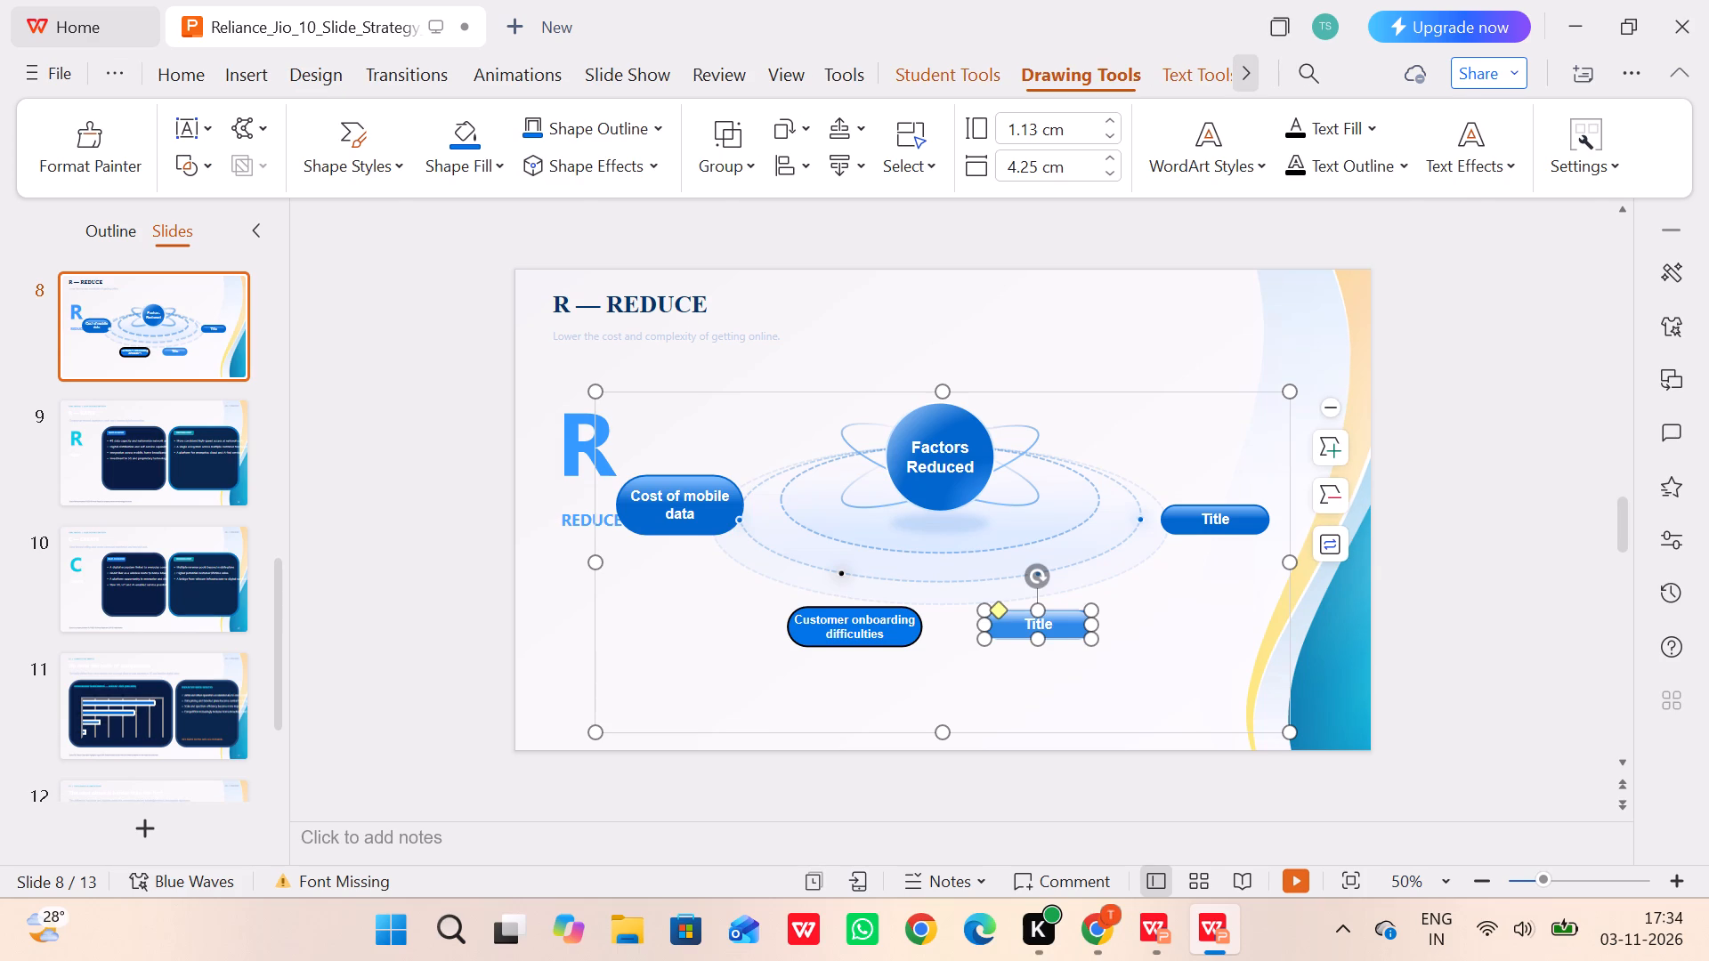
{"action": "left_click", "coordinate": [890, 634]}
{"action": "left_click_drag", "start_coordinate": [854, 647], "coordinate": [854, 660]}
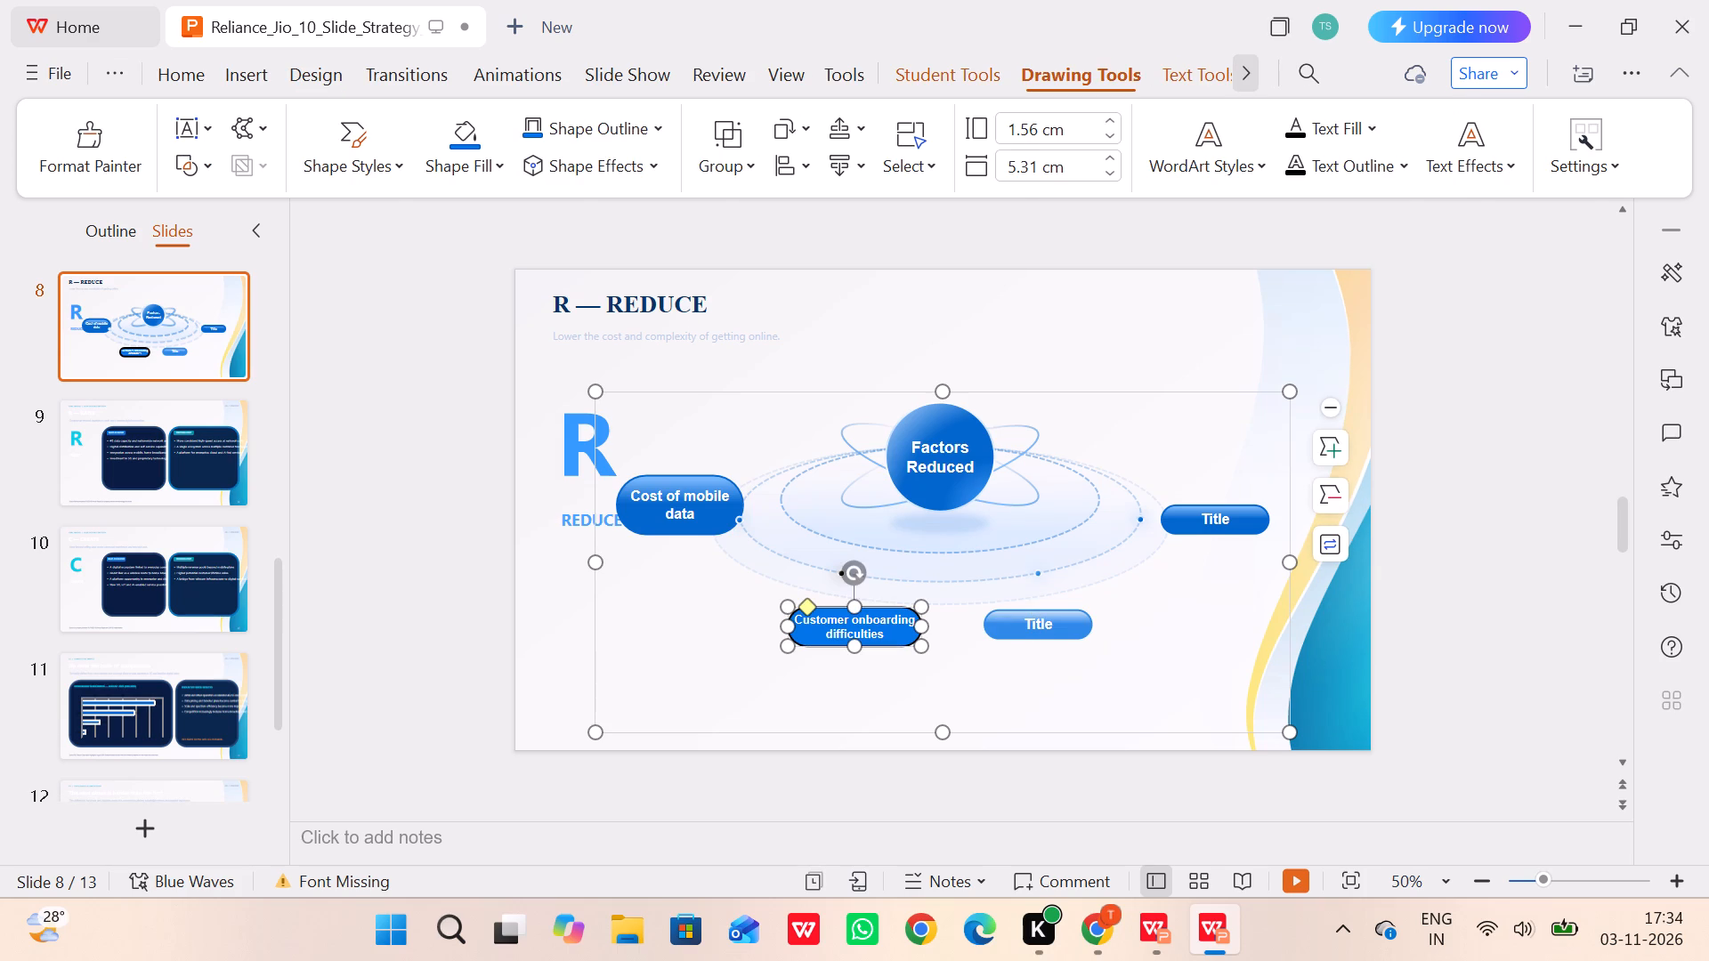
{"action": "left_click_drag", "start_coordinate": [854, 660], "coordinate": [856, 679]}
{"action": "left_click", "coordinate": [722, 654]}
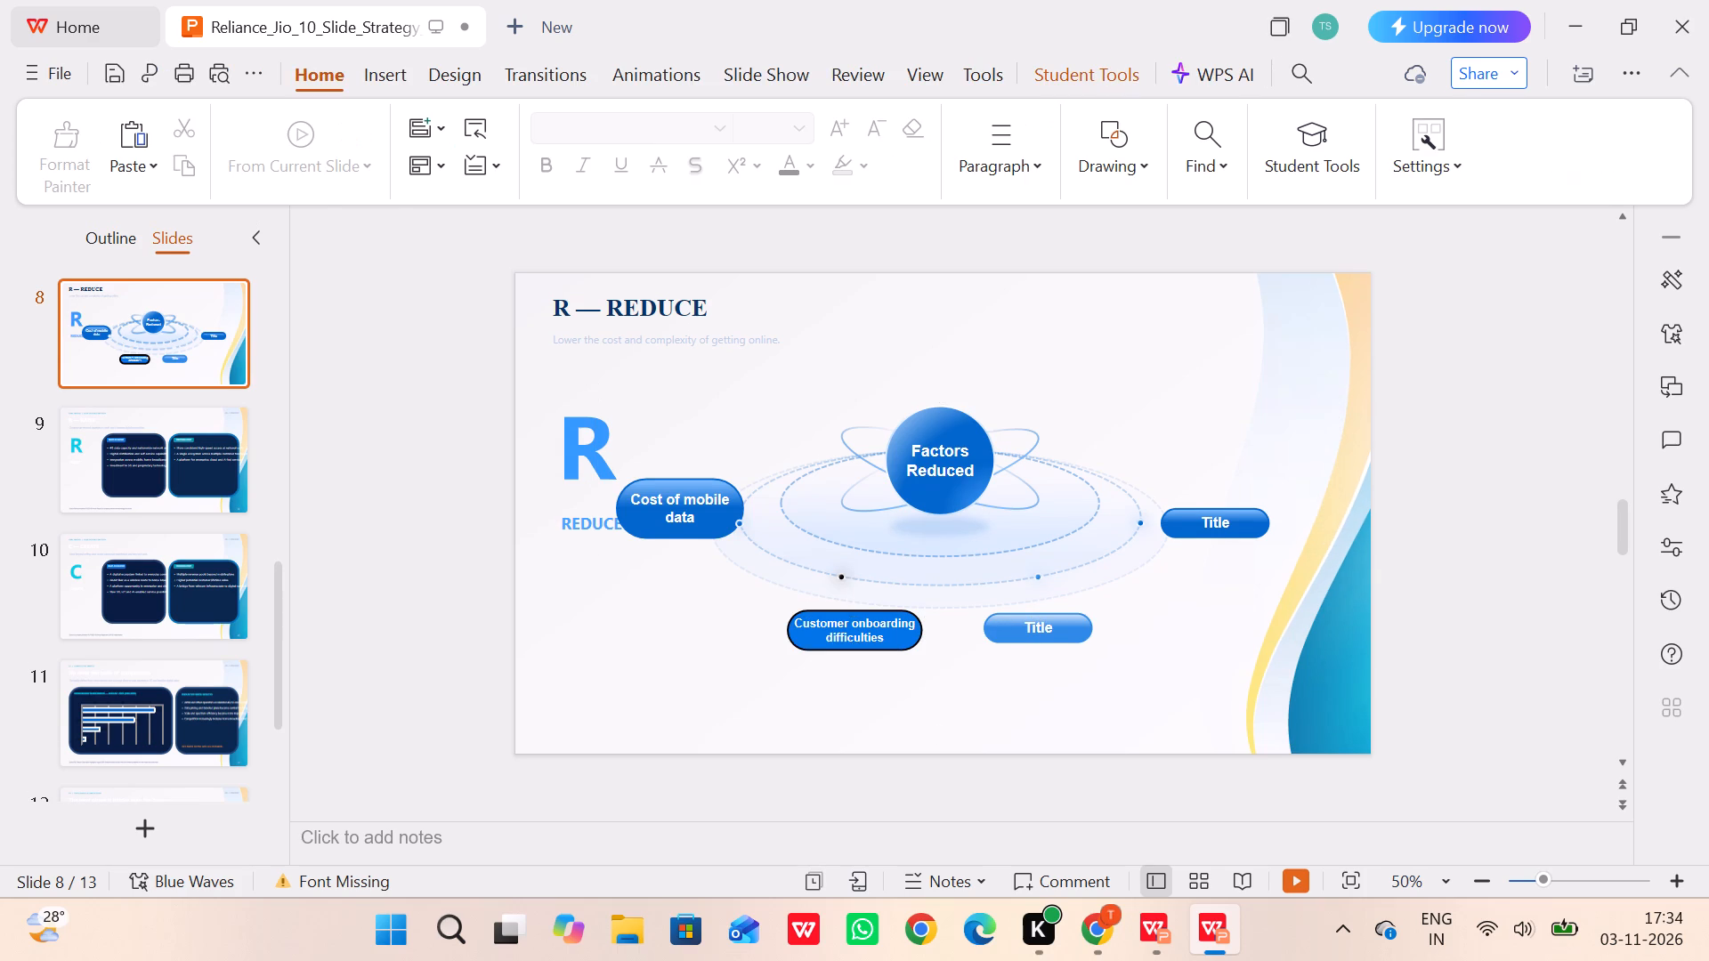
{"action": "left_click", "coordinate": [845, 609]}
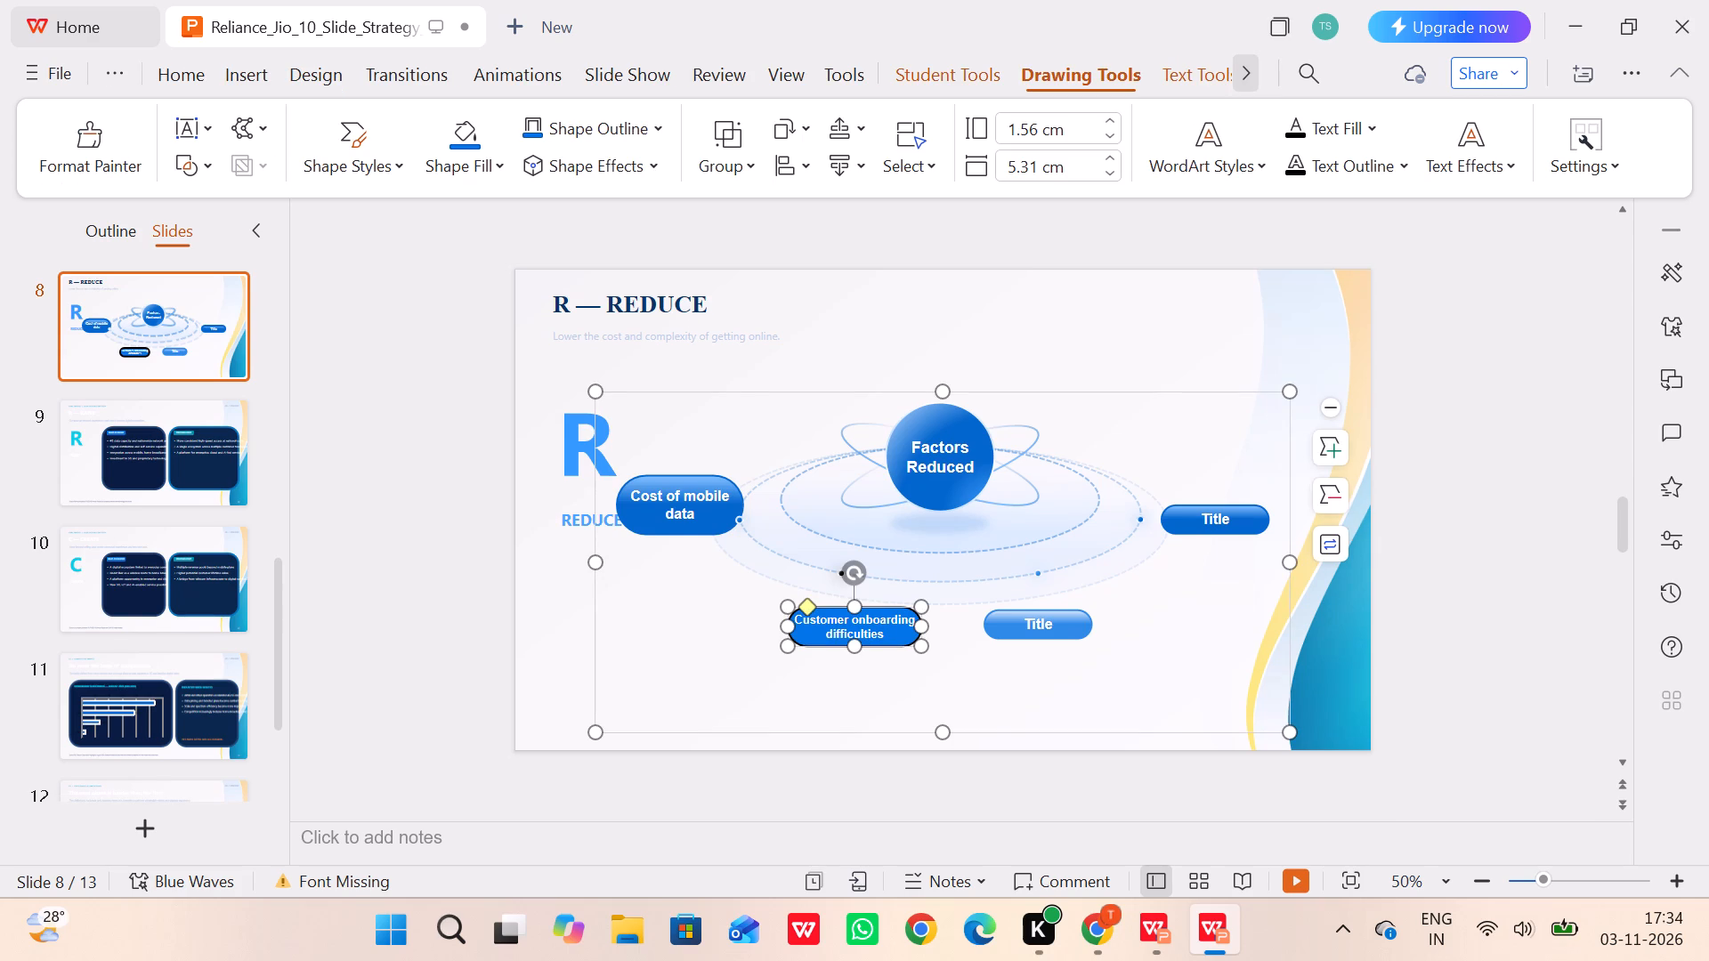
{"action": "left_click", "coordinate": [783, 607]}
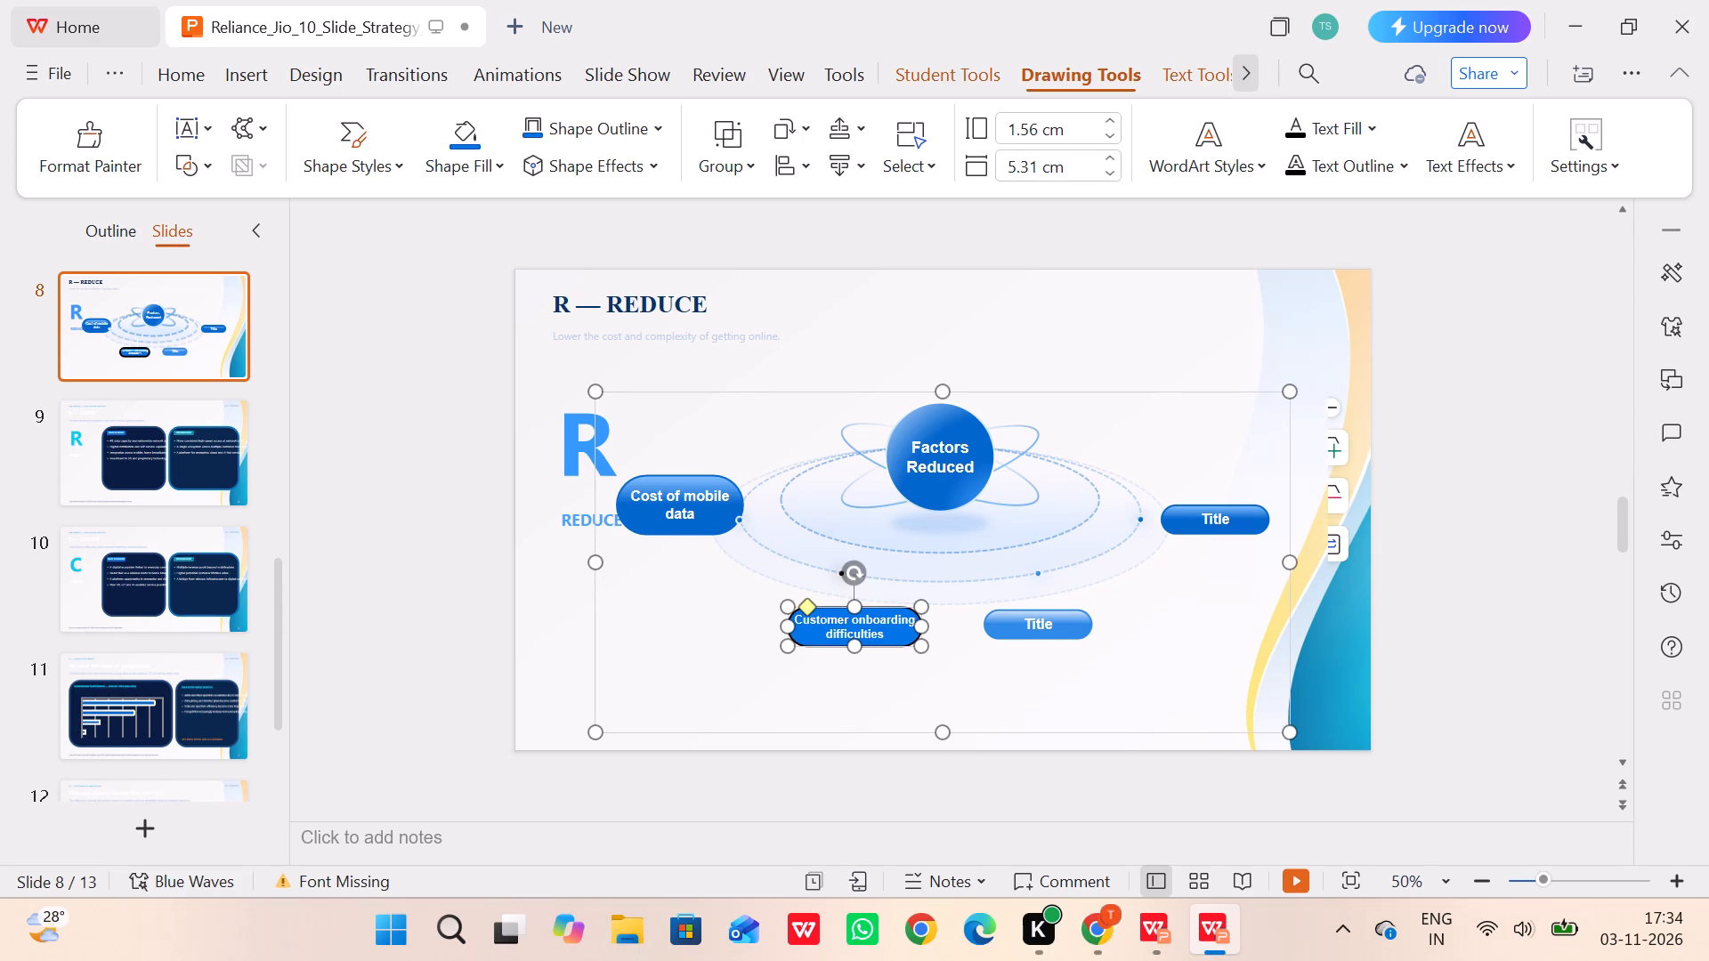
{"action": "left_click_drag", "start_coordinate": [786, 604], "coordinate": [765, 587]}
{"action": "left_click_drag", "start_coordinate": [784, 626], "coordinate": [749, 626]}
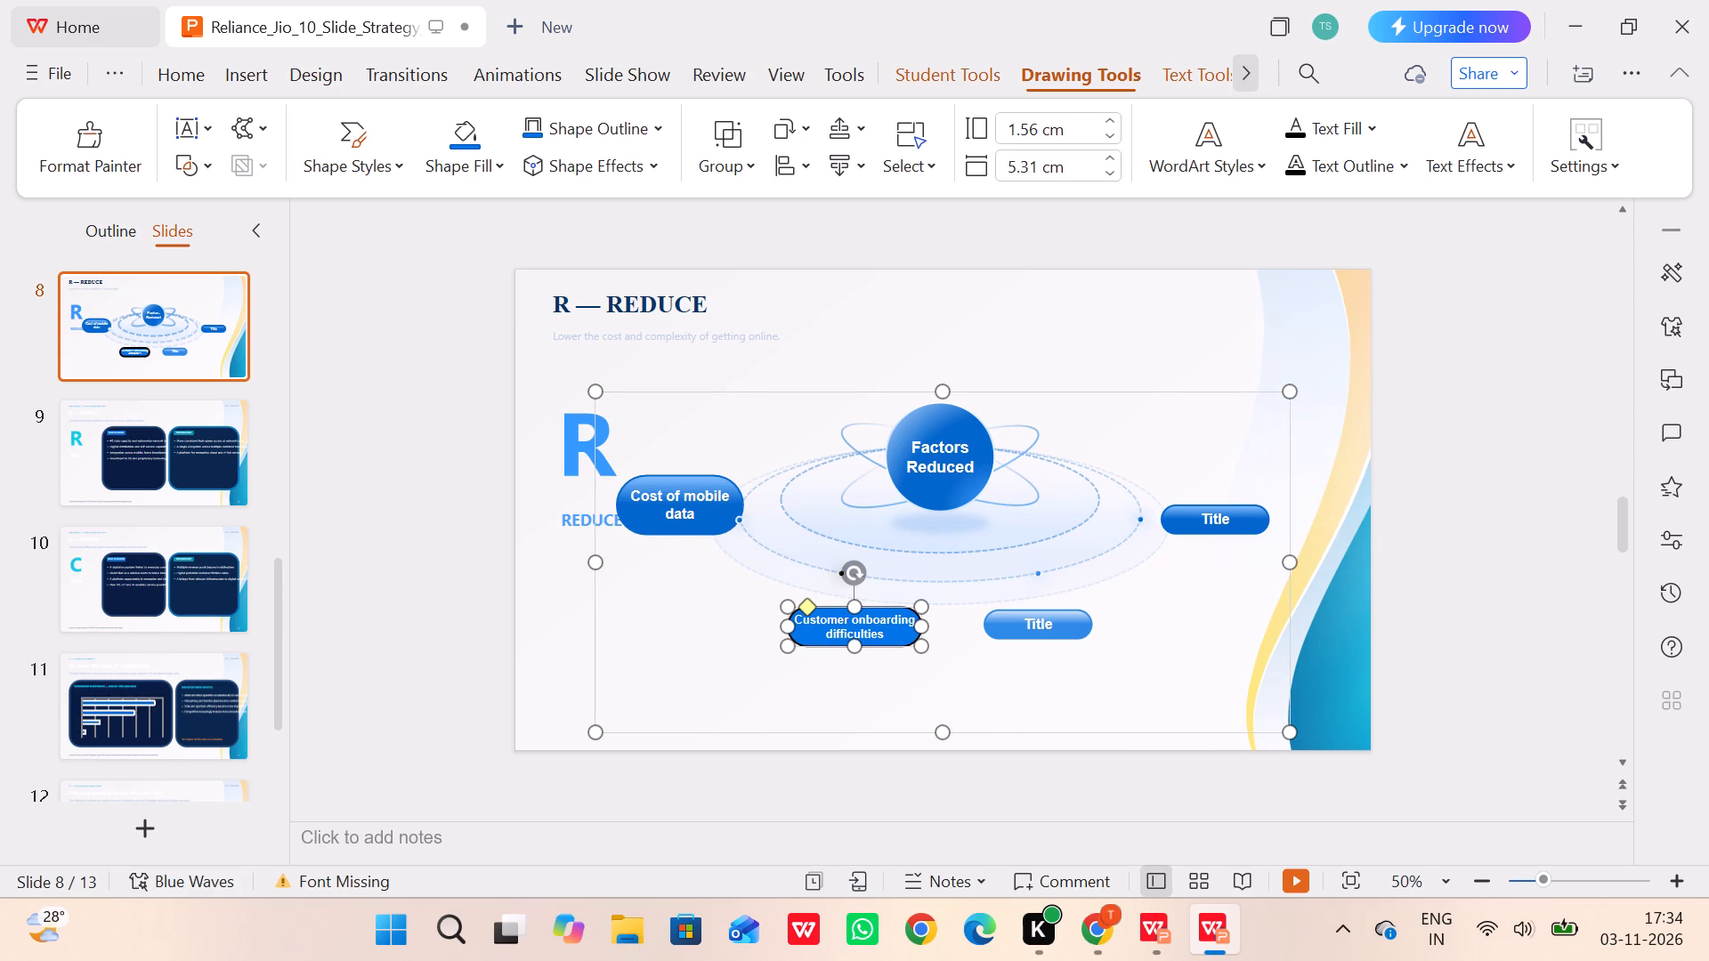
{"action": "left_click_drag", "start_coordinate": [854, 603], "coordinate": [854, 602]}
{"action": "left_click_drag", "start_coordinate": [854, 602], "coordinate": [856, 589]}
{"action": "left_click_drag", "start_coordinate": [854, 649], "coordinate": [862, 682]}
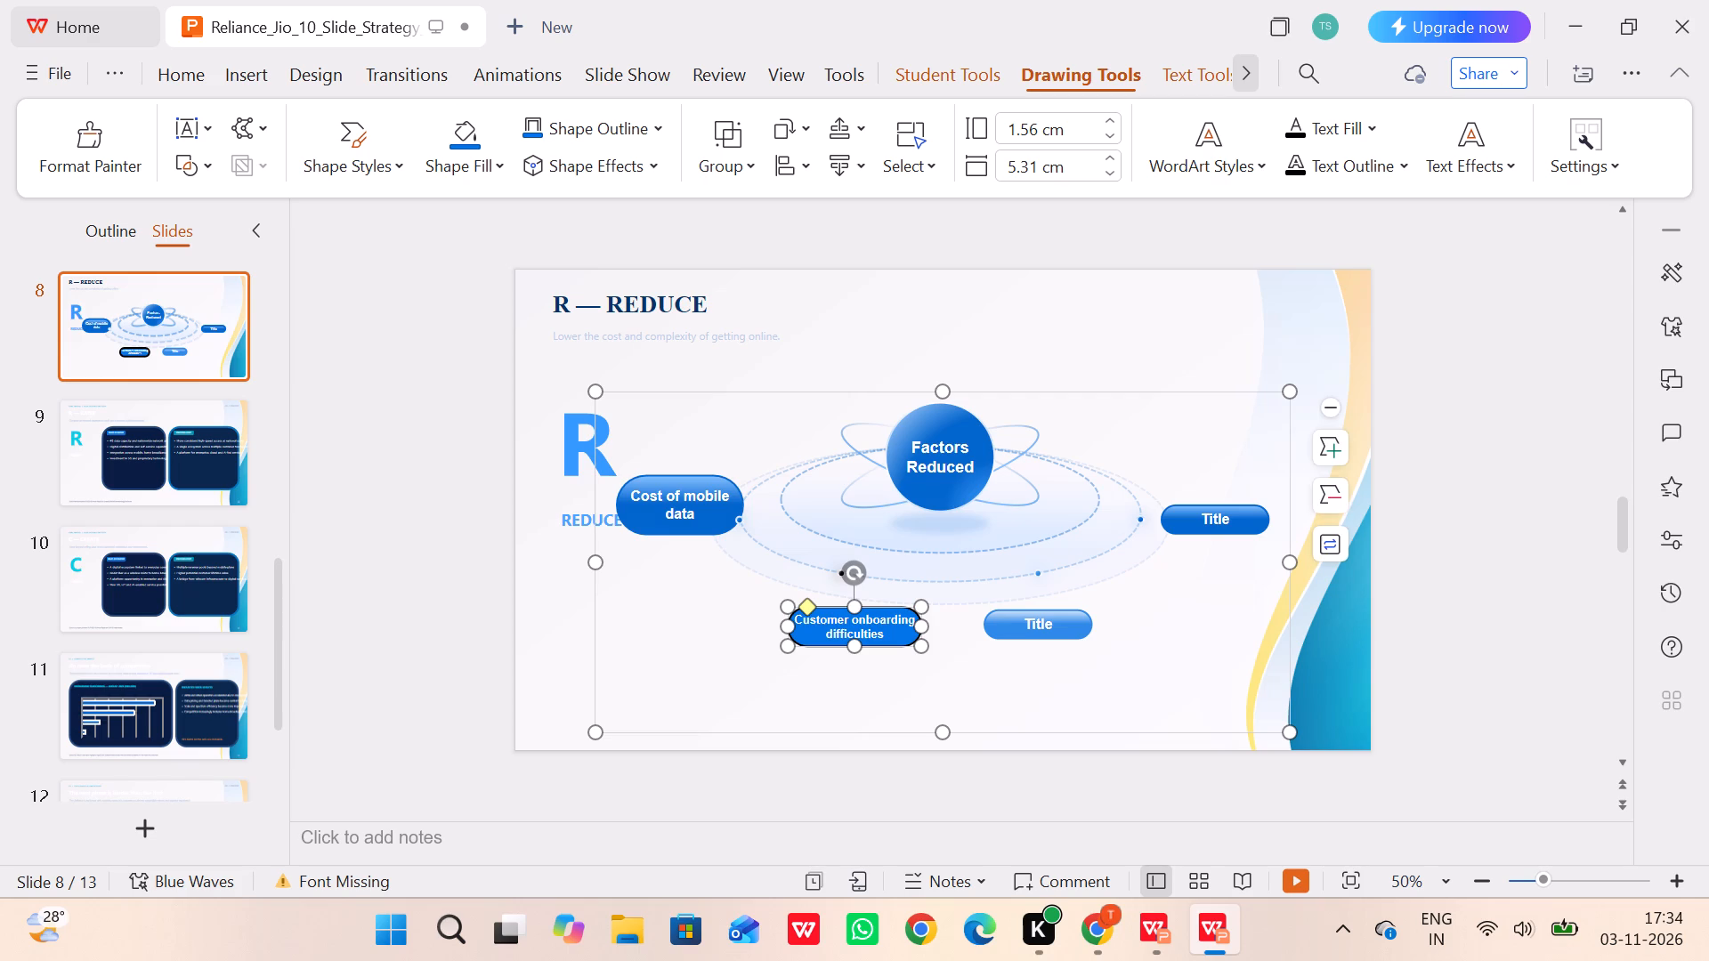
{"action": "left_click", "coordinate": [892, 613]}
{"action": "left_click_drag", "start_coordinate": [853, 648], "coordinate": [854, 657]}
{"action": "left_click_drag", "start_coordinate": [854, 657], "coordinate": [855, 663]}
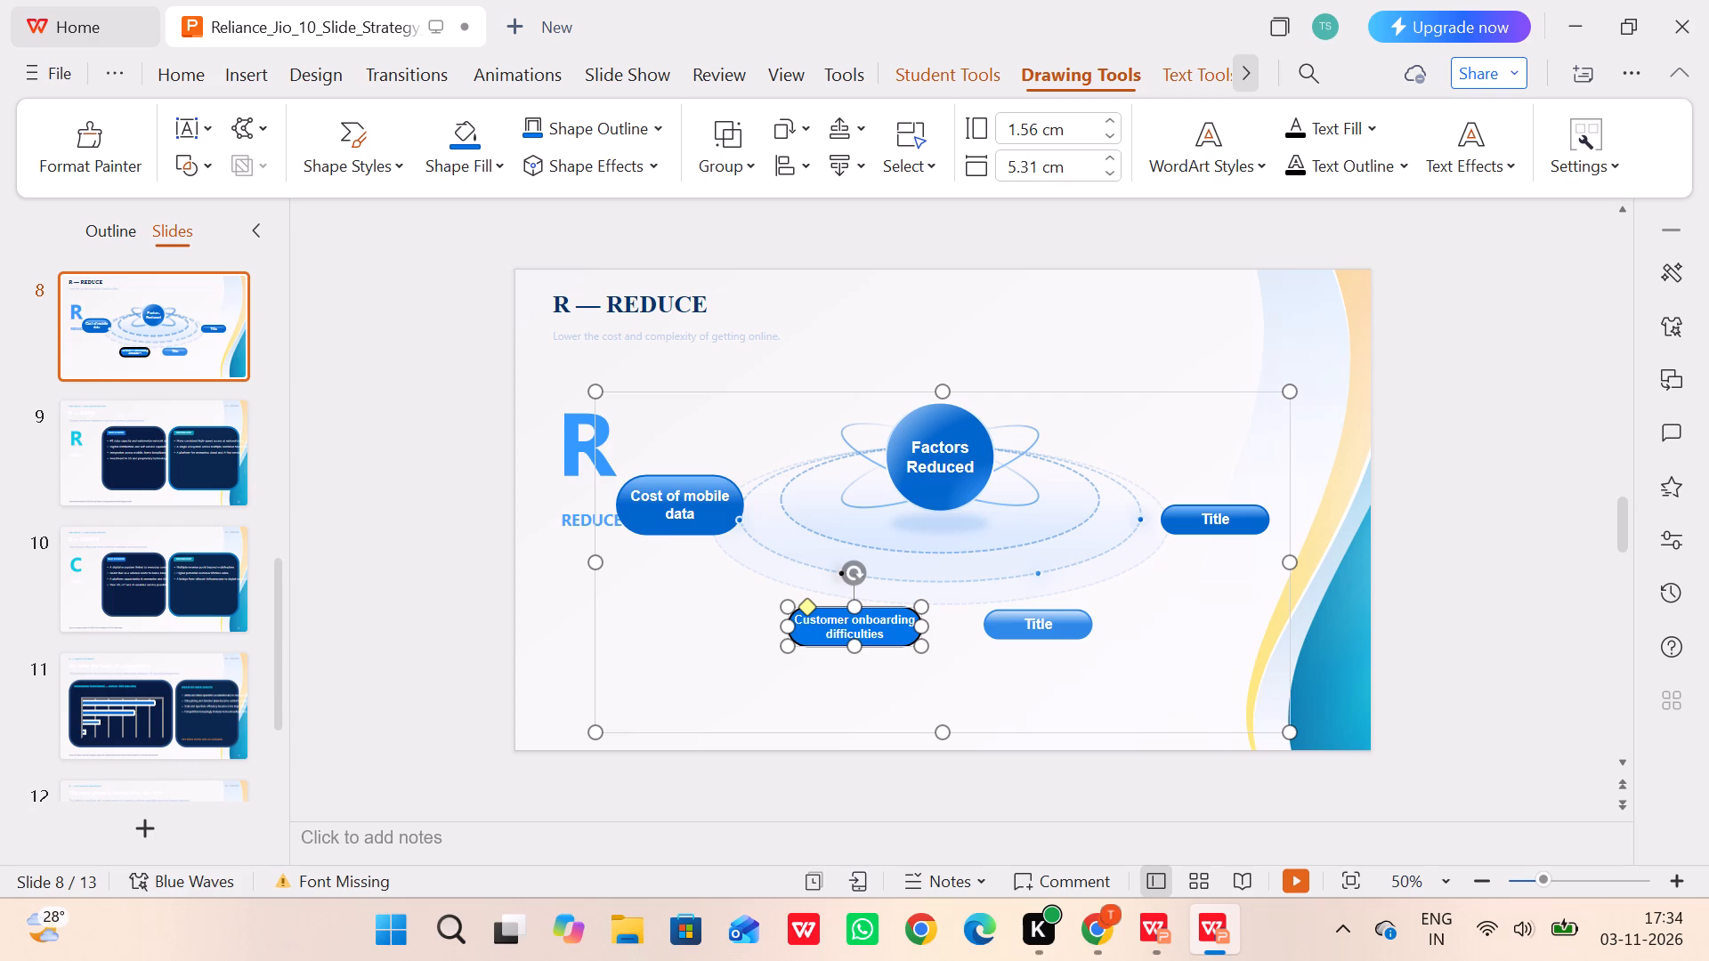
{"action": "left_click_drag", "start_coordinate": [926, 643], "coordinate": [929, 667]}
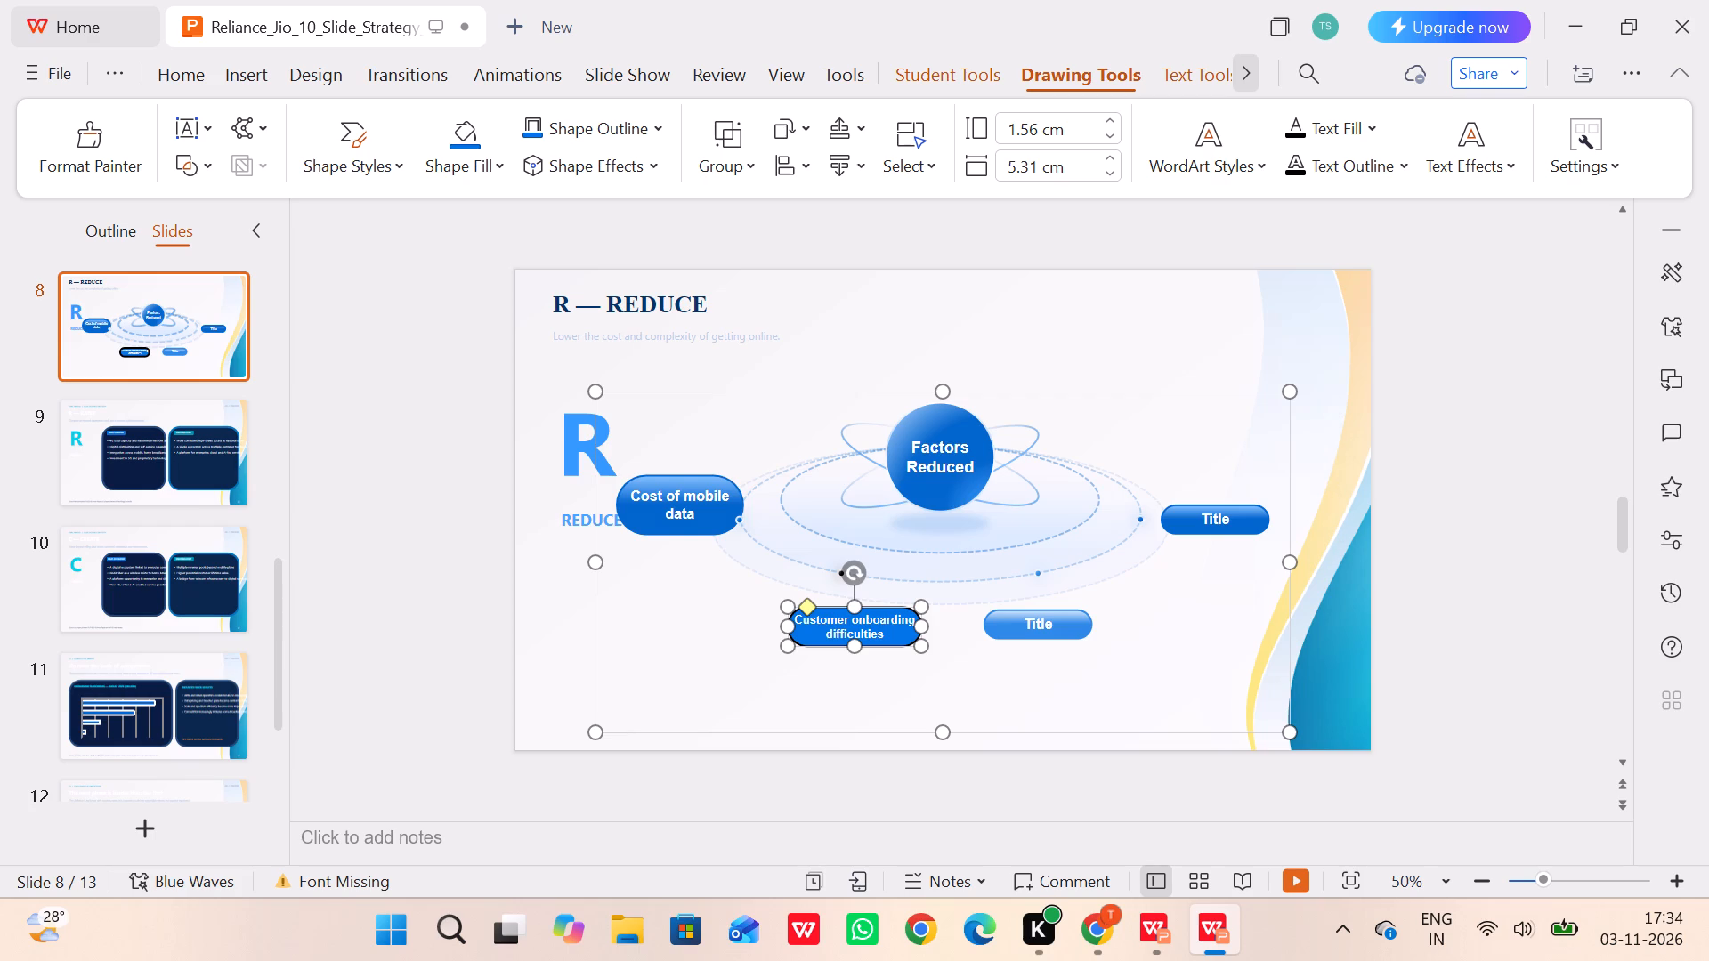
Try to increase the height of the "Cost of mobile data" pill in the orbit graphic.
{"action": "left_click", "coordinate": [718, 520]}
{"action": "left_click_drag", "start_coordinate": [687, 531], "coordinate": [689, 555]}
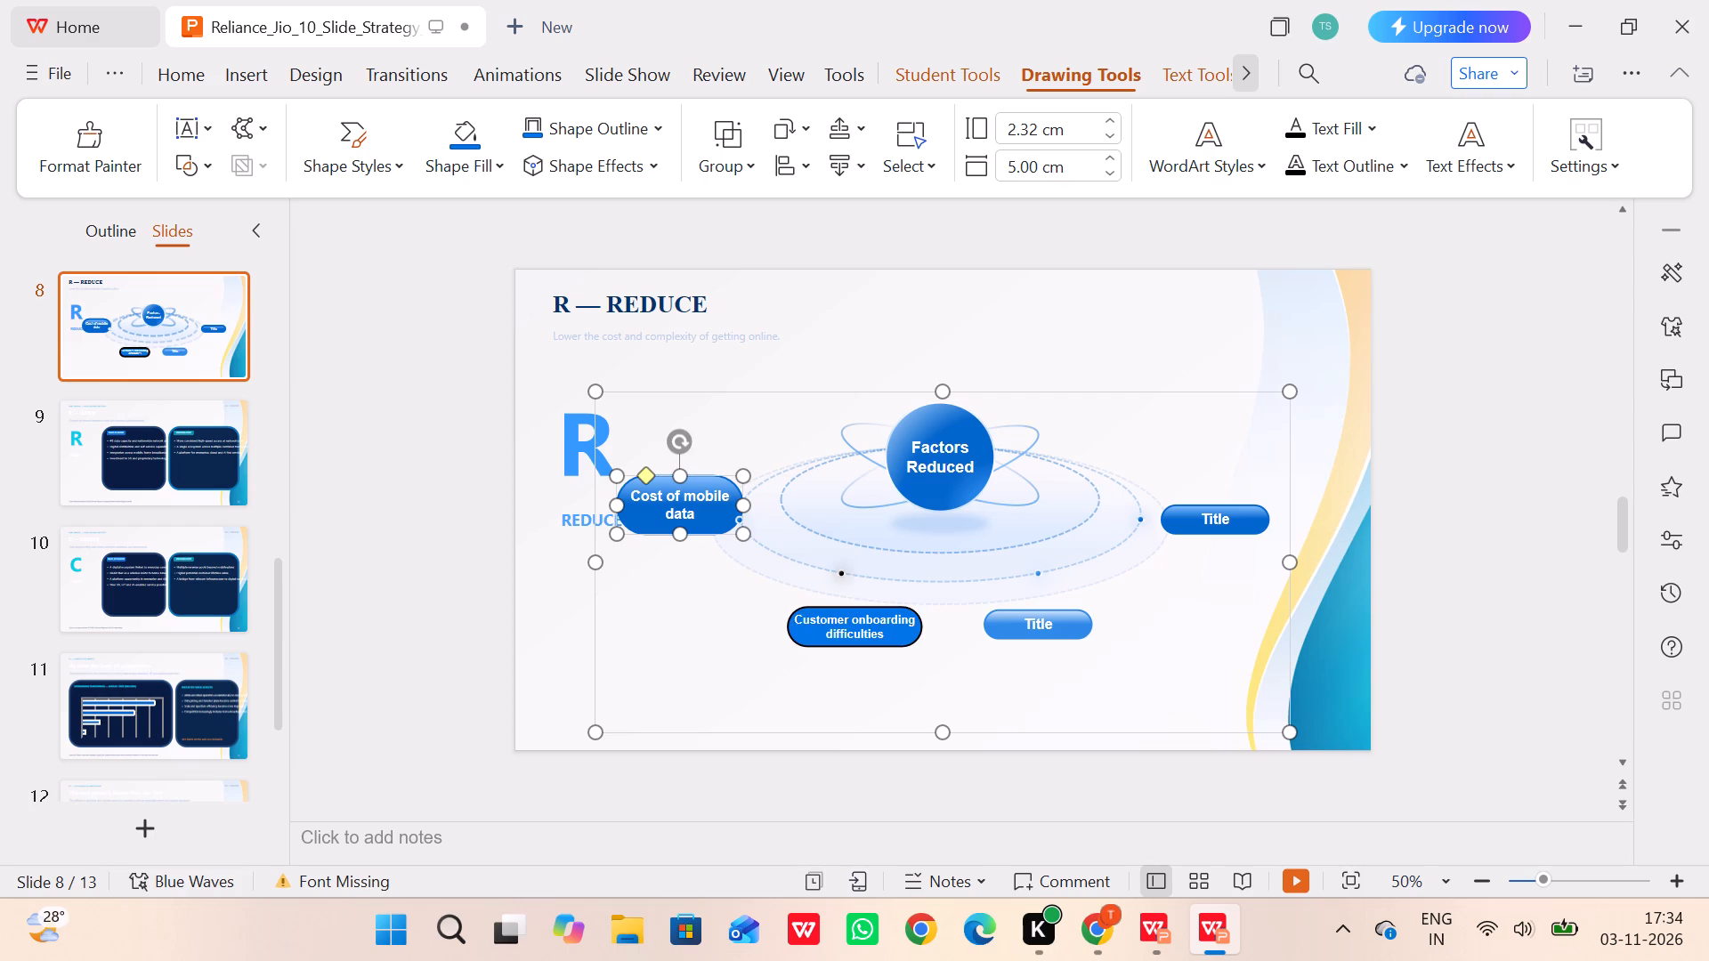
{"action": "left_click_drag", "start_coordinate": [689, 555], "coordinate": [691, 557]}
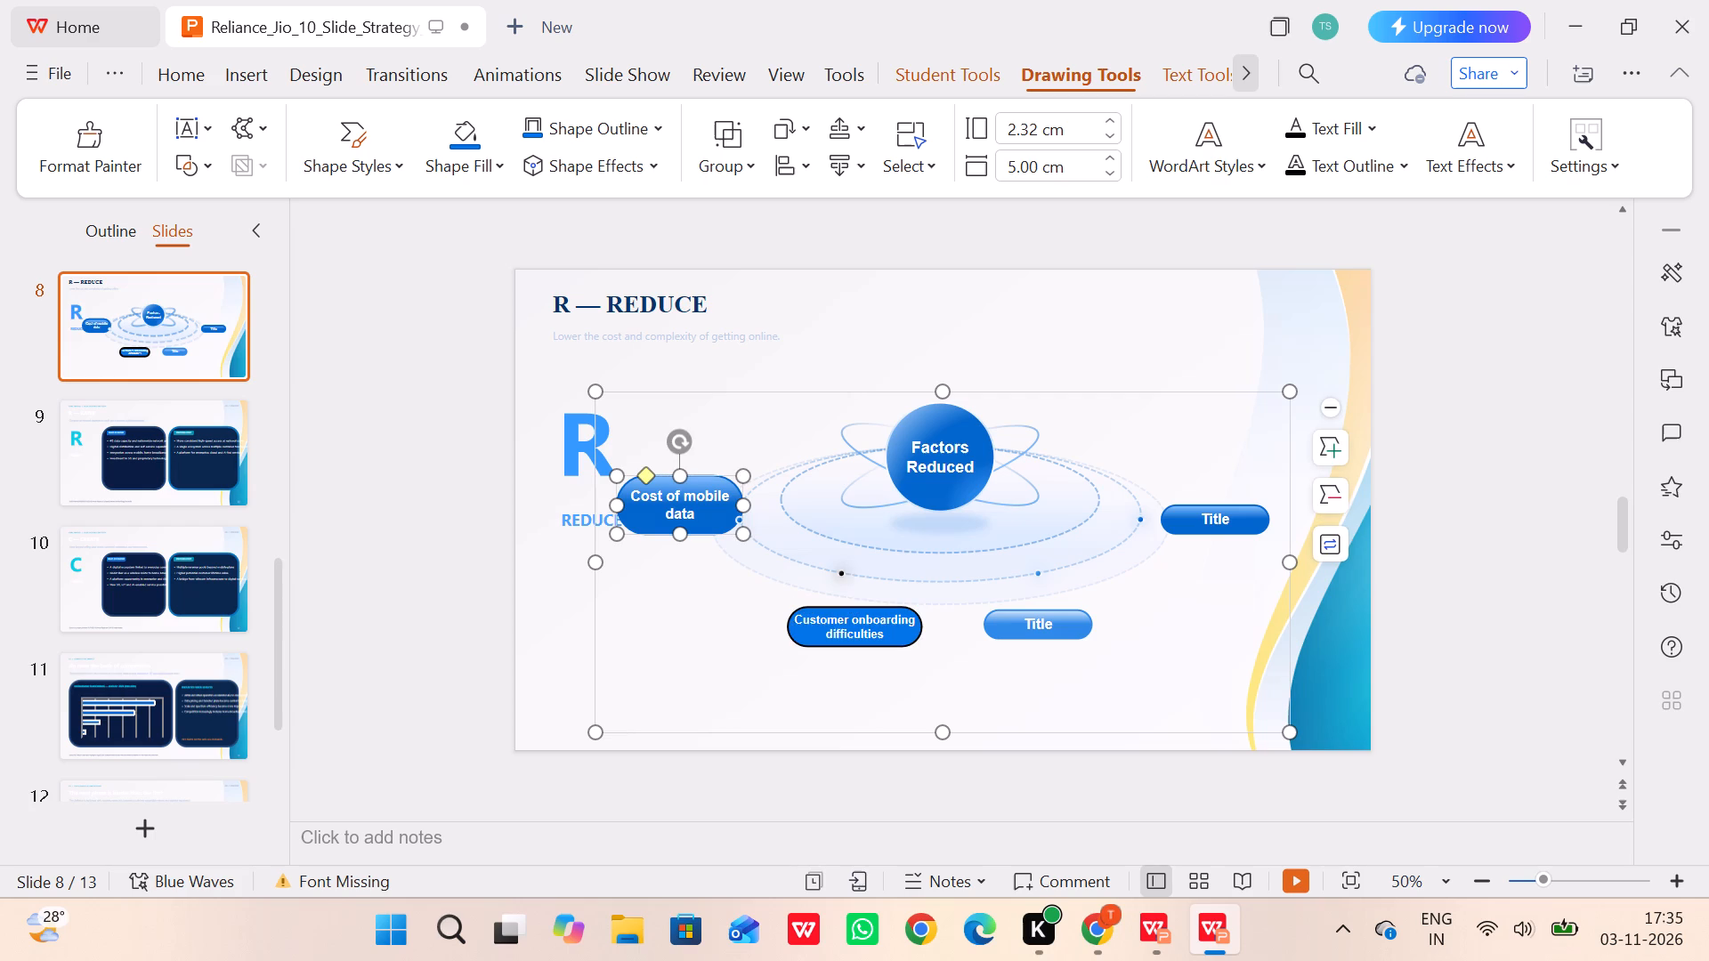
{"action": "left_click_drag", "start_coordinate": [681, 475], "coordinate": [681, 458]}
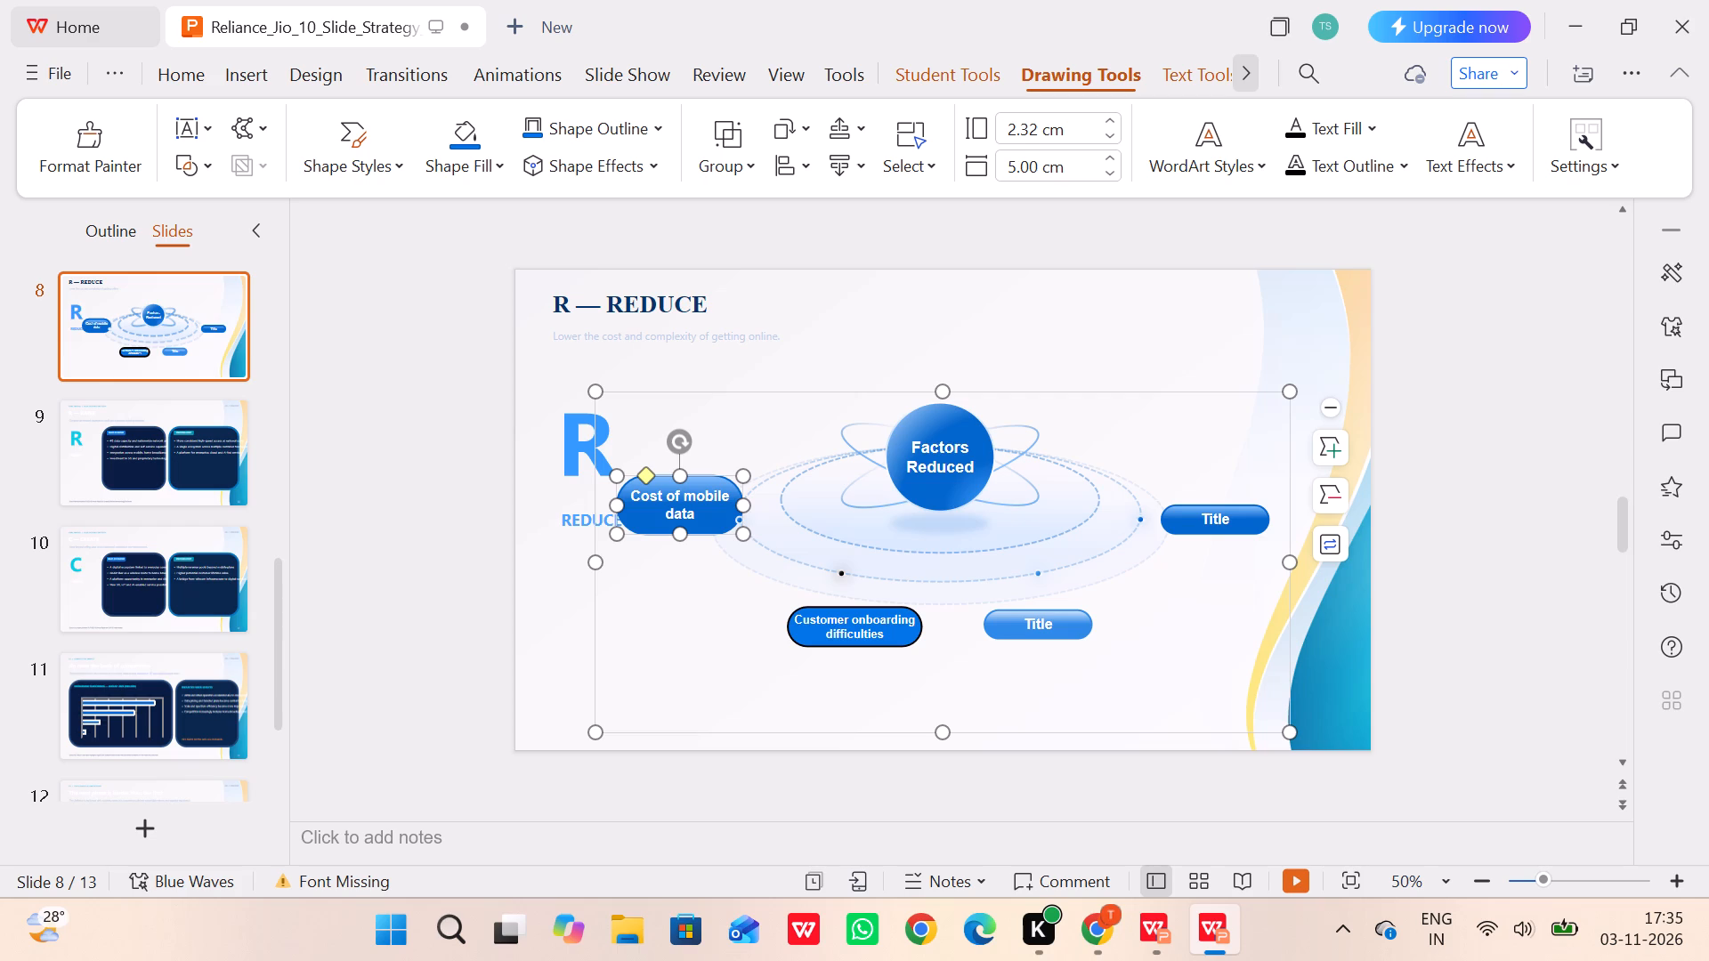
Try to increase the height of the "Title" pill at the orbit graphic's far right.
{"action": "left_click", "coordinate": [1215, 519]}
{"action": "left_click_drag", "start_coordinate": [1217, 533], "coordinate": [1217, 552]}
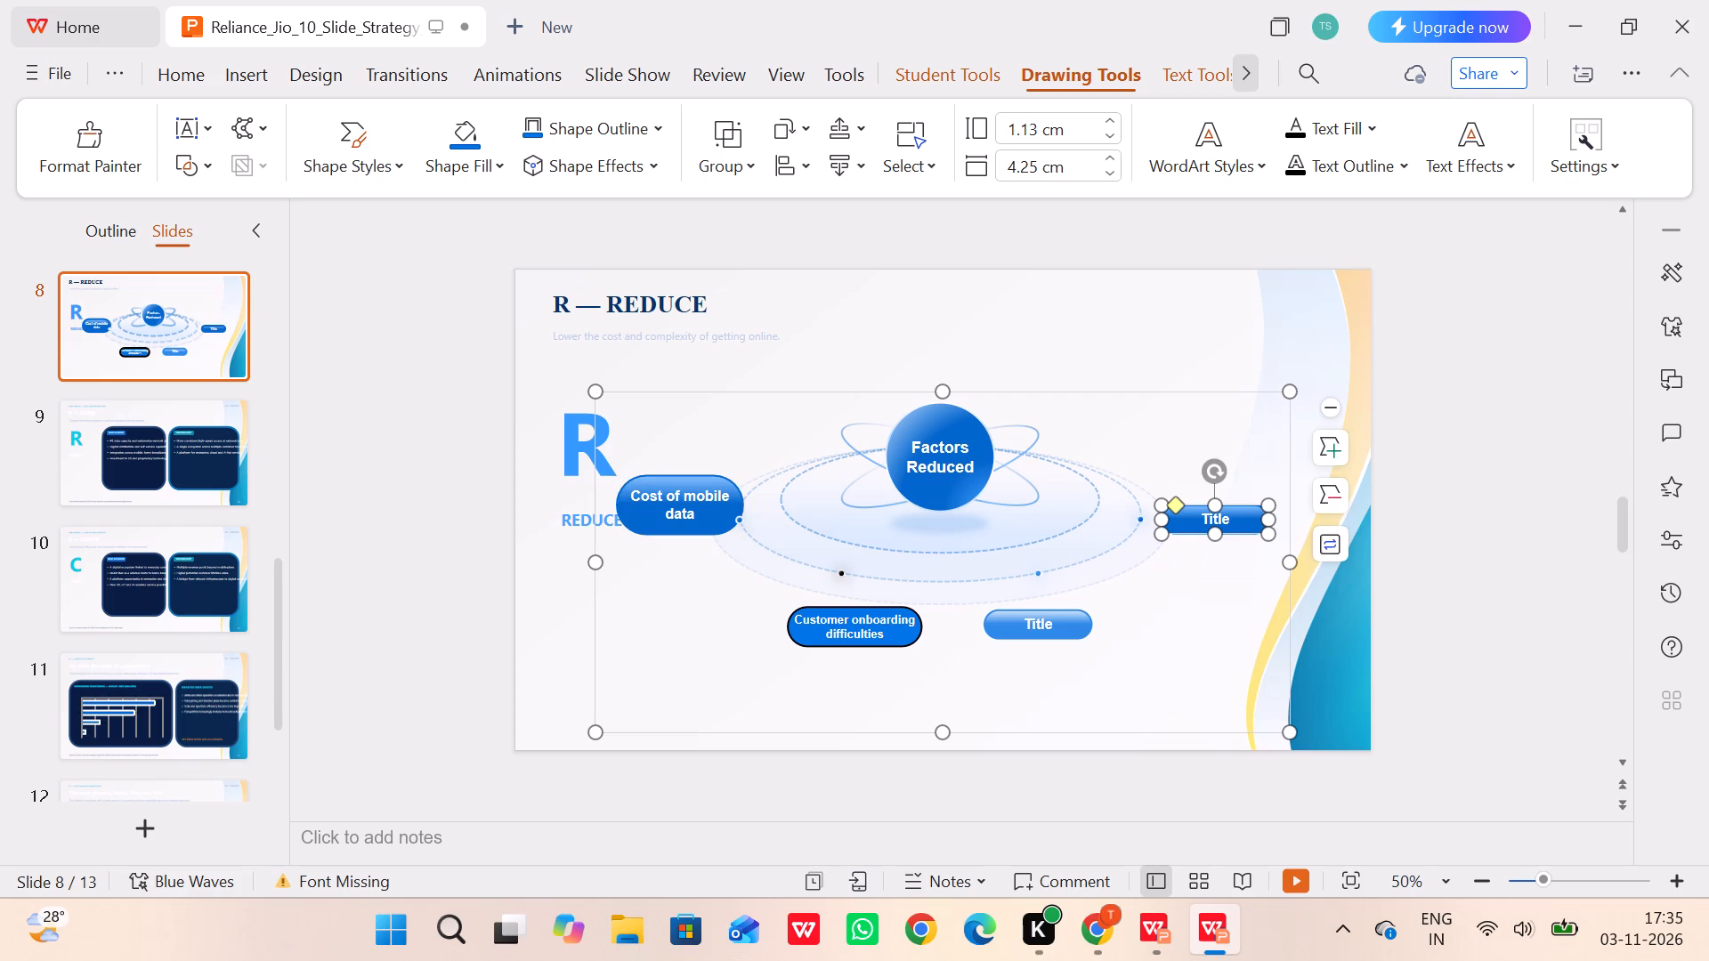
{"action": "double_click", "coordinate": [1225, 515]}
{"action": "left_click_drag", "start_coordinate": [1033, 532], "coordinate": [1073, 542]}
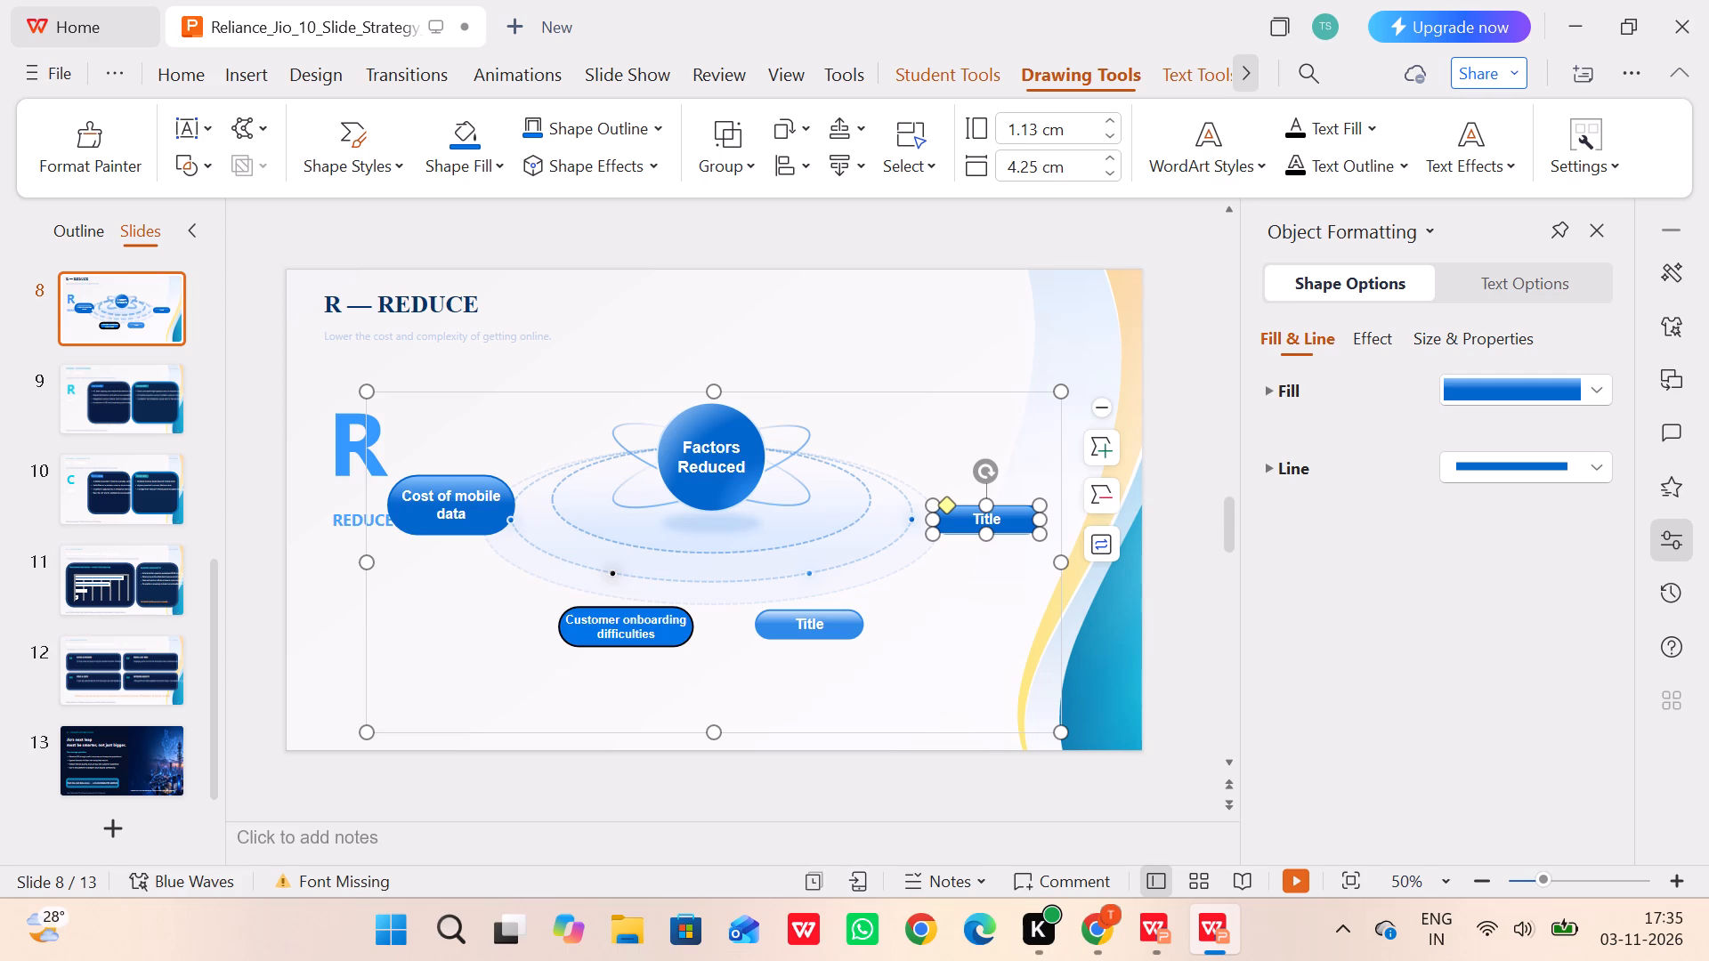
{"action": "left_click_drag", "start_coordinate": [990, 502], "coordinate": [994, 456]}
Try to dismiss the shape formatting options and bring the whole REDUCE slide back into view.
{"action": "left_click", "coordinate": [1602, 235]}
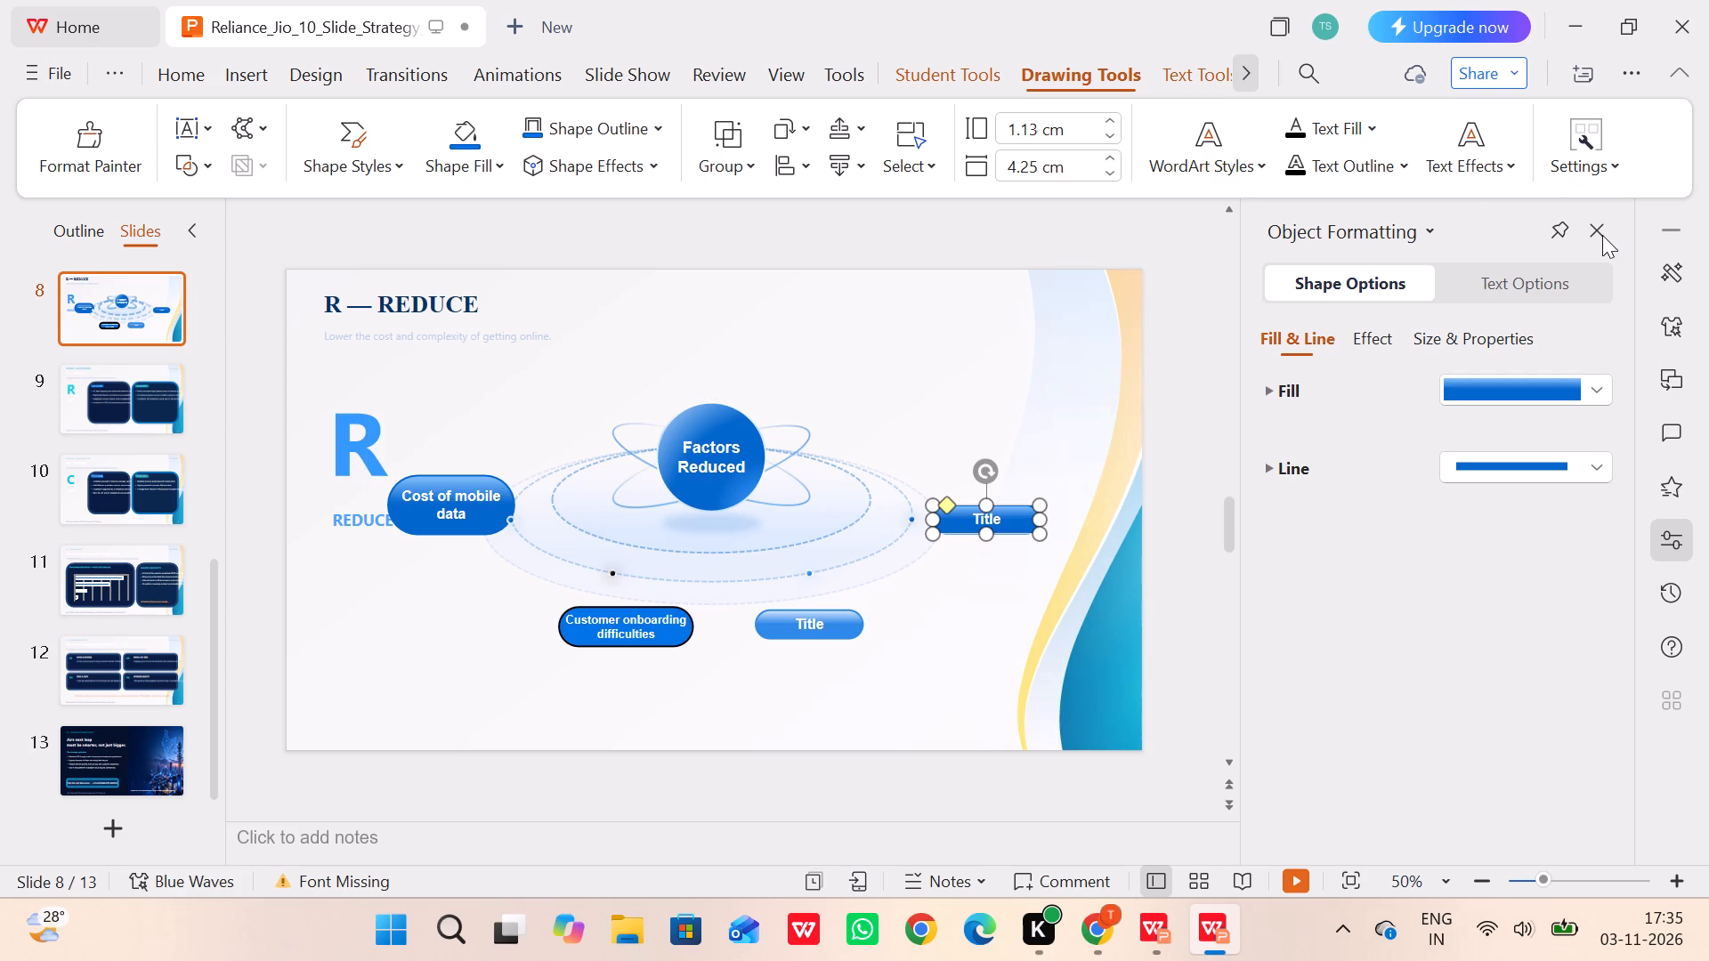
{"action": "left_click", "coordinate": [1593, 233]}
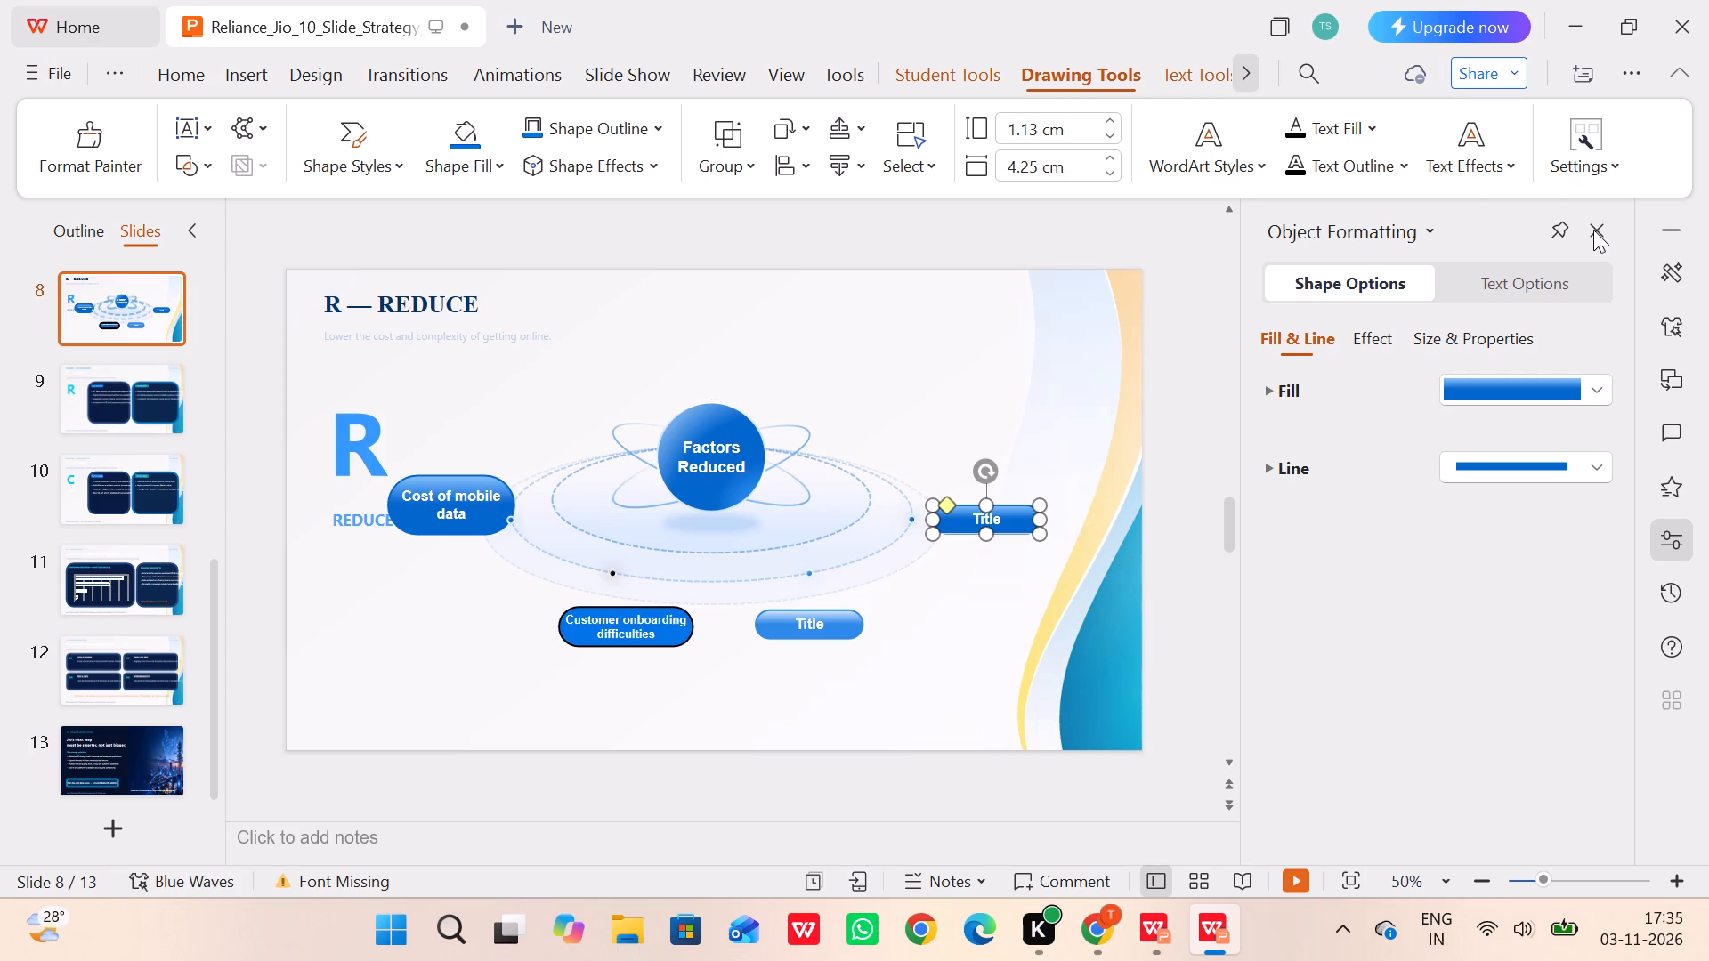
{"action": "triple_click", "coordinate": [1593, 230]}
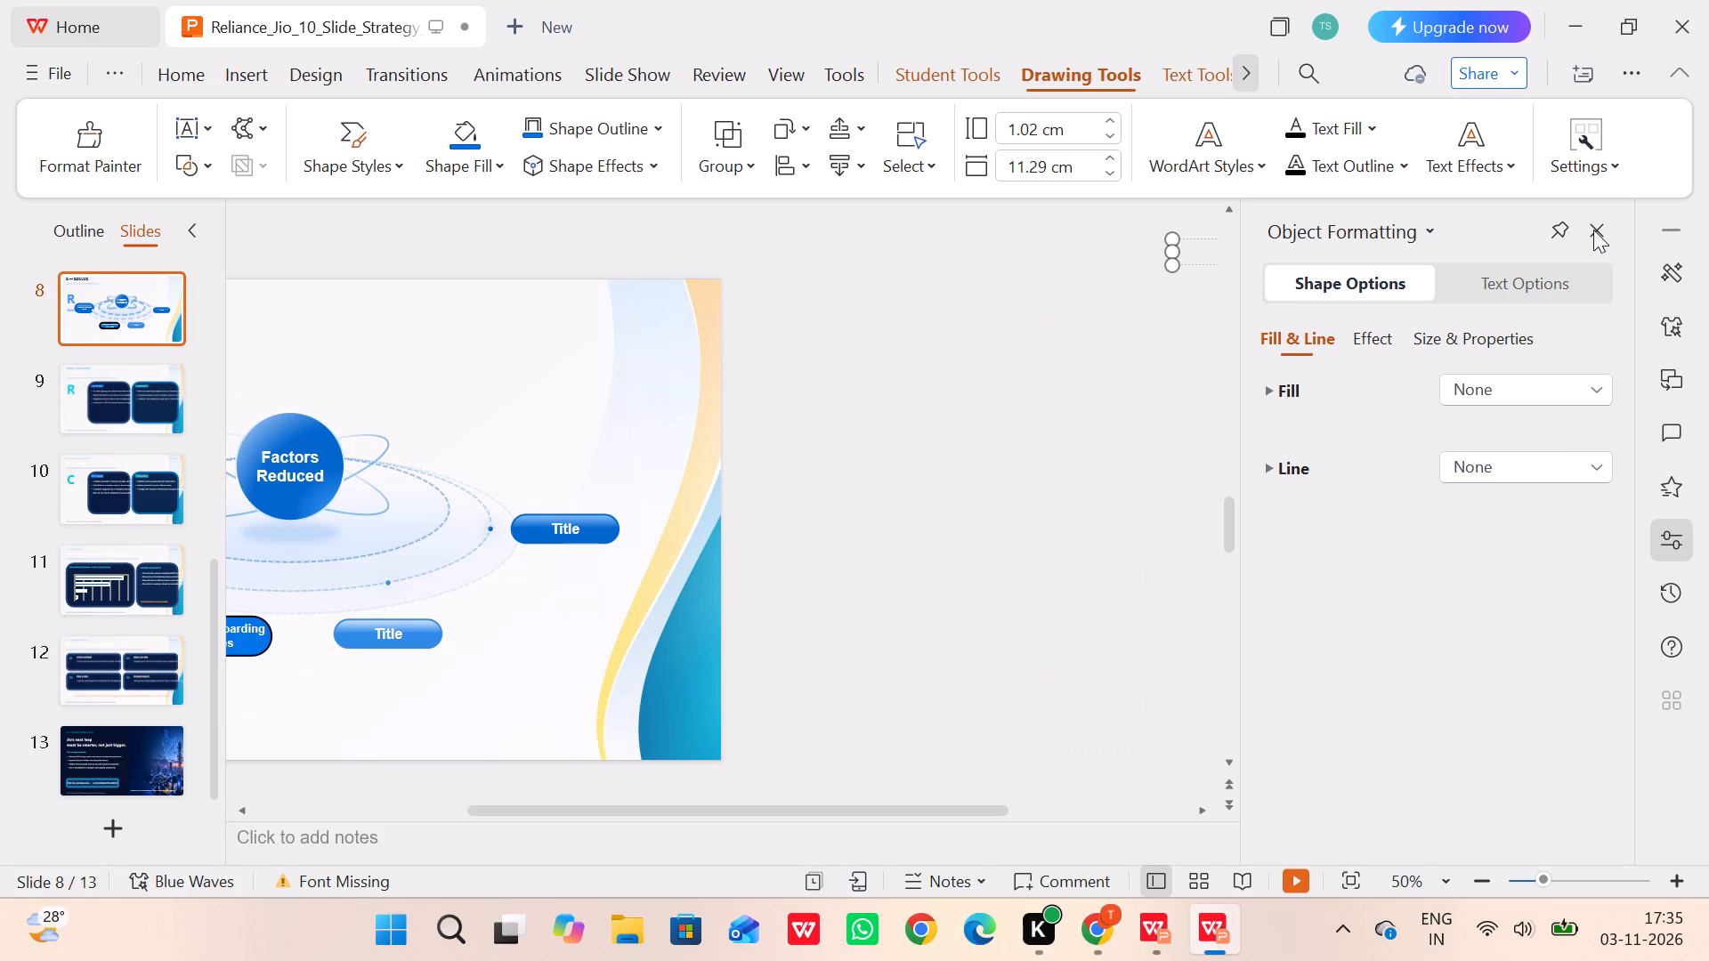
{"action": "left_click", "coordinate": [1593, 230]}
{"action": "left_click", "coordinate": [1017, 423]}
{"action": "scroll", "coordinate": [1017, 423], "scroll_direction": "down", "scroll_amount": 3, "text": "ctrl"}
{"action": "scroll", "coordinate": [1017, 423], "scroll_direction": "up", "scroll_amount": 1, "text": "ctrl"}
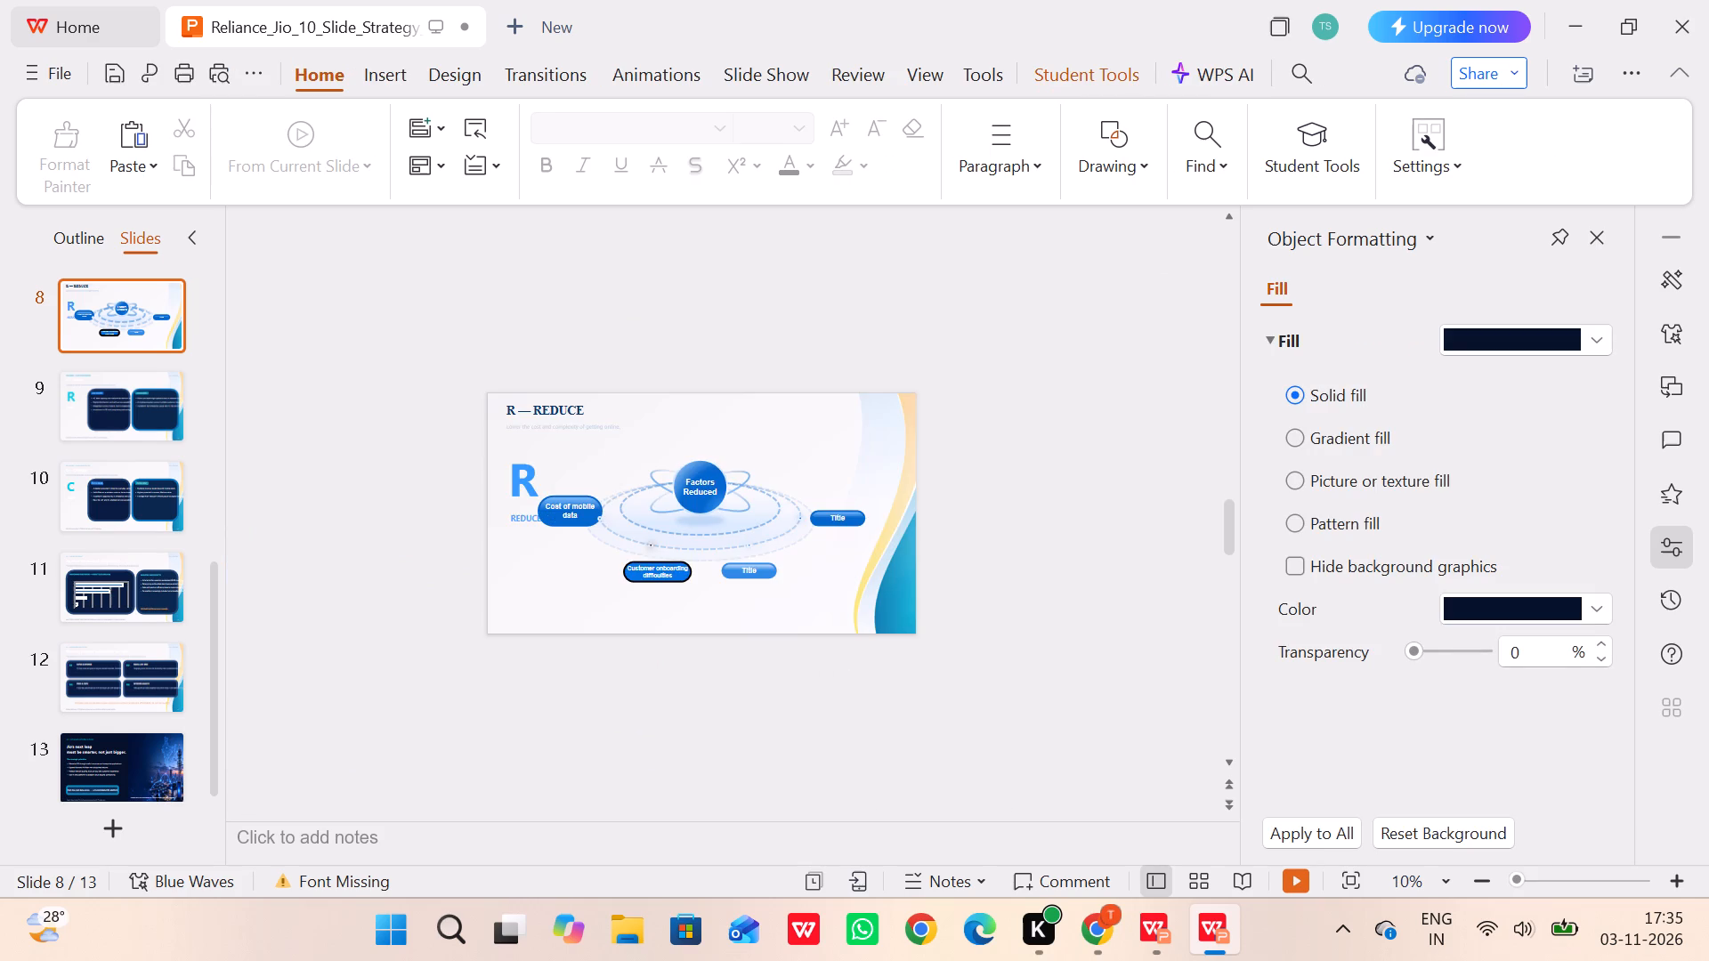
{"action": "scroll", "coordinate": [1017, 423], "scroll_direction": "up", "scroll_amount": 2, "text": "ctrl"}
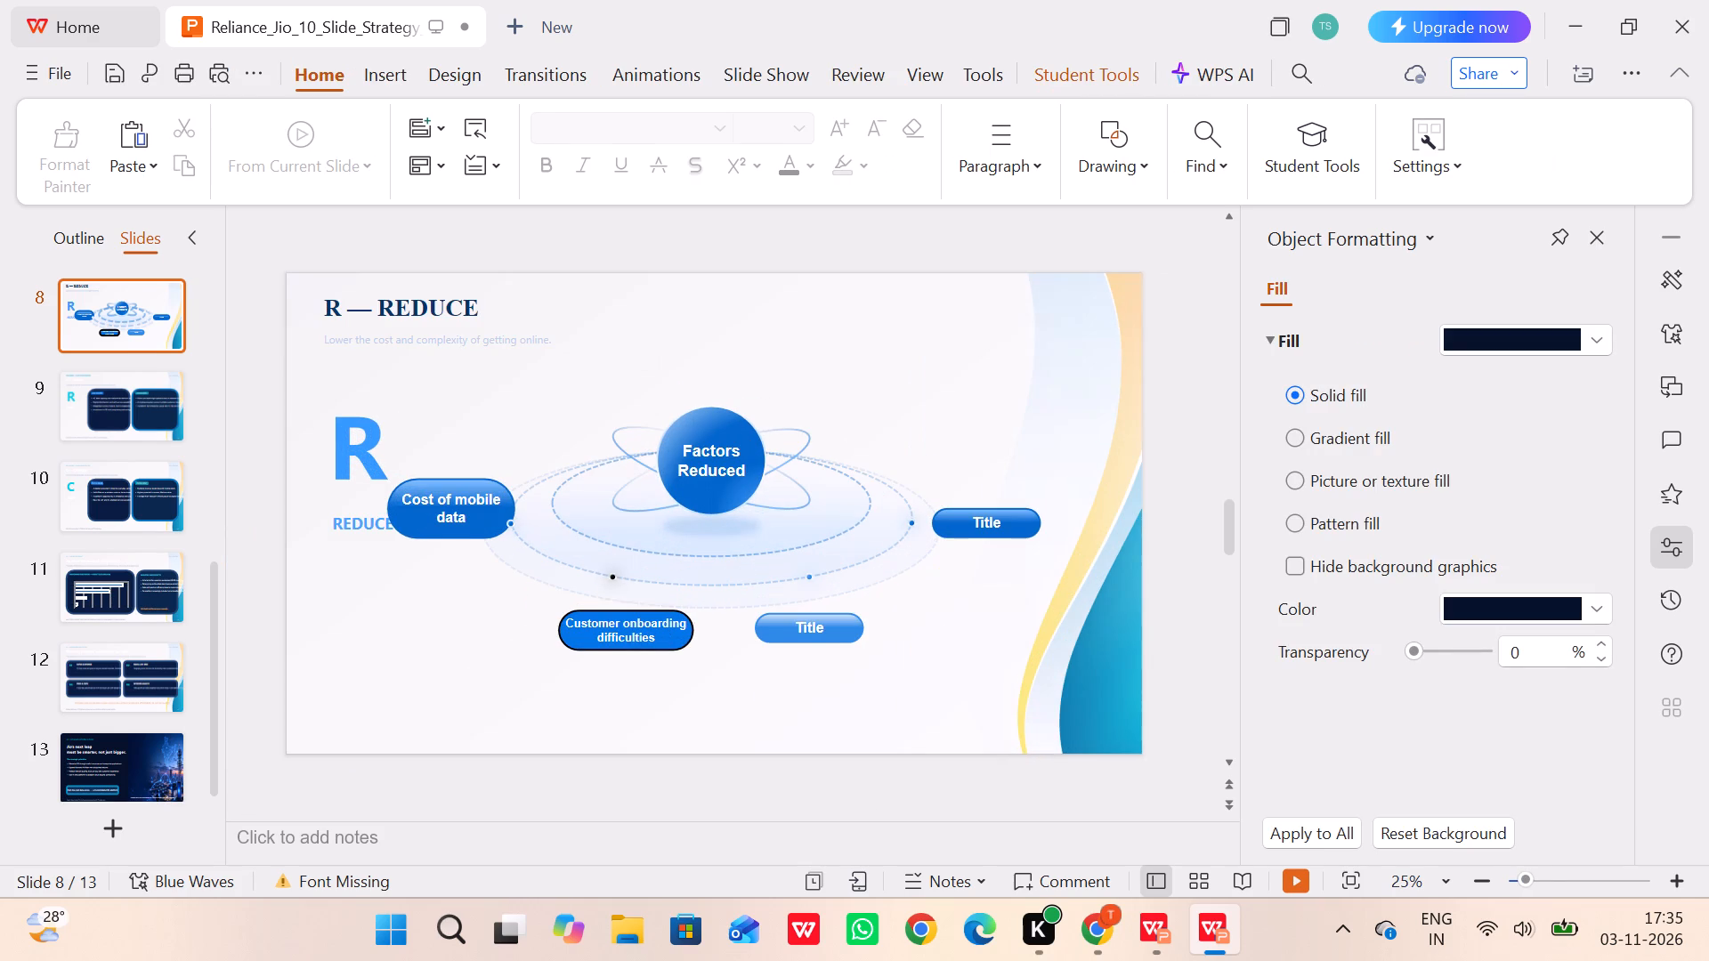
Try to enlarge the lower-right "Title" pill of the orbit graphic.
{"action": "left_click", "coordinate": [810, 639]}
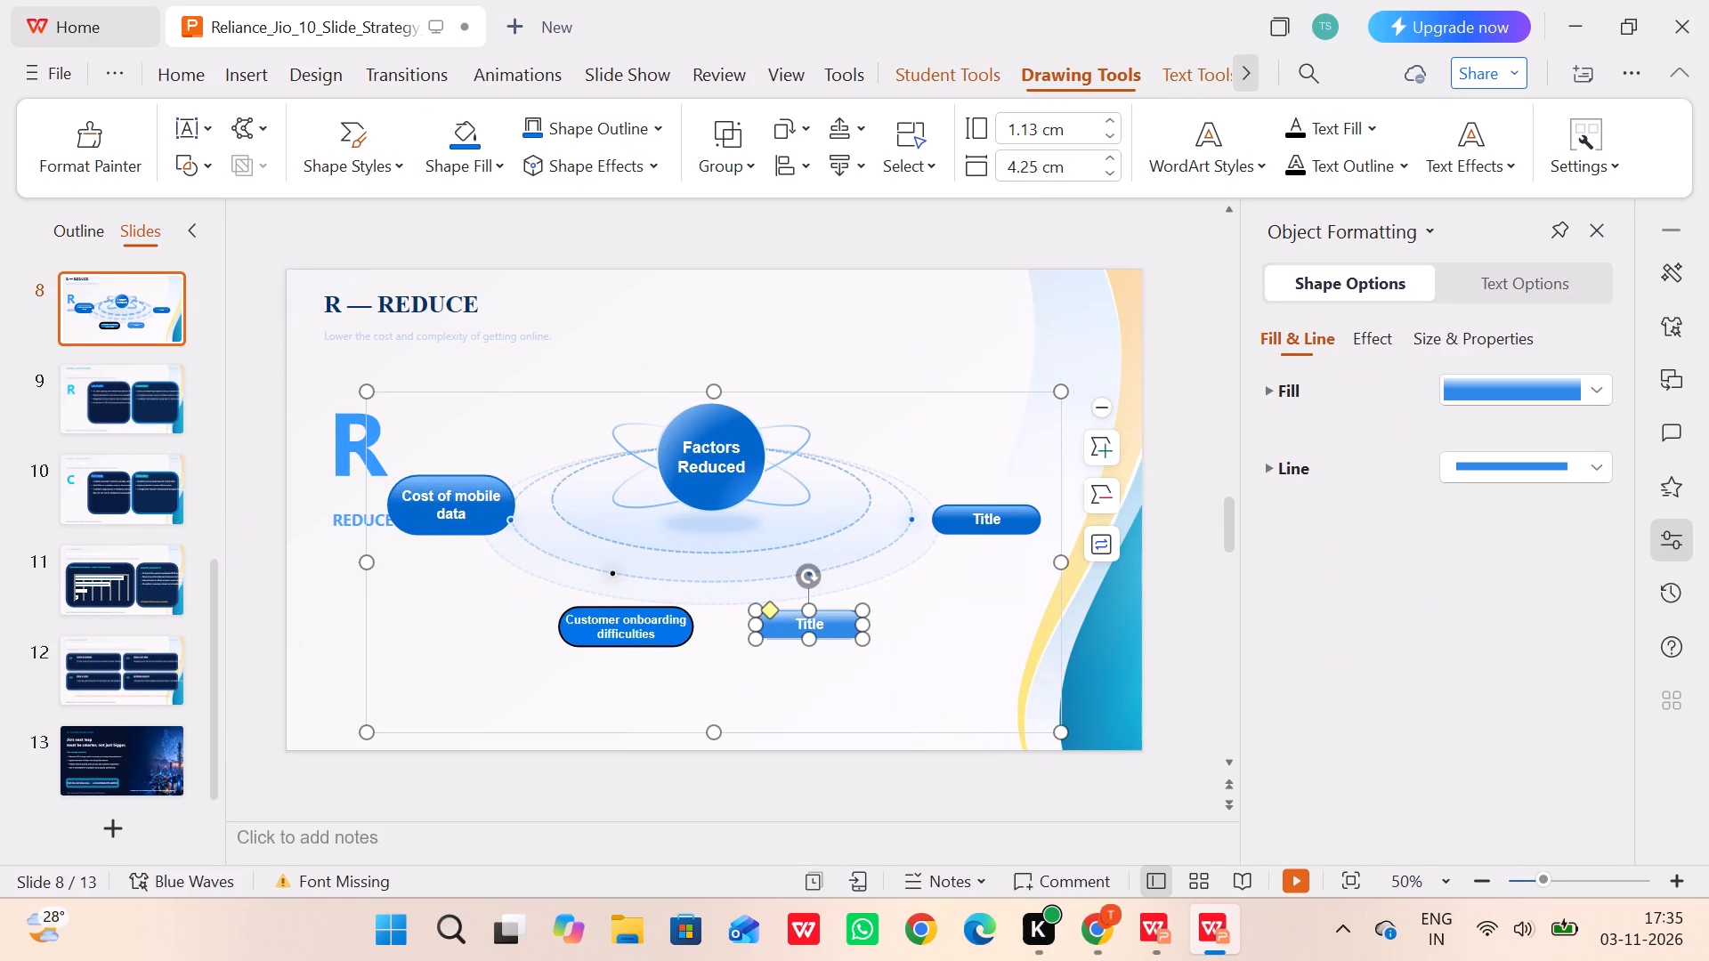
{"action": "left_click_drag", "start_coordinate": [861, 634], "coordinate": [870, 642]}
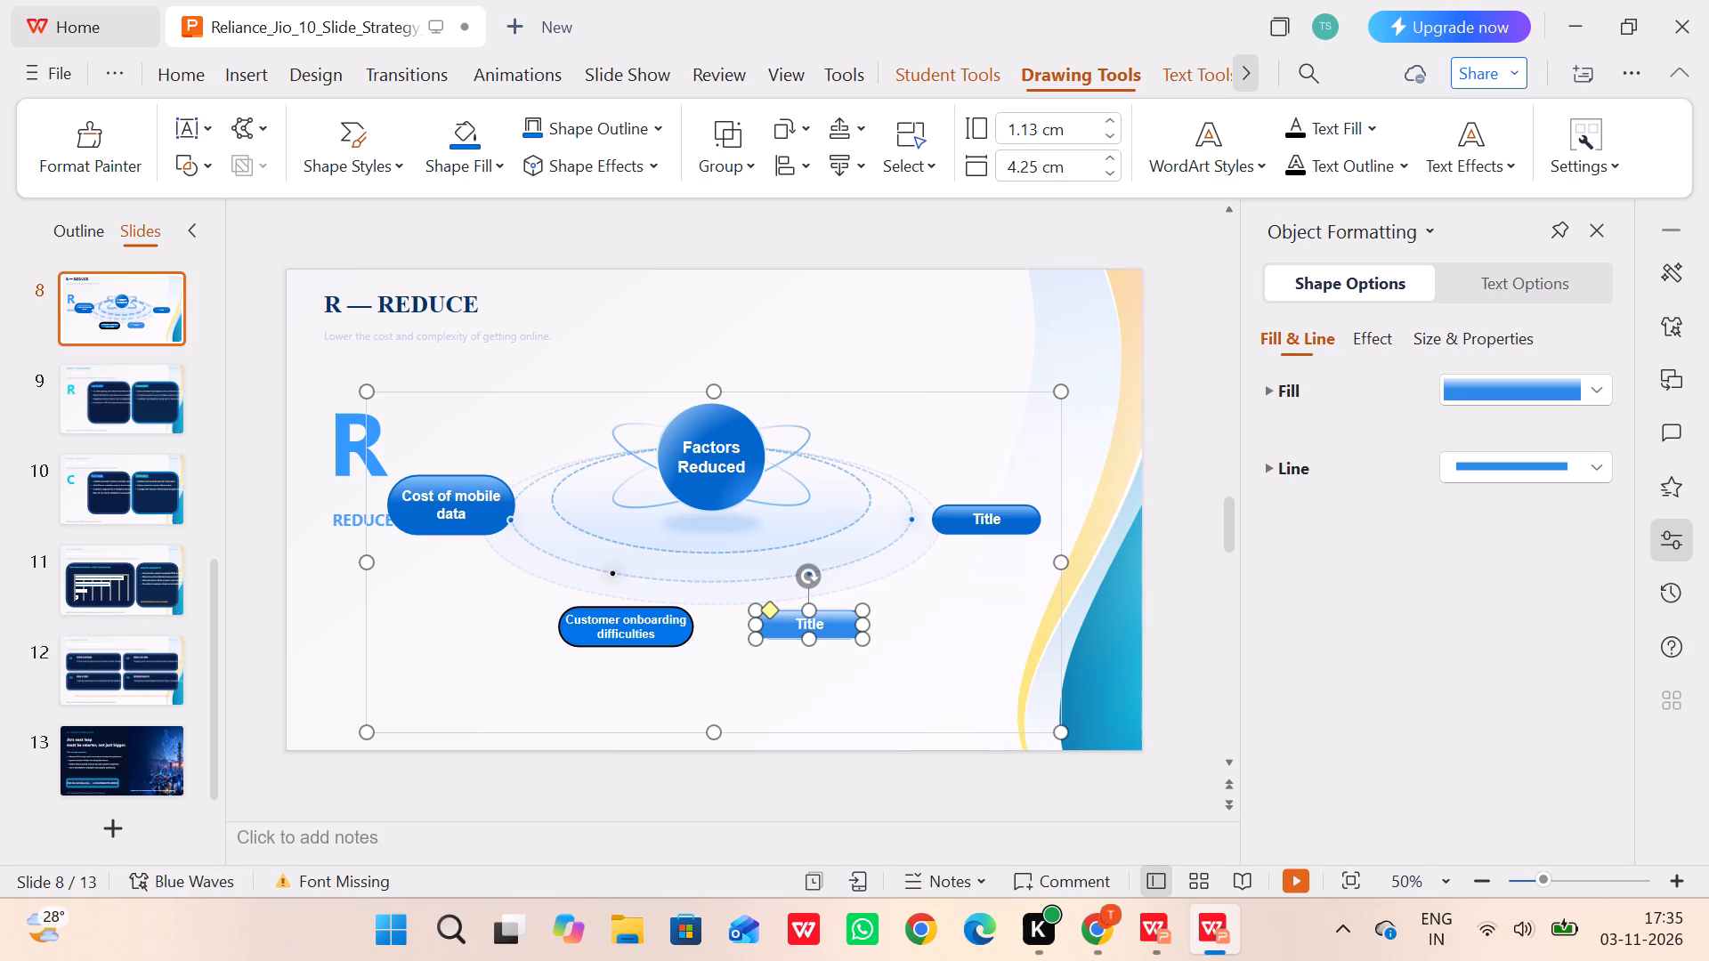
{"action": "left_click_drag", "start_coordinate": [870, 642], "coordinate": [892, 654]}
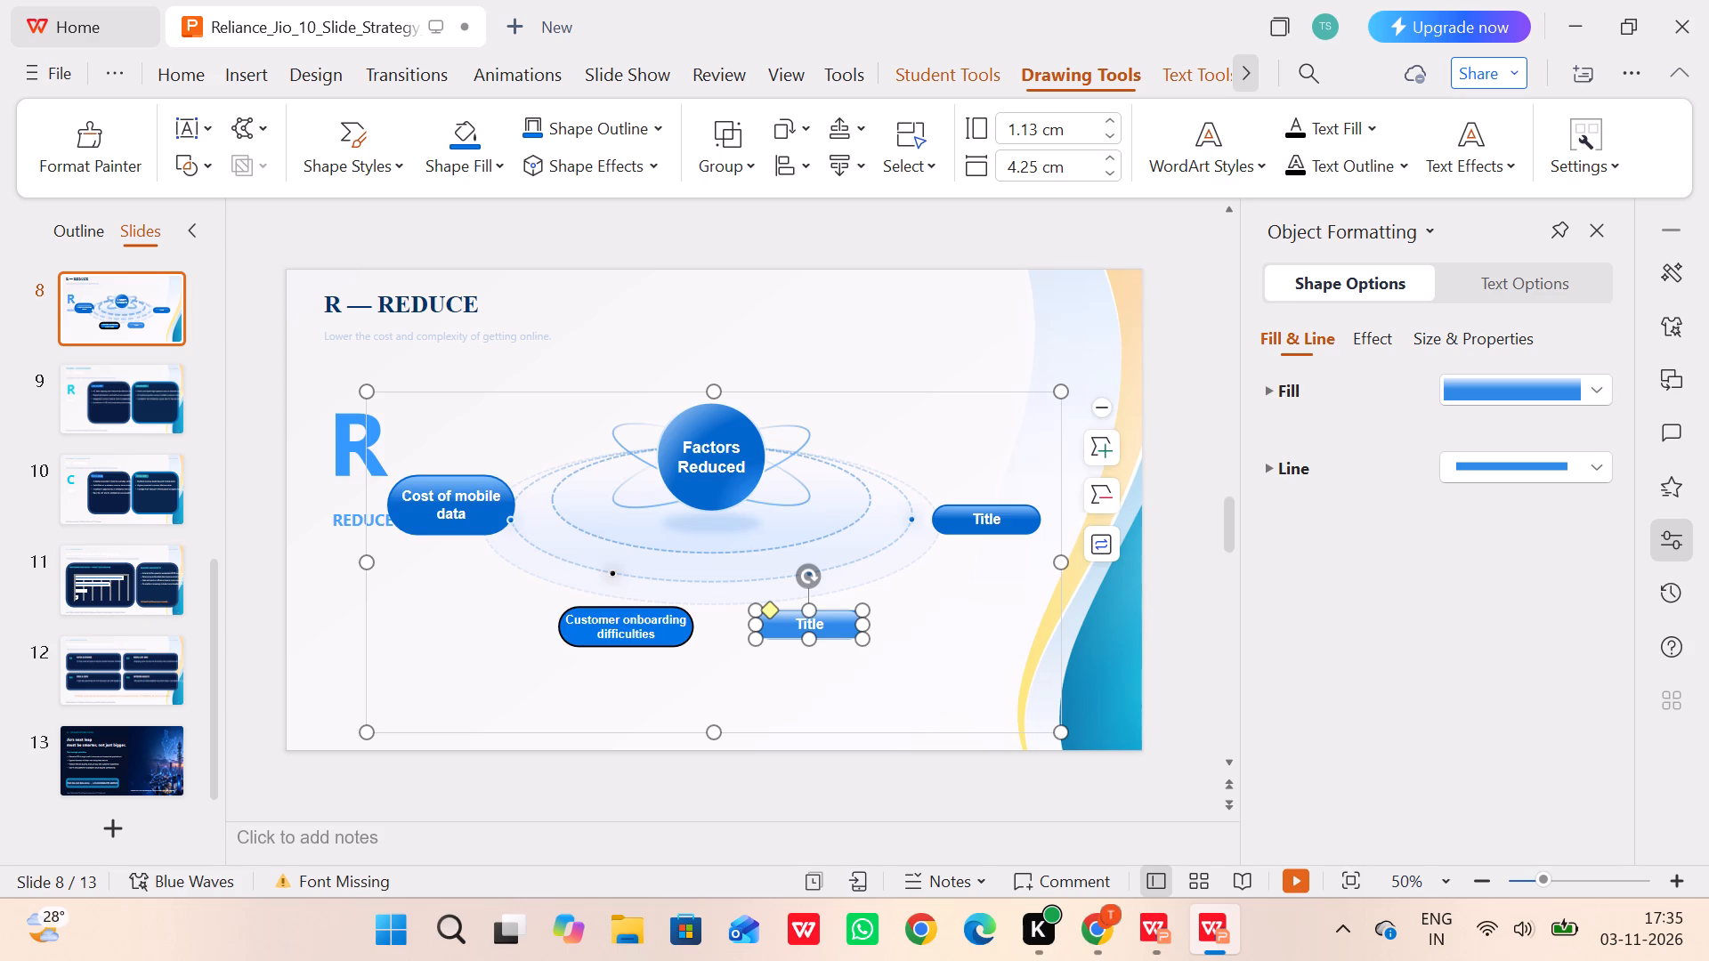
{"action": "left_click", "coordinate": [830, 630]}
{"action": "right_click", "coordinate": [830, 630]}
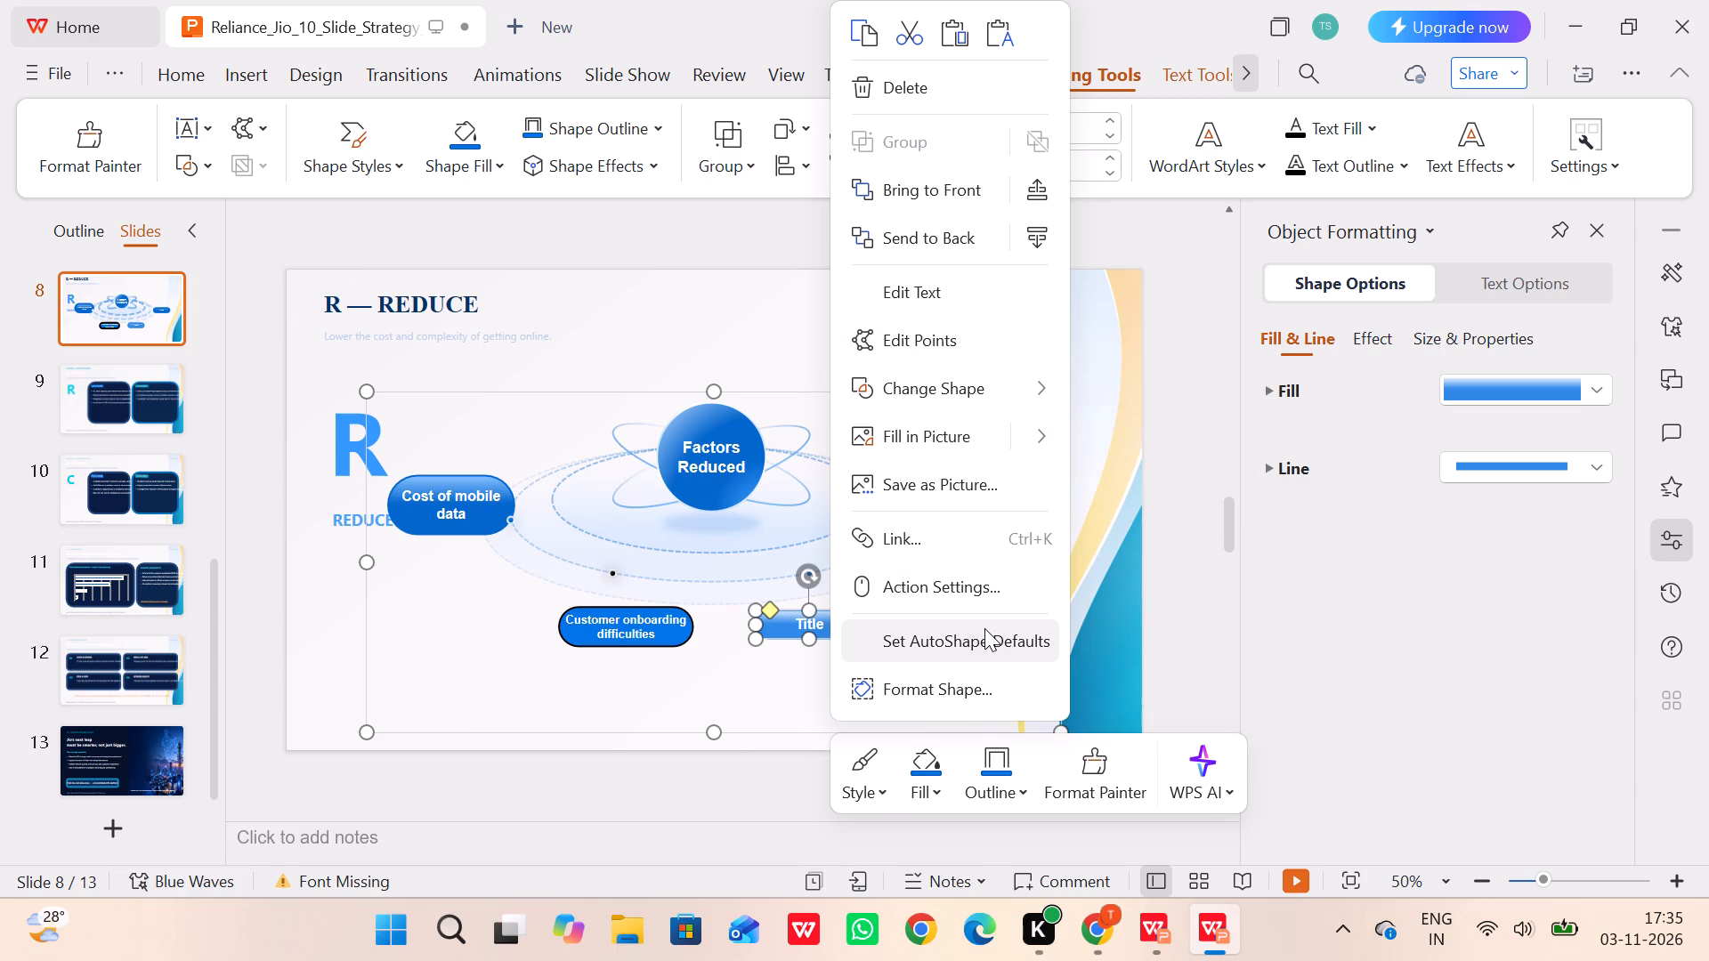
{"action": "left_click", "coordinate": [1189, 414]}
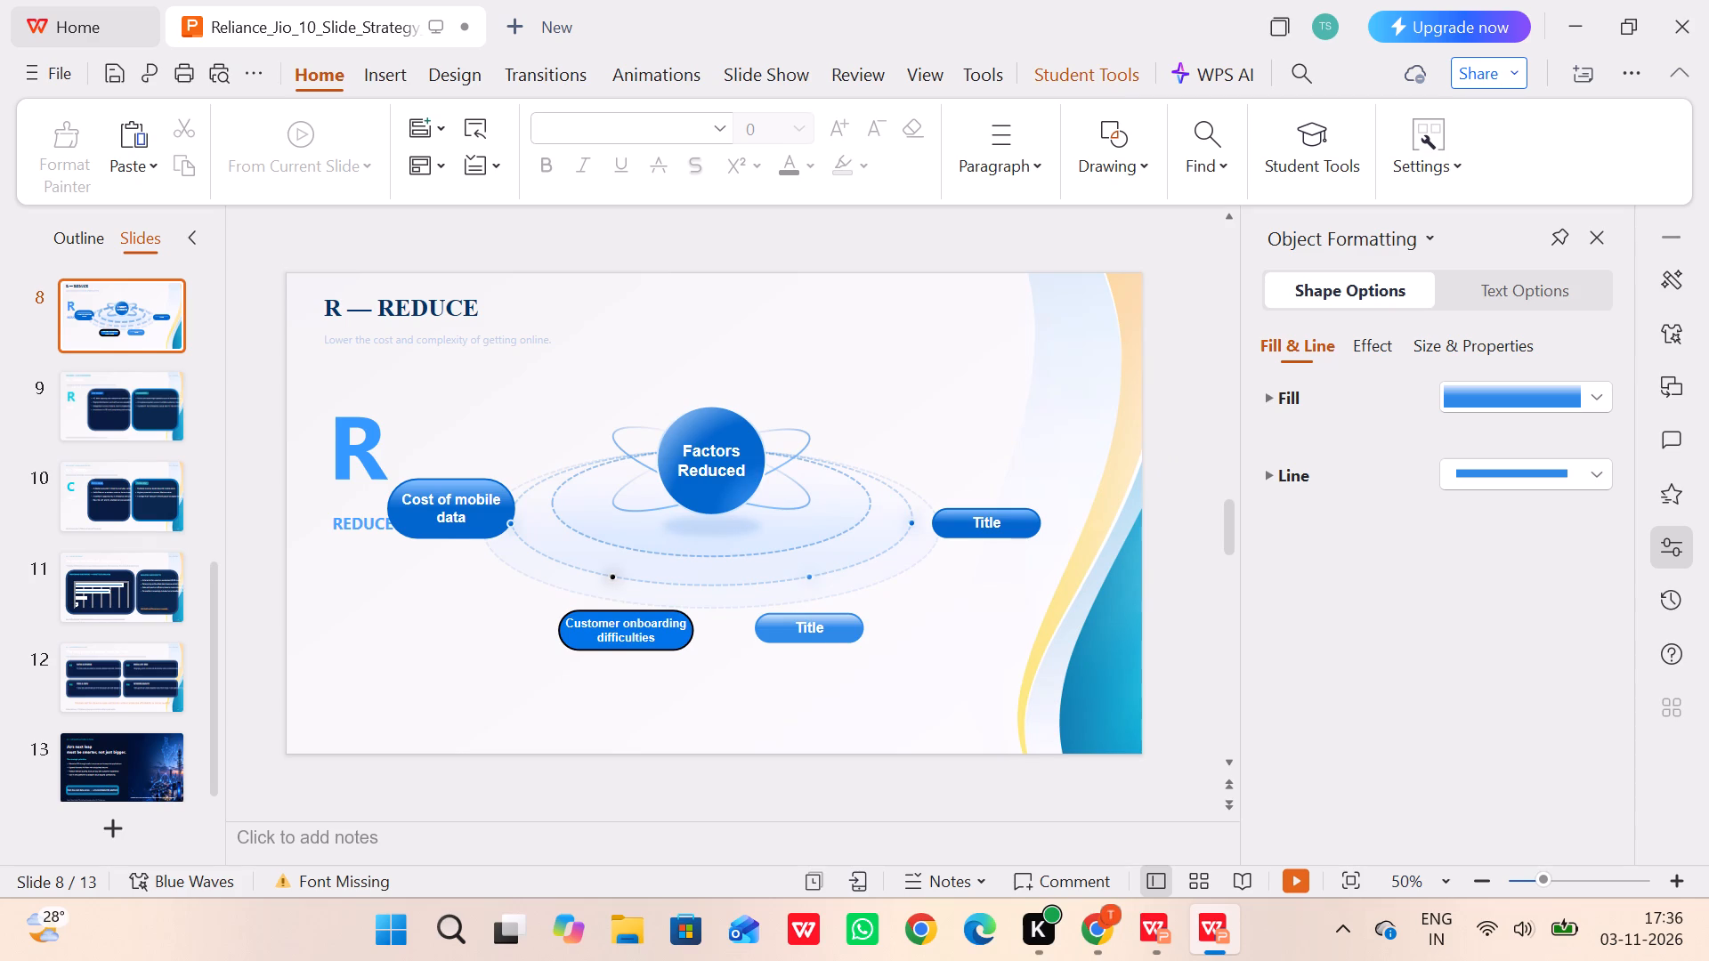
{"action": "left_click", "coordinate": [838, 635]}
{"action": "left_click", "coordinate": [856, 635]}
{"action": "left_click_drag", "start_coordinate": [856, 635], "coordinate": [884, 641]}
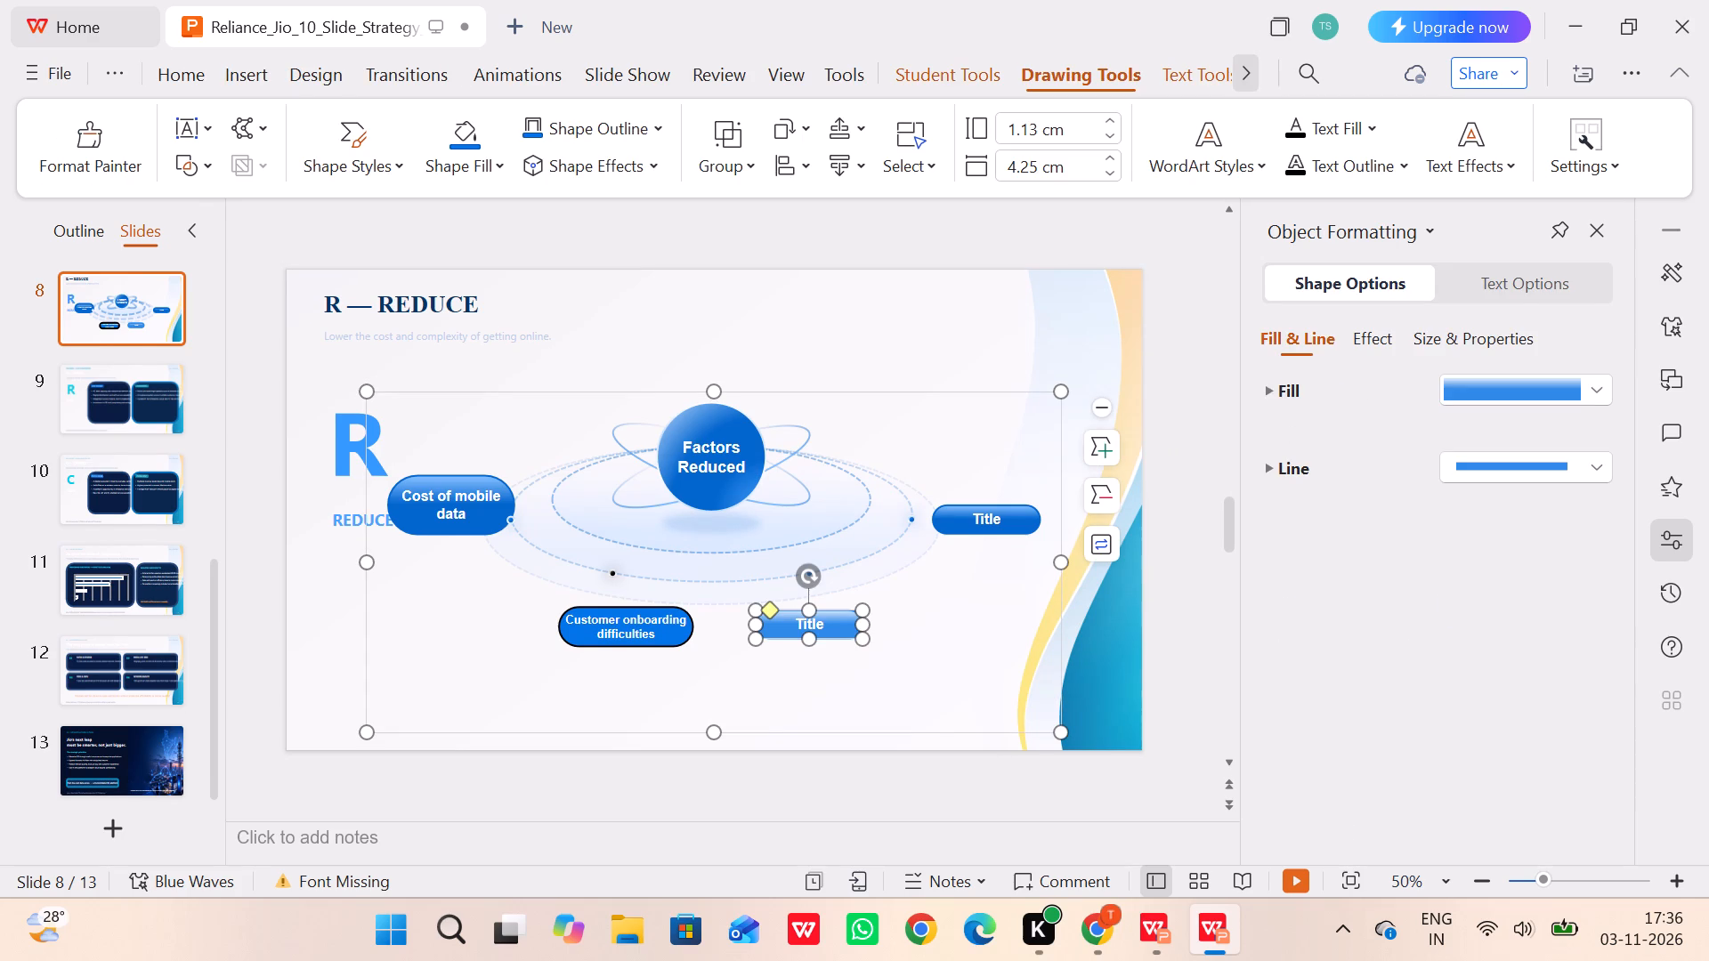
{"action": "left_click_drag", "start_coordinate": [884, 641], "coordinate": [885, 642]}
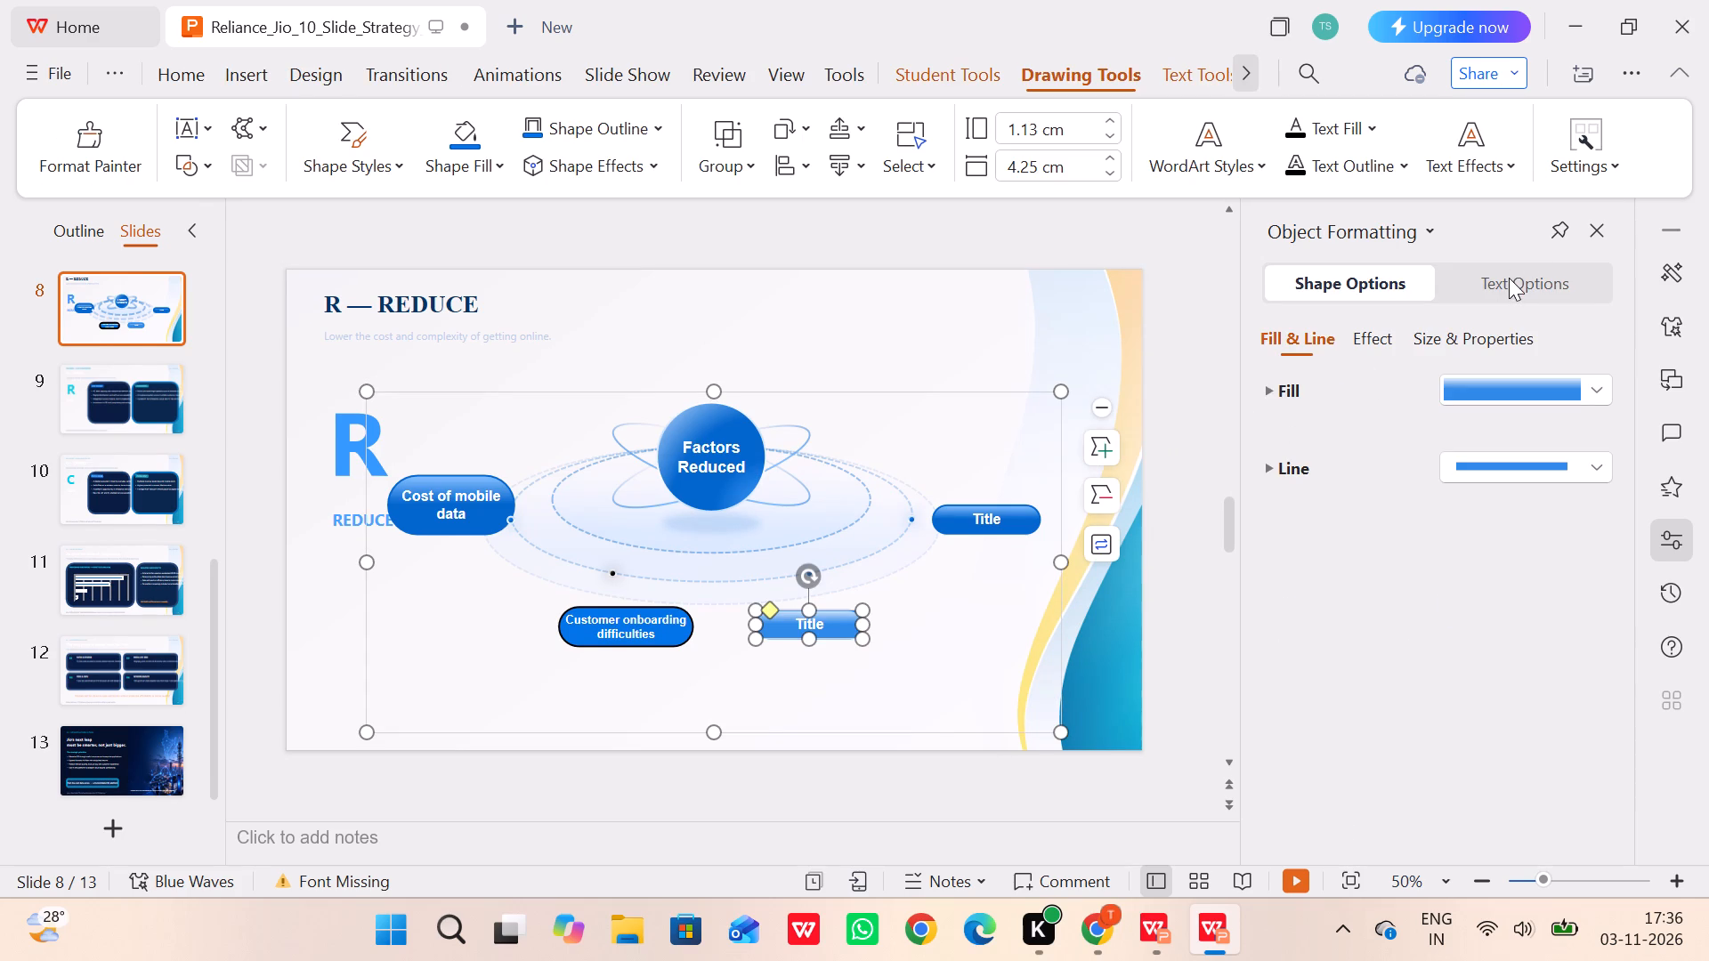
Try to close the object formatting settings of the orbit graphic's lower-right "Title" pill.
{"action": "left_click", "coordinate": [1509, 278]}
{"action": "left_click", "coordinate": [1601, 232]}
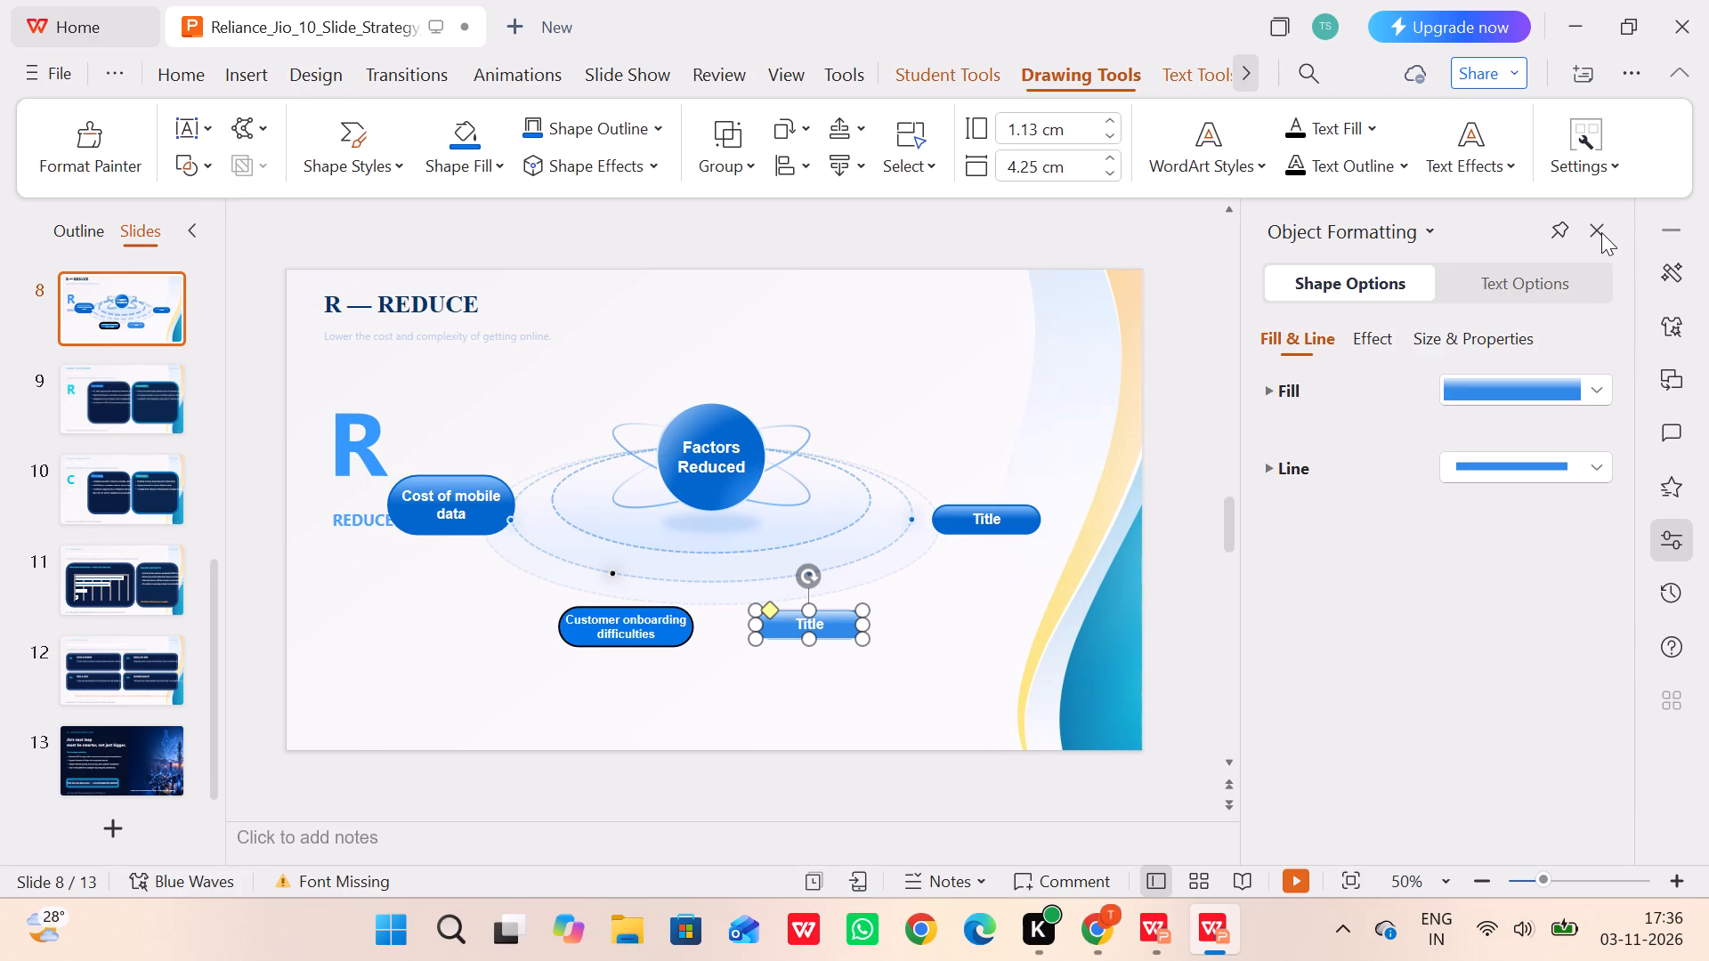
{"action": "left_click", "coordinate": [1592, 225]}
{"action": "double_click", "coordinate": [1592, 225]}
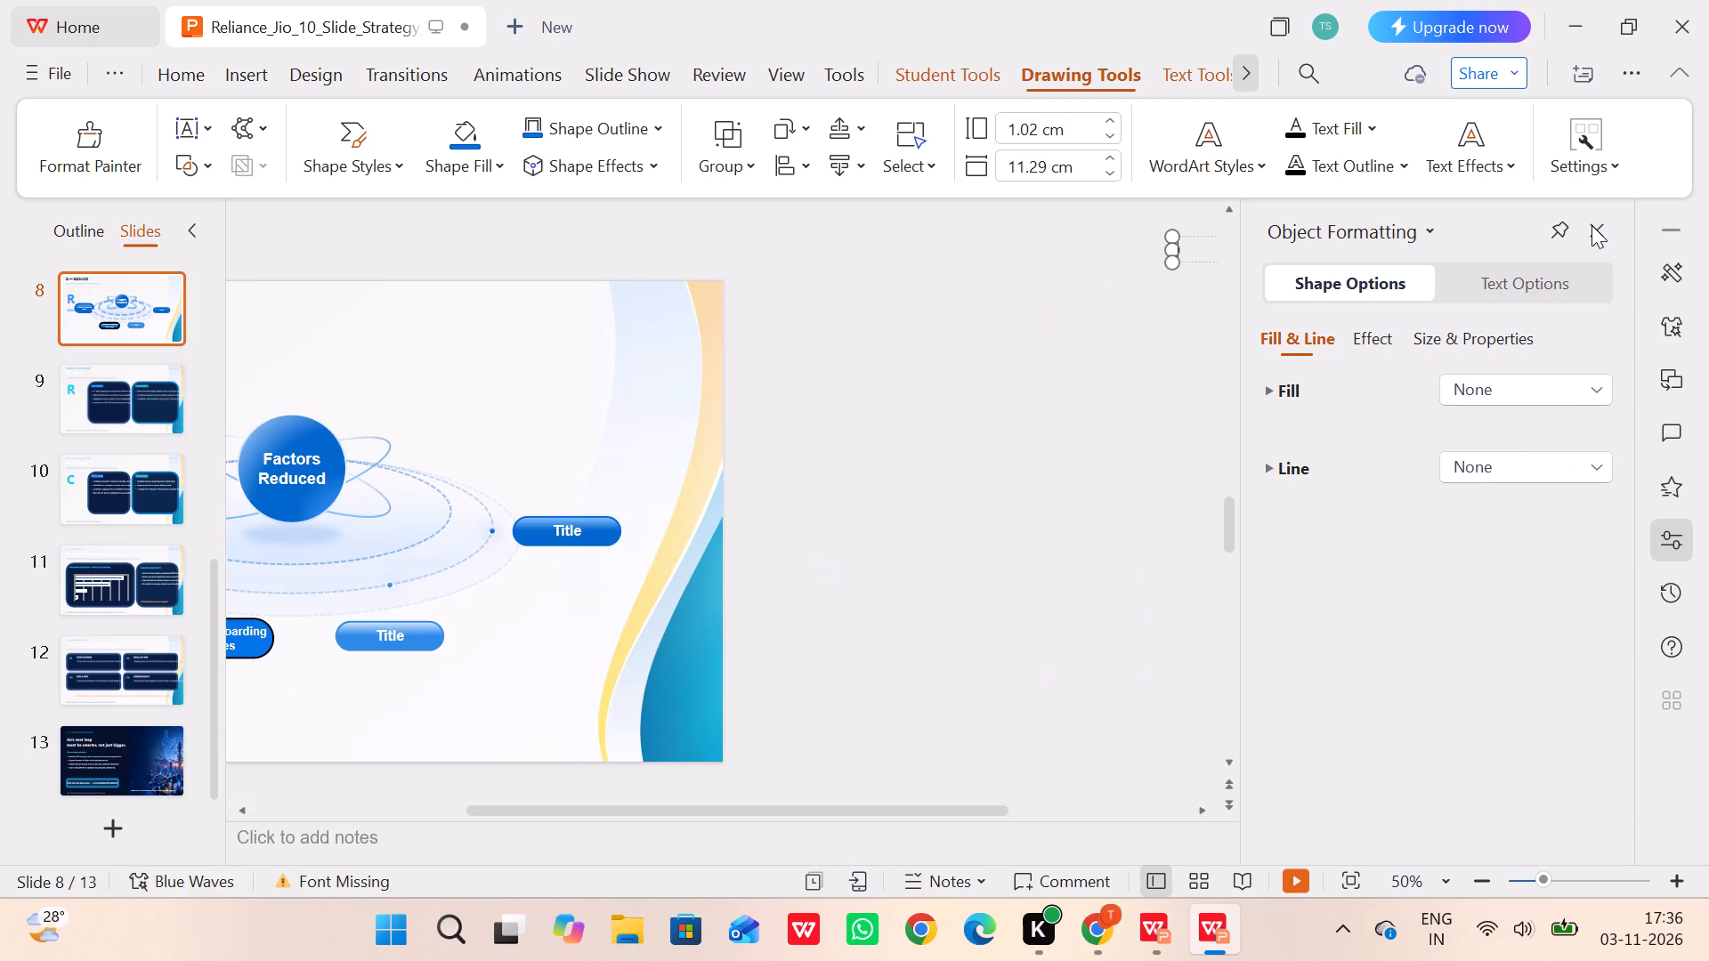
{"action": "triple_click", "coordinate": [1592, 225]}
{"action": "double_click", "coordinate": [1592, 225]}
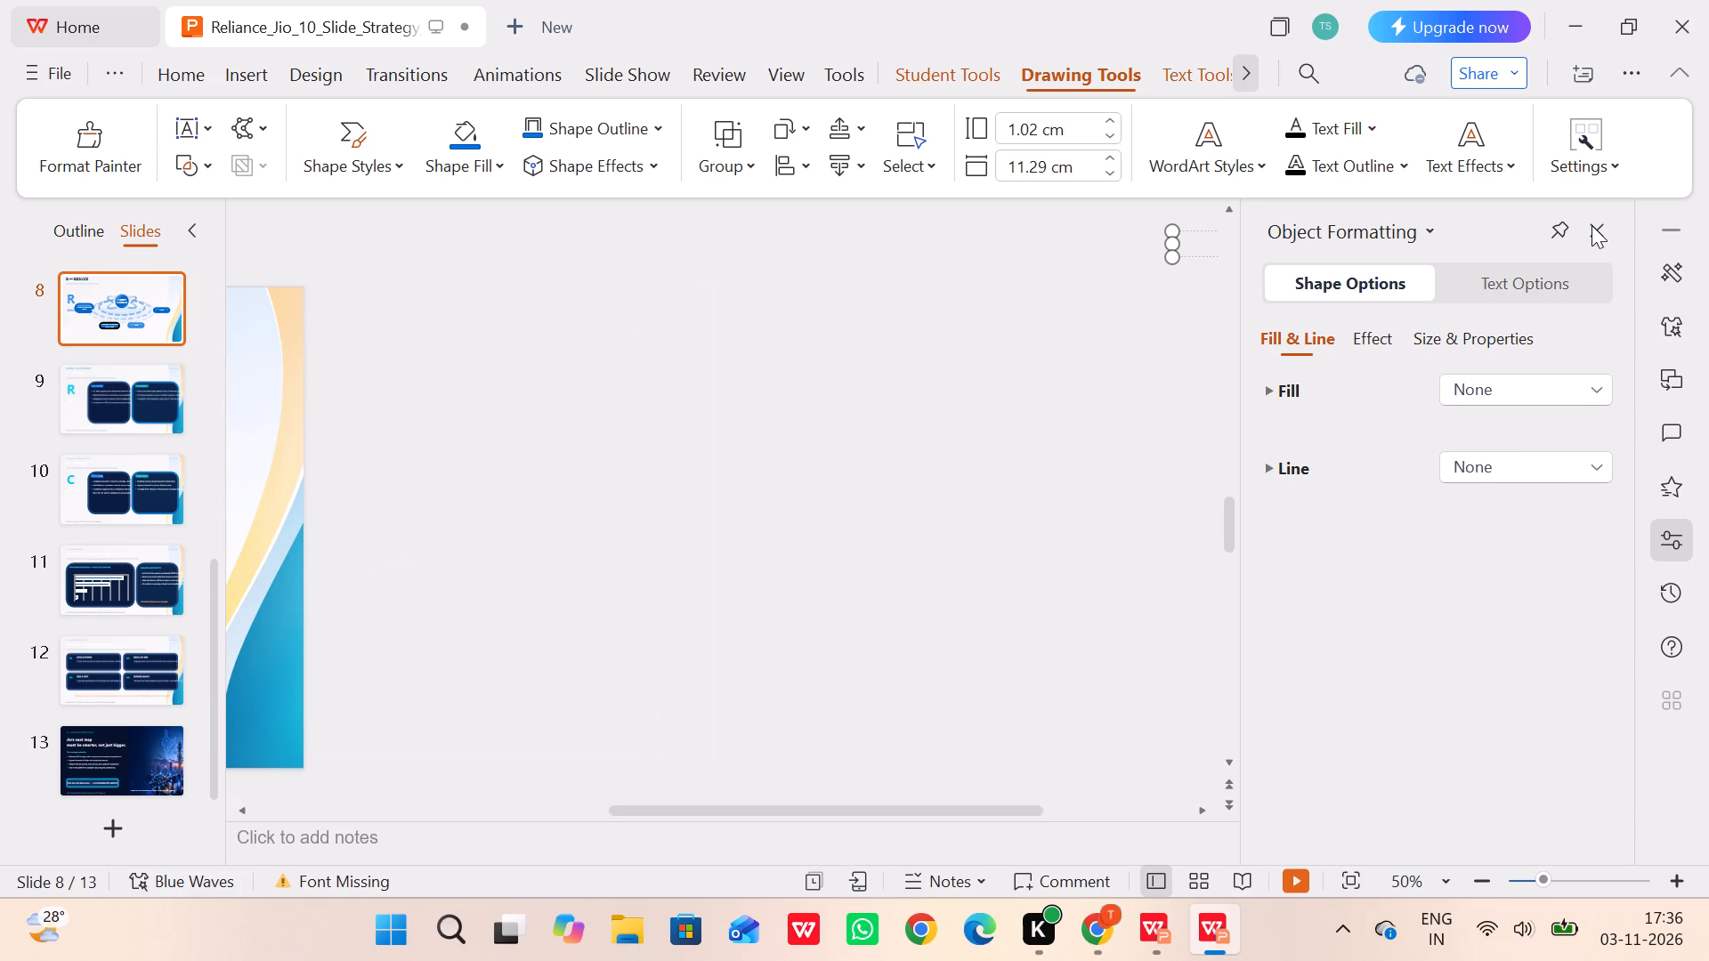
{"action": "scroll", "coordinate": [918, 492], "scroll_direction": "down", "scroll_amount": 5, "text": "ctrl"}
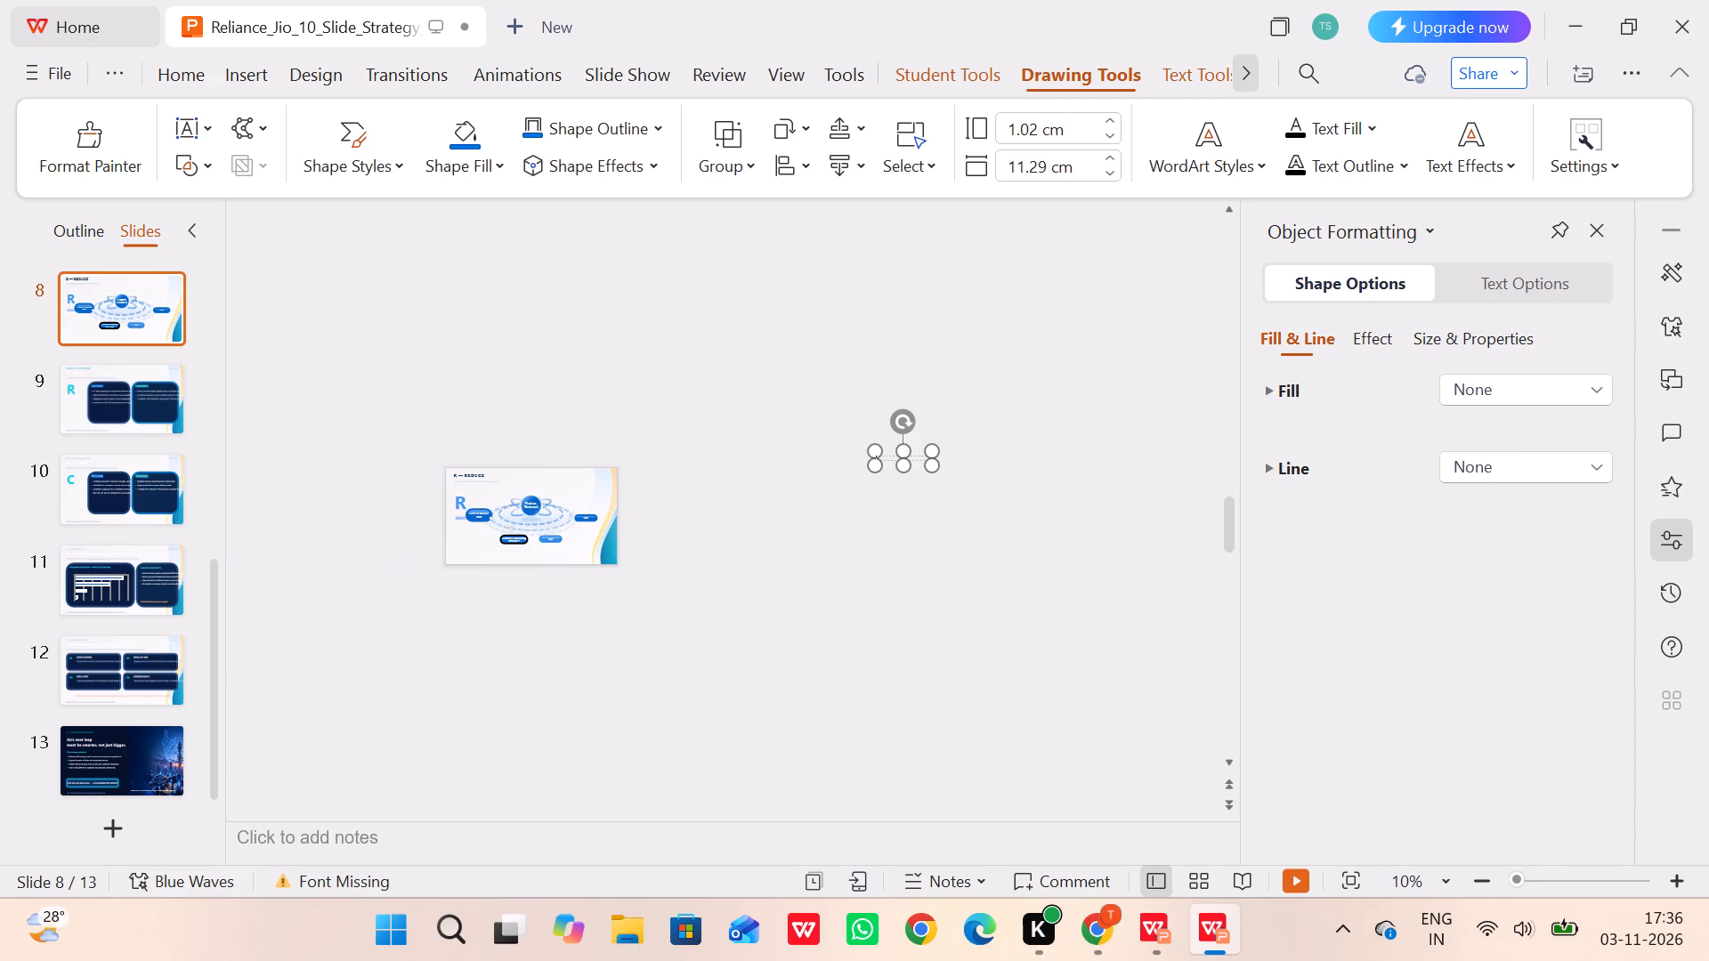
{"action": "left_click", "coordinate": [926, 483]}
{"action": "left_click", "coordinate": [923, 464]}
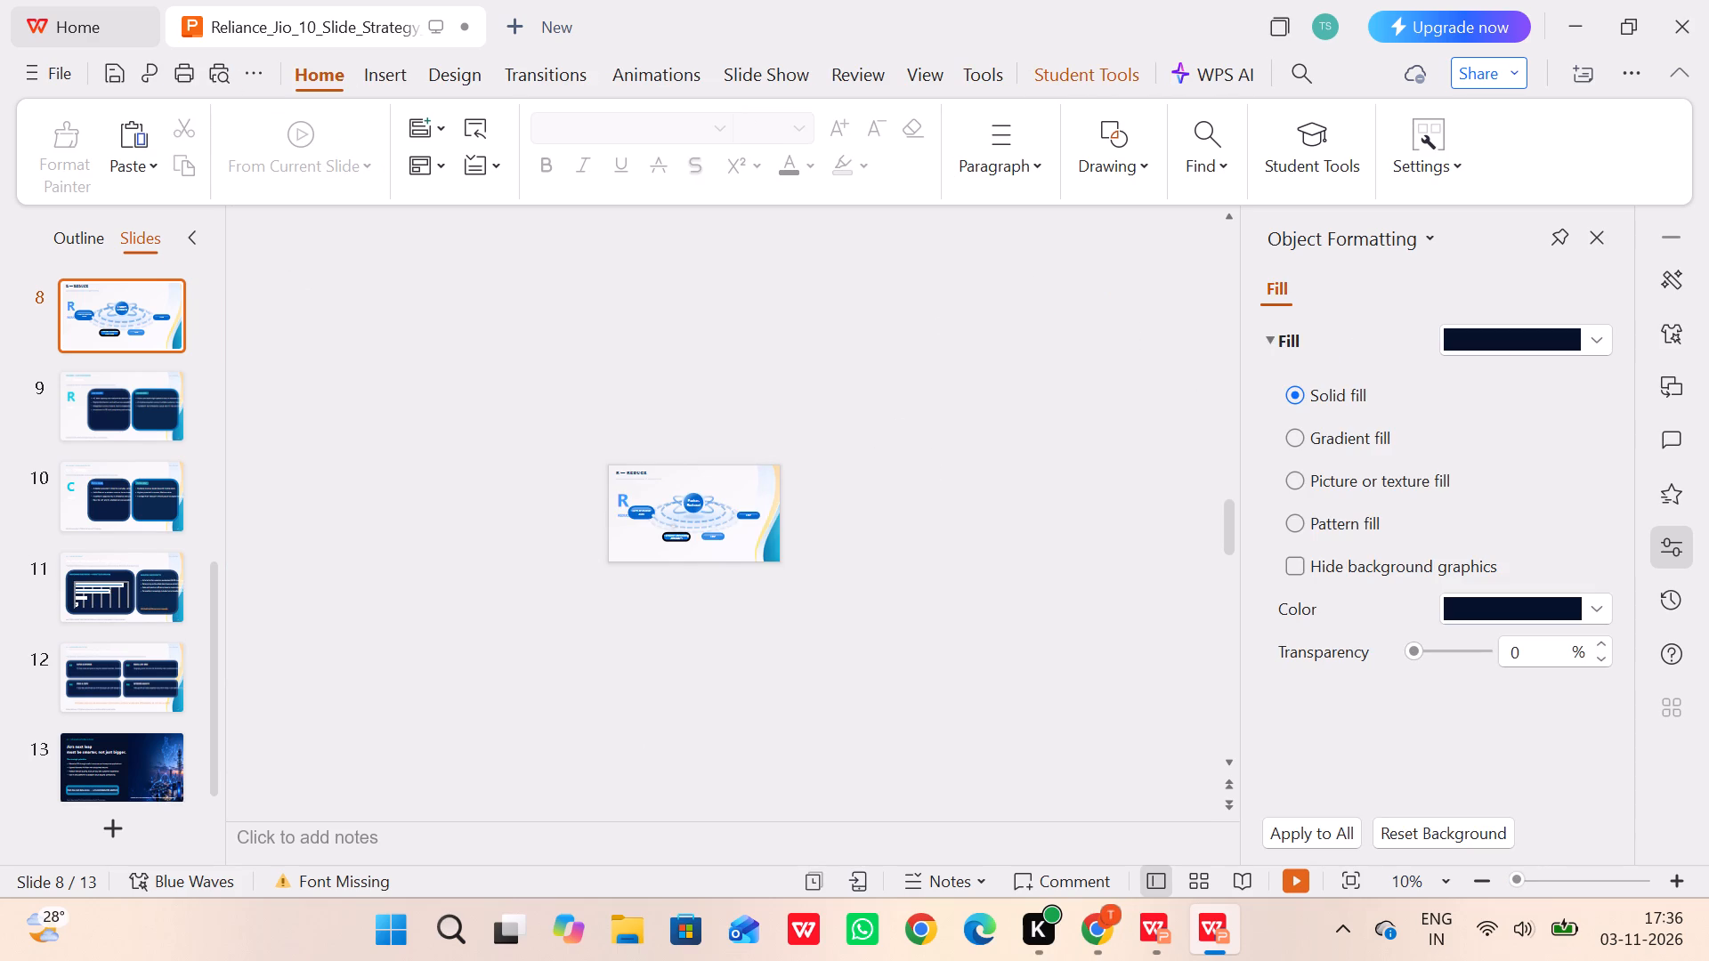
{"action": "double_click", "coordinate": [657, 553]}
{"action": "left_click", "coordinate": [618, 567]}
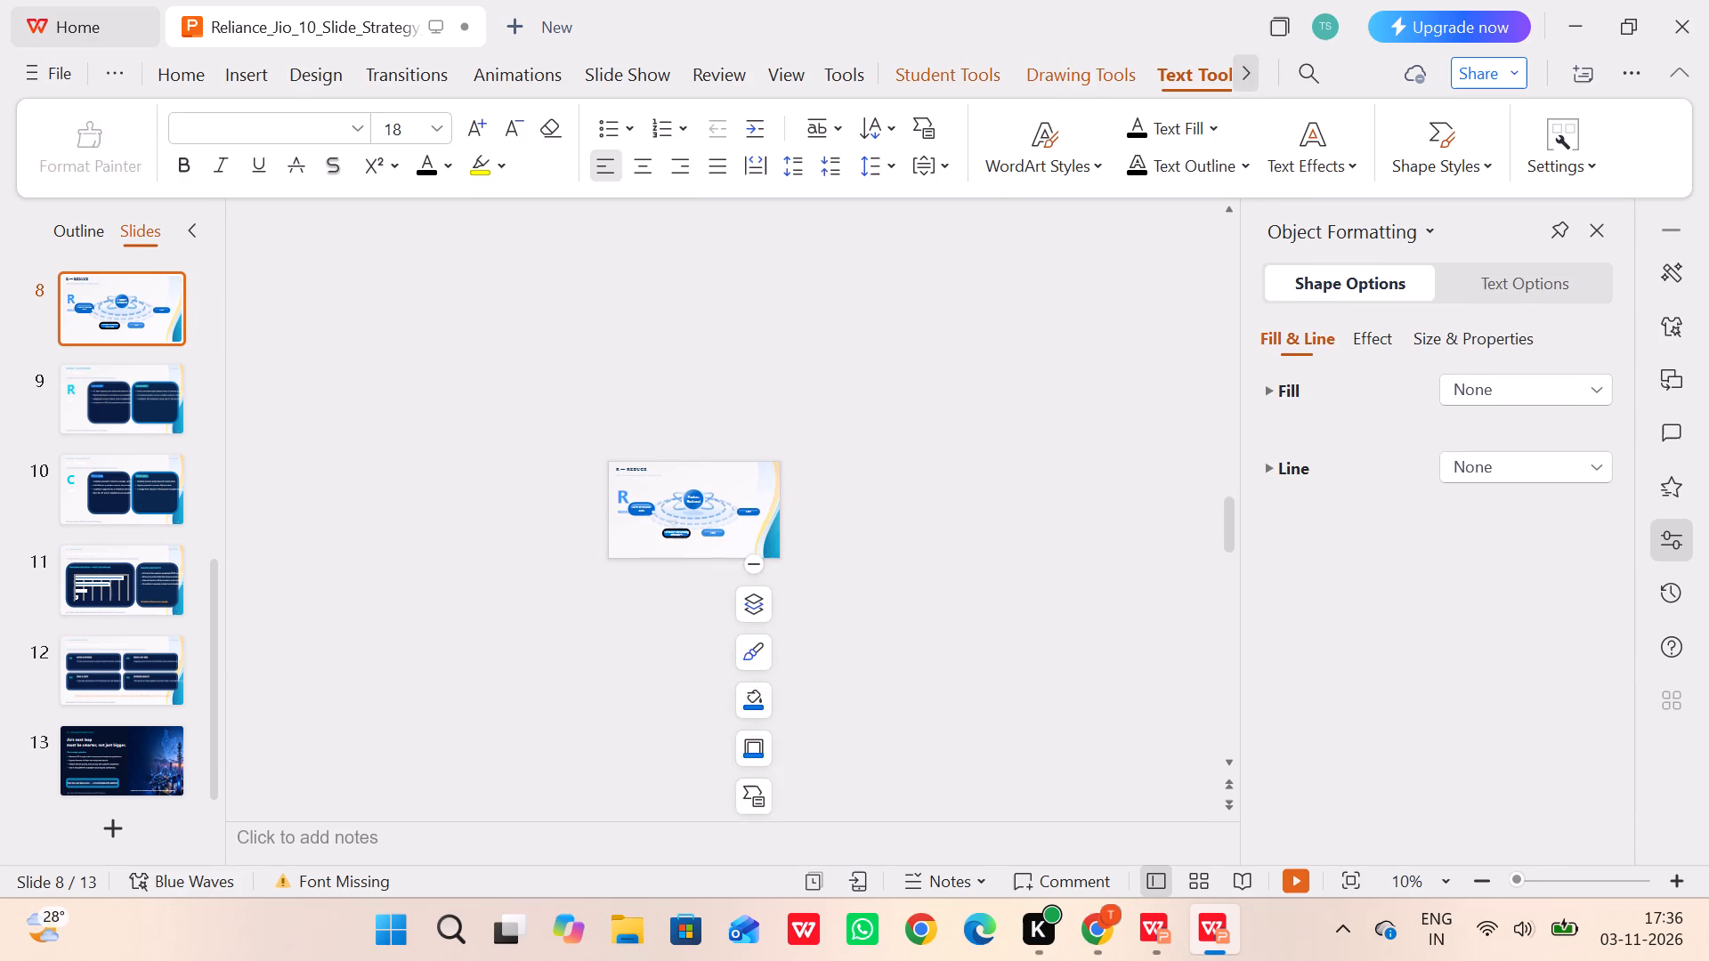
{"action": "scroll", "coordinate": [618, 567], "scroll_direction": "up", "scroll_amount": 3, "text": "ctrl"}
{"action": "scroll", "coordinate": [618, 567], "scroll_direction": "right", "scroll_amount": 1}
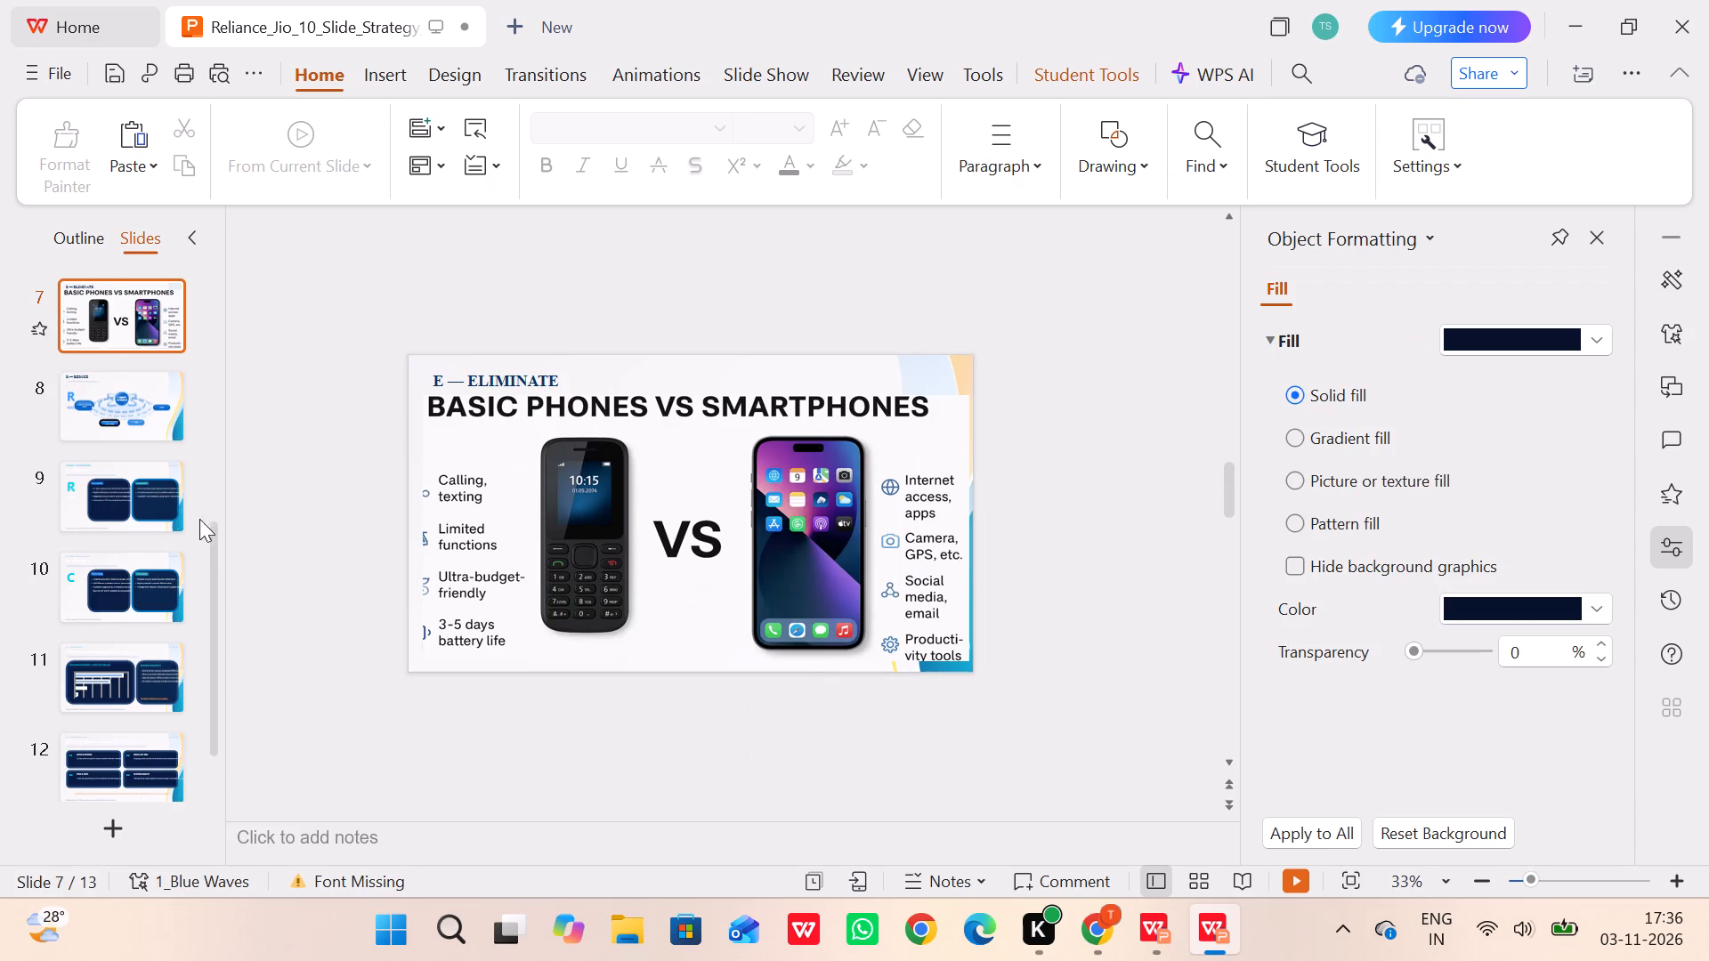
Try to reopen slide 8, the REDUCE slide with the orbit graphic, for editing.
{"action": "left_click", "coordinate": [157, 402]}
{"action": "left_click", "coordinate": [85, 420]}
{"action": "left_click", "coordinate": [117, 402]}
{"action": "left_click", "coordinate": [112, 489]}
{"action": "scroll", "coordinate": [126, 377], "scroll_direction": "up", "scroll_amount": 6}
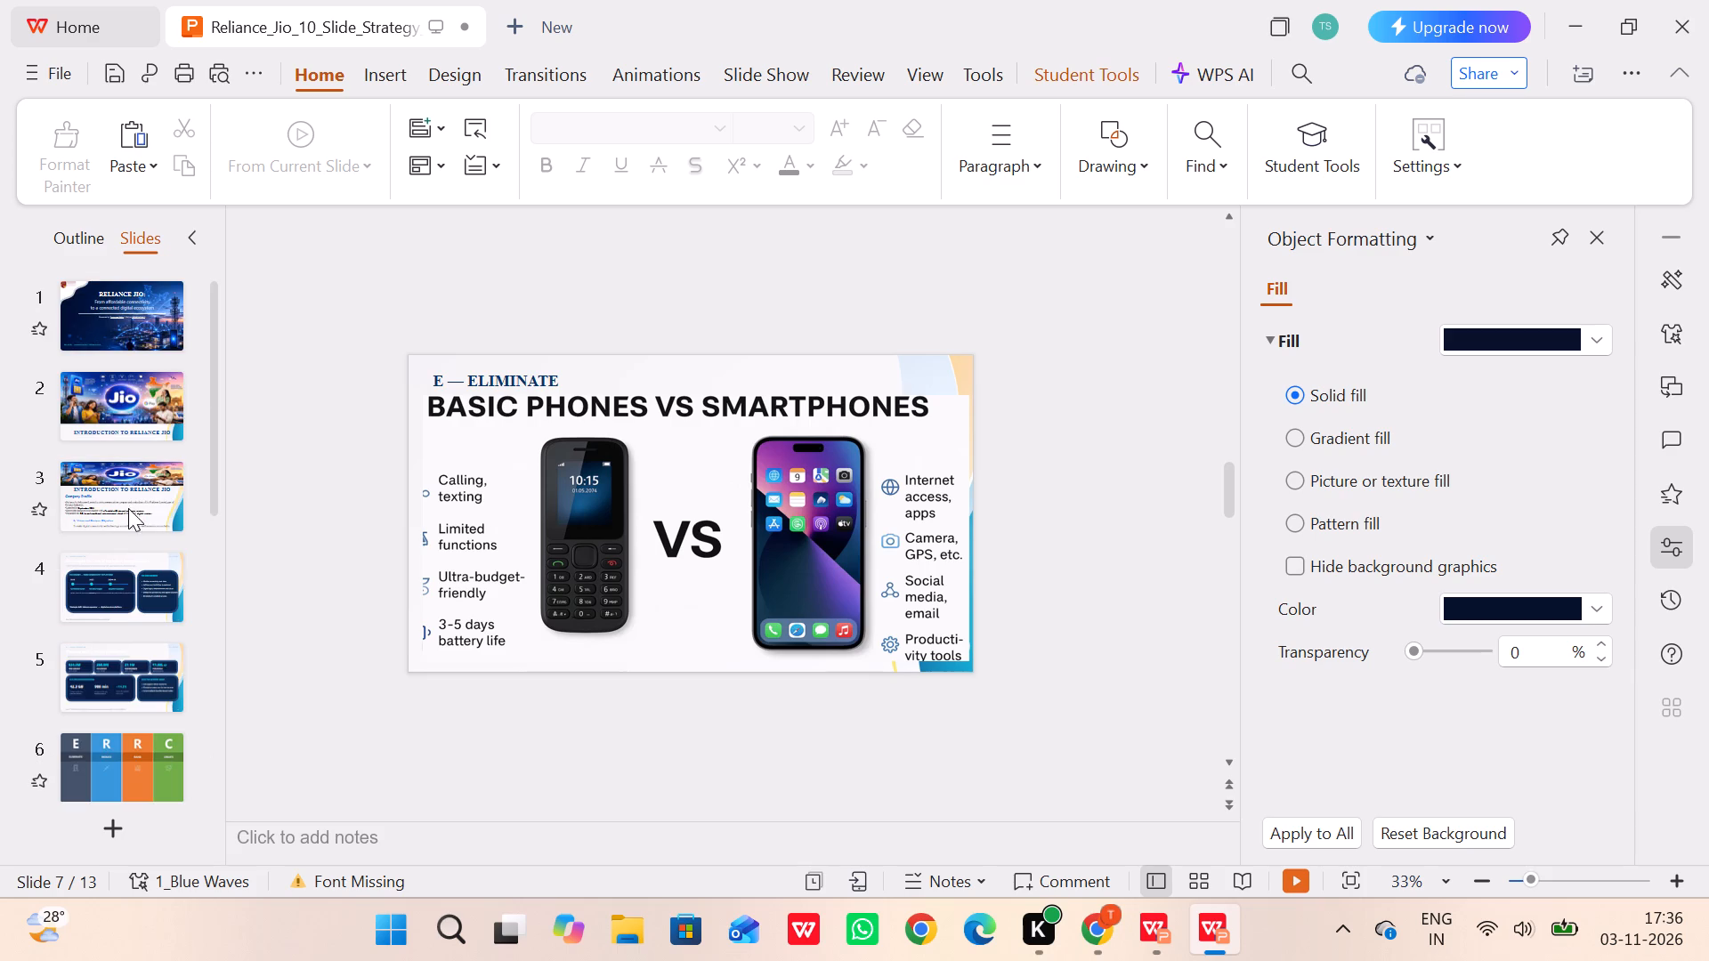
{"action": "scroll", "coordinate": [96, 561], "scroll_direction": "down", "scroll_amount": 1}
{"action": "double_click", "coordinate": [89, 408]}
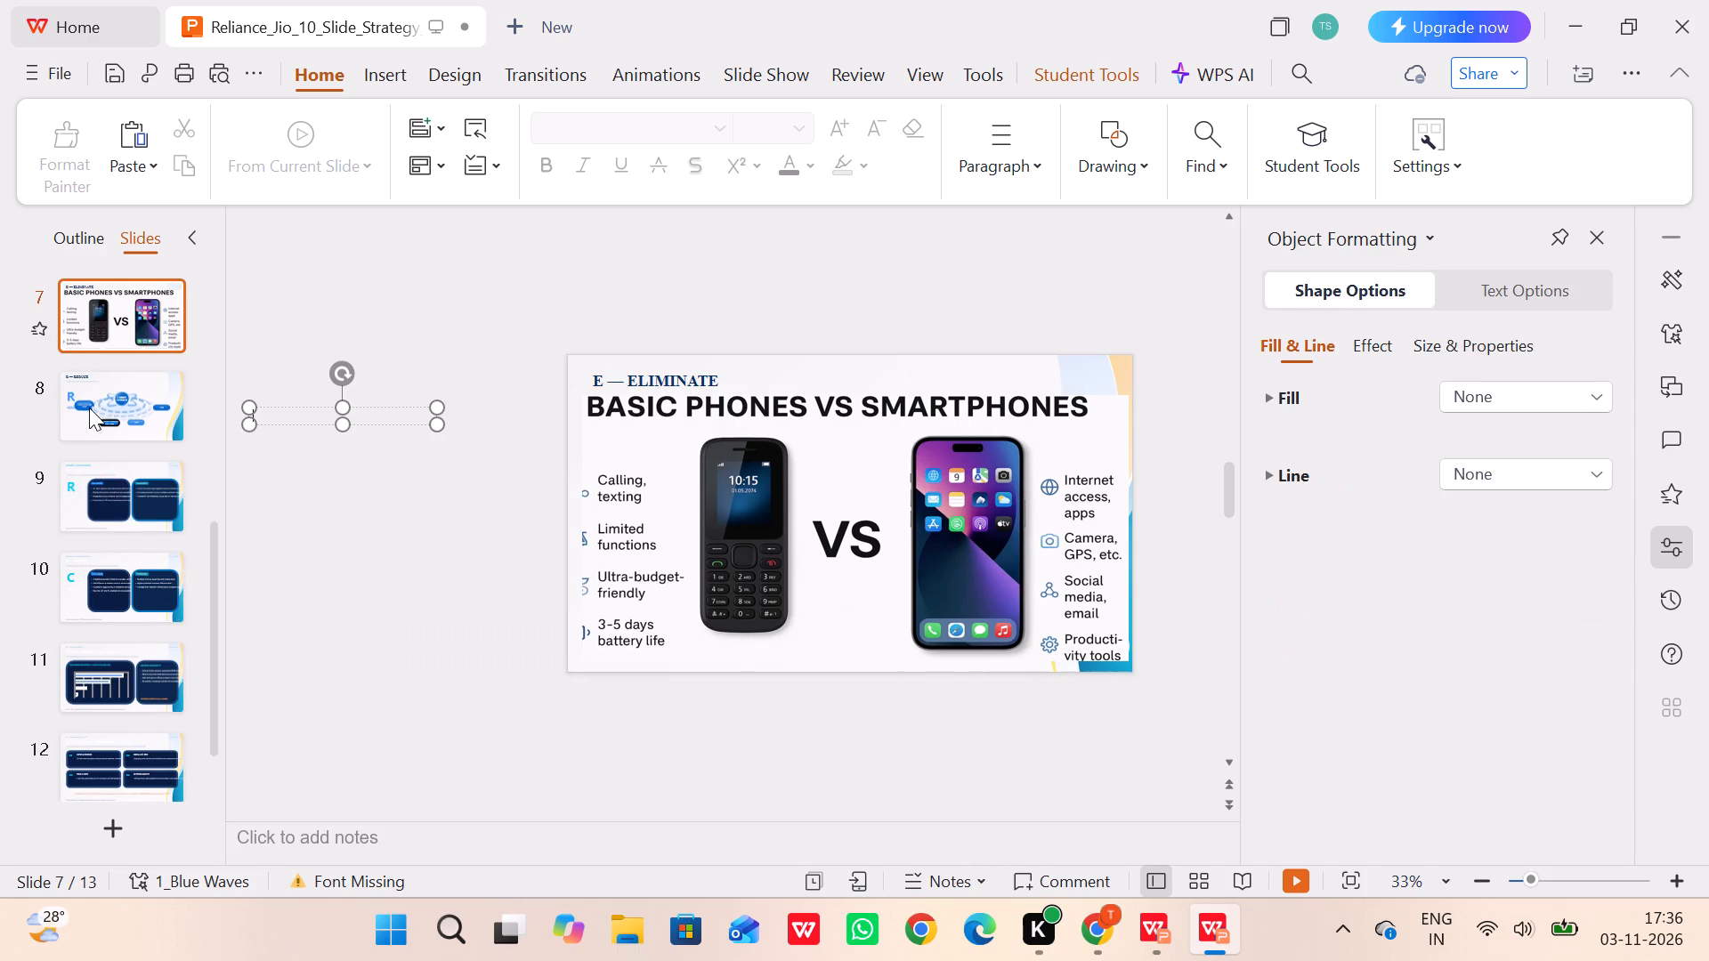
{"action": "left_click", "coordinate": [380, 413]}
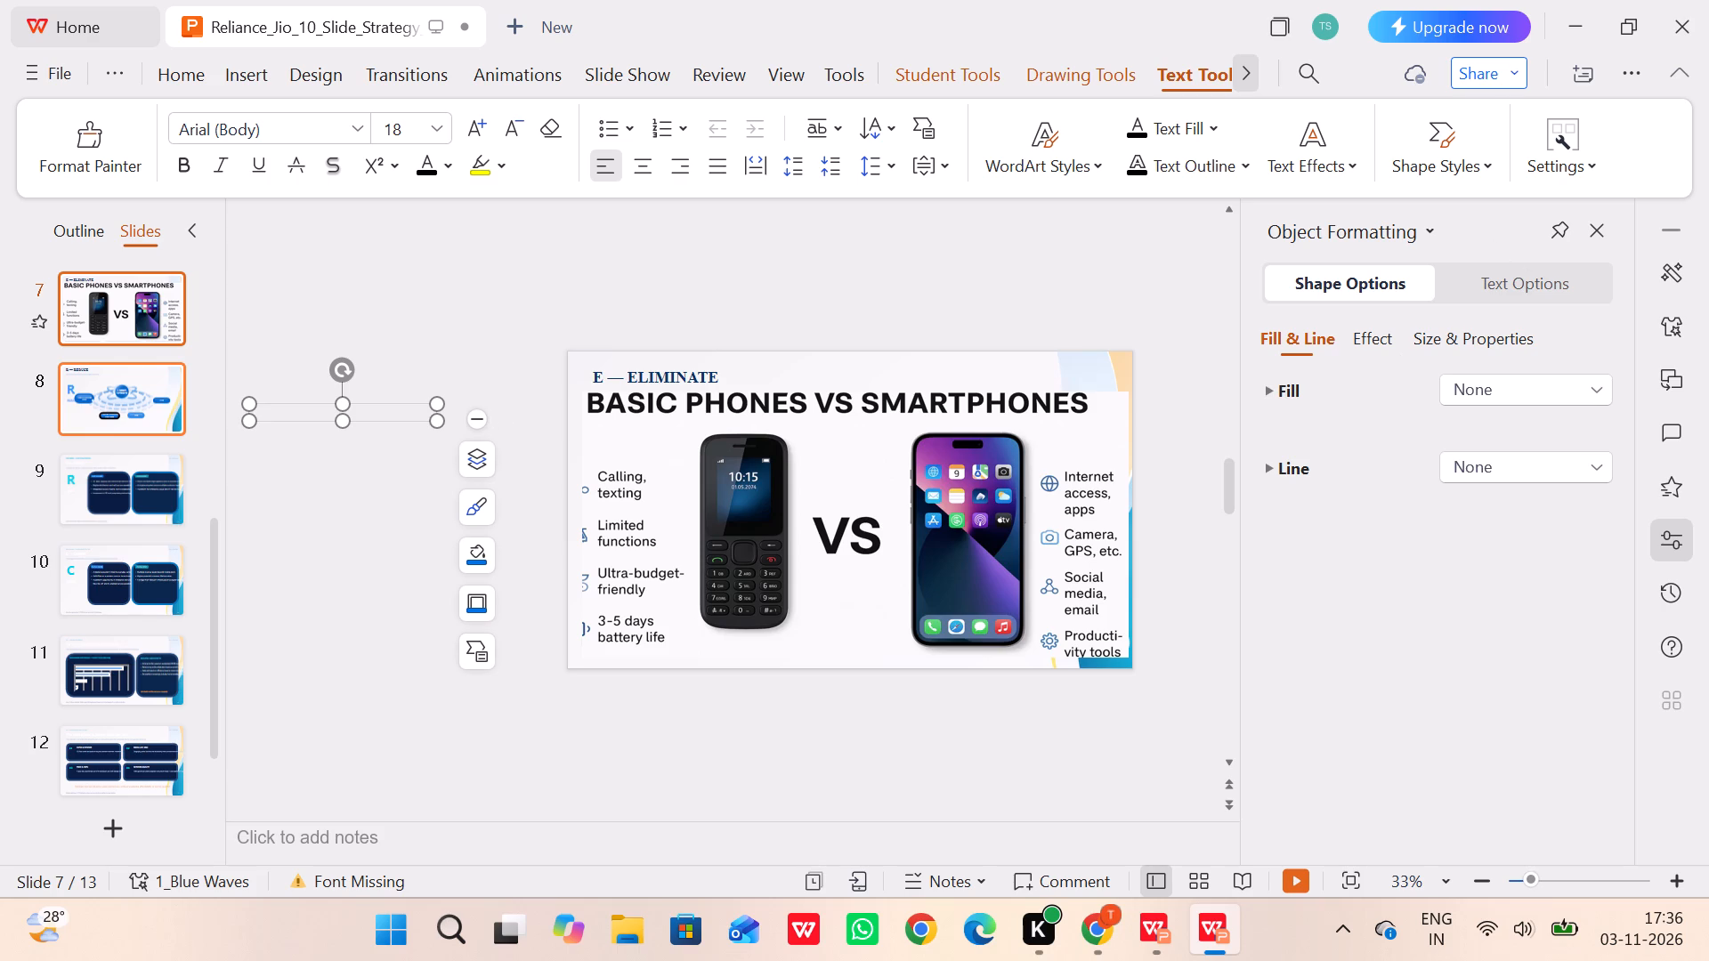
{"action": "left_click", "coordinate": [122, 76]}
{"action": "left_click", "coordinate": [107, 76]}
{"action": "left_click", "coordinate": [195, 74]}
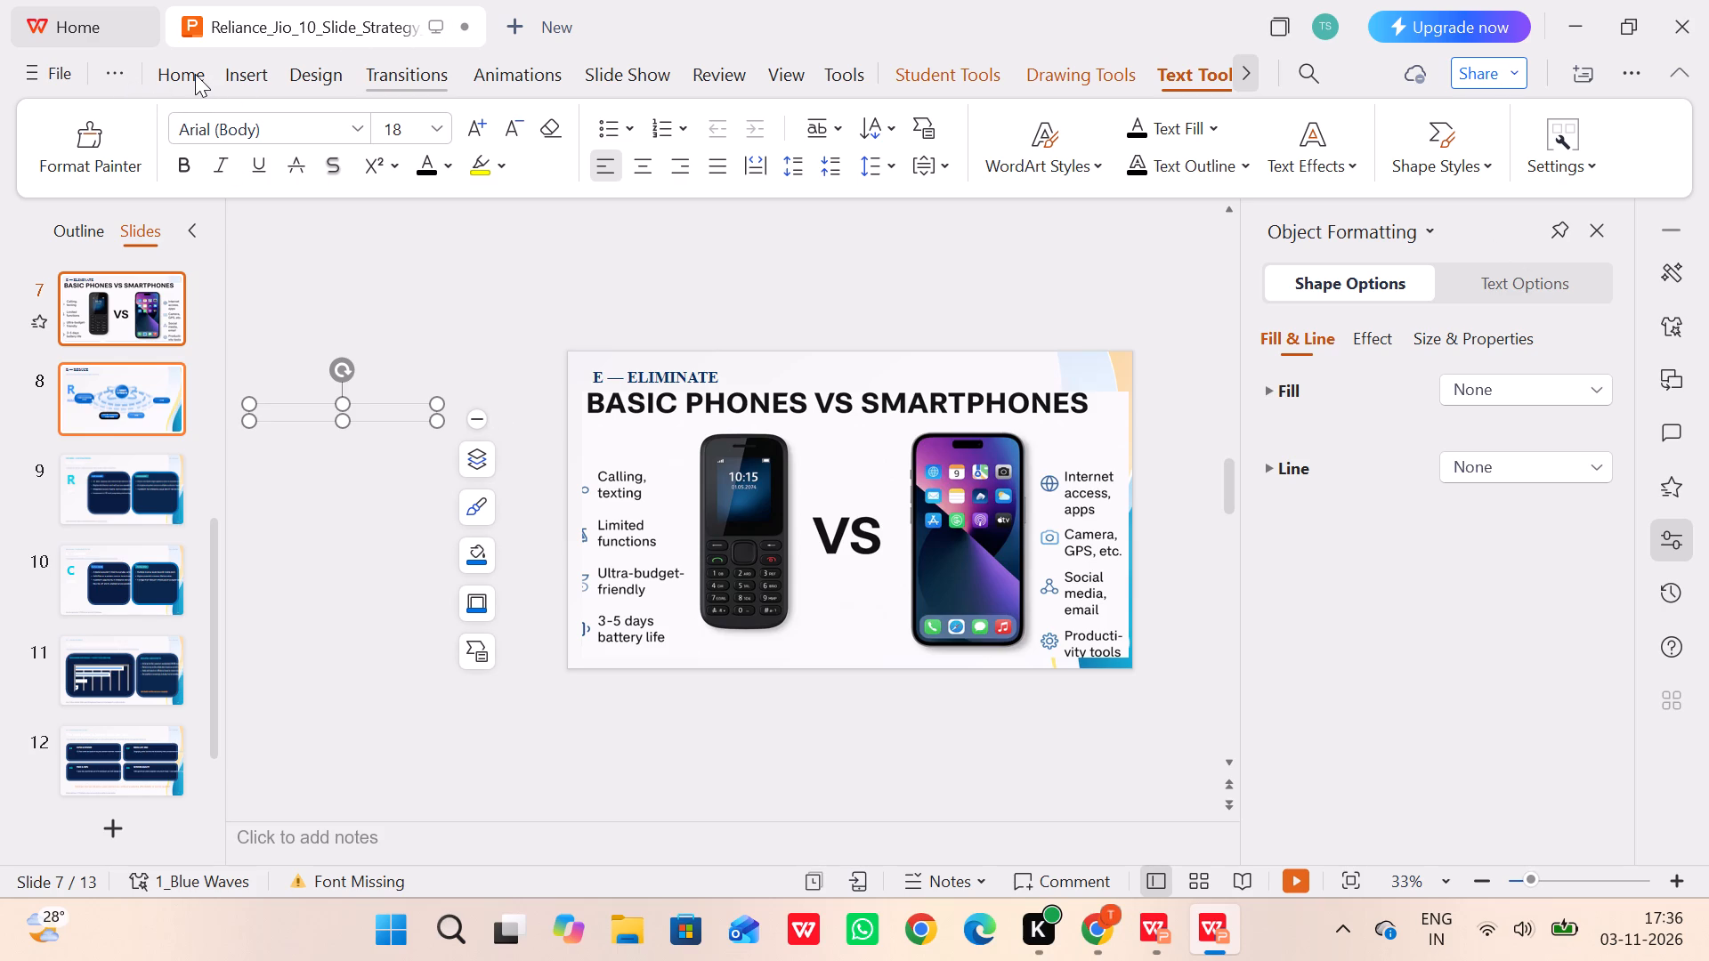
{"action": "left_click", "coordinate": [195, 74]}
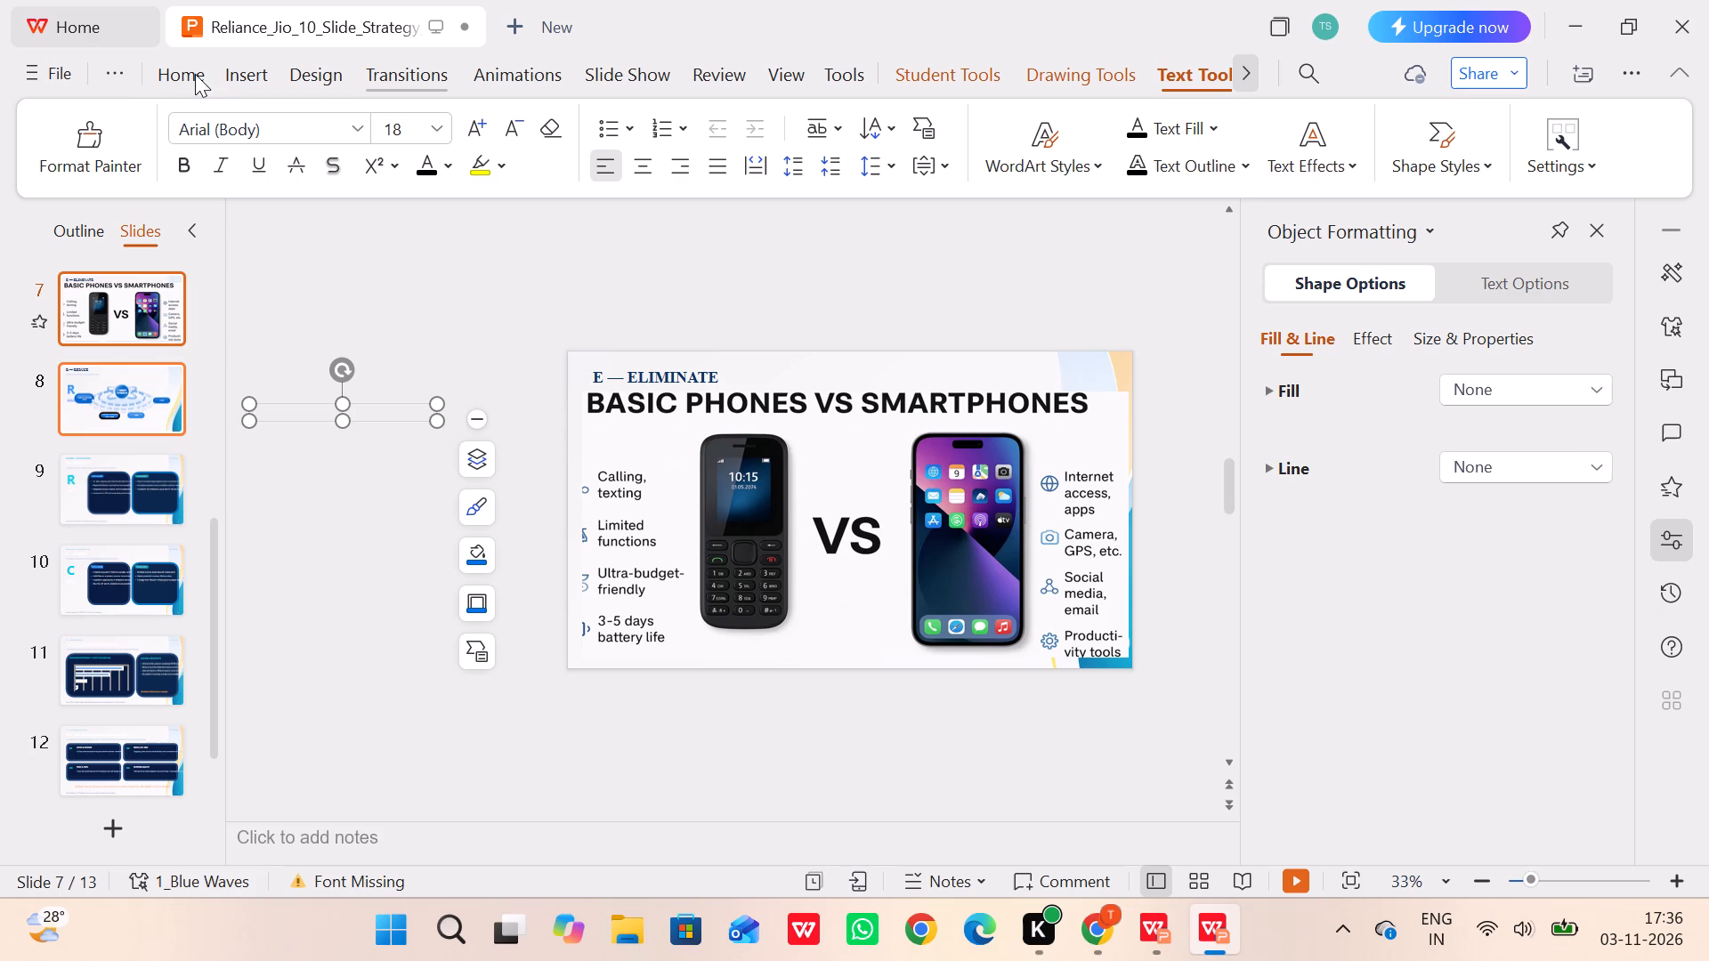